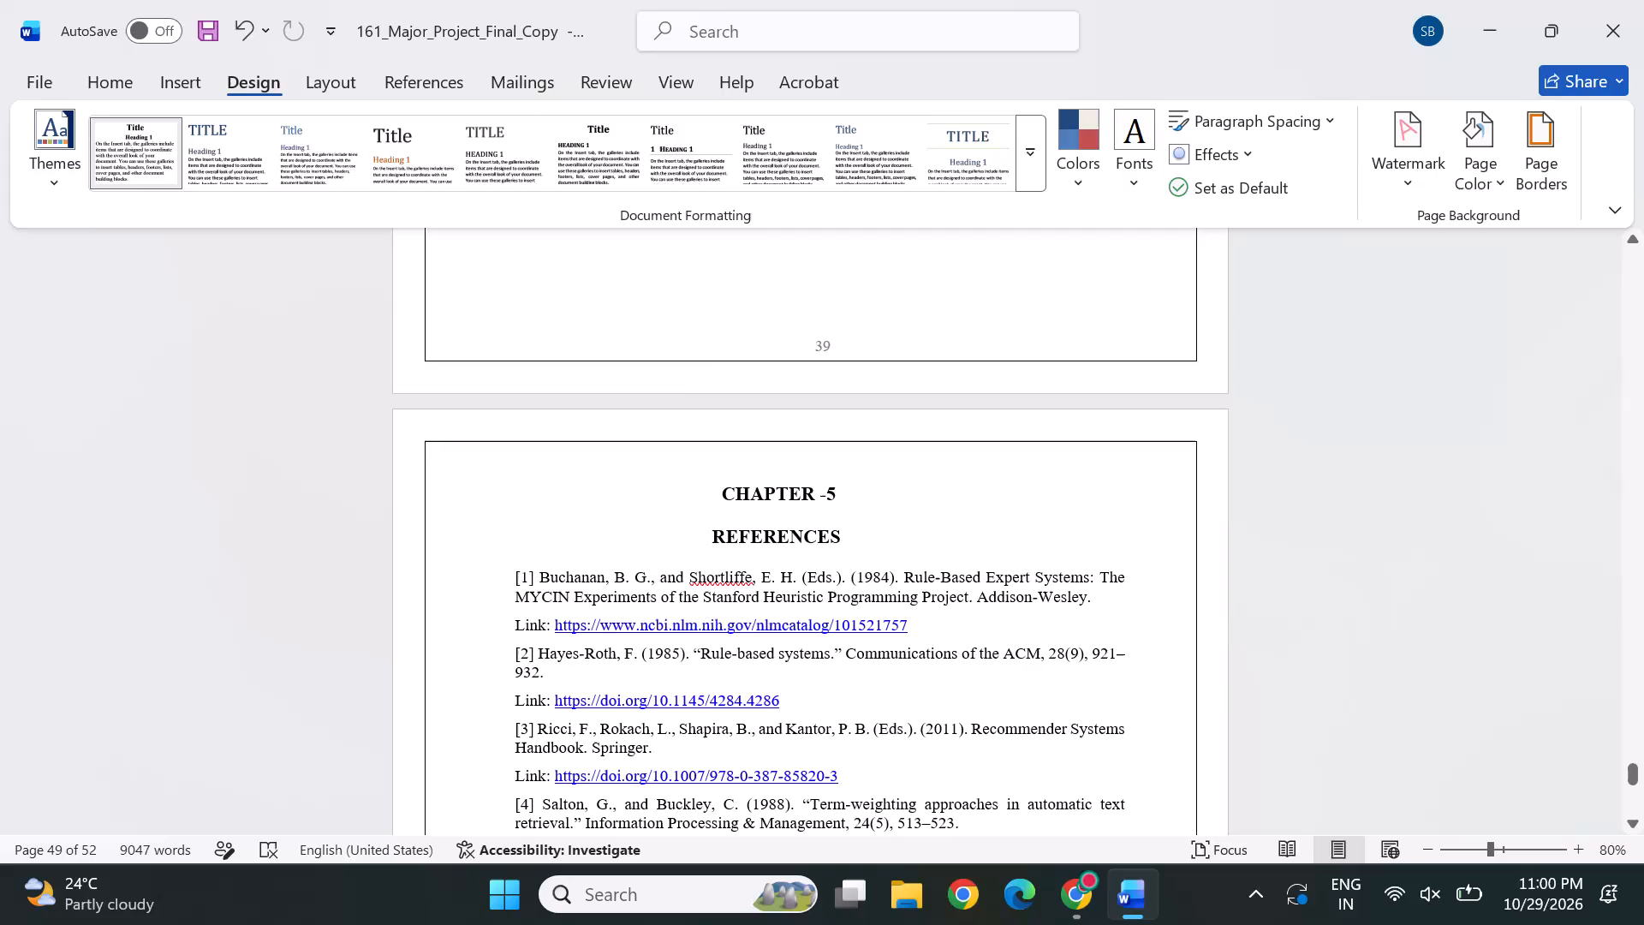
Review the References chapter and the front matter from the title page through the table of contents, checking layout and page numbers.
scroll(920, 503, "down", 1)
scroll(886, 570, "down", 1)
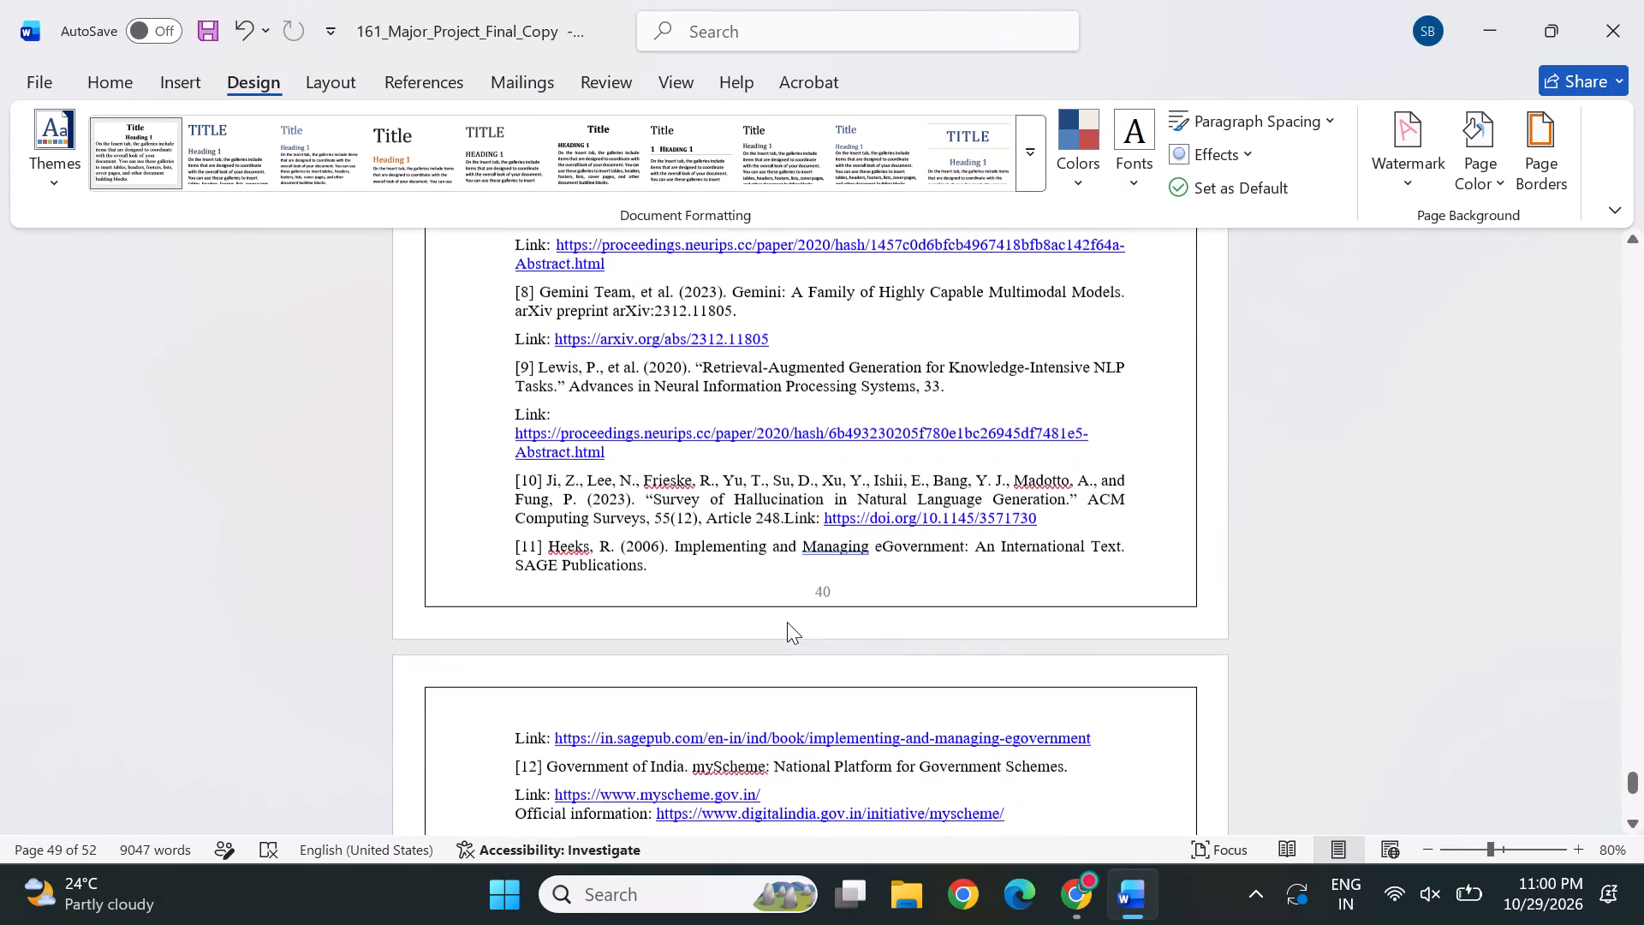
scroll(787, 622, "down", 1)
scroll(829, 491, "down", 2)
scroll(746, 503, "down", 1)
scroll(746, 503, "up", 20)
scroll(746, 503, "up", 20)
scroll(746, 503, "up", 10)
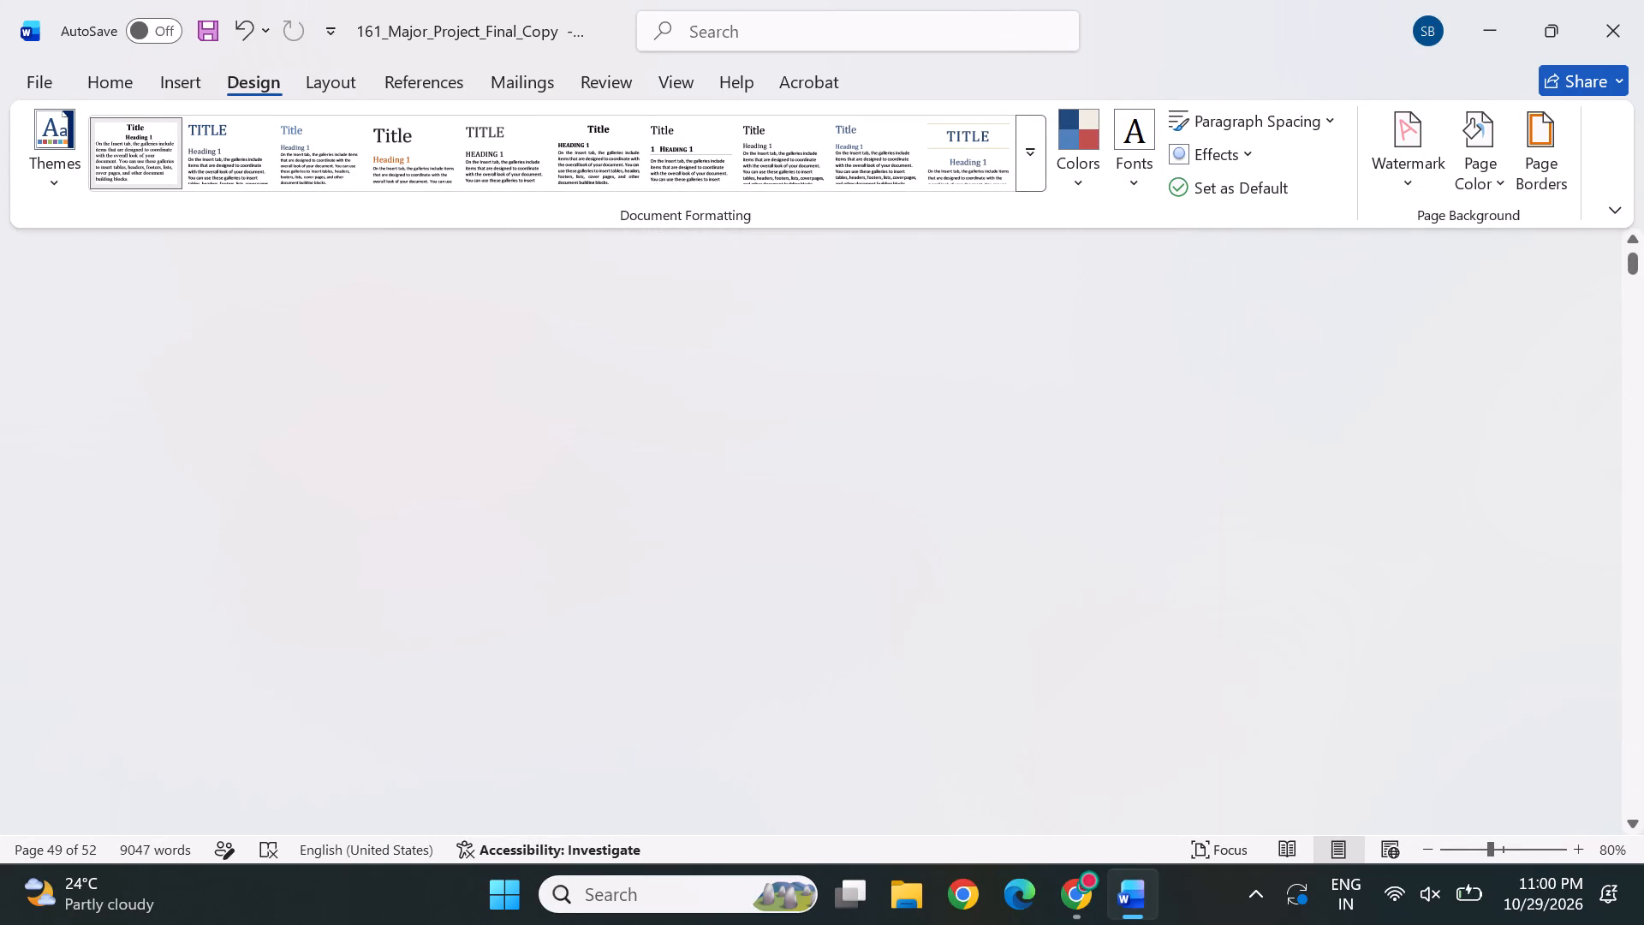
scroll(746, 503, "up", 17)
scroll(779, 576, "up", 1)
scroll(779, 576, "down", 2)
scroll(860, 600, "down", 1)
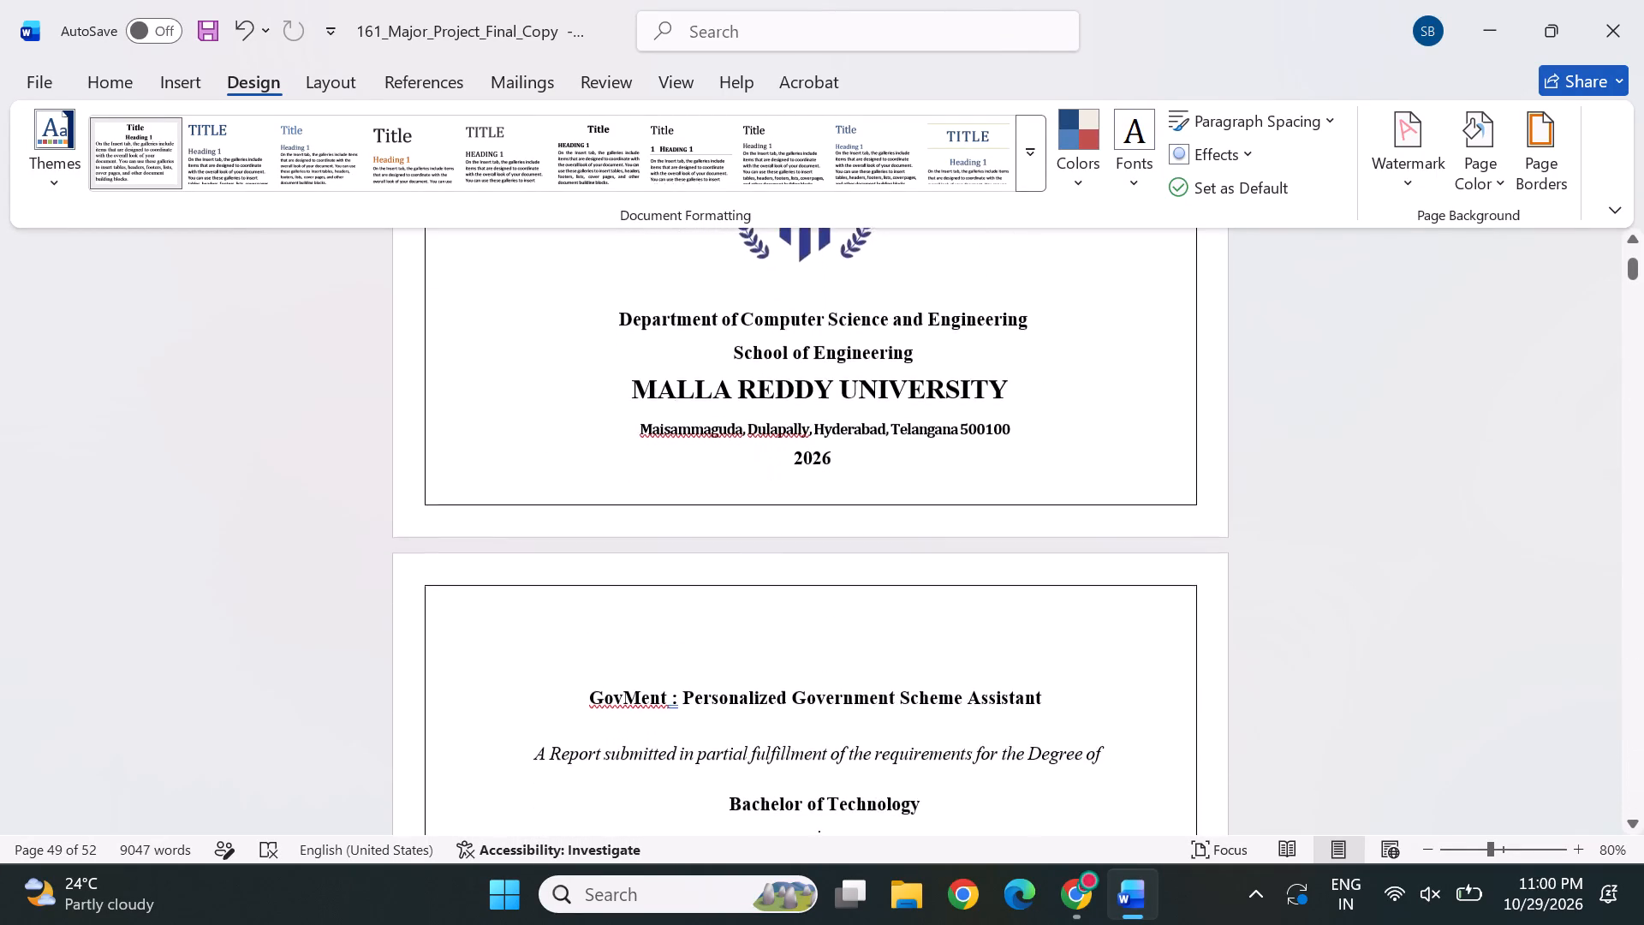
scroll(860, 600, "down", 1)
scroll(876, 367, "up", 1)
scroll(884, 441, "down", 1)
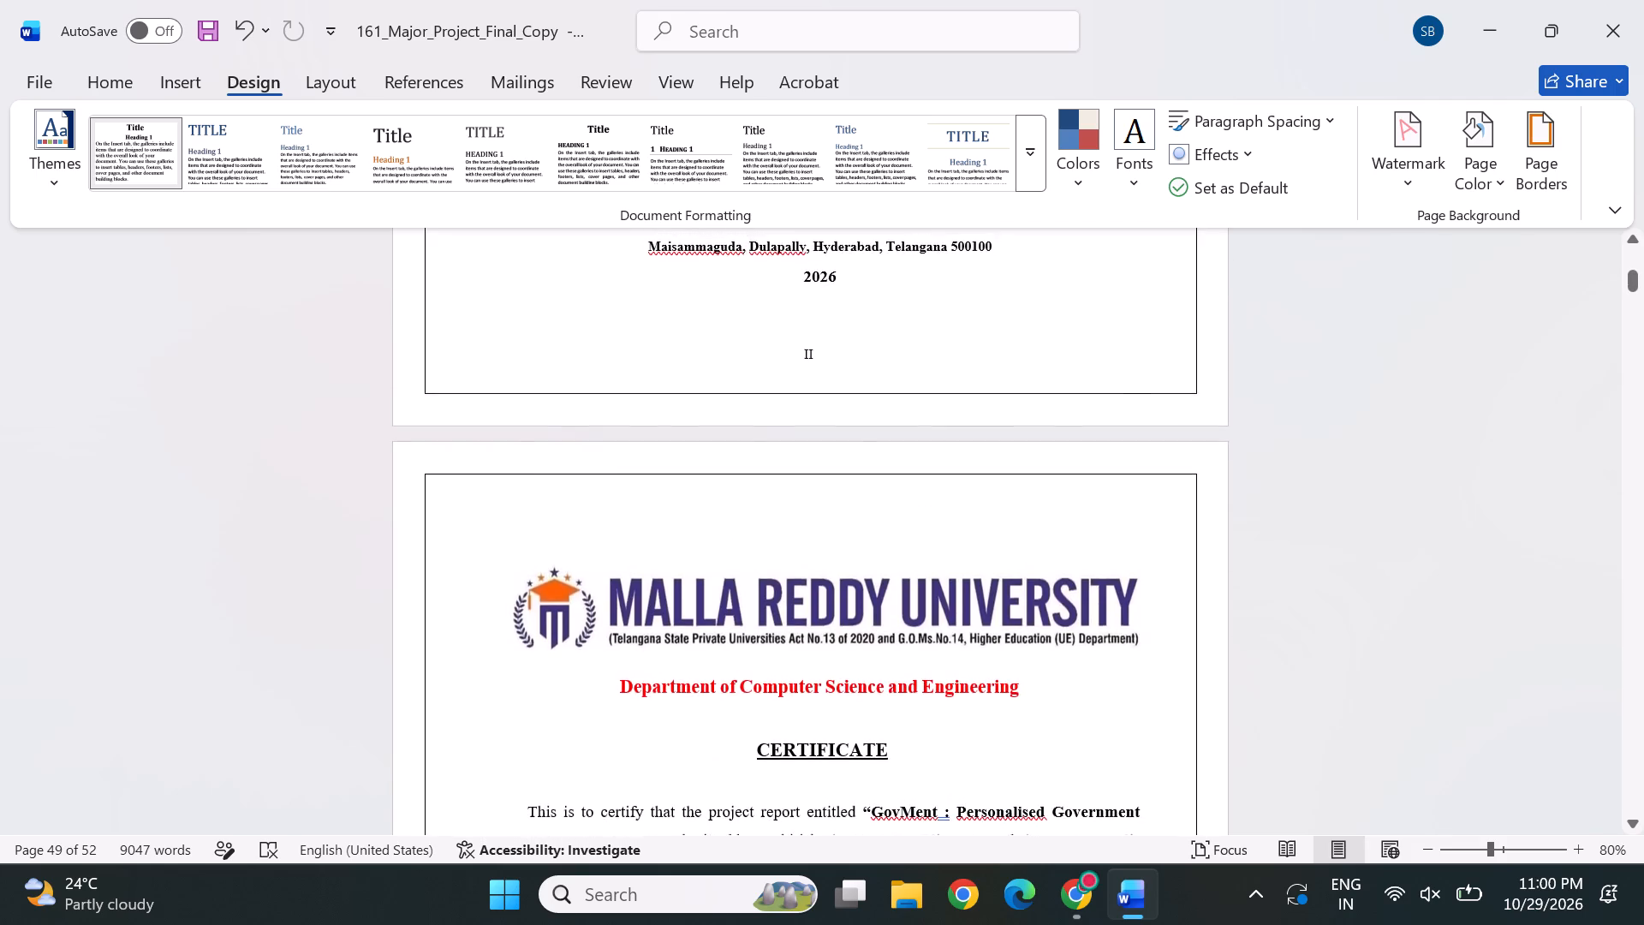
scroll(884, 441, "down", 1)
scroll(879, 623, "down", 2)
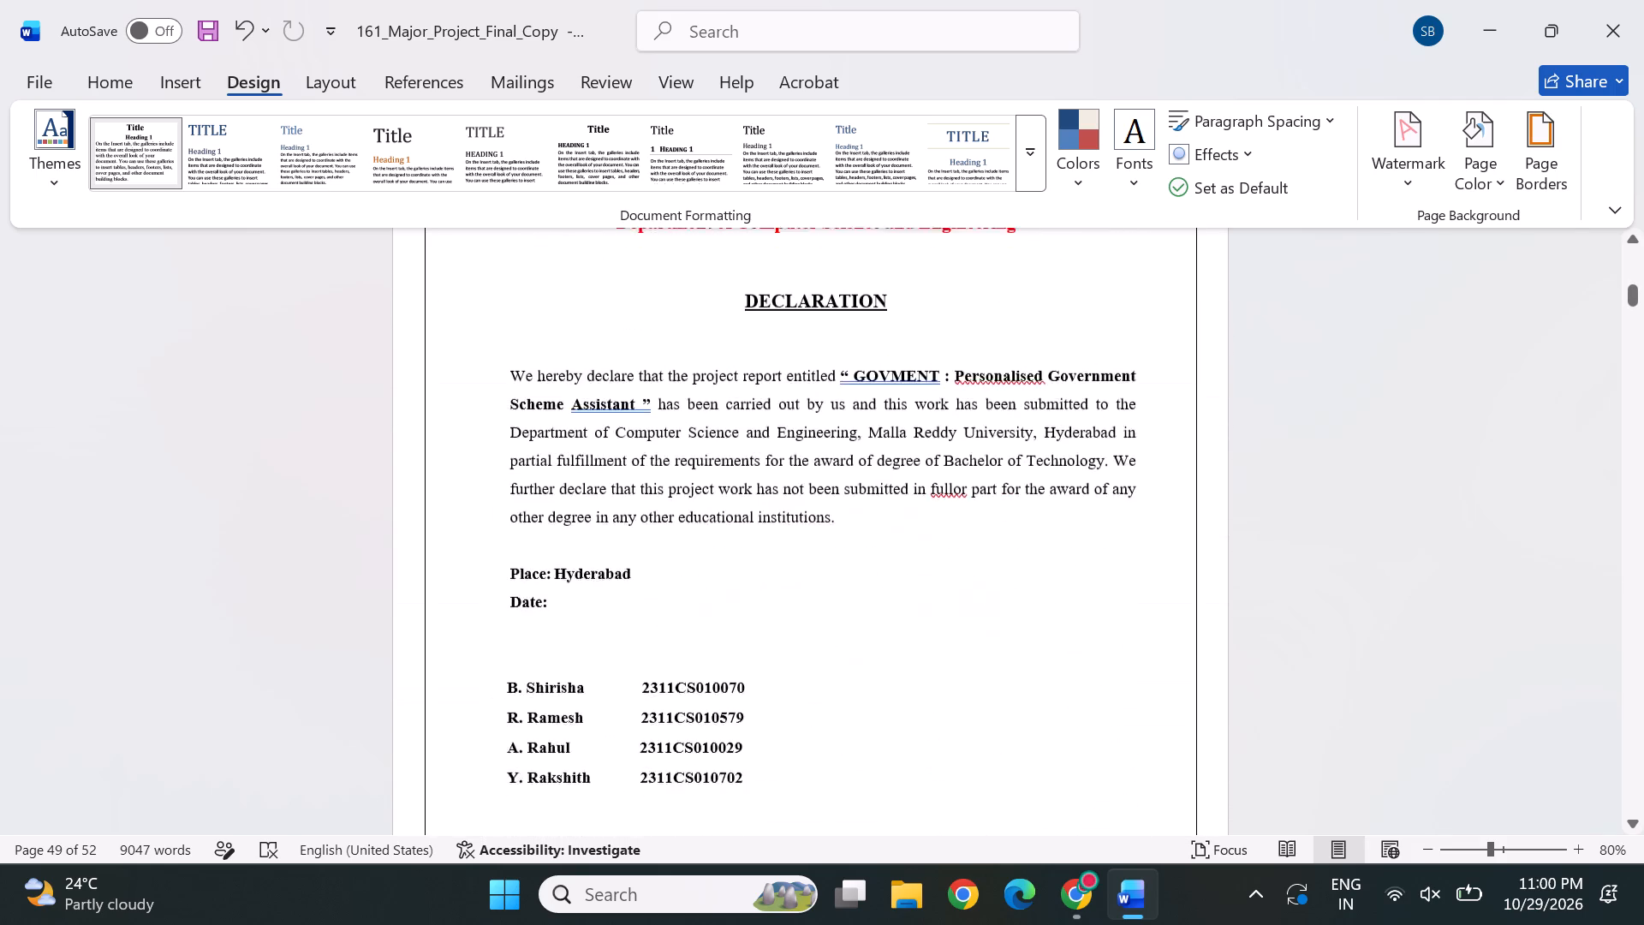
scroll(896, 659, "down", 1)
scroll(849, 769, "down", 1)
scroll(880, 630, "down", 2)
scroll(900, 555, "down", 1)
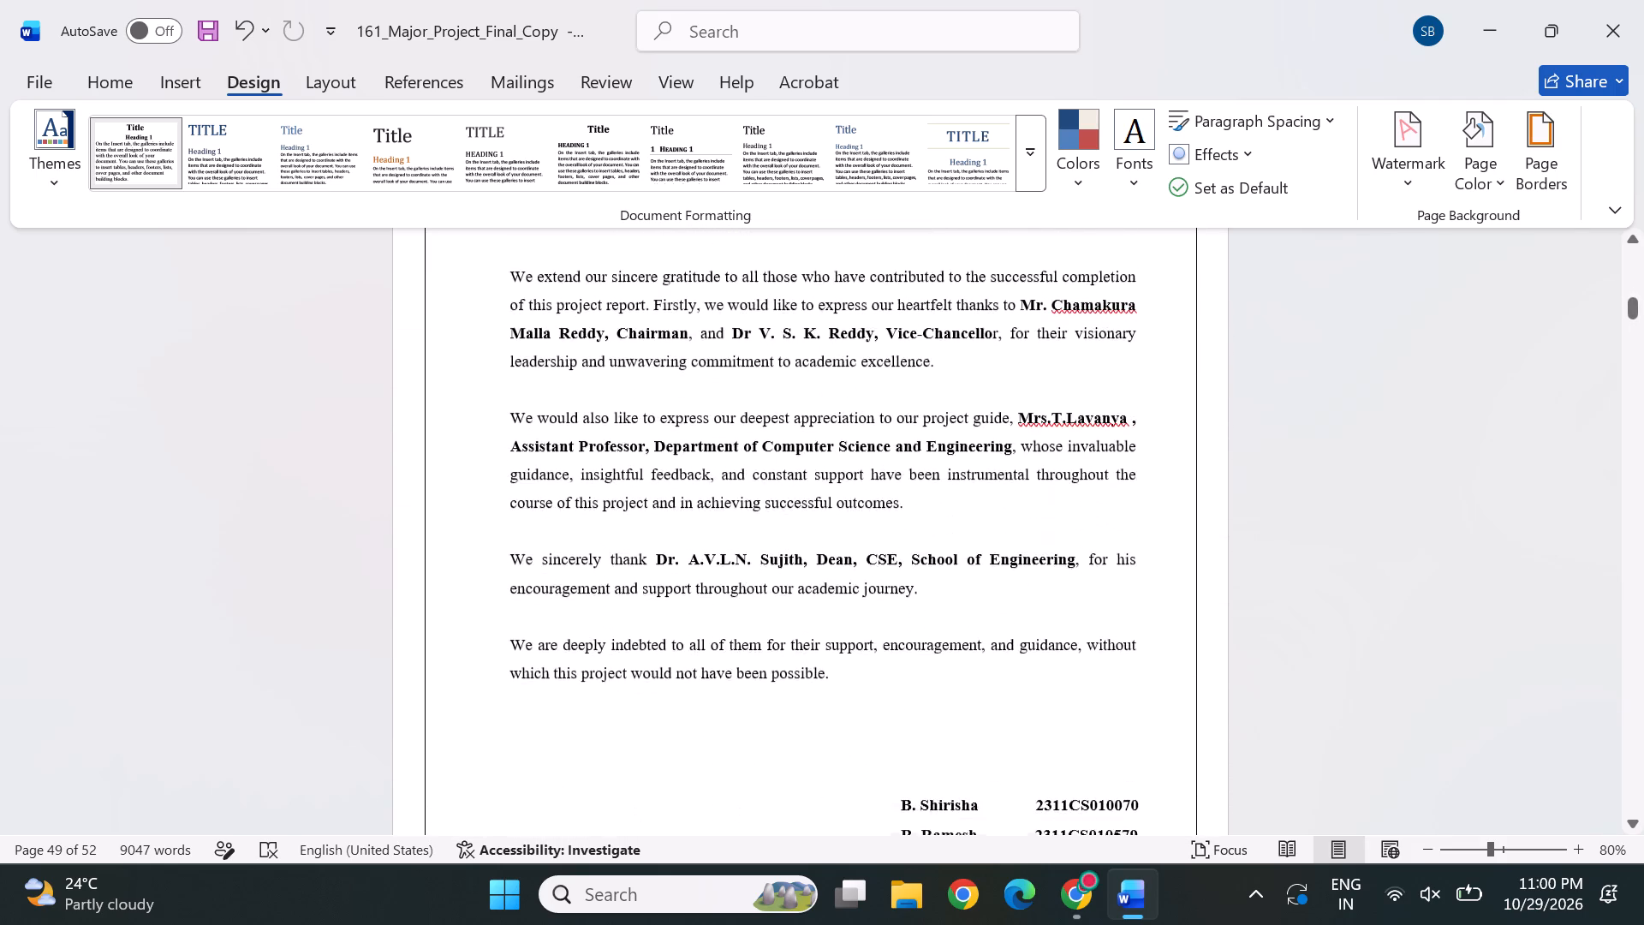
scroll(900, 555, "down", 3)
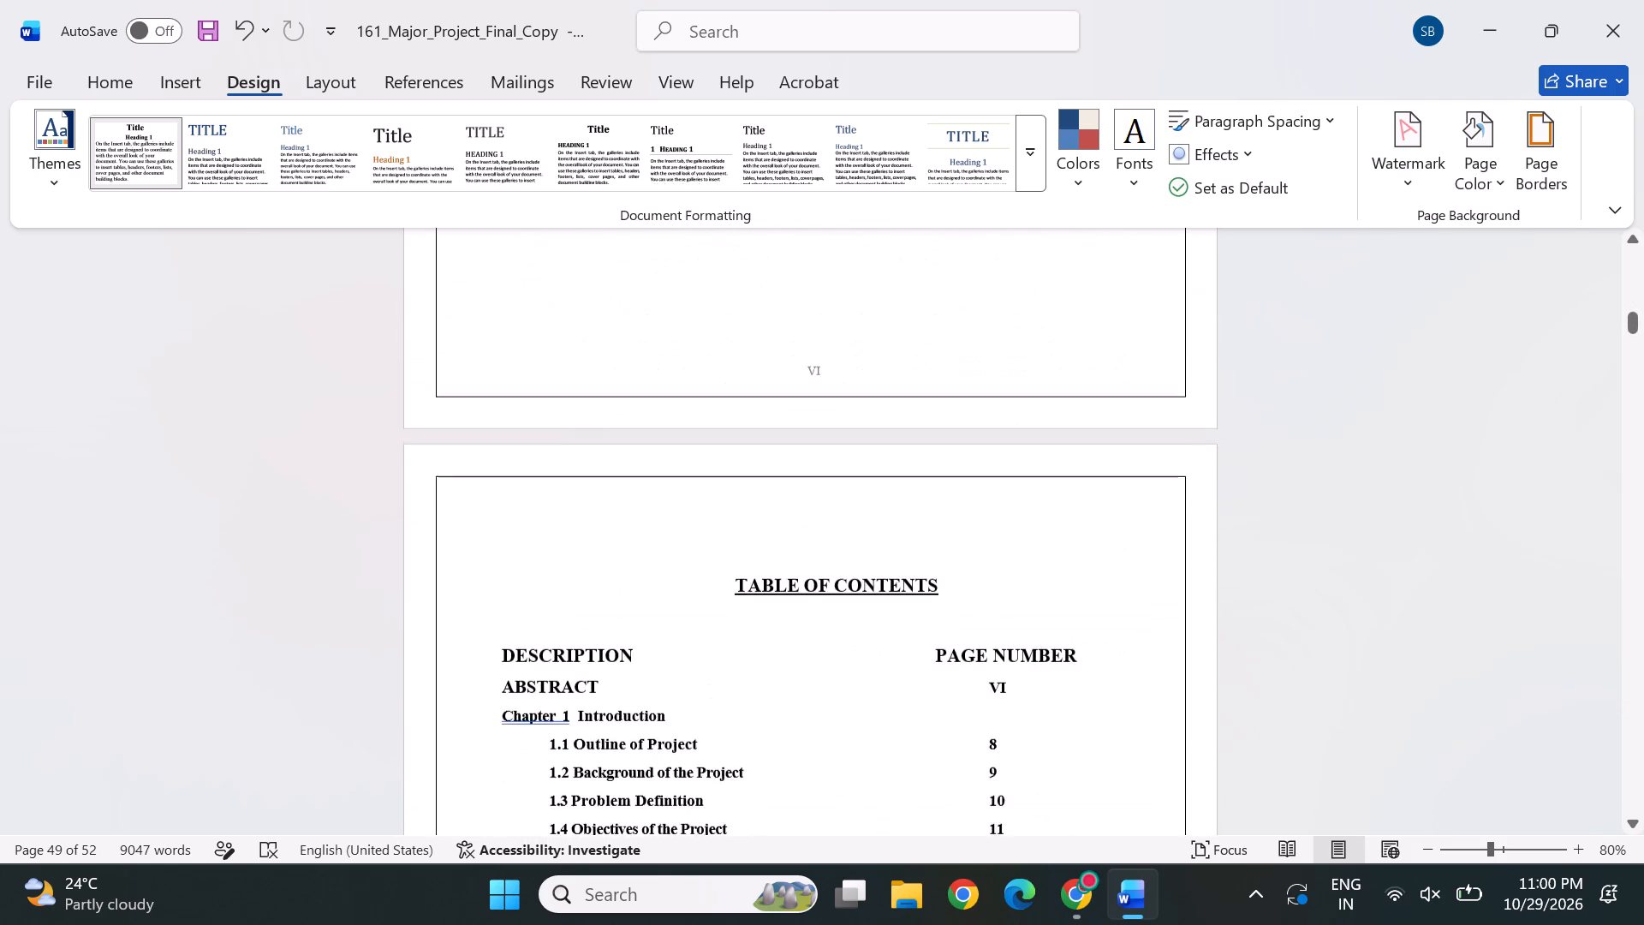
scroll(889, 534, "down", 2)
scroll(890, 619, "down", 1)
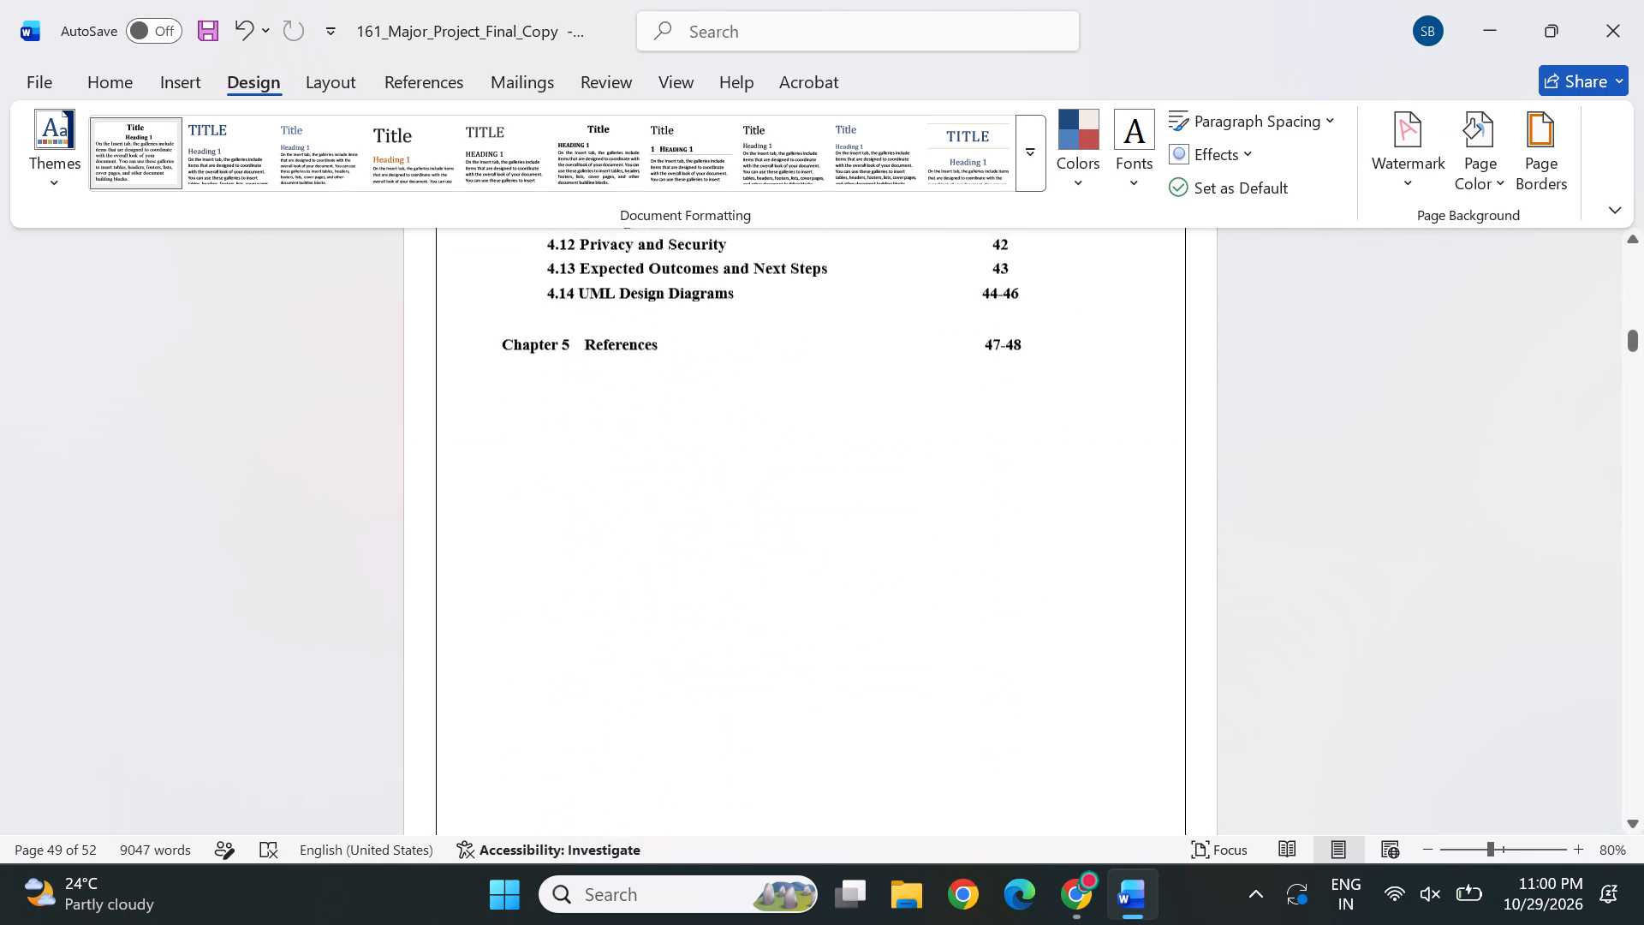
scroll(893, 576, "up", 2)
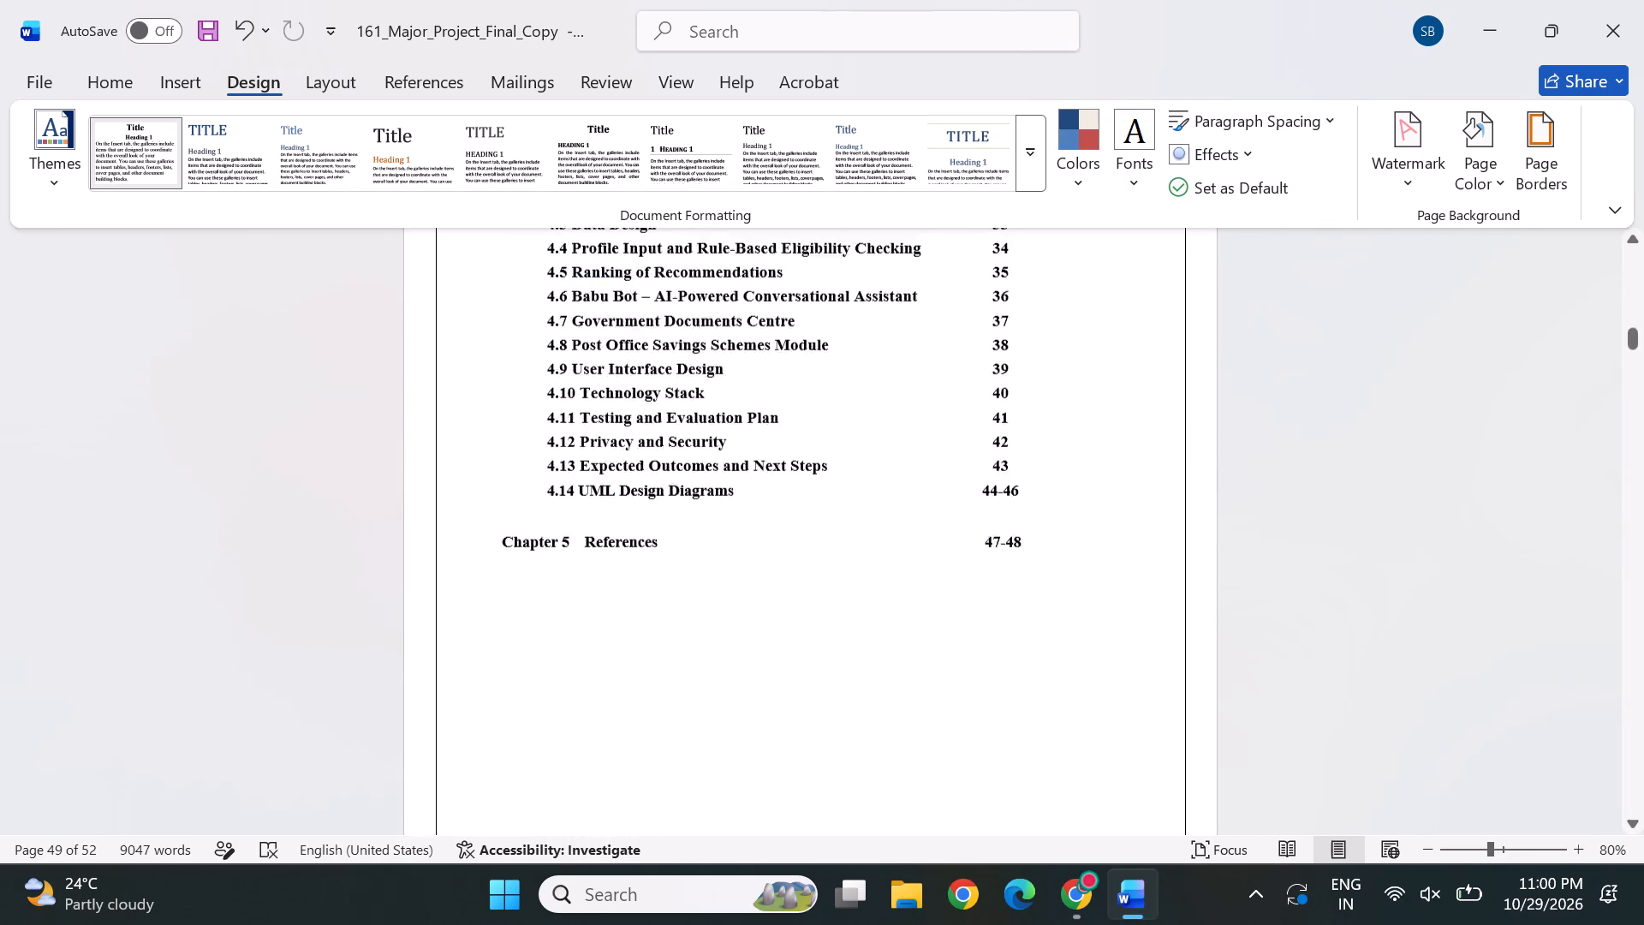
scroll(893, 576, "down", 1)
scroll(907, 665, "down", 2)
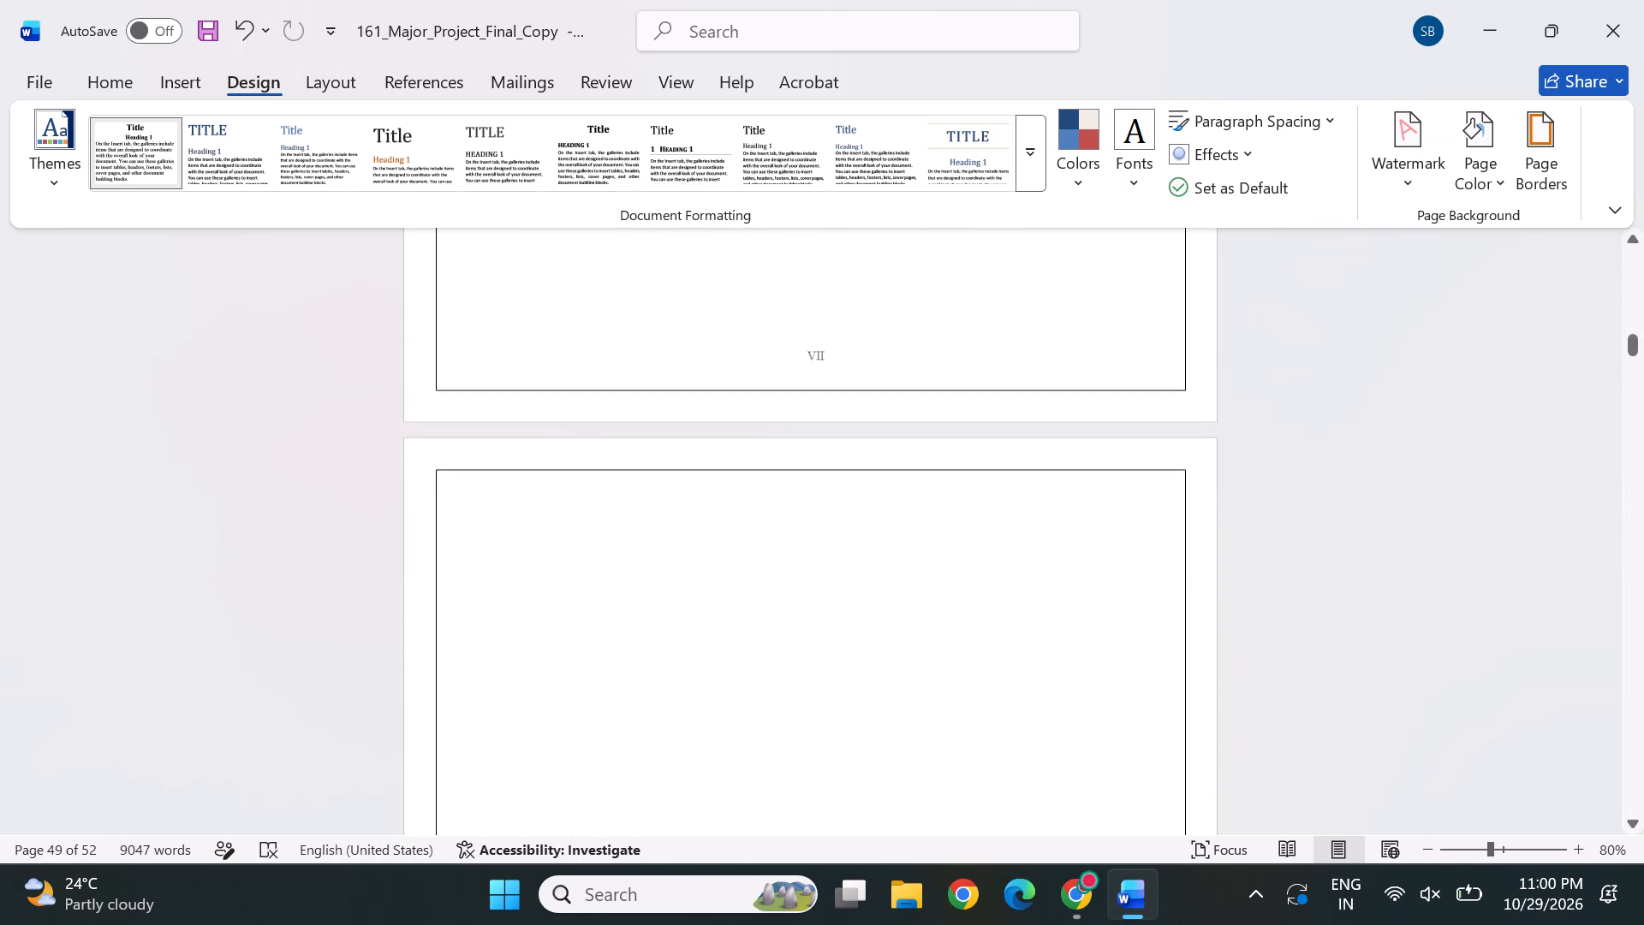
Delete the blank page between the table of contents and the List of Figures.
scroll(907, 665, "down", 2)
scroll(907, 665, "up", 4)
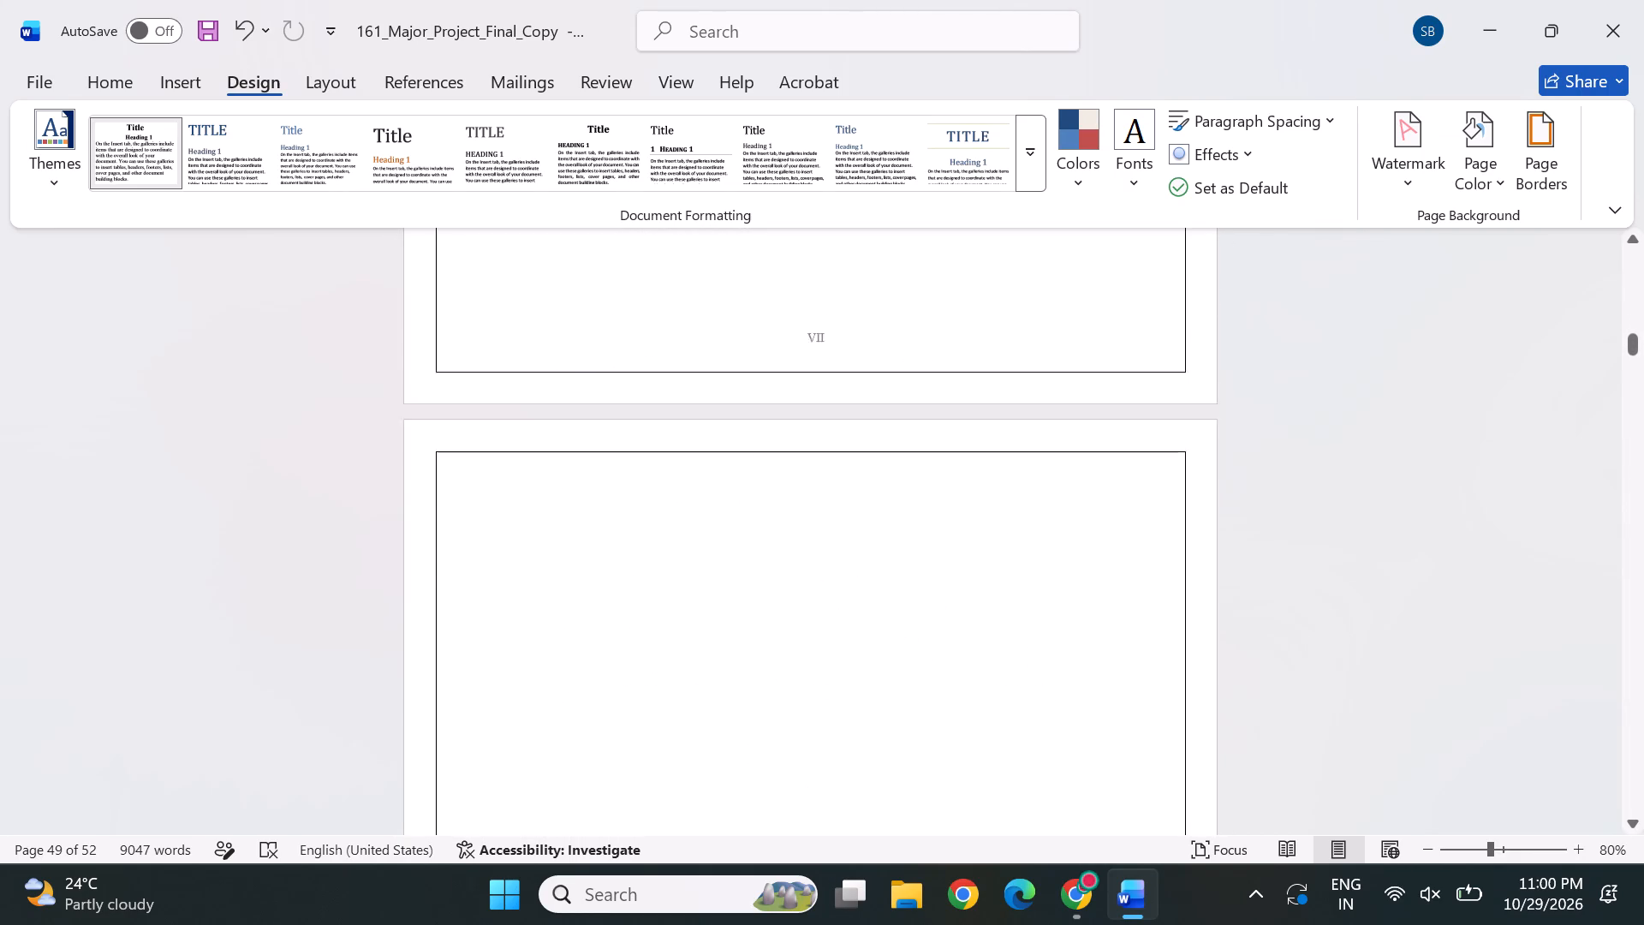
left_click(641, 621)
key("Delete")
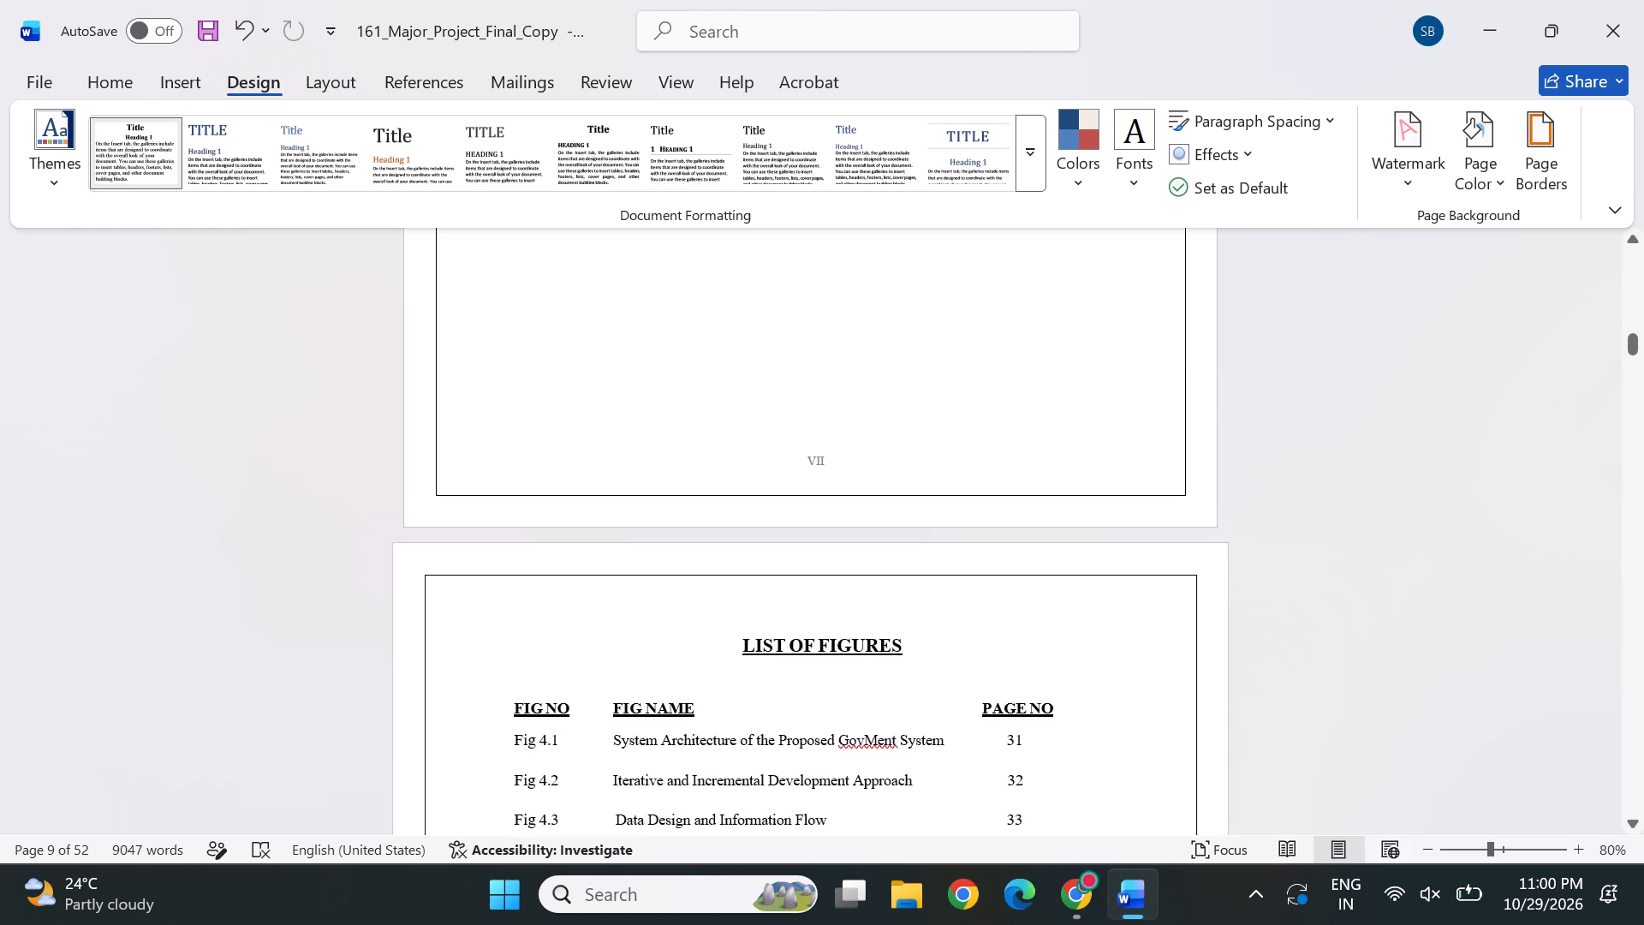
key("Delete")
key("Delete")
Check the layout and footer page numbers of the table of contents, List of Figures and Chapter 1 pages.
scroll(641, 621, "up", 2)
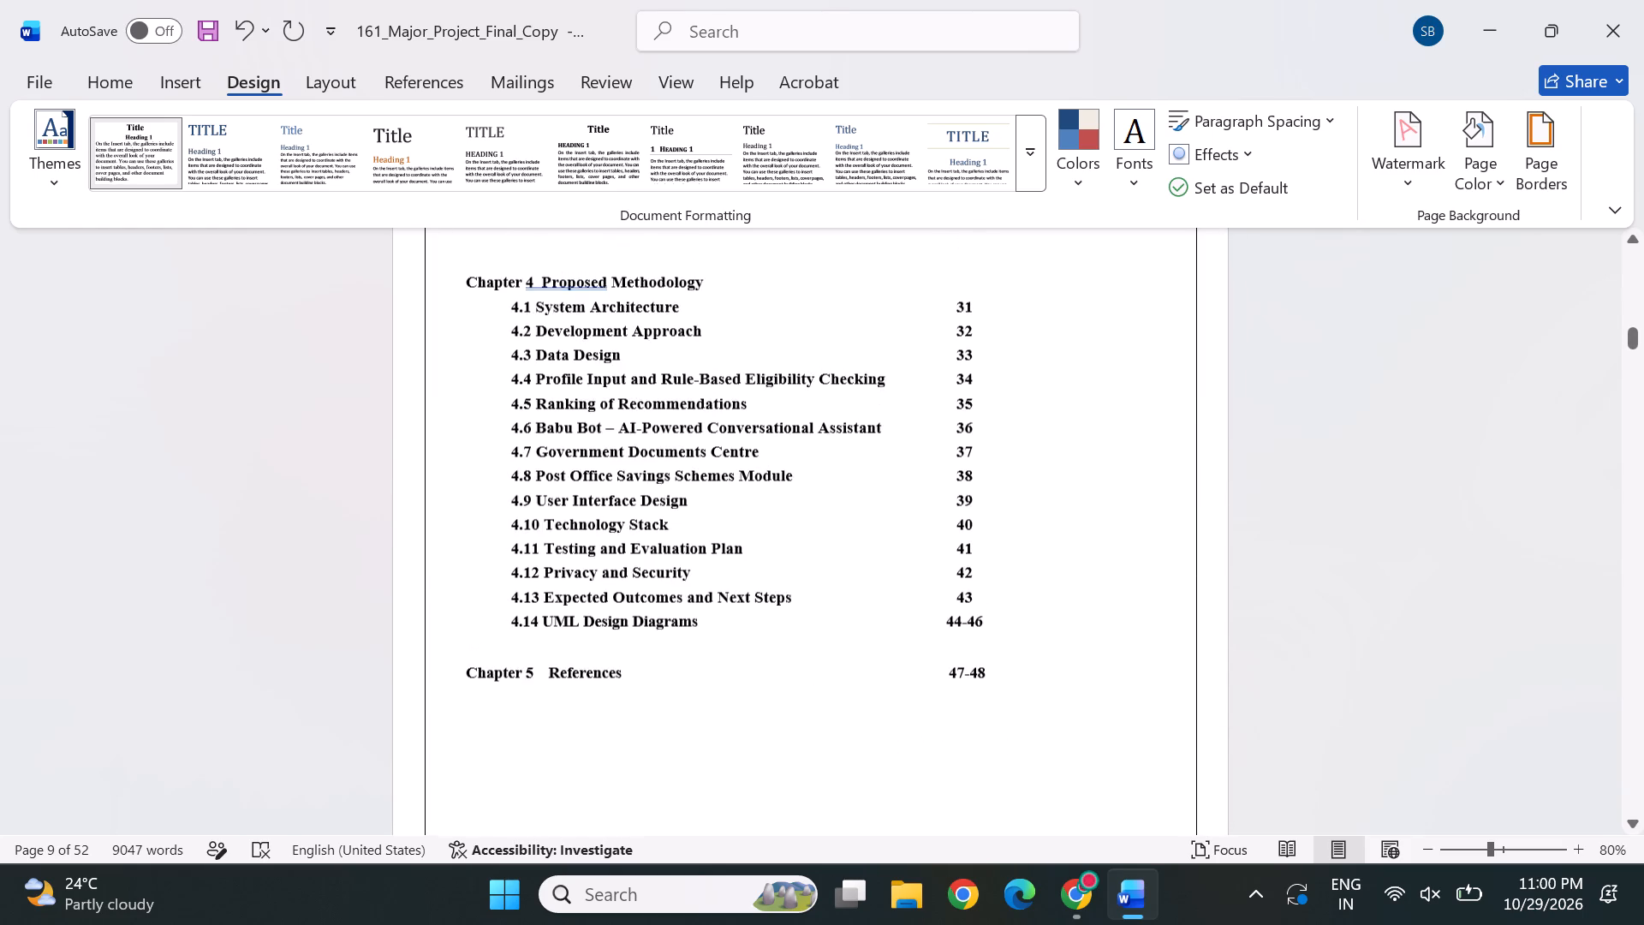
scroll(668, 568, "down", 2)
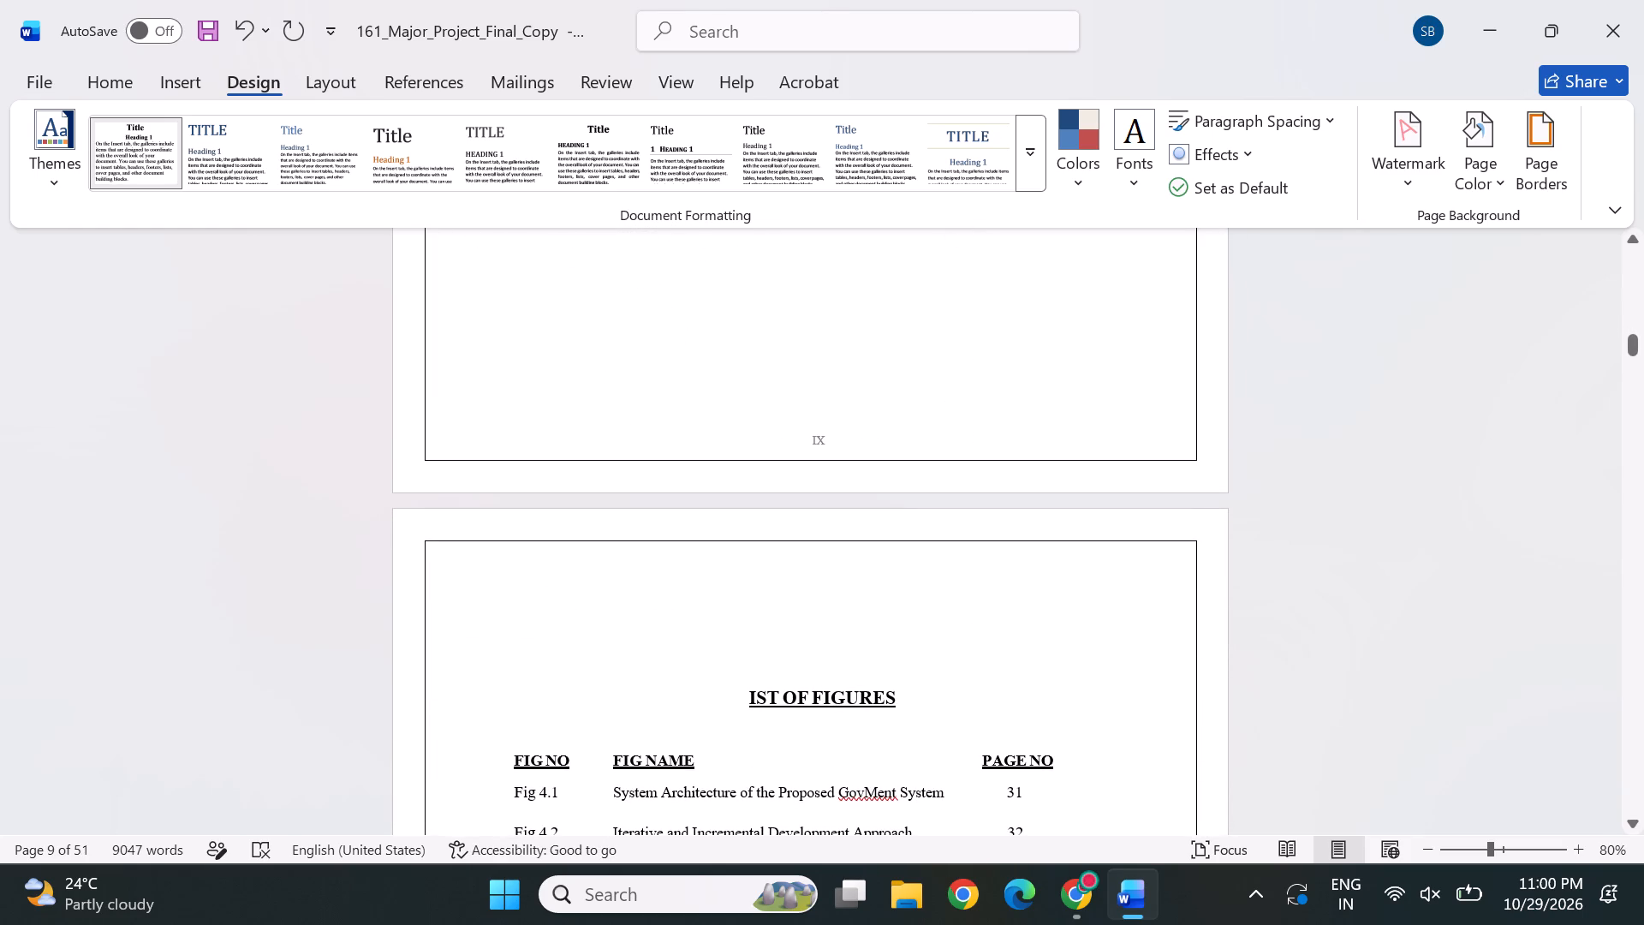
scroll(794, 604, "down", 4)
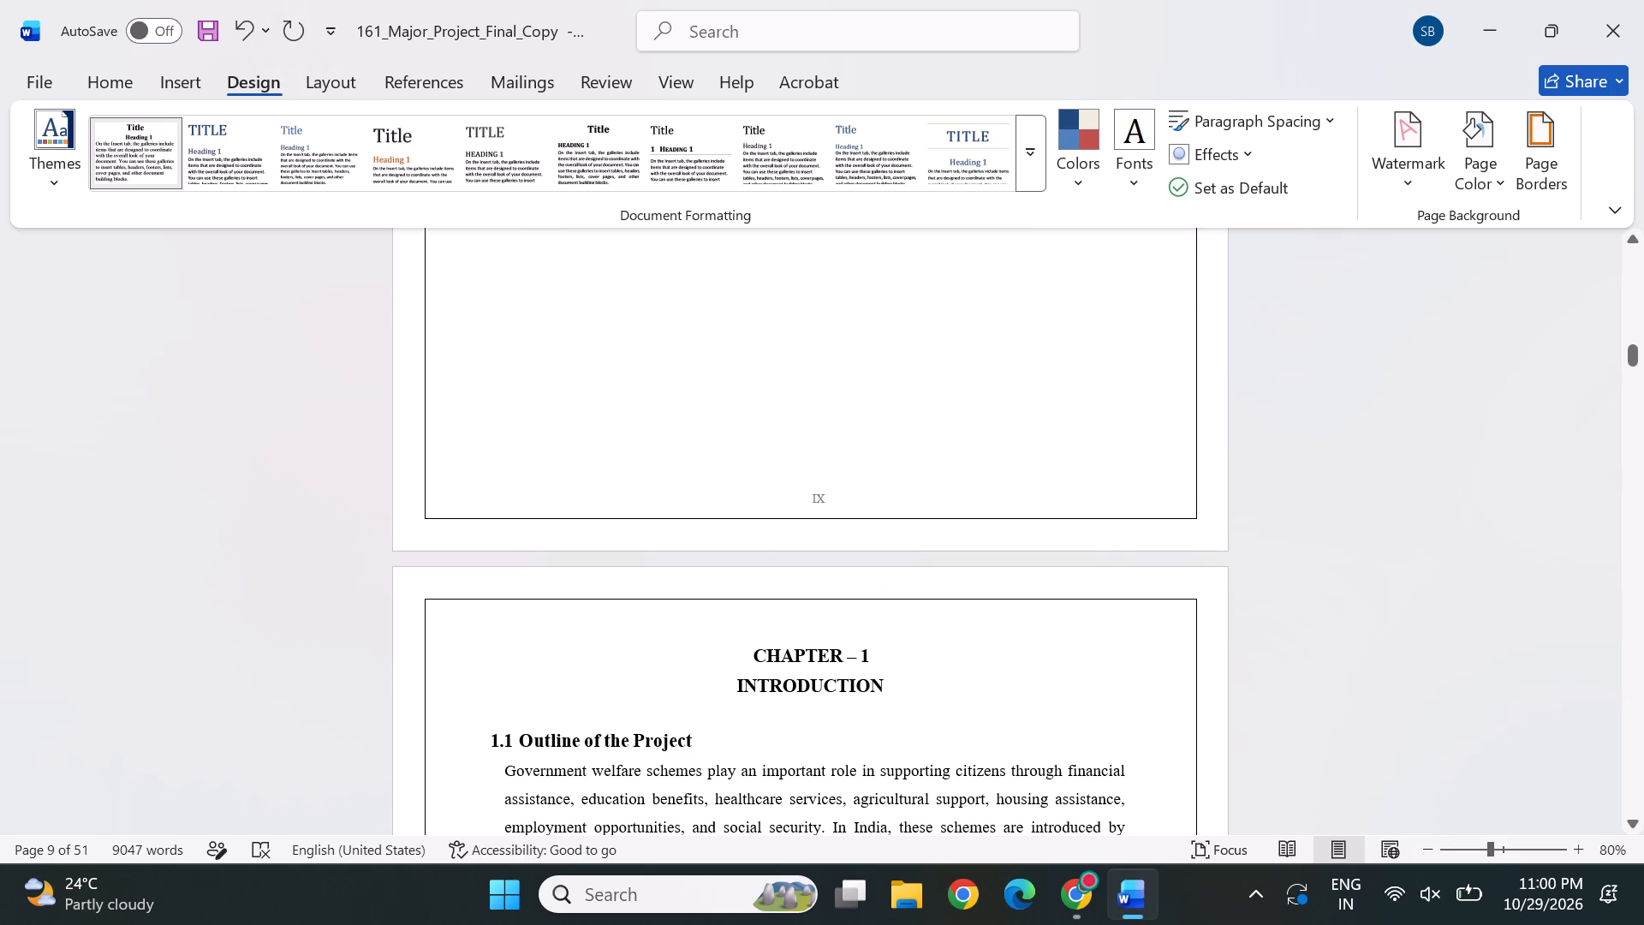
scroll(982, 573, "up", 2)
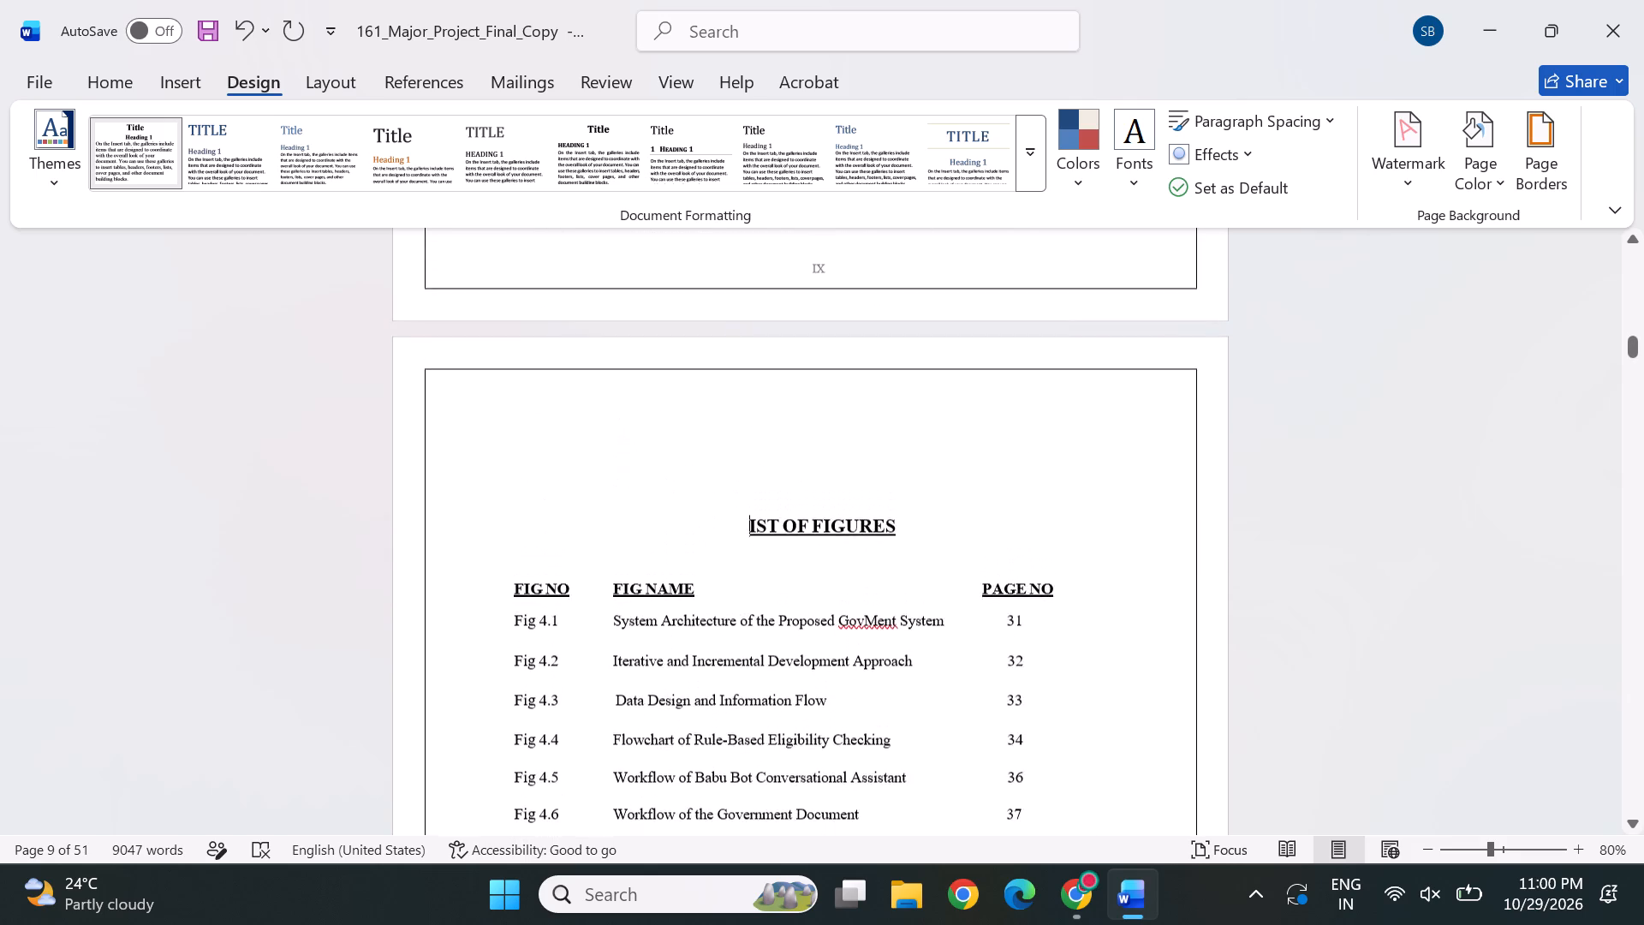
scroll(855, 546, "up", 3)
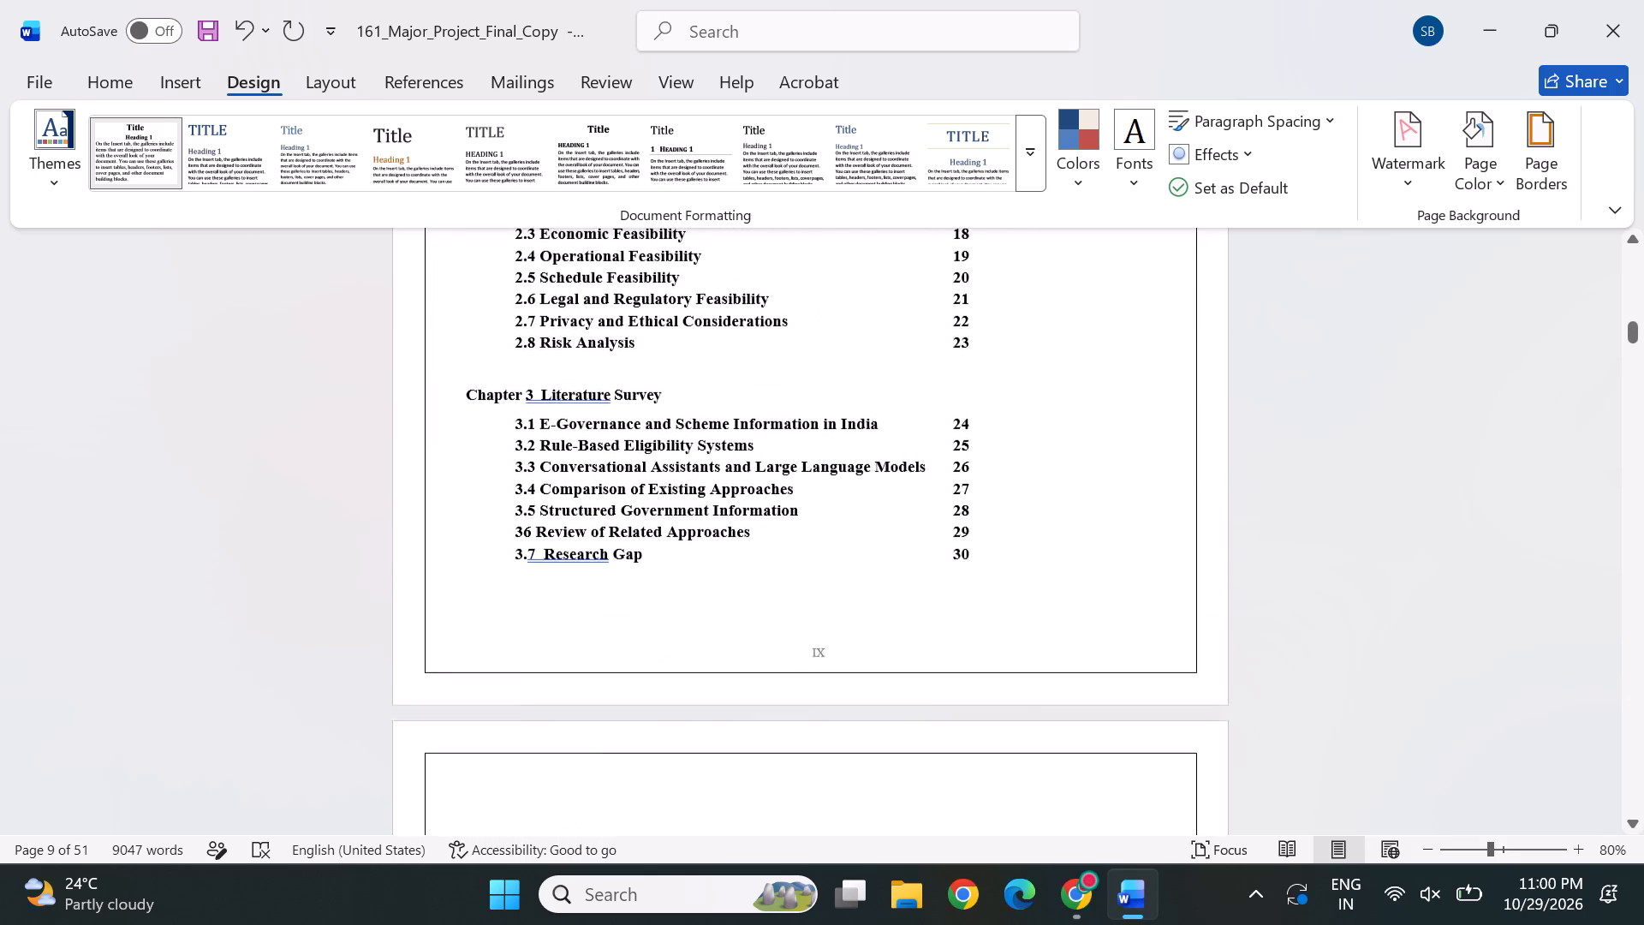
scroll(855, 546, "up", 1)
scroll(876, 684, "down", 1)
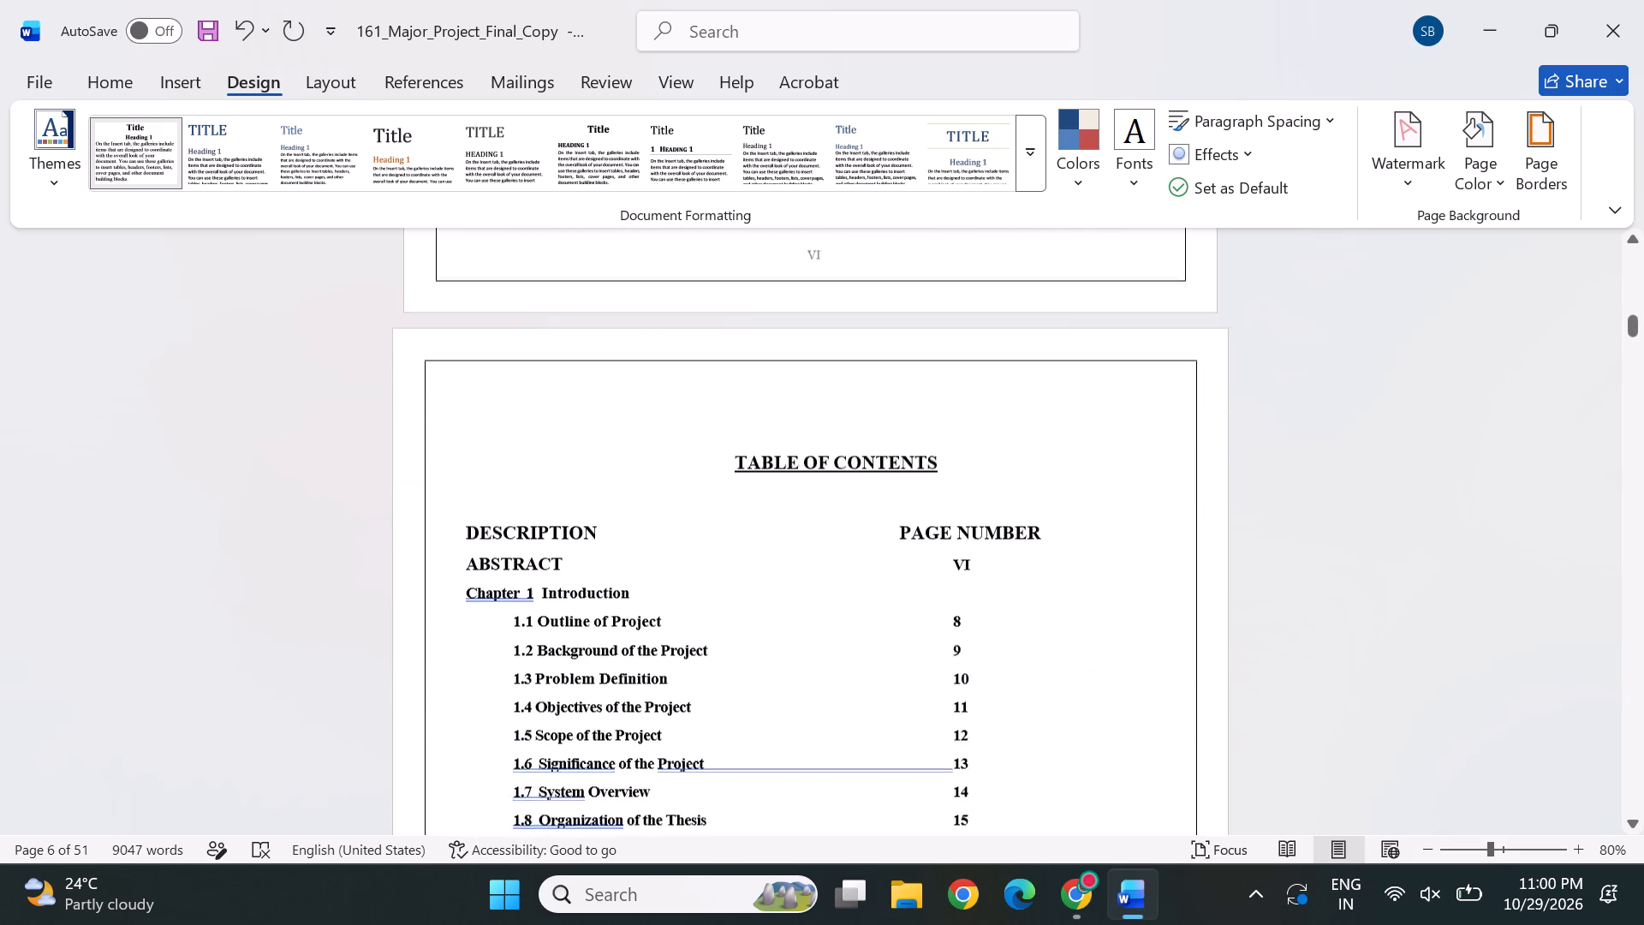
scroll(876, 684, "down", 1)
Insert a Plain Number 2 page number at the bottom of the first table of contents page, in the Section 9 footer.
double_click(822, 415)
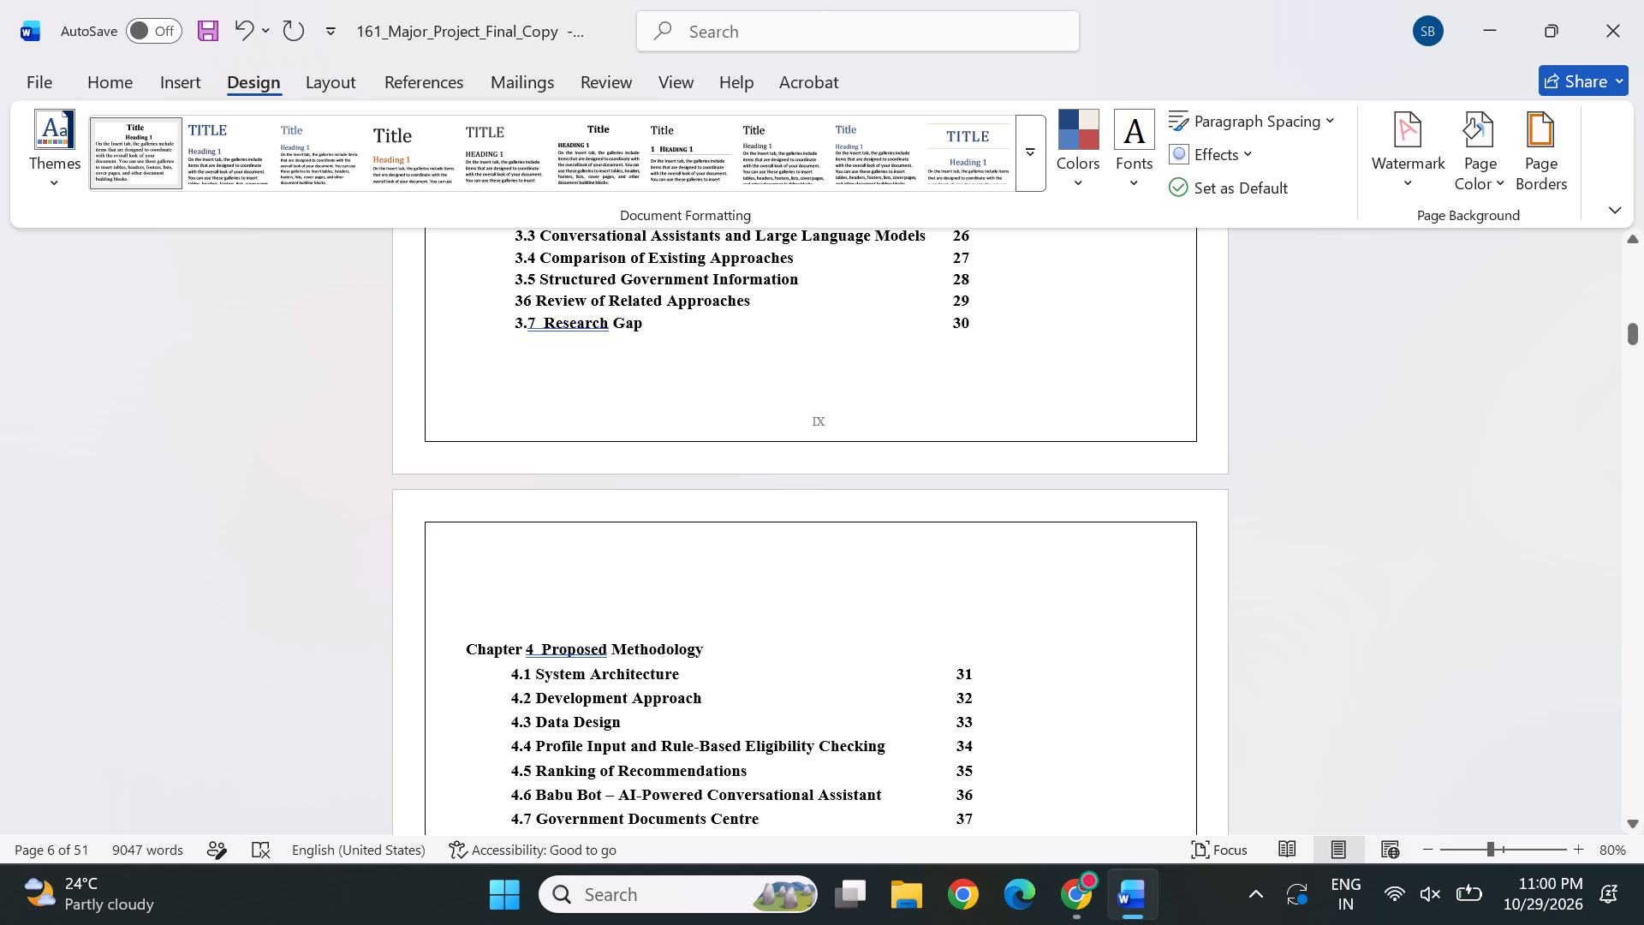
left_click(833, 421)
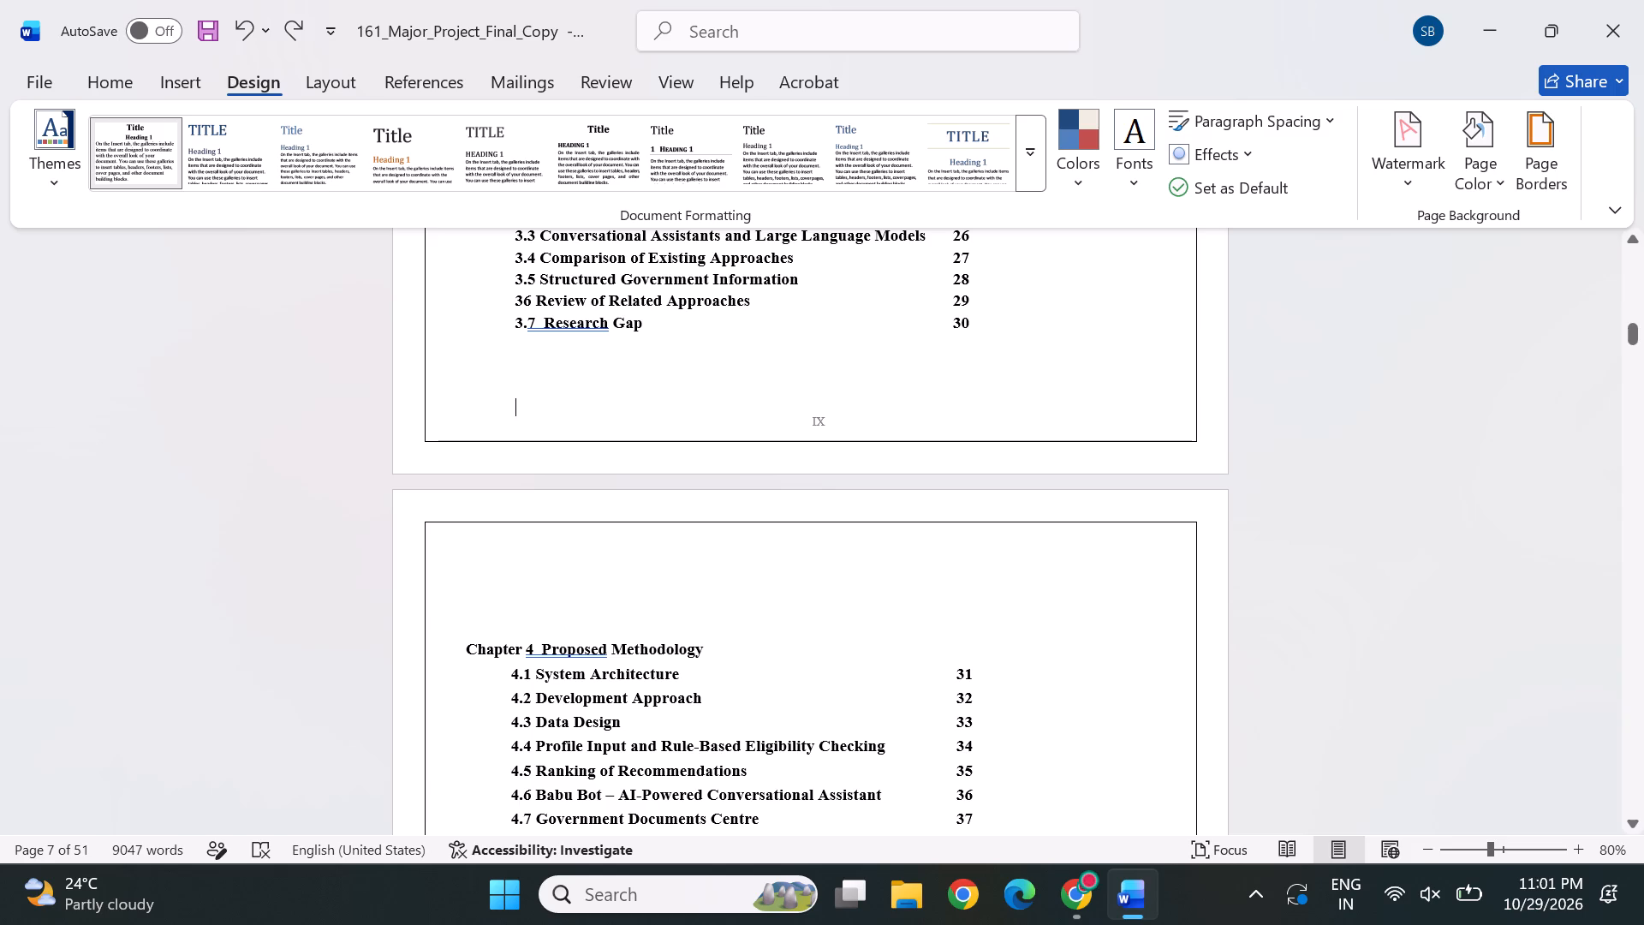
scroll(747, 405, "up", 4)
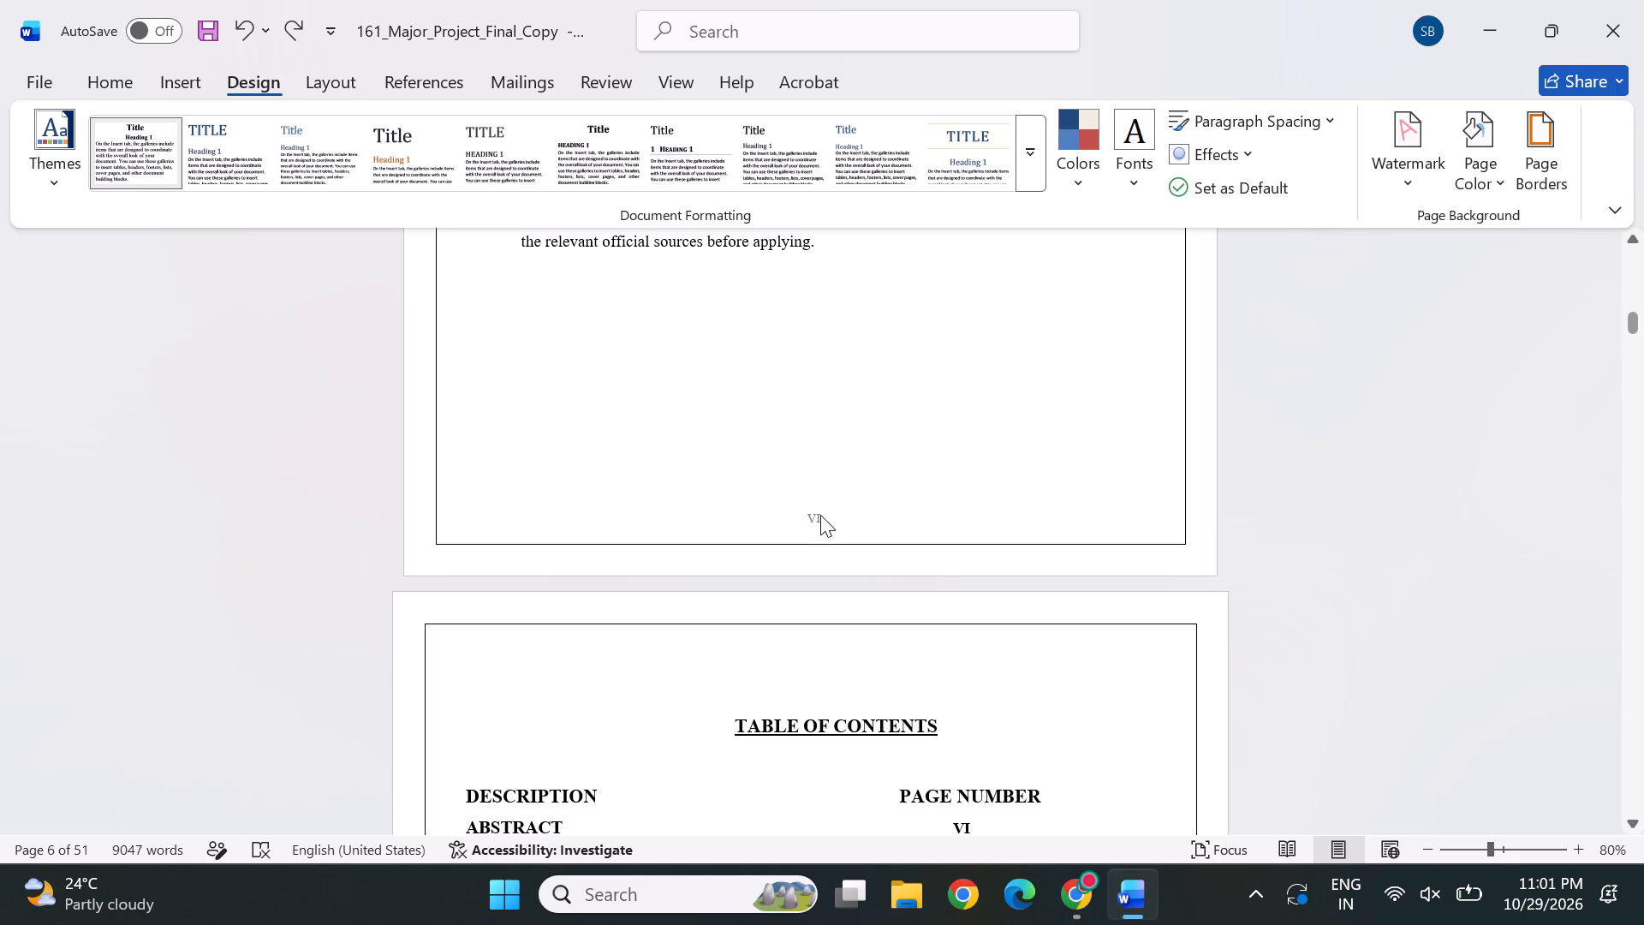
scroll(820, 513, "up", 3)
scroll(820, 513, "down", 1)
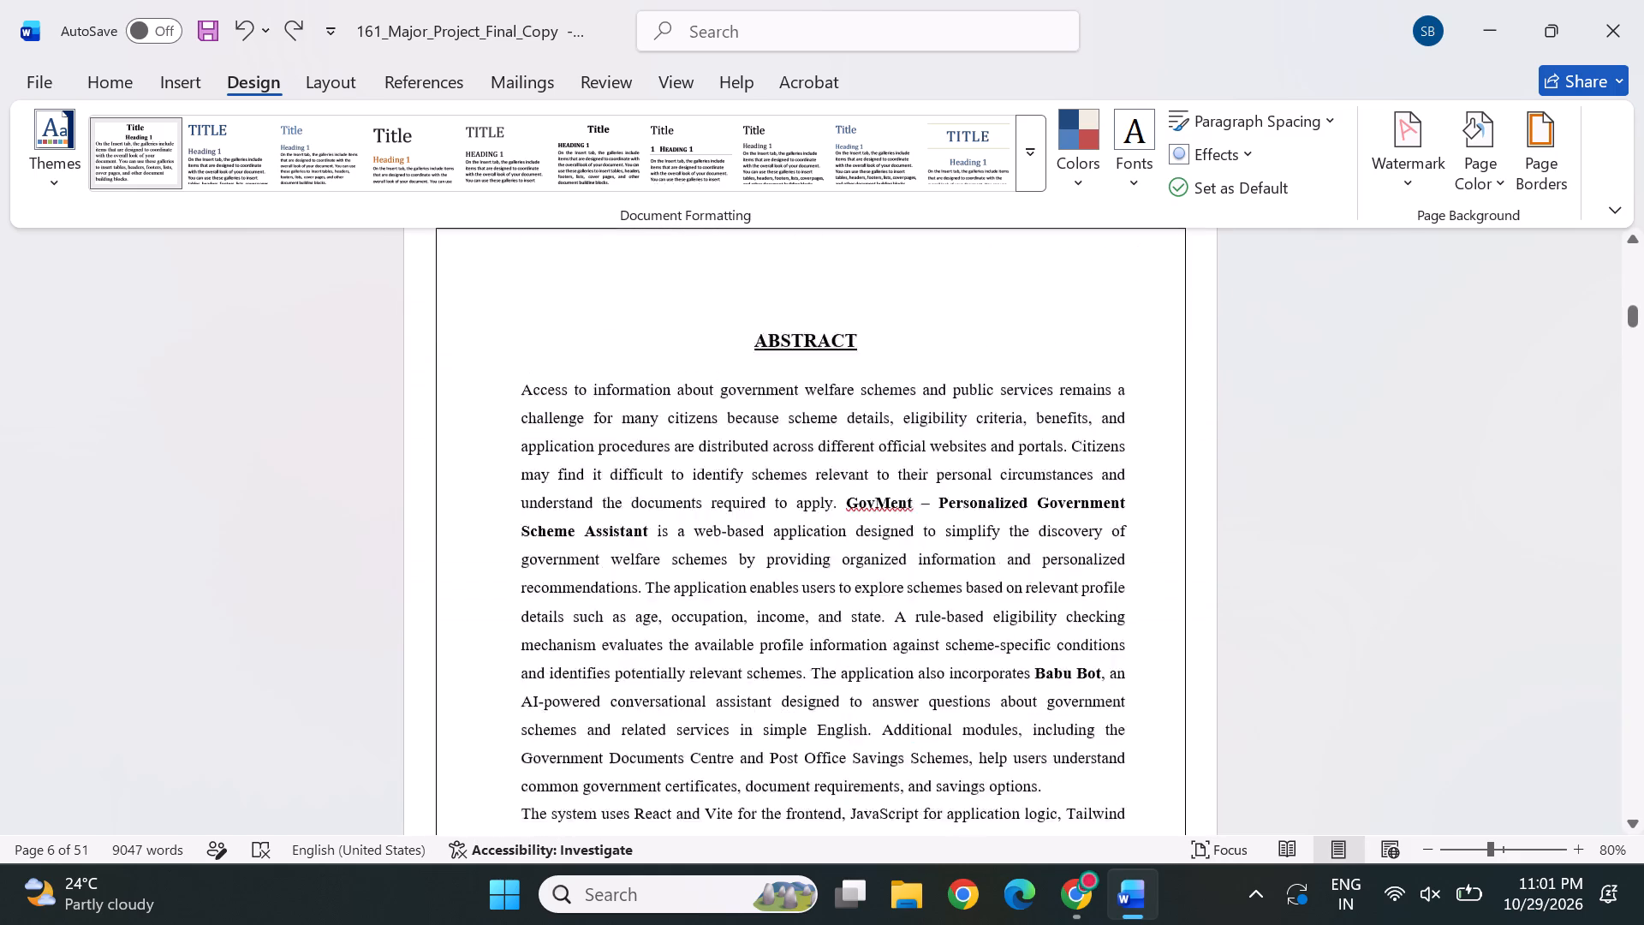
scroll(820, 513, "down", 1)
scroll(829, 591, "down", 3)
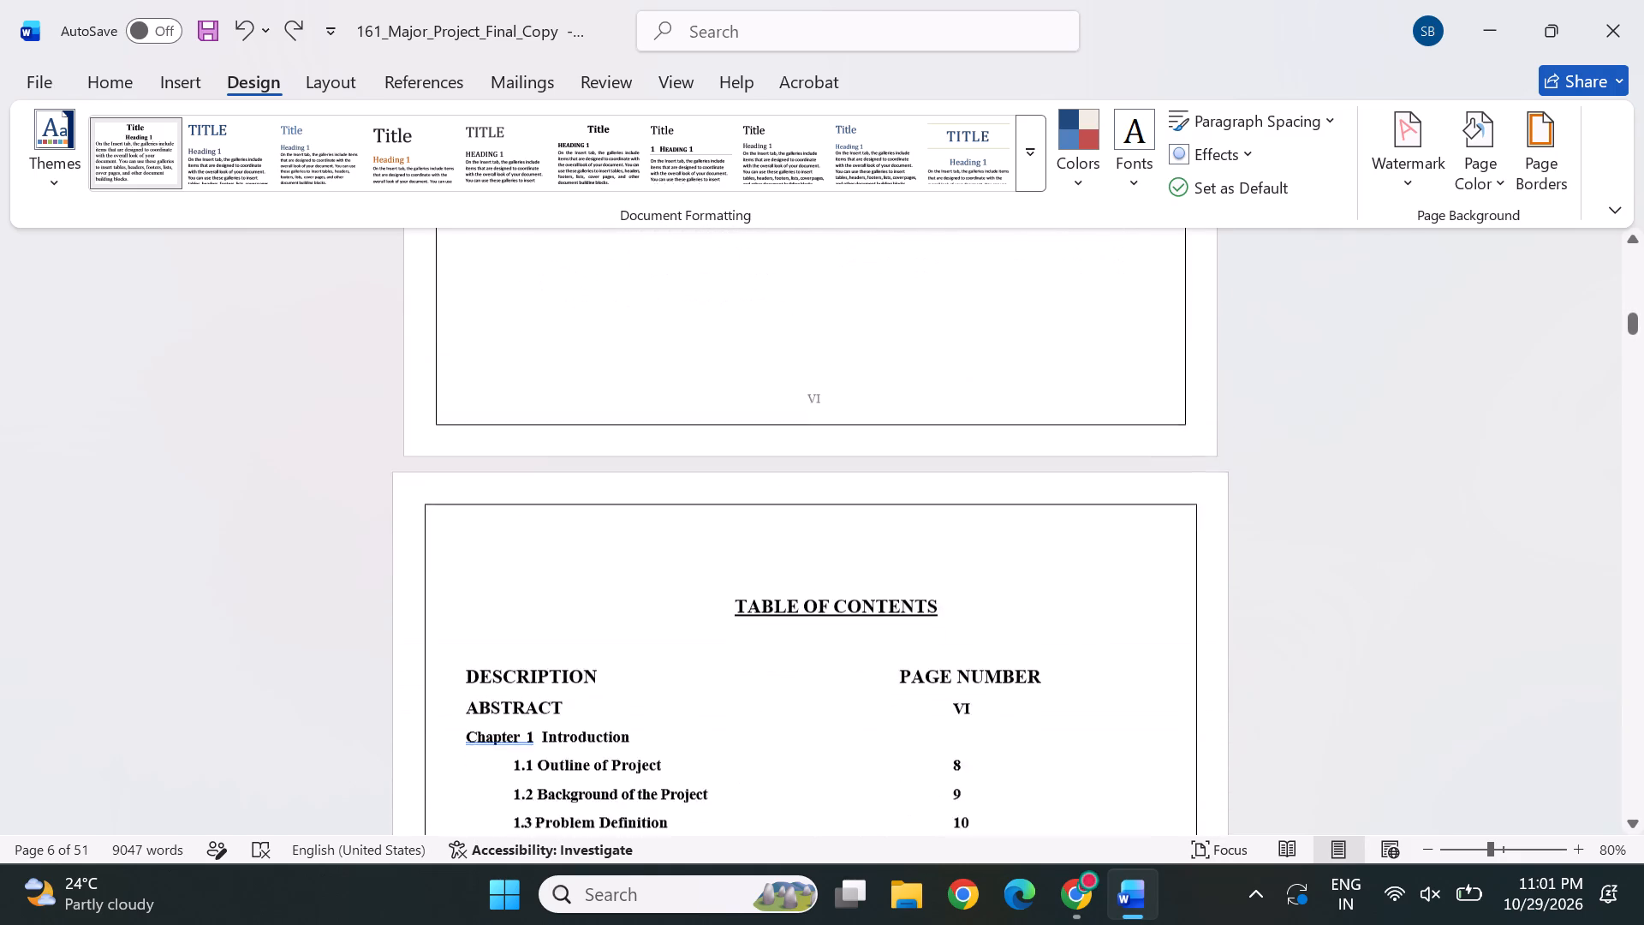
scroll(829, 591, "down", 3)
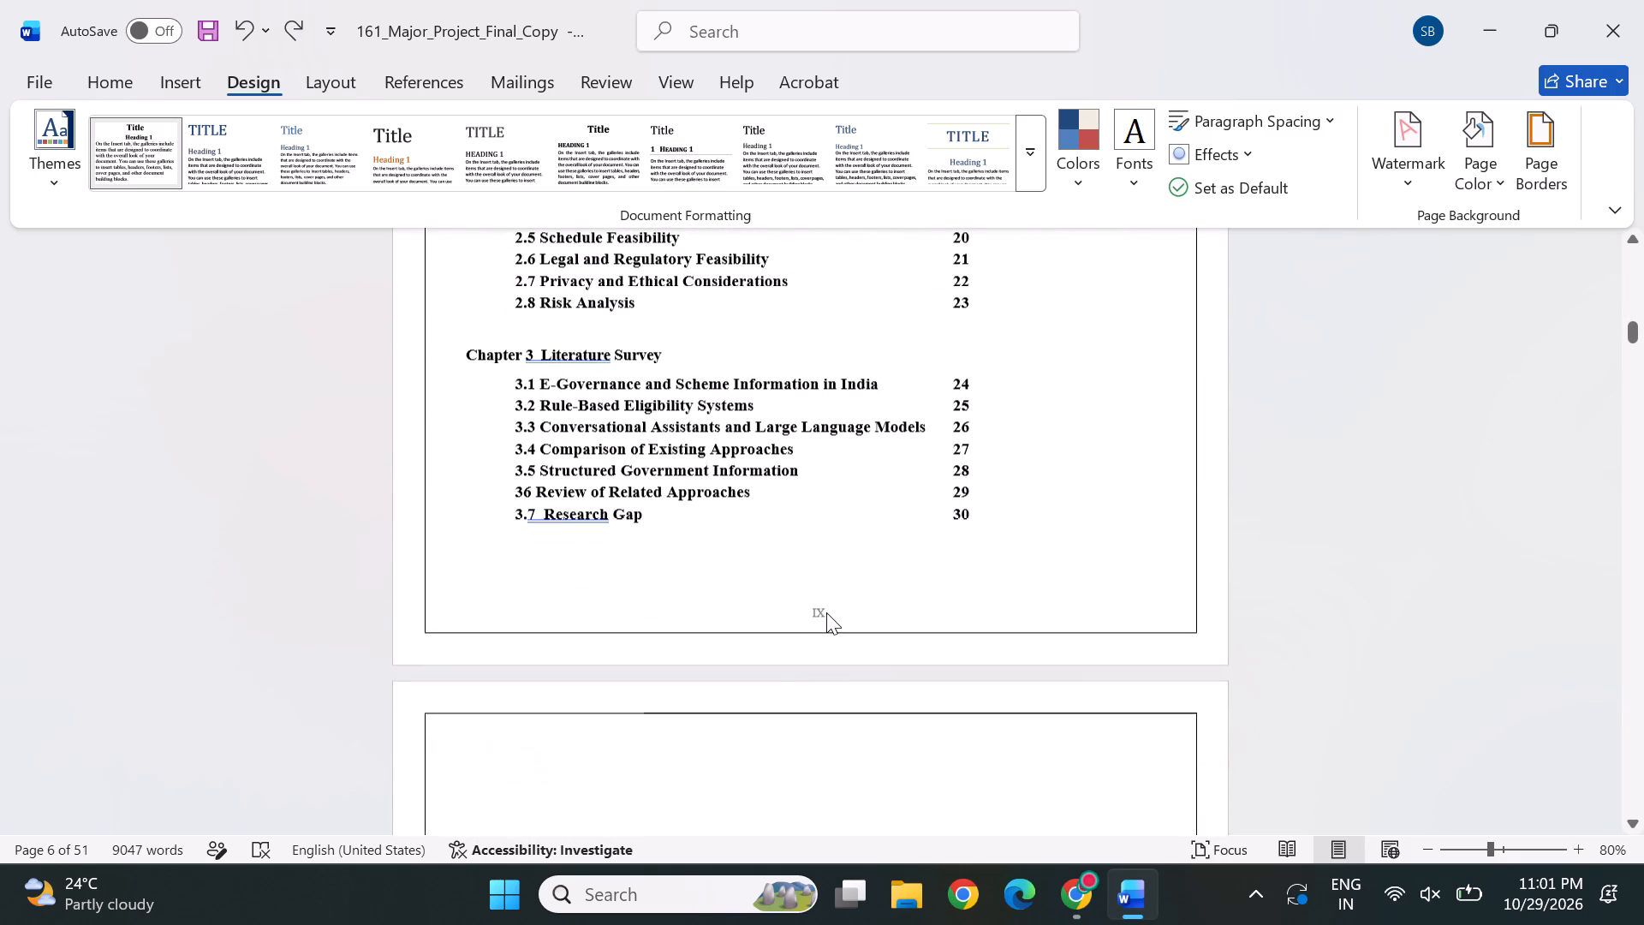
left_click(823, 613)
double_click(824, 623)
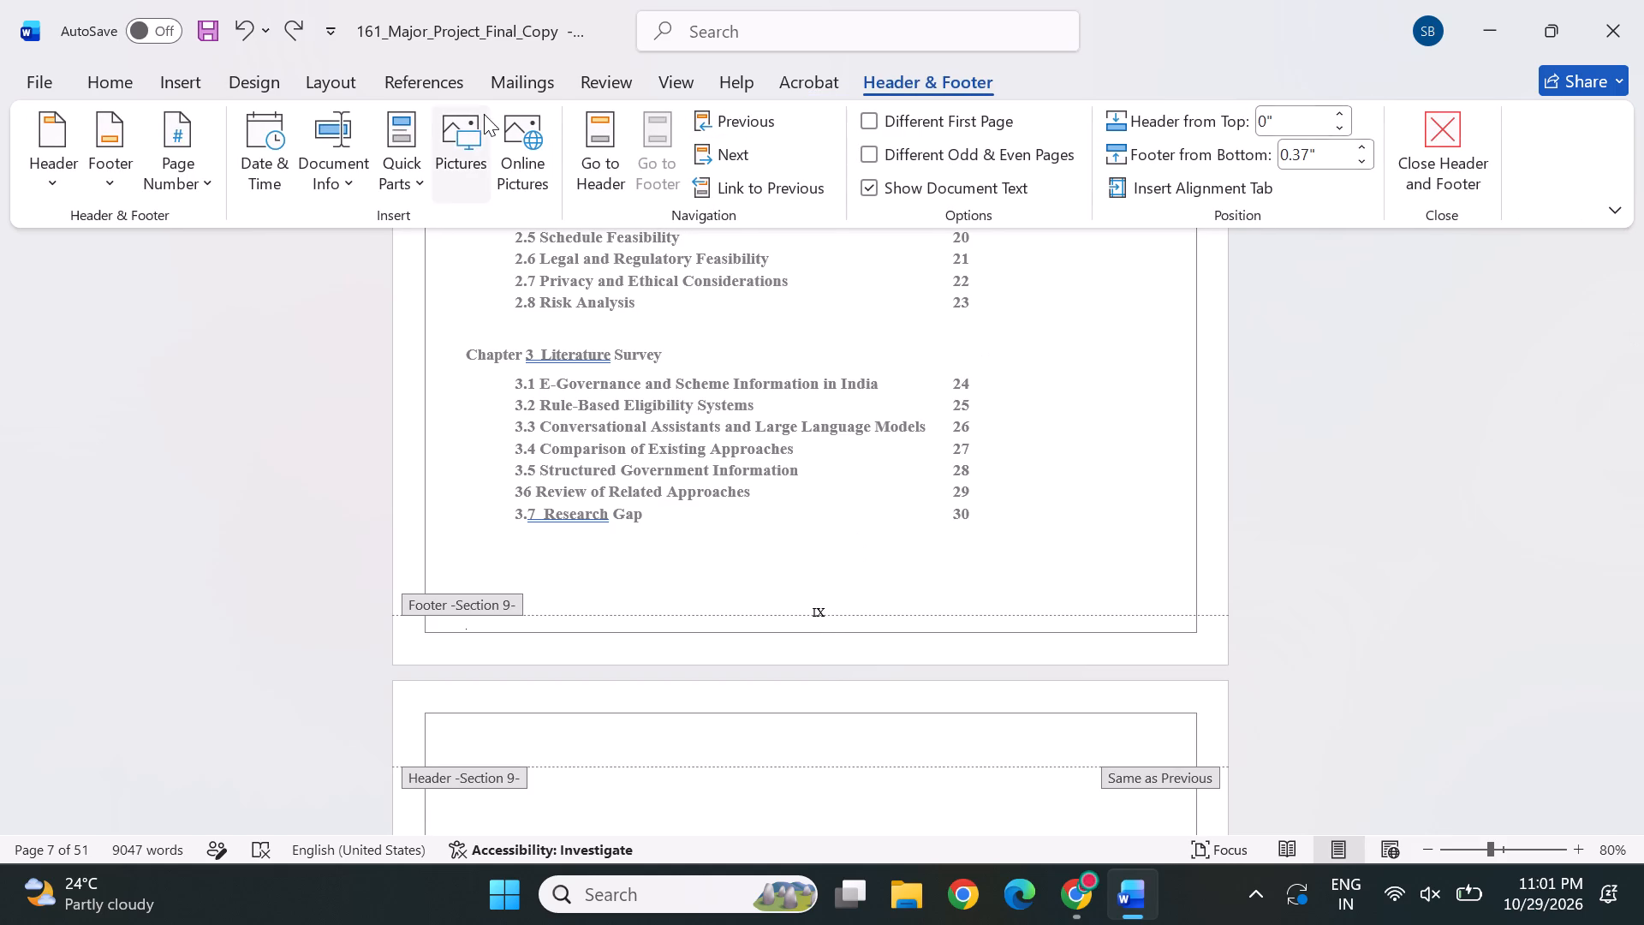
left_click(194, 144)
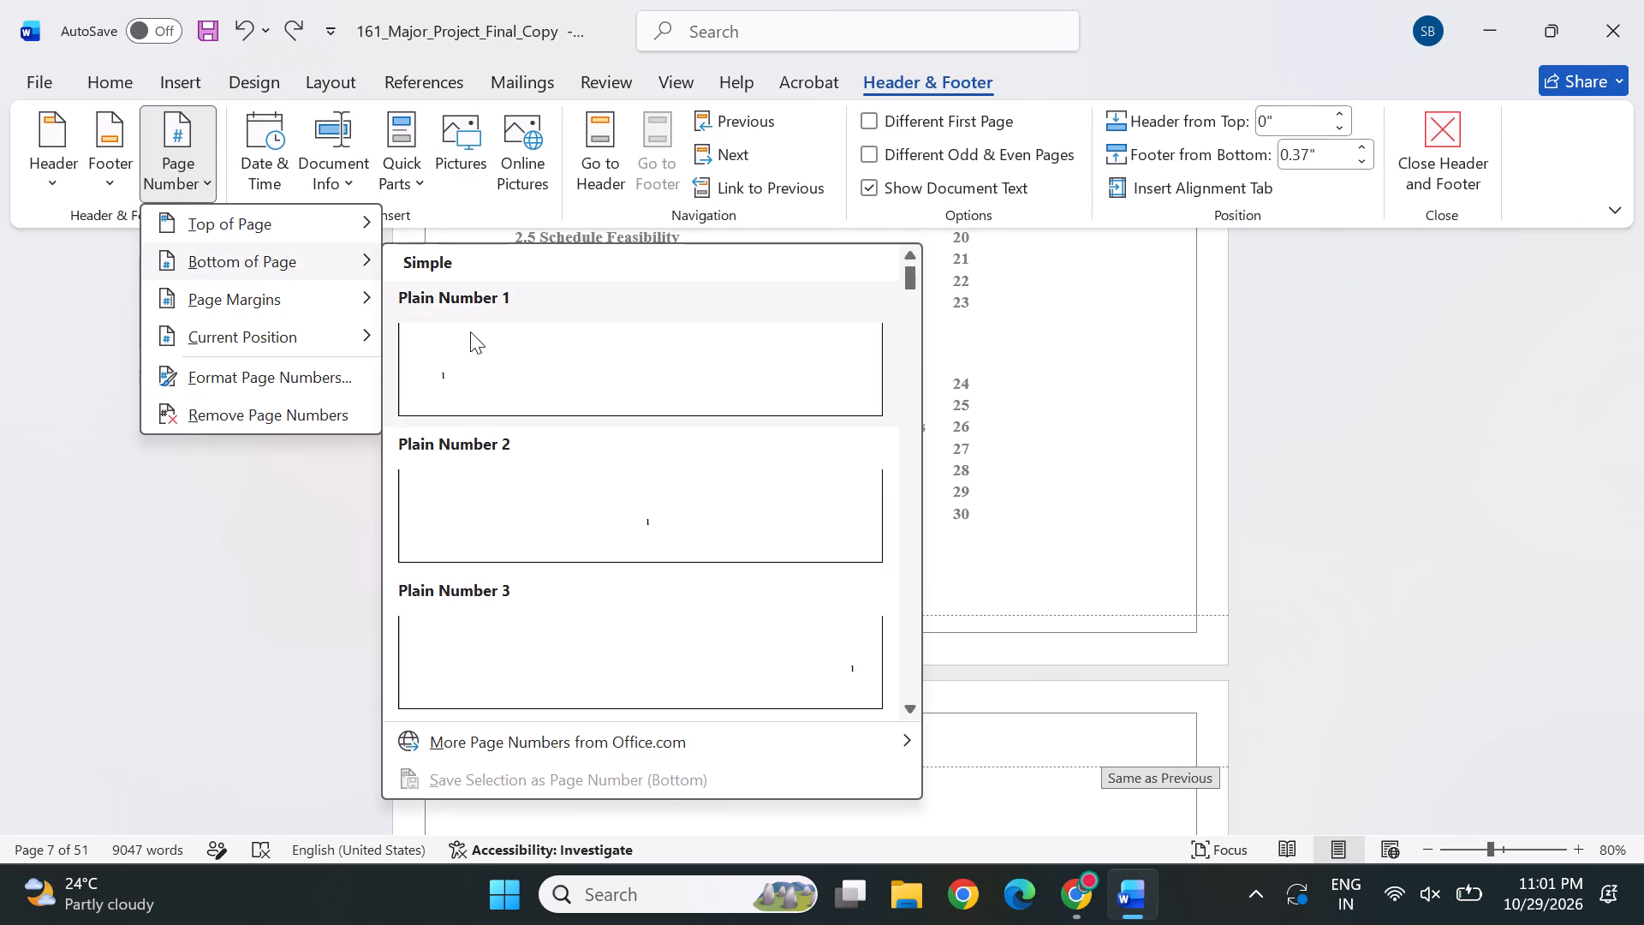
left_click(670, 522)
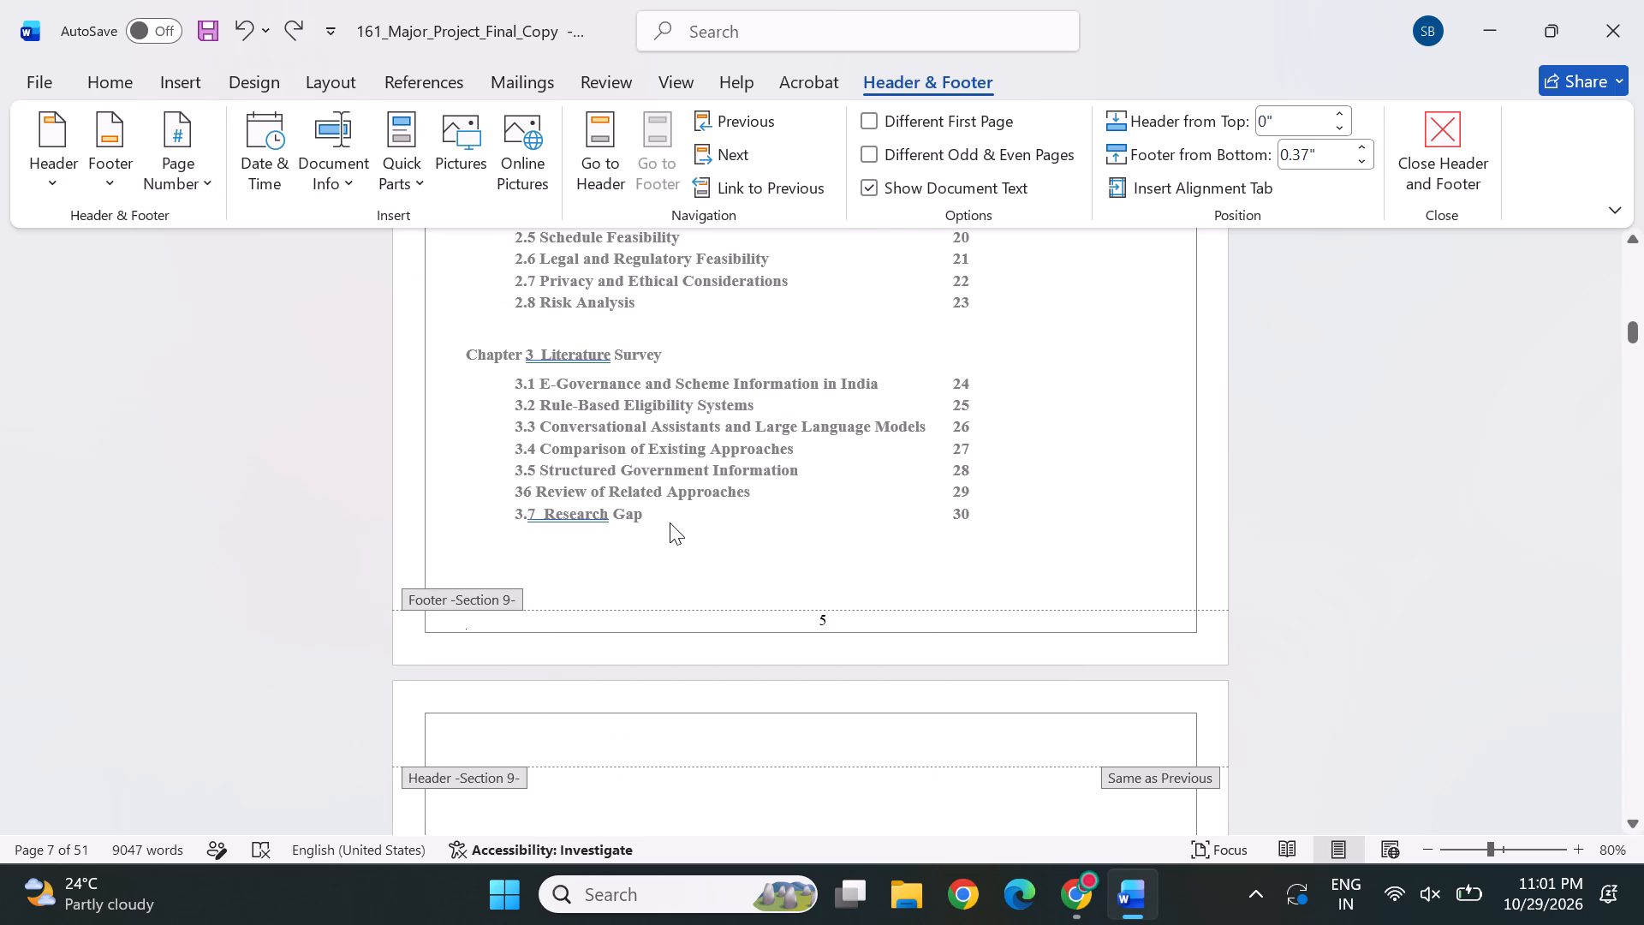
Examine the bottom-of-page number designs available for the Section 9 footer.
left_click(176, 146)
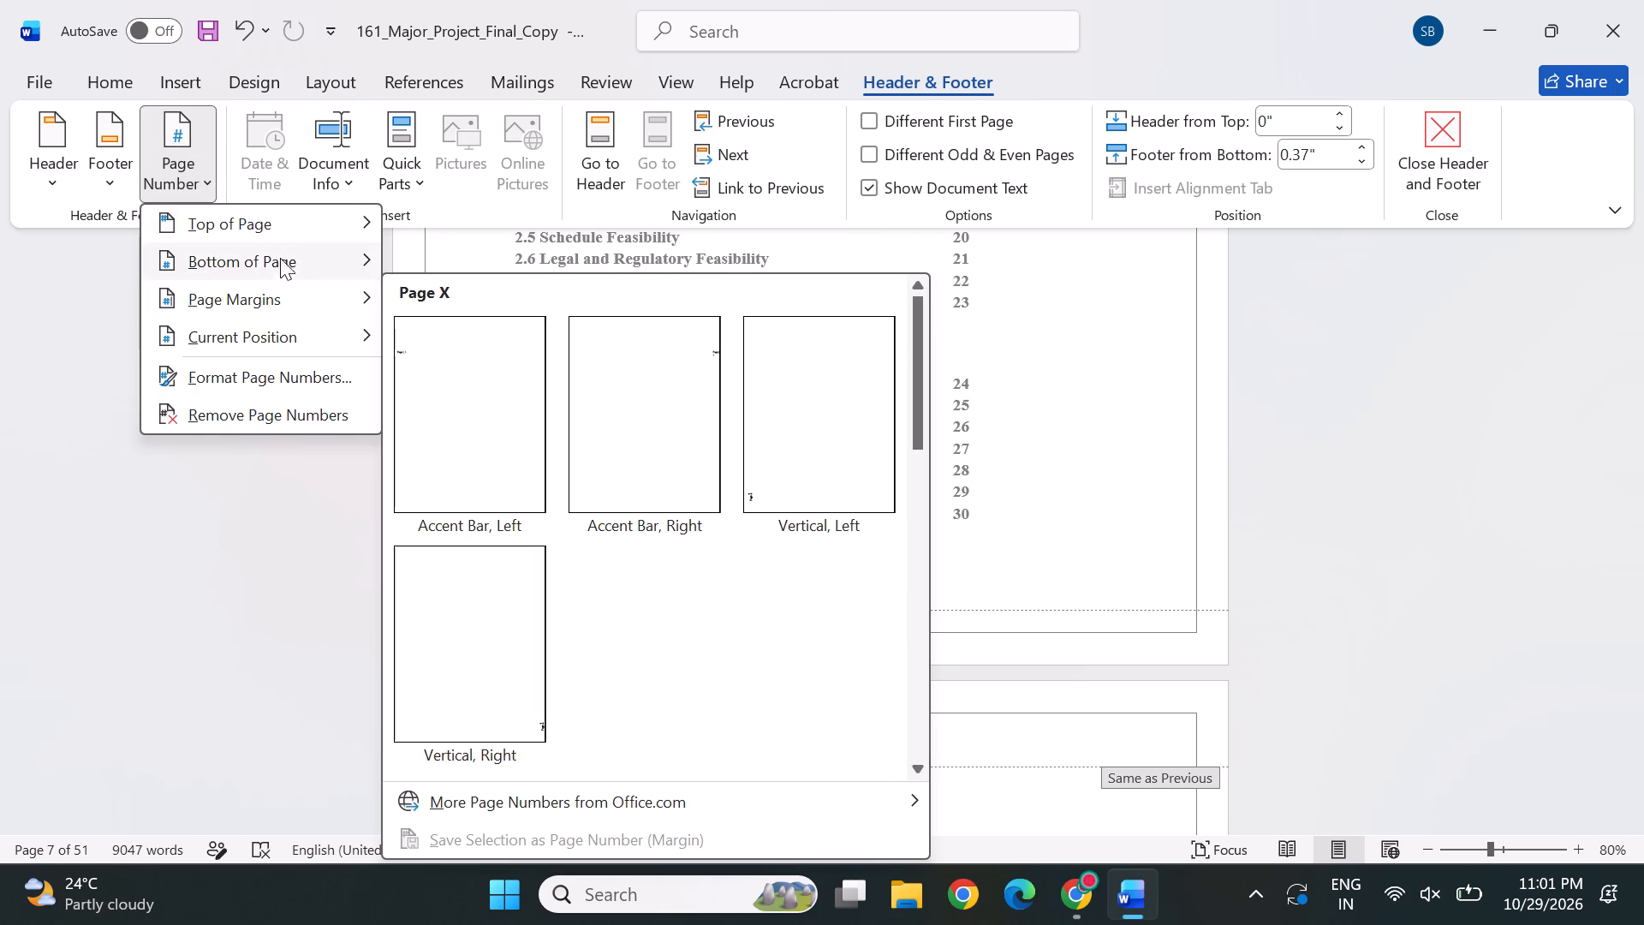
left_click(273, 259)
scroll(607, 582, "down", 2)
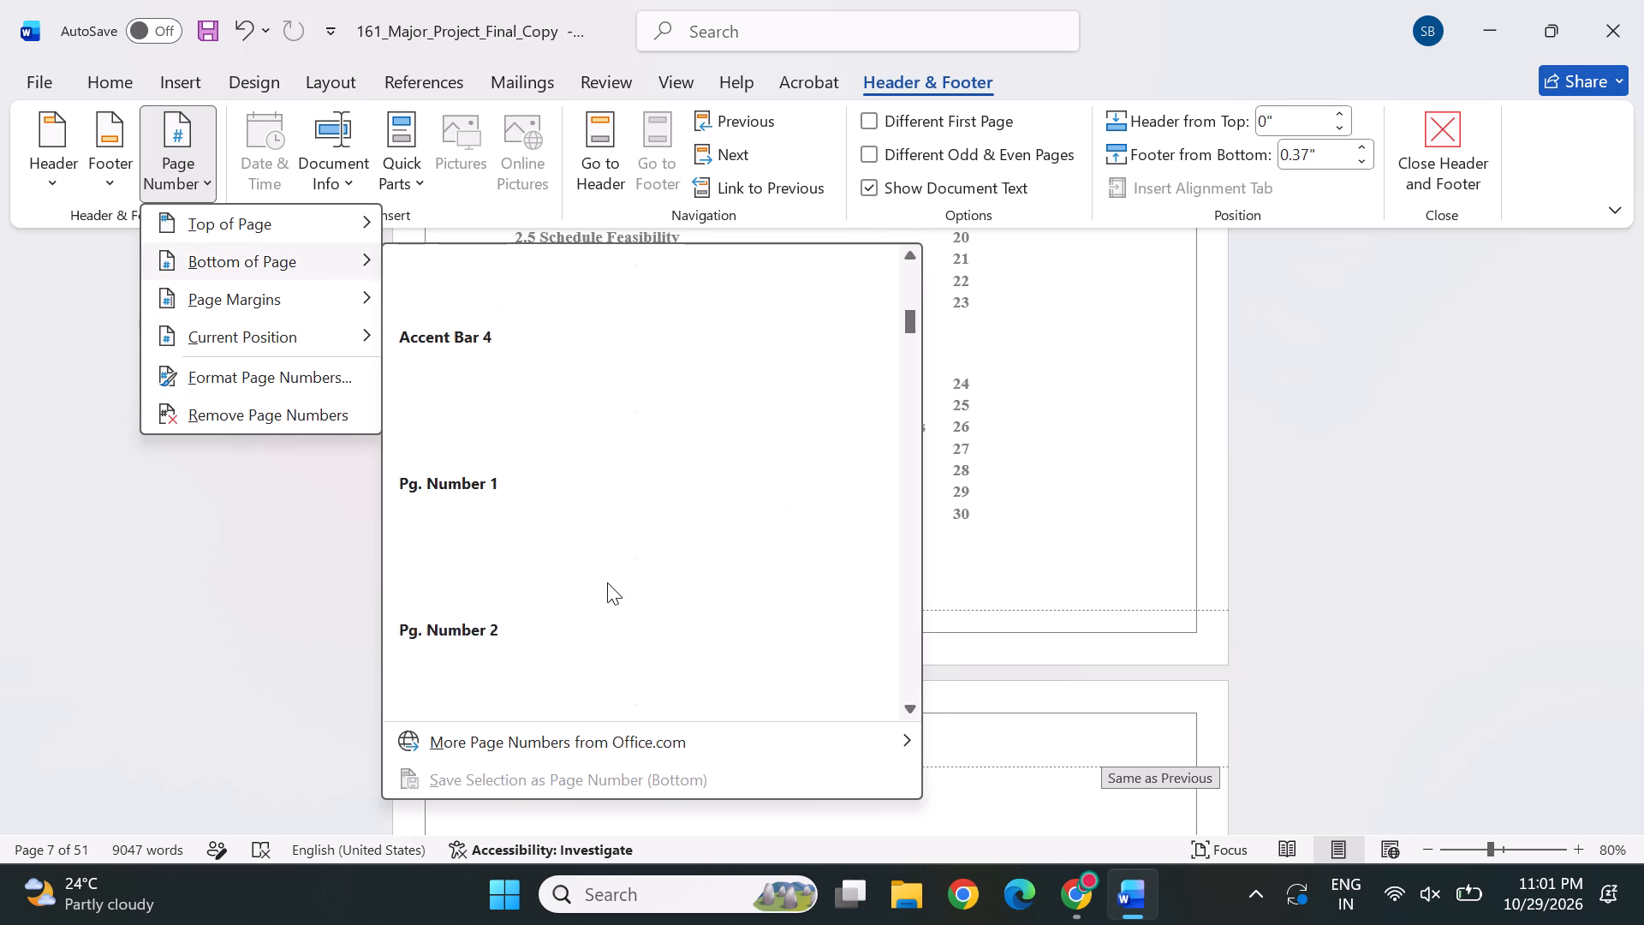
scroll(607, 582, "down", 1)
scroll(574, 494, "up", 5)
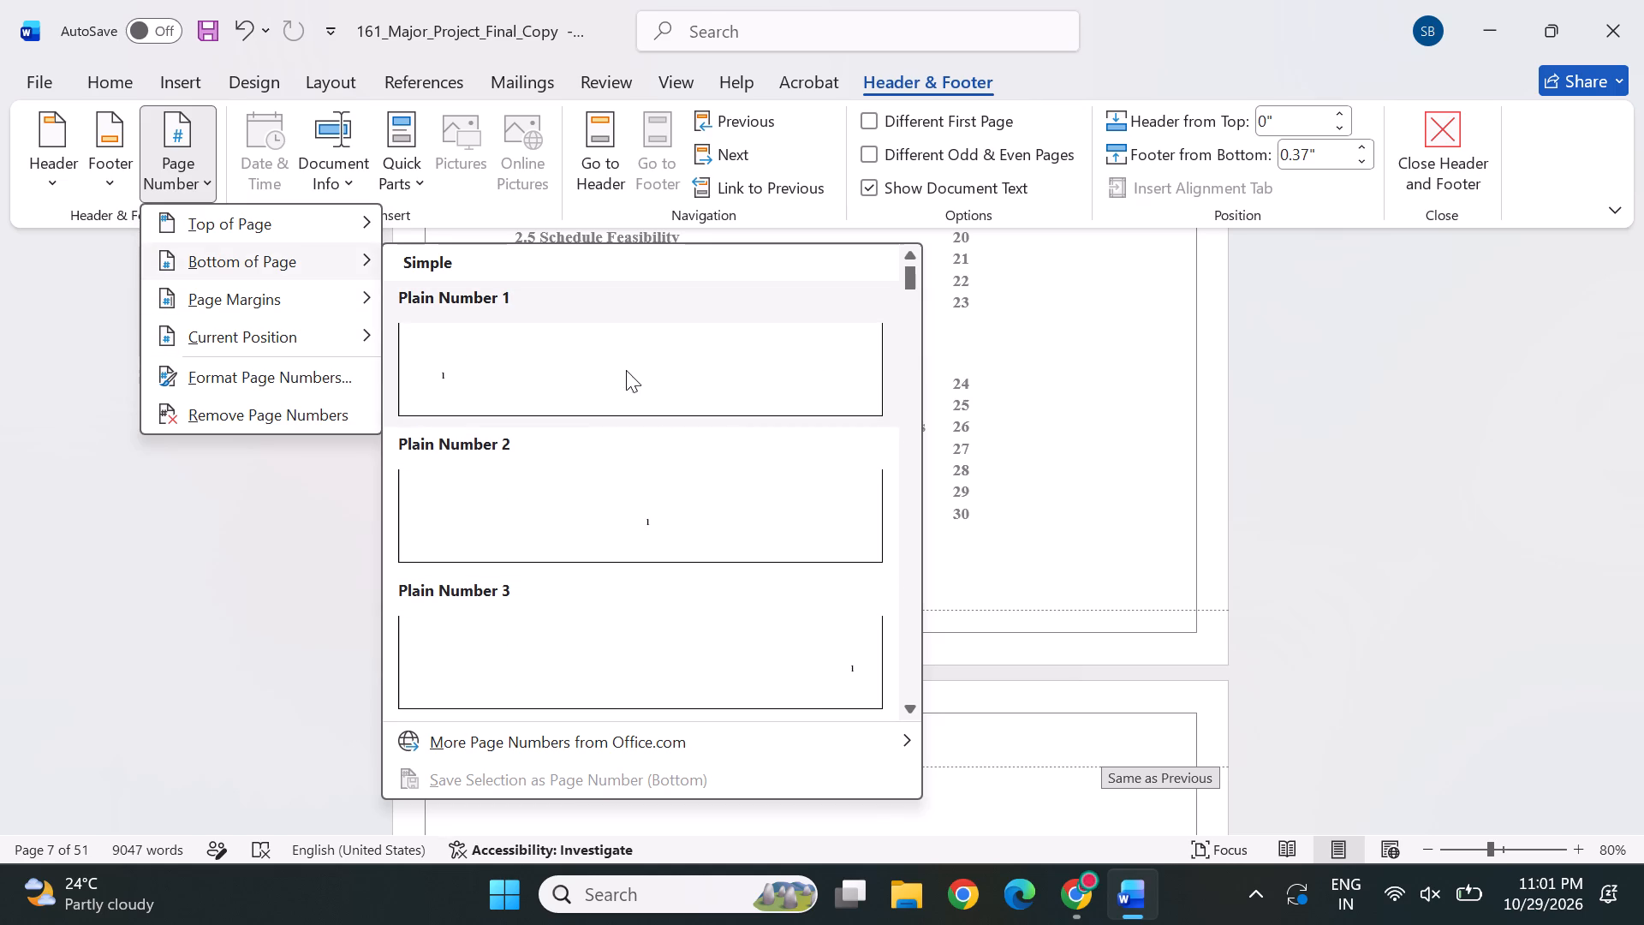
scroll(609, 605, "down", 7)
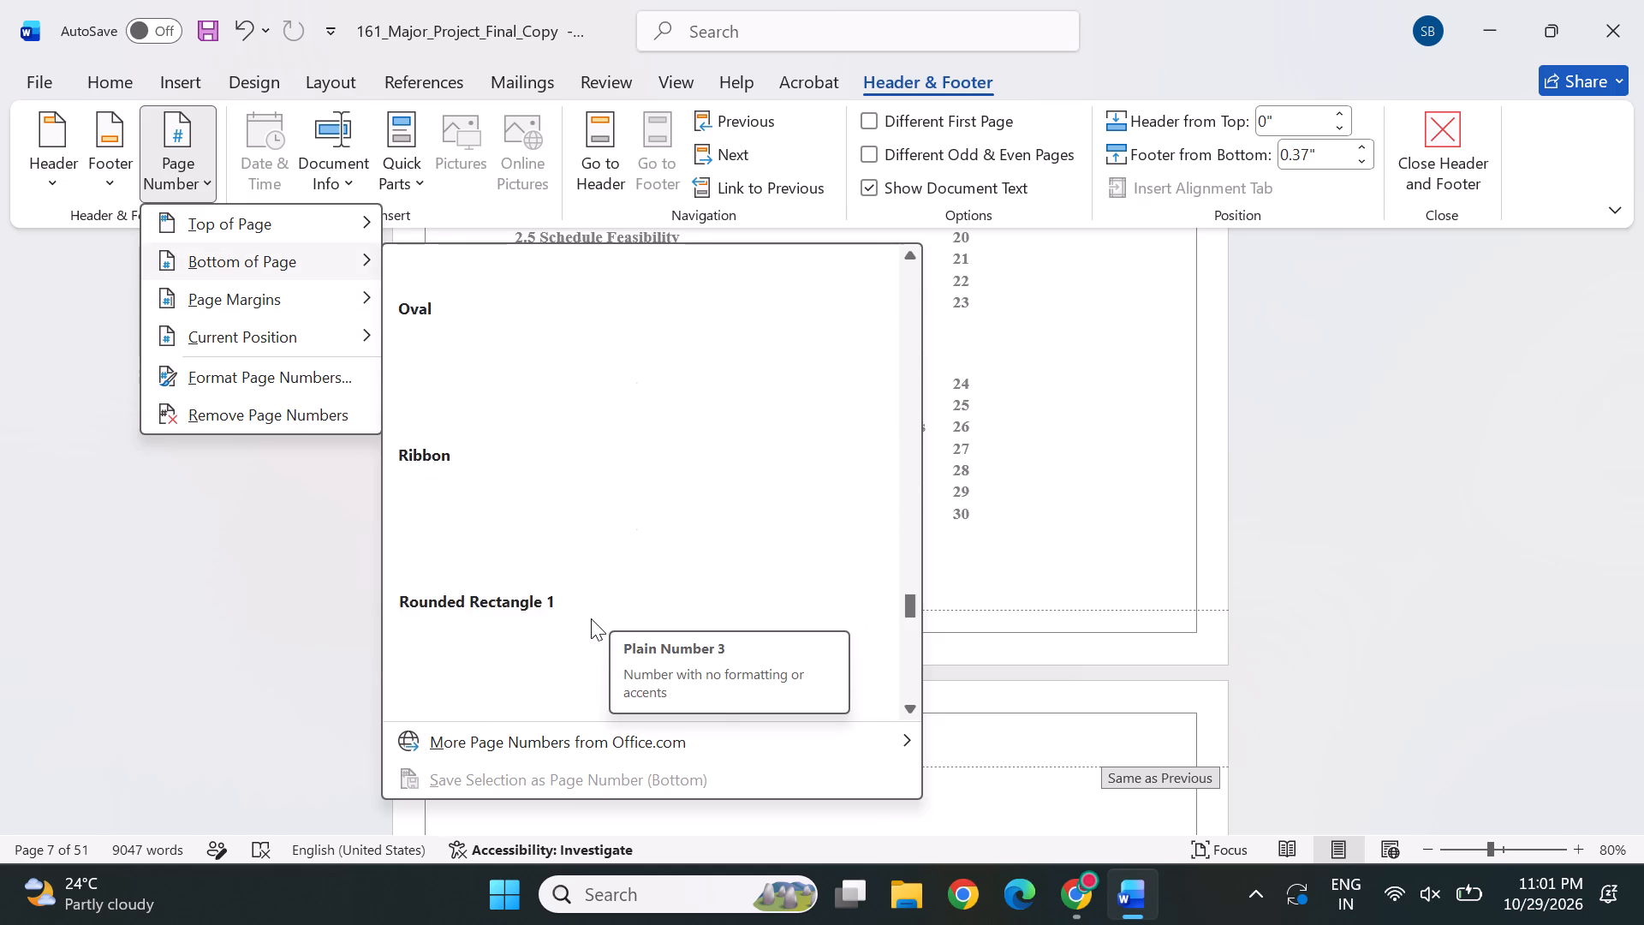
scroll(591, 618, "down", 3)
scroll(547, 479, "up", 10)
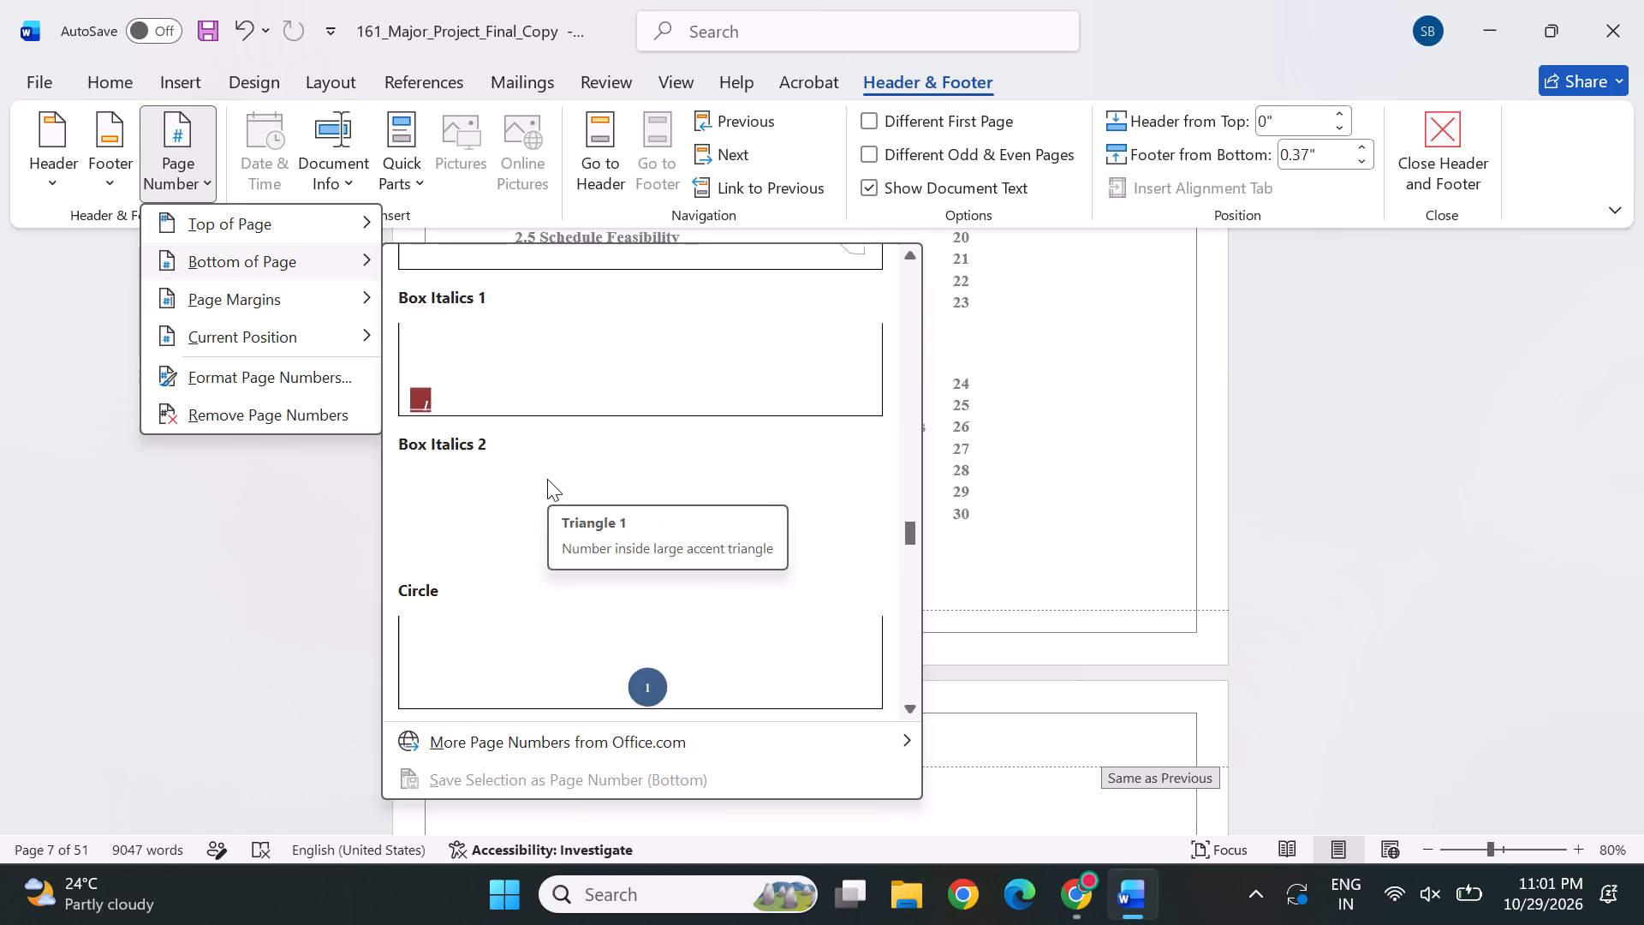
scroll(547, 479, "up", 9)
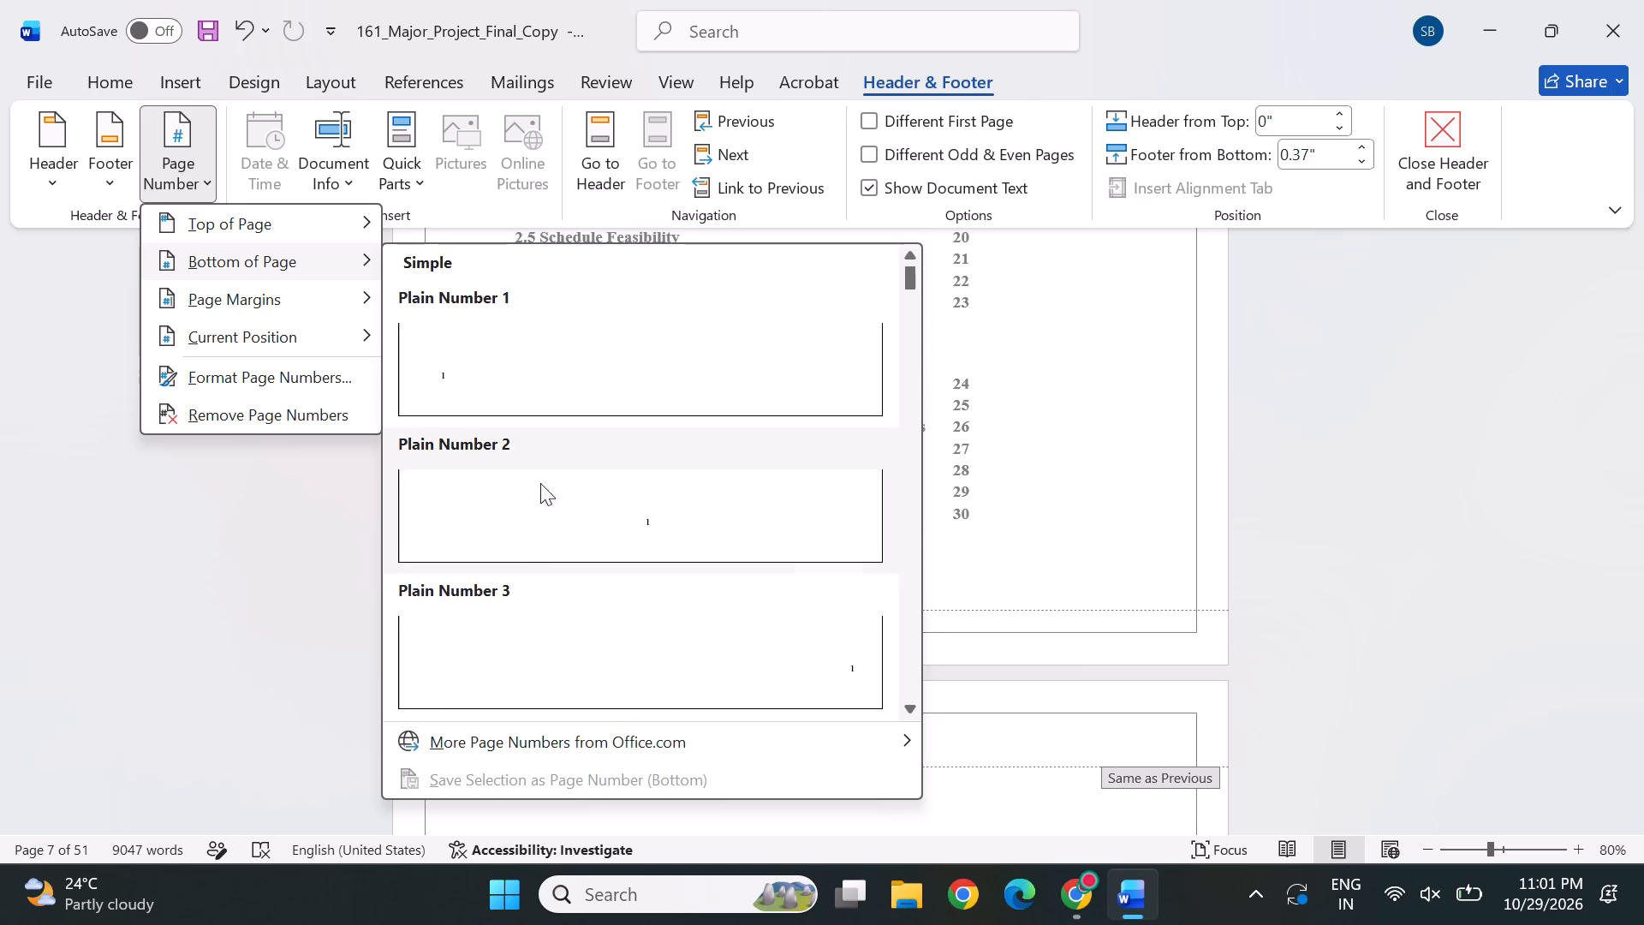
Set the page number format of the Section 9 footer to lowercase Roman numerals (i, ii, iii, ...).
left_click(357, 380)
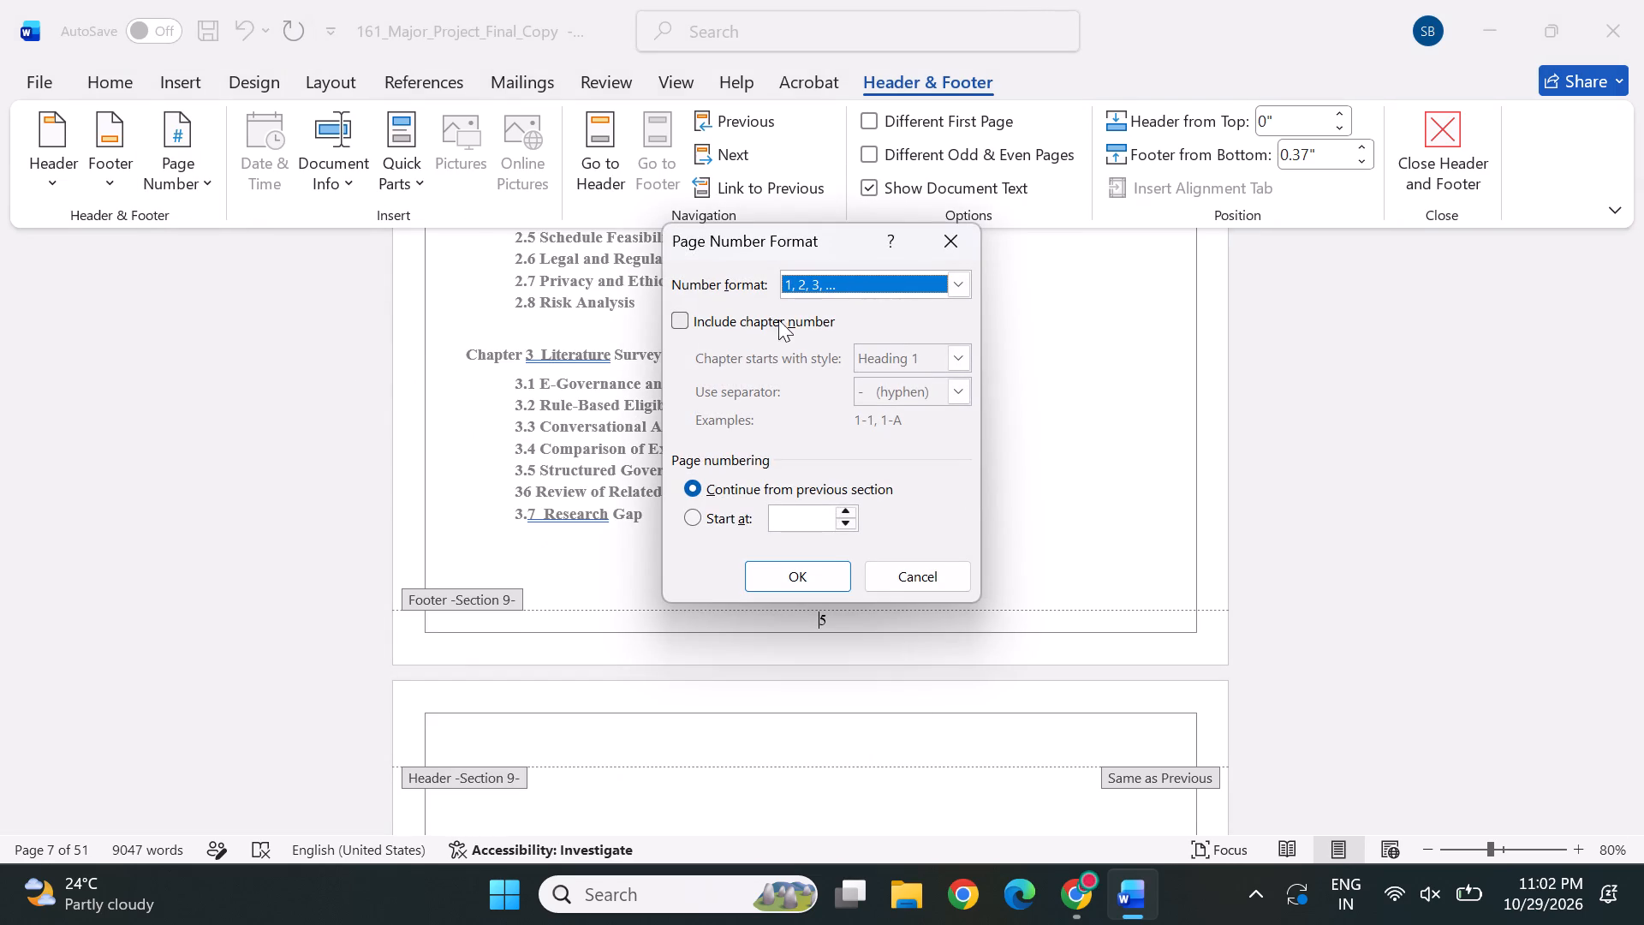
key("Delete")
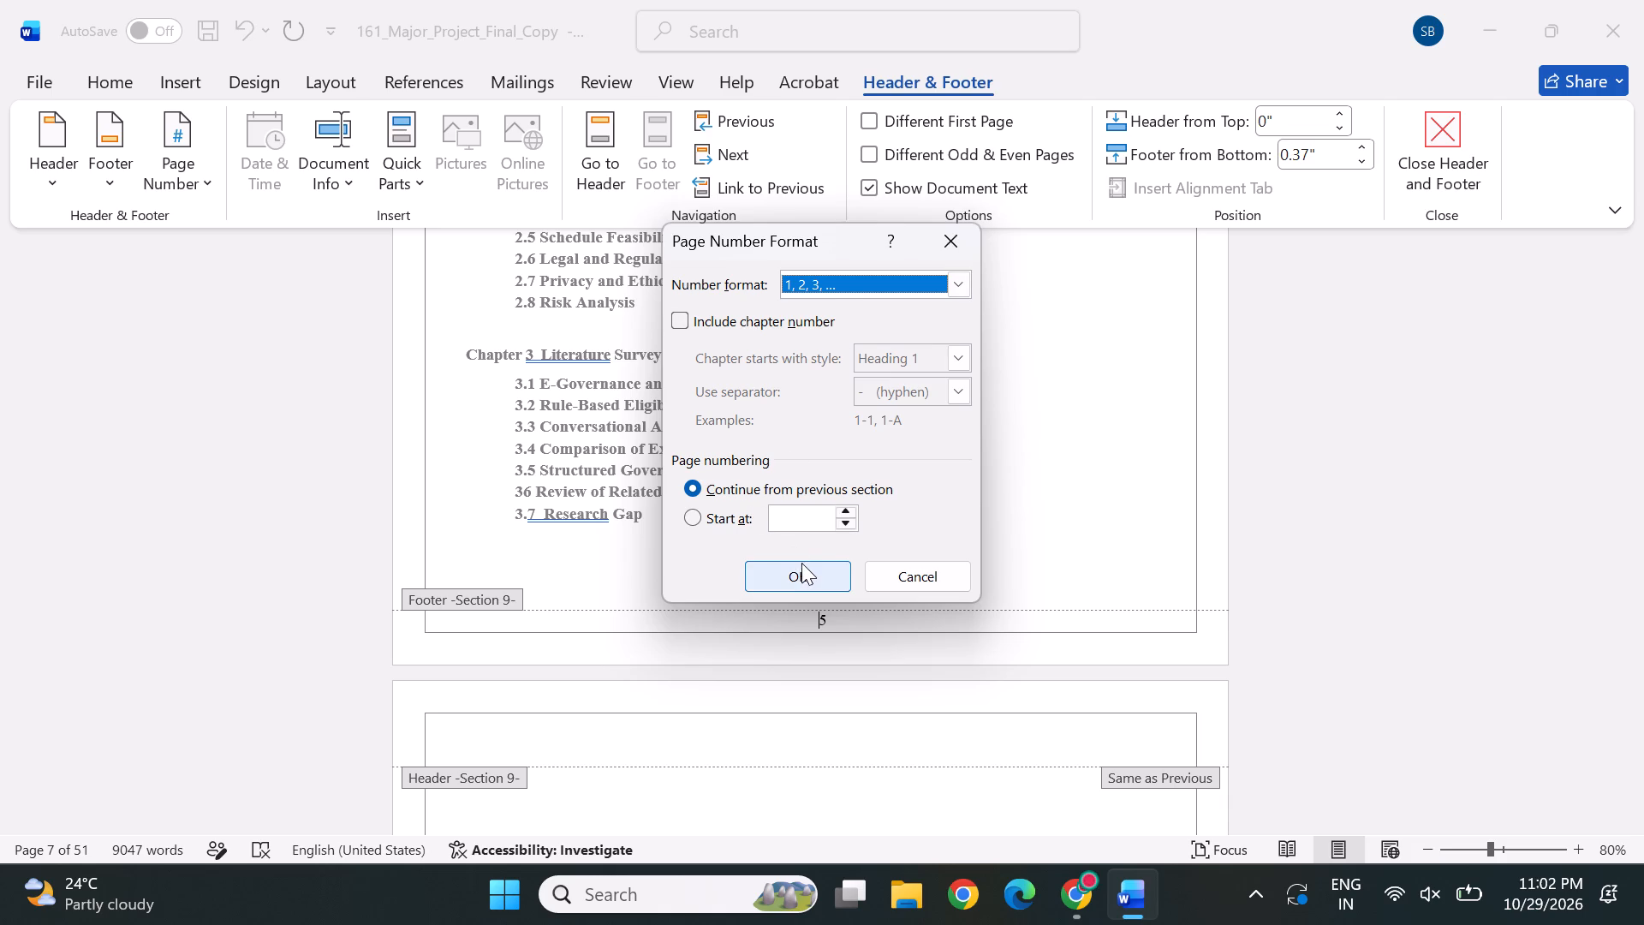
left_click(956, 282)
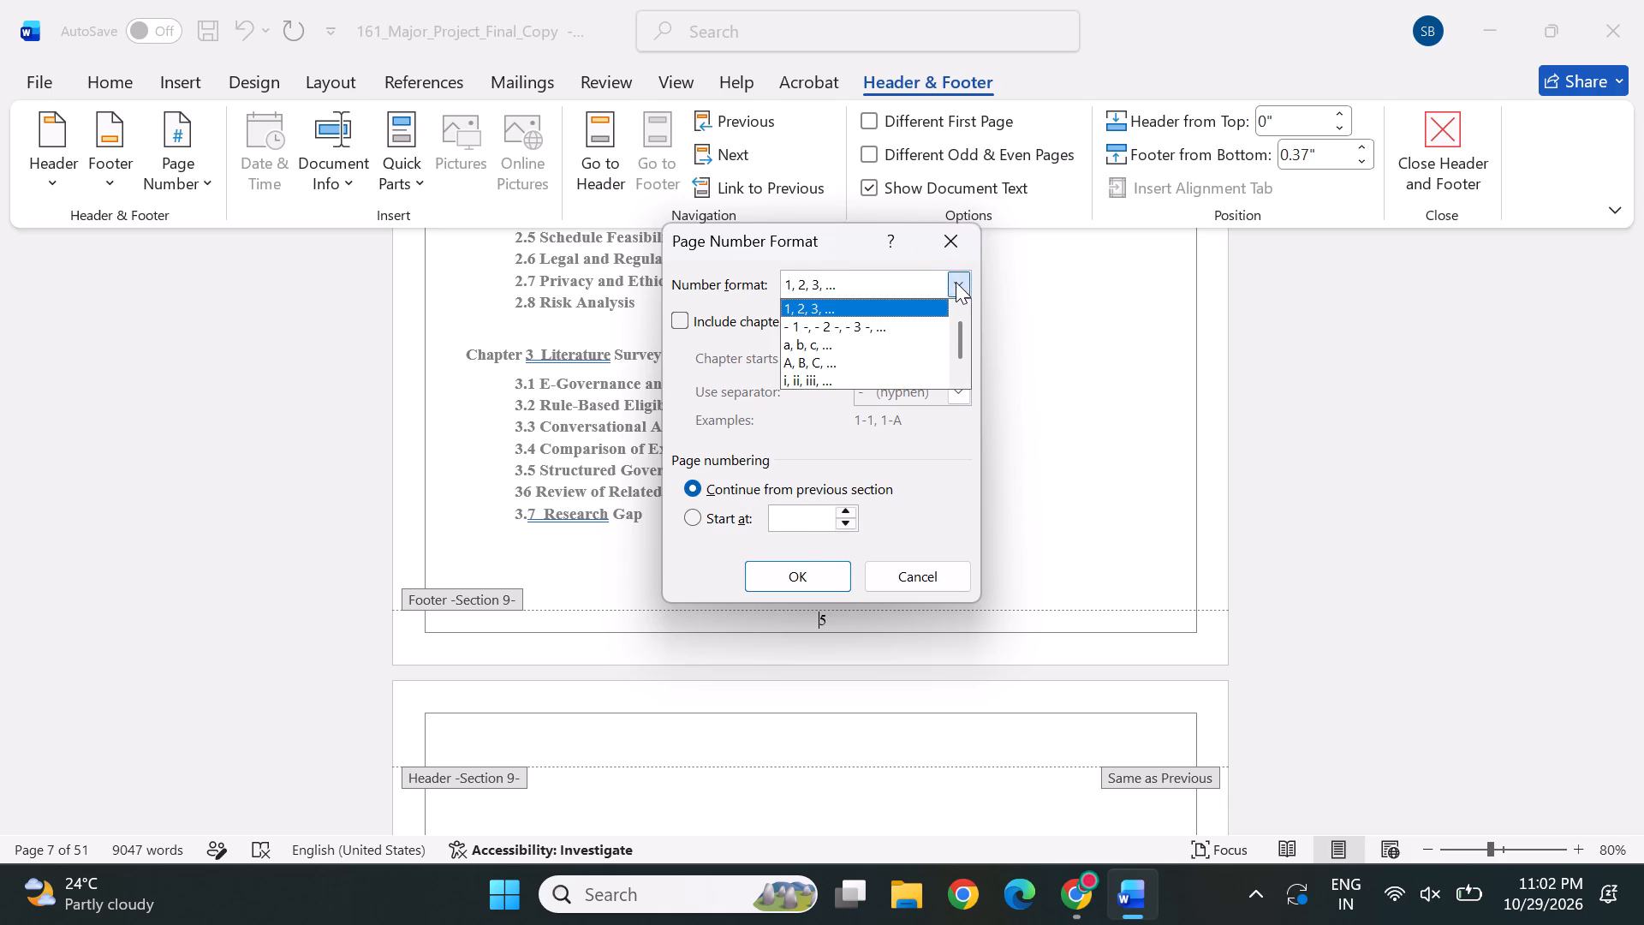
left_click(832, 378)
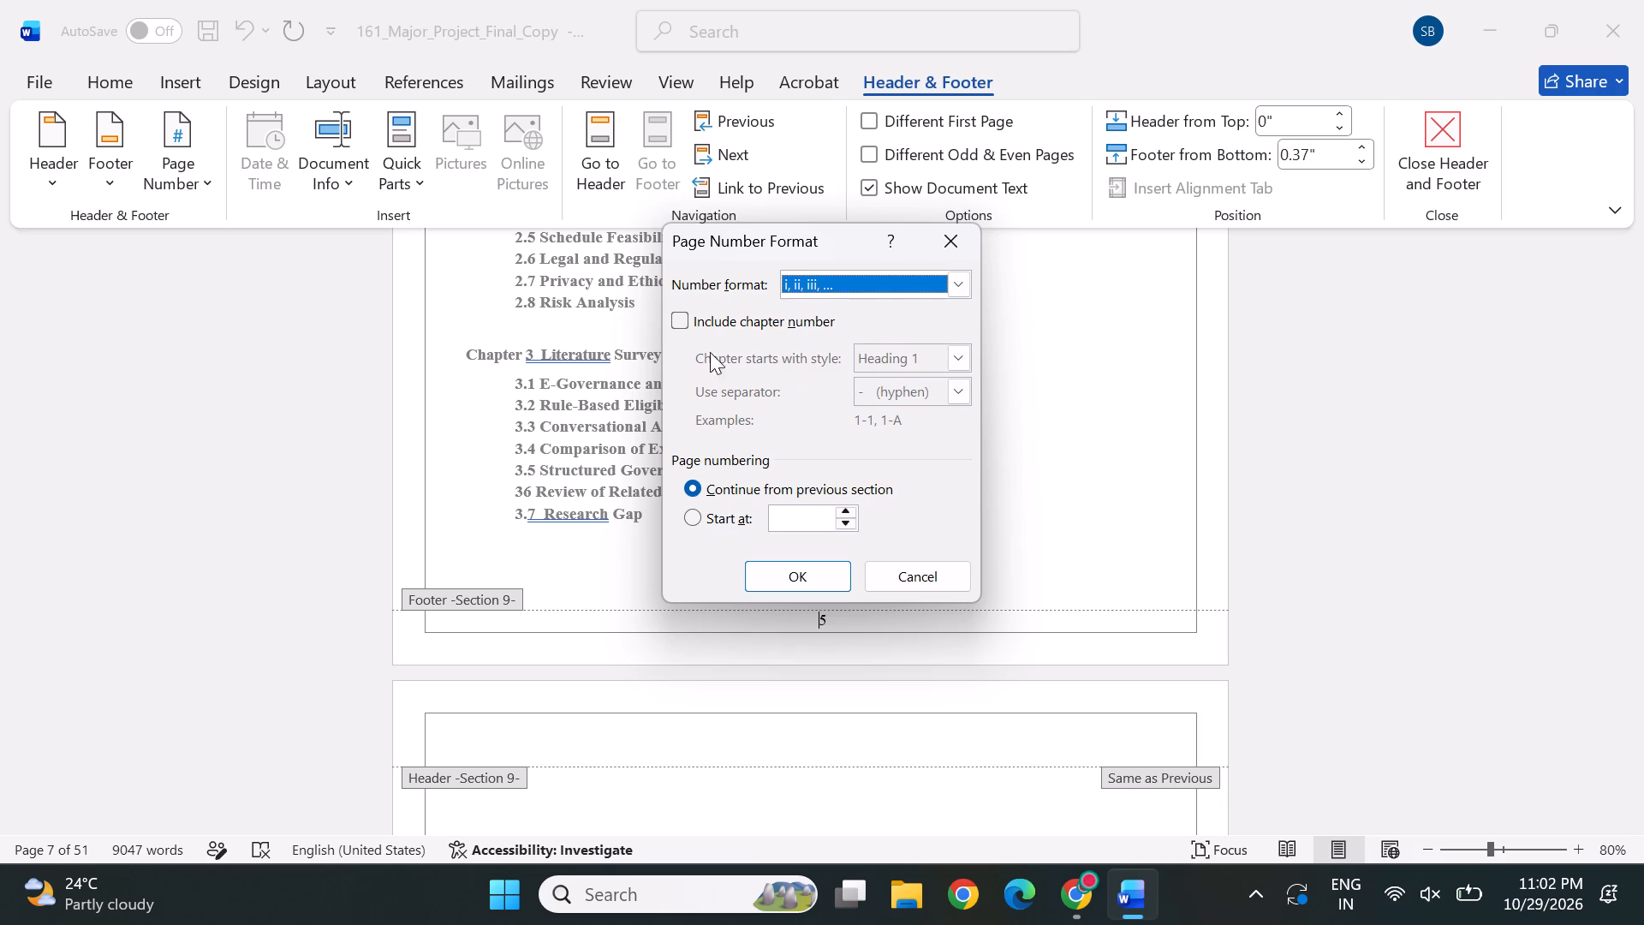
left_click(794, 565)
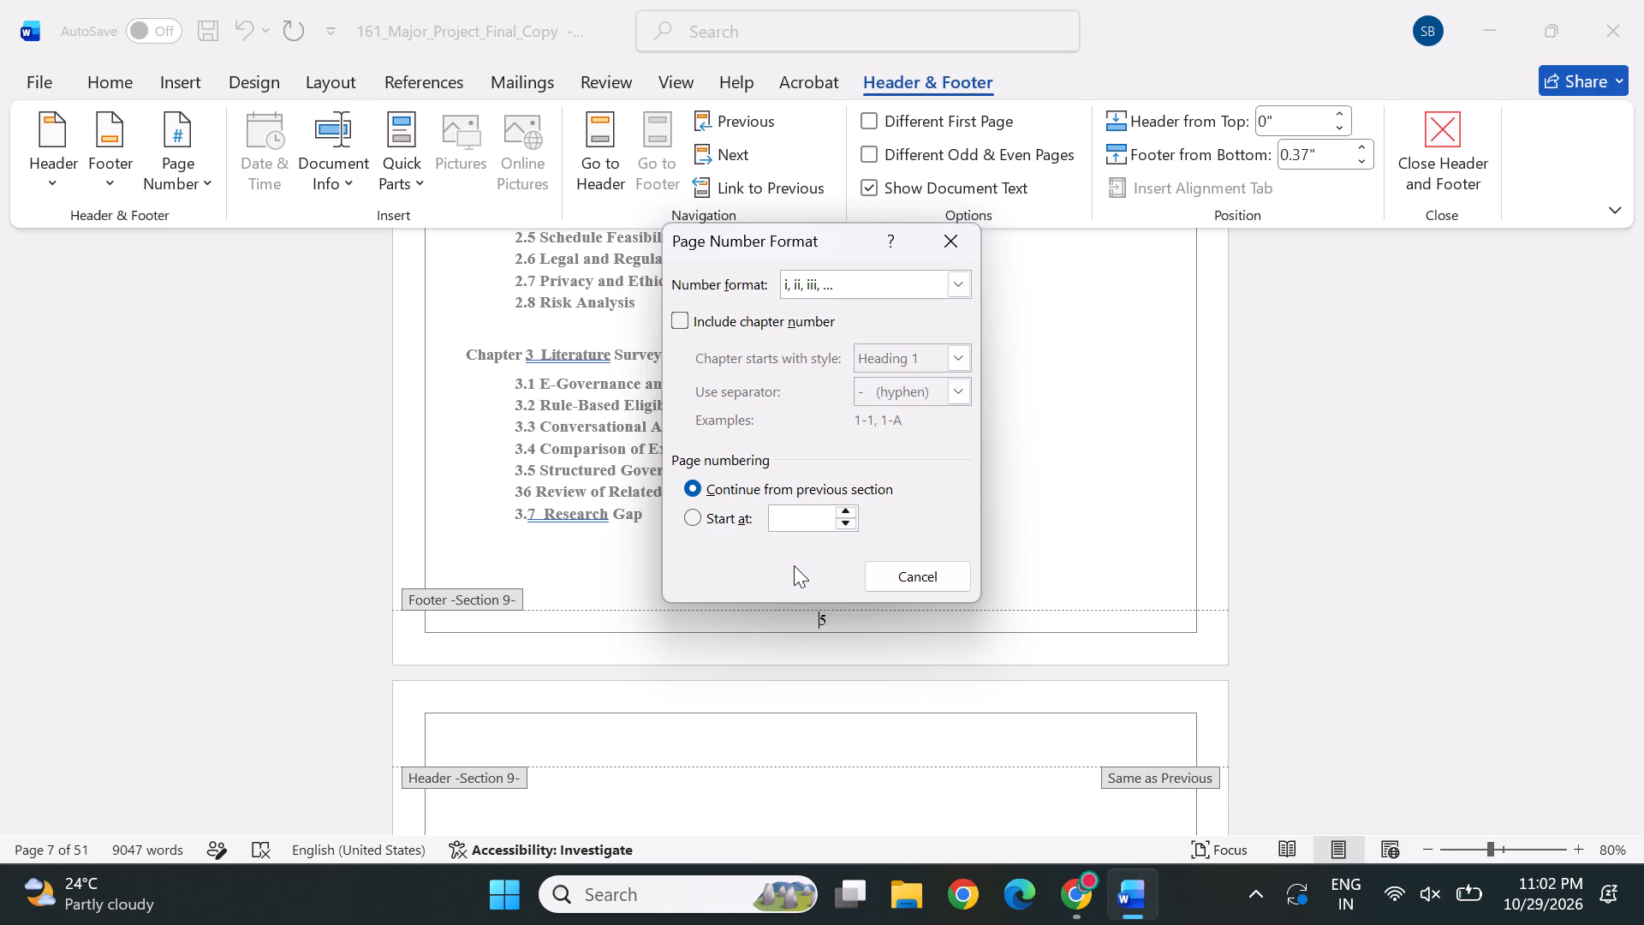
left_click(1038, 695)
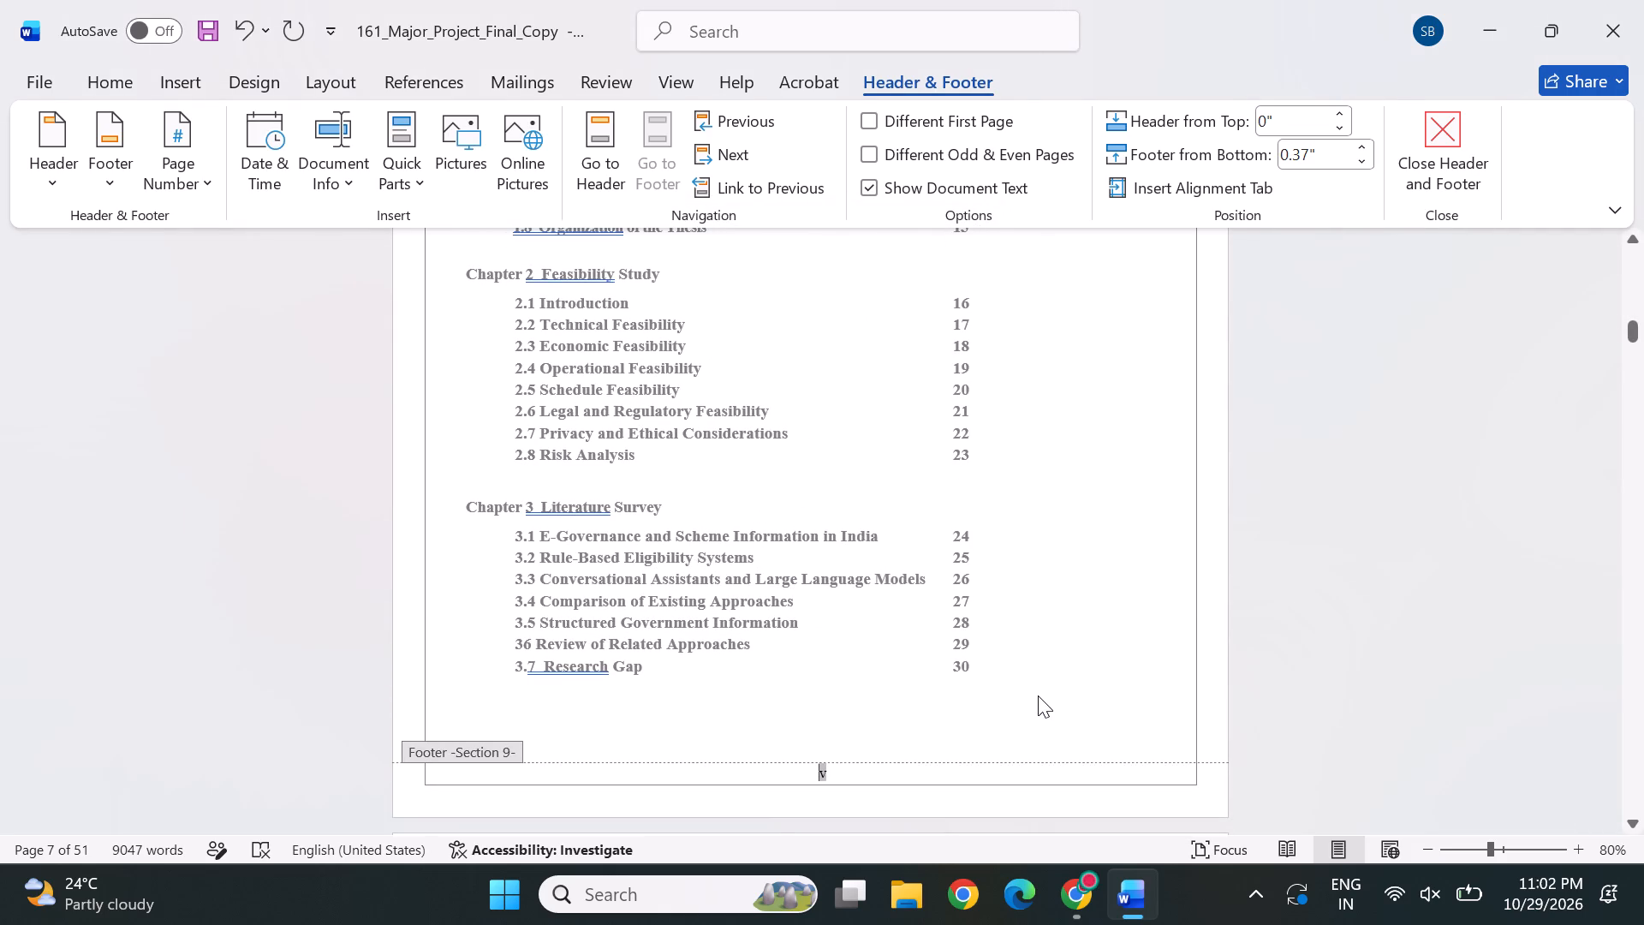
Check the footer page numbers from the abstract page through the table of contents and List of Figures to Chapter 1.
scroll(1058, 570, "up", 3)
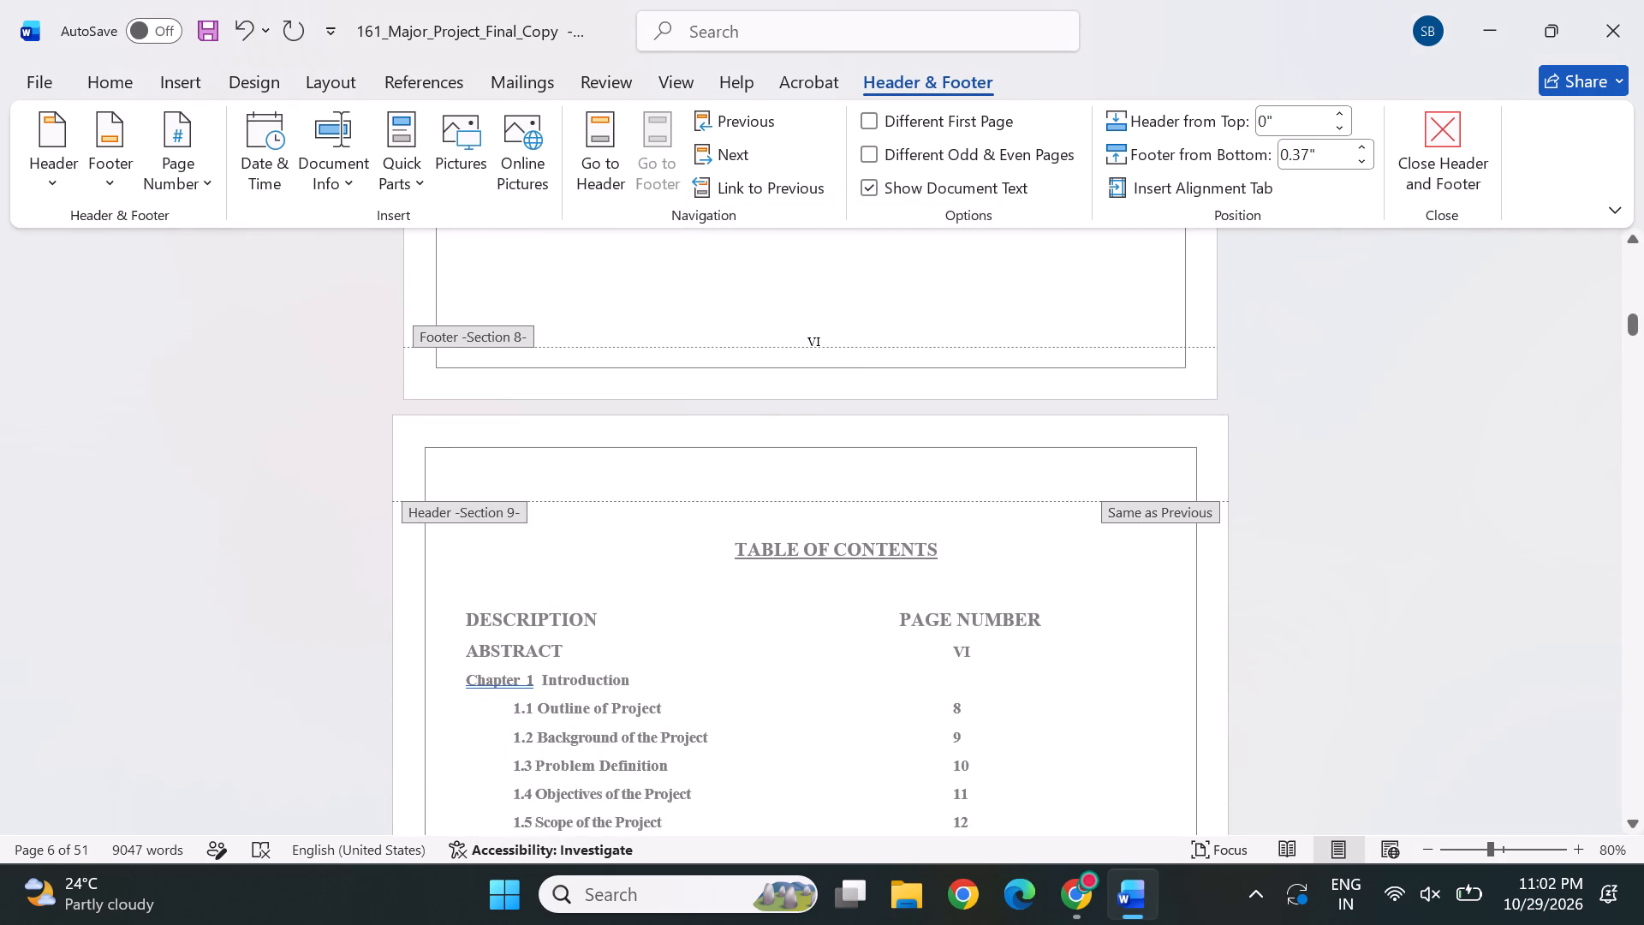
scroll(979, 606, "down", 2)
scroll(825, 809, "down", 1)
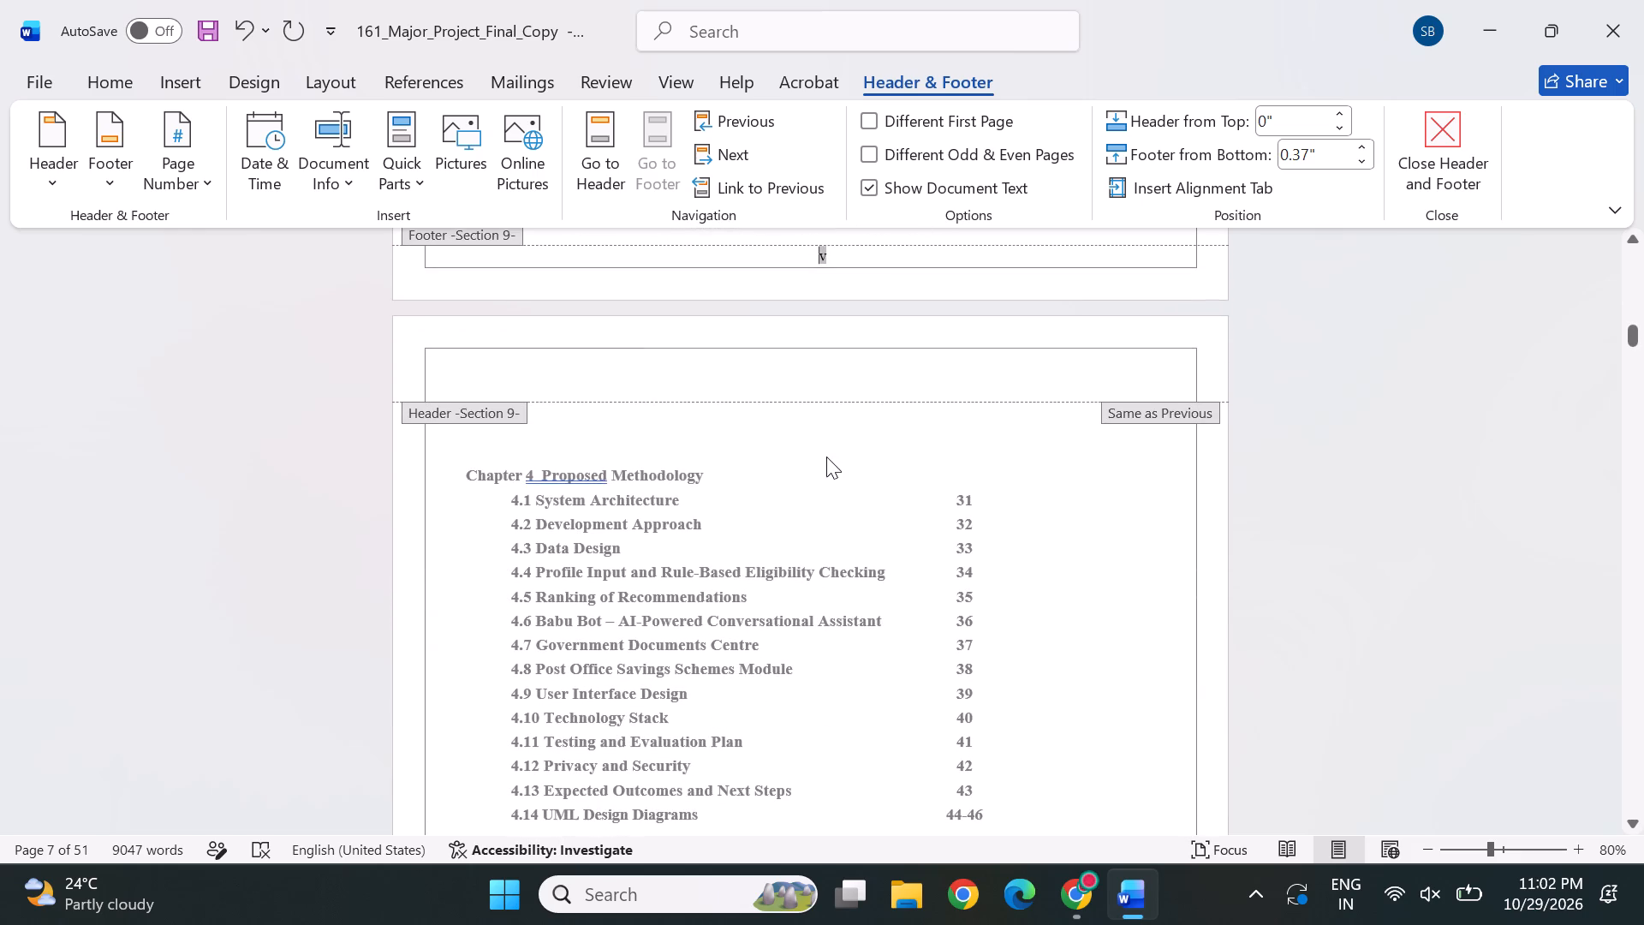
scroll(850, 372, "down", 2)
scroll(867, 547, "down", 2)
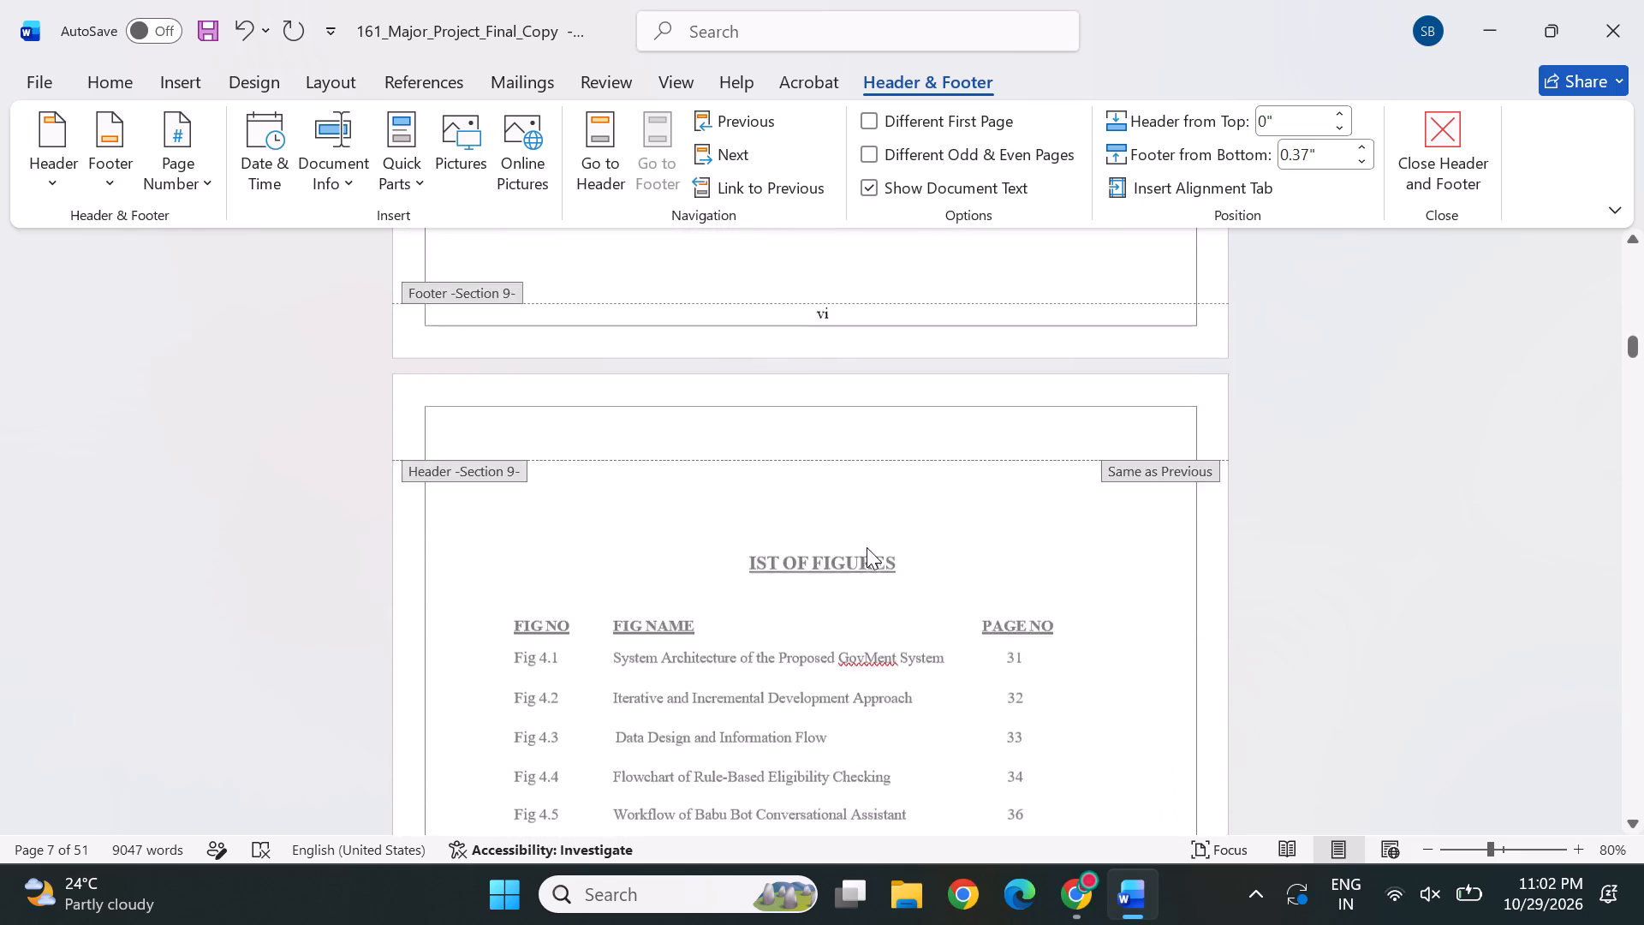
scroll(867, 547, "down", 2)
scroll(867, 547, "up", 3)
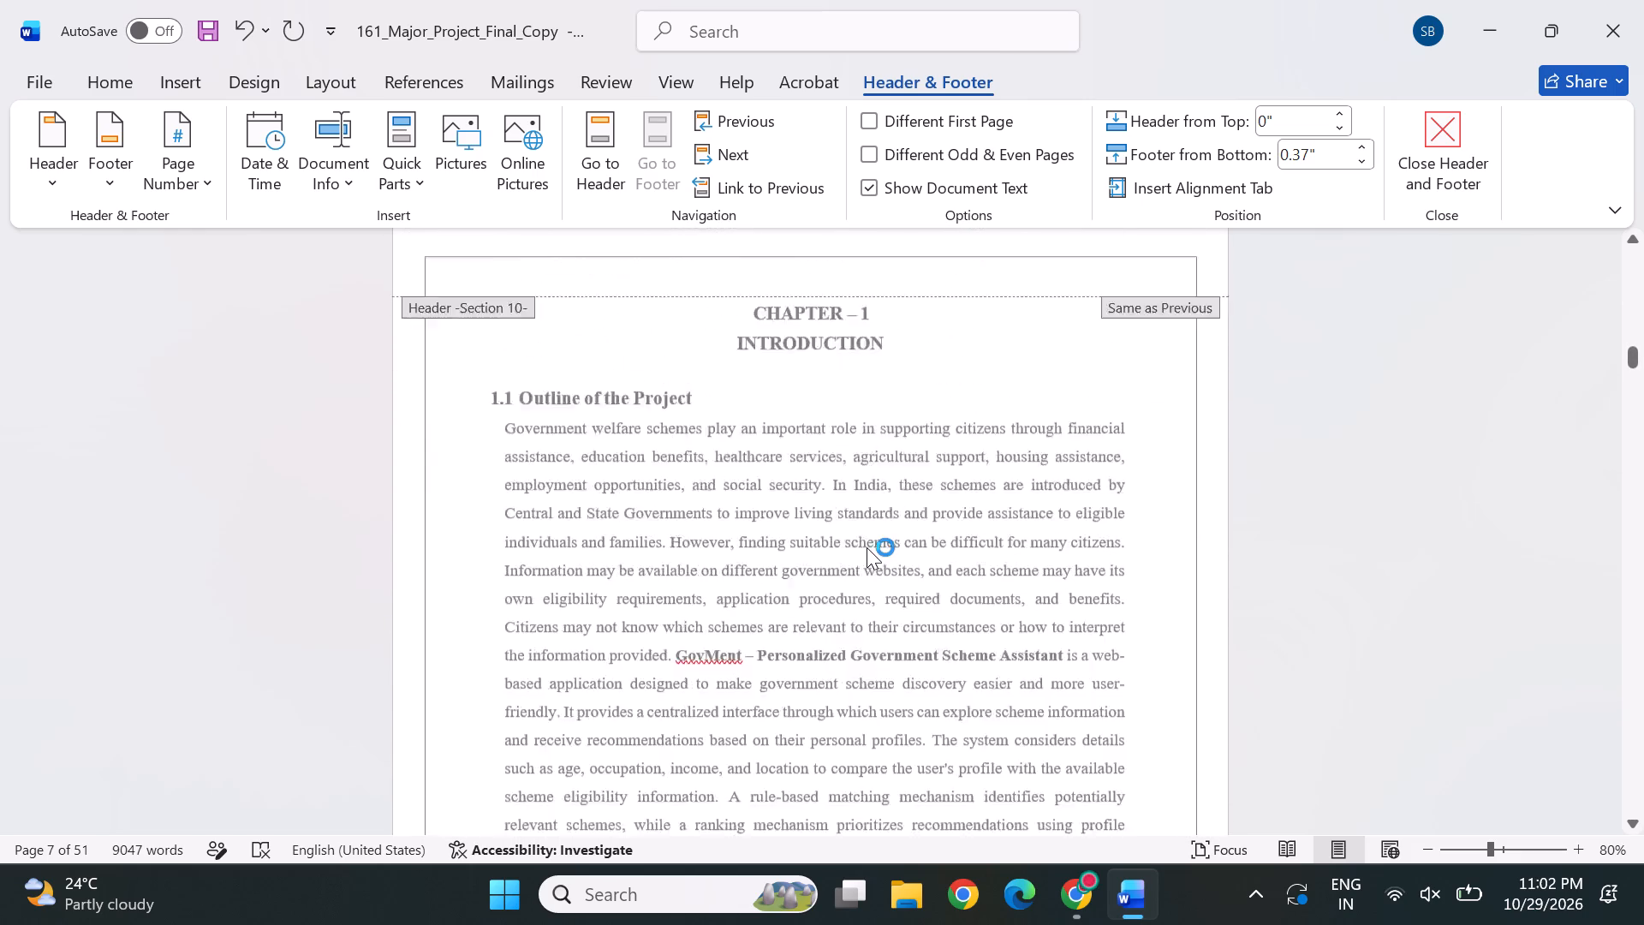
scroll(838, 366, "up", 1)
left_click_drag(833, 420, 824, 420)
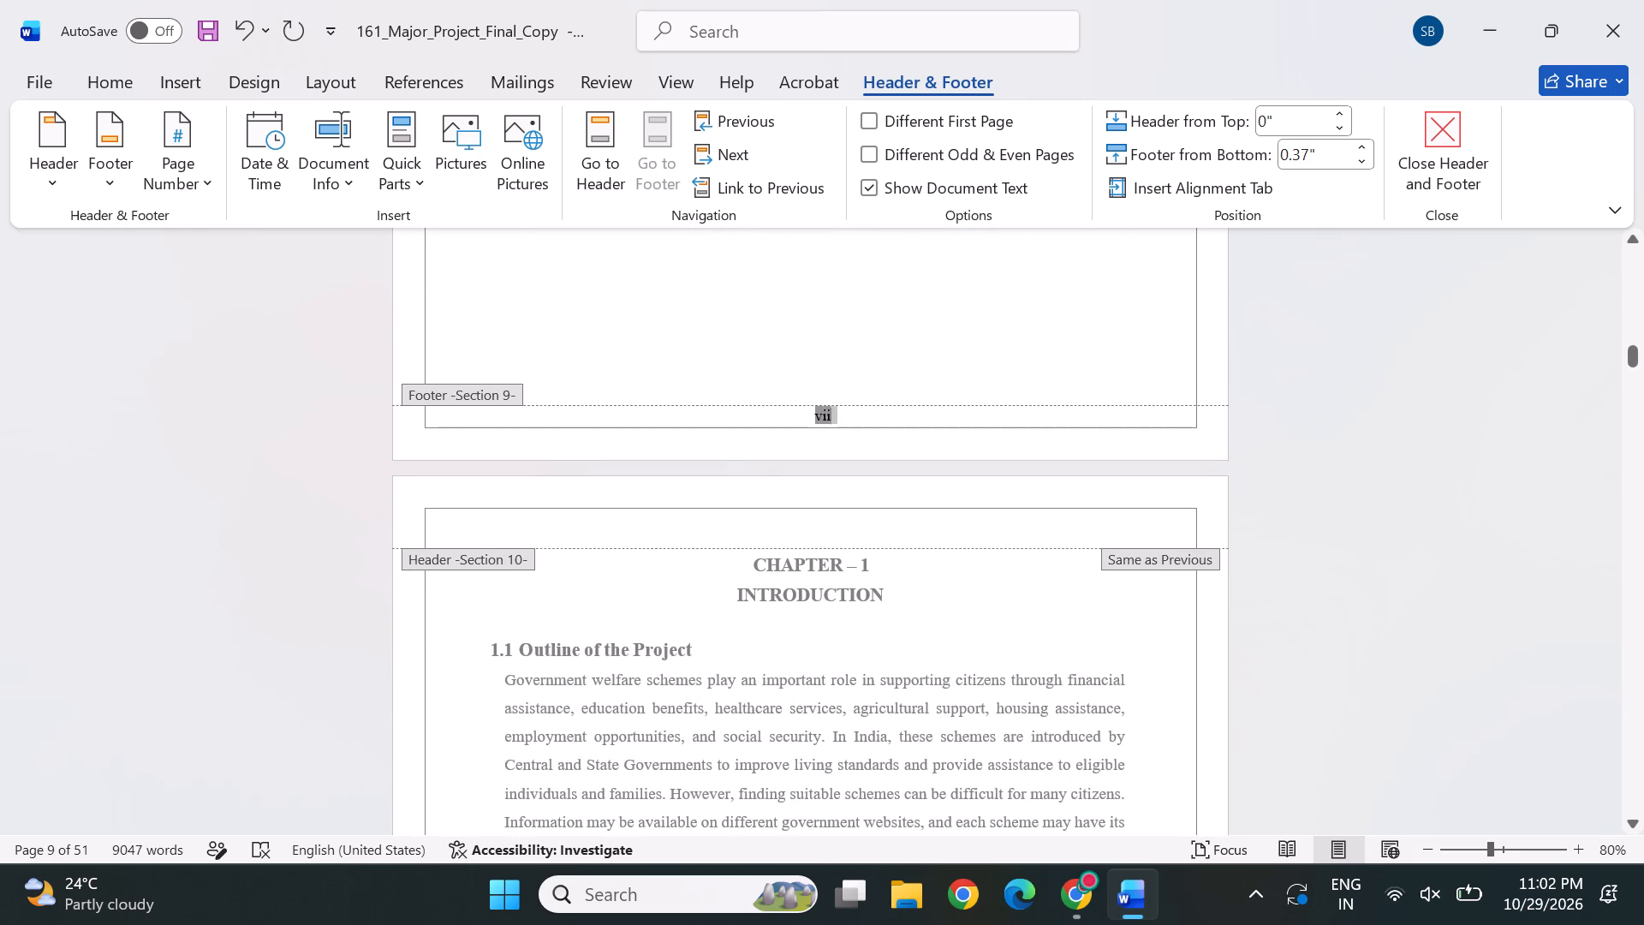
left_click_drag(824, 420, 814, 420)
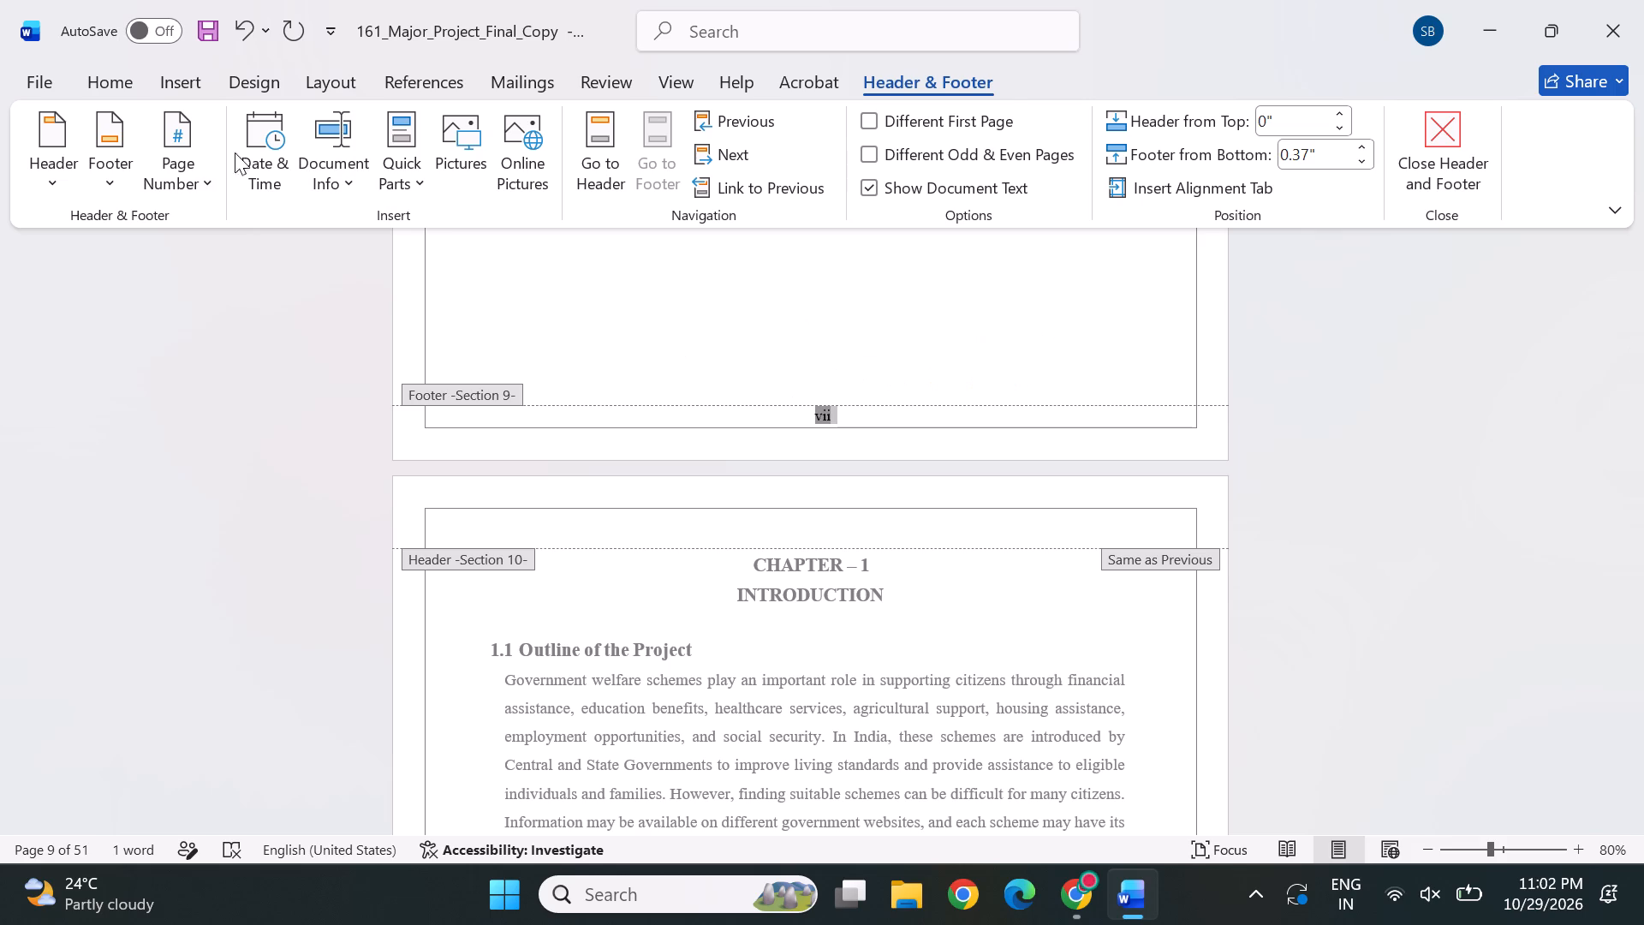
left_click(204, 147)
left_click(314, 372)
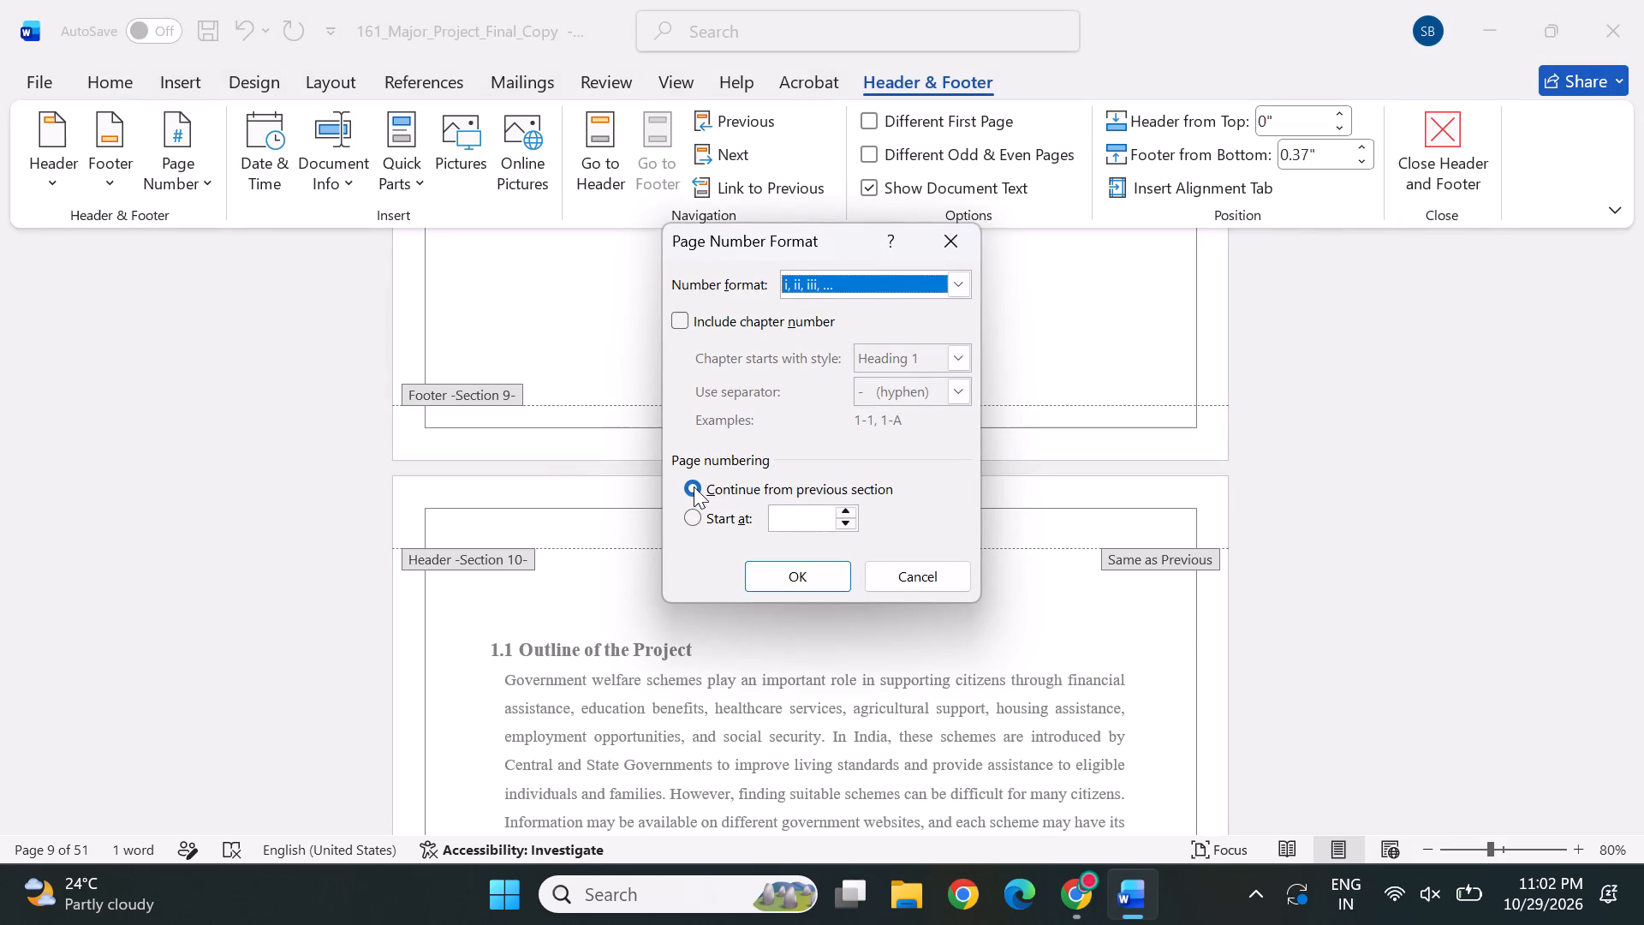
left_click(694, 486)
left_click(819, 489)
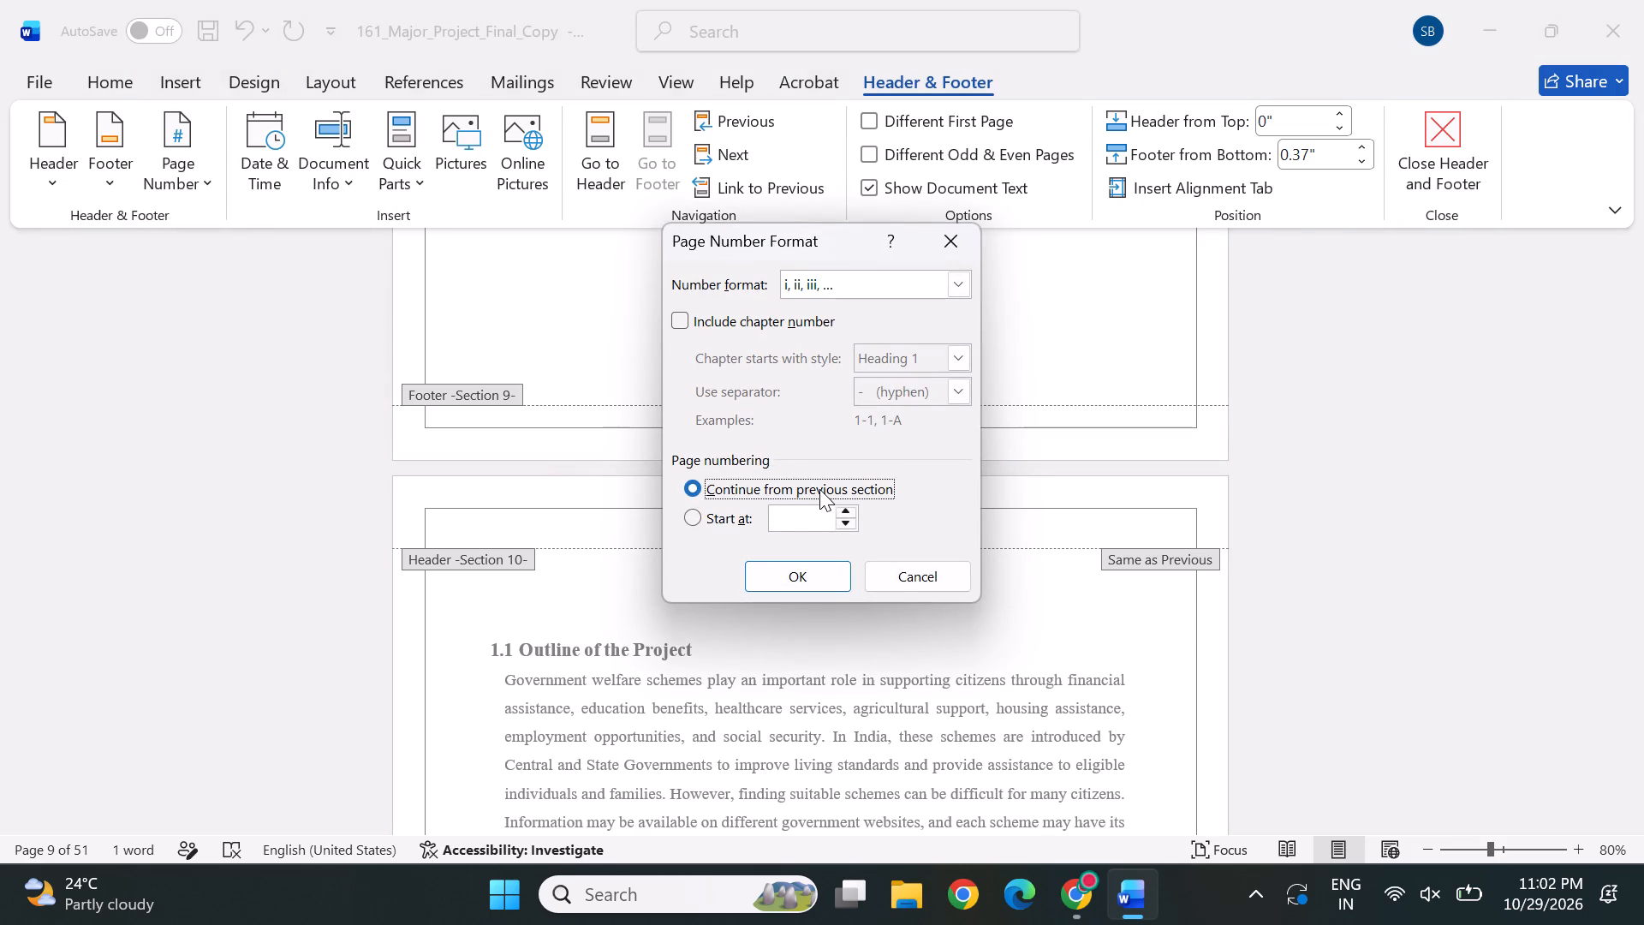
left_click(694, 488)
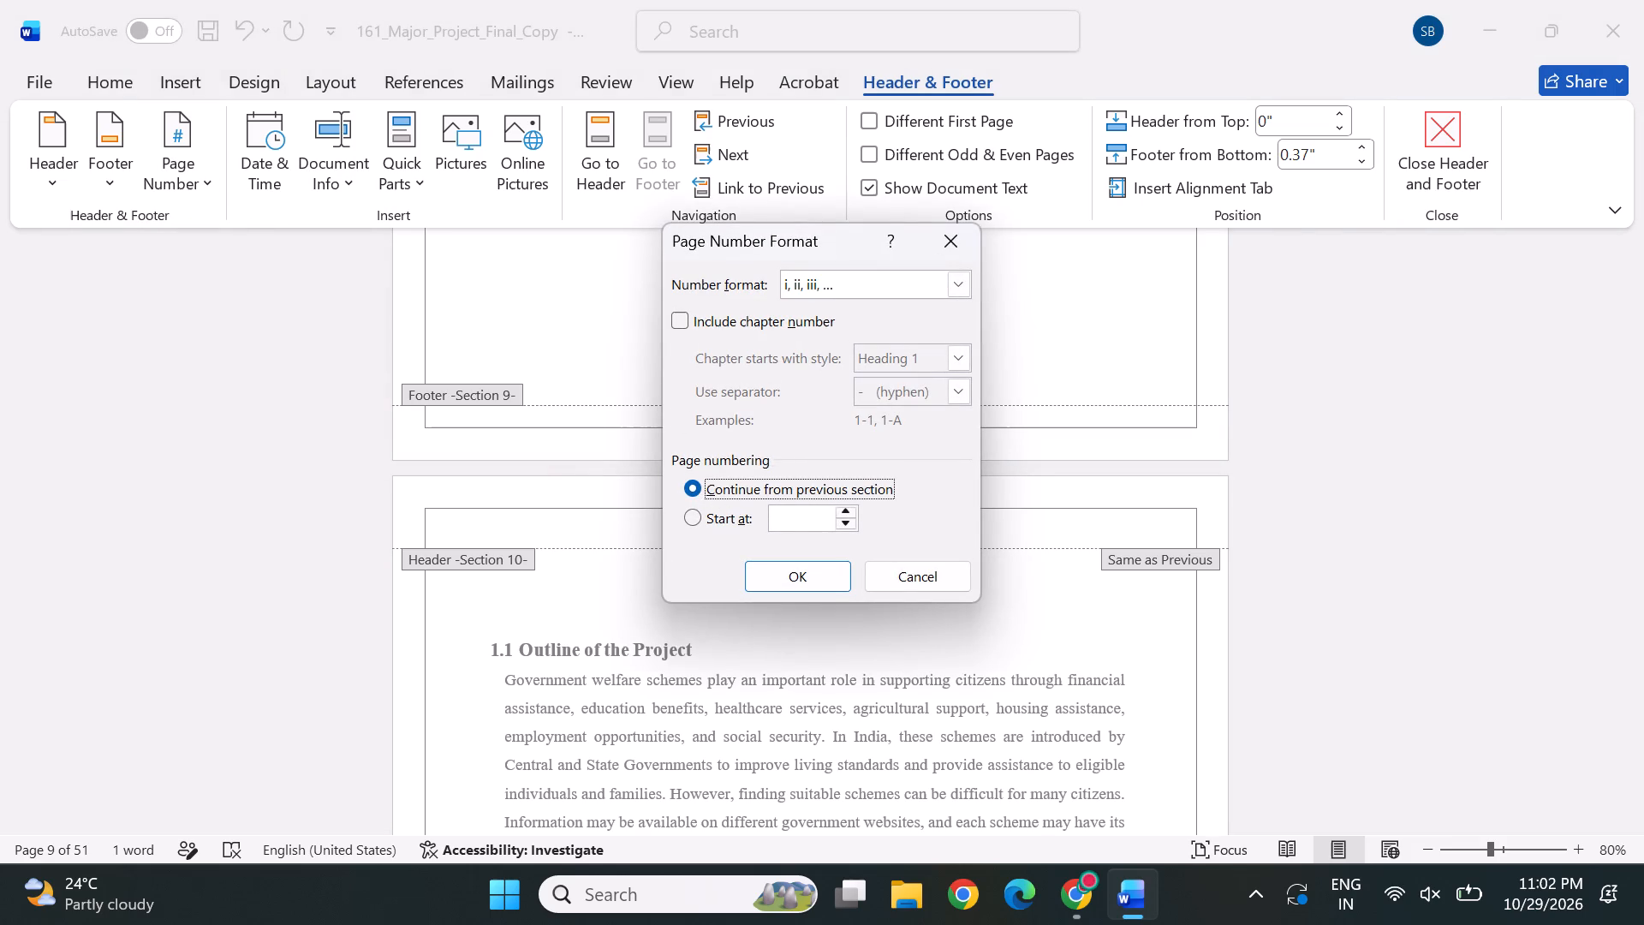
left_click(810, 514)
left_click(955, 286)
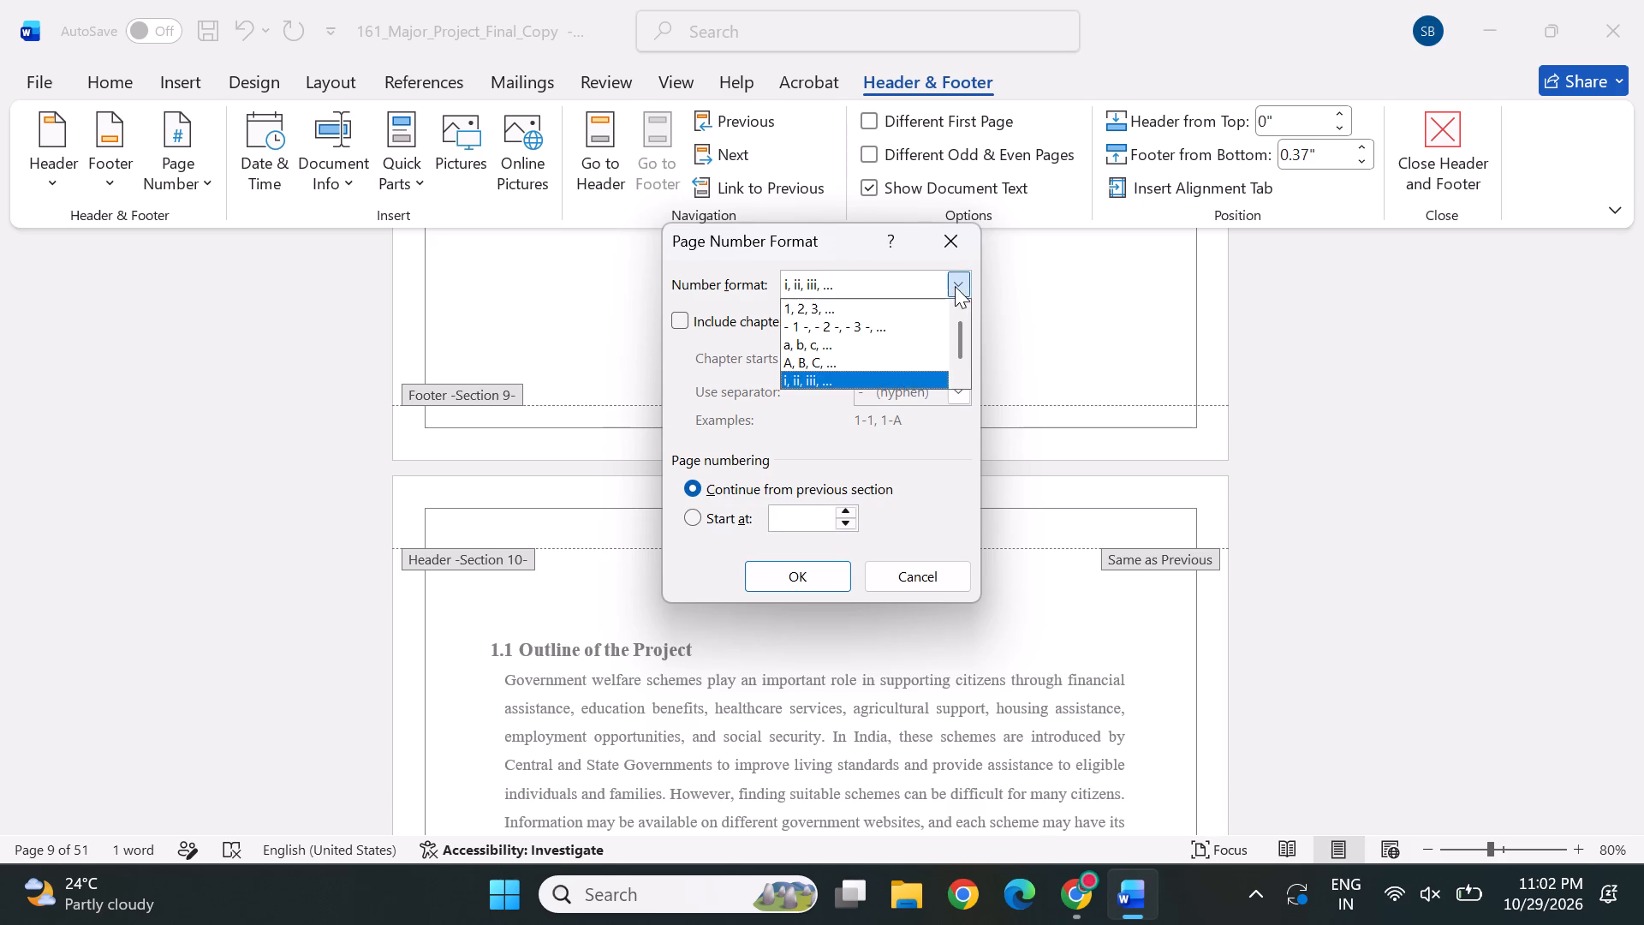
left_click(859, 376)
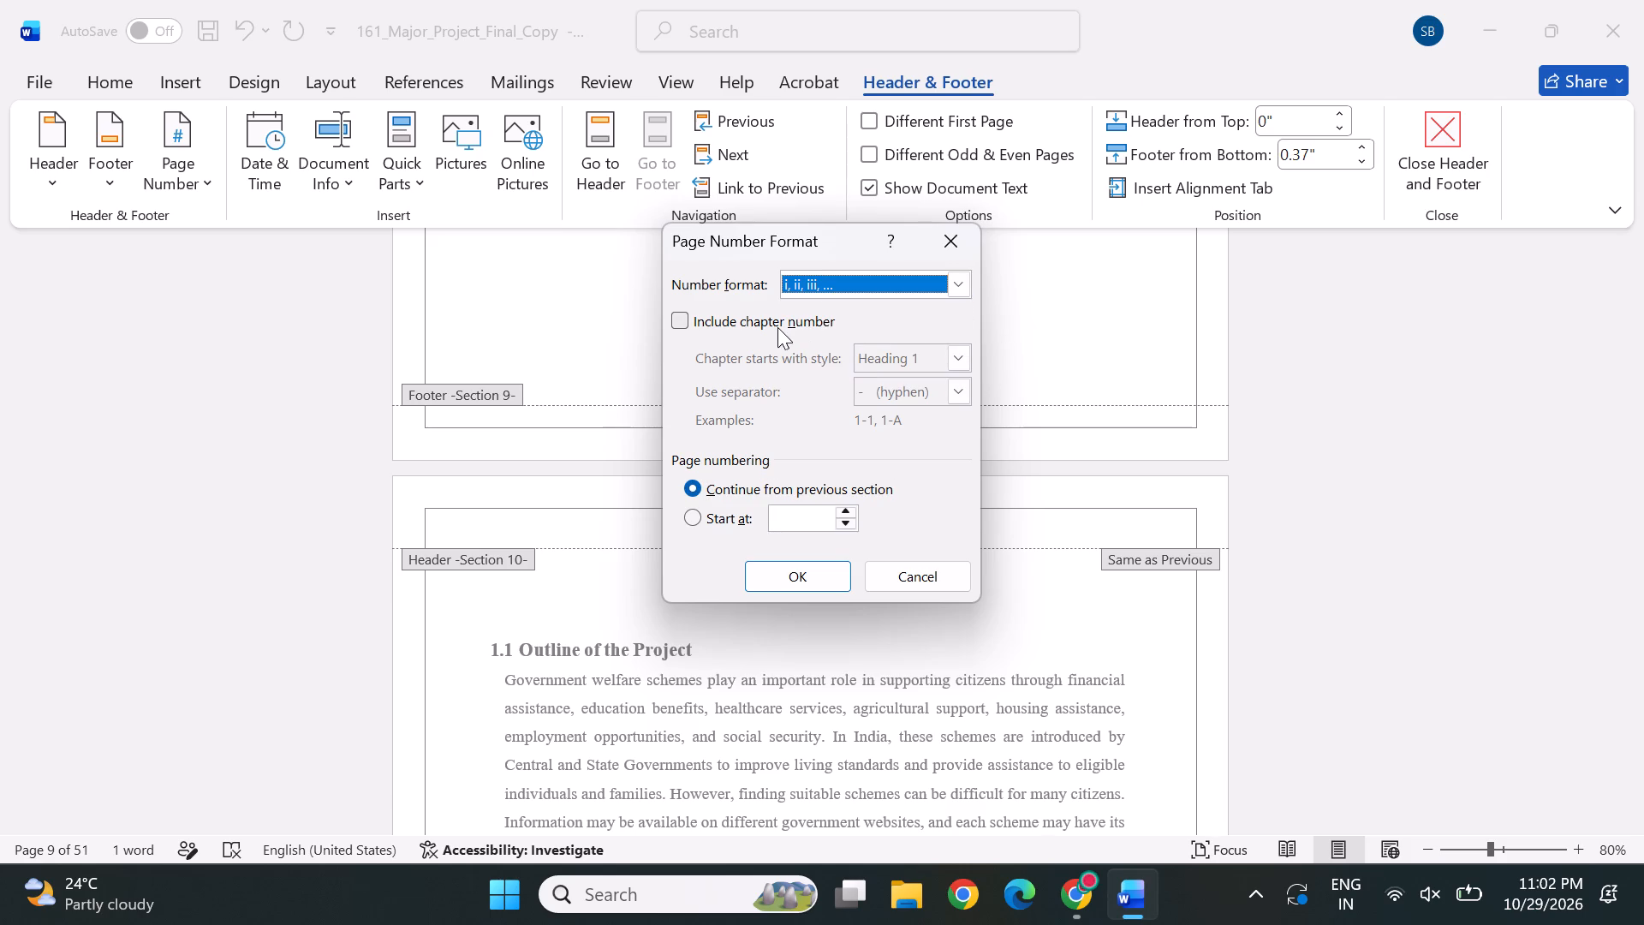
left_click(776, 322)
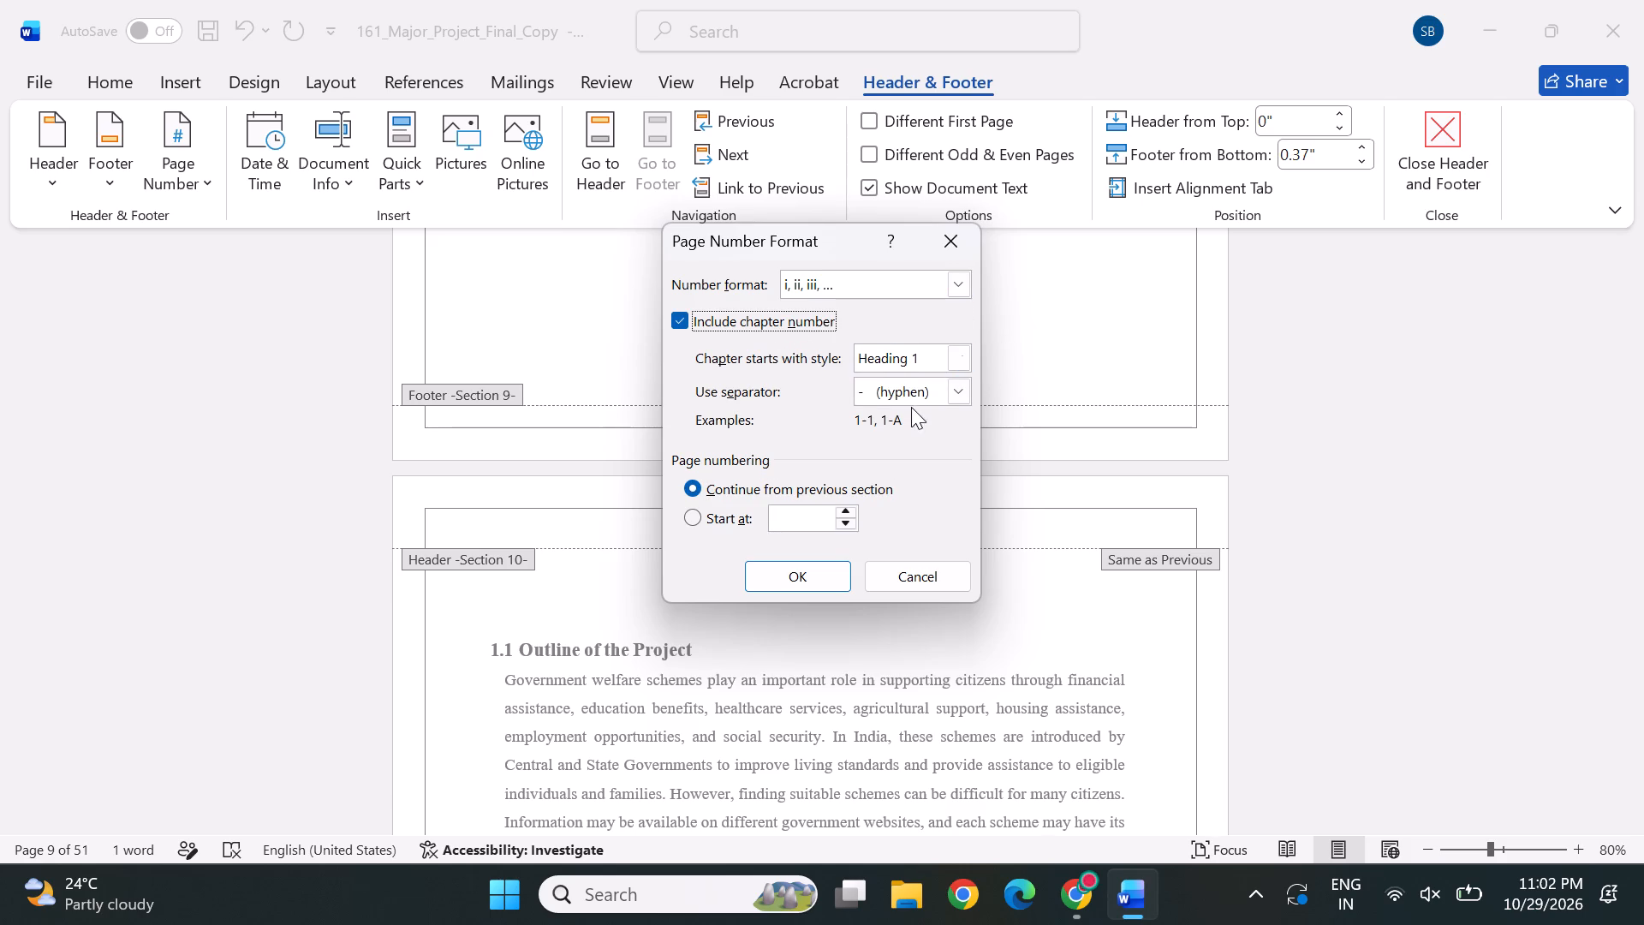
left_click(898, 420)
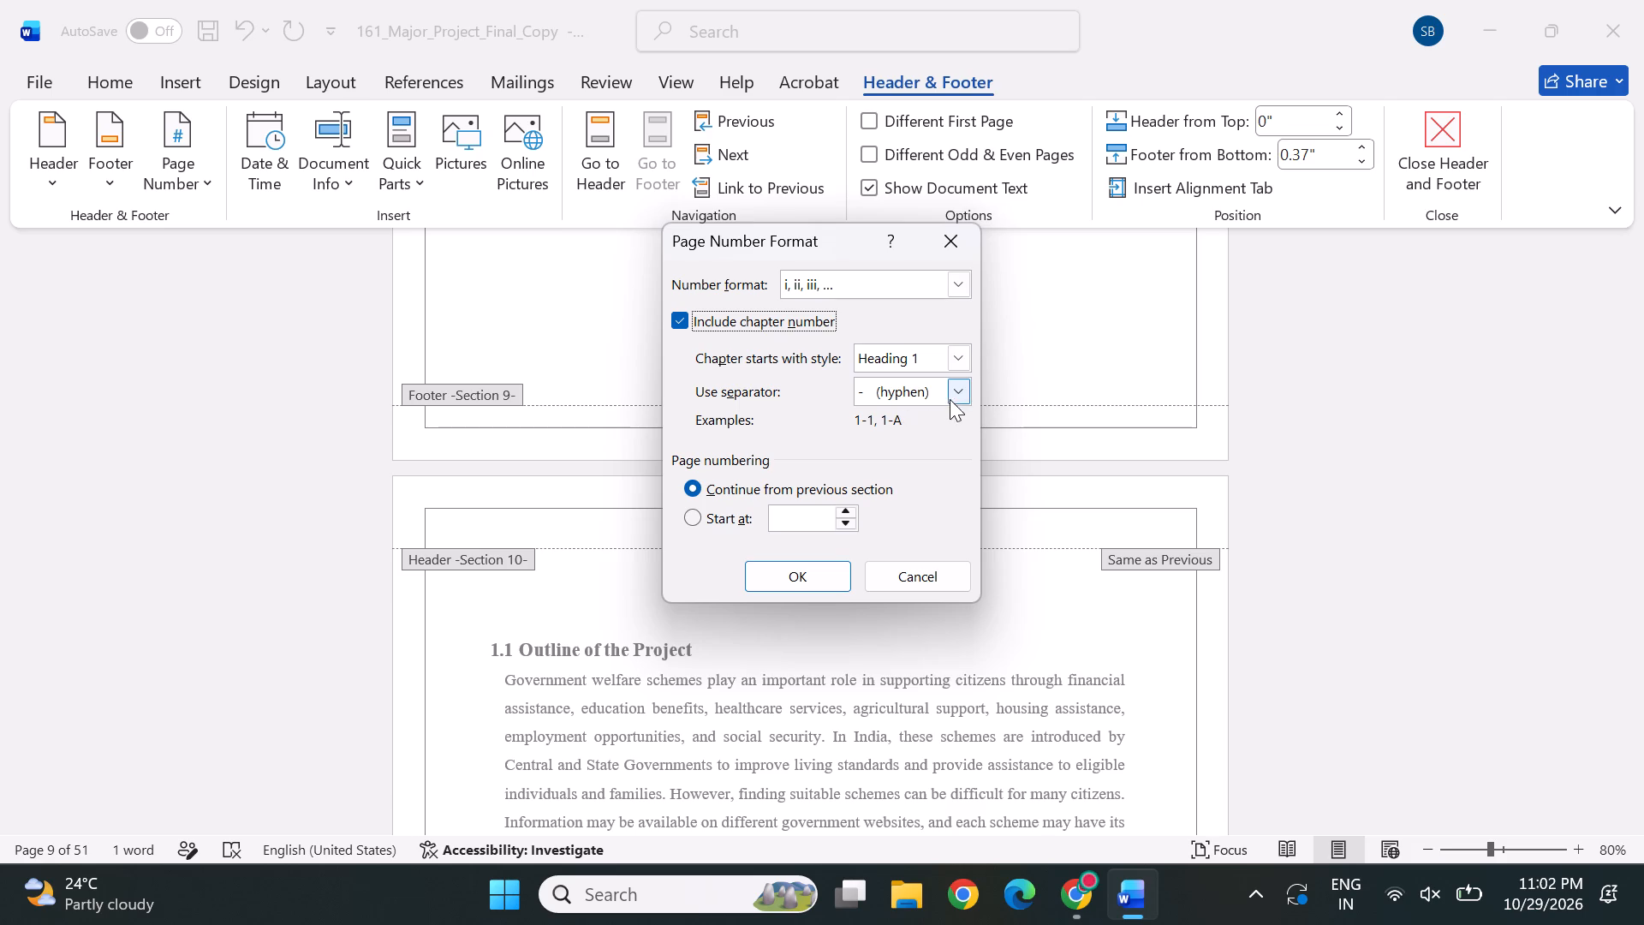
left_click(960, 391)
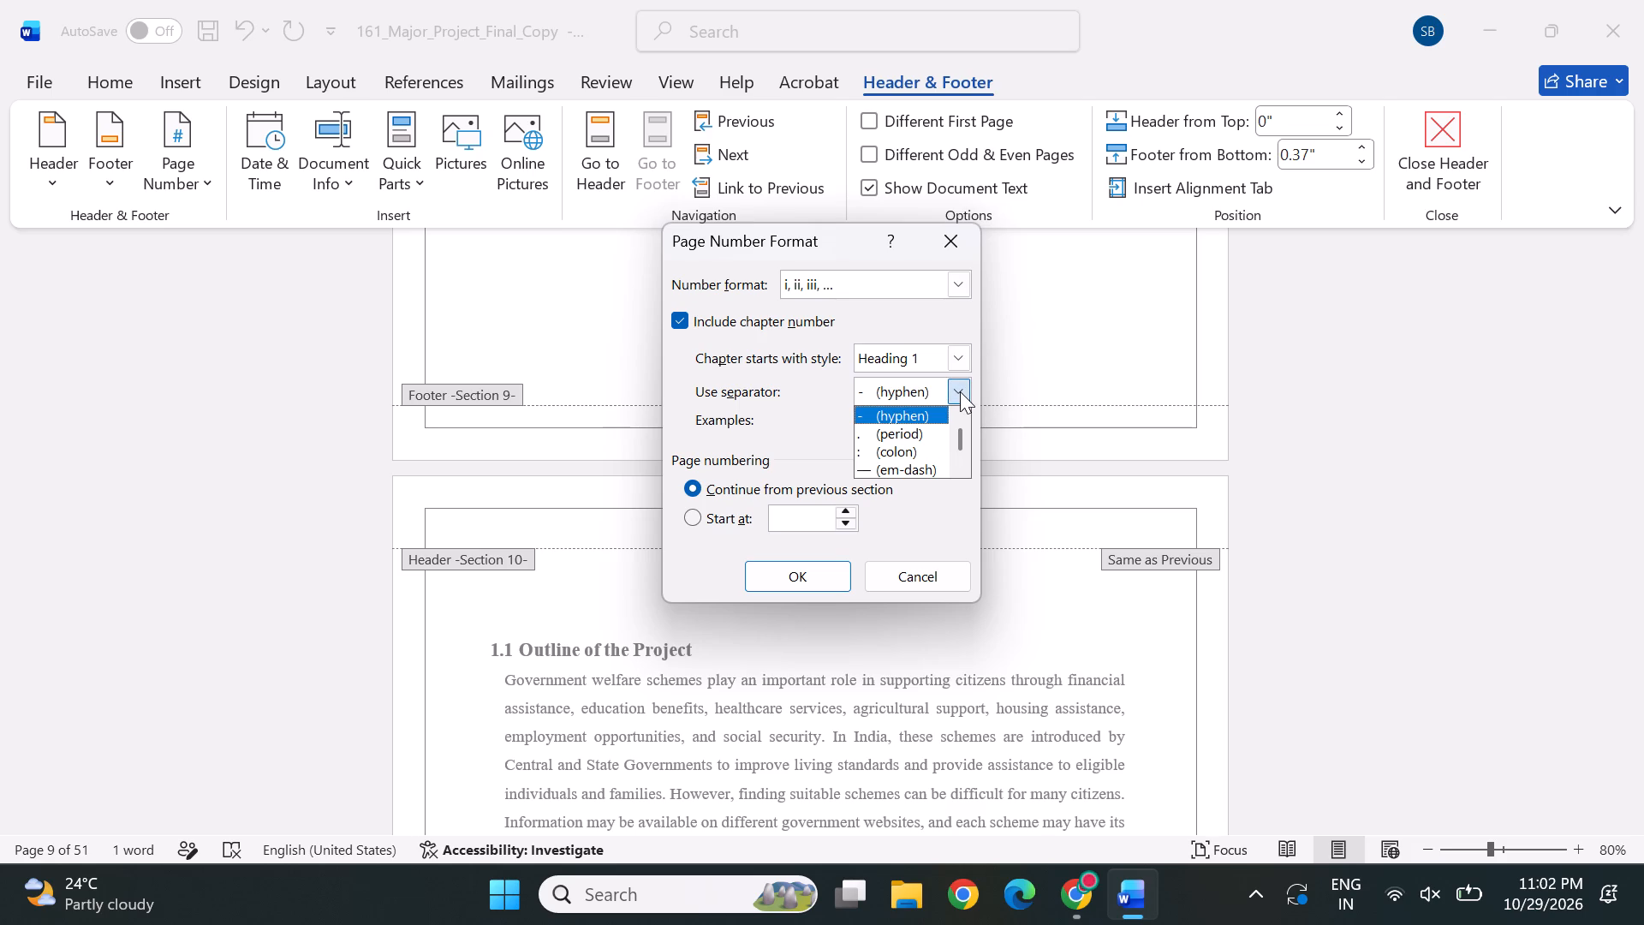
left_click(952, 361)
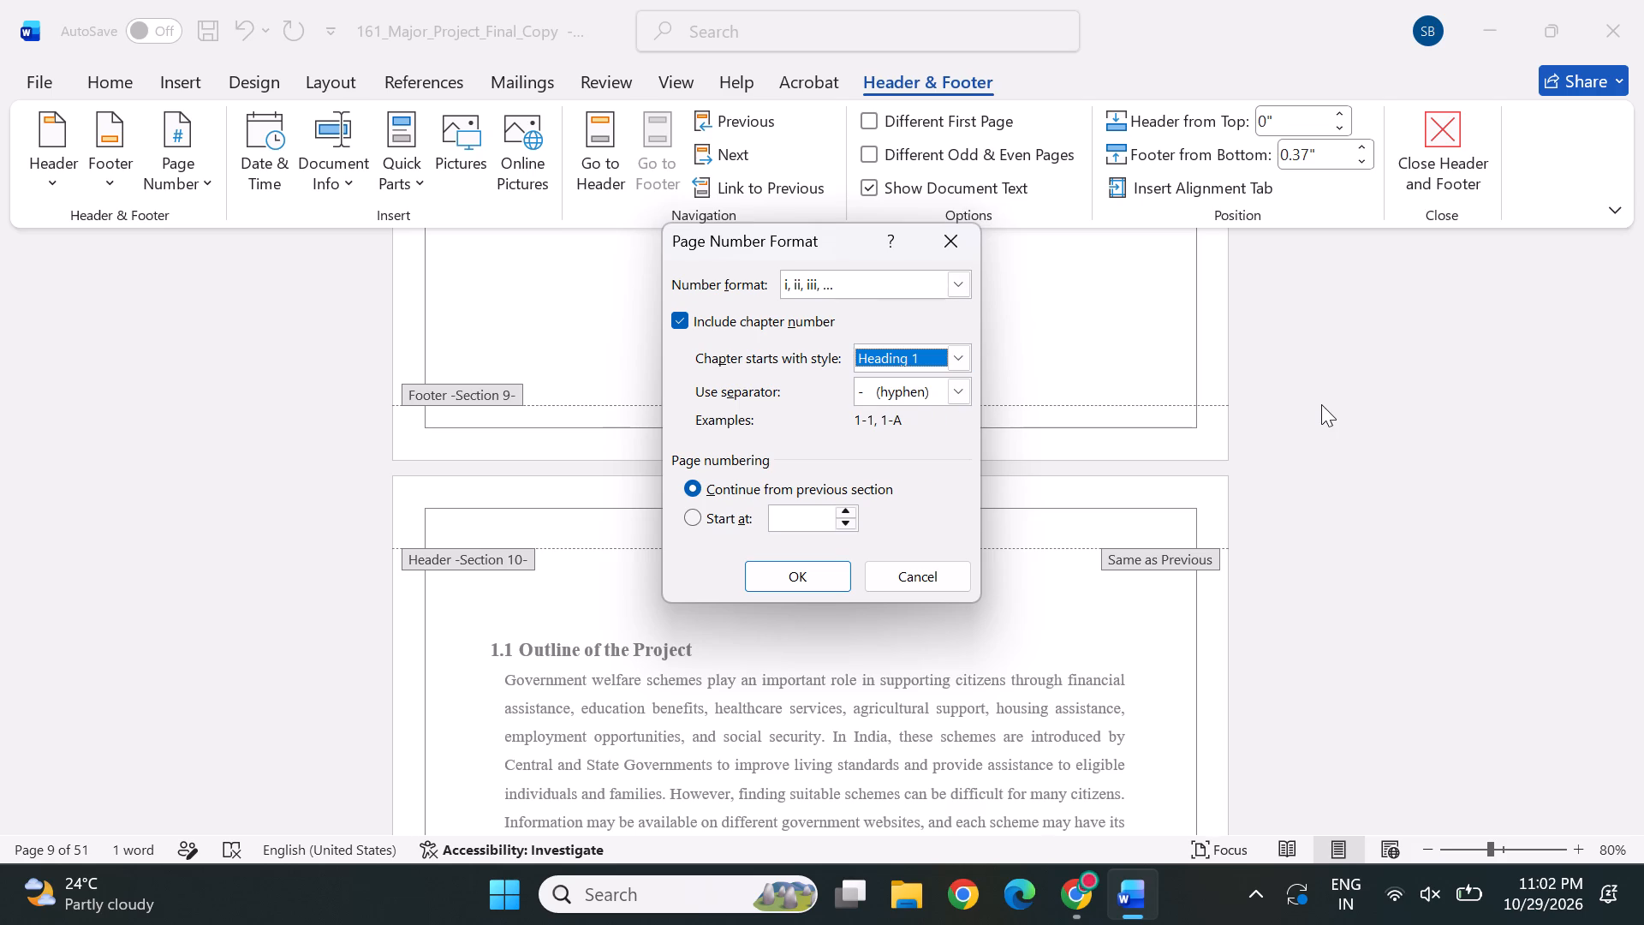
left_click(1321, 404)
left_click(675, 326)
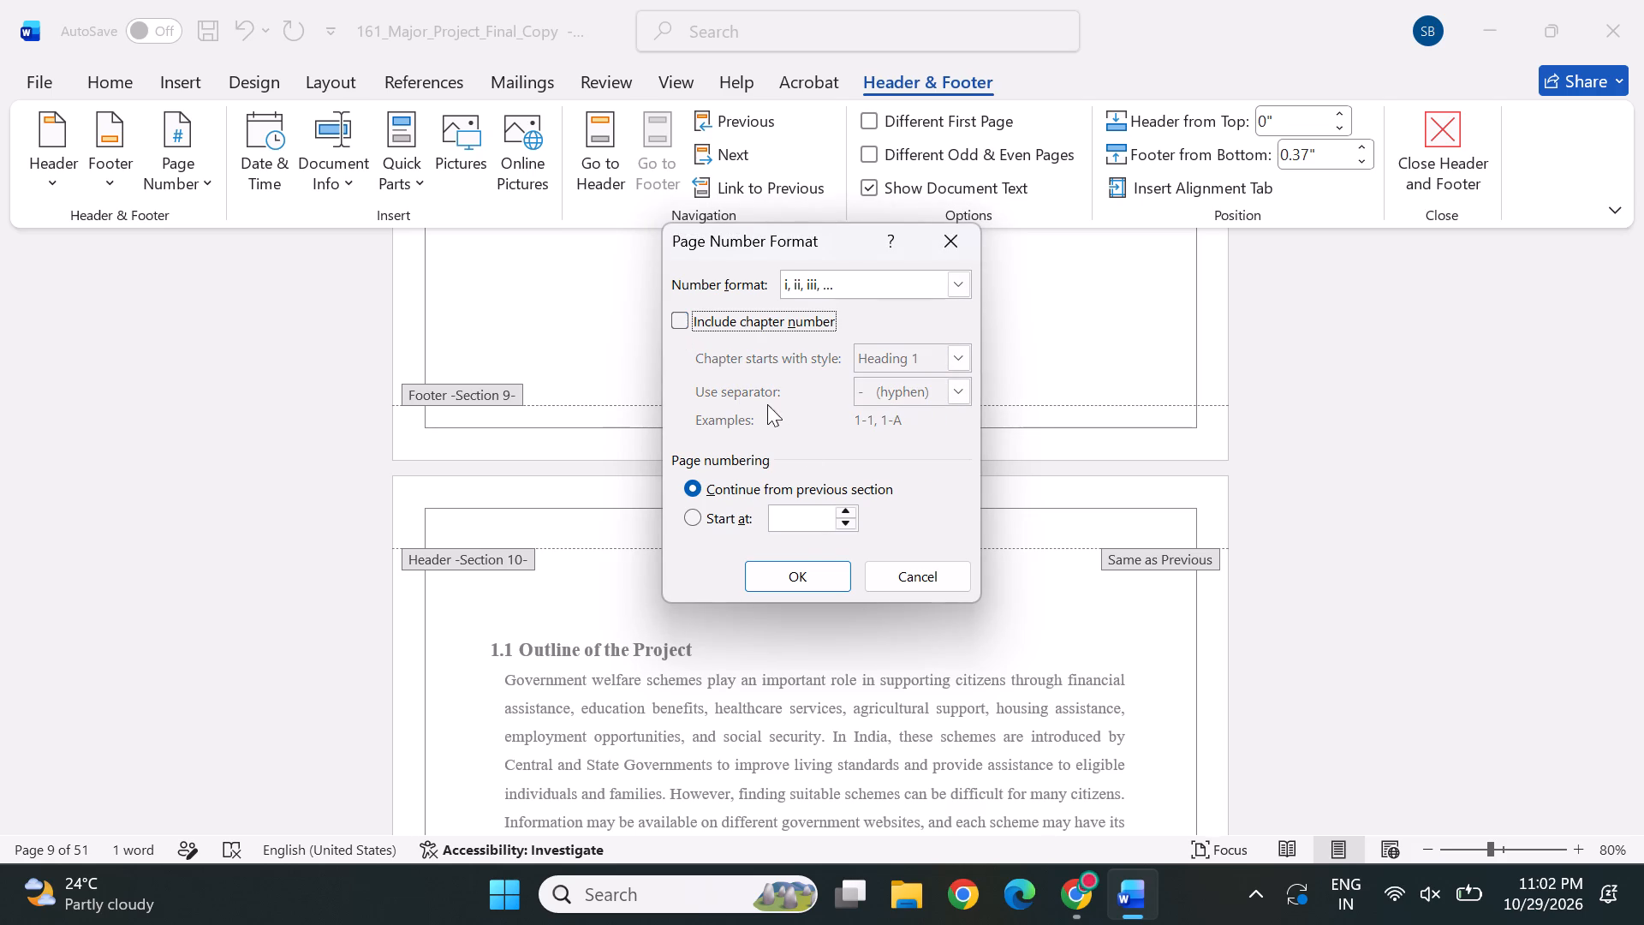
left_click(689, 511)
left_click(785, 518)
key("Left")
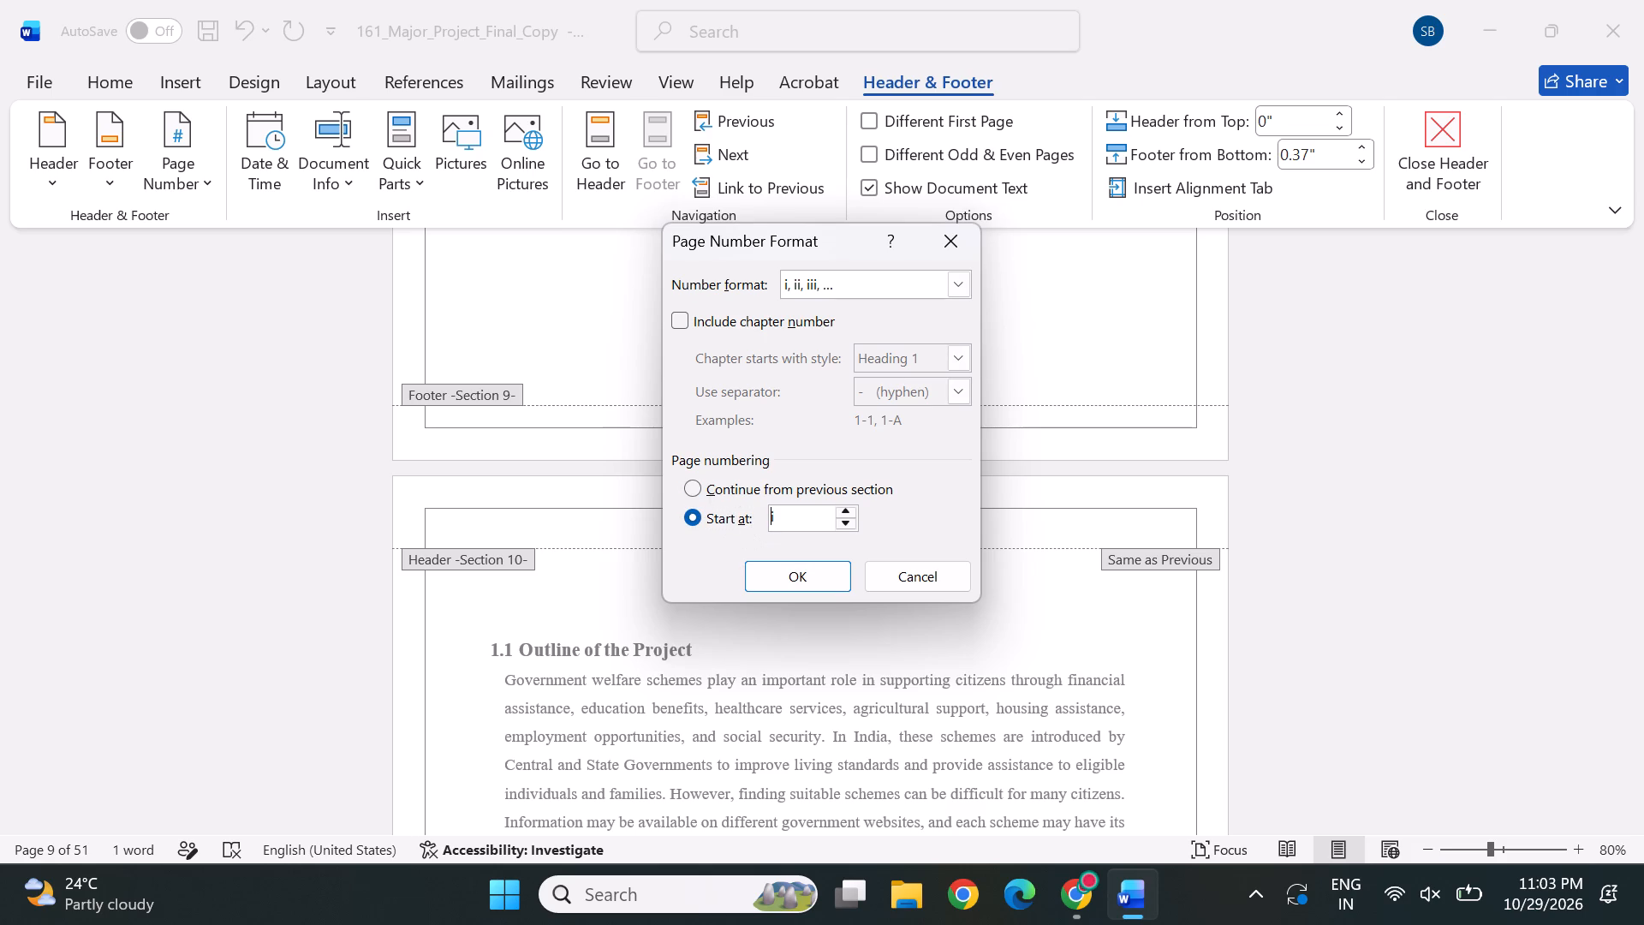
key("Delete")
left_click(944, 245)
Examine the footer page numbers of the front matter, from the certificate and declaration pages to the first table of contents page.
scroll(906, 403, "up", 2)
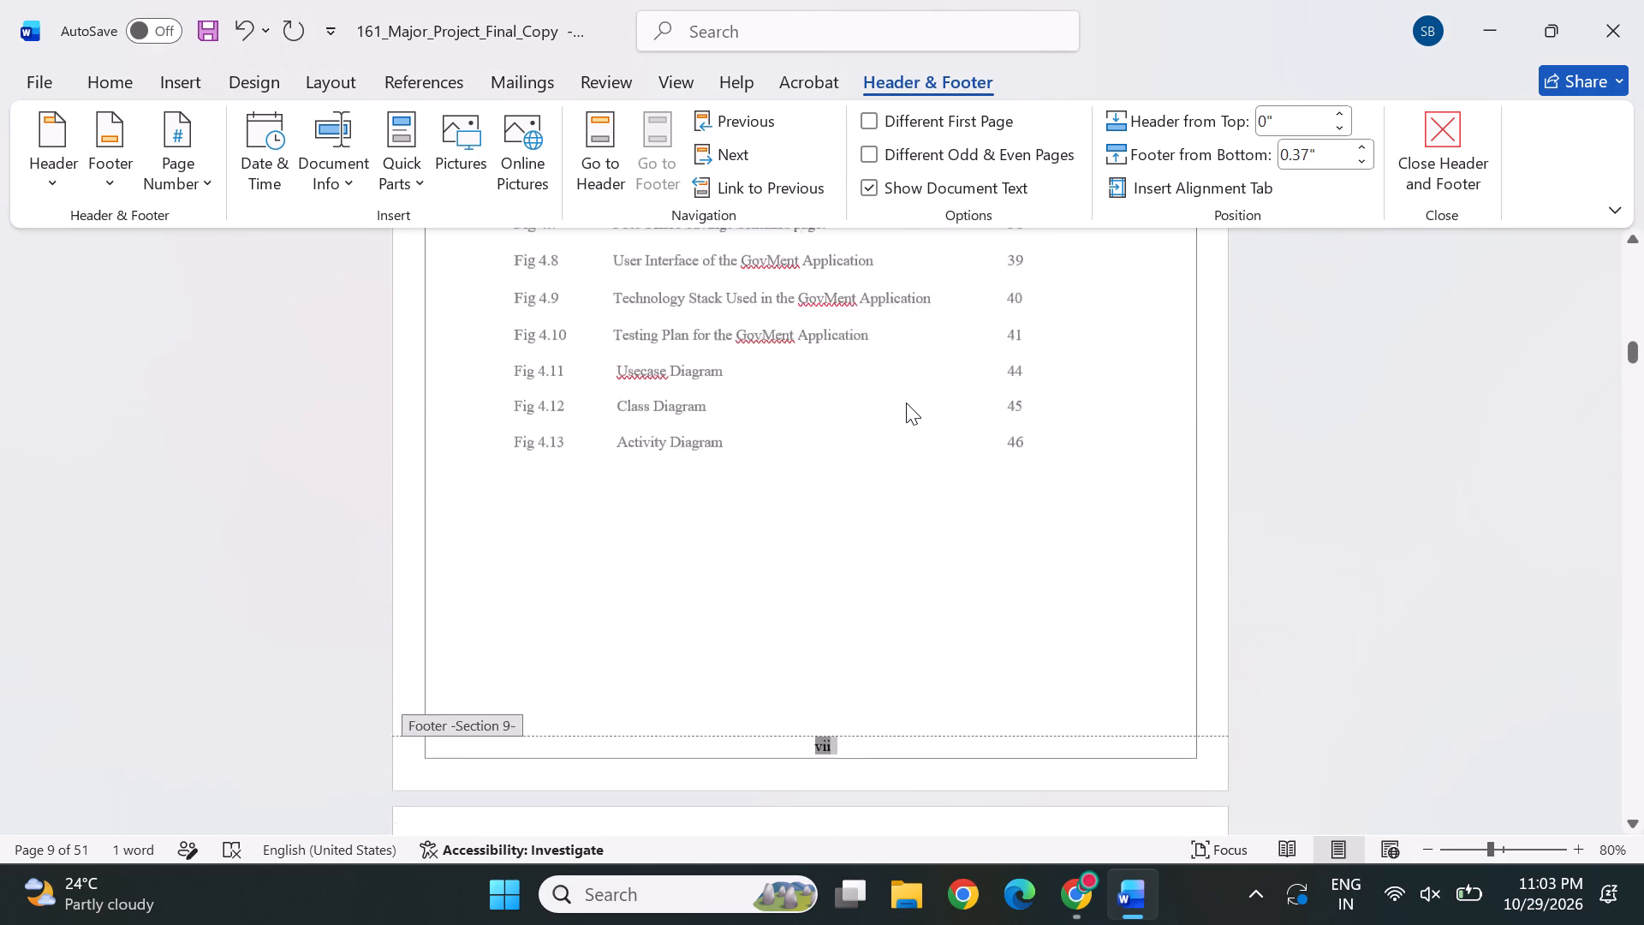
scroll(906, 403, "up", 4)
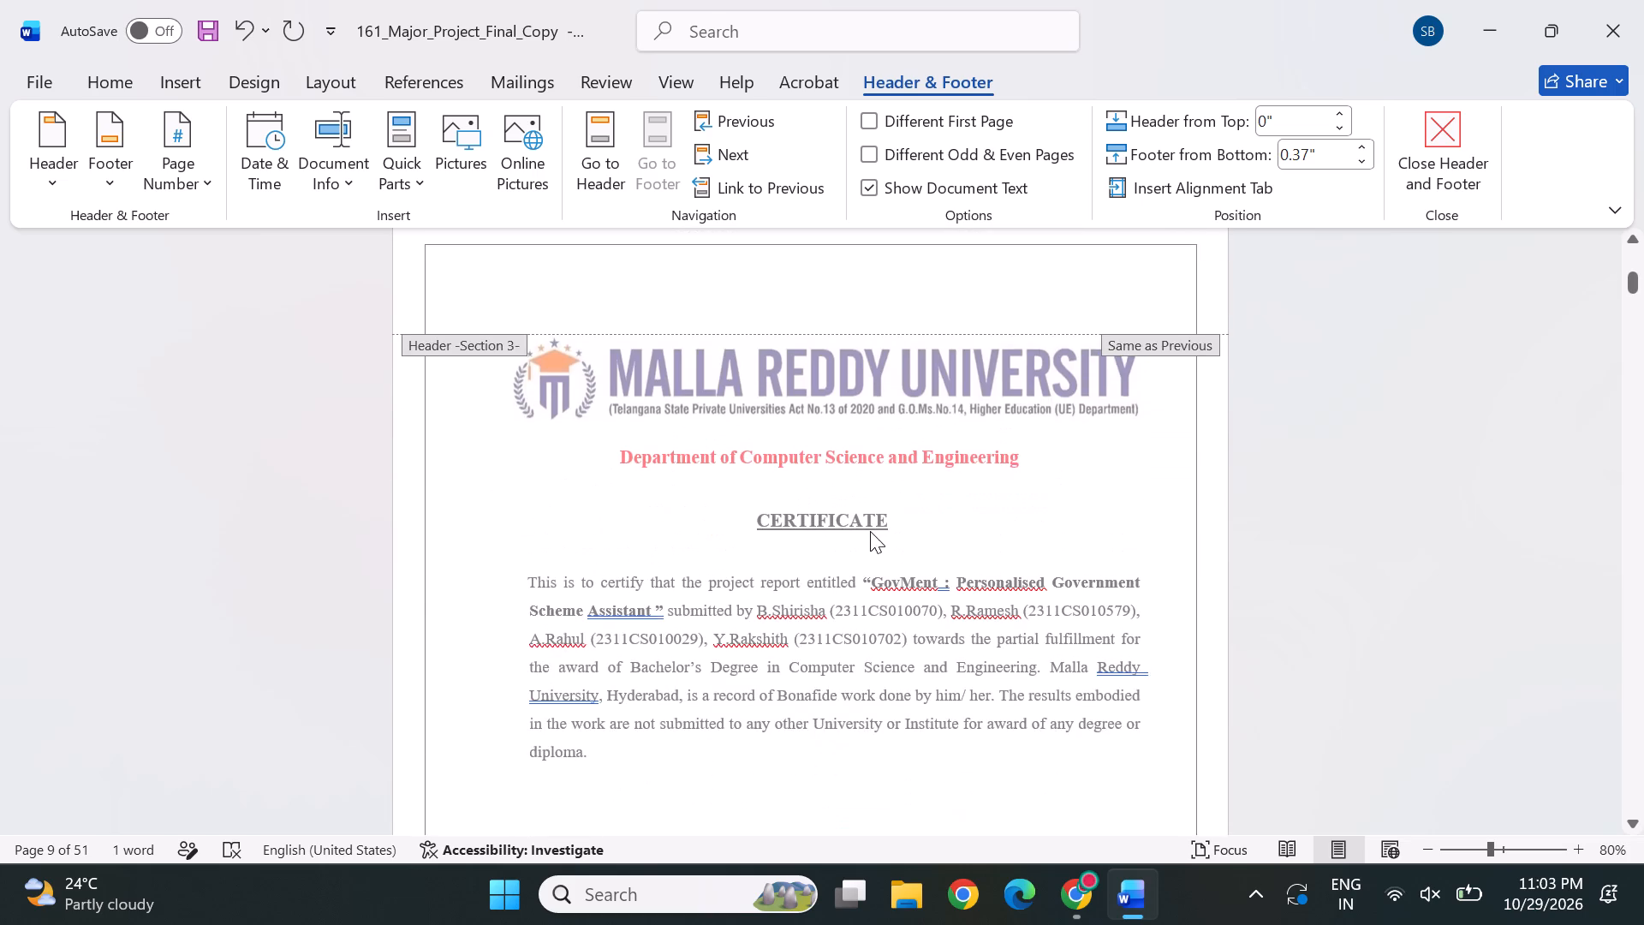
scroll(870, 531, "down", 4)
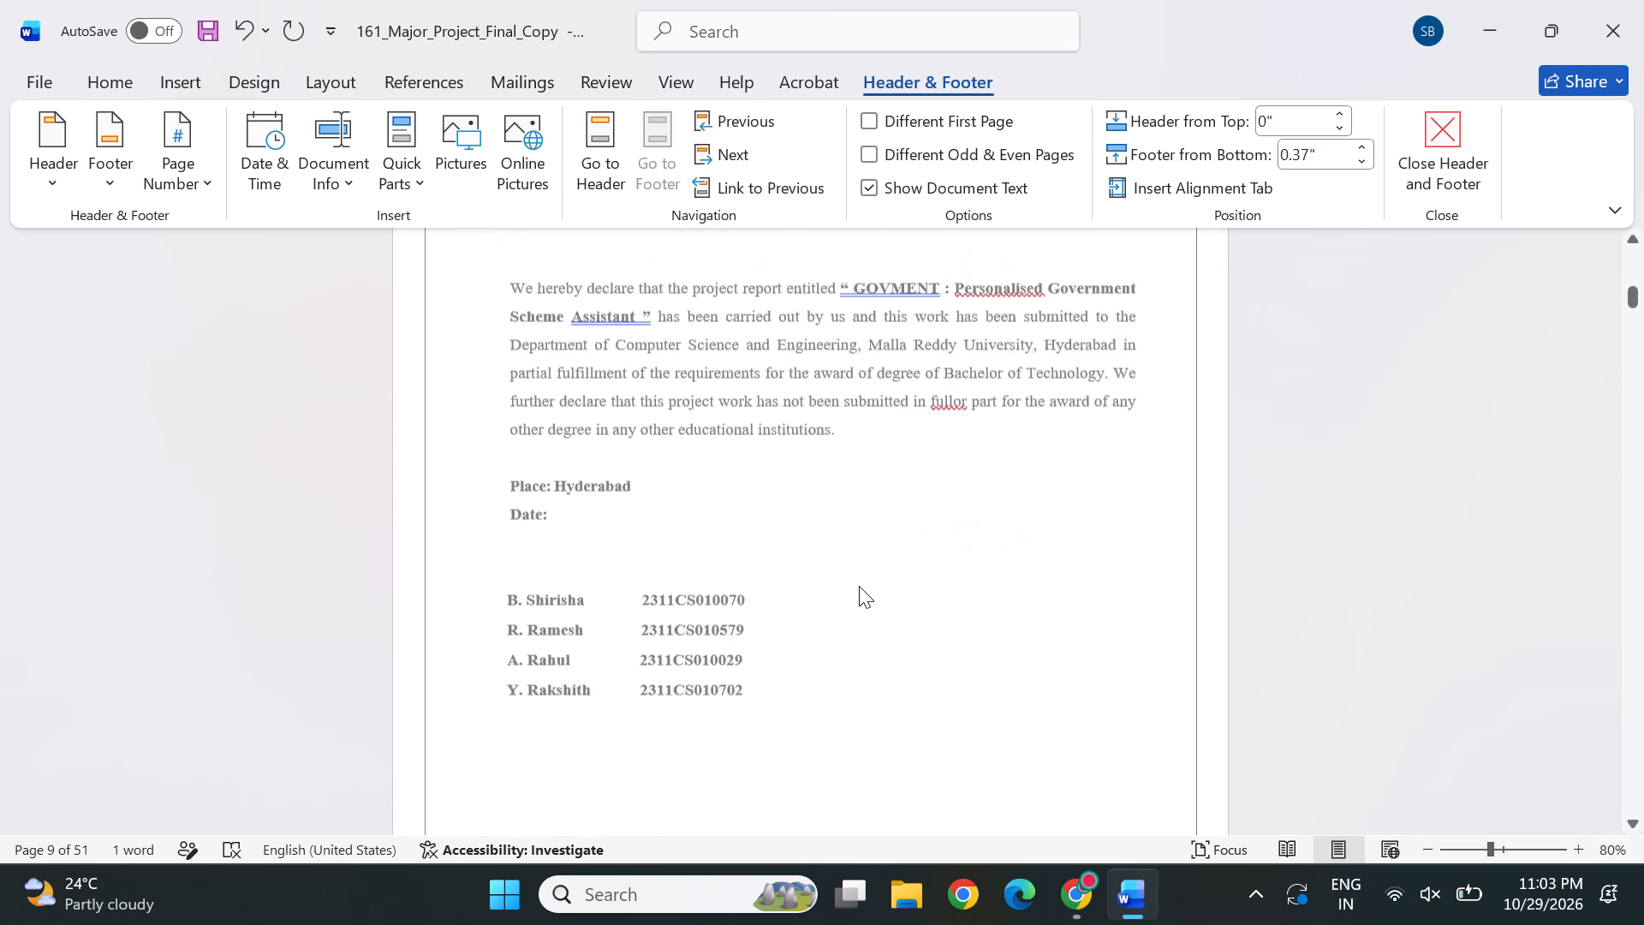
scroll(859, 586, "down", 1)
scroll(868, 600, "up", 1)
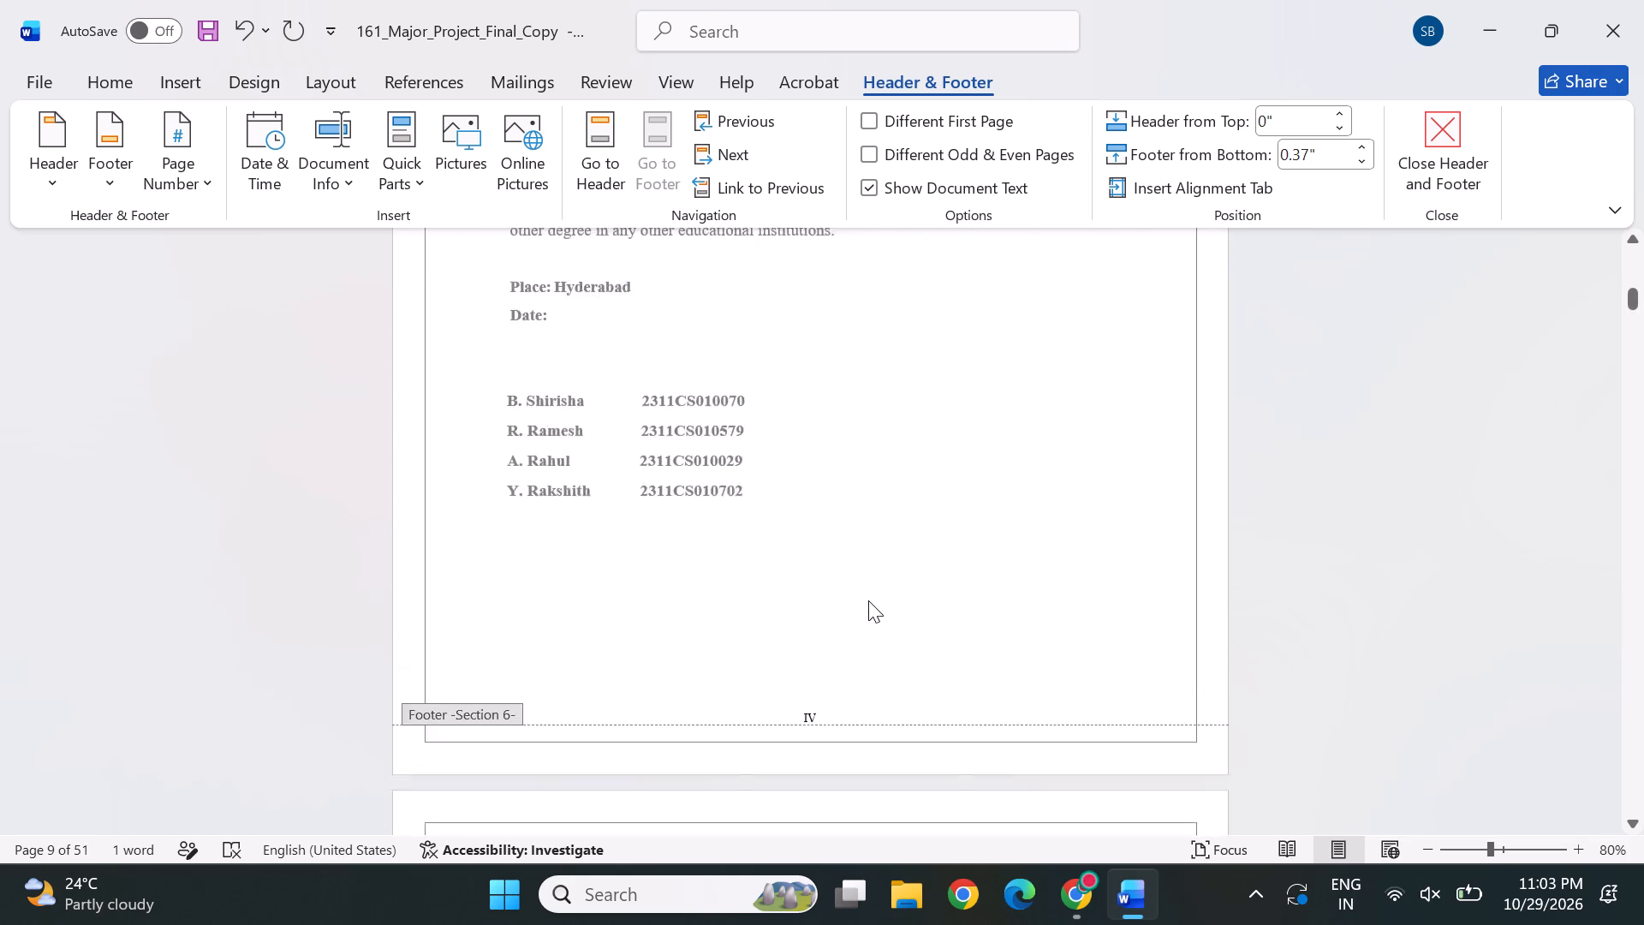
scroll(868, 600, "down", 3)
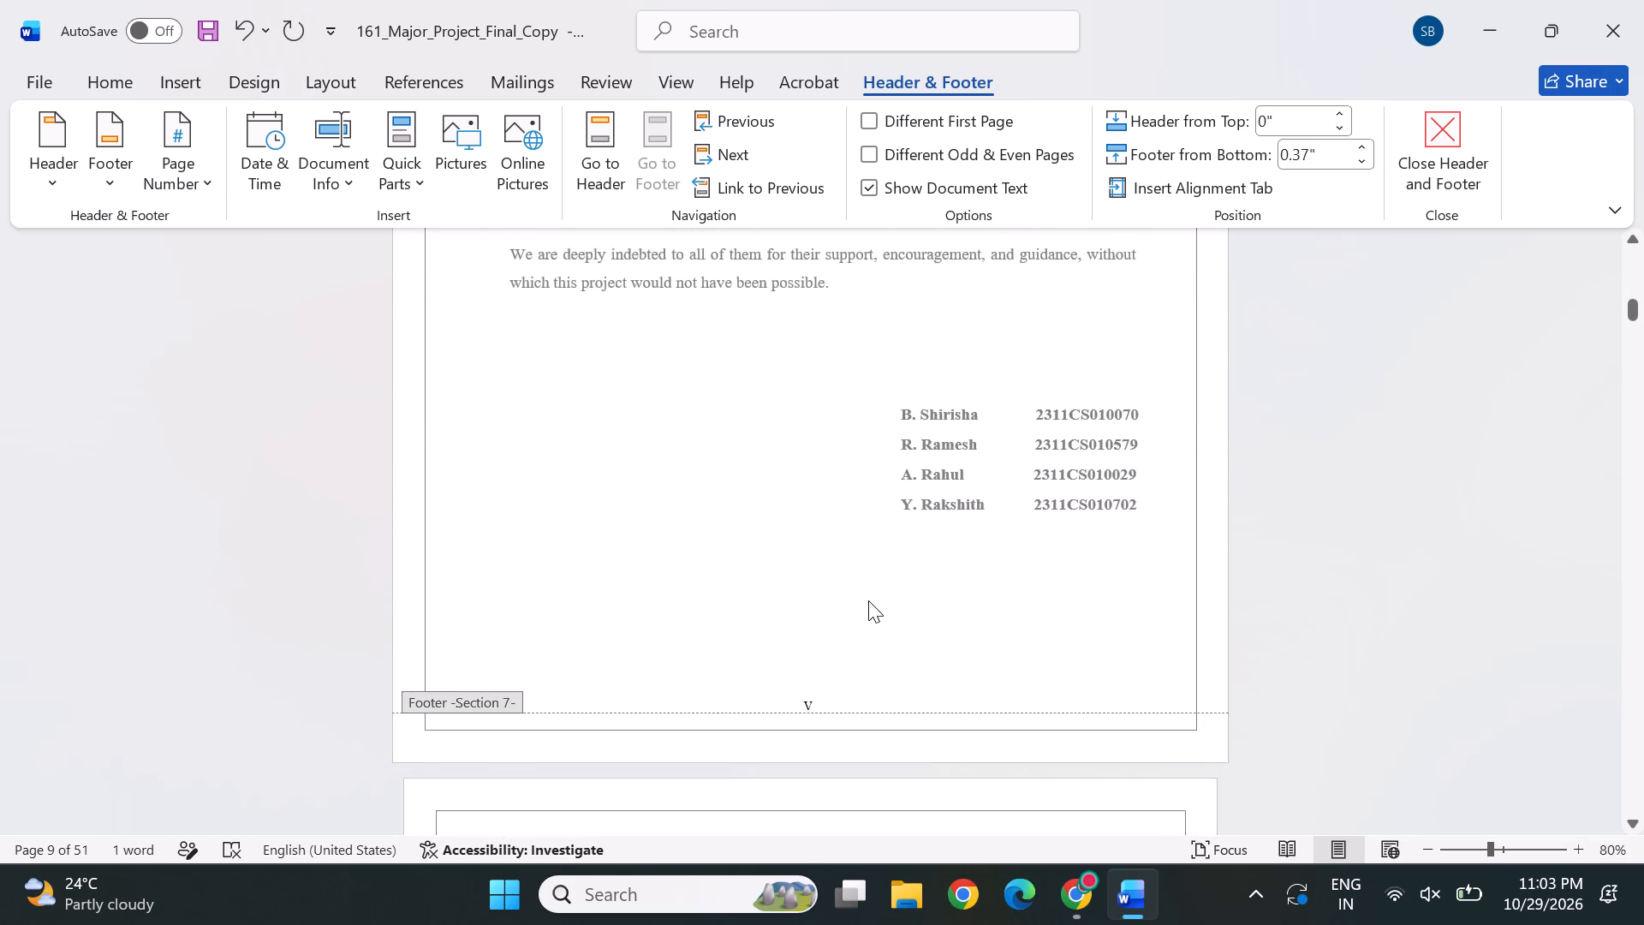
scroll(844, 686, "down", 2)
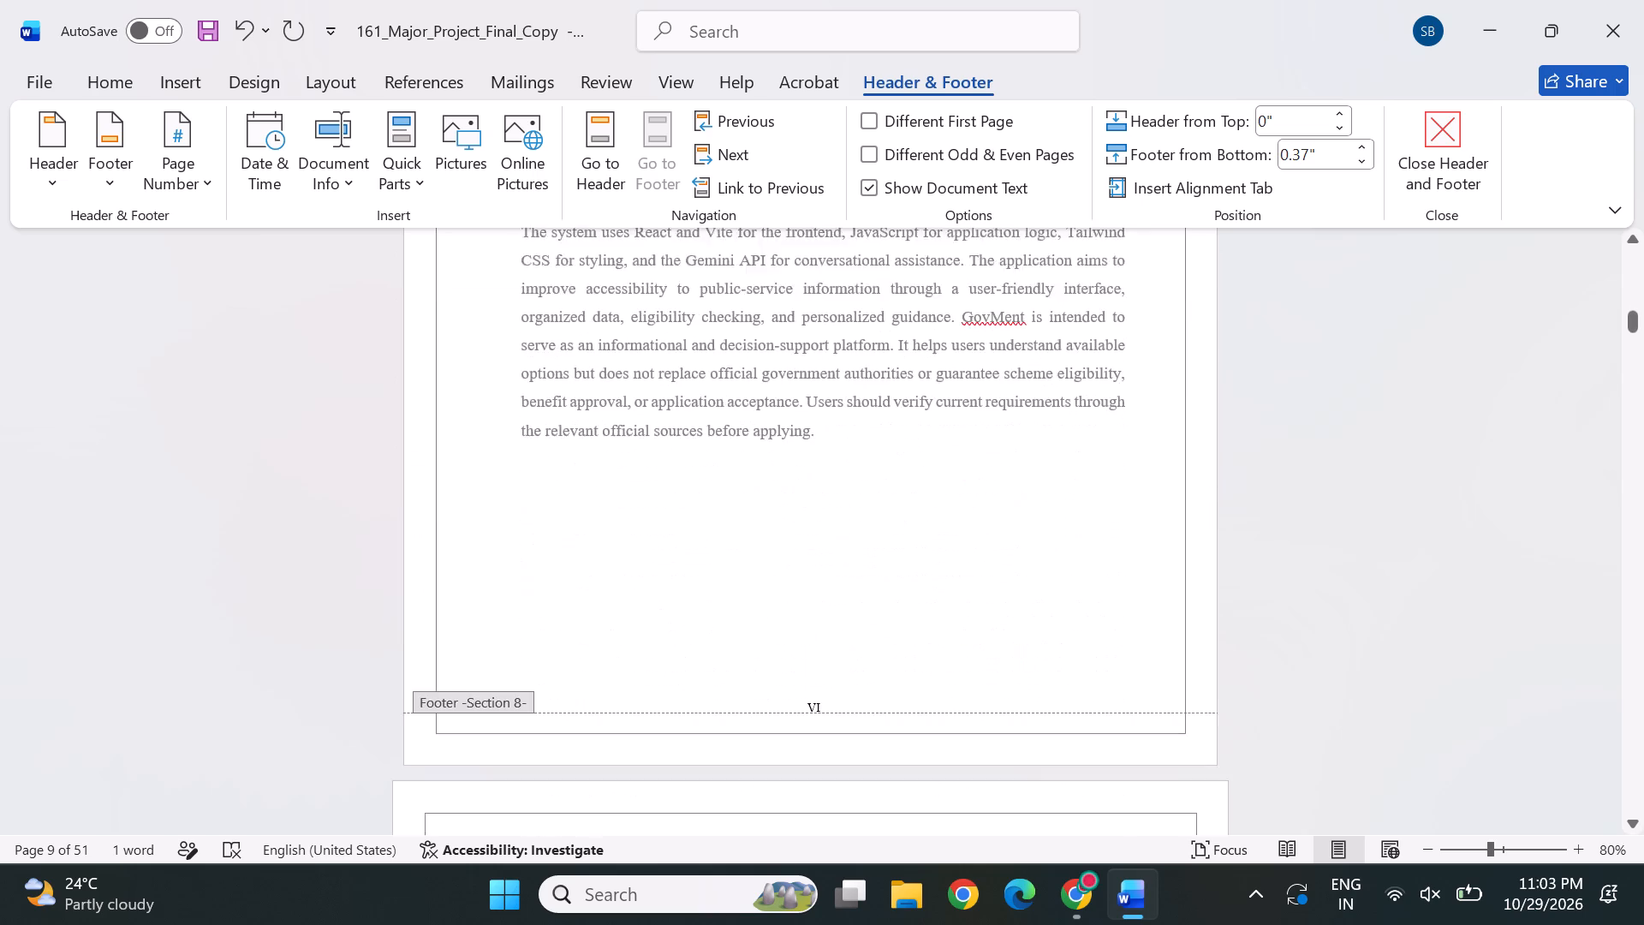
scroll(854, 701, "down", 2)
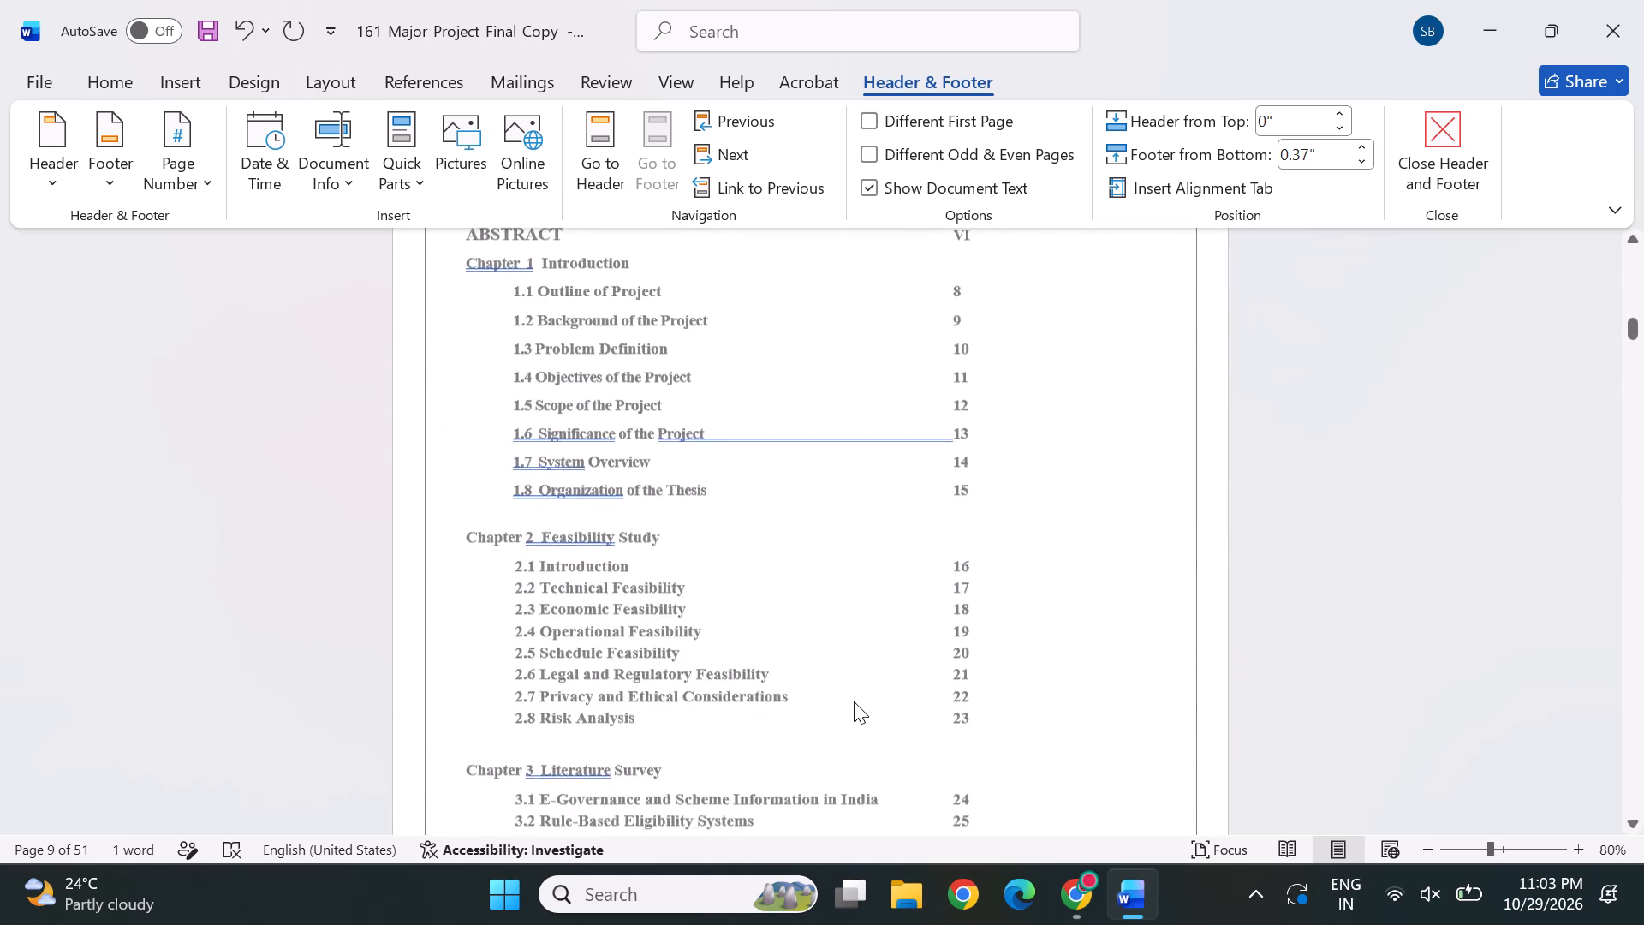
scroll(854, 701, "down", 1)
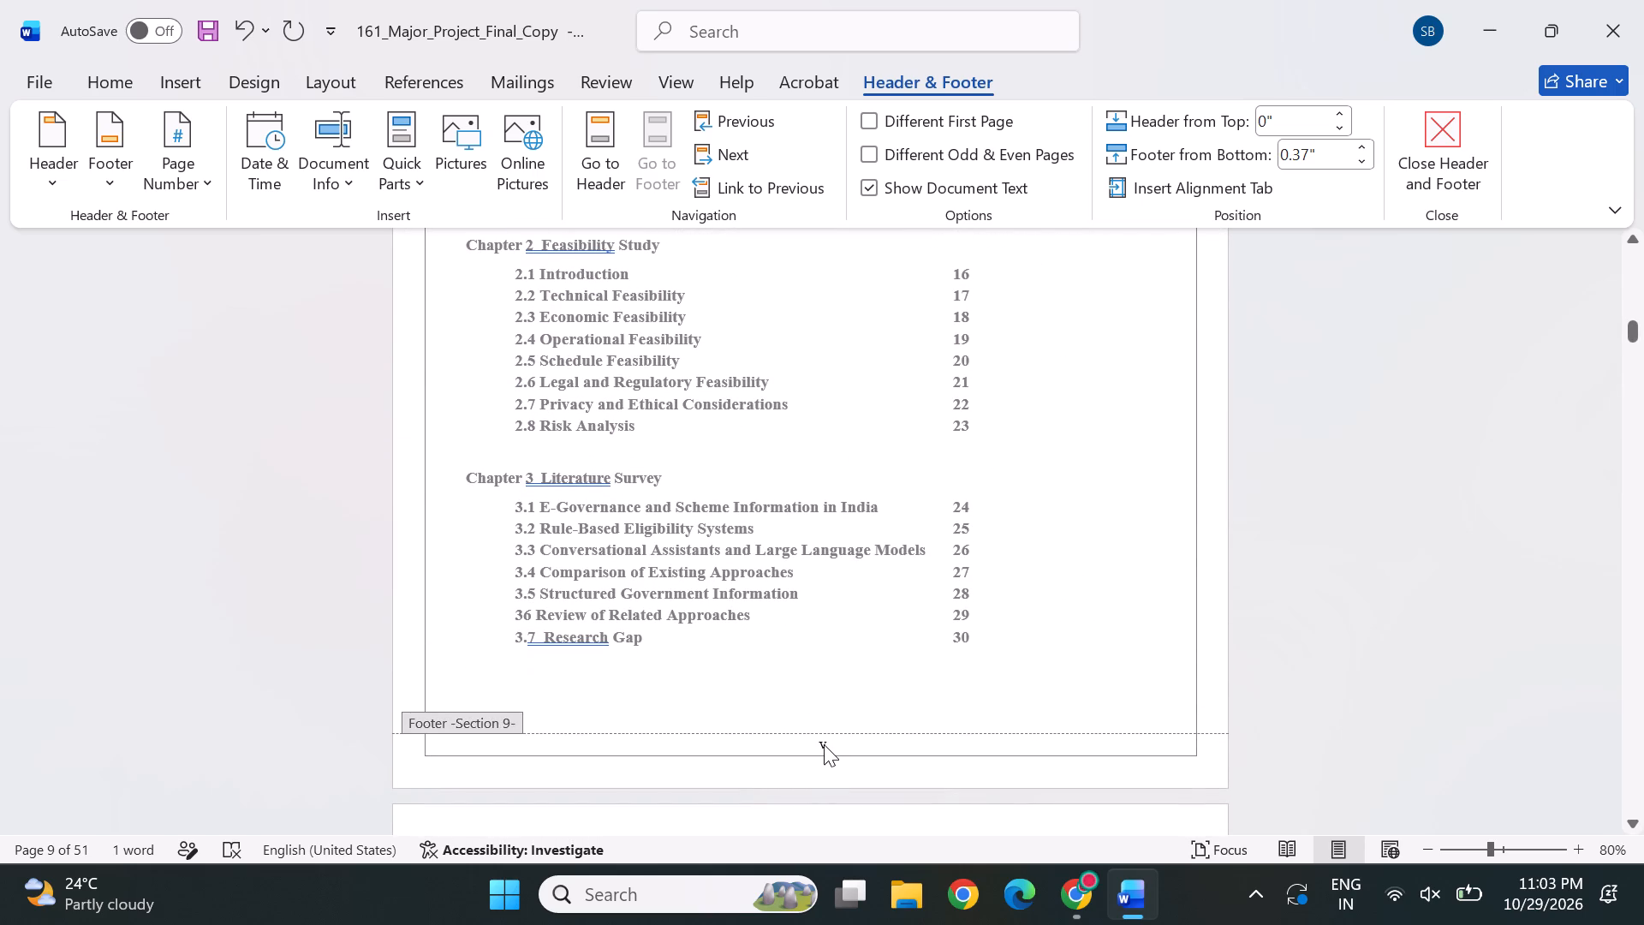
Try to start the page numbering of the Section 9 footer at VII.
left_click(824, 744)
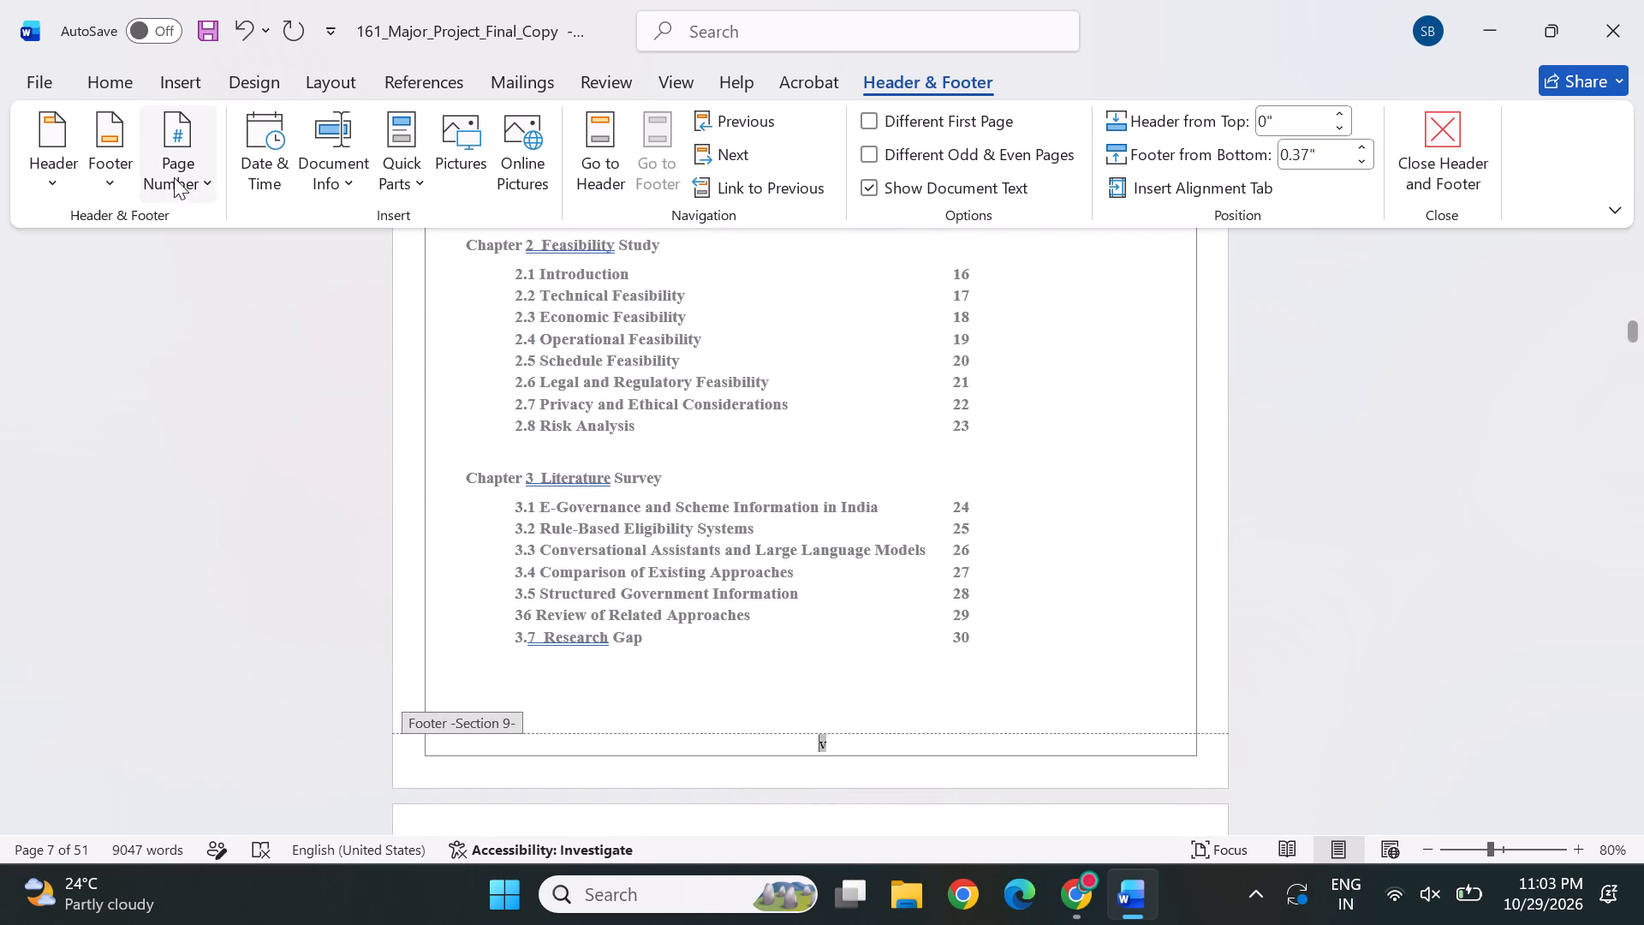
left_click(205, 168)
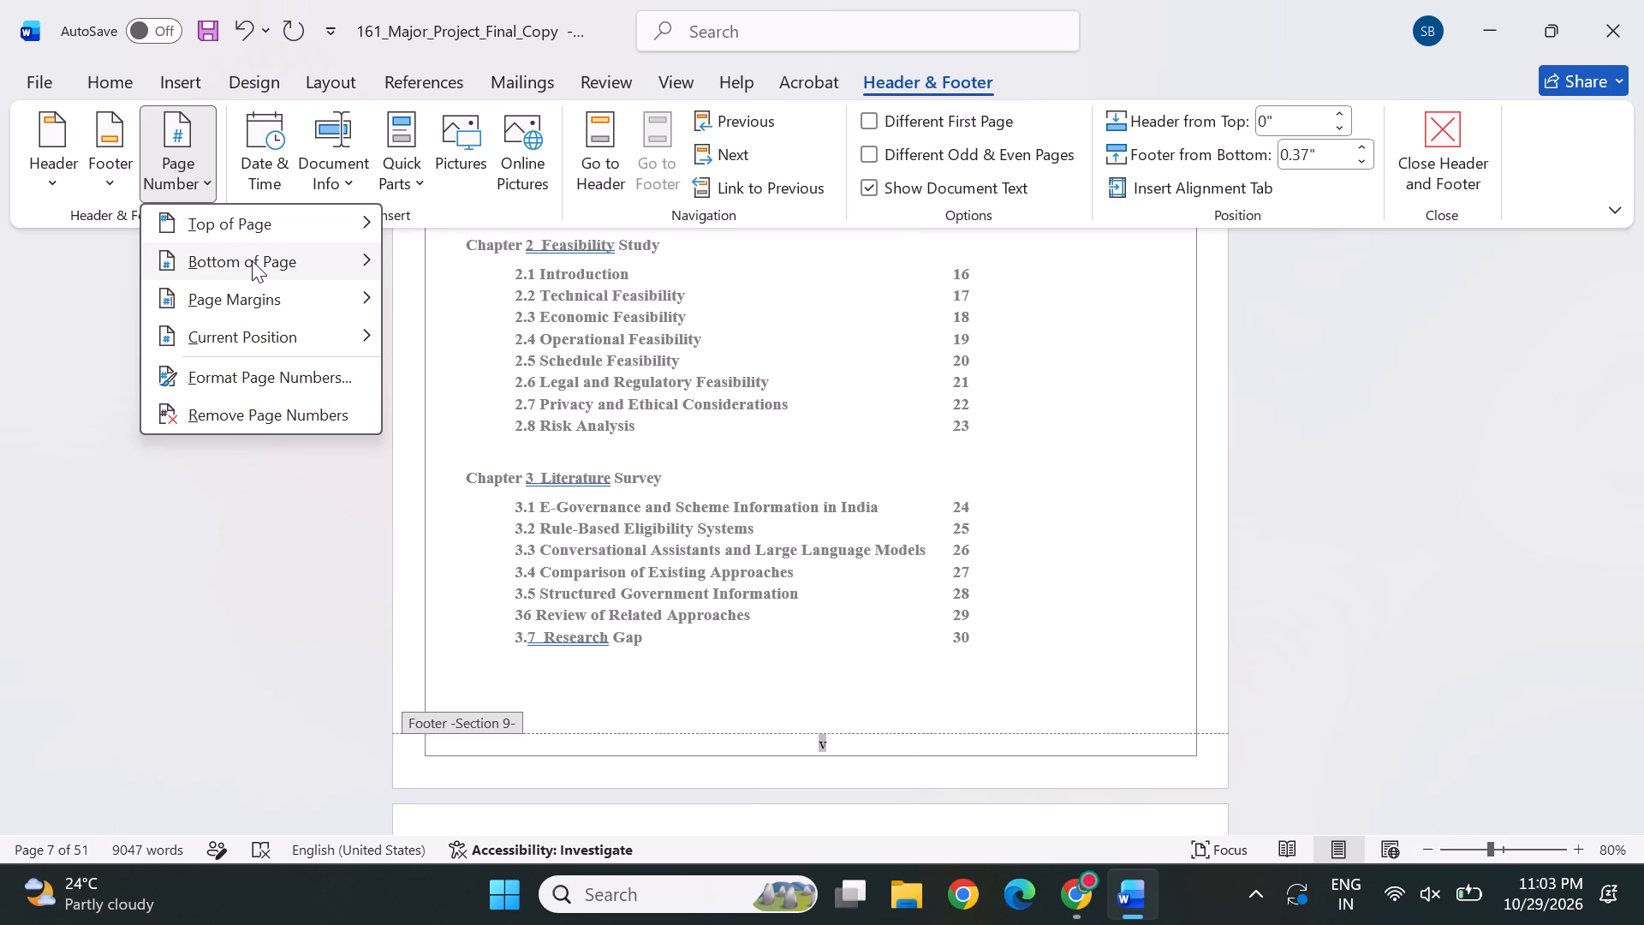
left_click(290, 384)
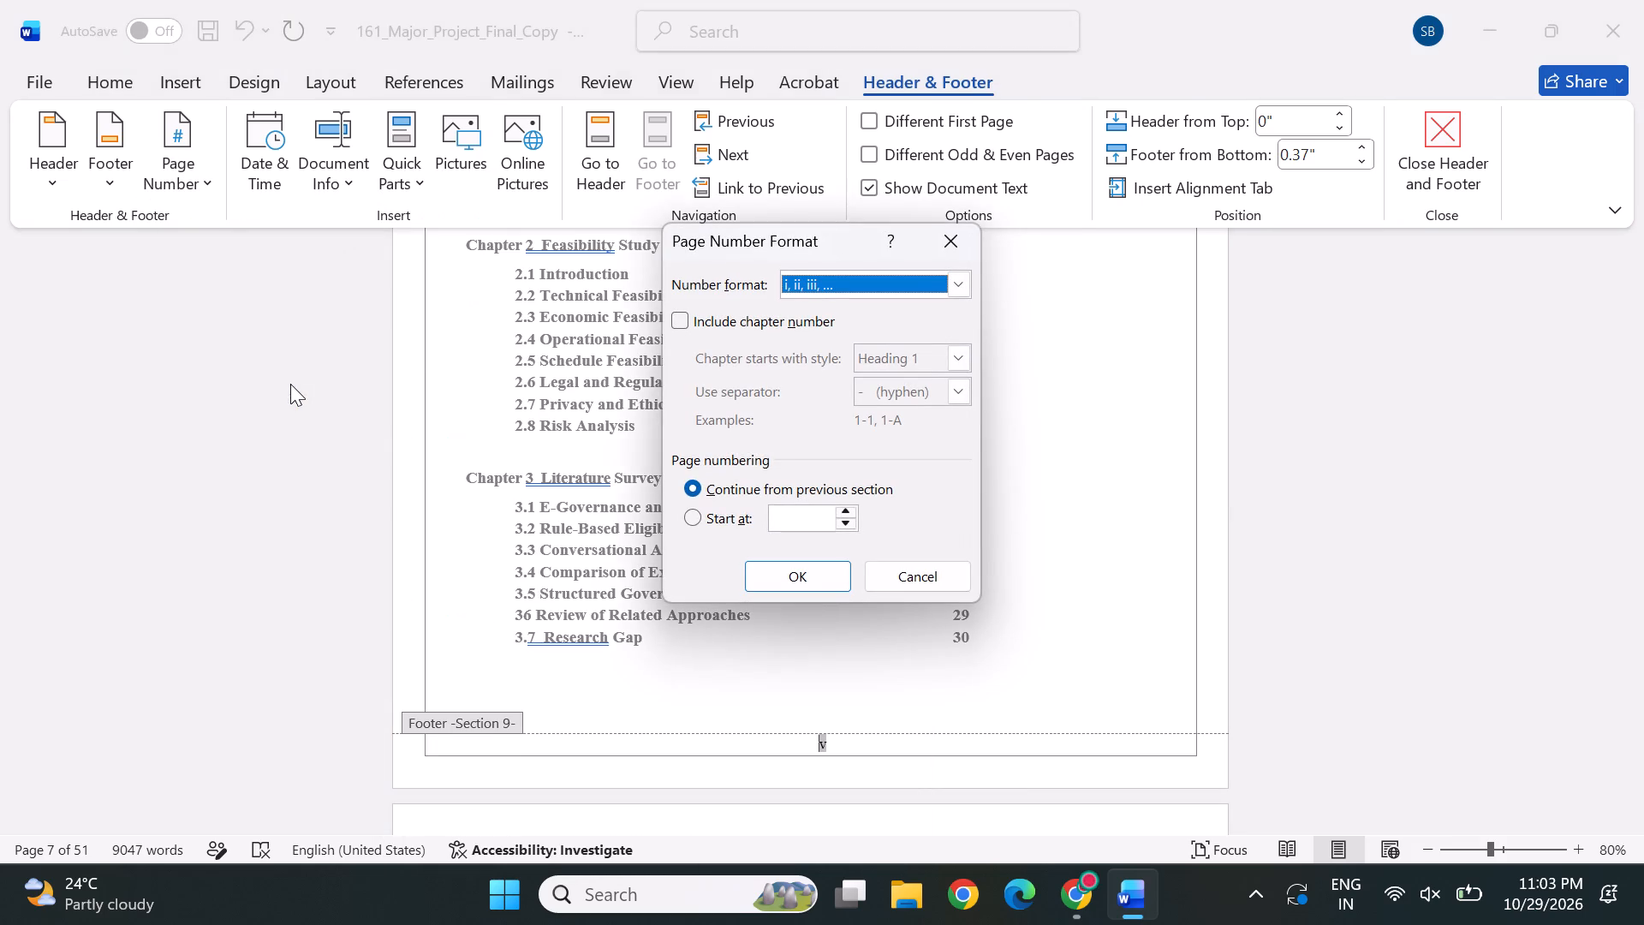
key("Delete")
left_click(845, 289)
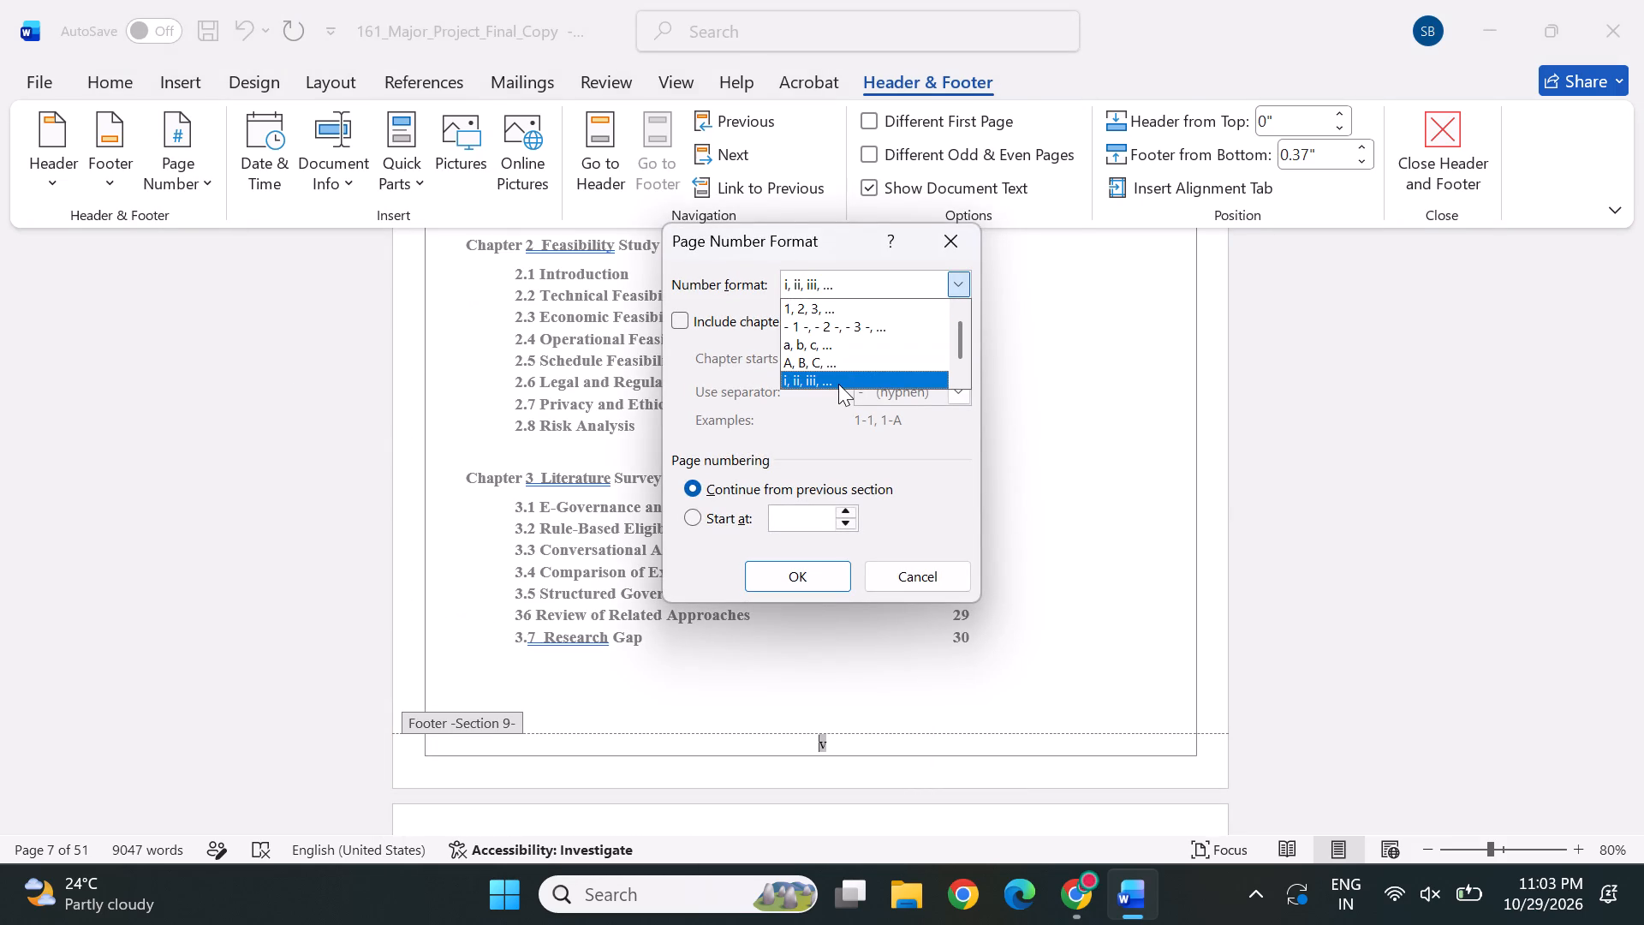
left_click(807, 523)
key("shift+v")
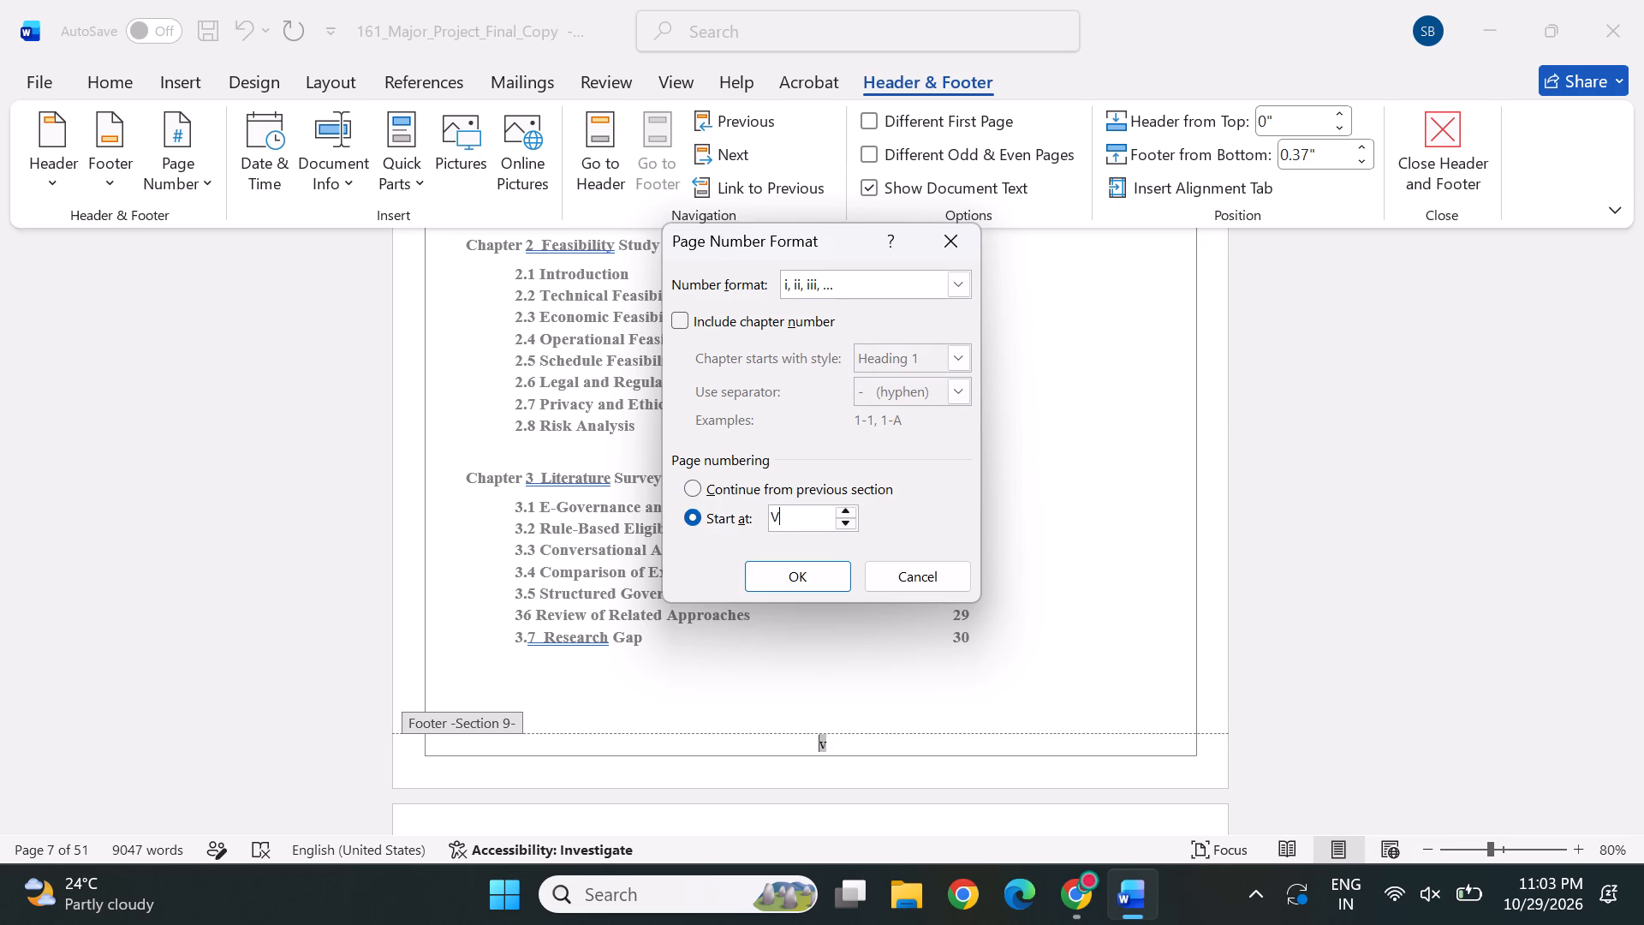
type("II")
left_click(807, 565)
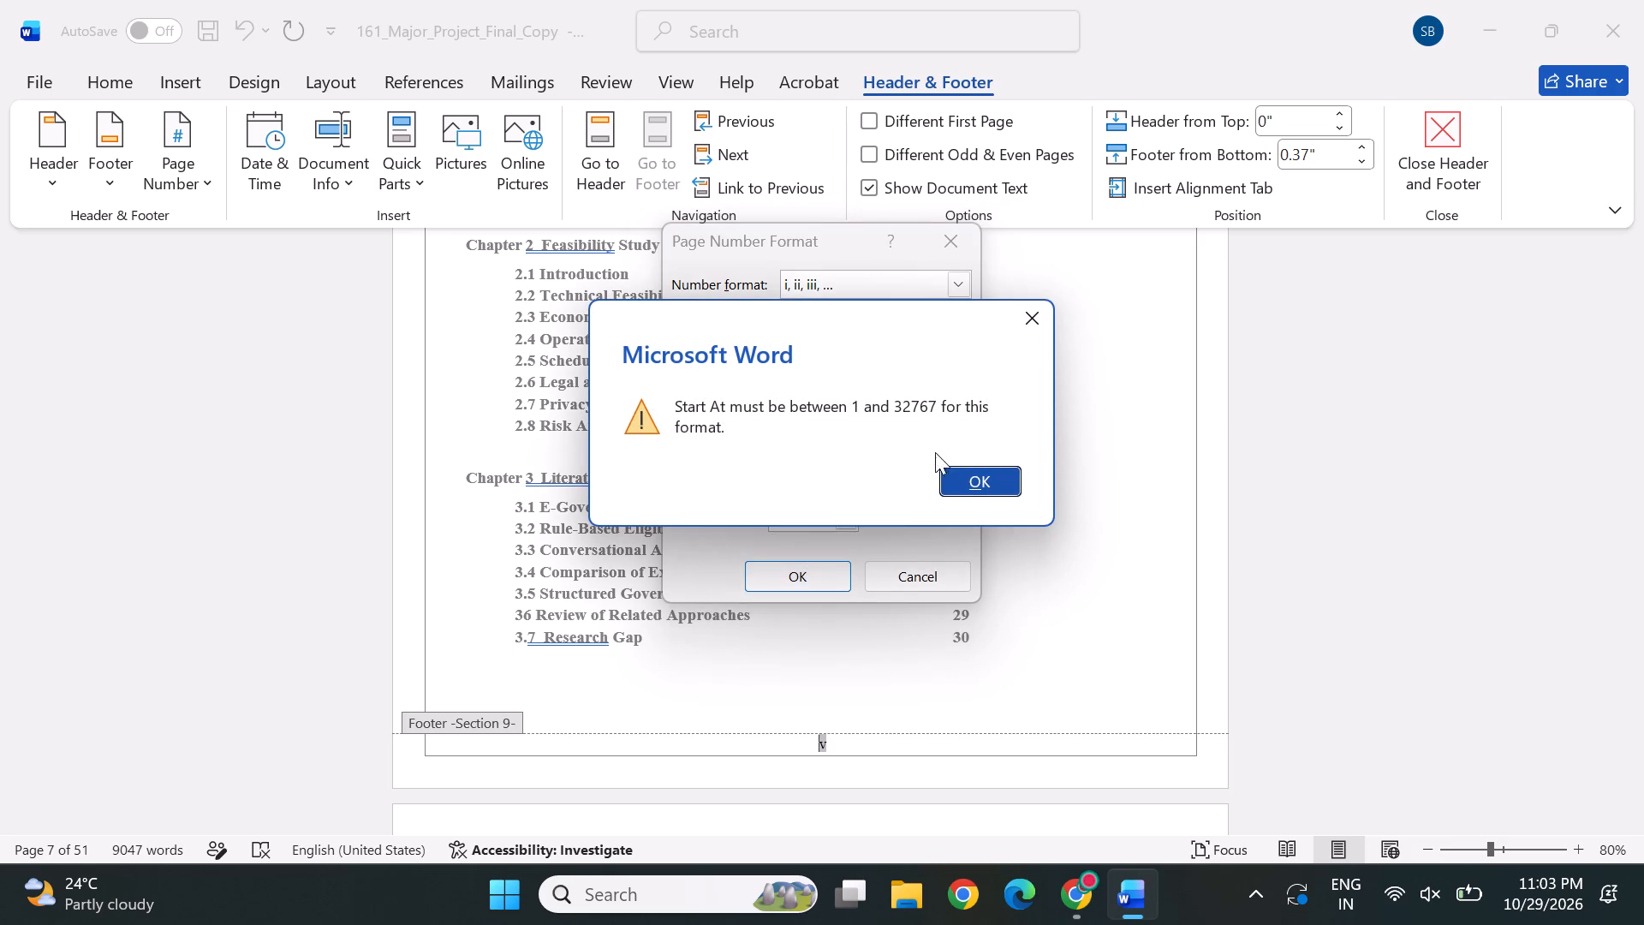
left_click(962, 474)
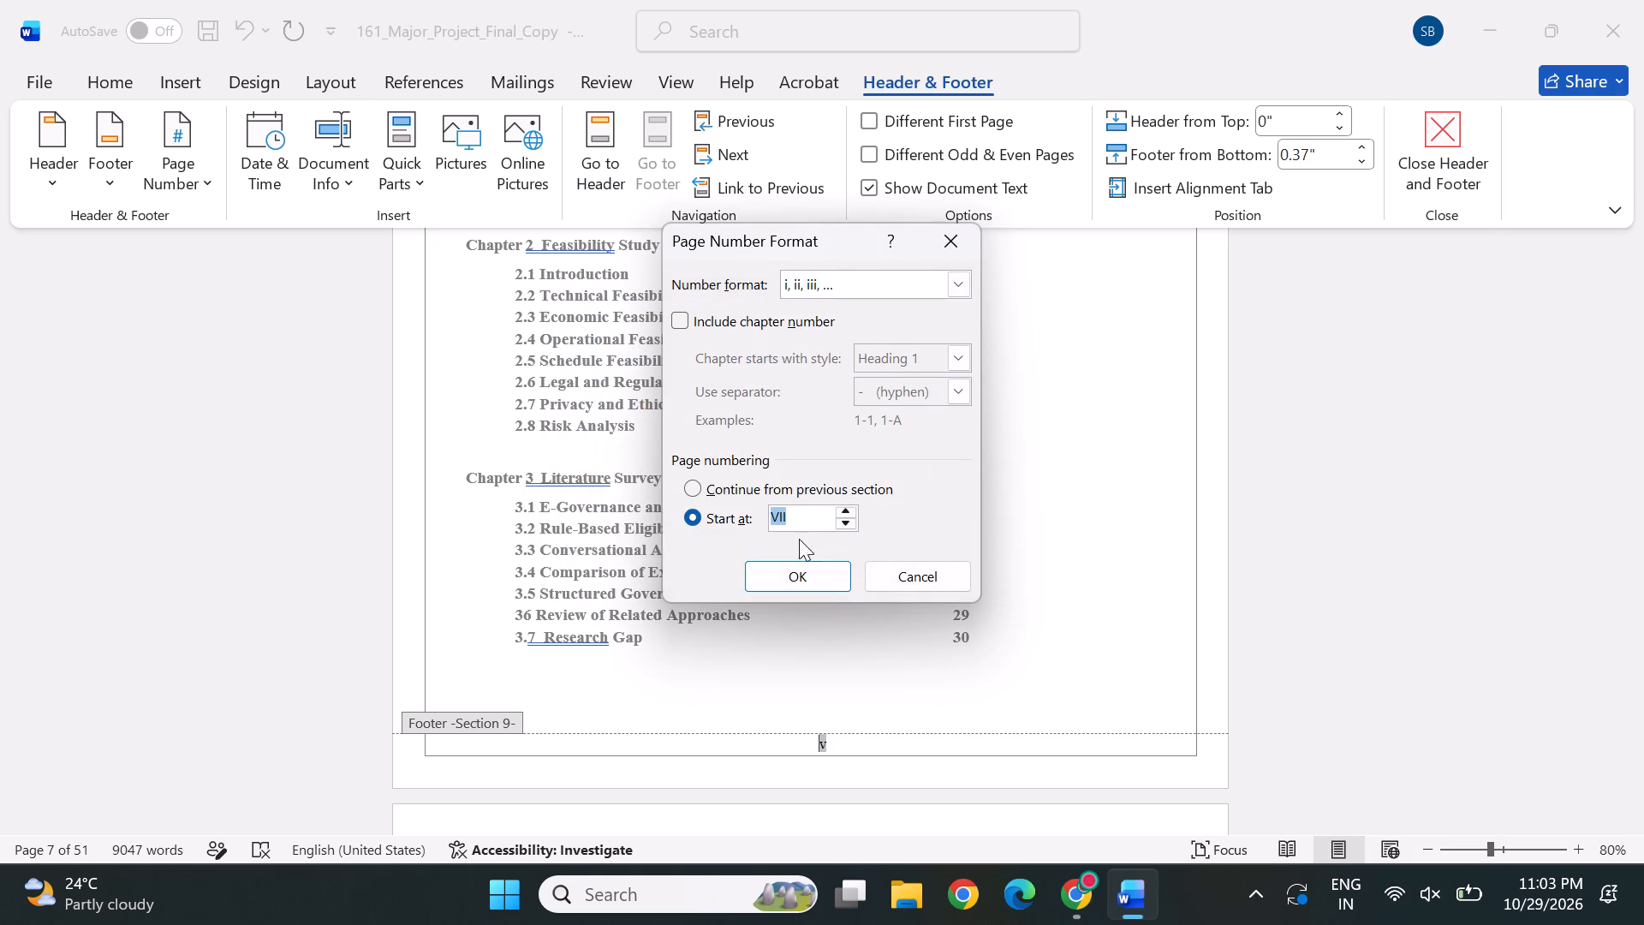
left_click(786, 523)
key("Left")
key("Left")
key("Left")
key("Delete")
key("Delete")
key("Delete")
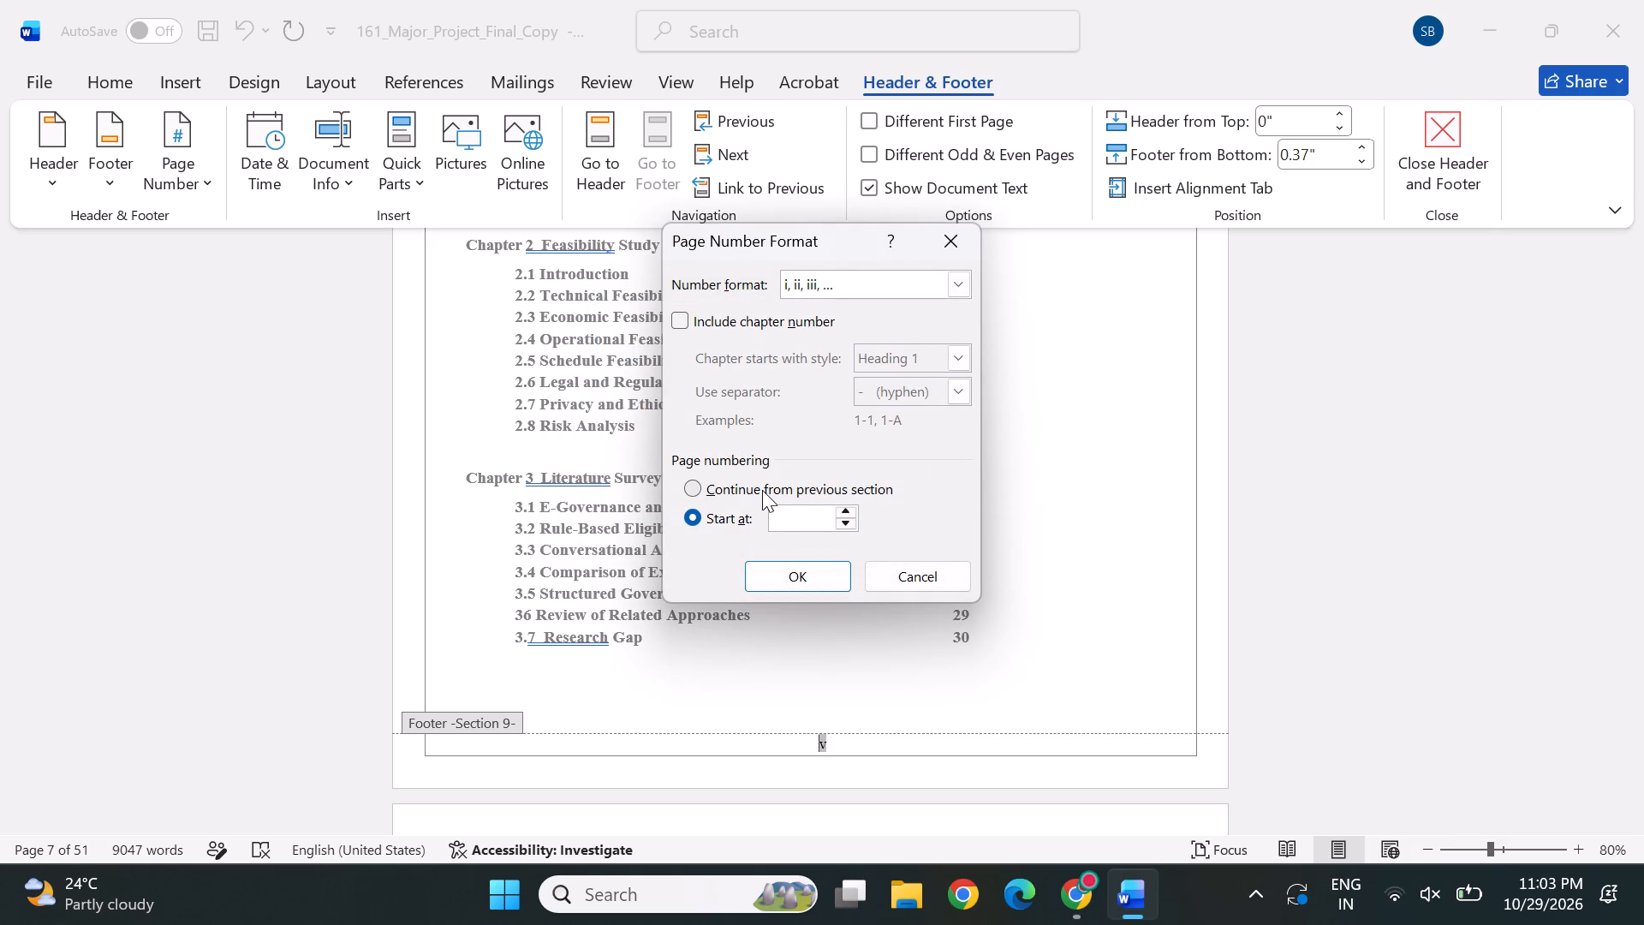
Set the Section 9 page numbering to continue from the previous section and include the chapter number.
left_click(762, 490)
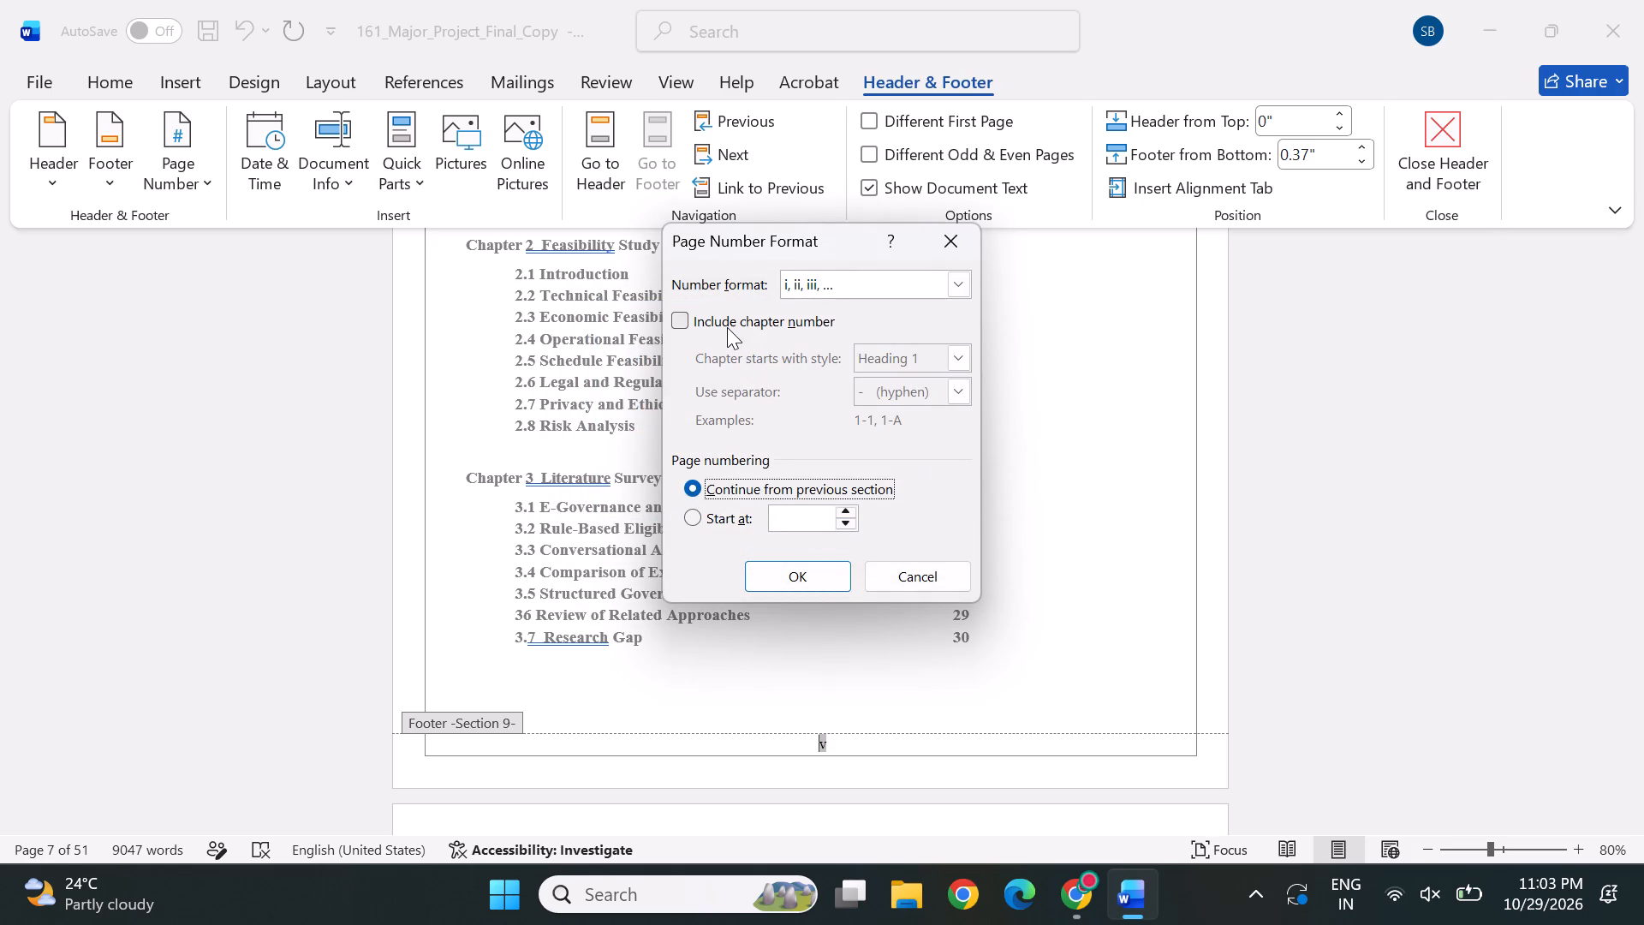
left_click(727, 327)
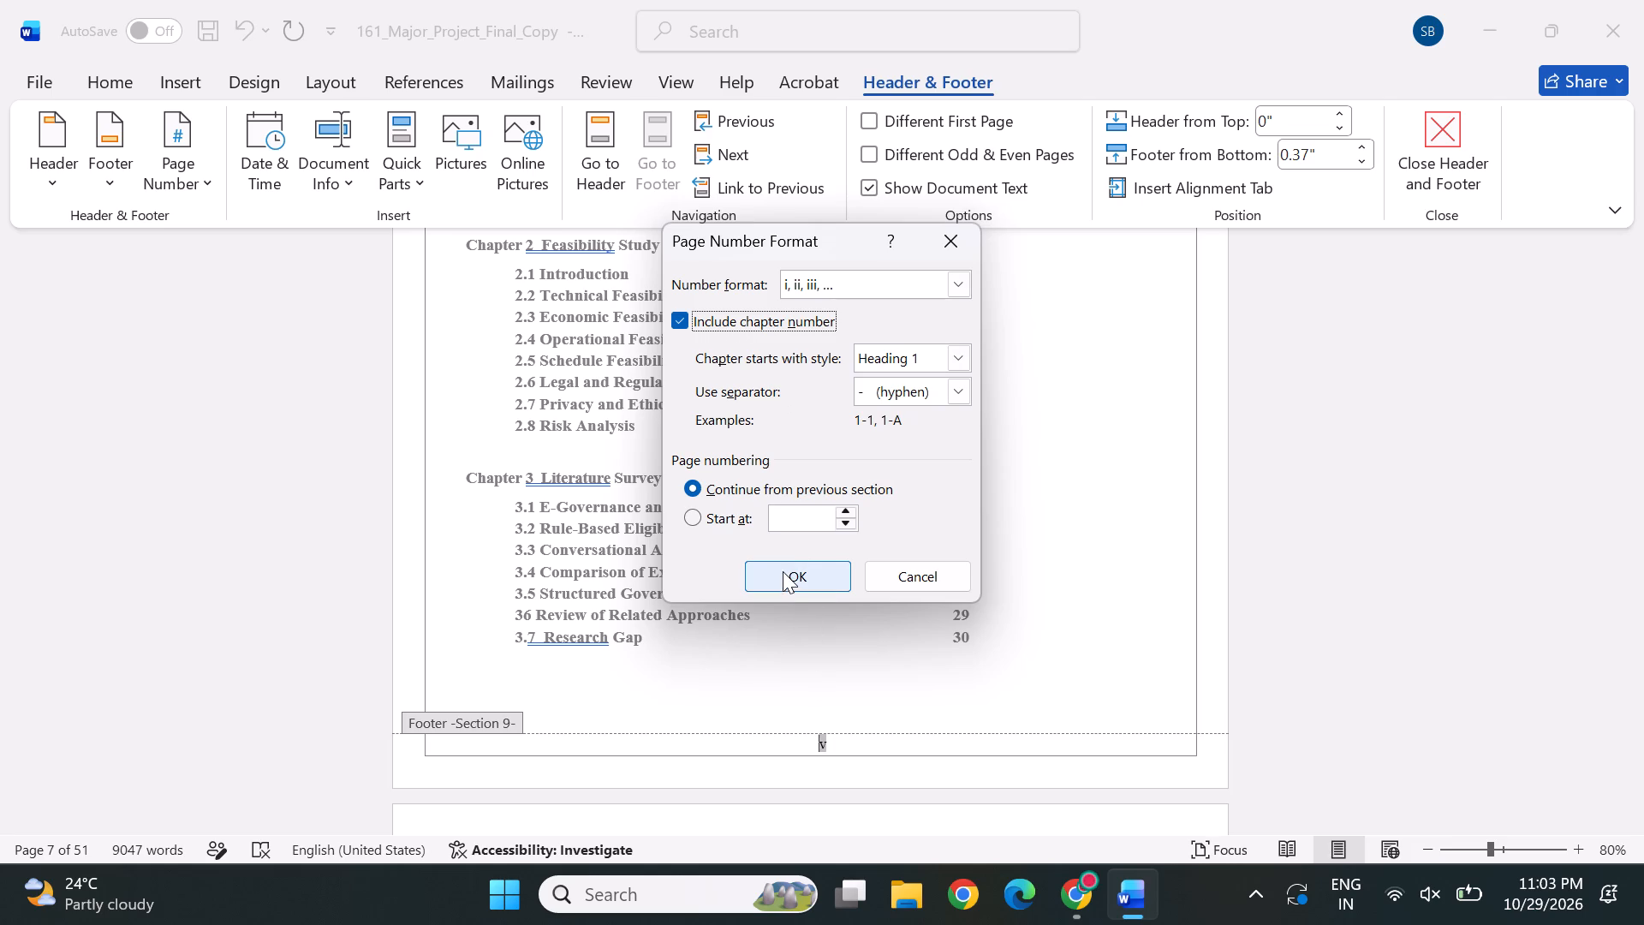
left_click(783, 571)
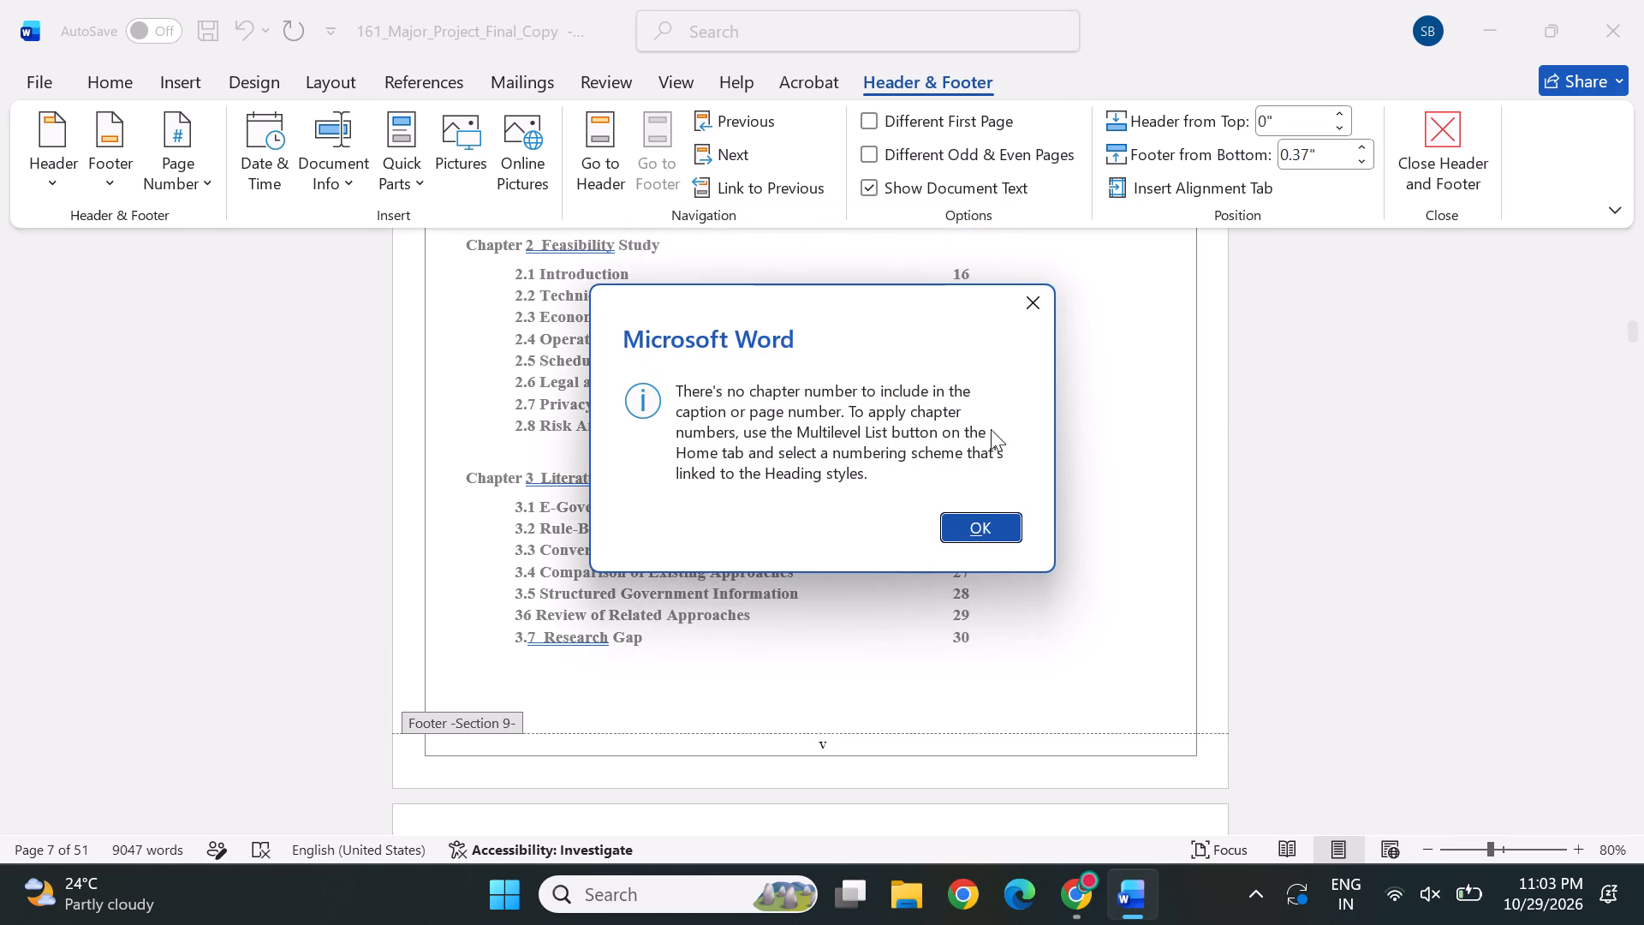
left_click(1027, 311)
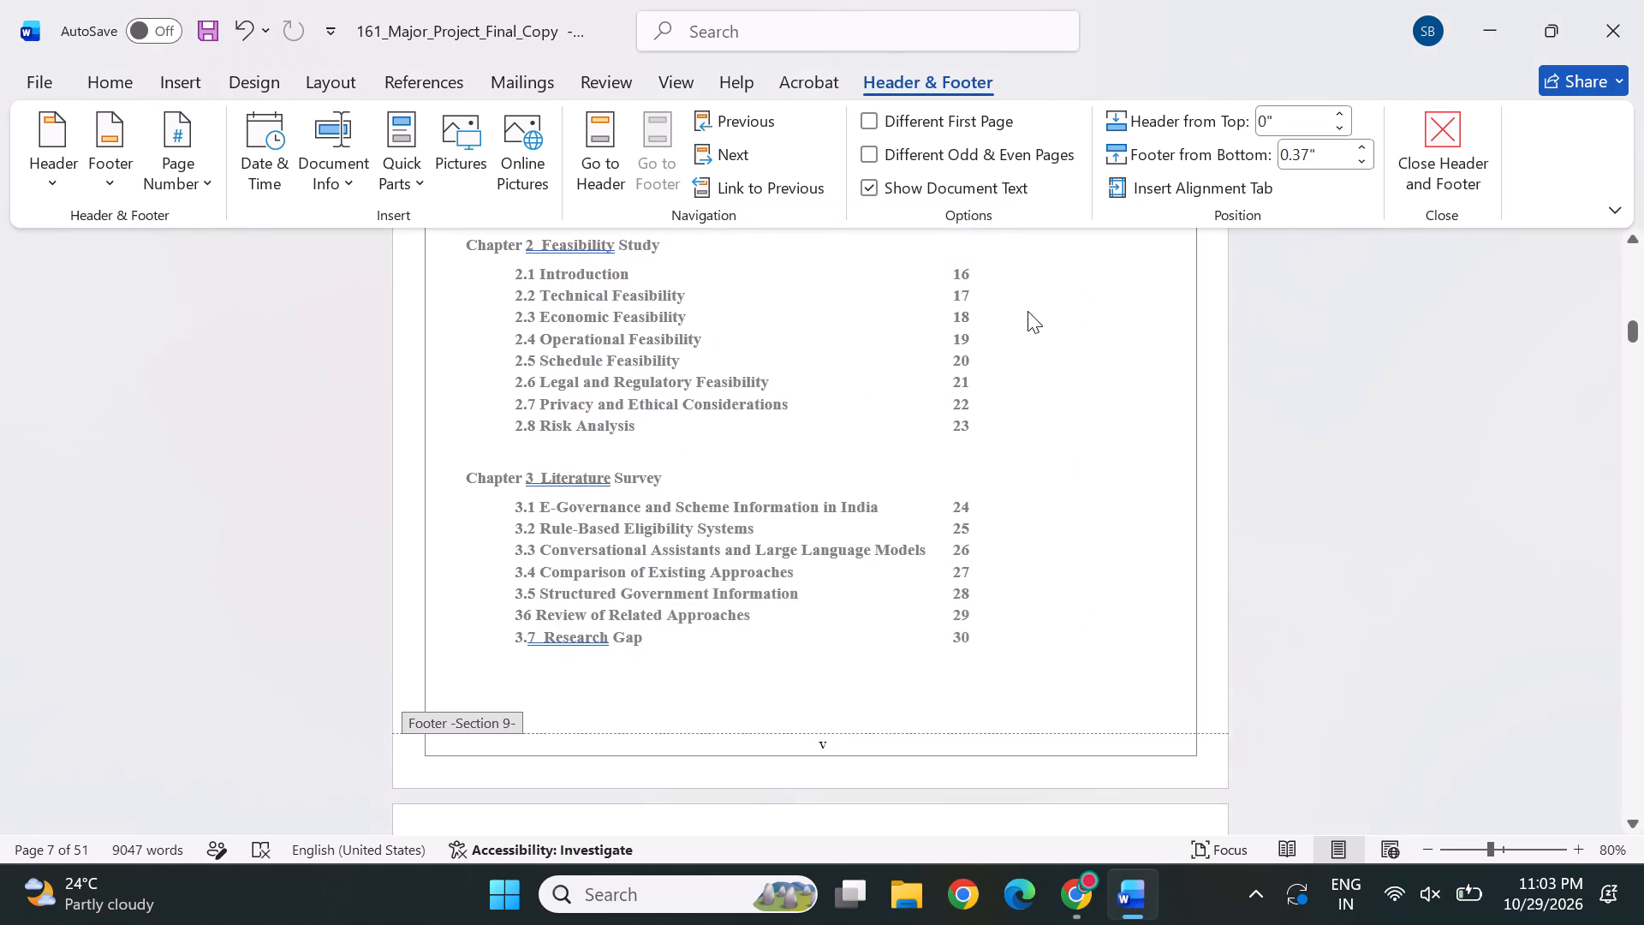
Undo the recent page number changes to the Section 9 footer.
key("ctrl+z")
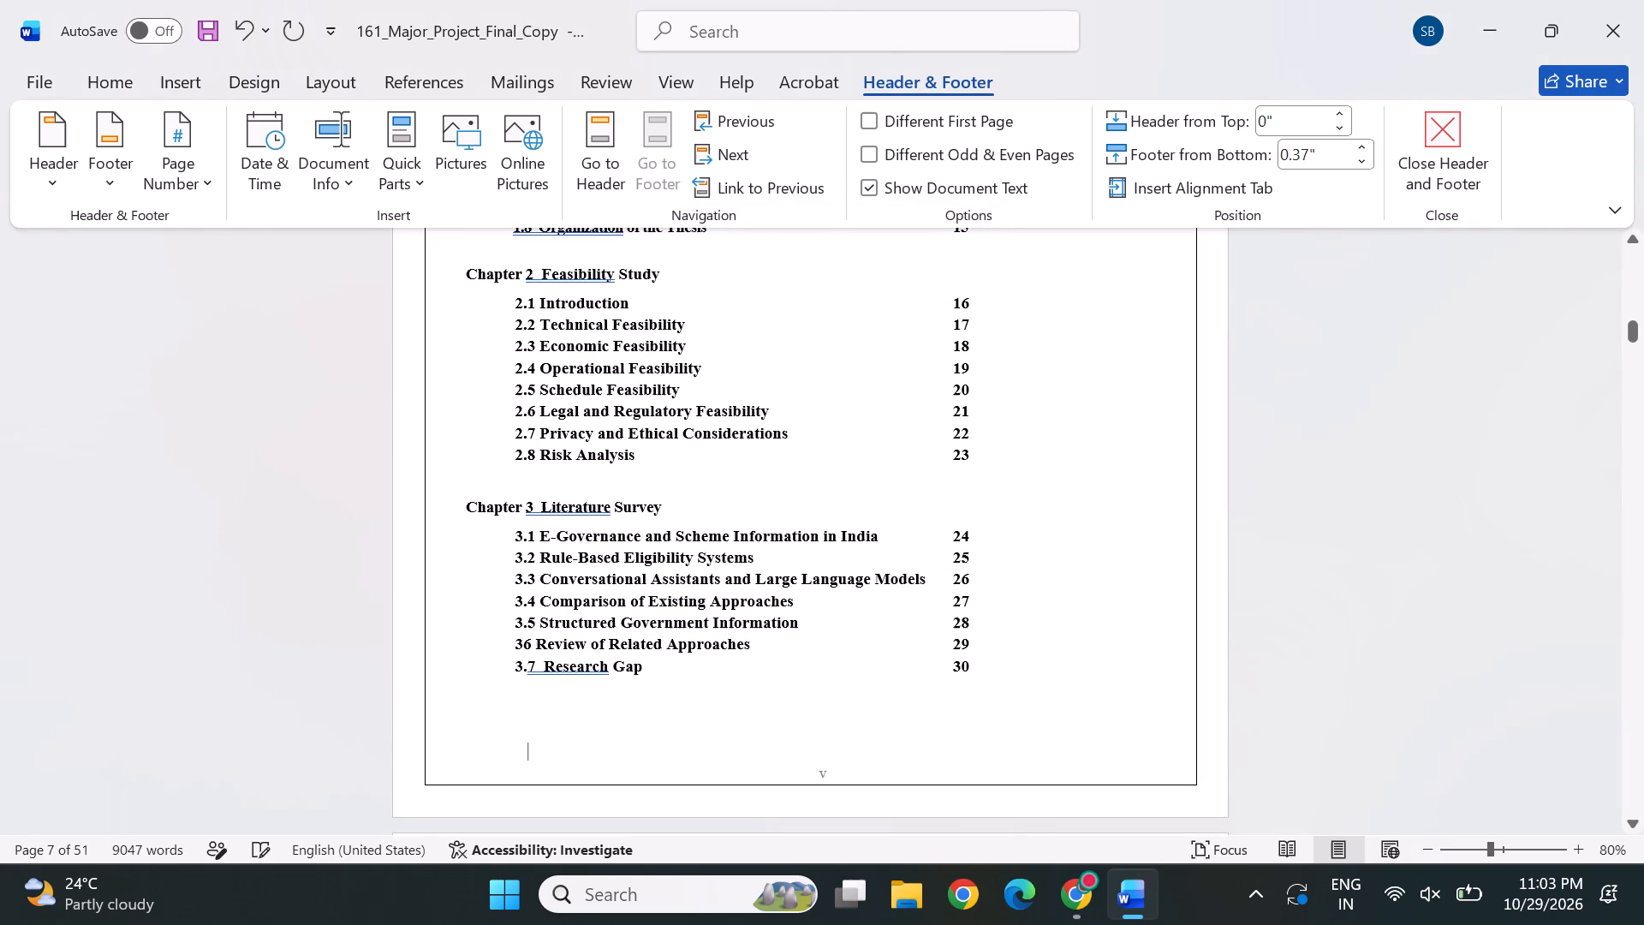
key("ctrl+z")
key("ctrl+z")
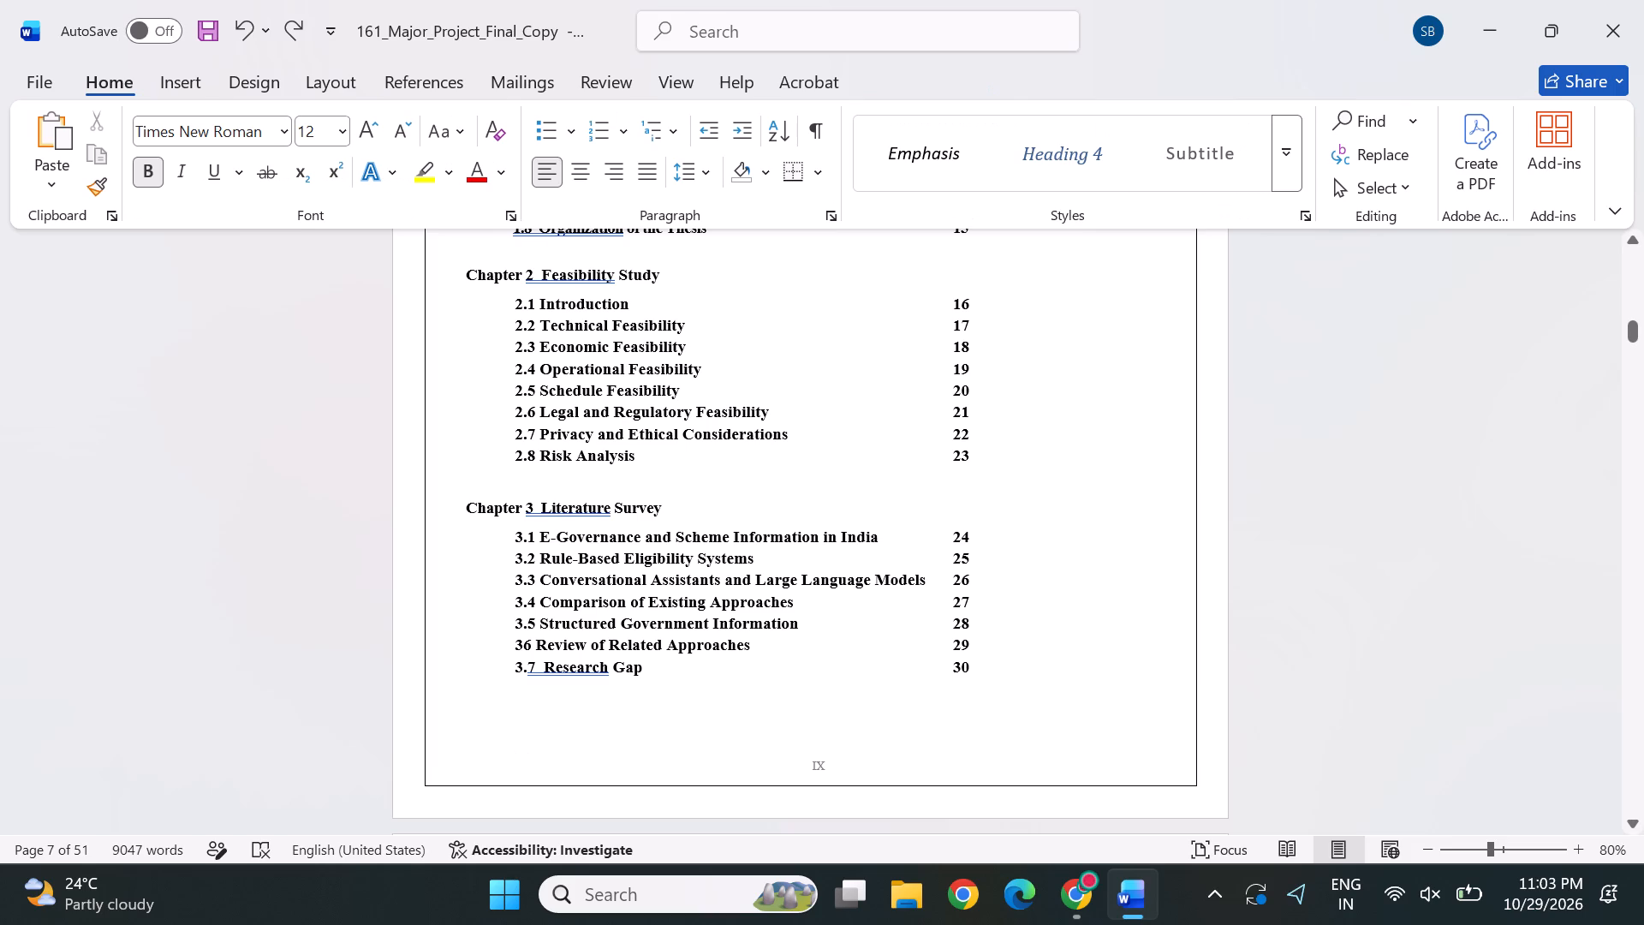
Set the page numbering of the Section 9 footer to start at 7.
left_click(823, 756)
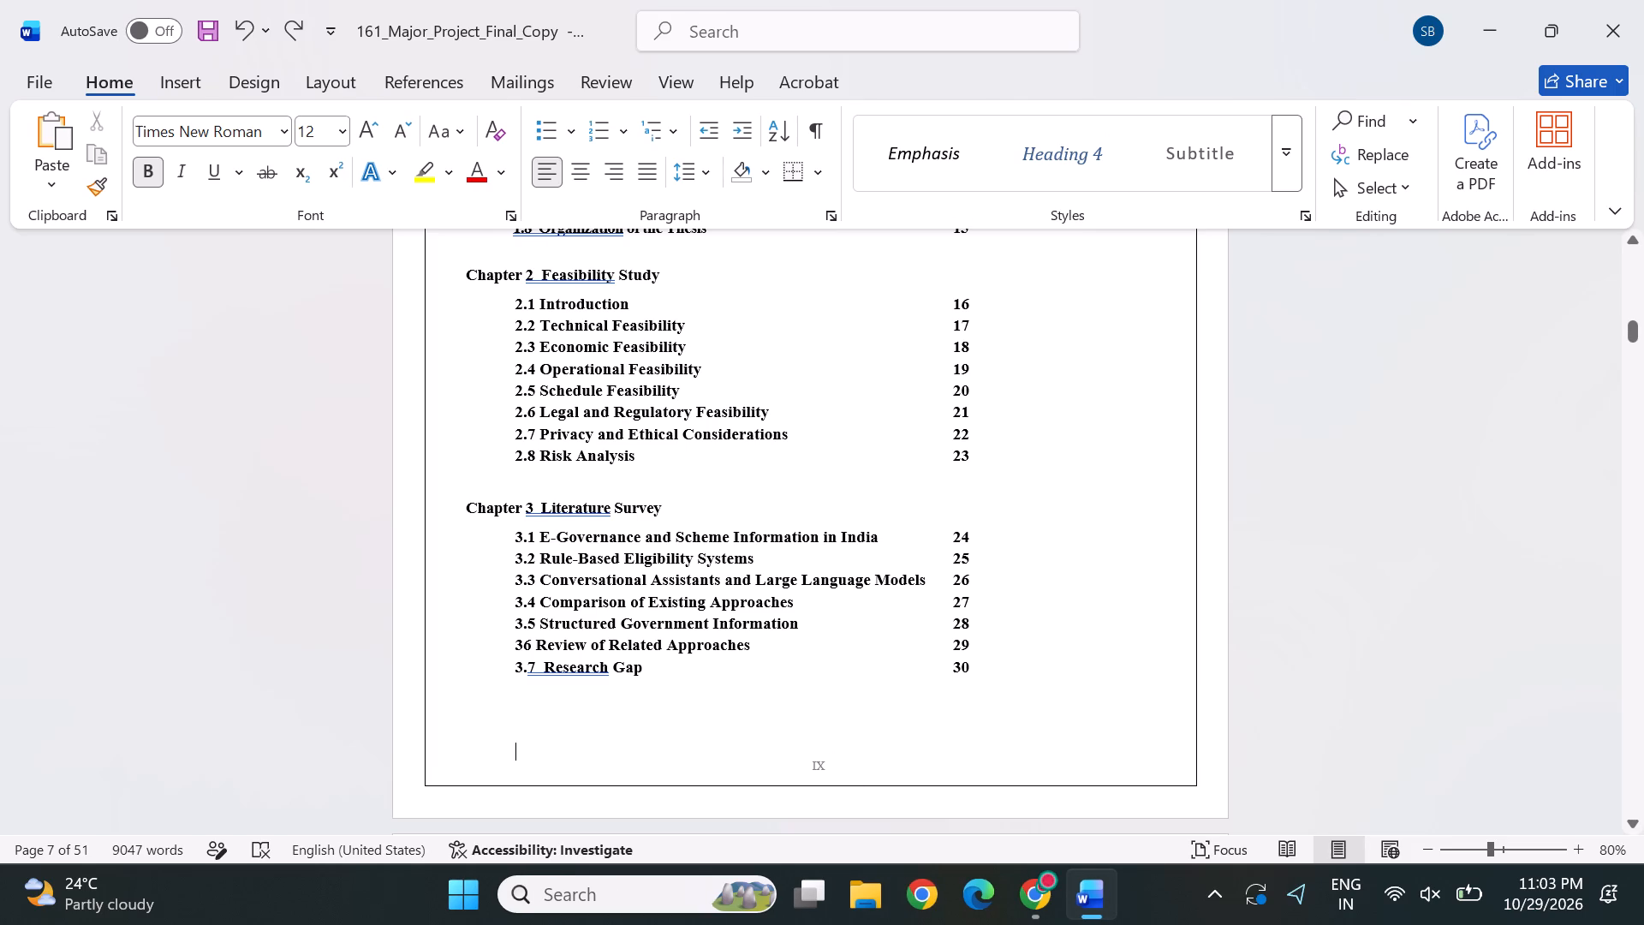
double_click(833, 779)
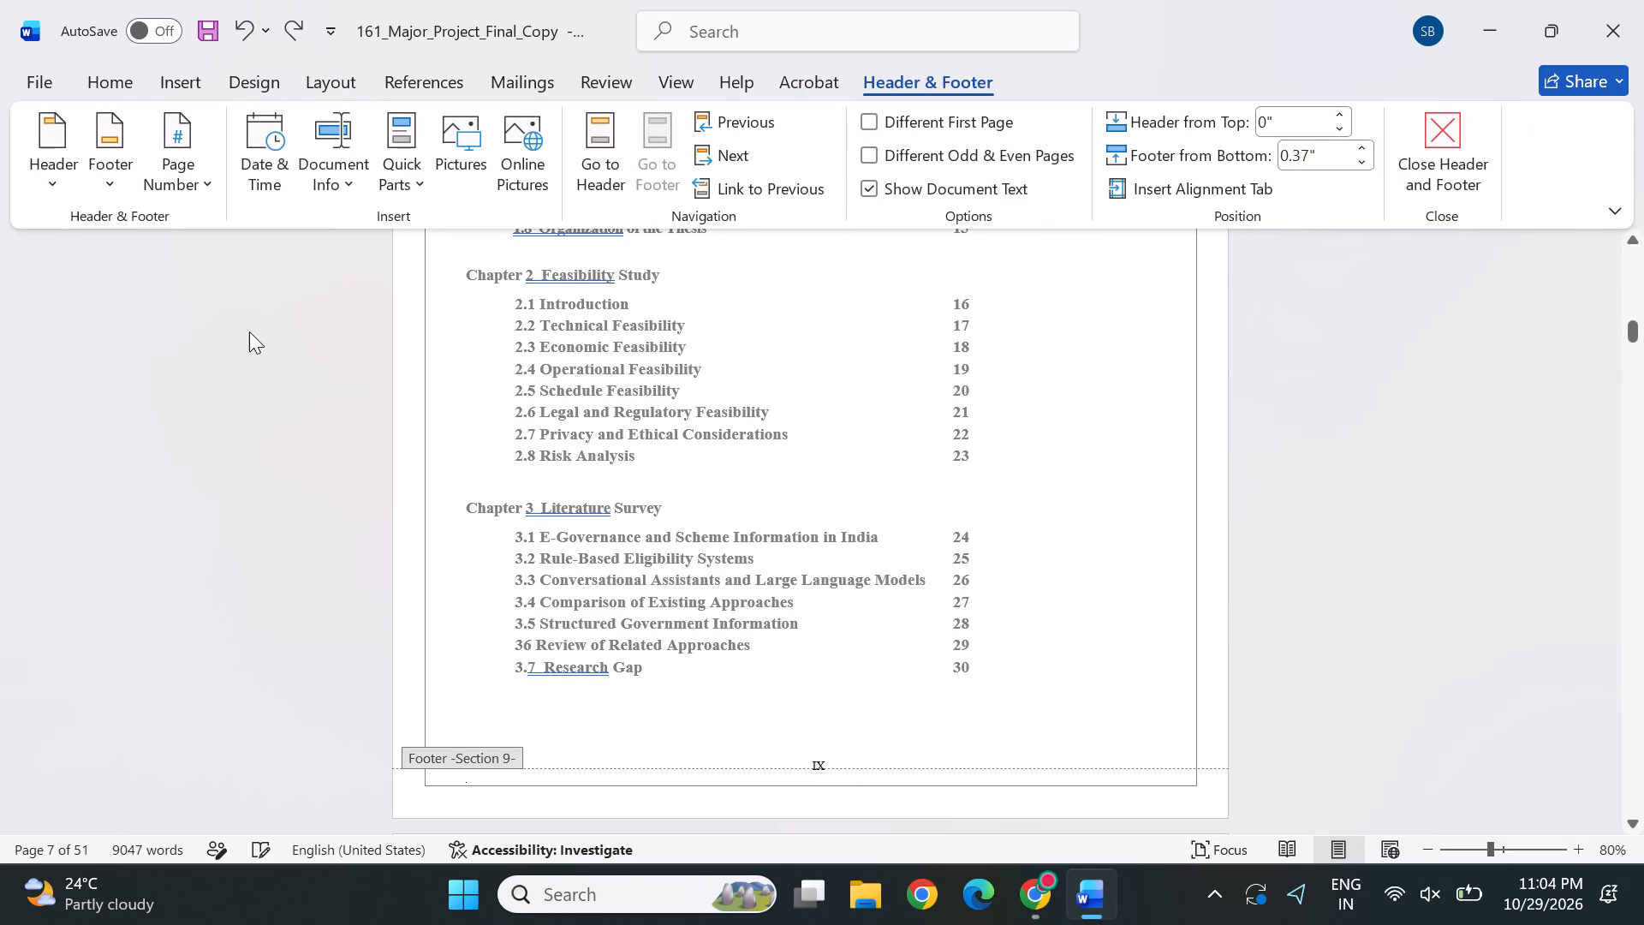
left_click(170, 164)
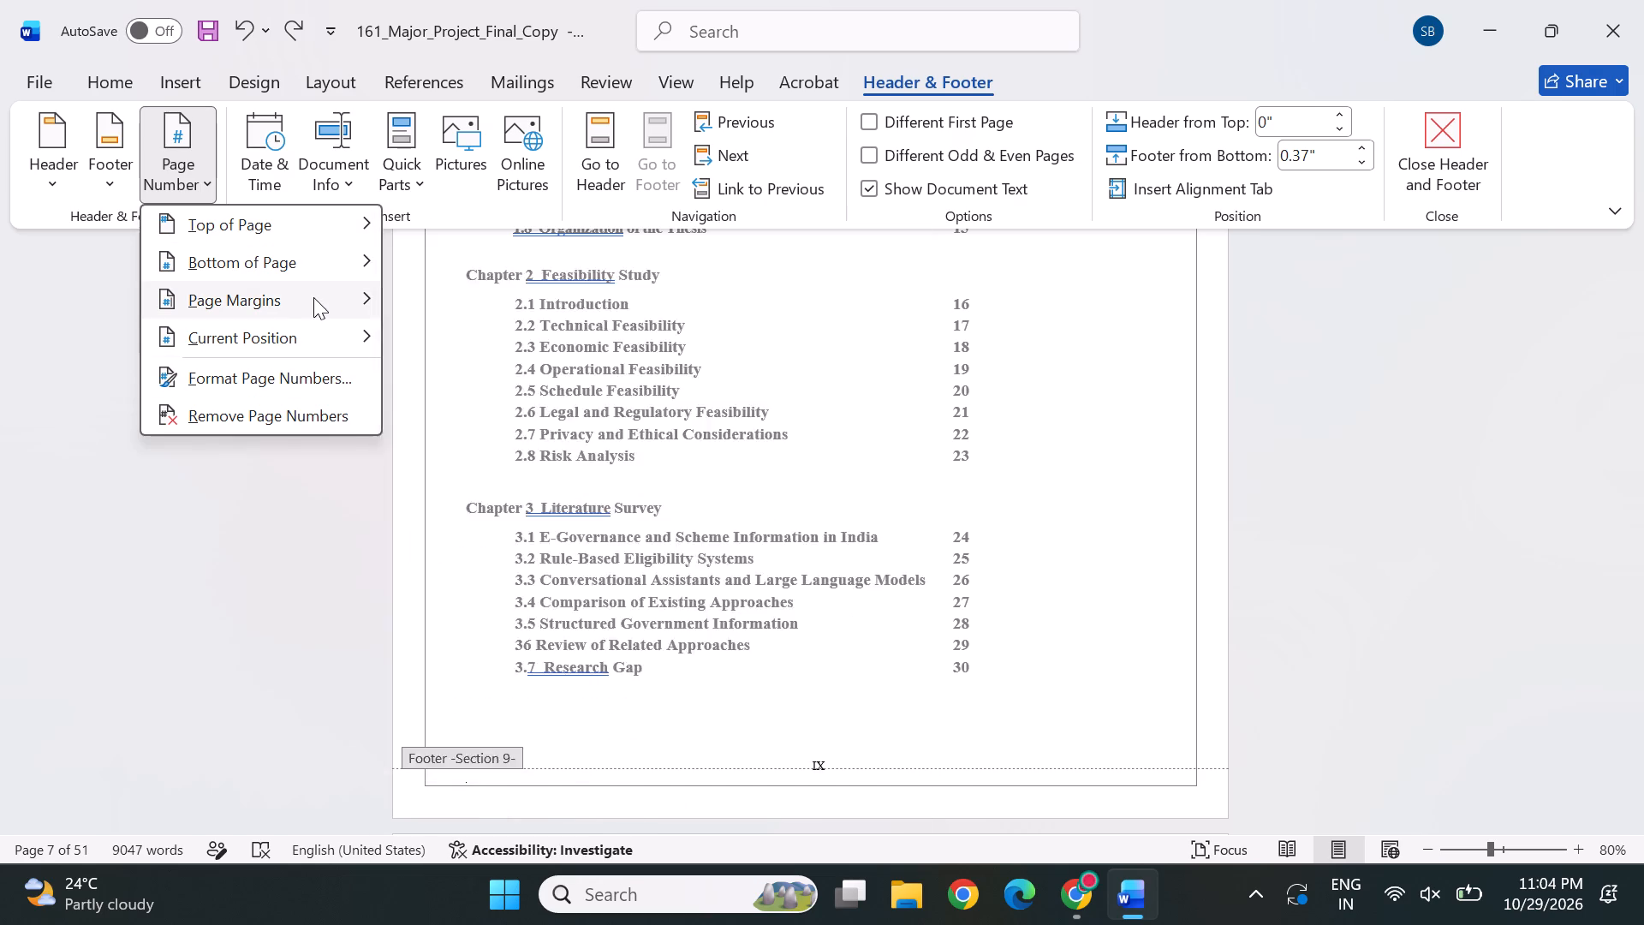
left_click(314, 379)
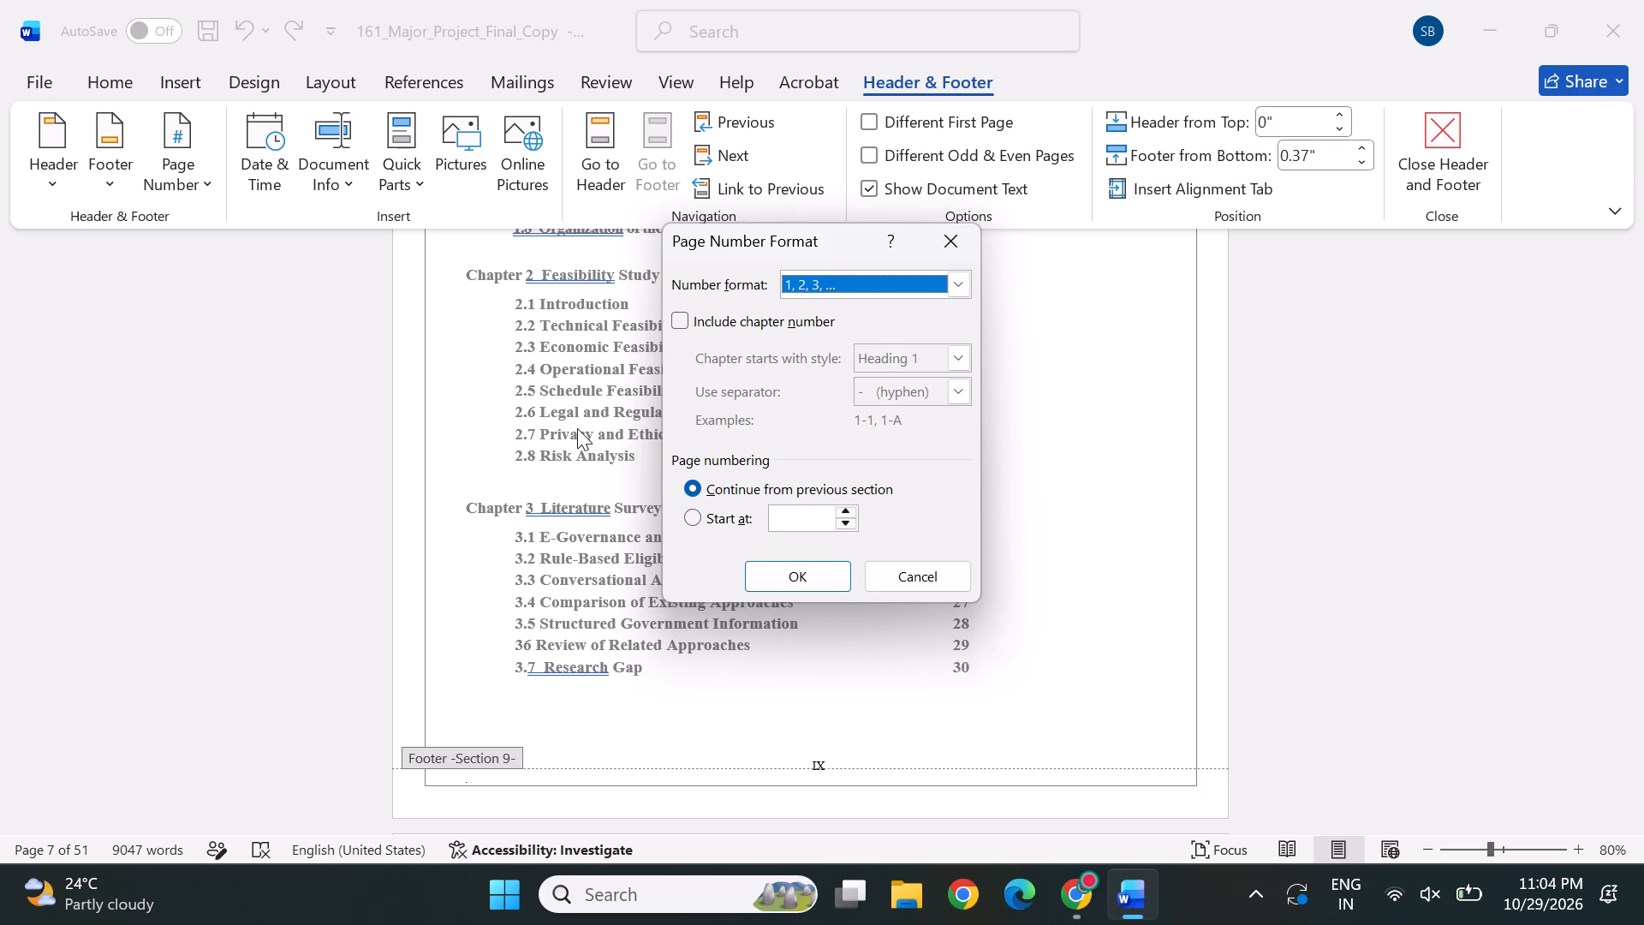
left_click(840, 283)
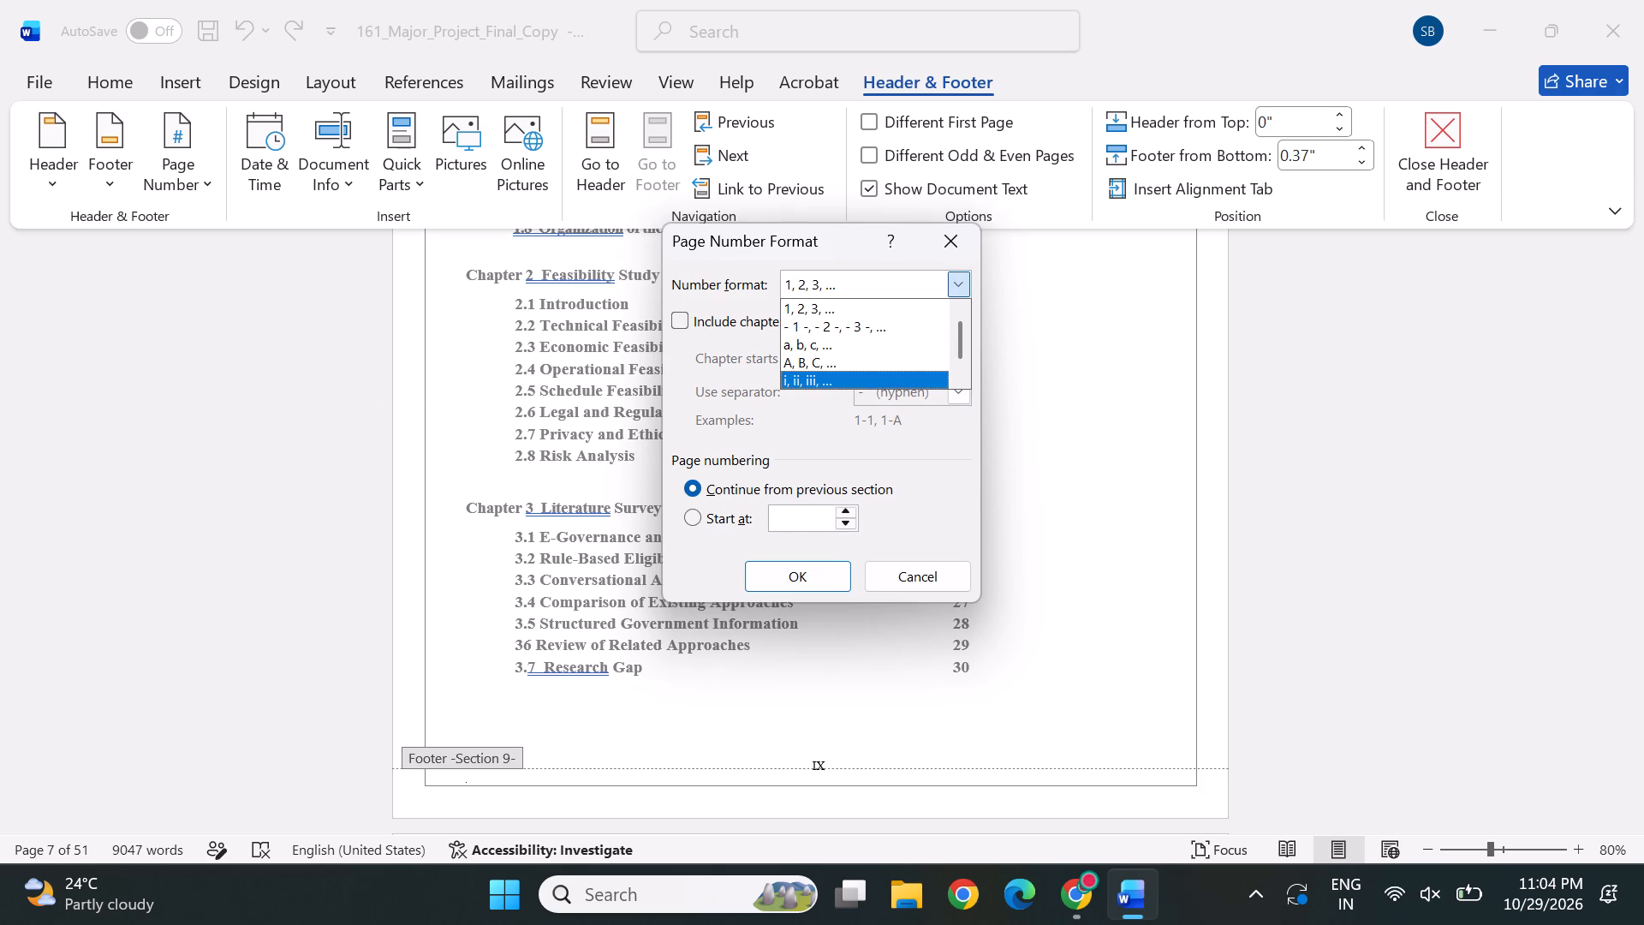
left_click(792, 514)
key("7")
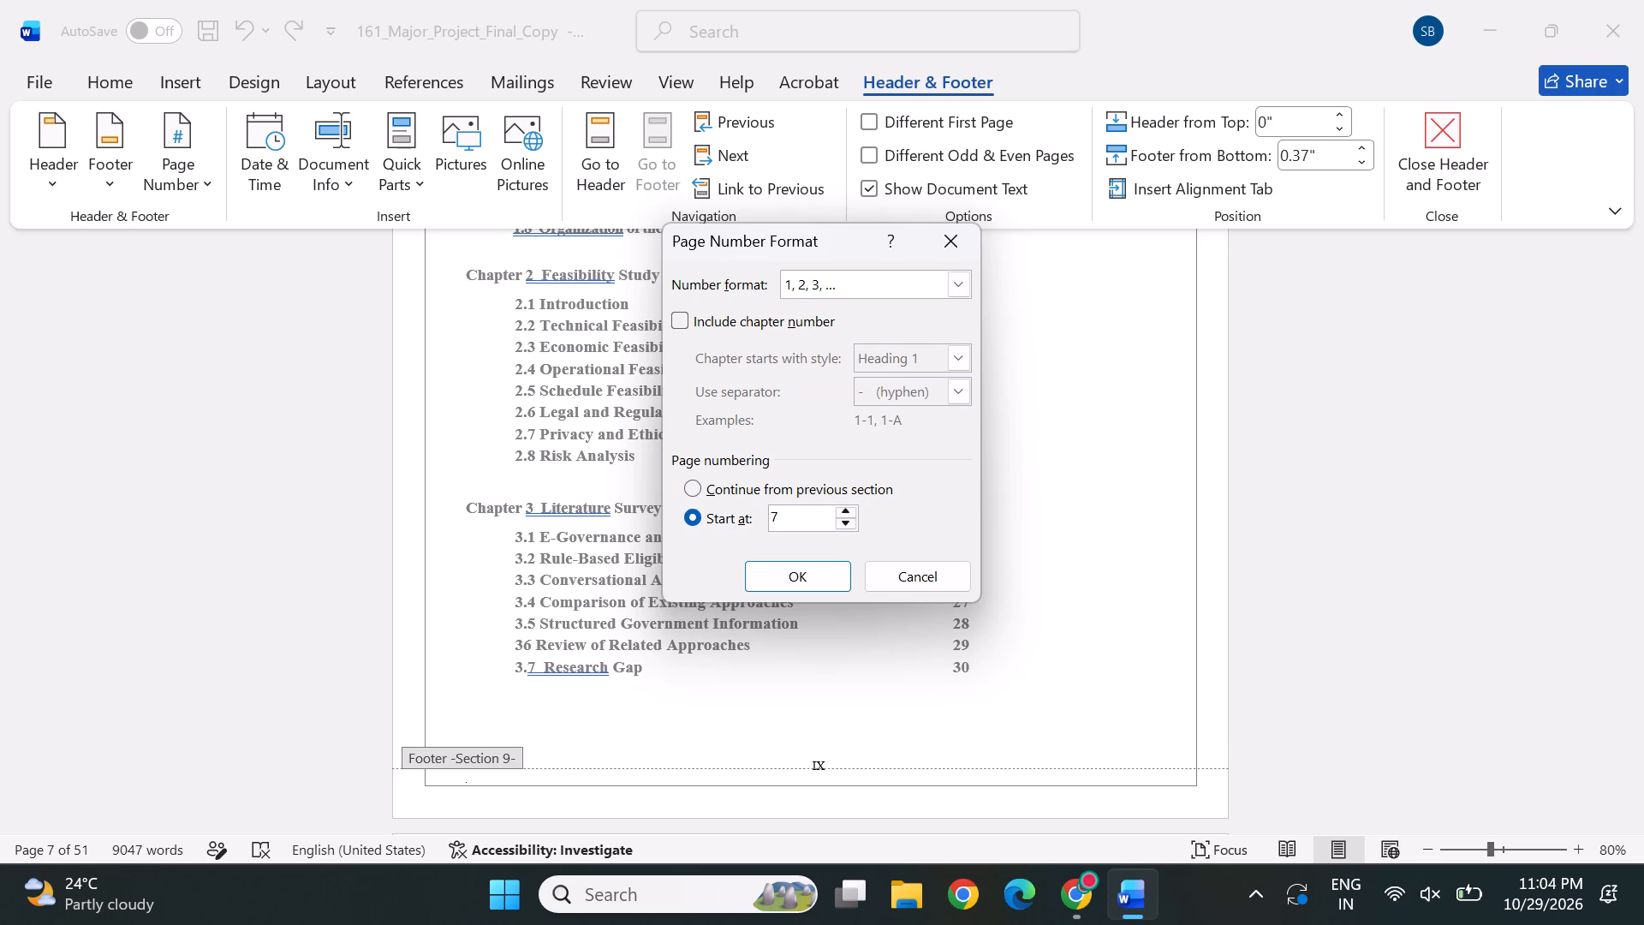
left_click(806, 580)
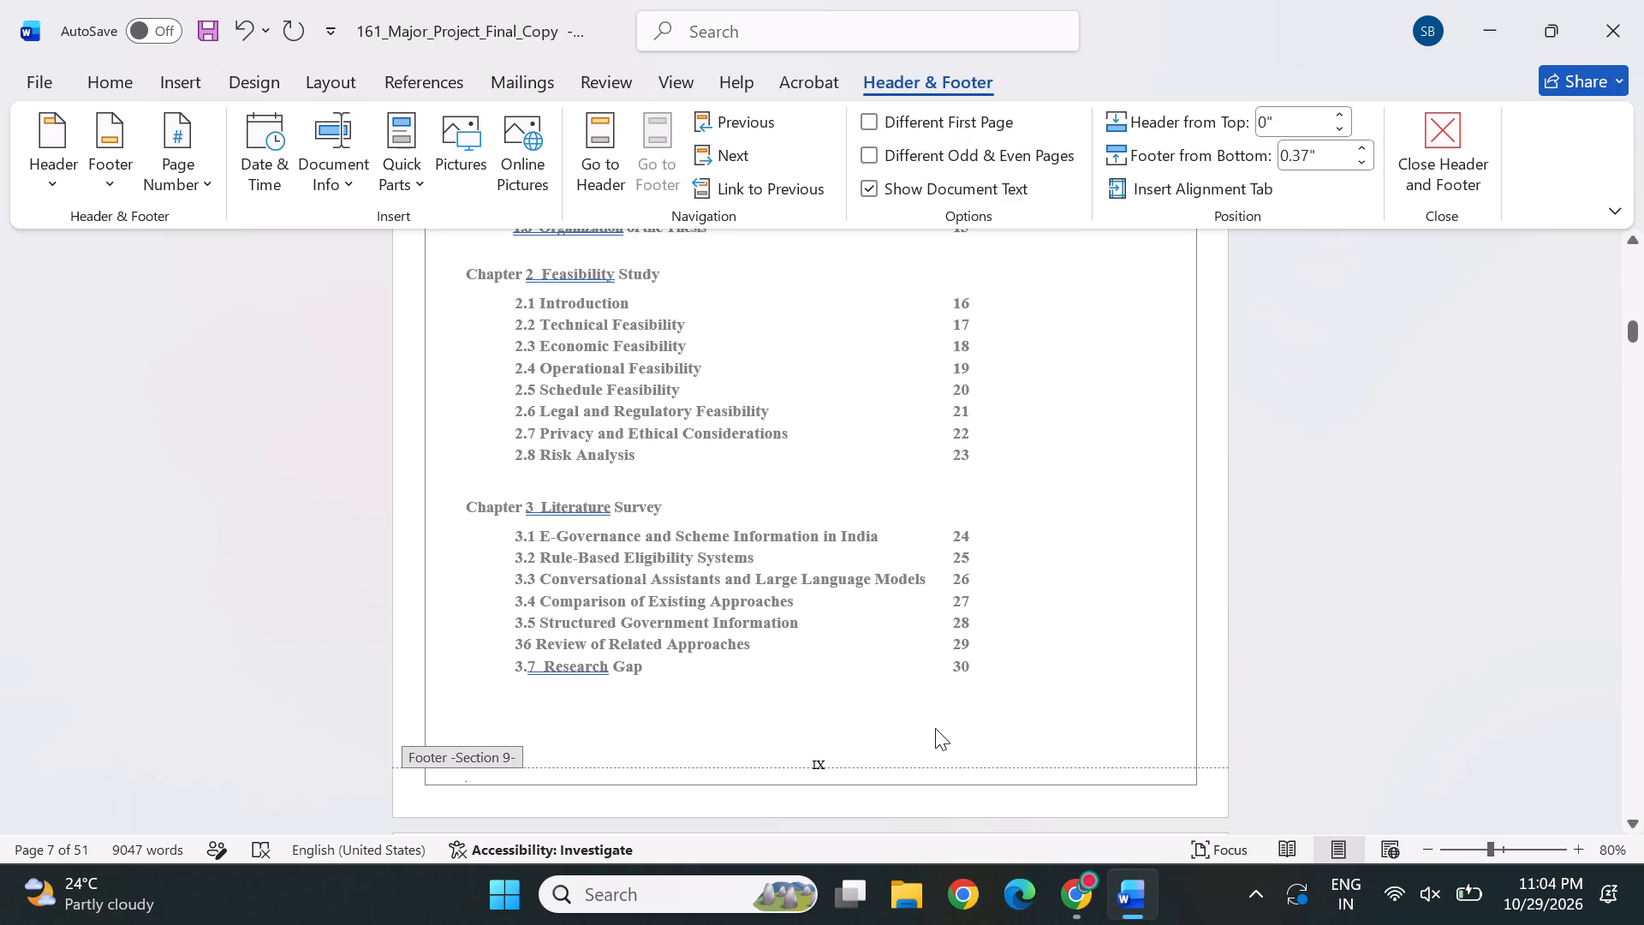
Check the footer page numbers from the table of contents through the List of Figures to Chapter 1.
scroll(1021, 676, "up", 2)
scroll(1021, 676, "down", 2)
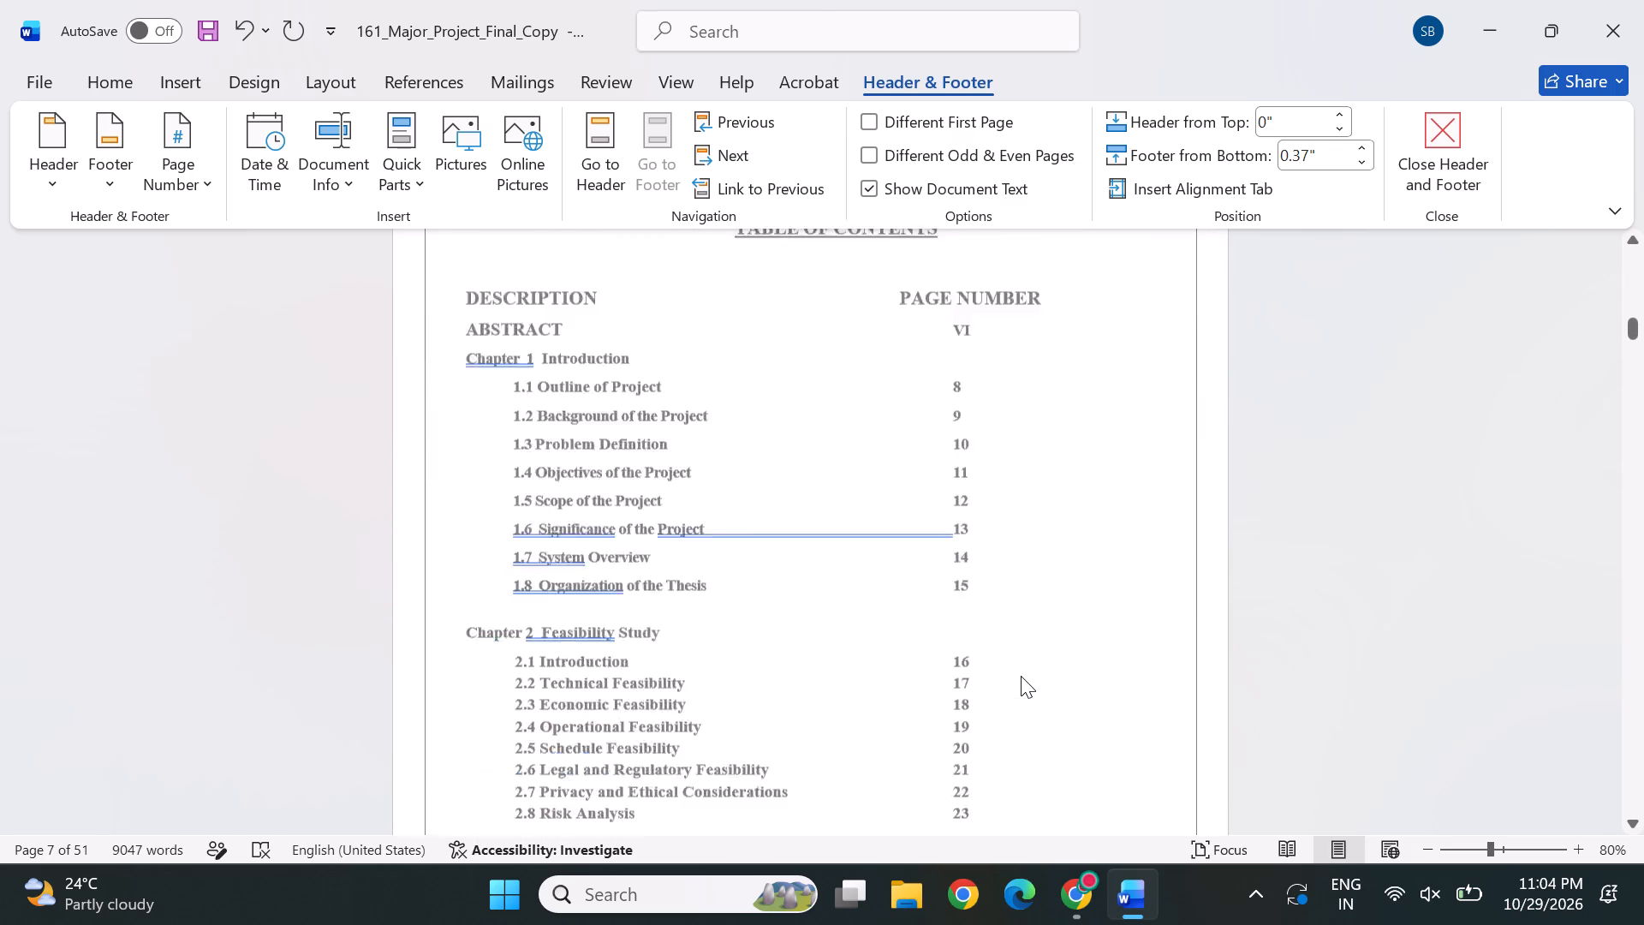
scroll(1021, 676, "down", 2)
scroll(1021, 676, "up", 1)
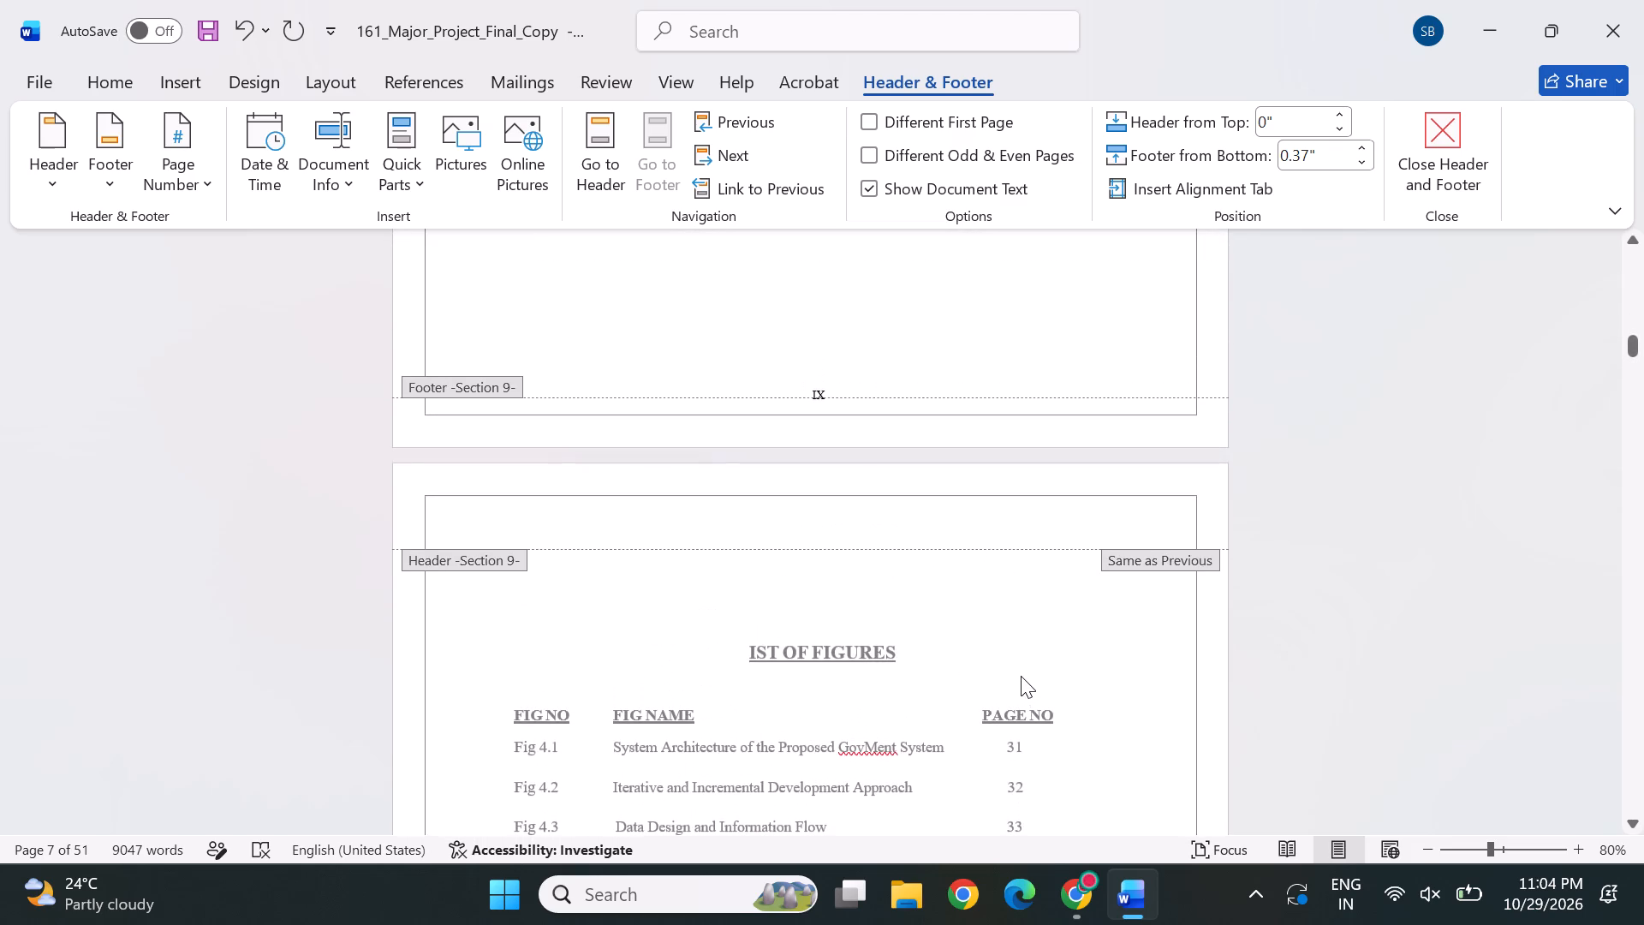
scroll(944, 651, "down", 2)
scroll(944, 651, "up", 1)
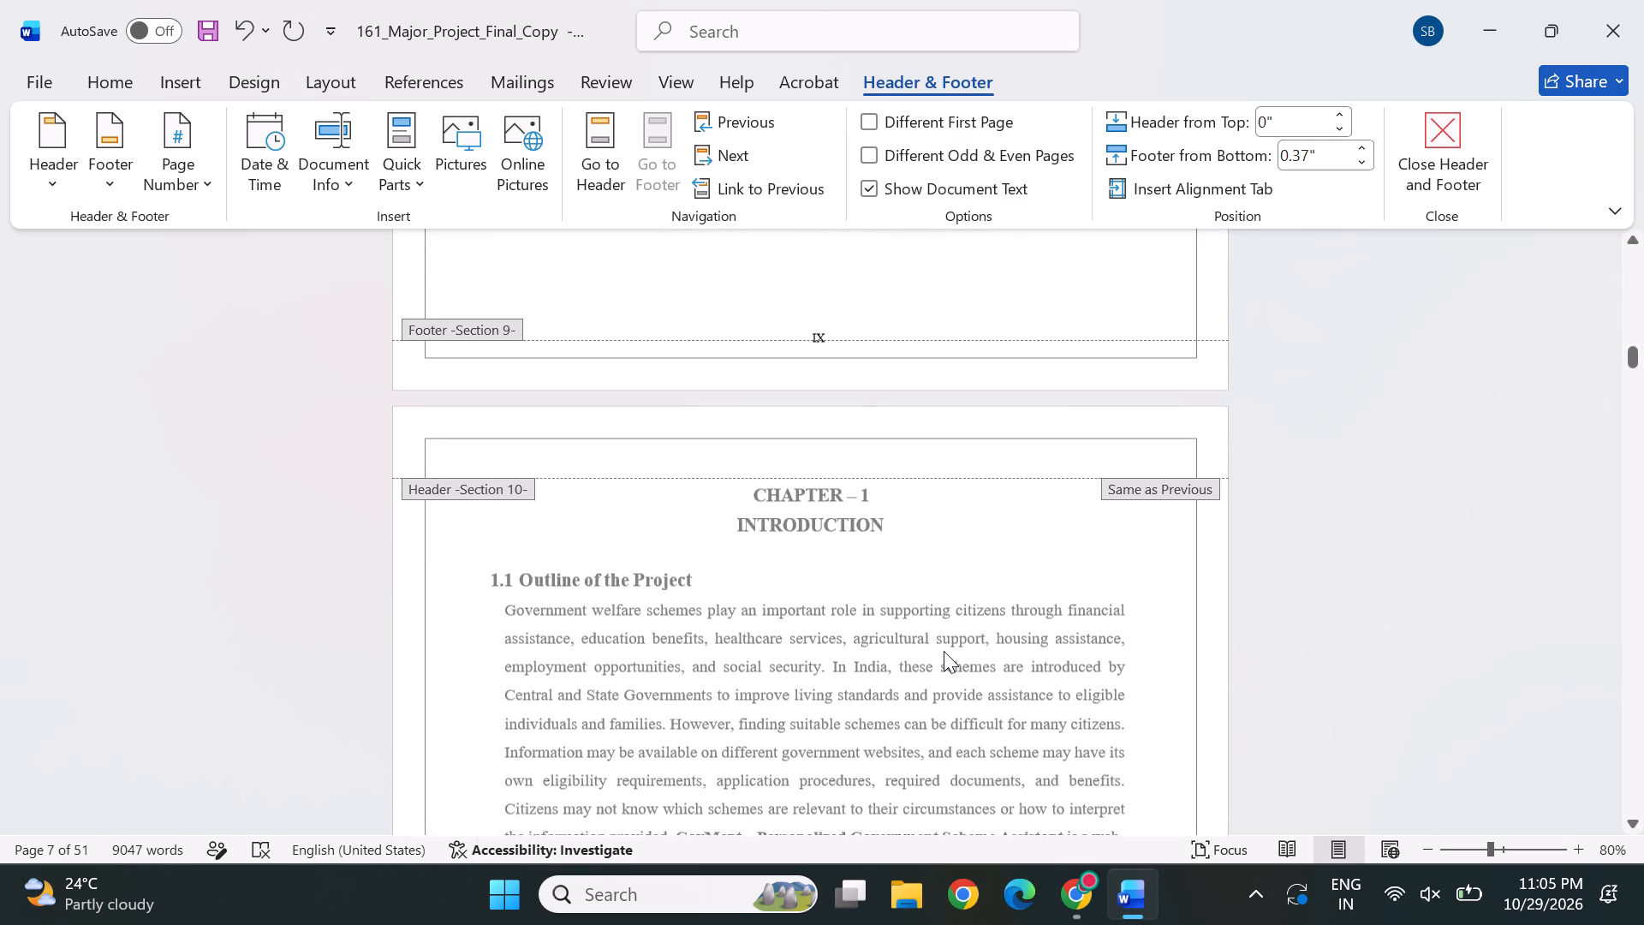
scroll(901, 367, "up", 3)
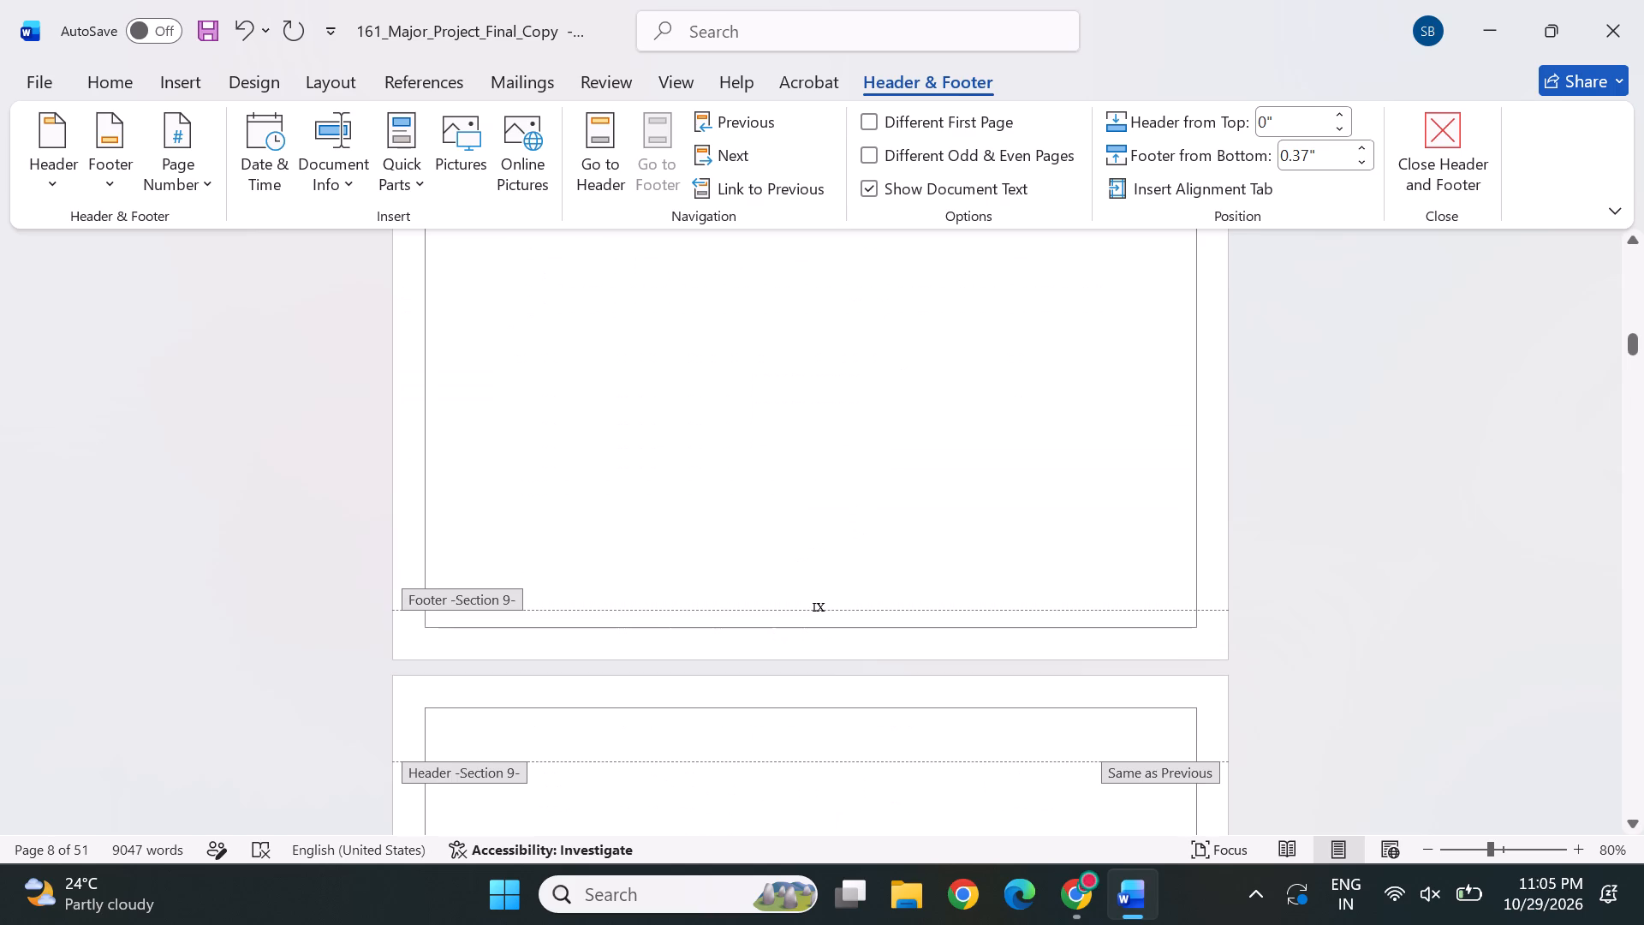
Set the Section 9 page numbers to lowercase Roman numerals (i, ii, iii, ...) starting at viii.
left_click(822, 602)
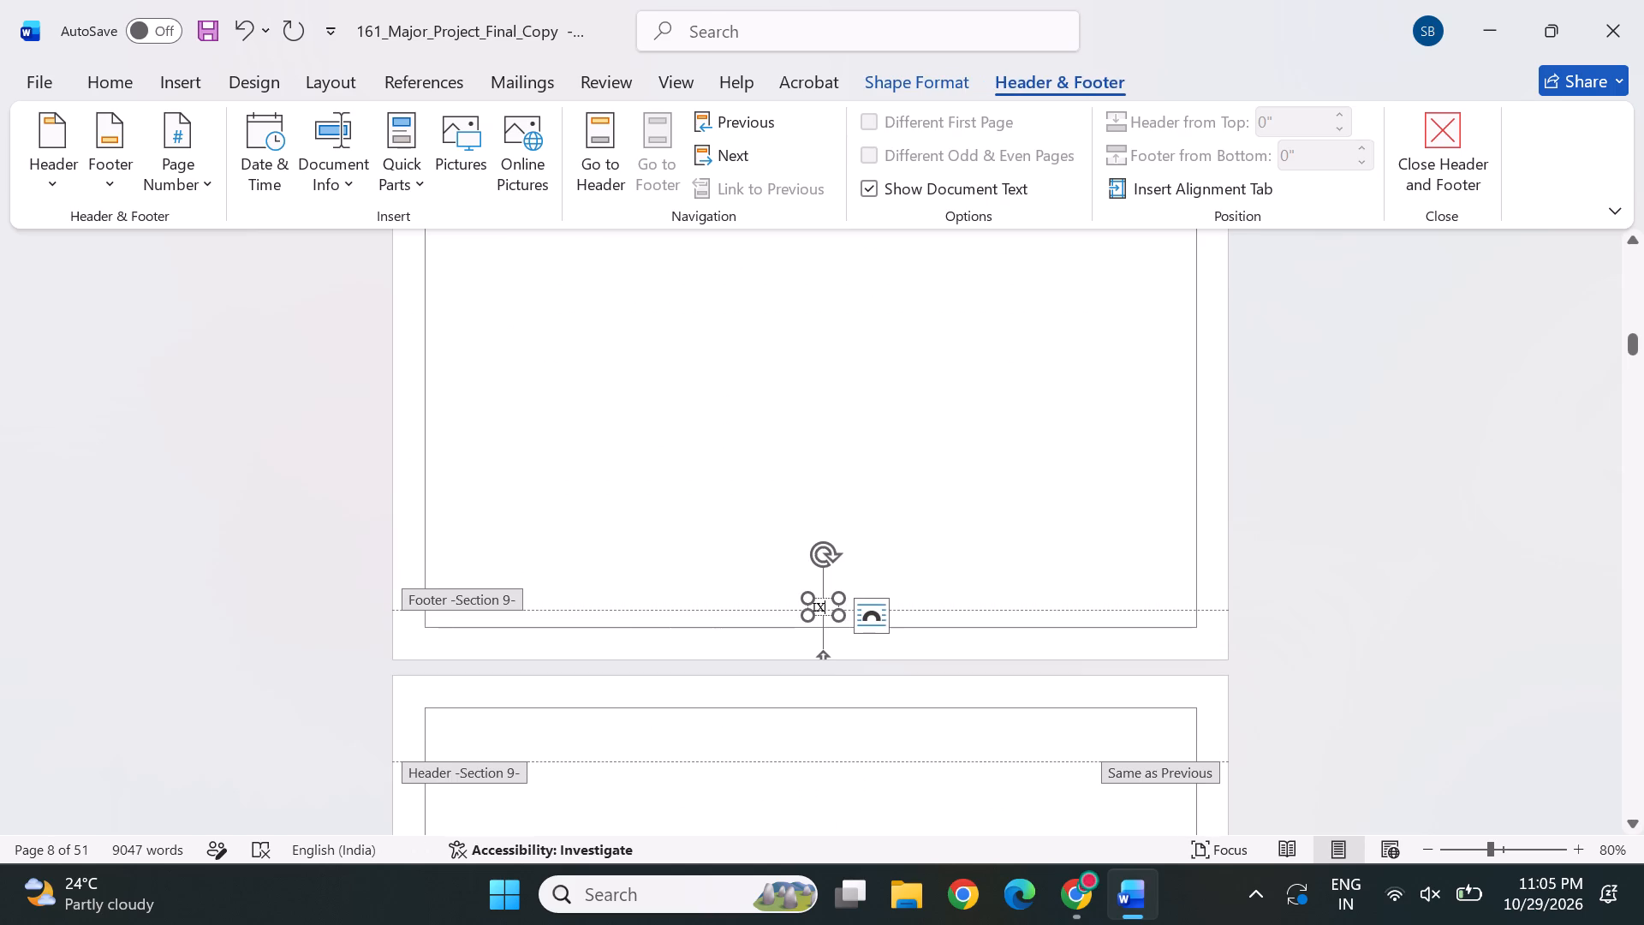
left_click(181, 158)
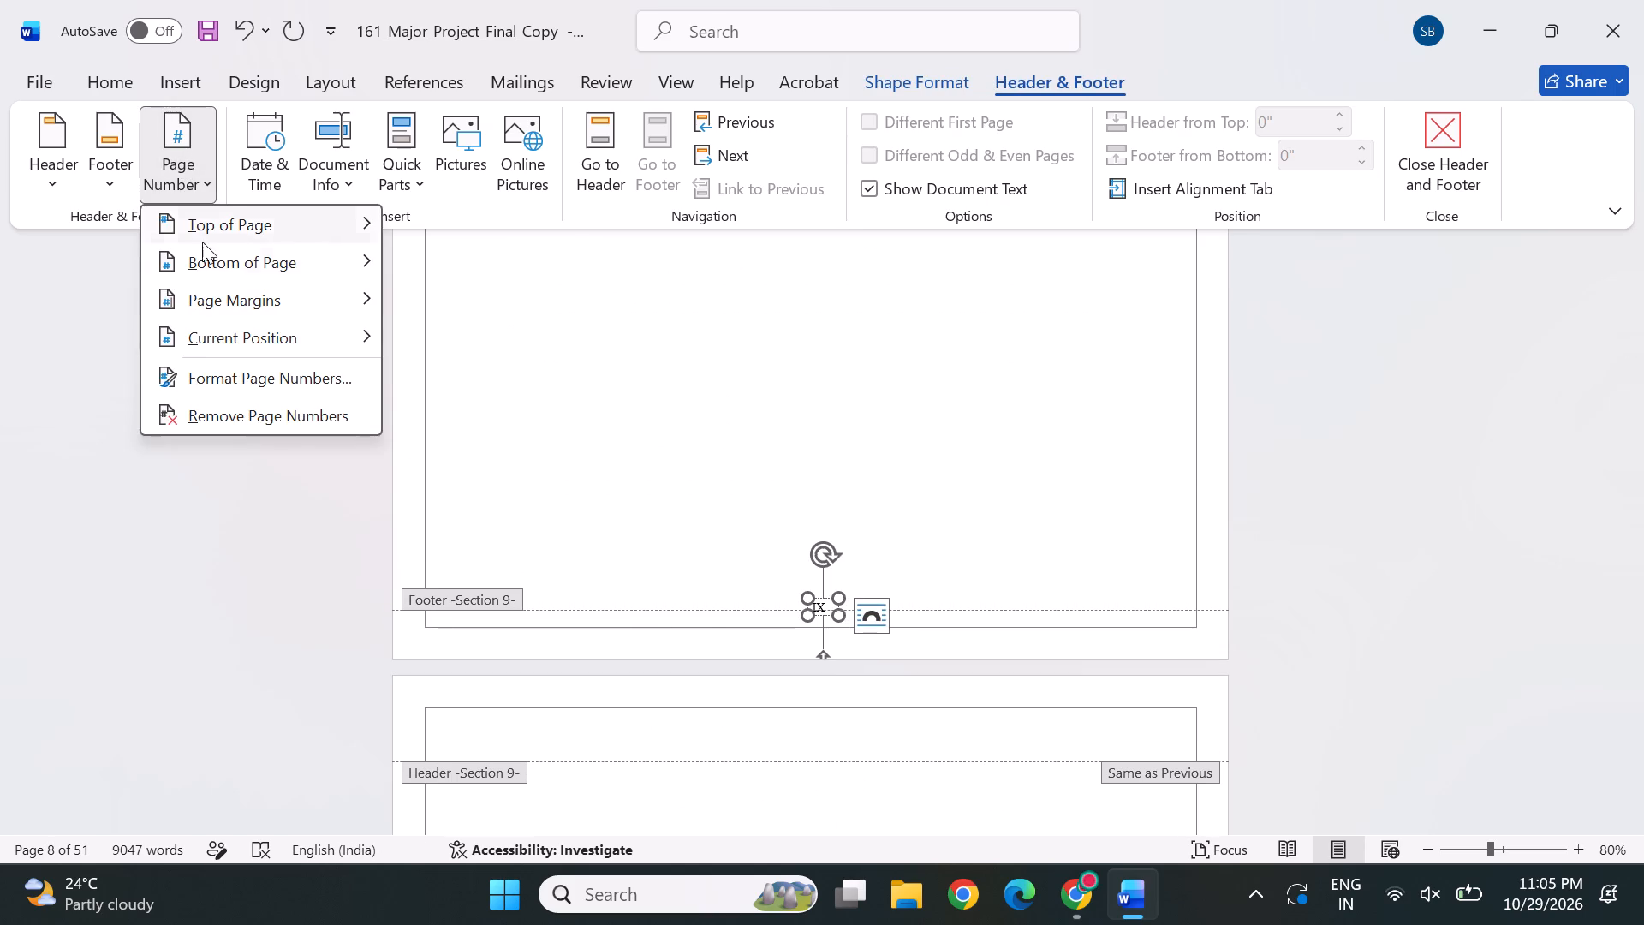
left_click(244, 371)
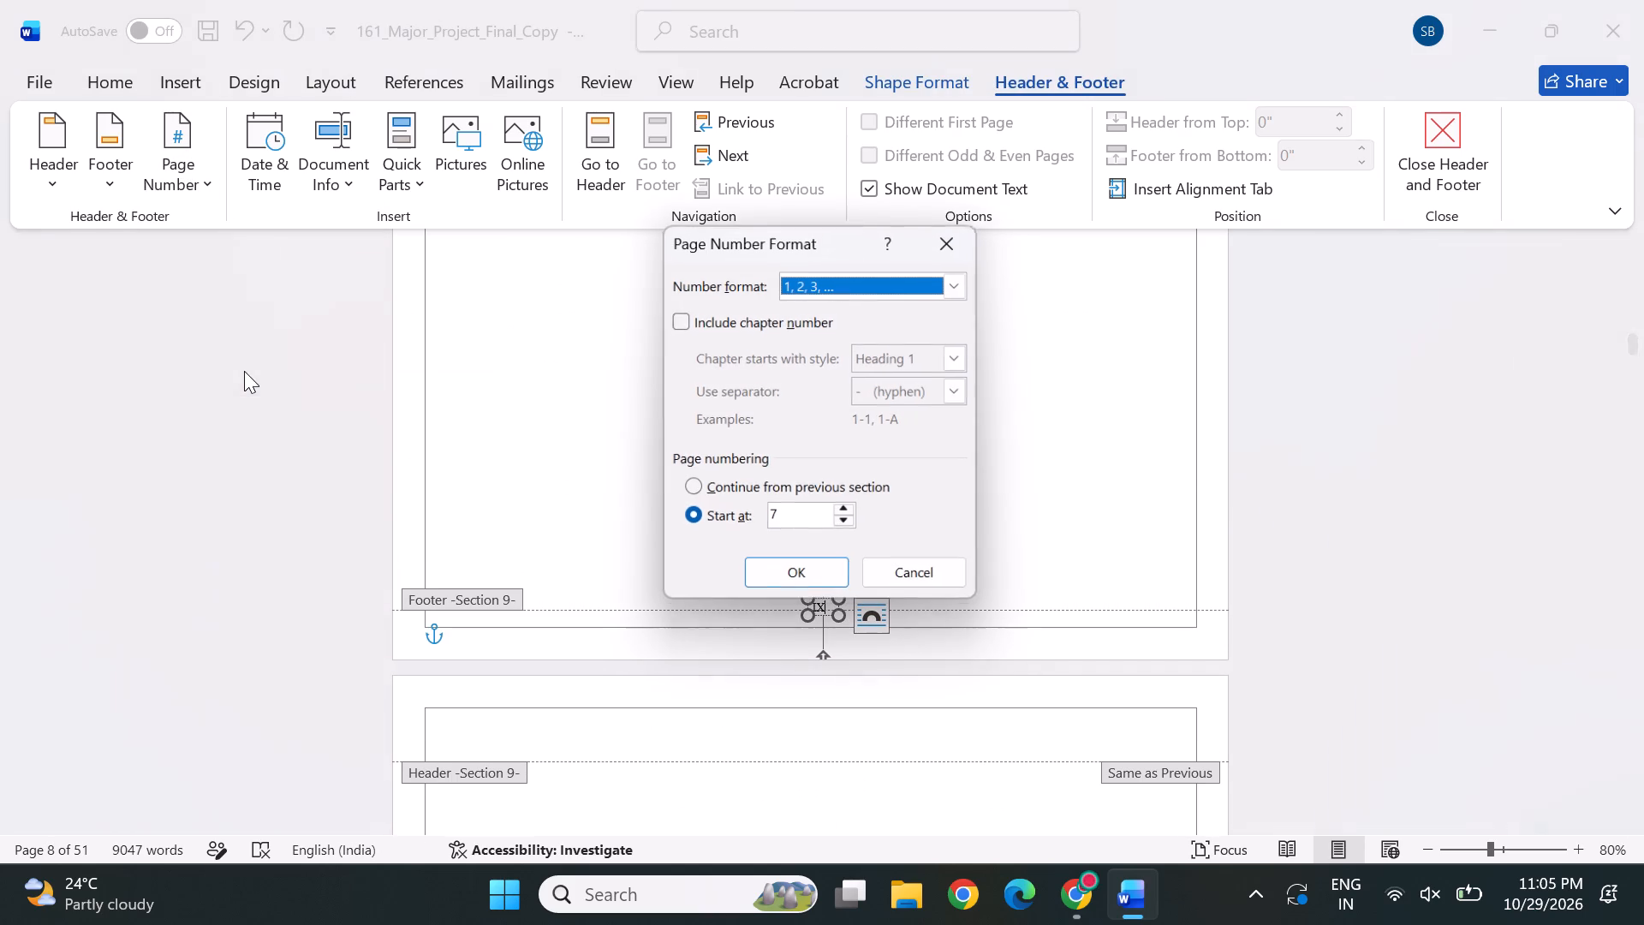
left_click(799, 510)
key("Left")
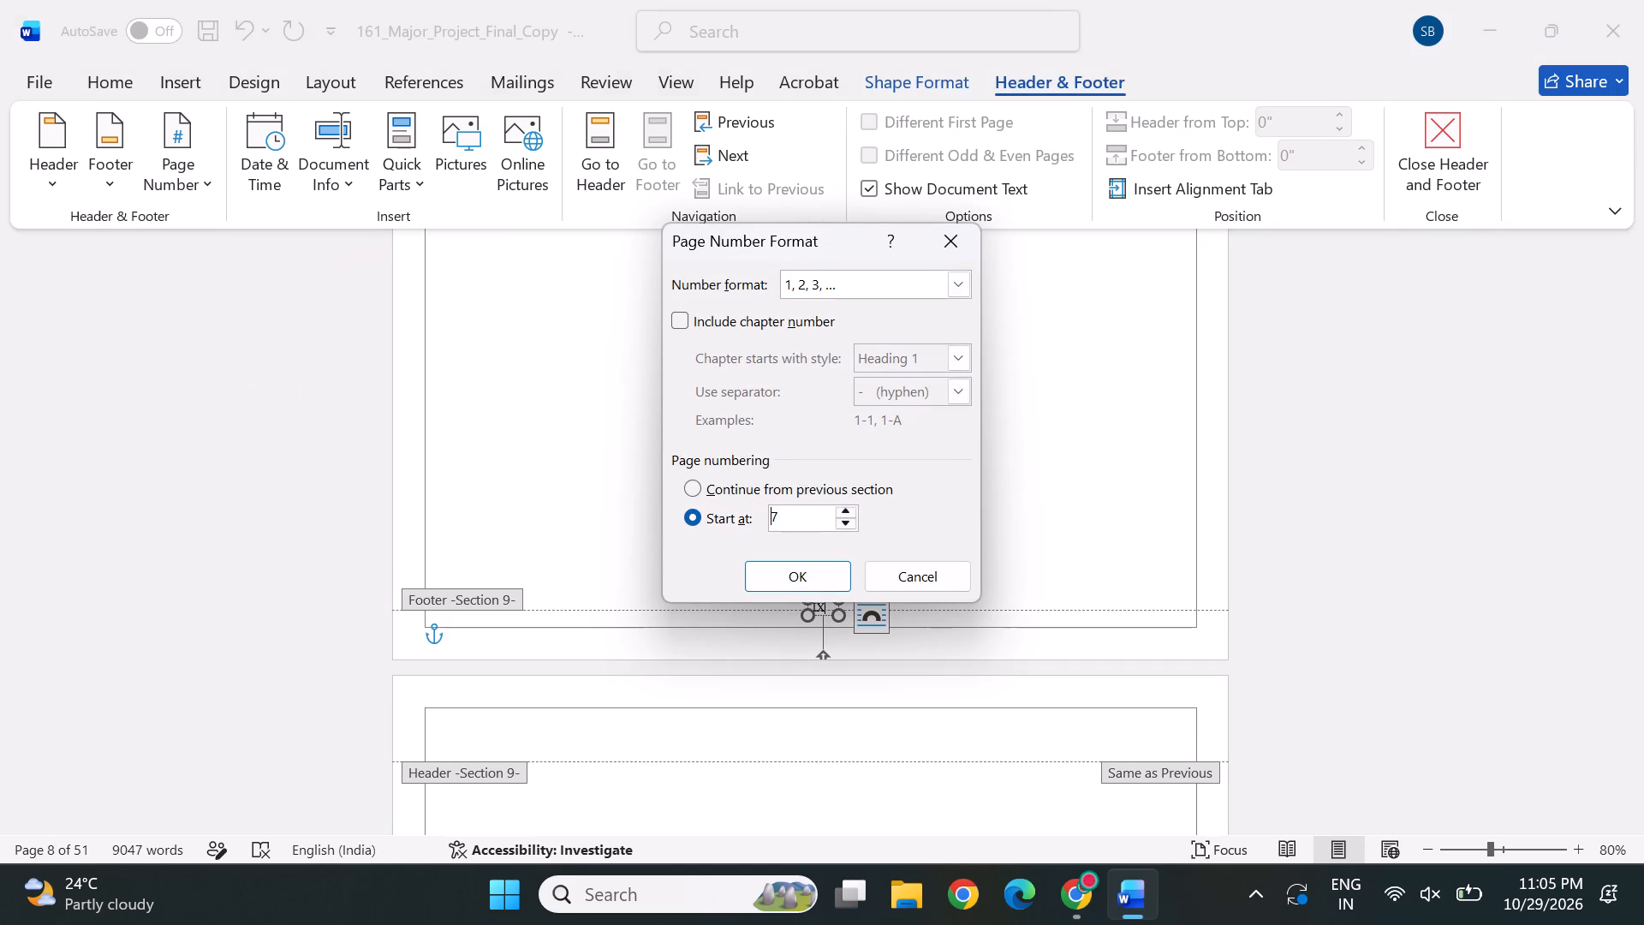
key("Delete")
key("8")
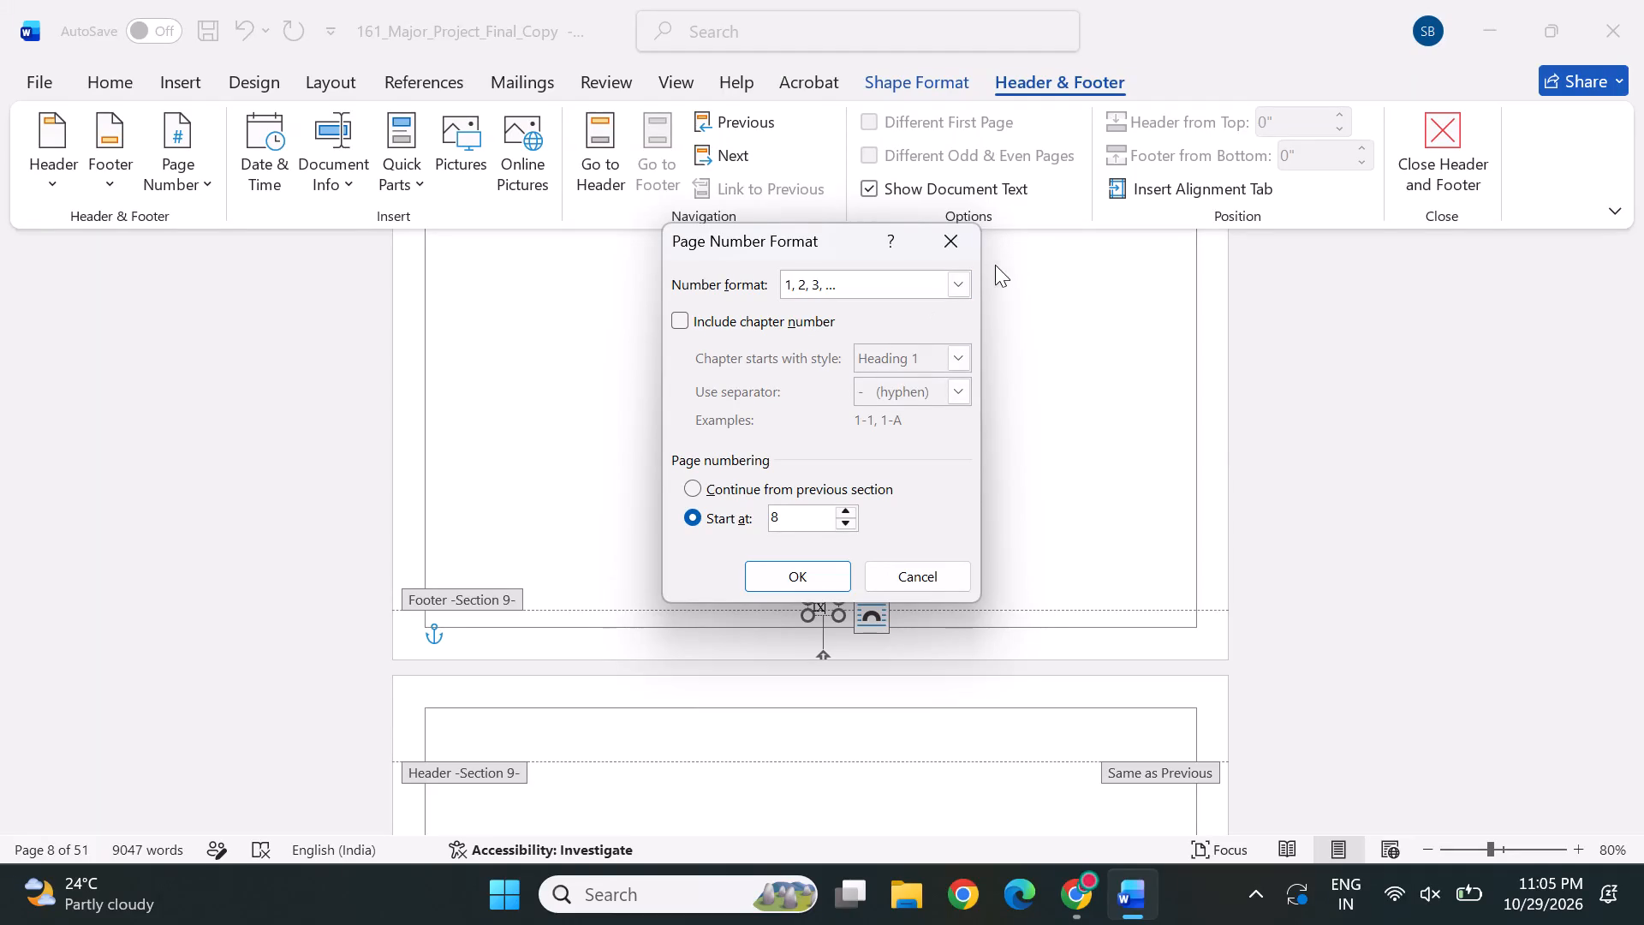
left_click(962, 274)
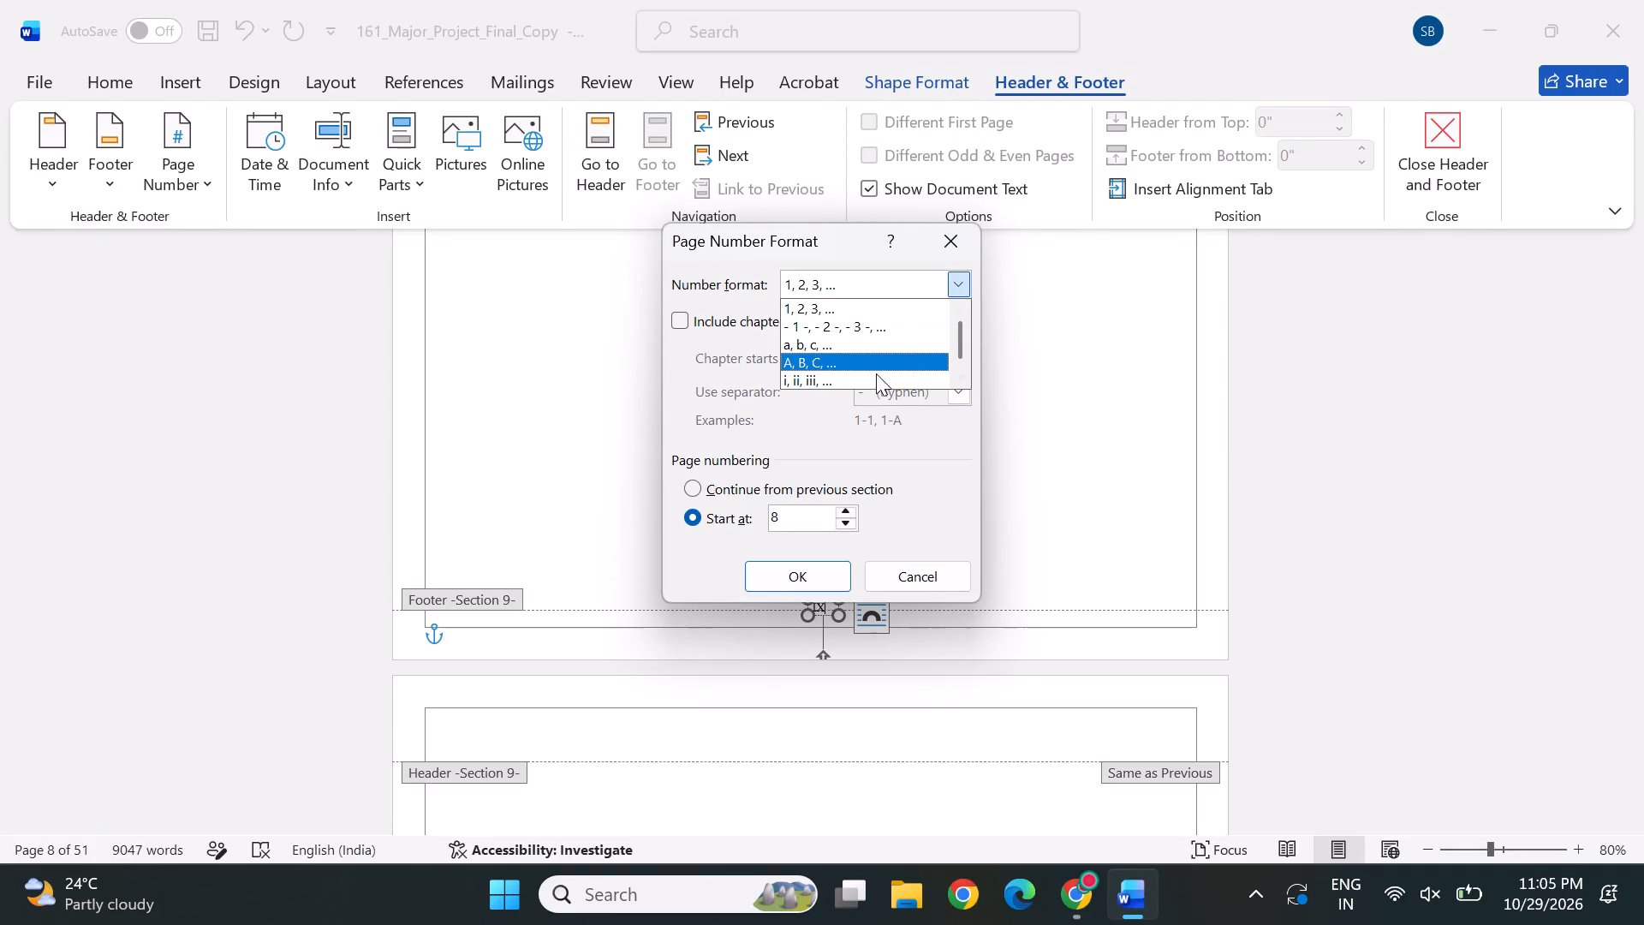
left_click(859, 385)
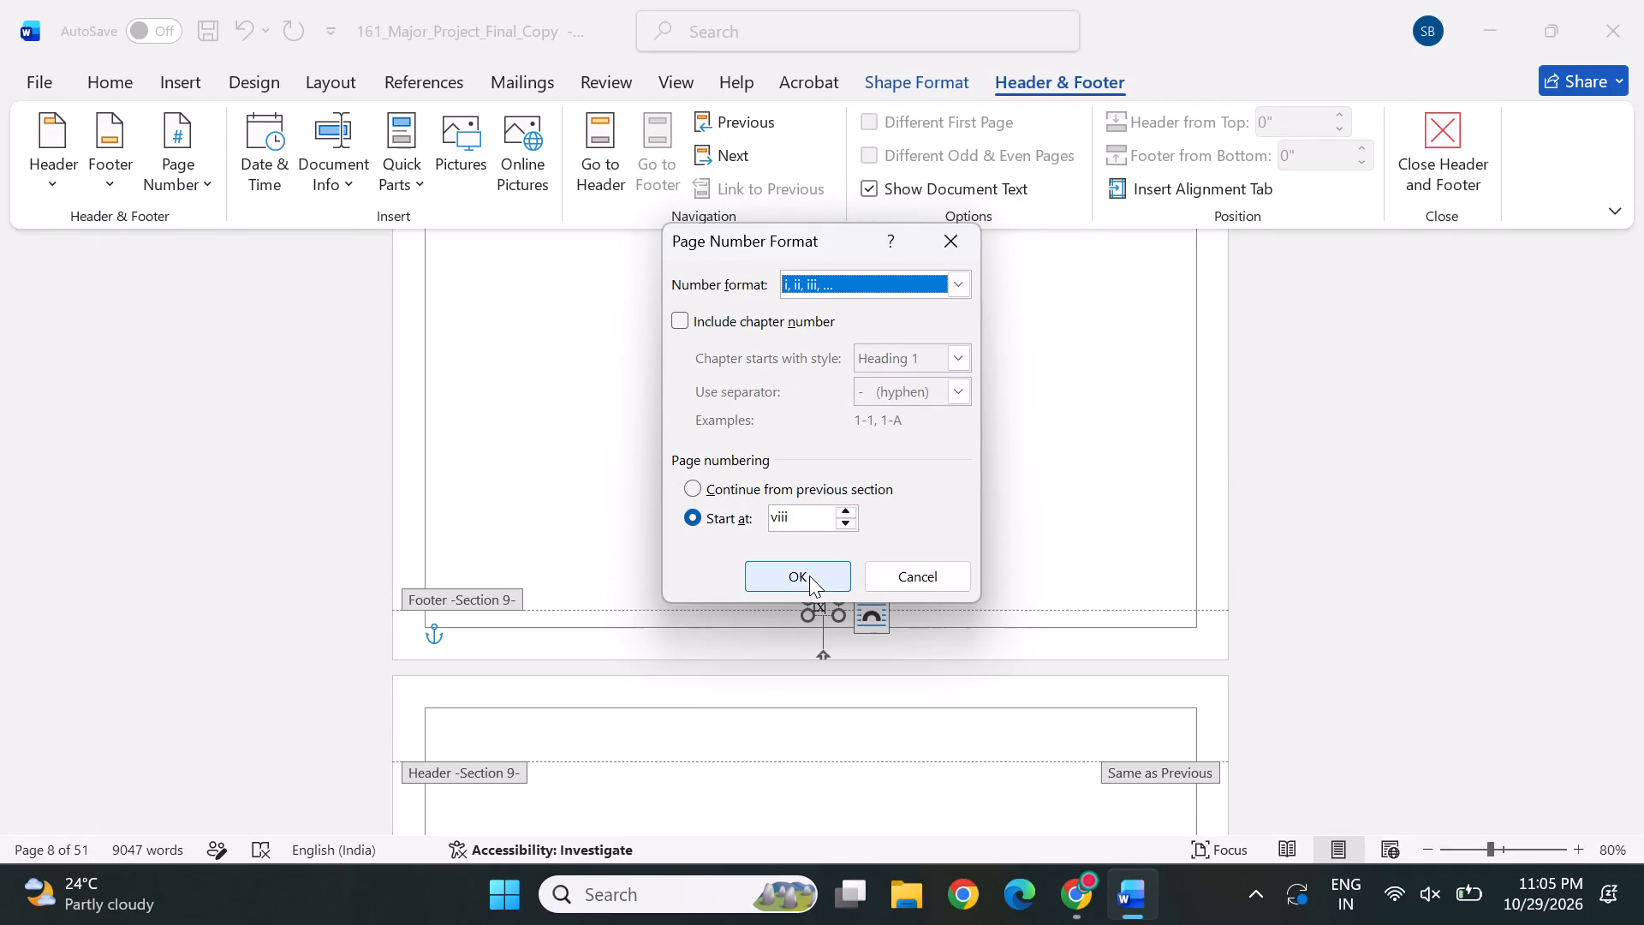
left_click(809, 576)
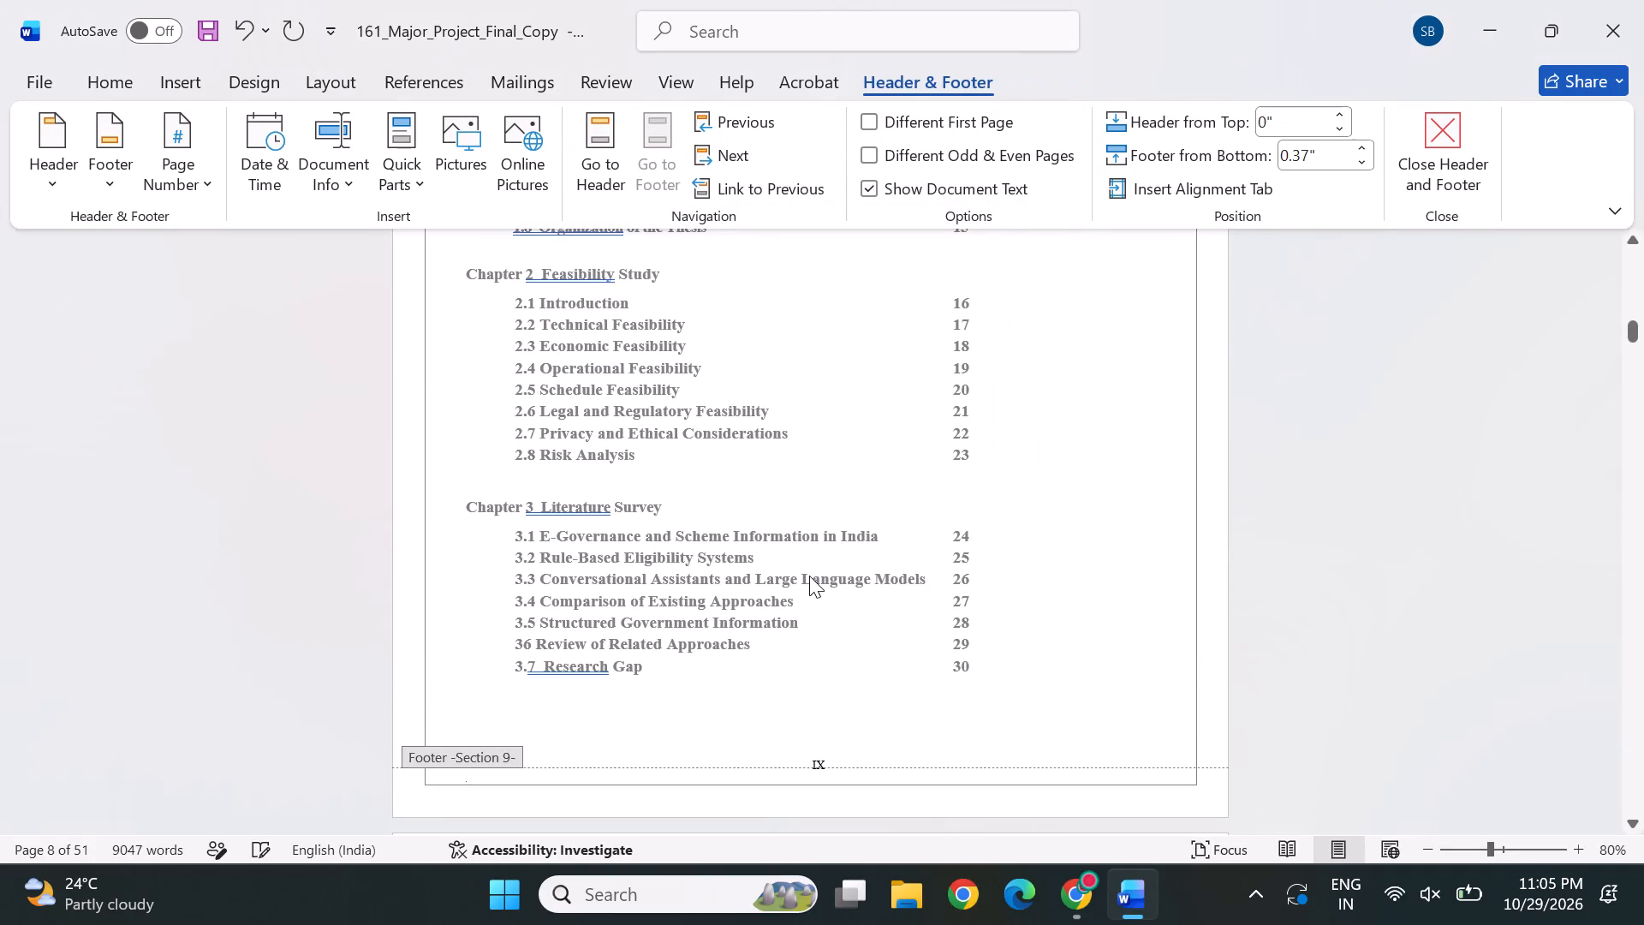
Check the footer page numbers from the table of contents back through the abstract, declaration and earlier front matter pages.
scroll(955, 706, "up", 3)
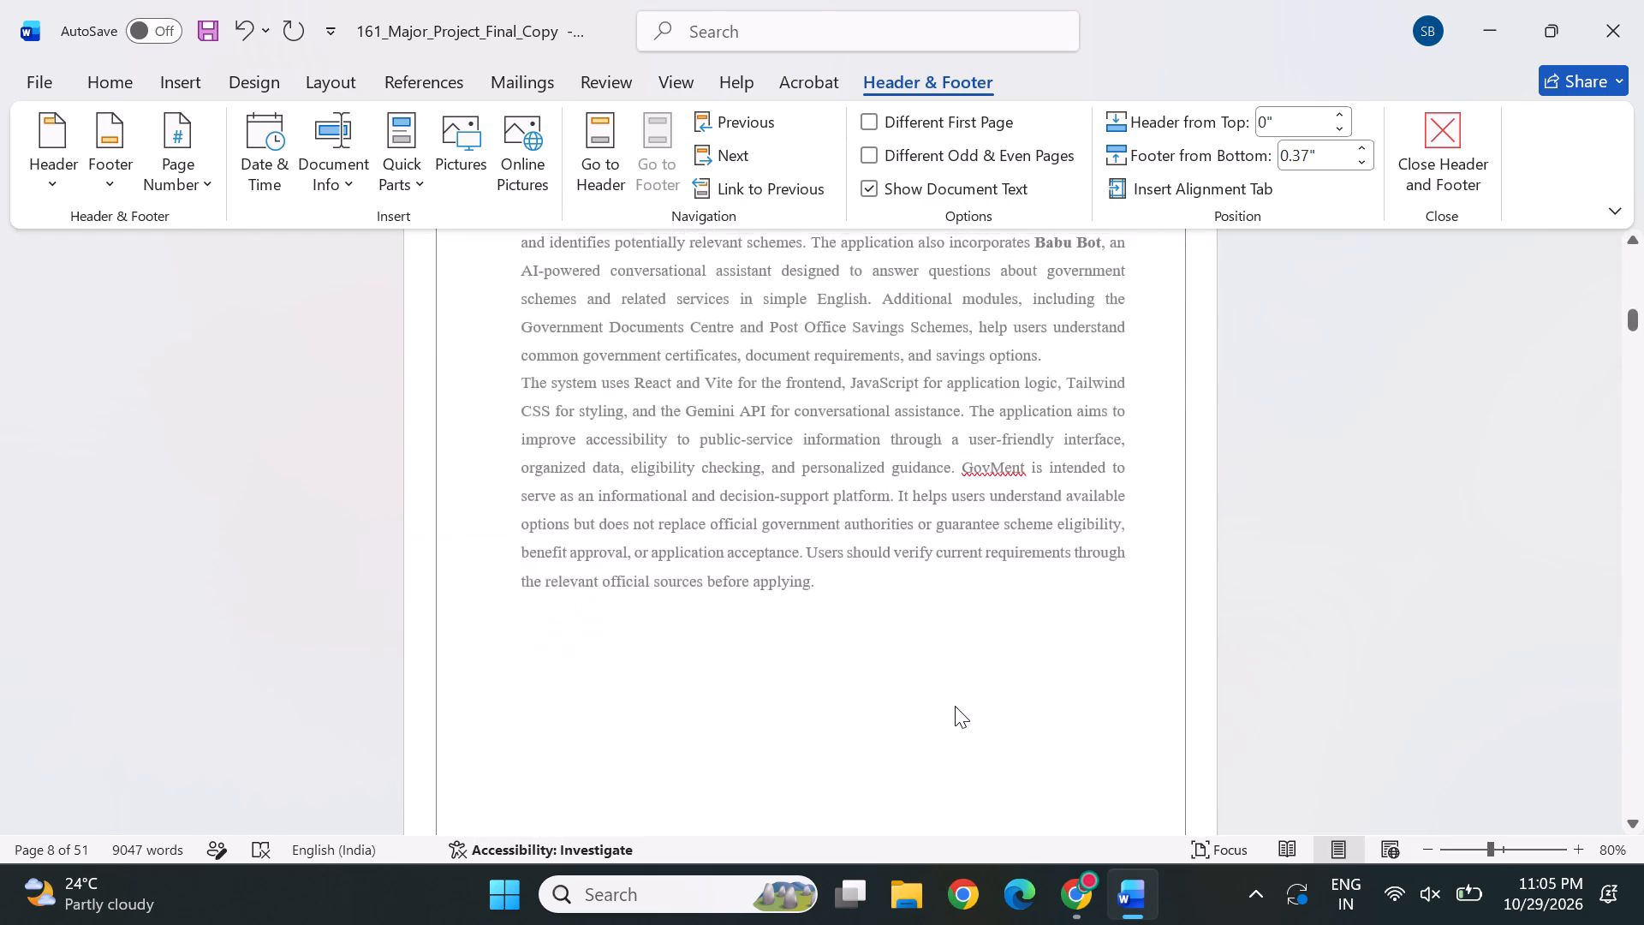
scroll(955, 706, "up", 2)
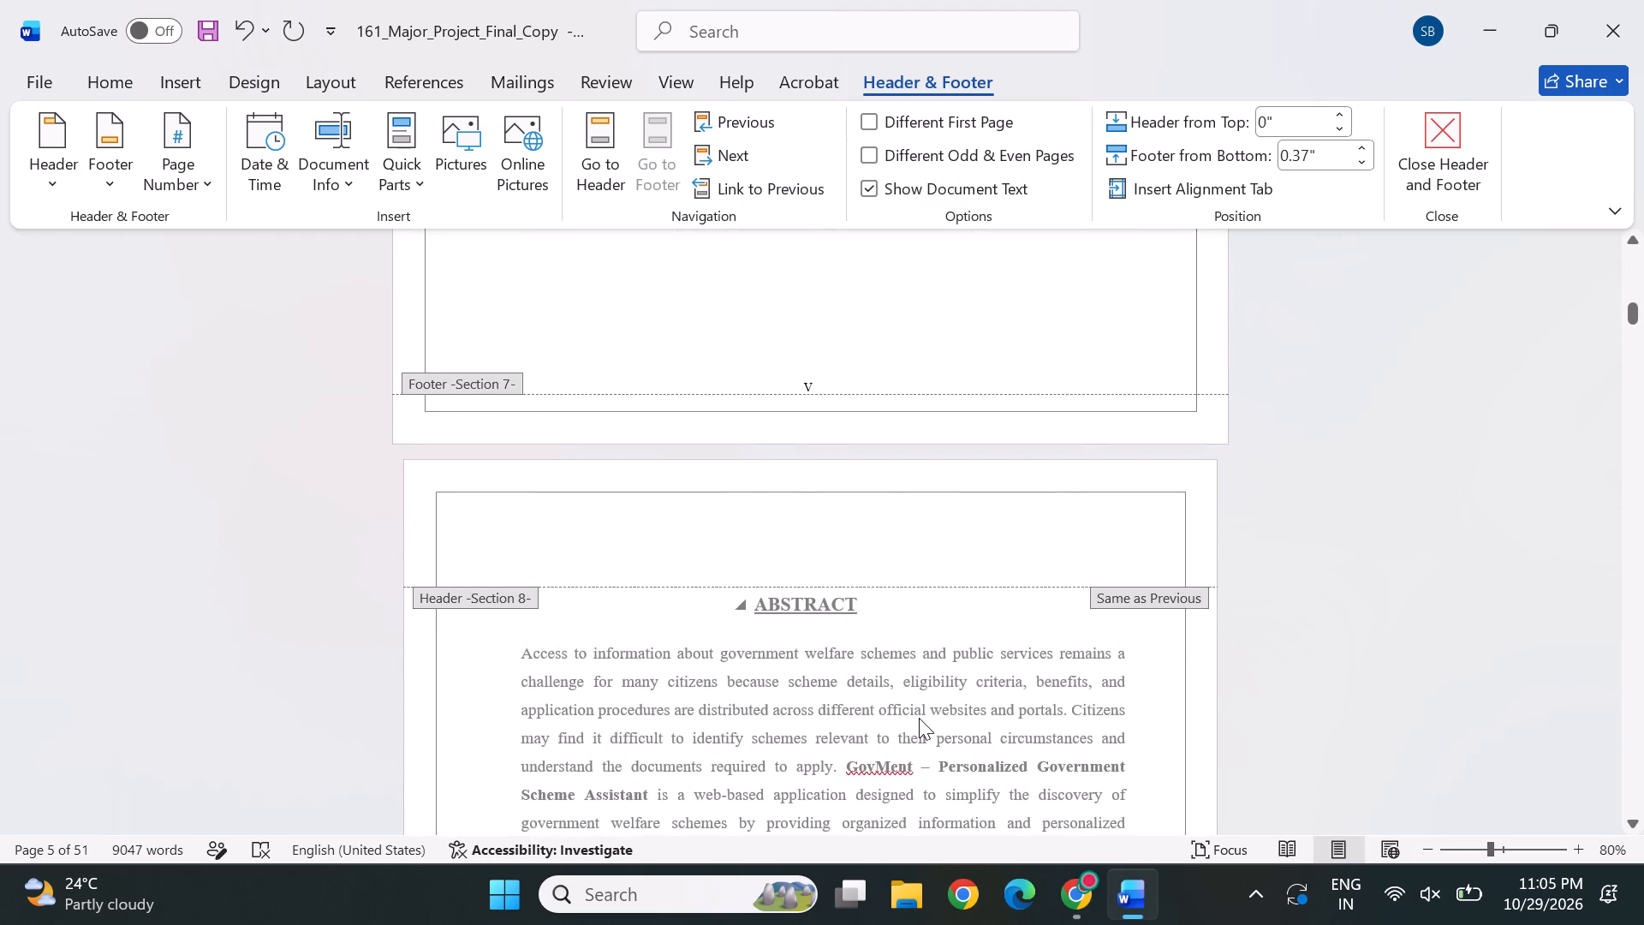
scroll(919, 718, "down", 4)
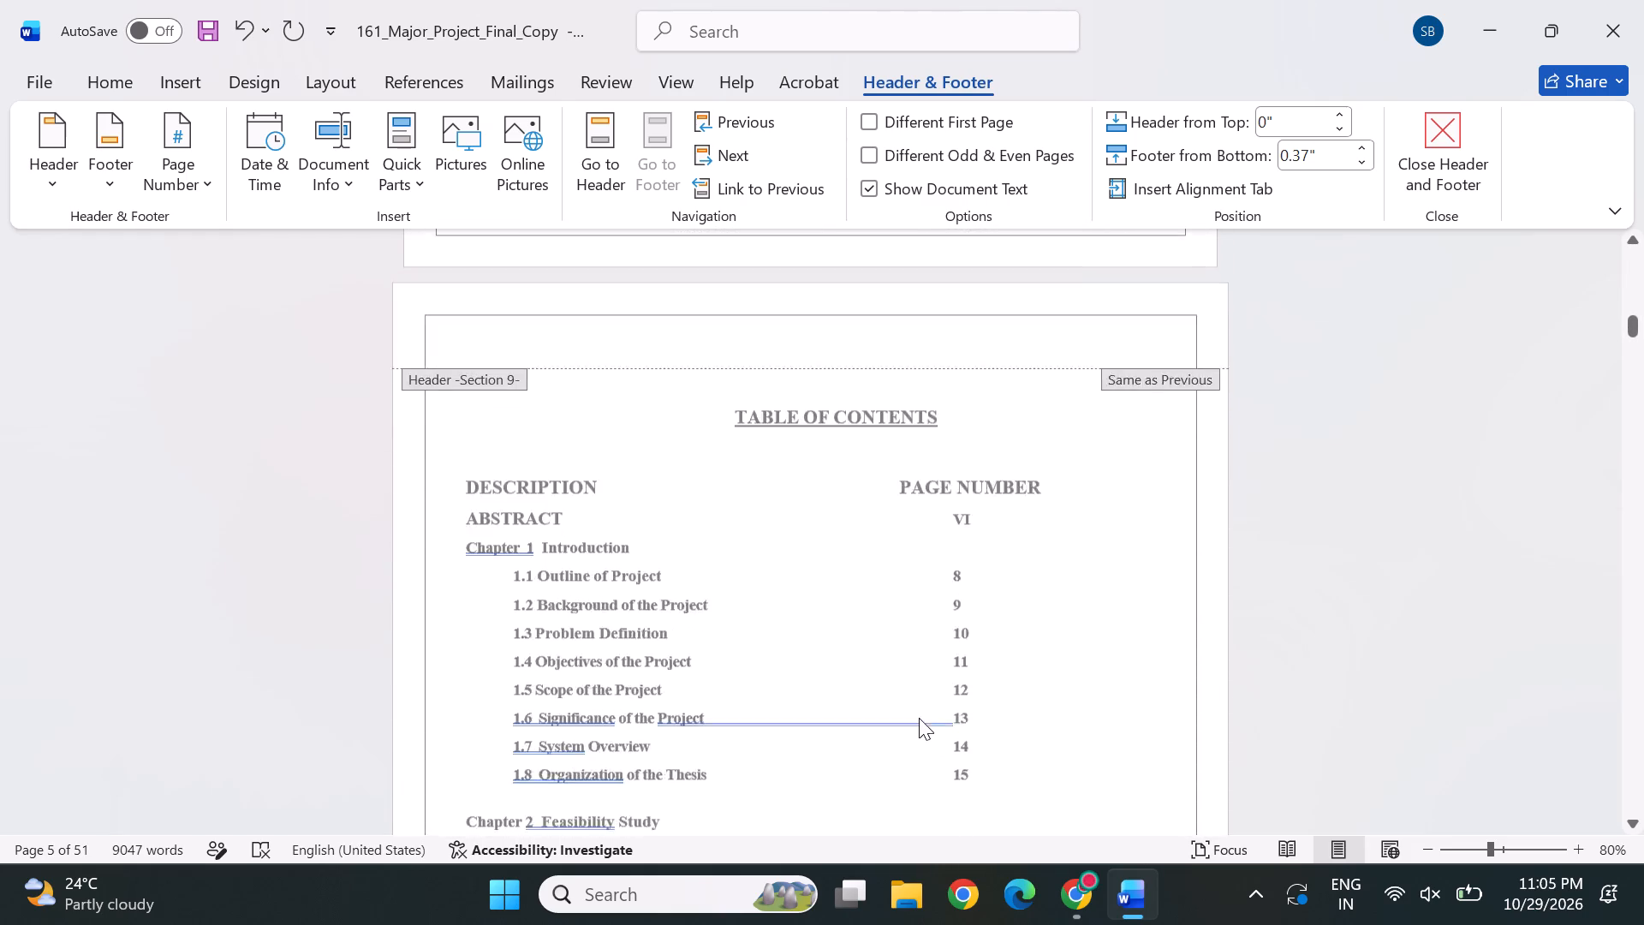
scroll(919, 718, "down", 2)
scroll(894, 599, "up", 2)
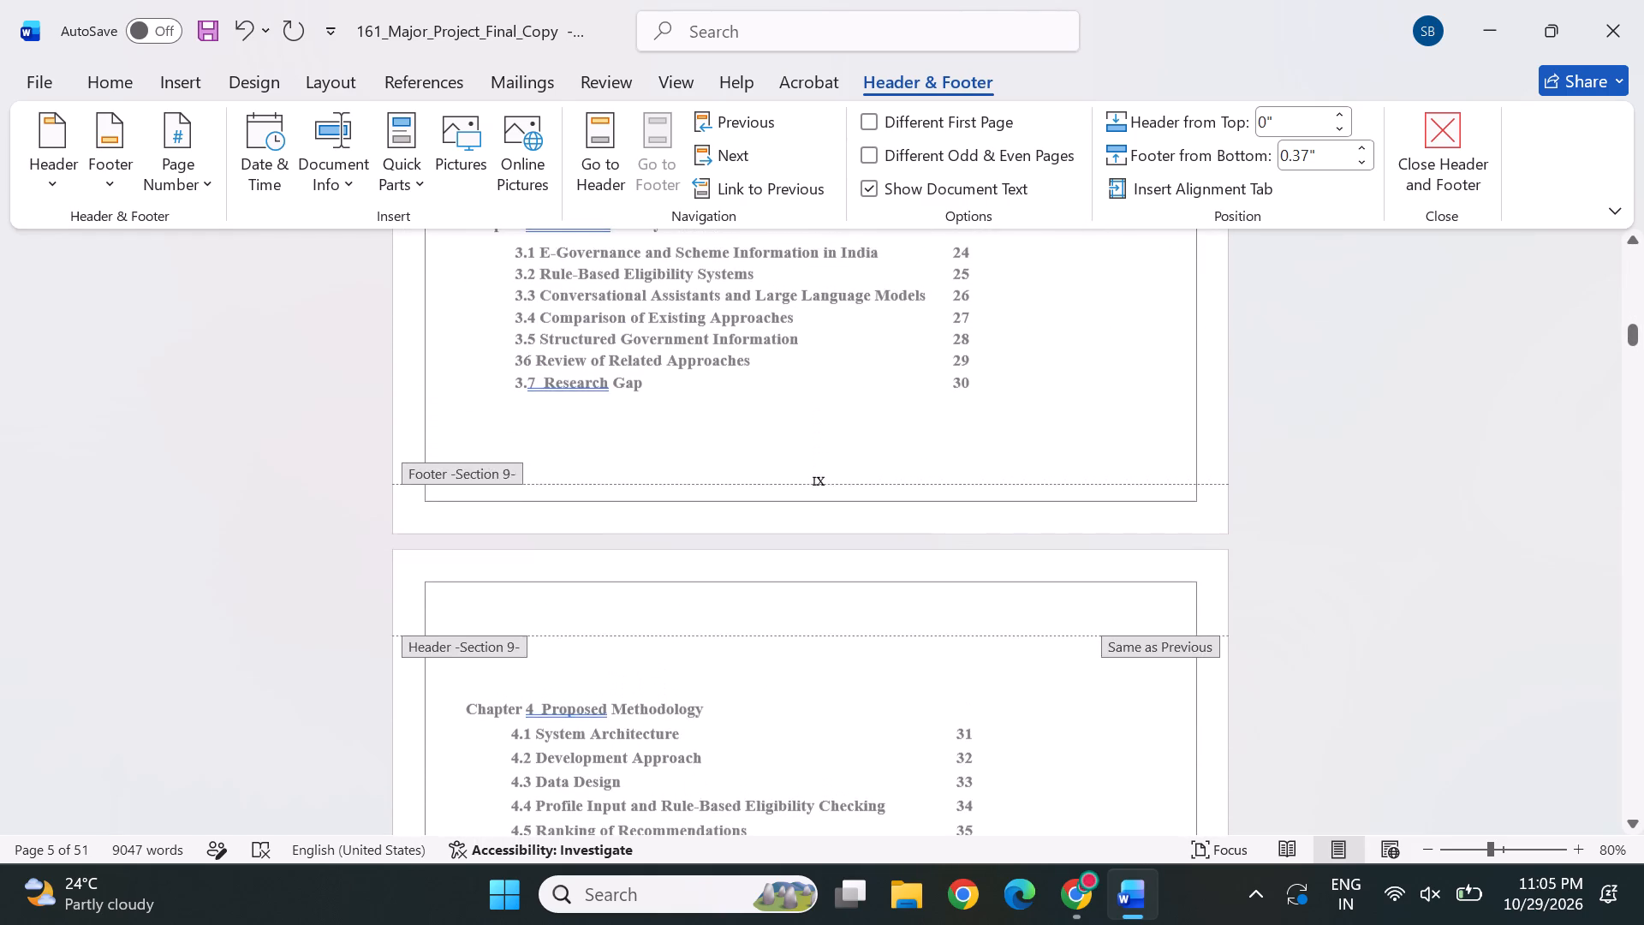
scroll(953, 602, "up", 10)
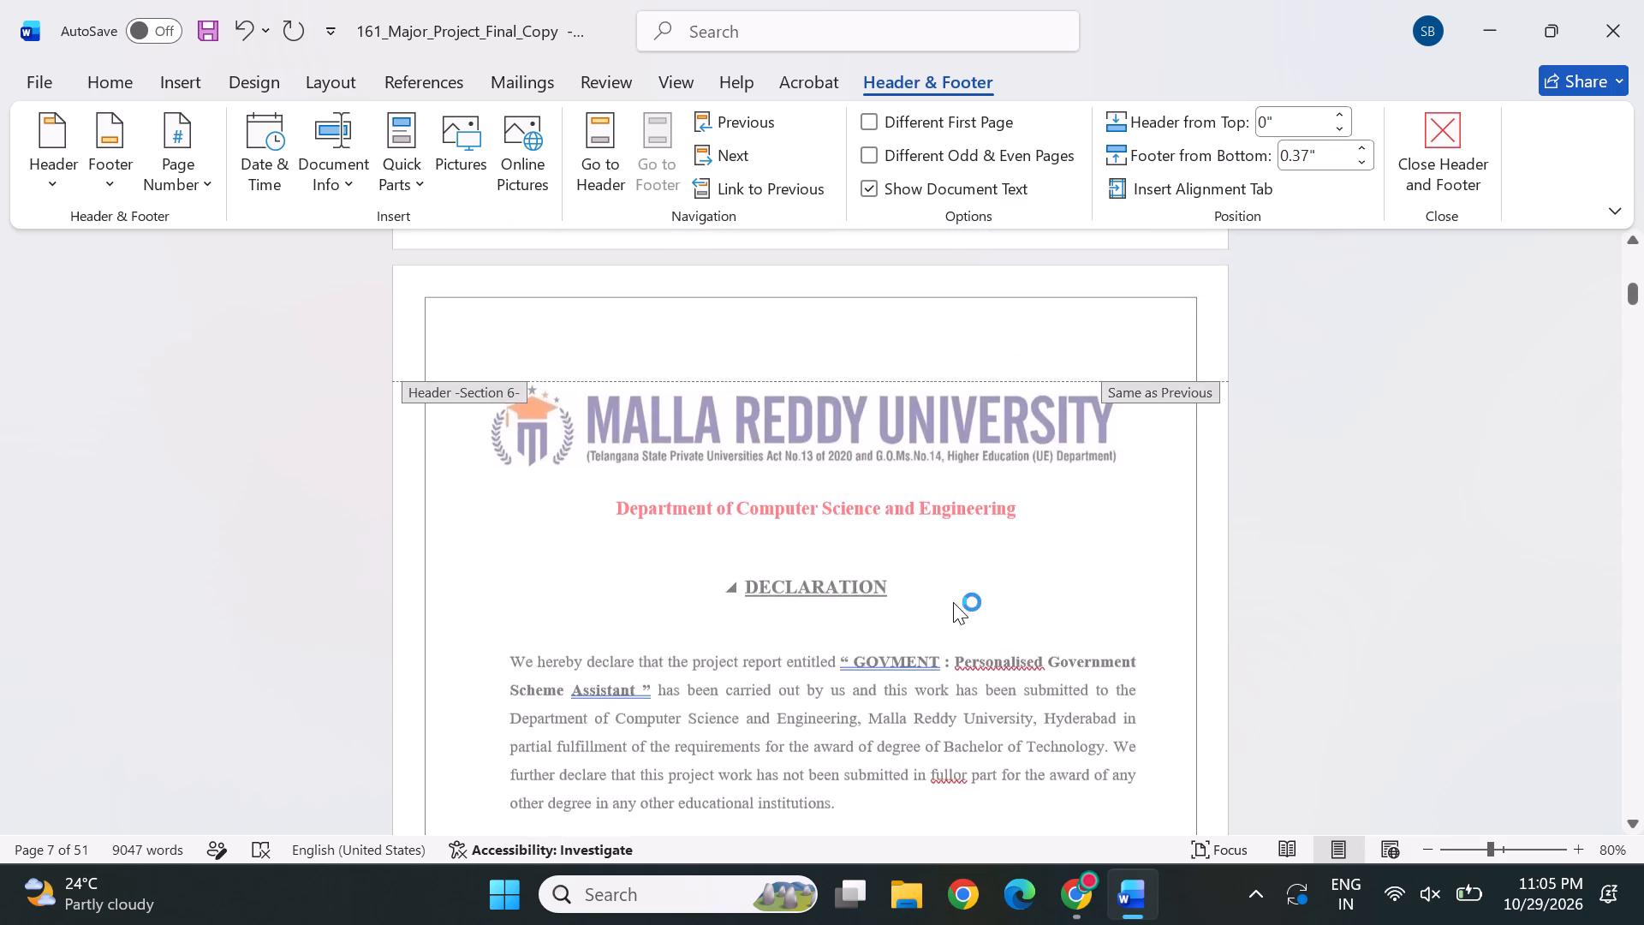
scroll(953, 602, "up", 6)
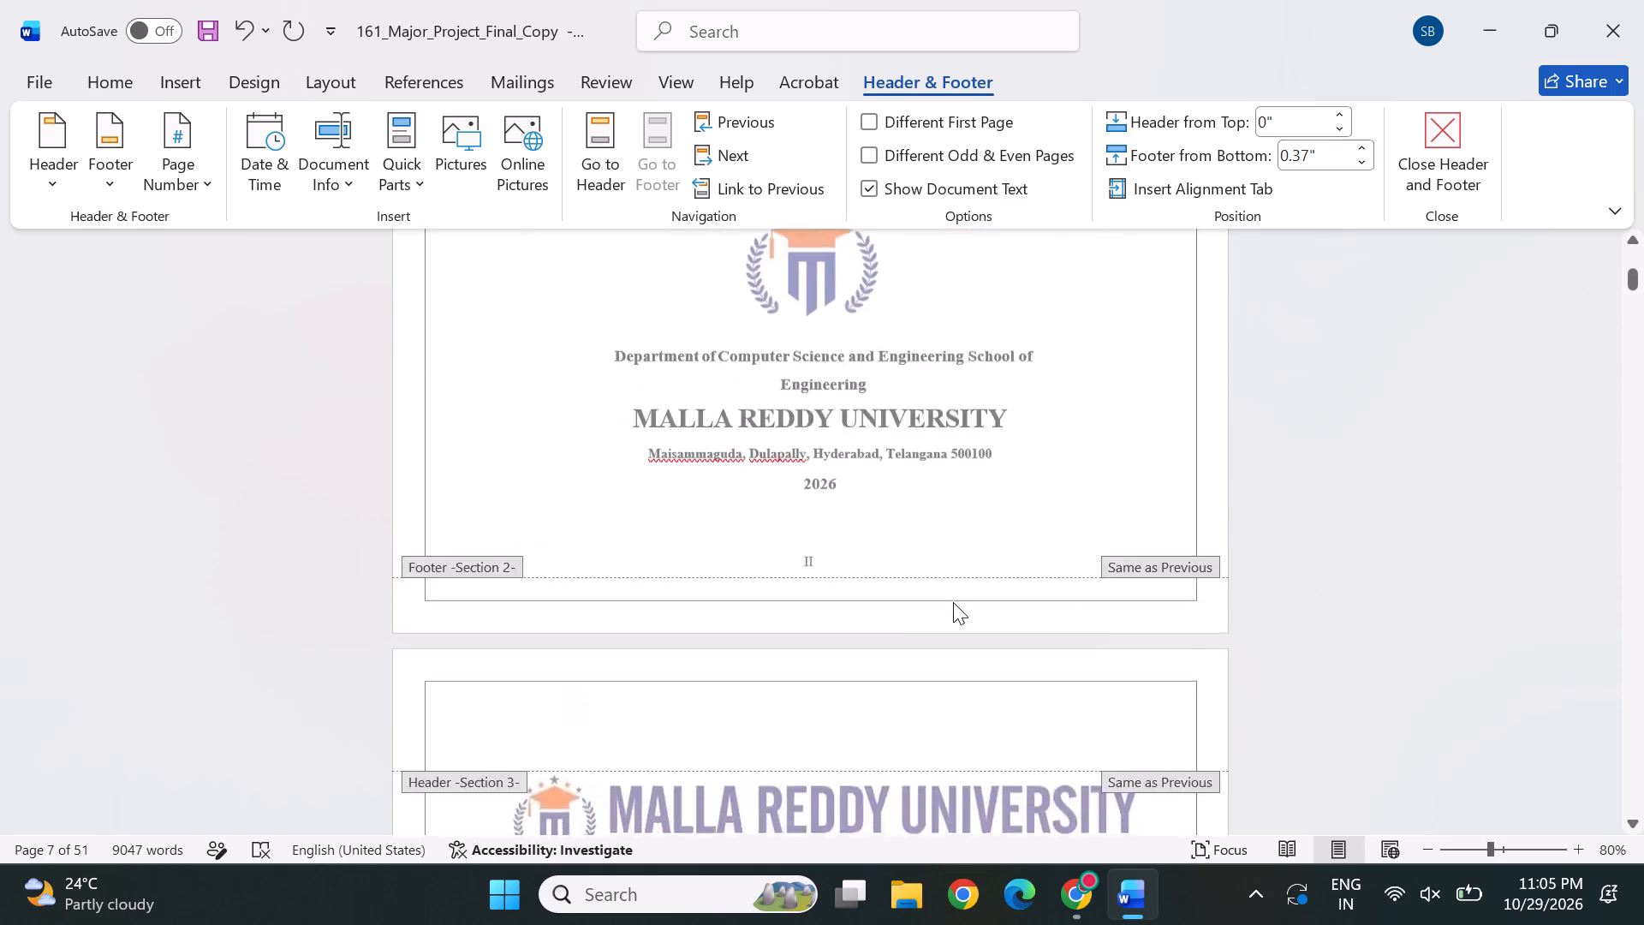
scroll(953, 602, "up", 1)
Check the footer page numbers at the end of Section 9 and on the first pages of Chapter 1.
scroll(953, 602, "down", 8)
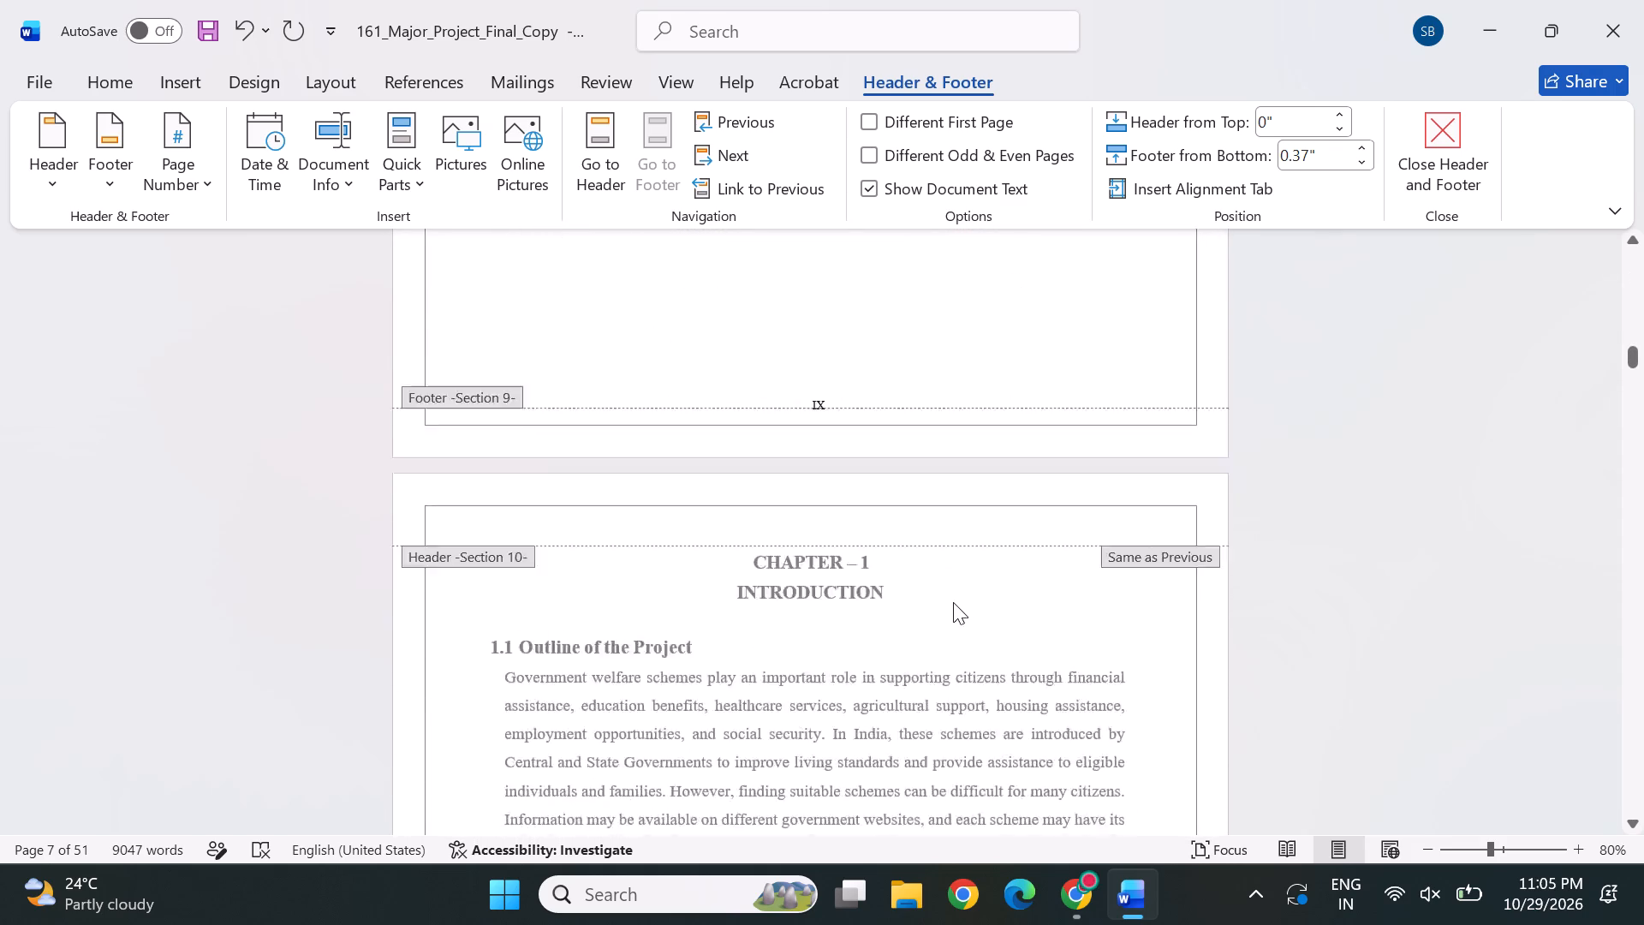
scroll(953, 602, "down", 5)
scroll(953, 602, "up", 2)
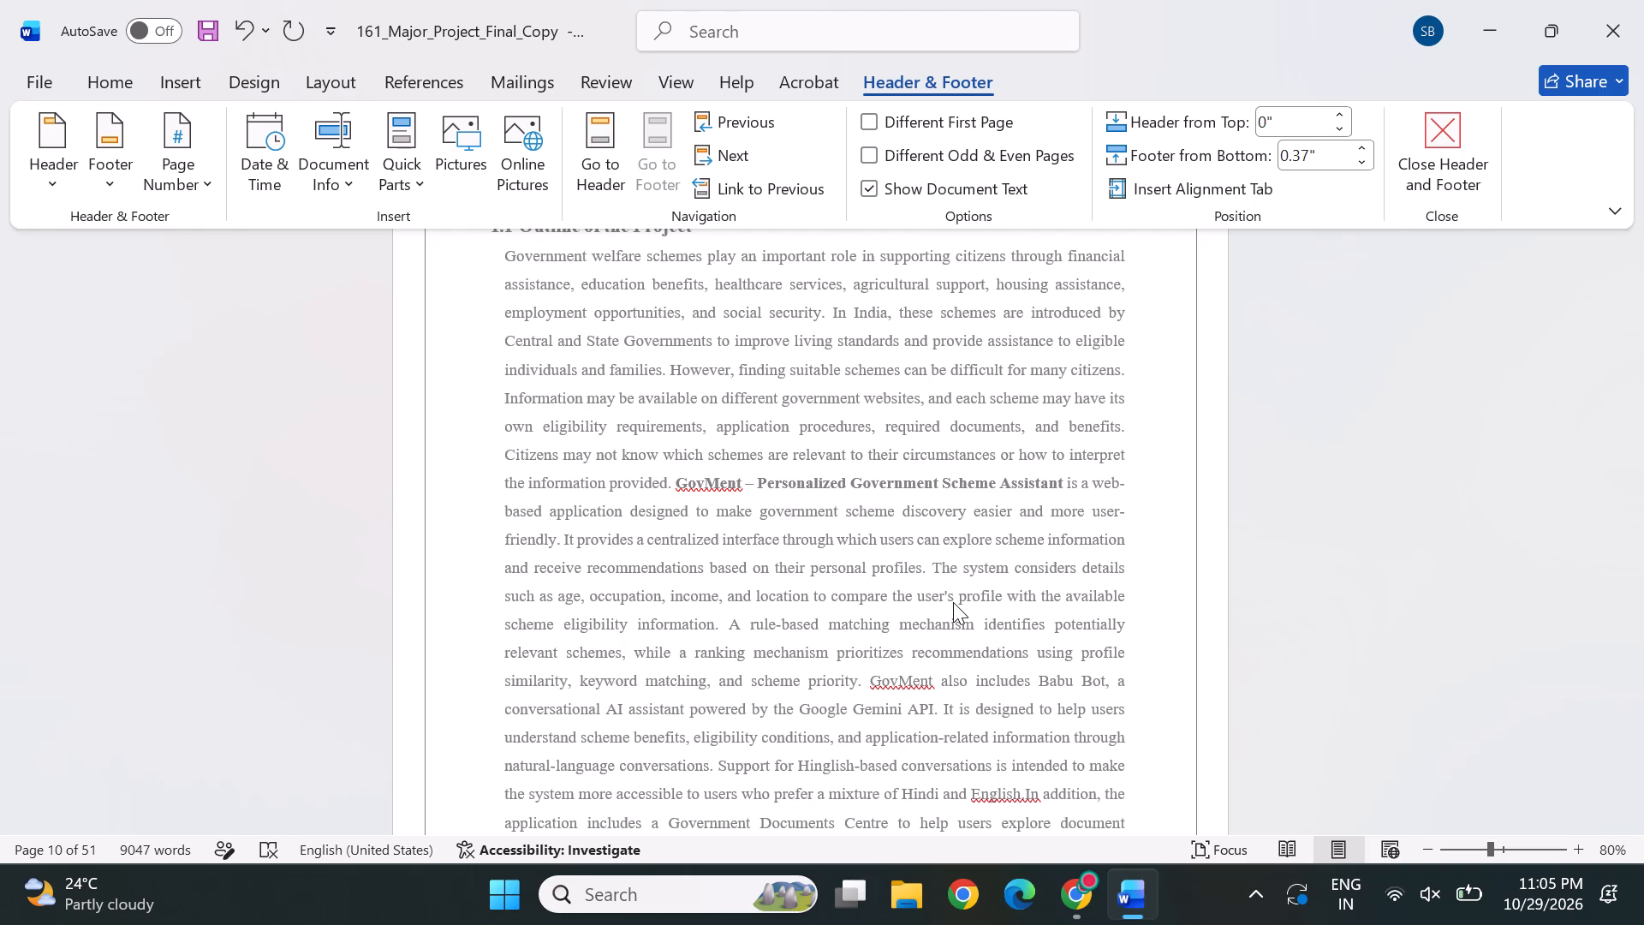
scroll(976, 608, "down", 1)
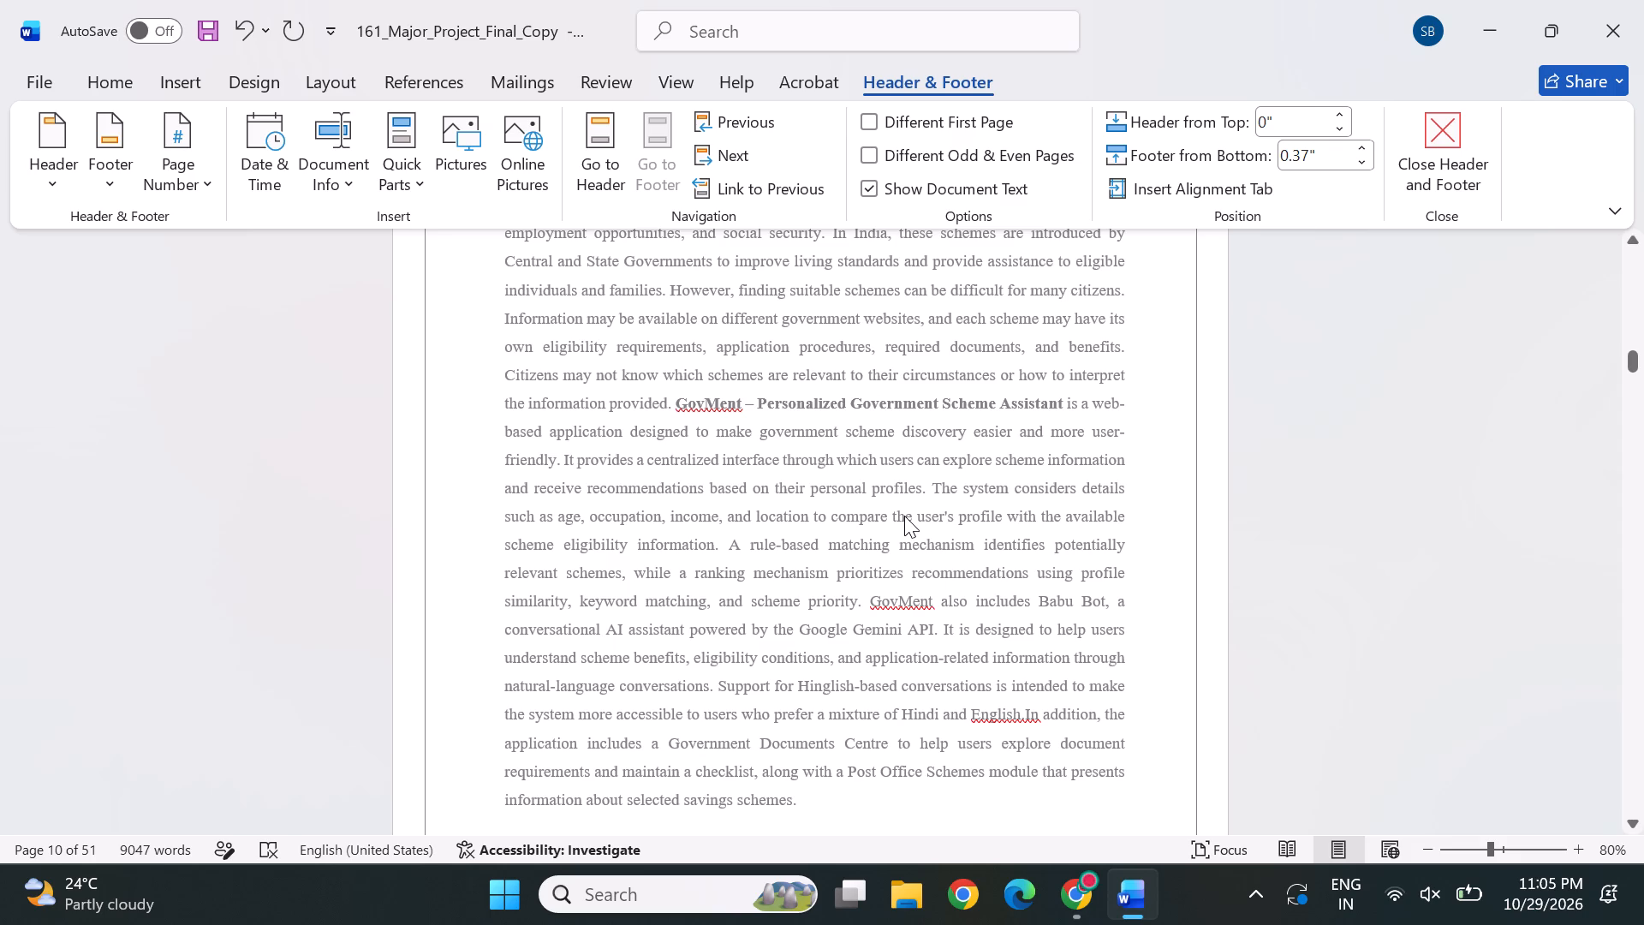
scroll(933, 522, "down", 1)
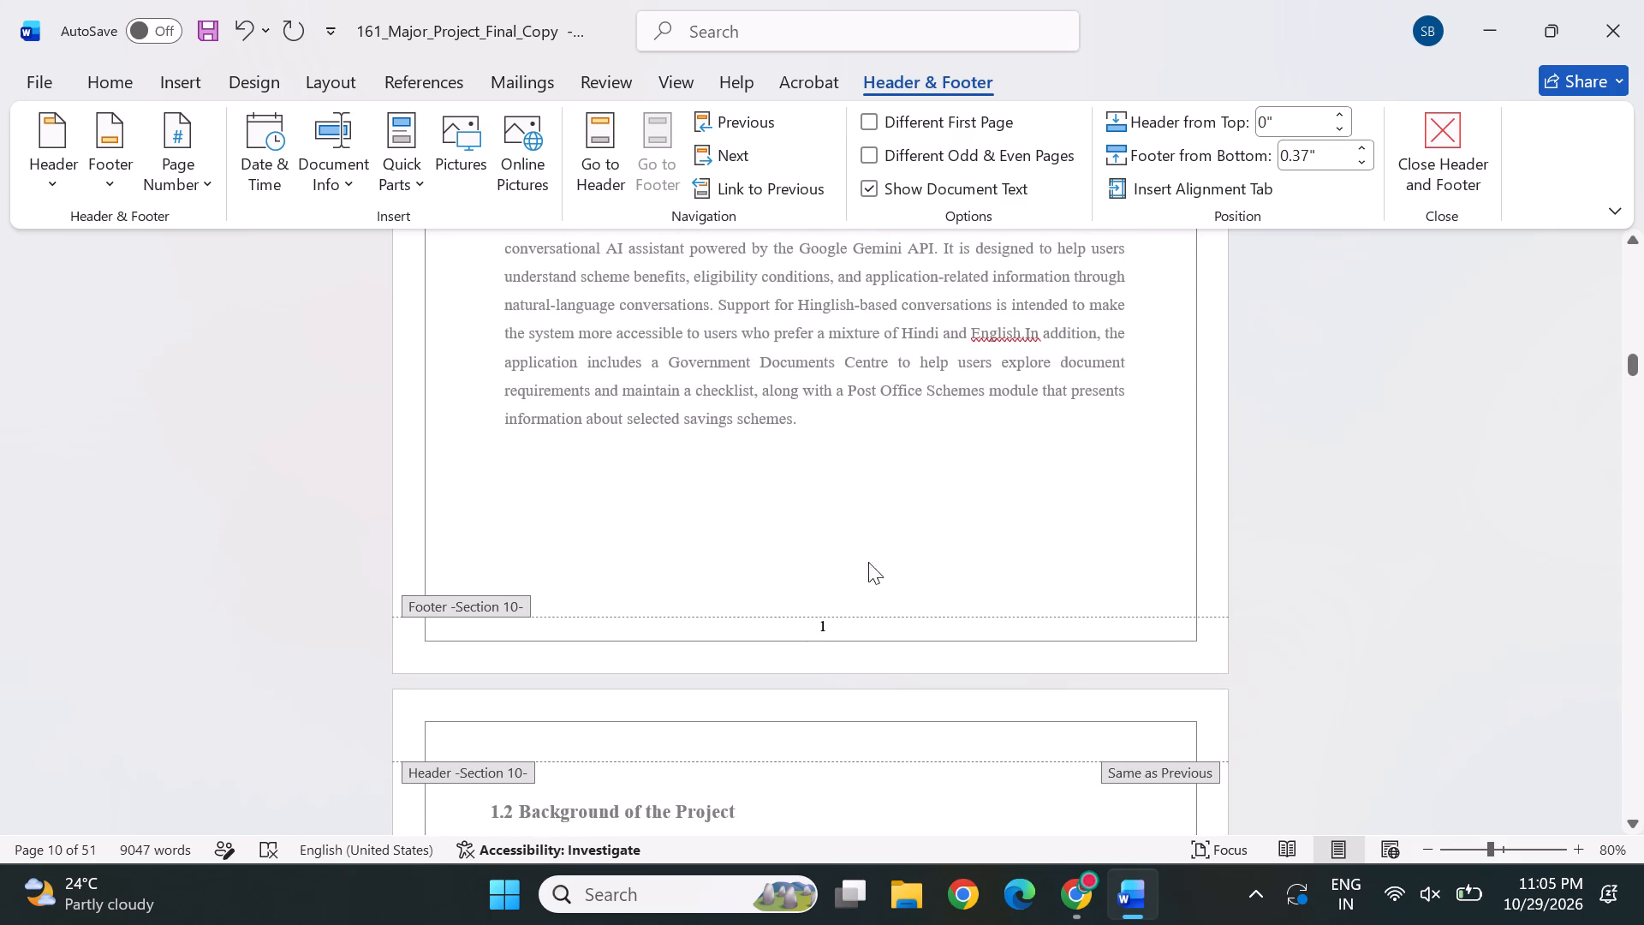
scroll(814, 641, "down", 3)
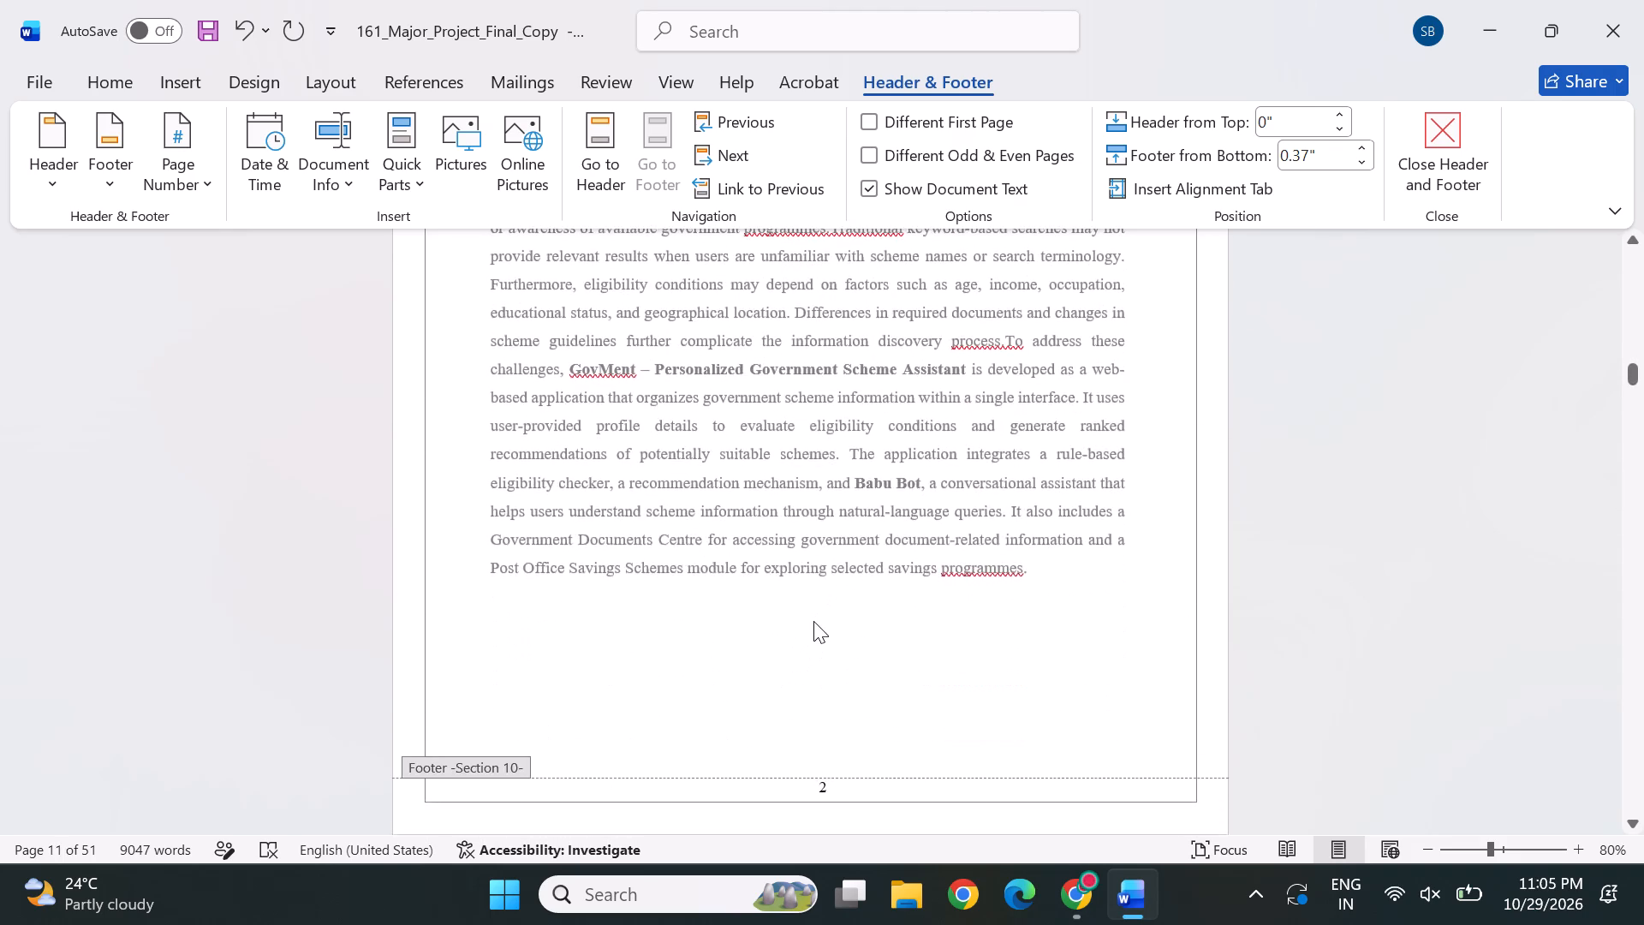
scroll(813, 621, "up", 4)
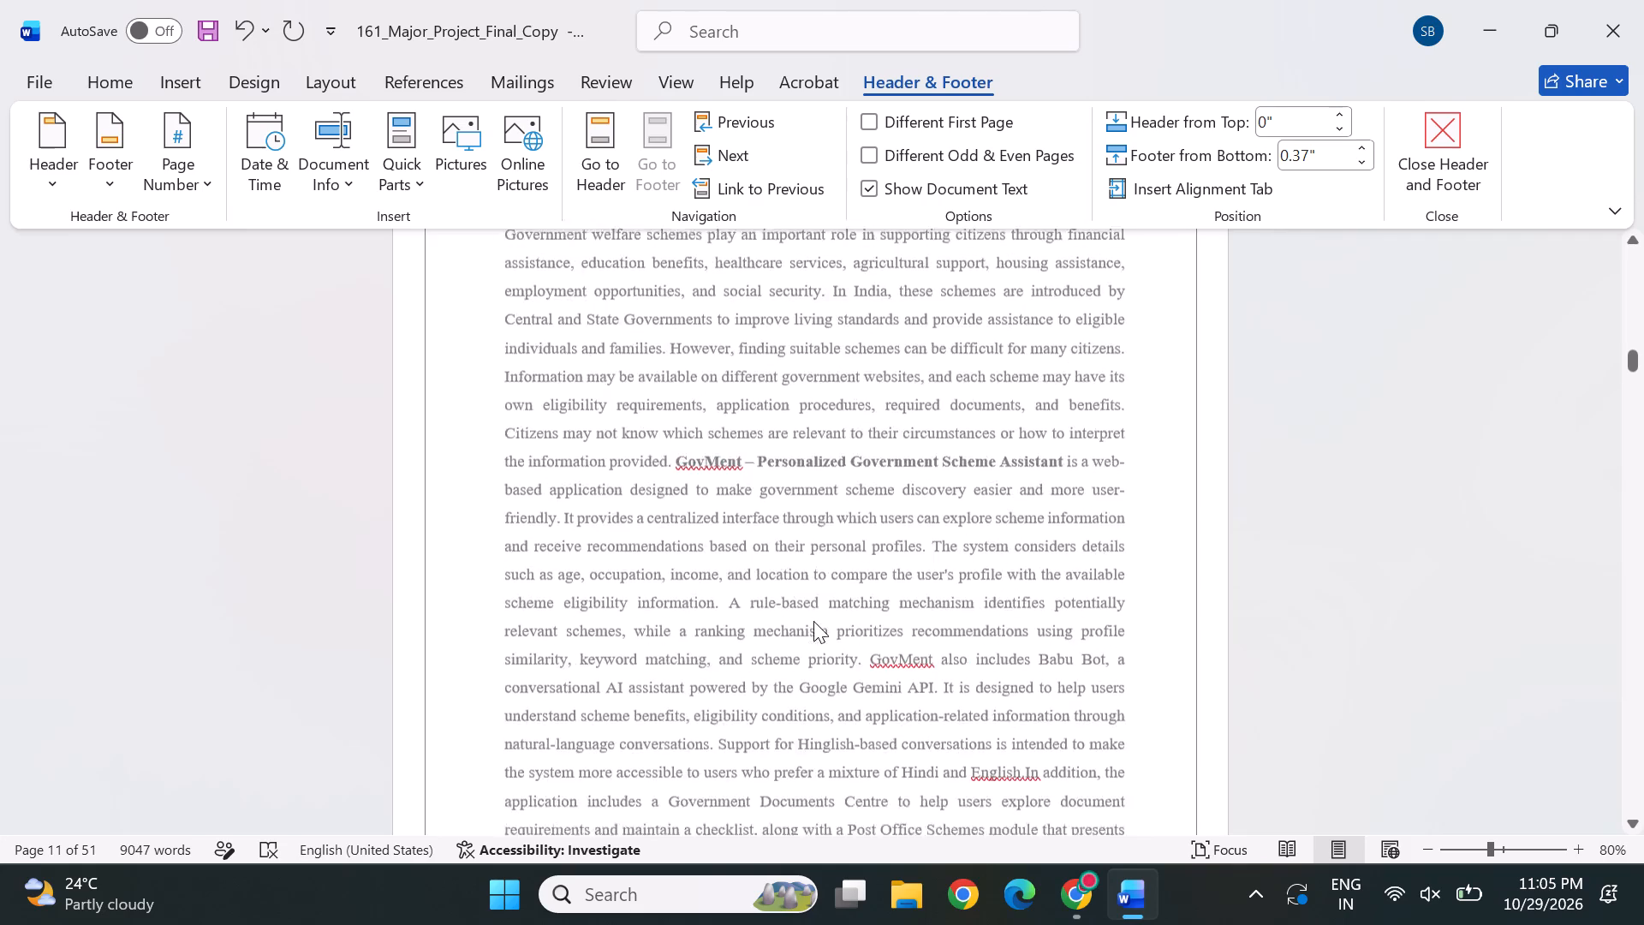
scroll(813, 621, "up", 1)
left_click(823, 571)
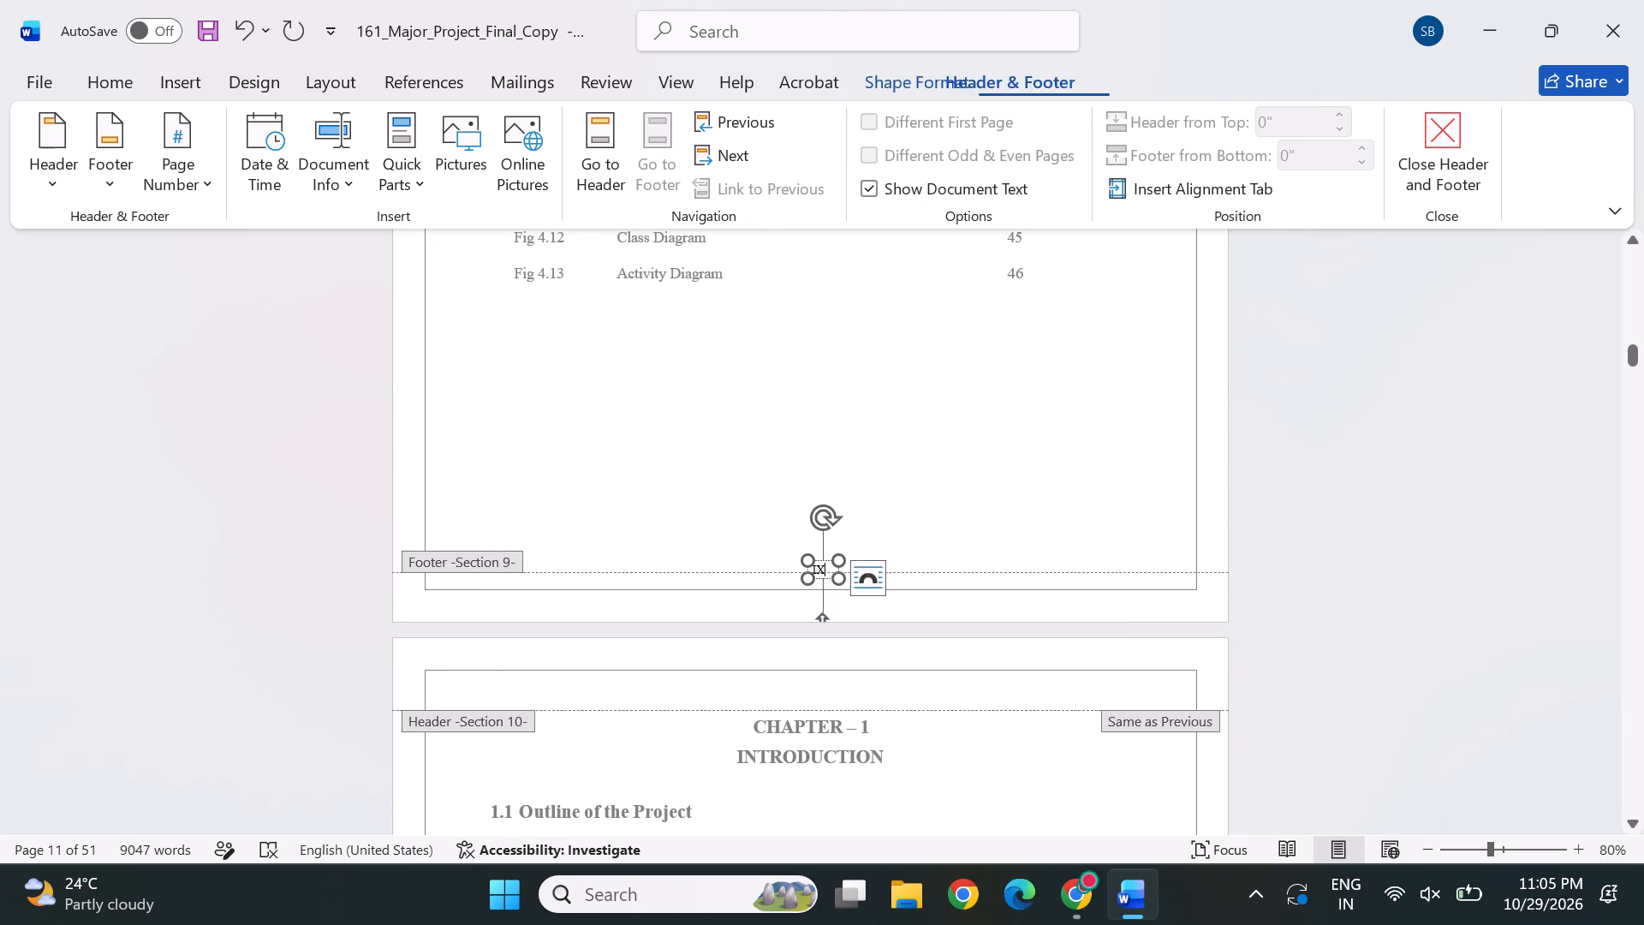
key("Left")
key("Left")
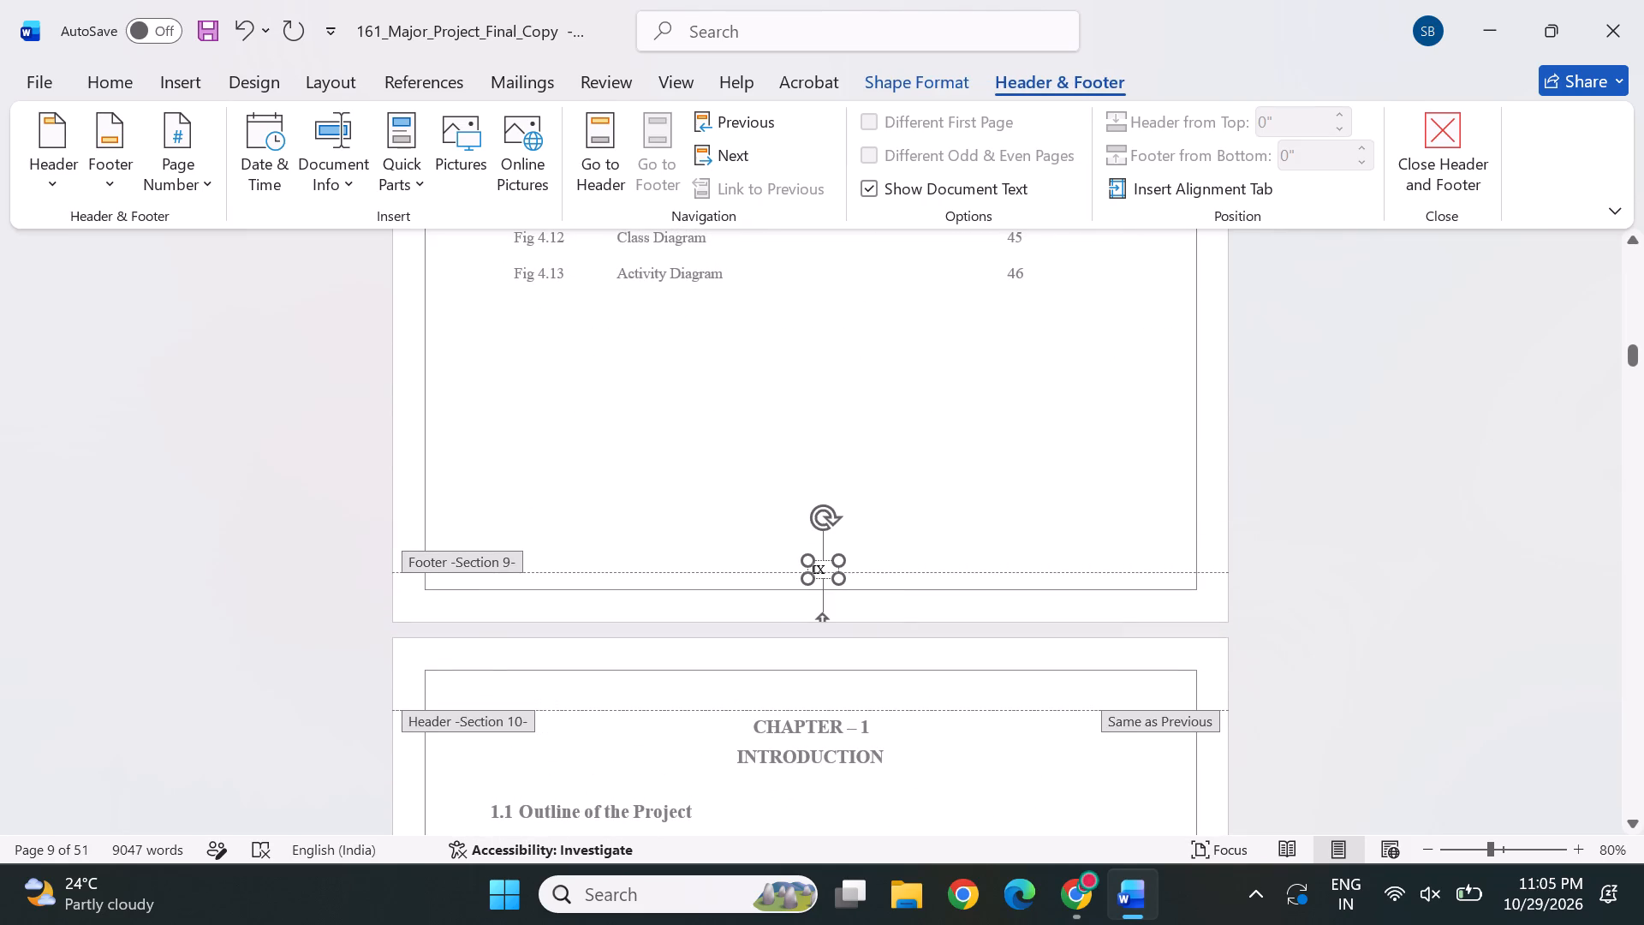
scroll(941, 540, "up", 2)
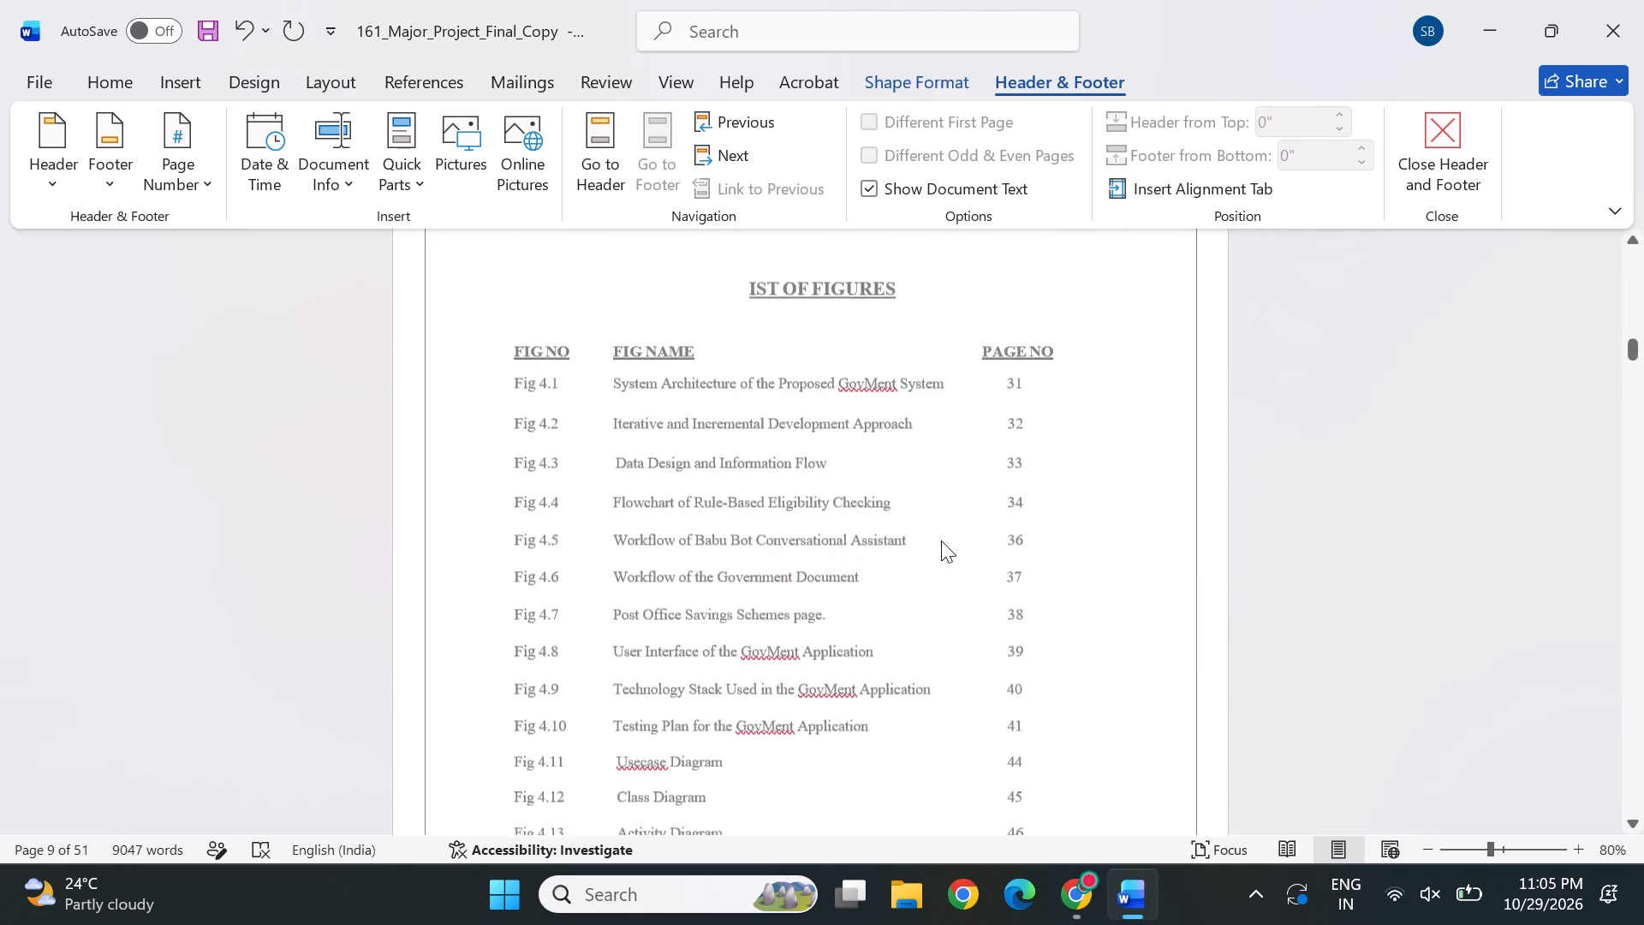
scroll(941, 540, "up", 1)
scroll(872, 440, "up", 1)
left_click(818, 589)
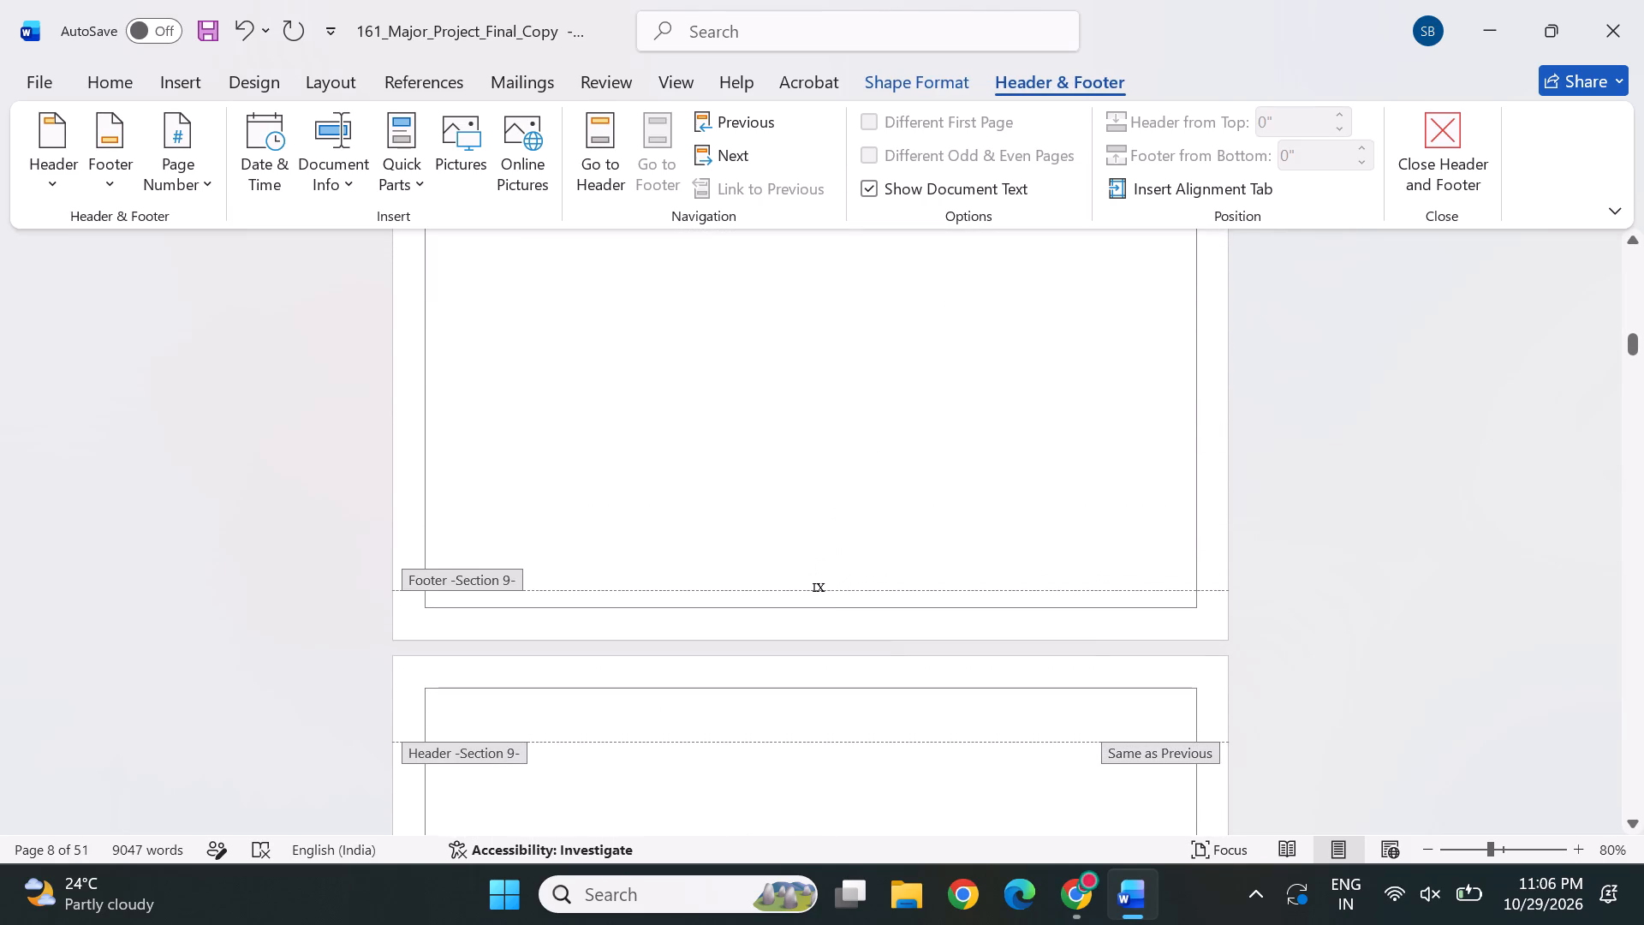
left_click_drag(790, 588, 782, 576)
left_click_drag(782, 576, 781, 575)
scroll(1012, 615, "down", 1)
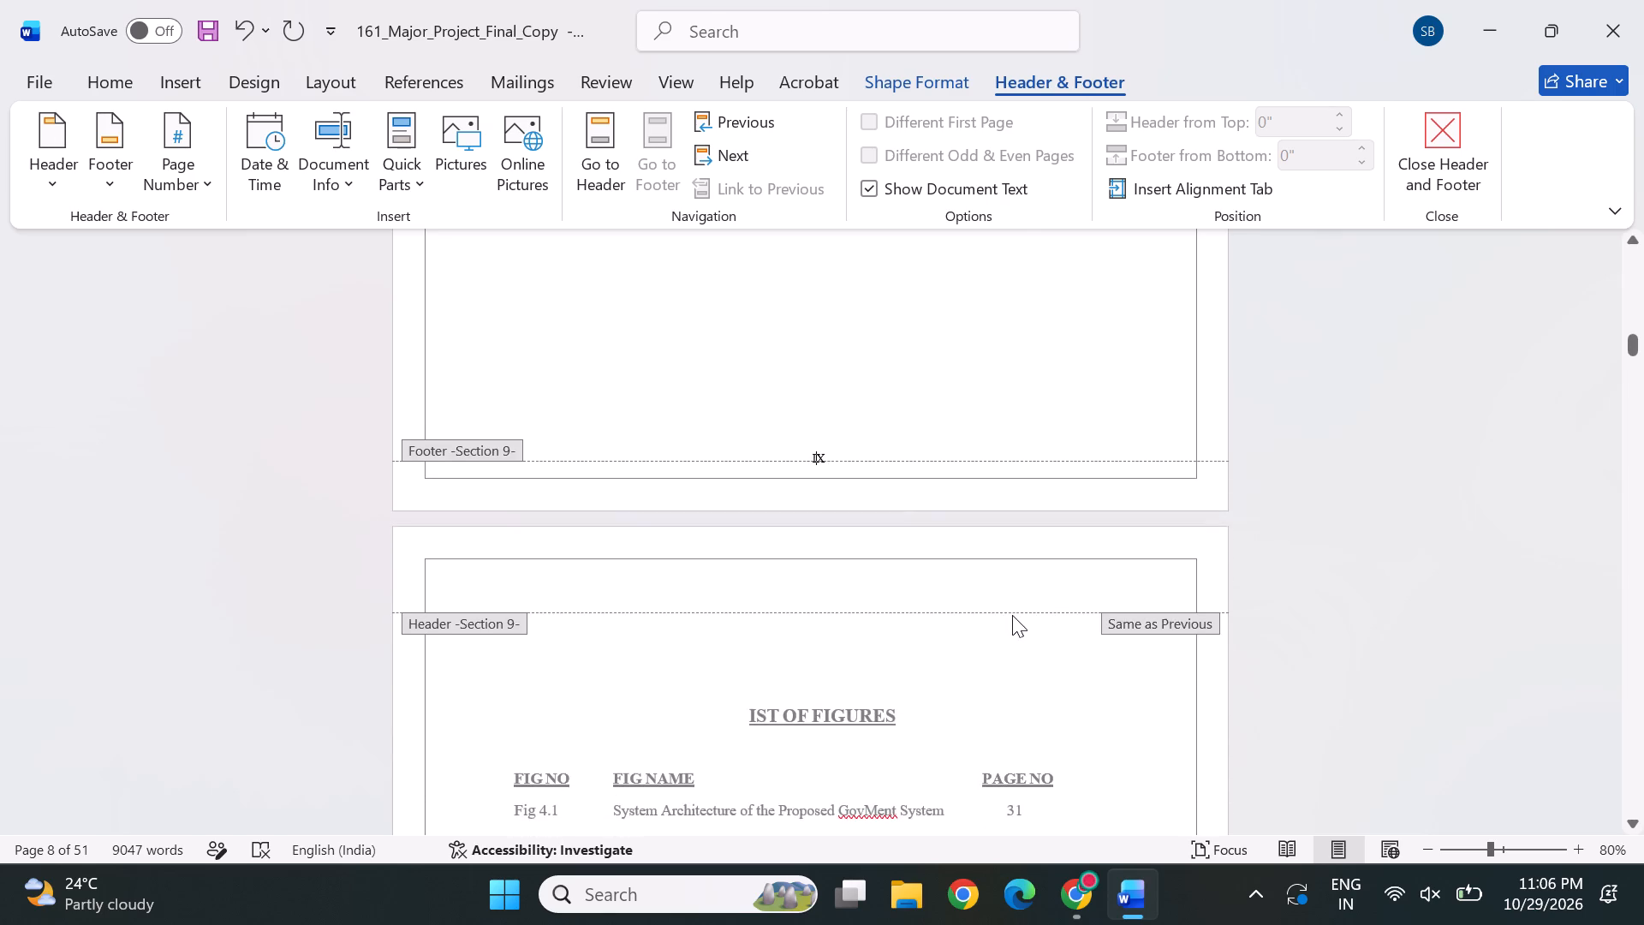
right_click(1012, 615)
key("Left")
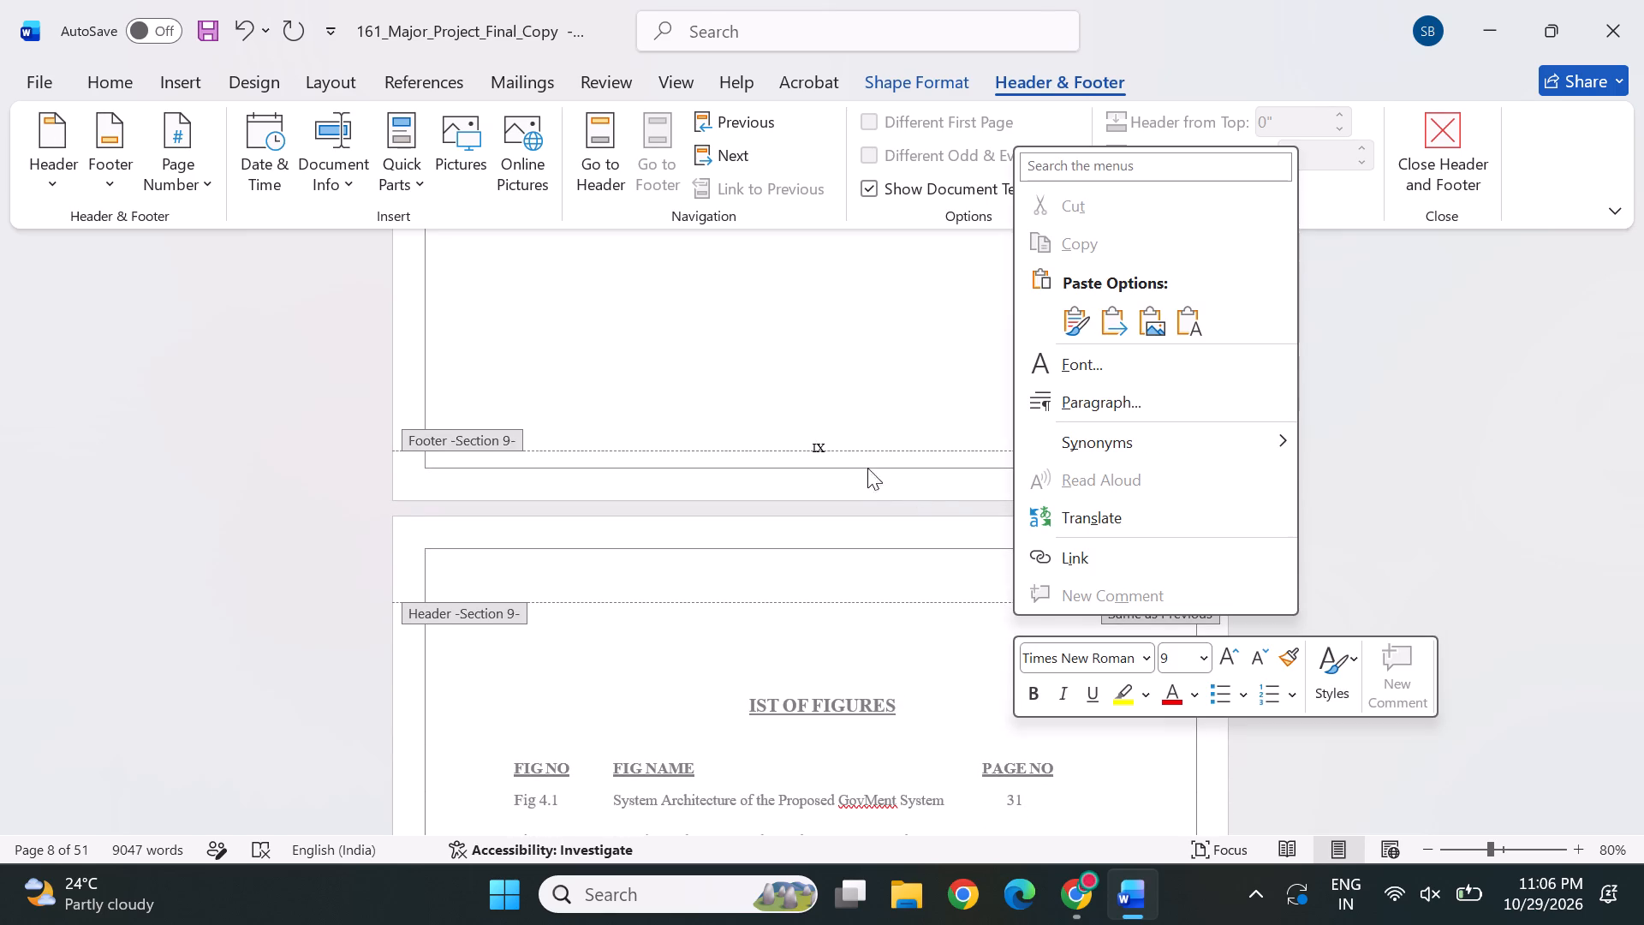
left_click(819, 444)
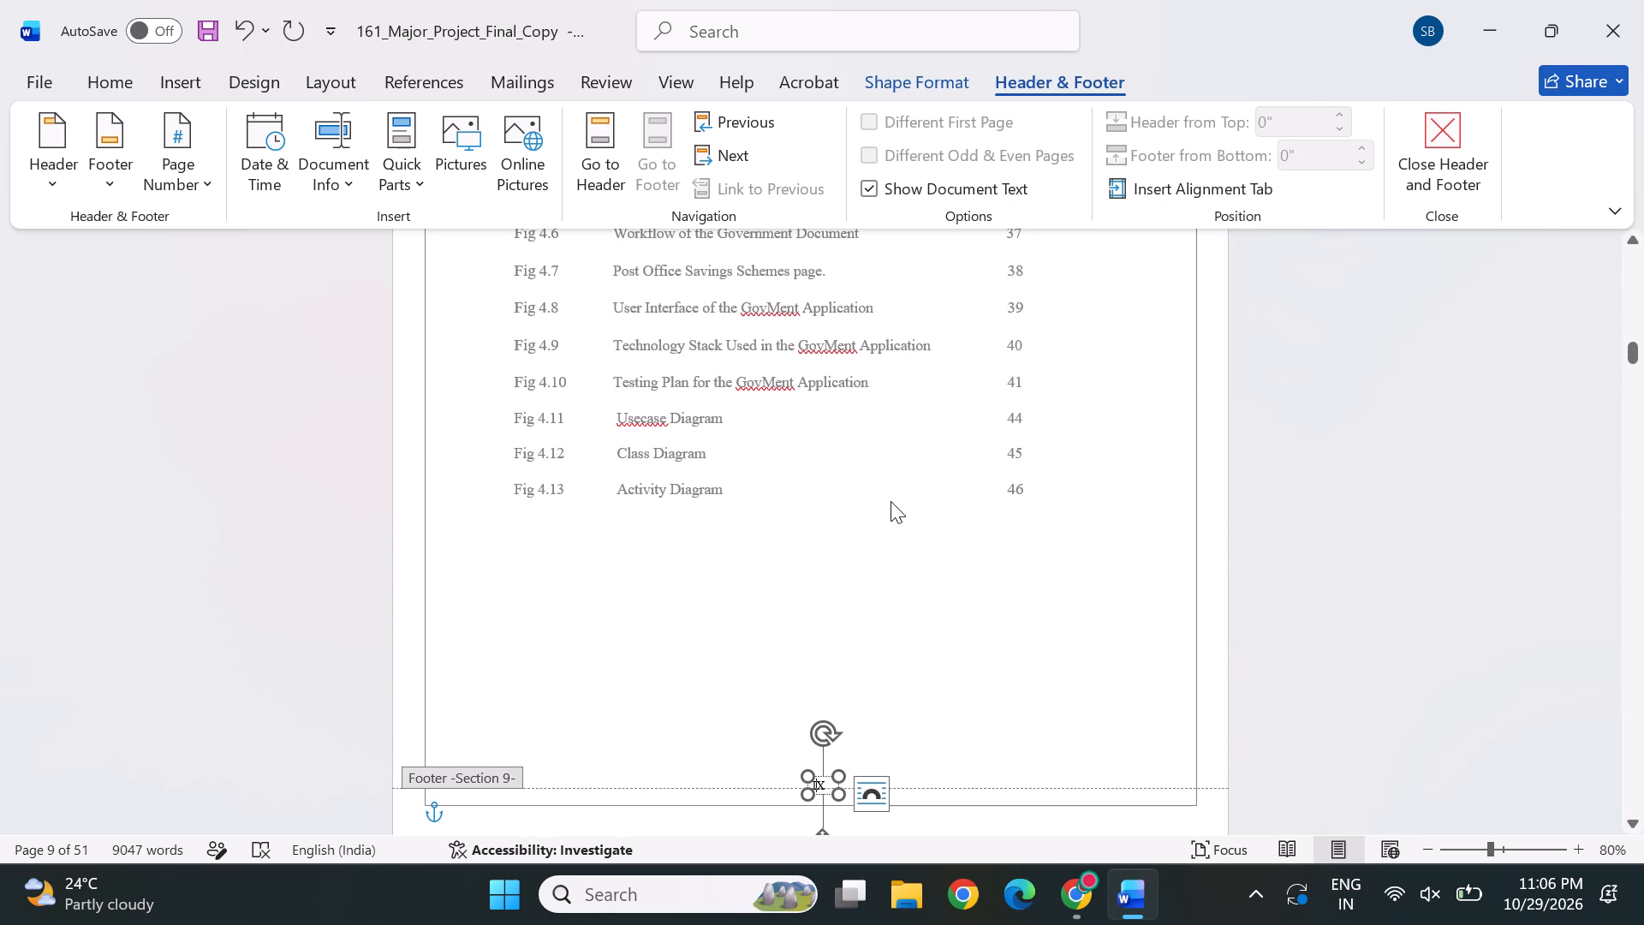
Replace the page number in the Section 9 footer with VIII.
scroll(890, 501, "up", 3)
scroll(833, 614, "down", 1)
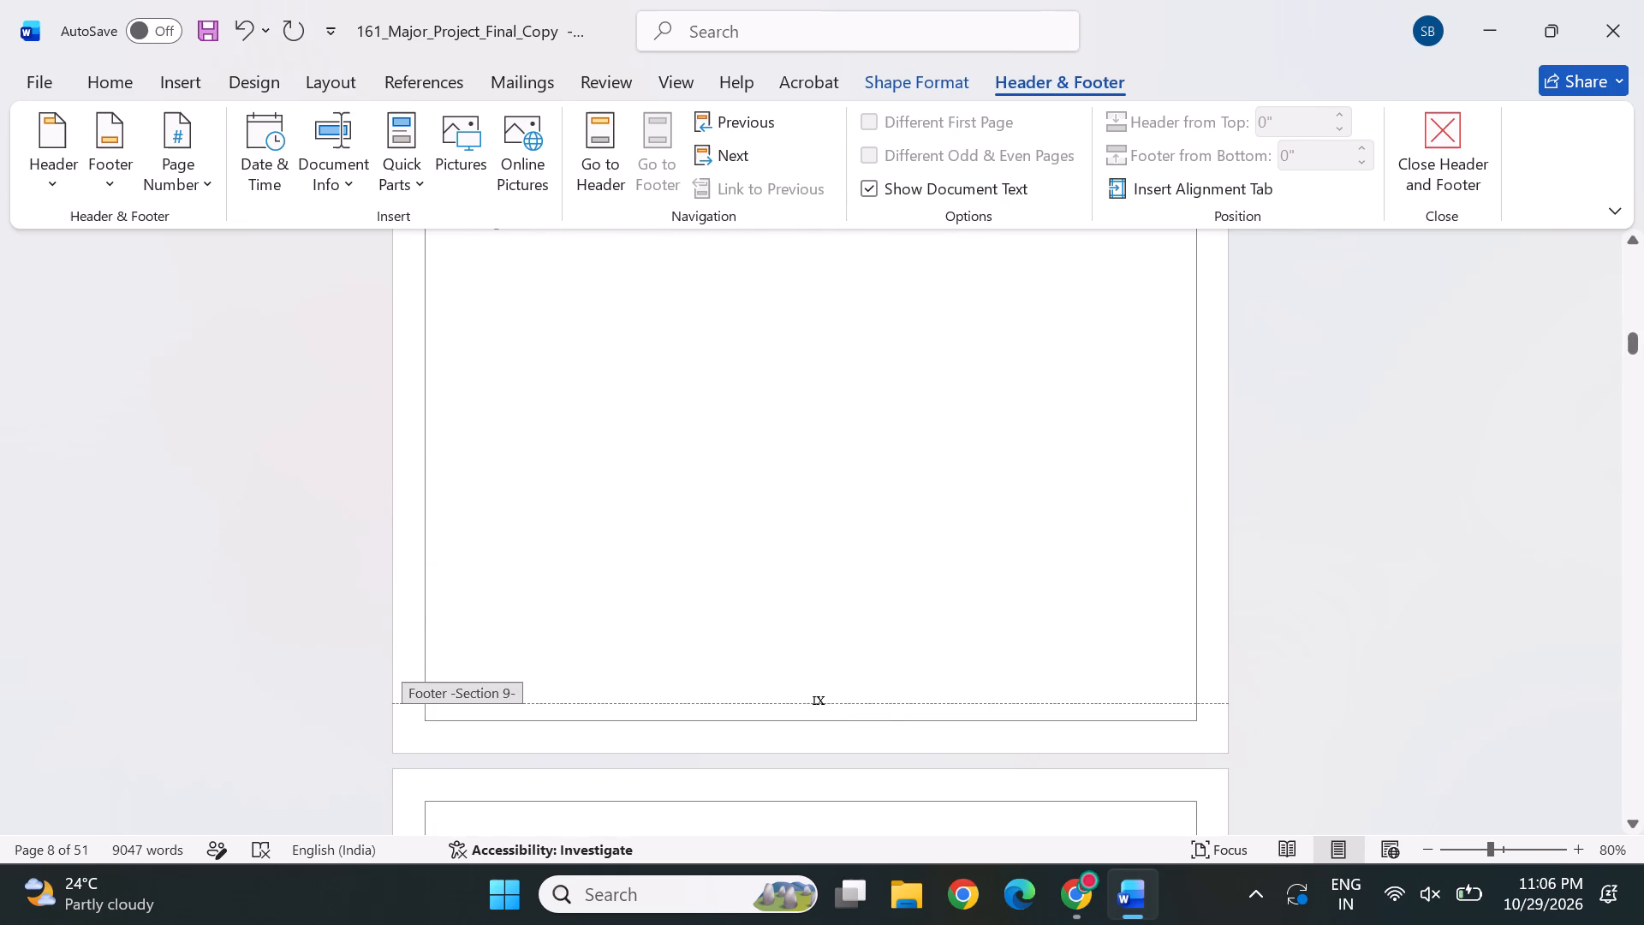
left_click(819, 701)
double_click(819, 701)
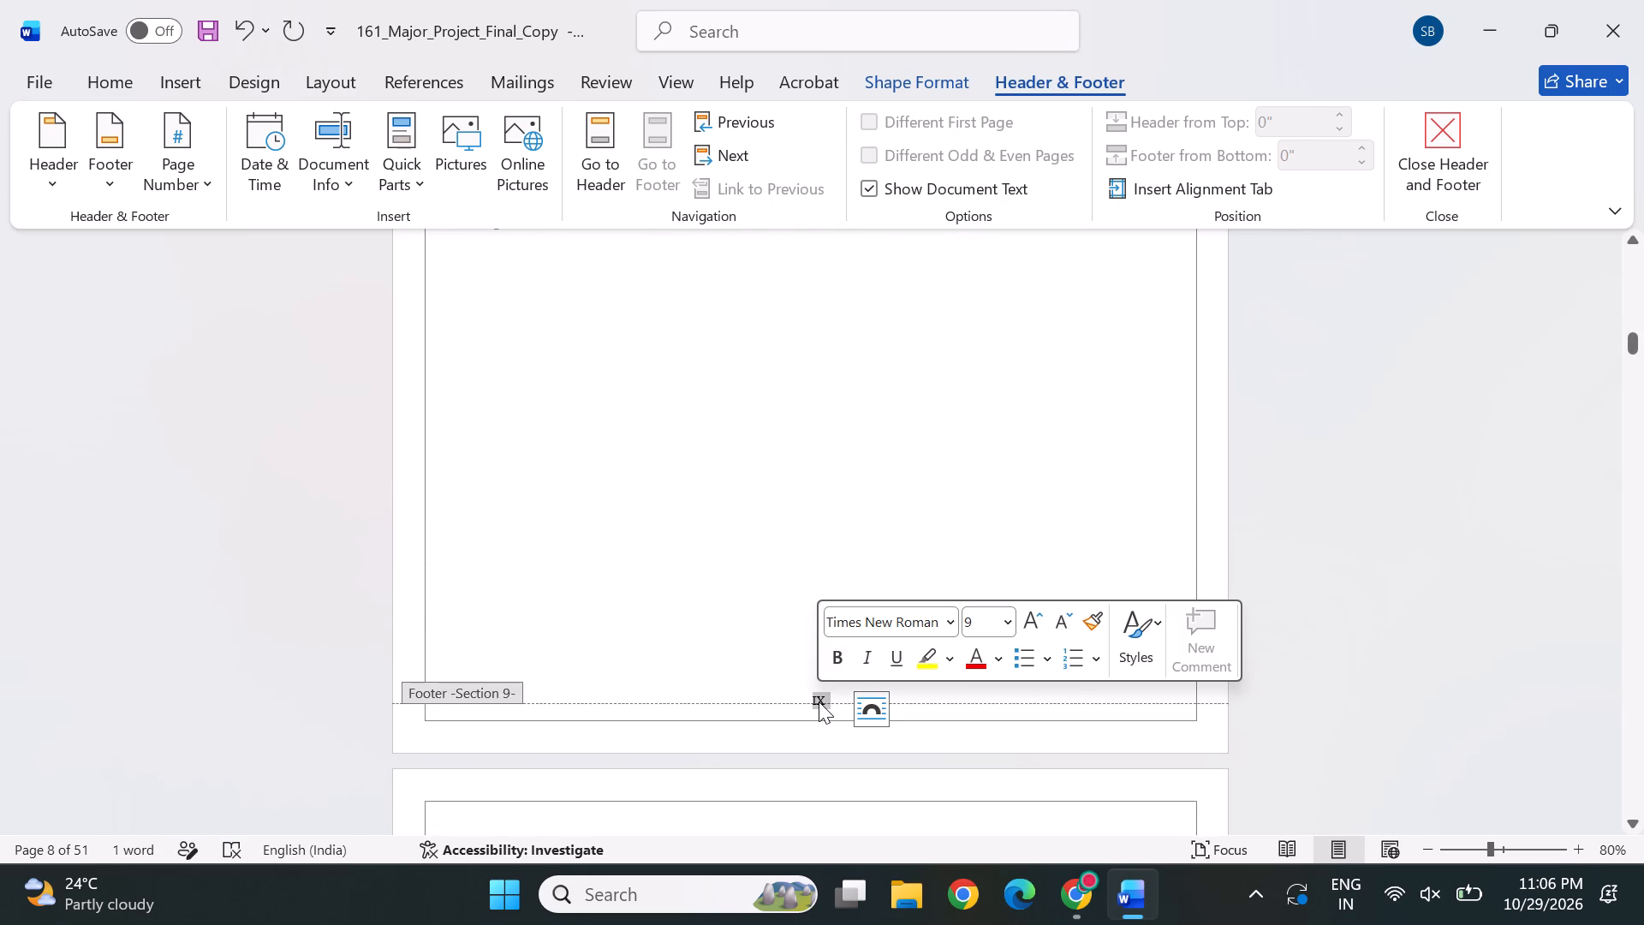
key("Delete")
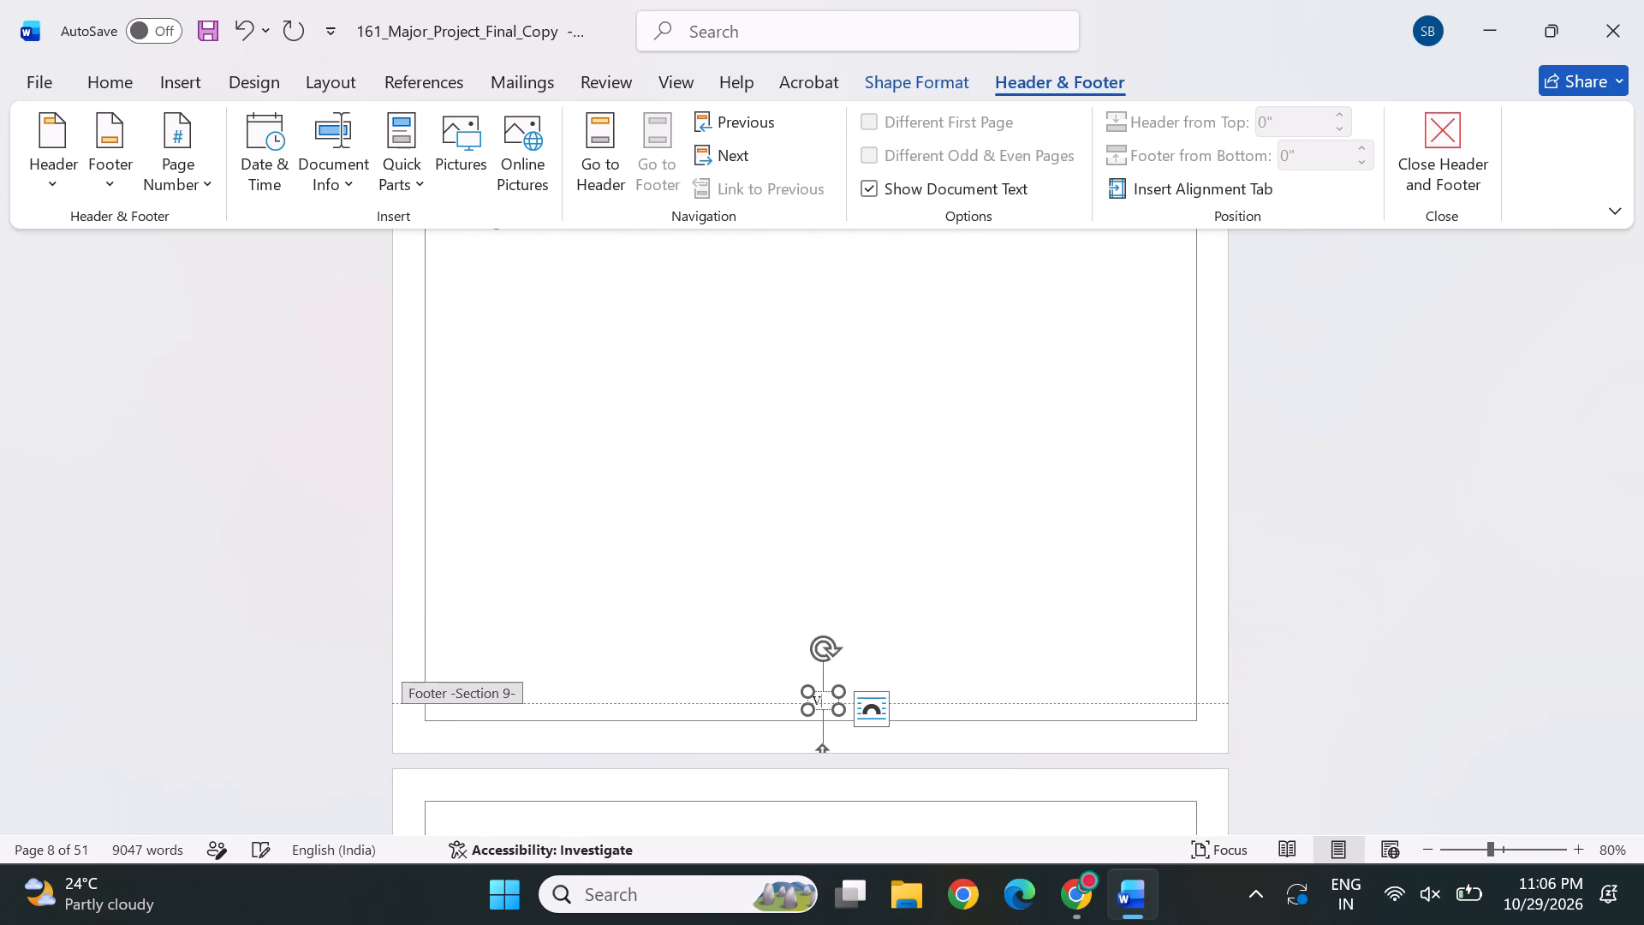
type("III")
left_click(1041, 621)
Change the font colour of the VIII page number in the Section 9 footer to a grey theme shade.
left_click_drag(824, 701, 825, 699)
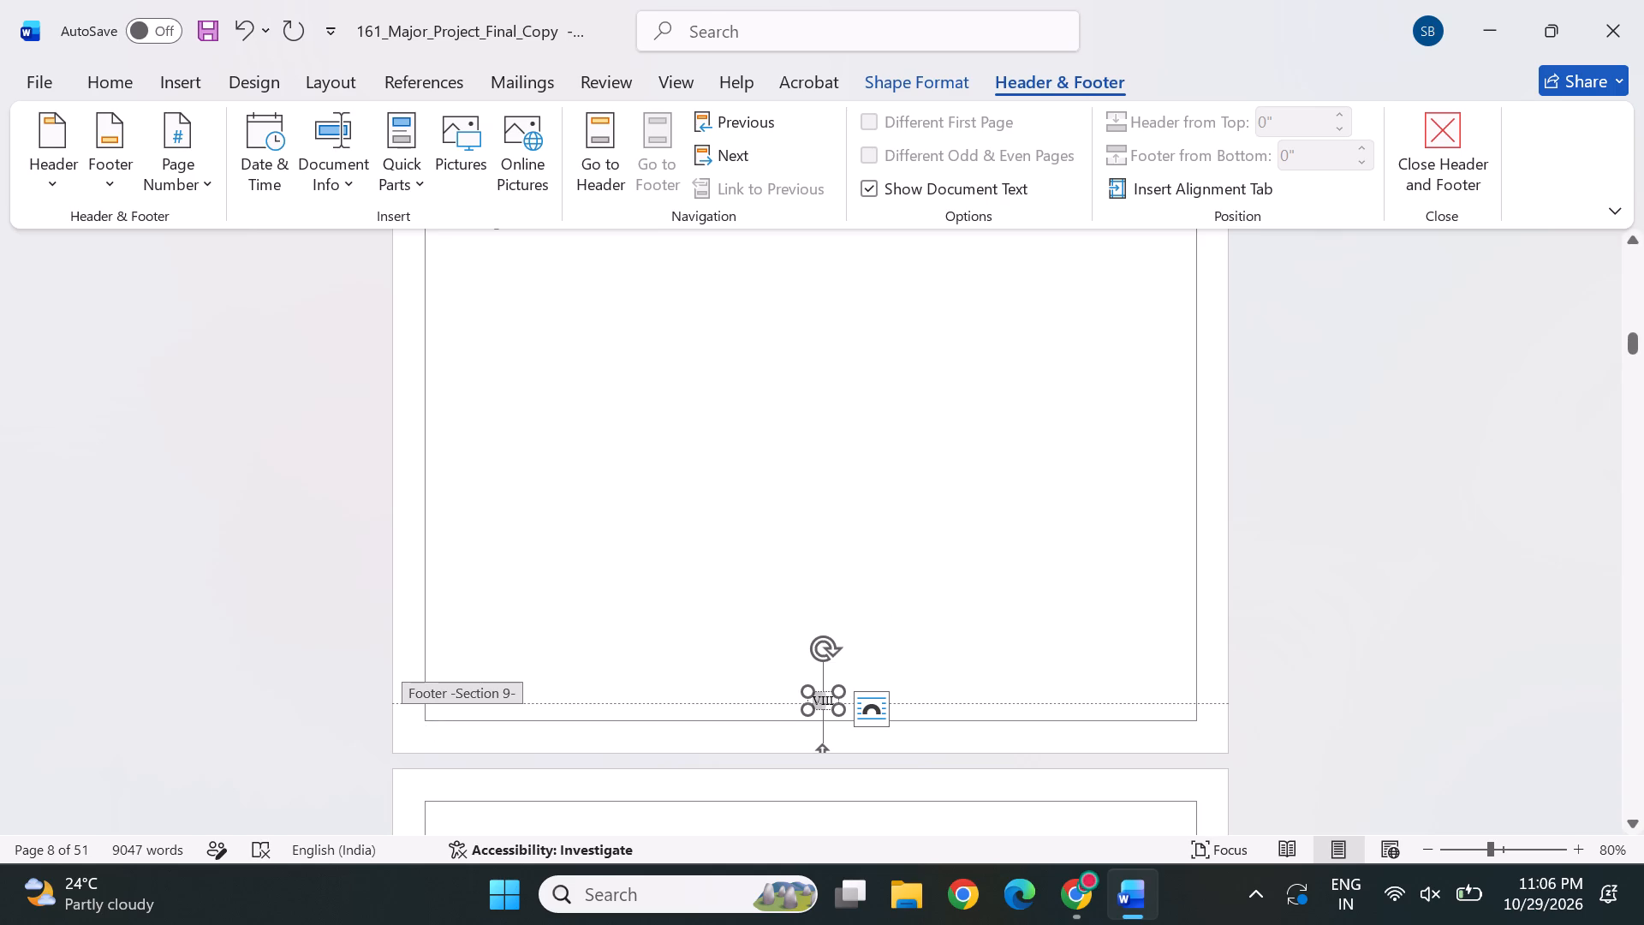
left_click_drag(825, 699, 831, 699)
triple_click(819, 699)
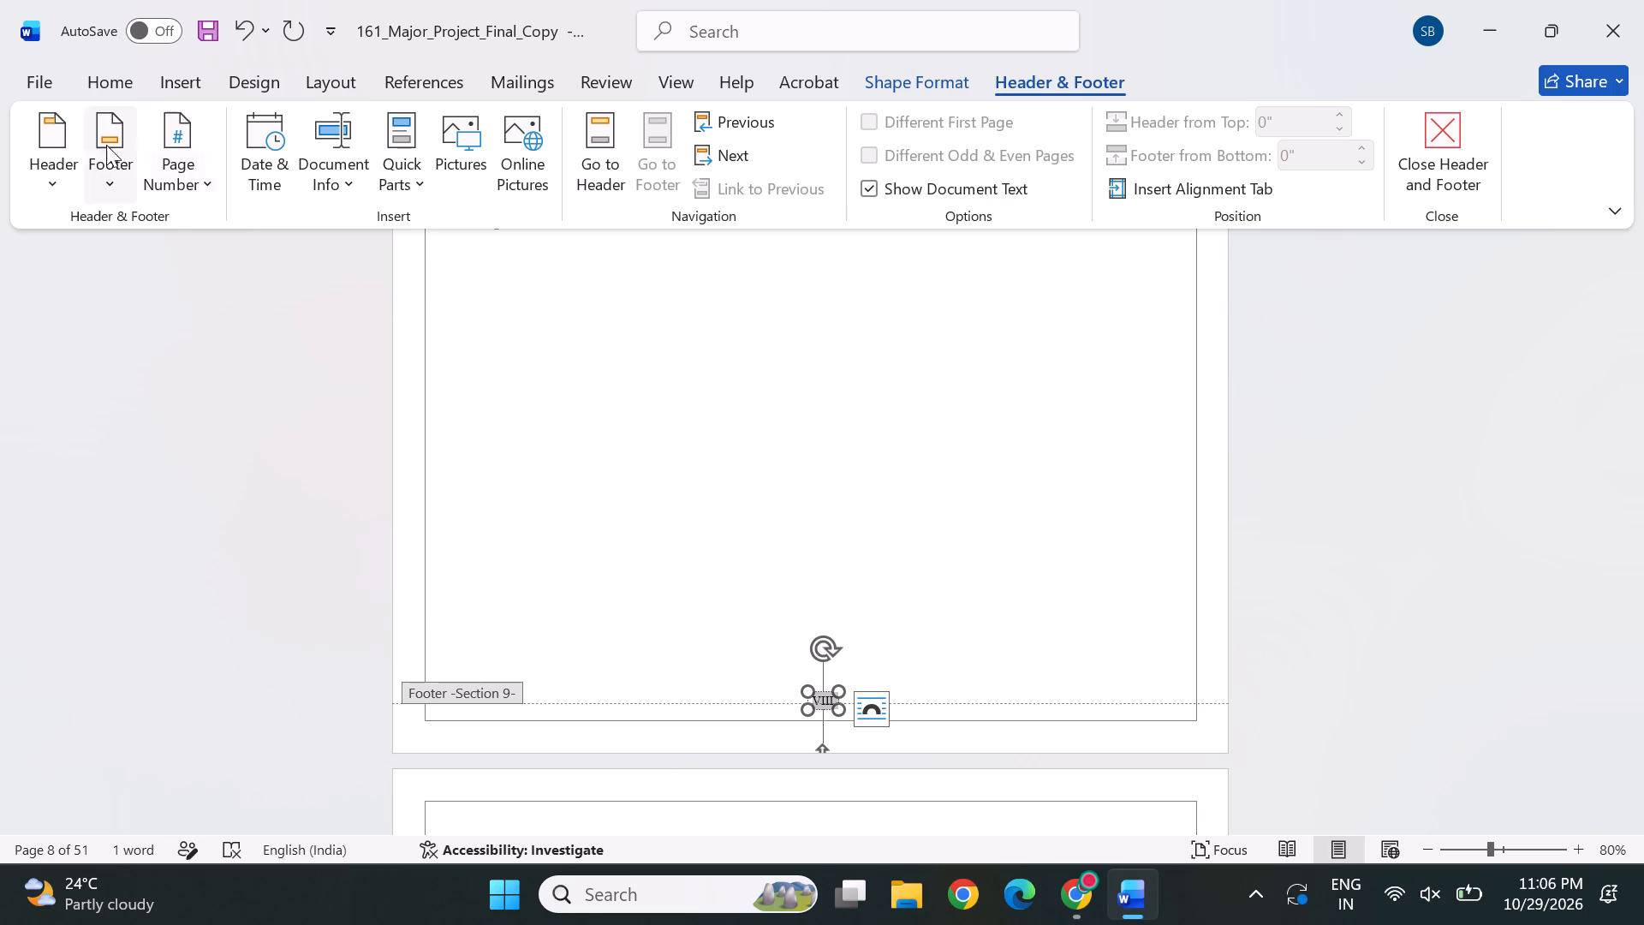
left_click(116, 98)
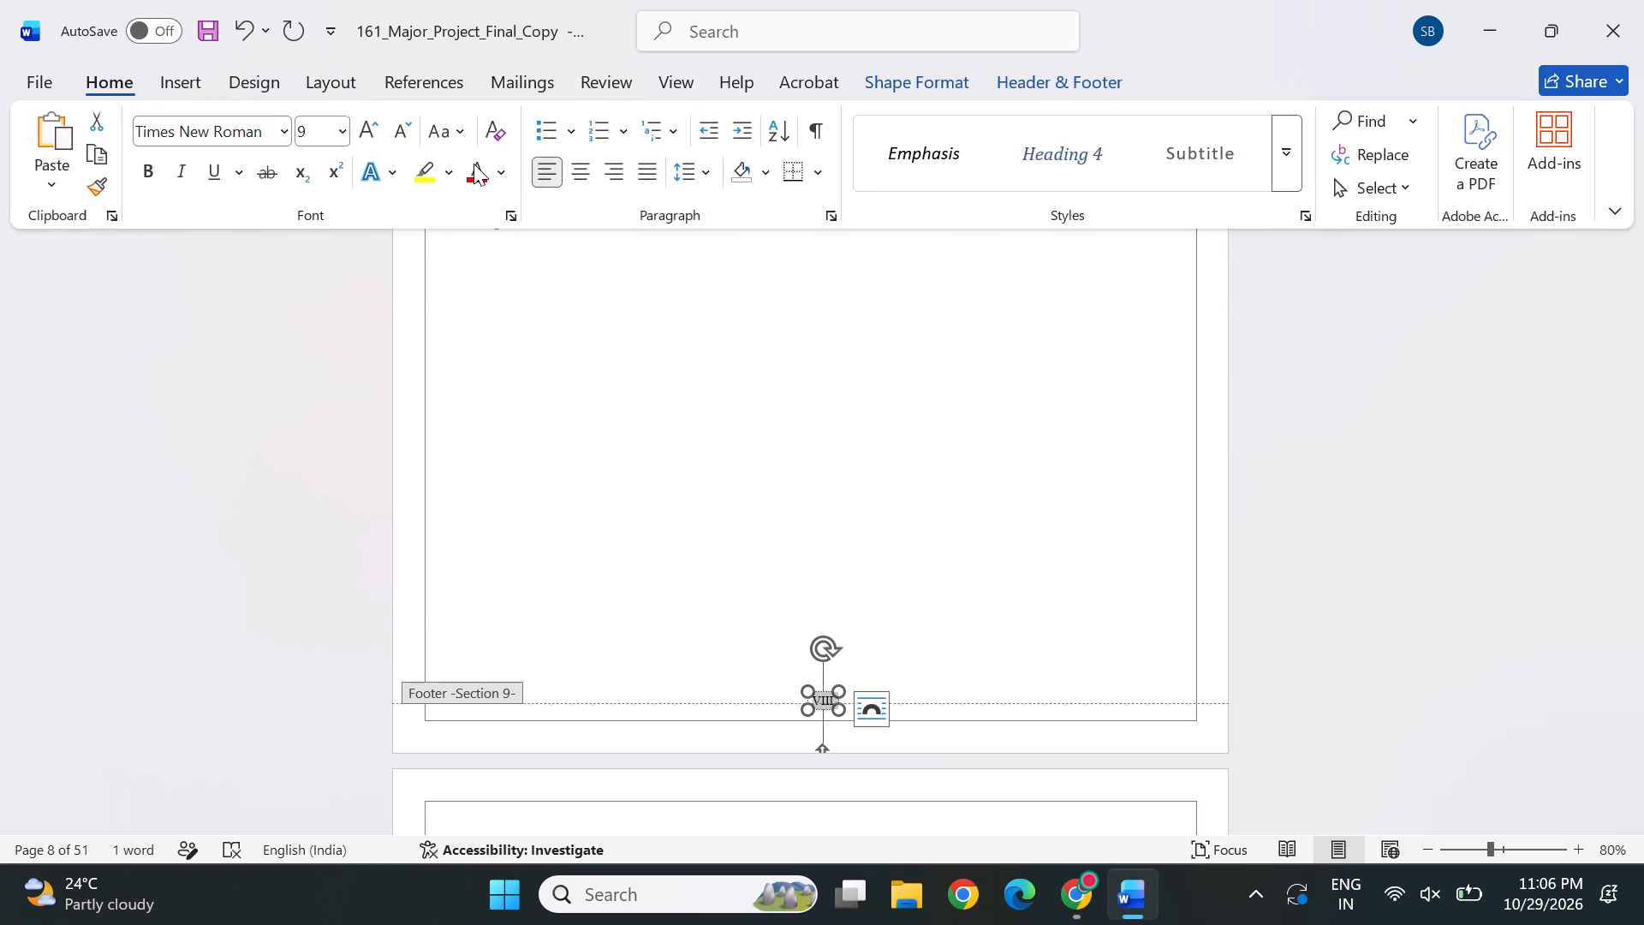
left_click(501, 169)
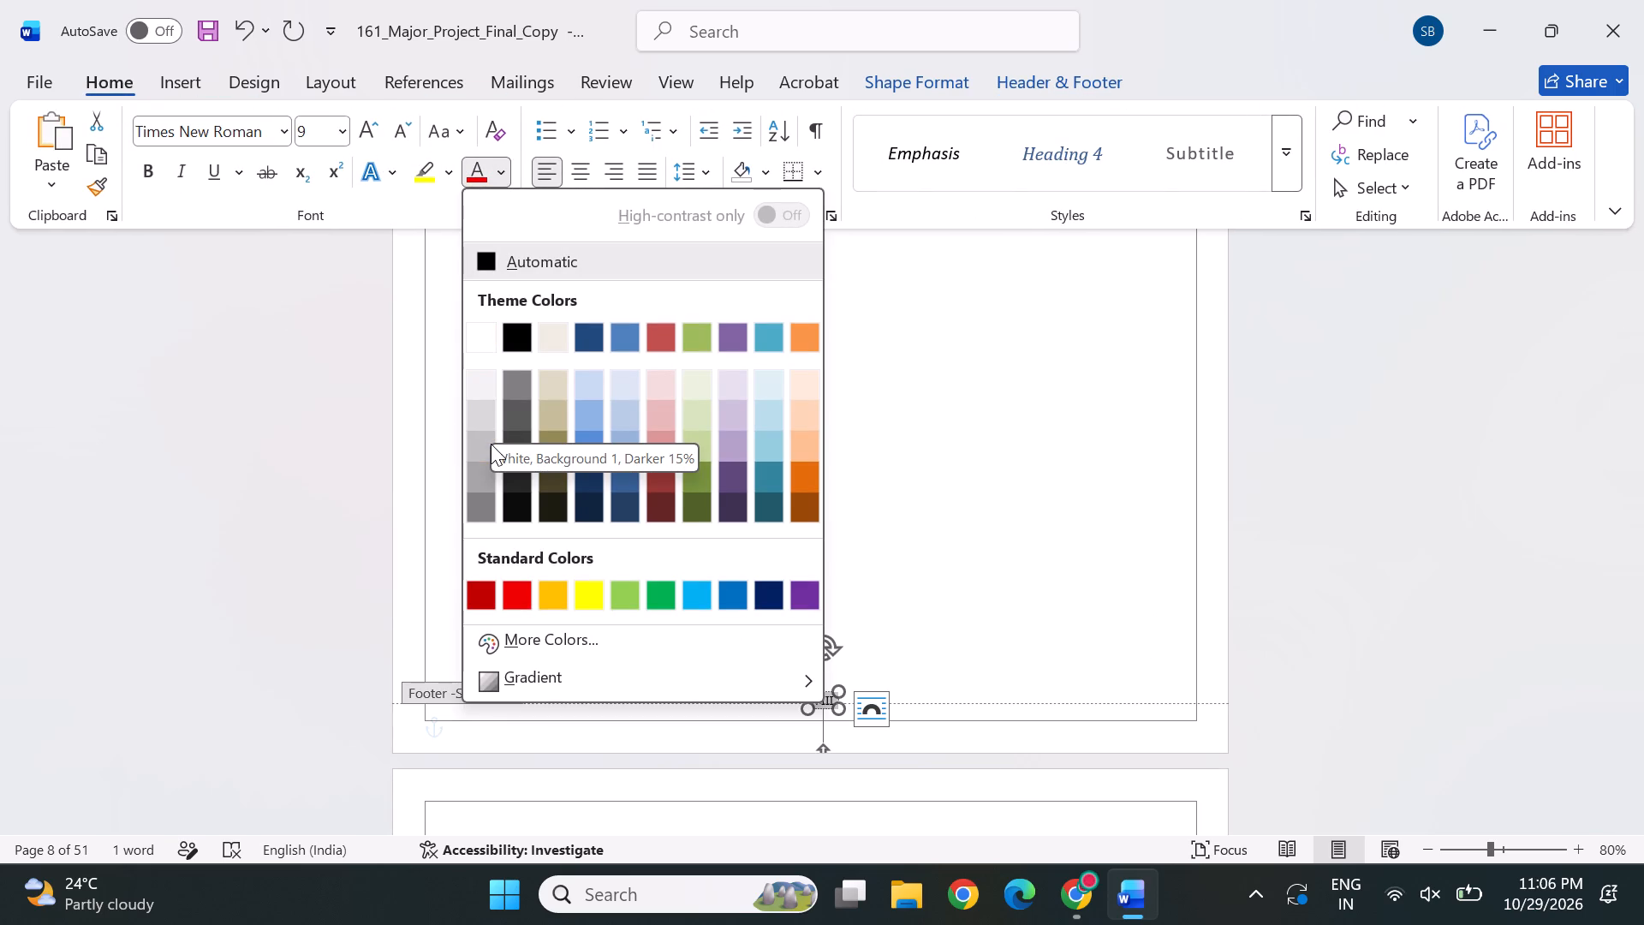
left_click(486, 487)
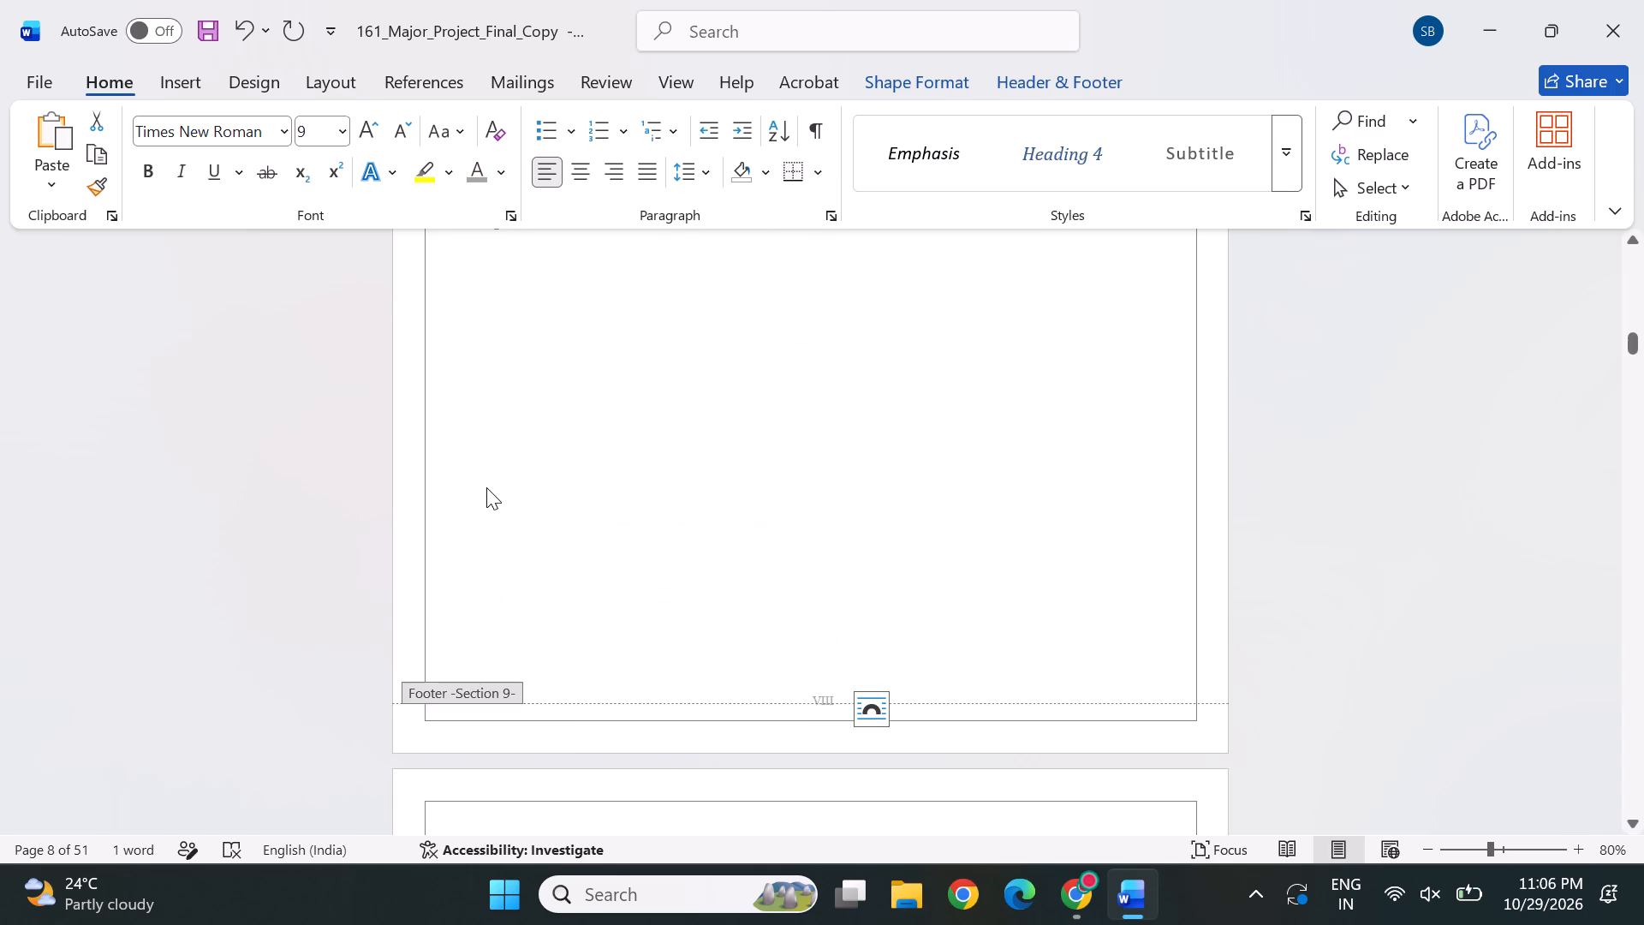
left_click(926, 545)
left_click(1010, 540)
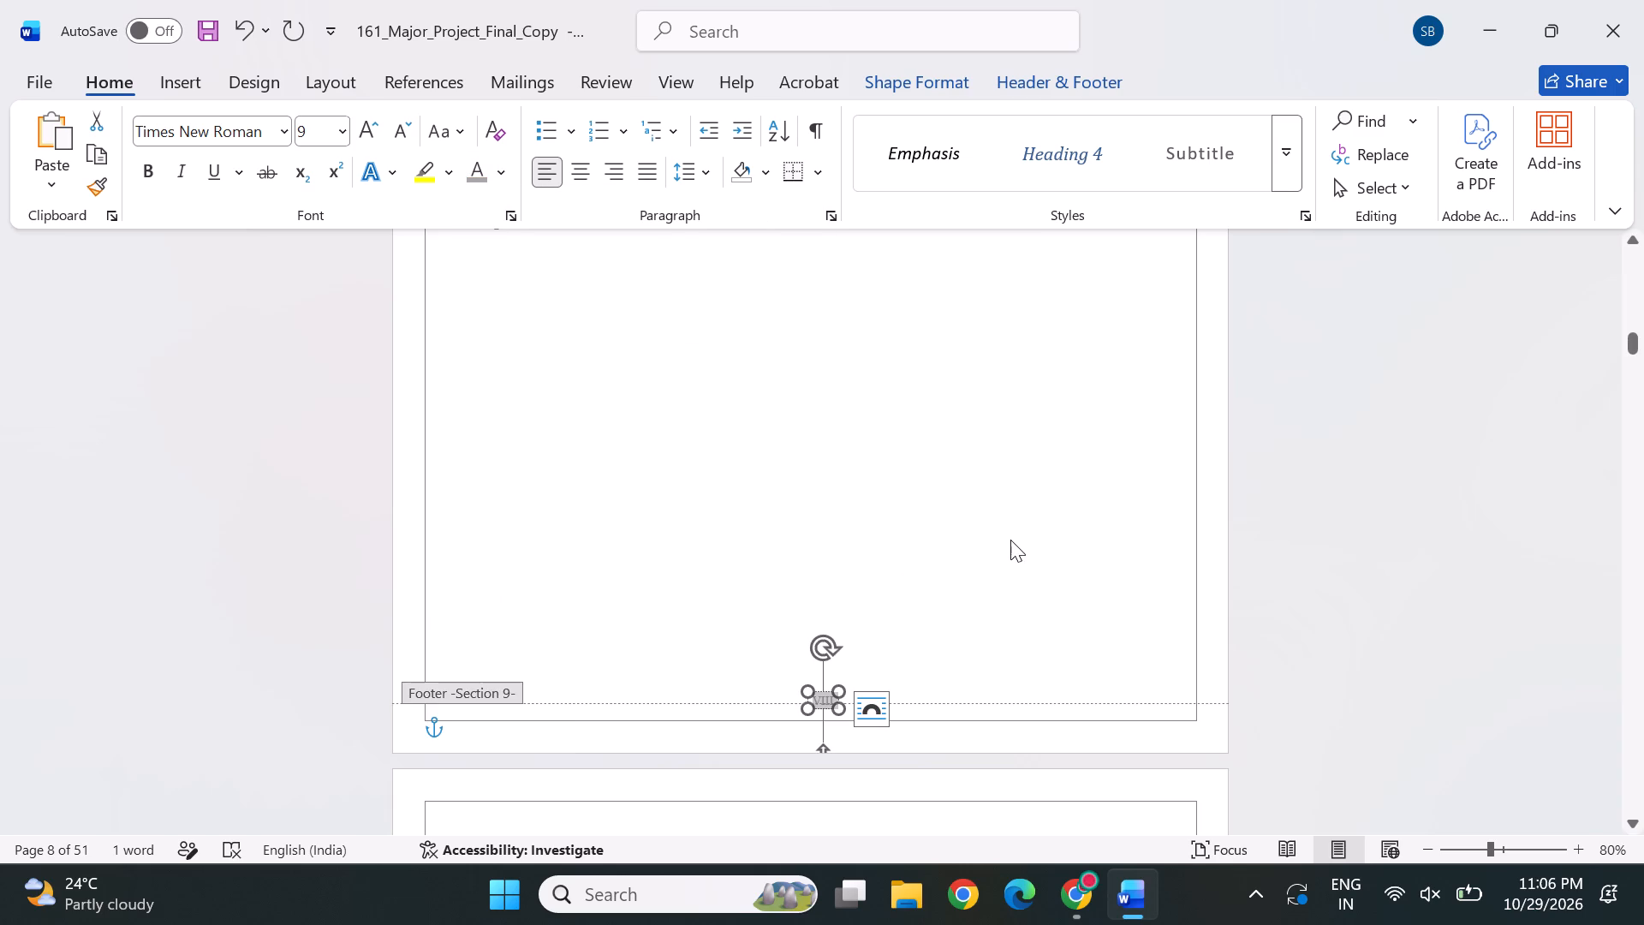
left_click(831, 461)
Save the document.
key("ctrl+s")
Leave footer editing and check the page number below the List of Figures, just before Chapter 1.
left_click(301, 510)
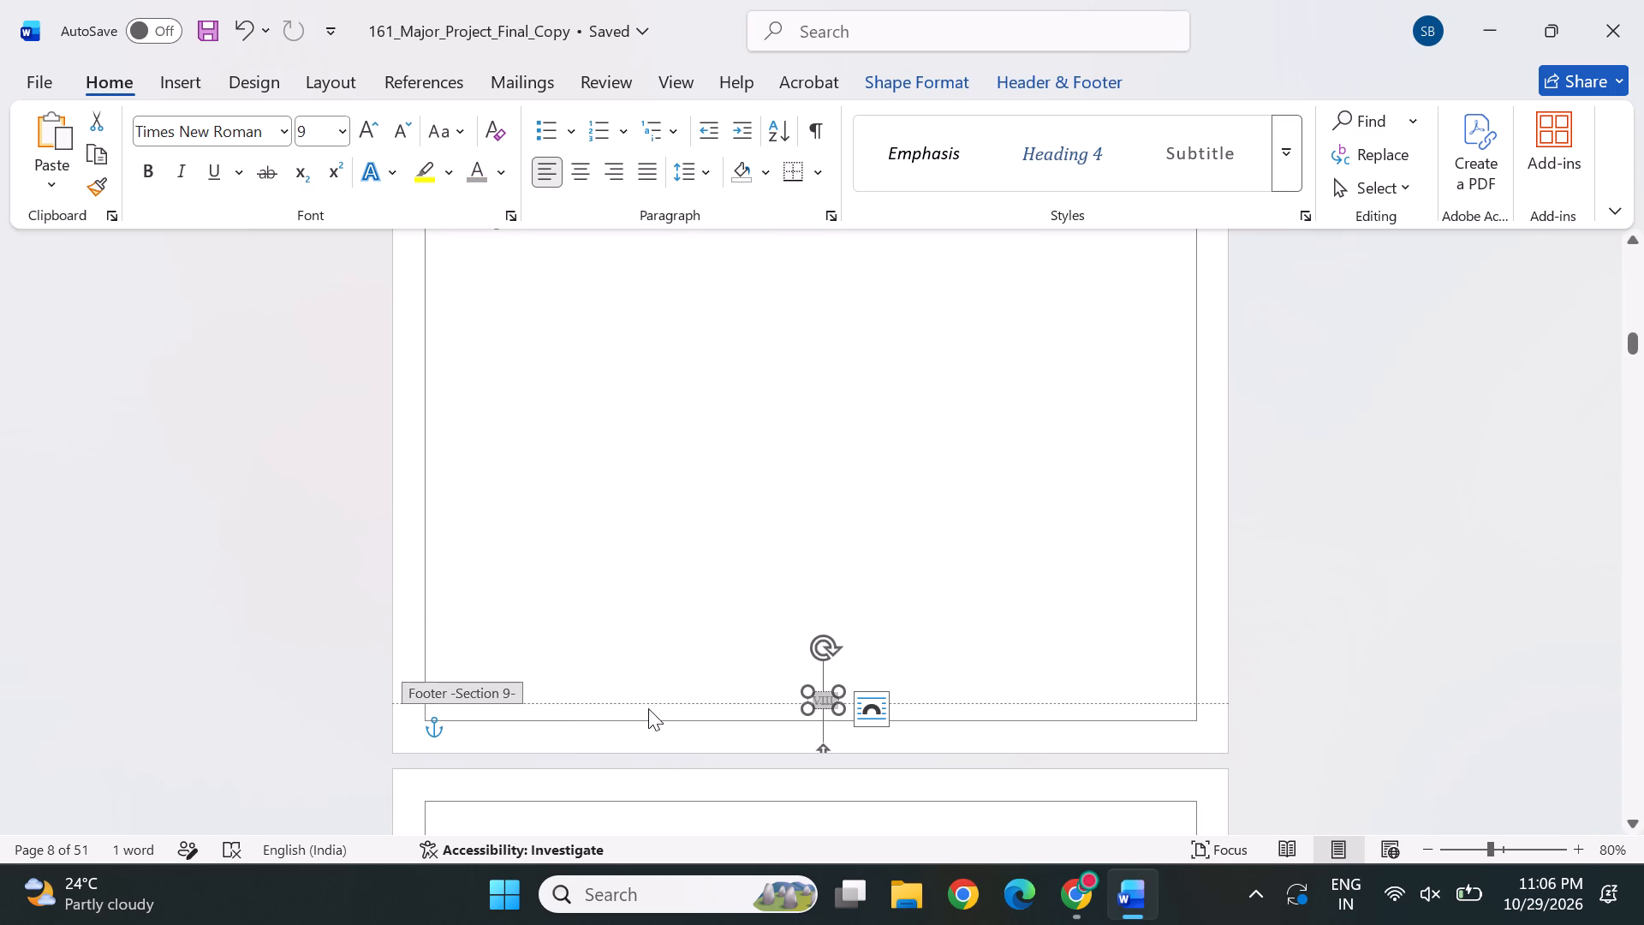
double_click(996, 712)
scroll(975, 621, "down", 2)
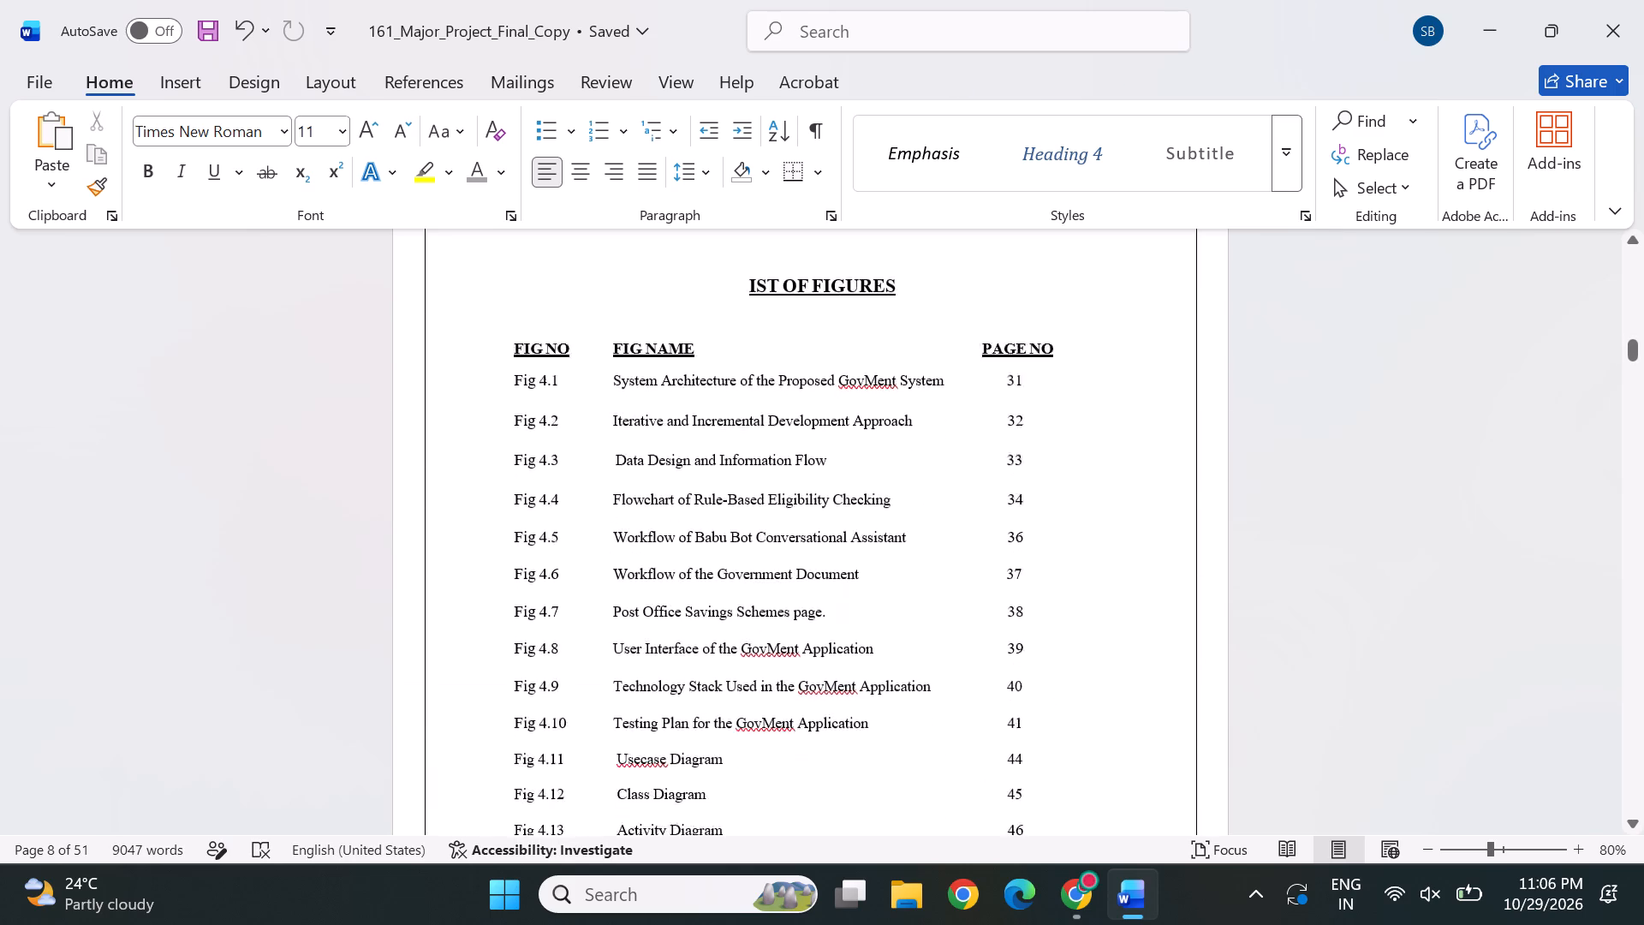
scroll(975, 621, "down", 1)
scroll(939, 558, "up", 1)
scroll(939, 558, "down", 1)
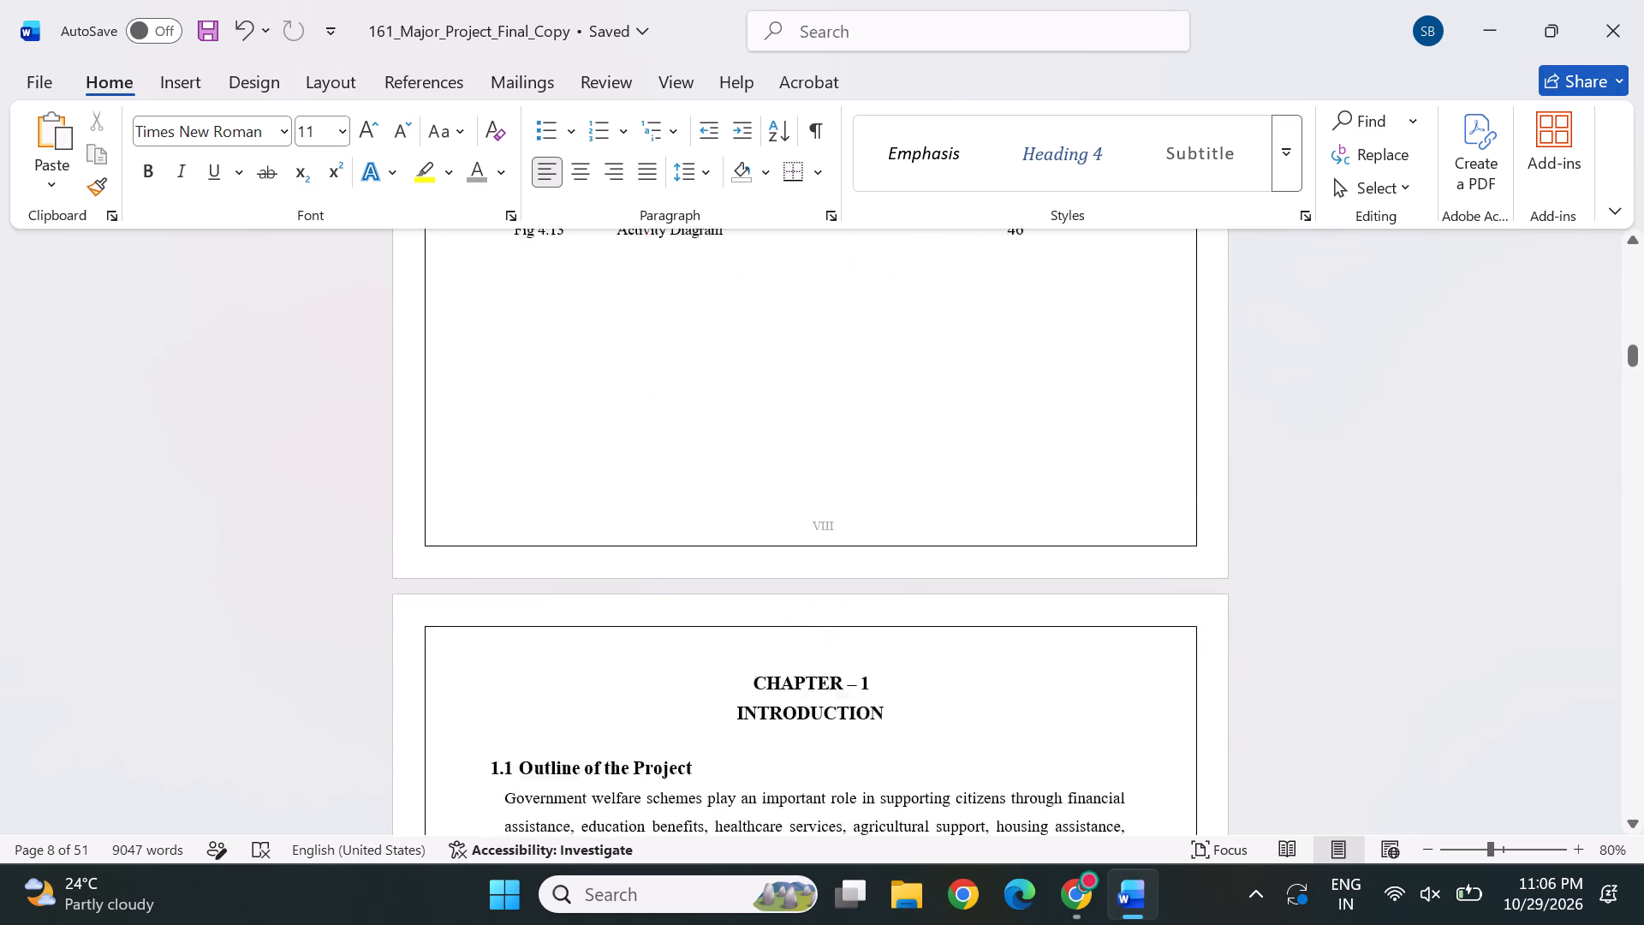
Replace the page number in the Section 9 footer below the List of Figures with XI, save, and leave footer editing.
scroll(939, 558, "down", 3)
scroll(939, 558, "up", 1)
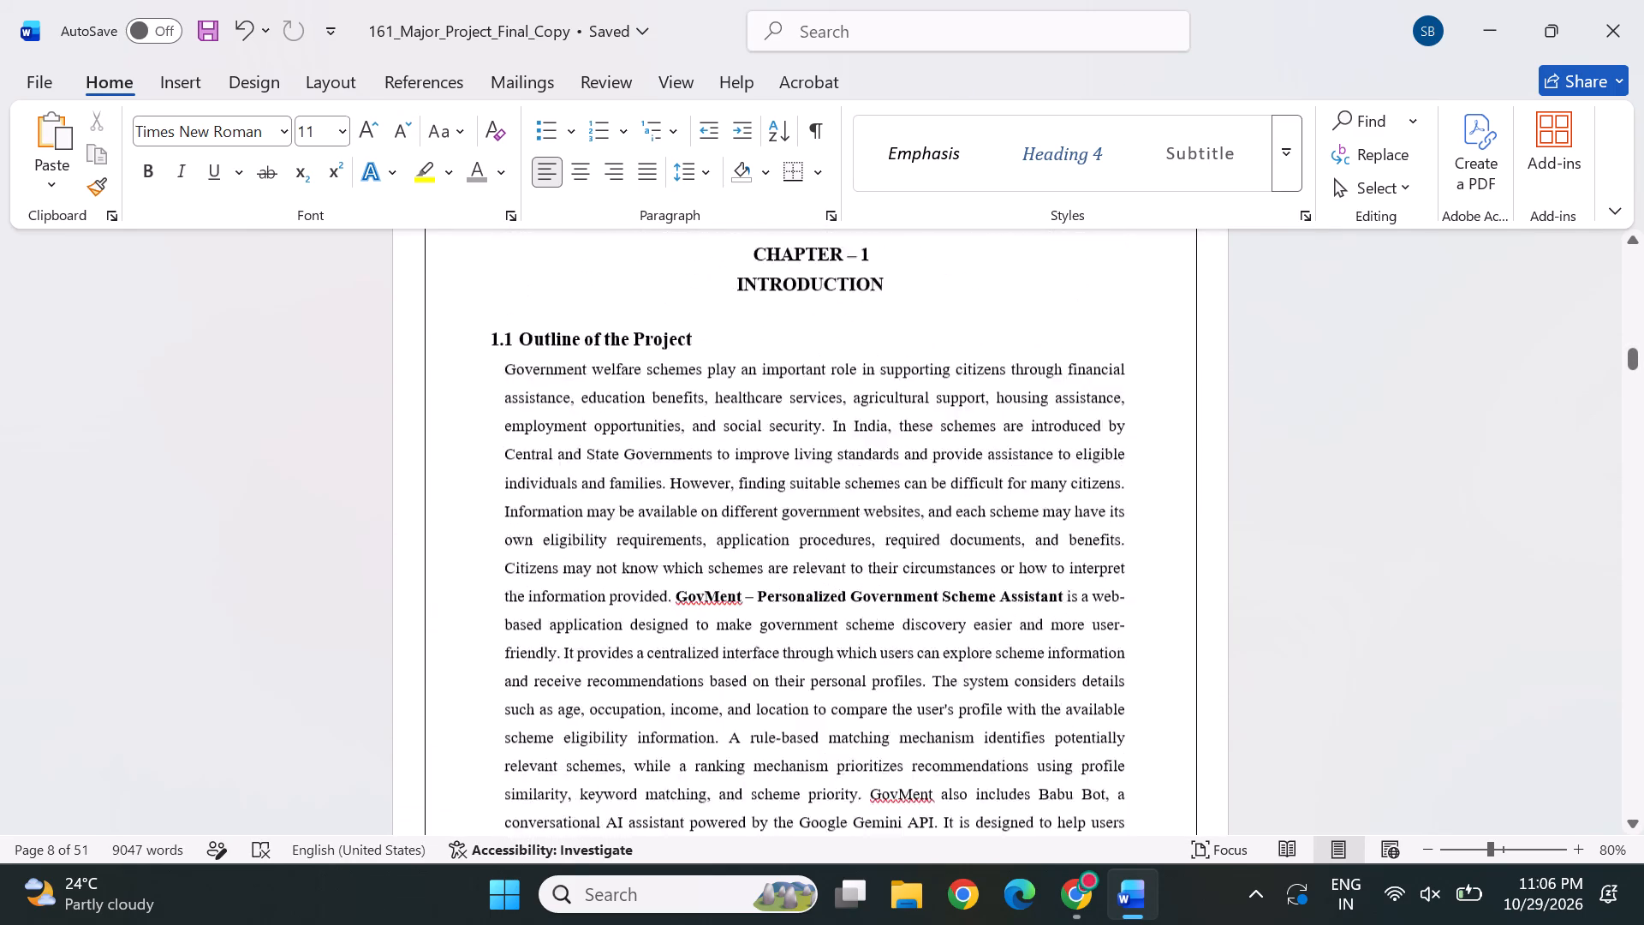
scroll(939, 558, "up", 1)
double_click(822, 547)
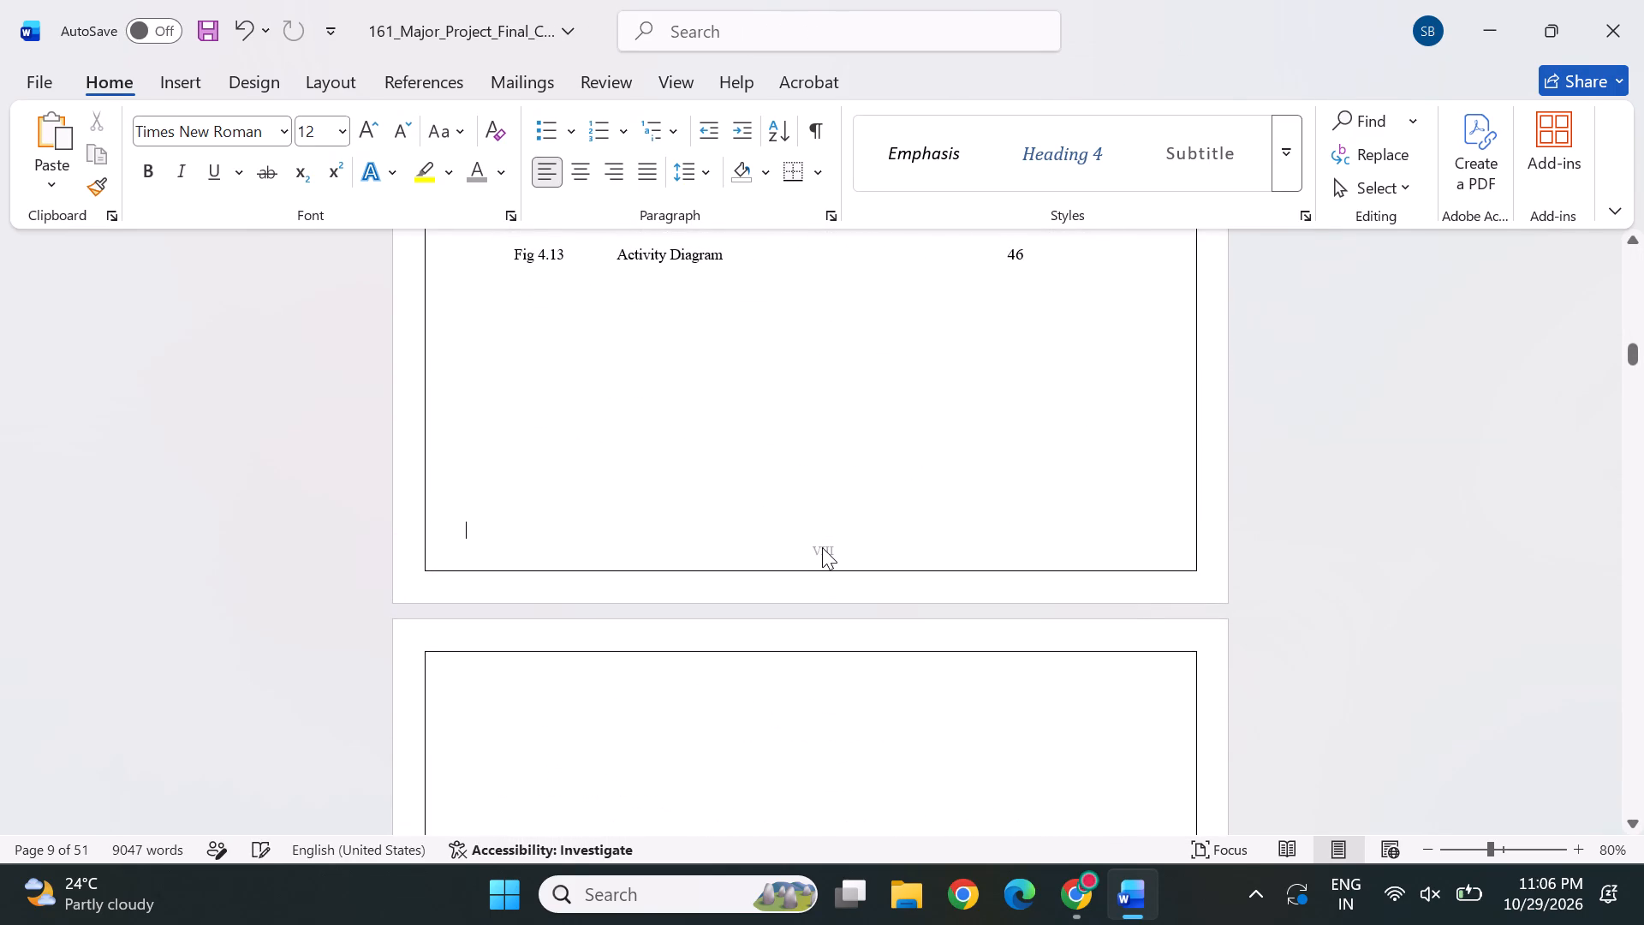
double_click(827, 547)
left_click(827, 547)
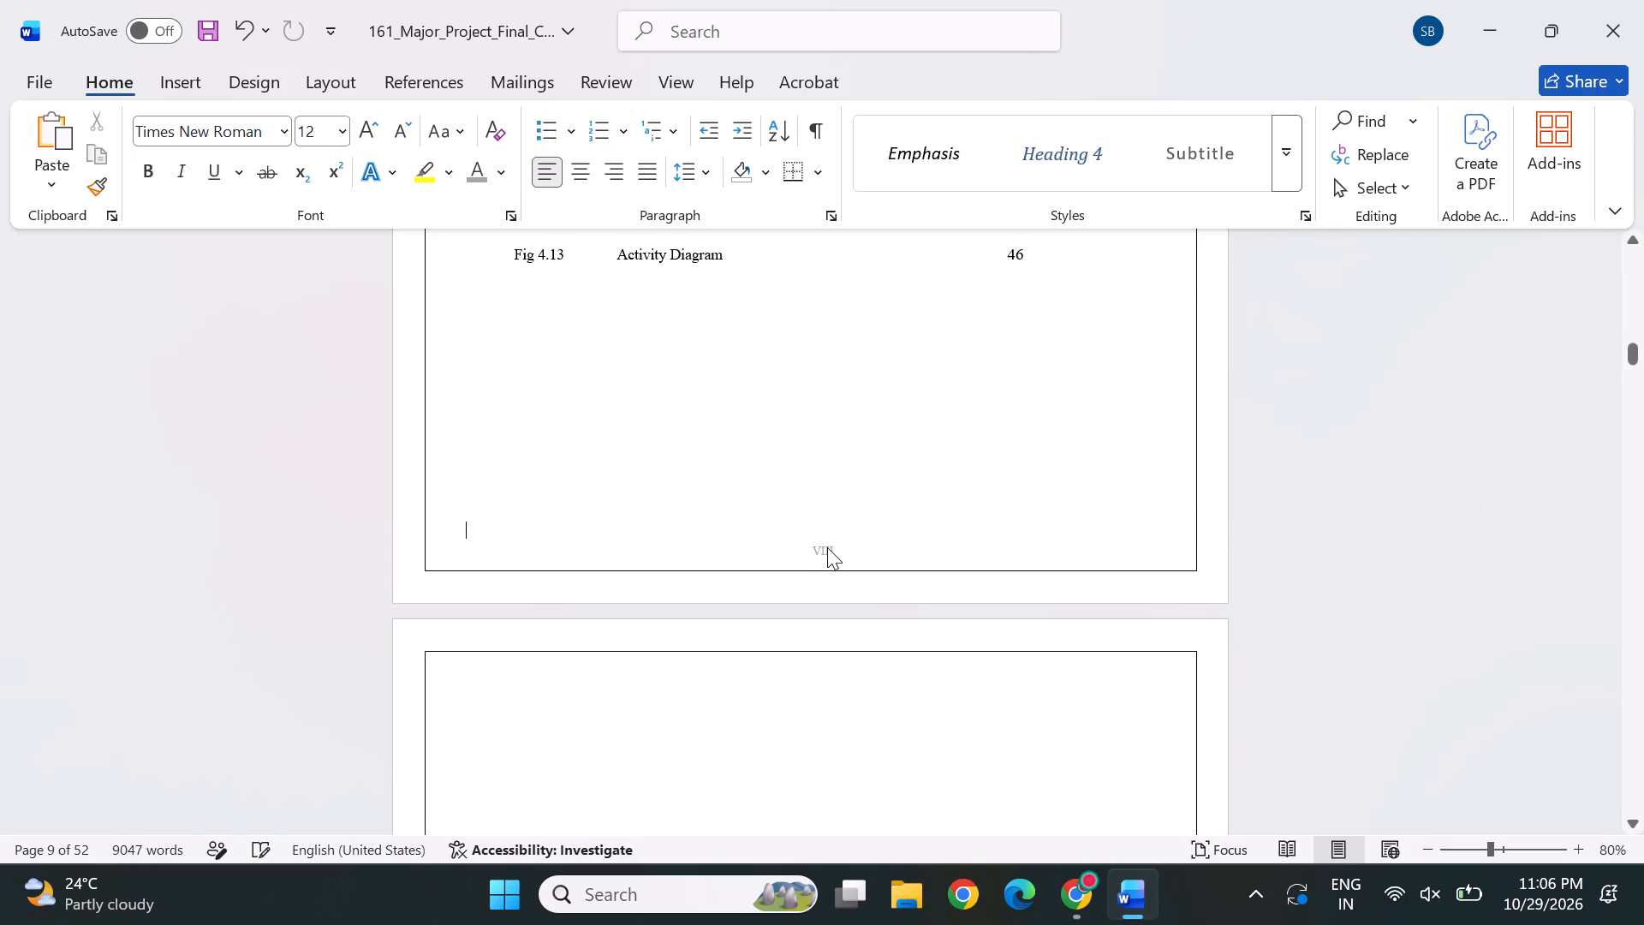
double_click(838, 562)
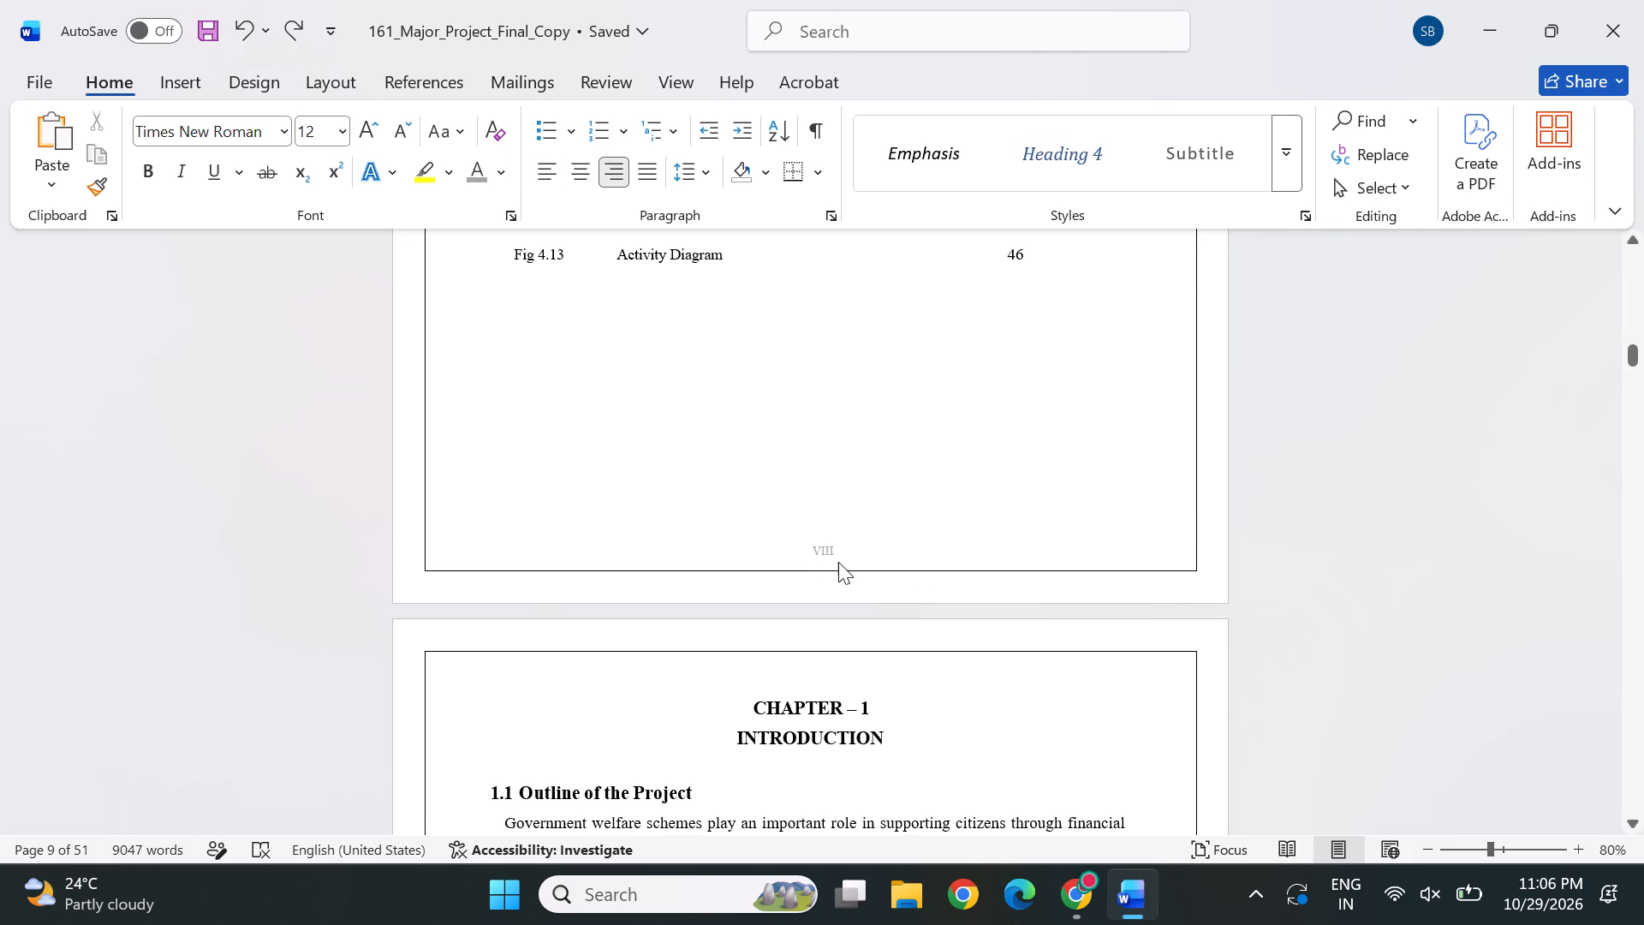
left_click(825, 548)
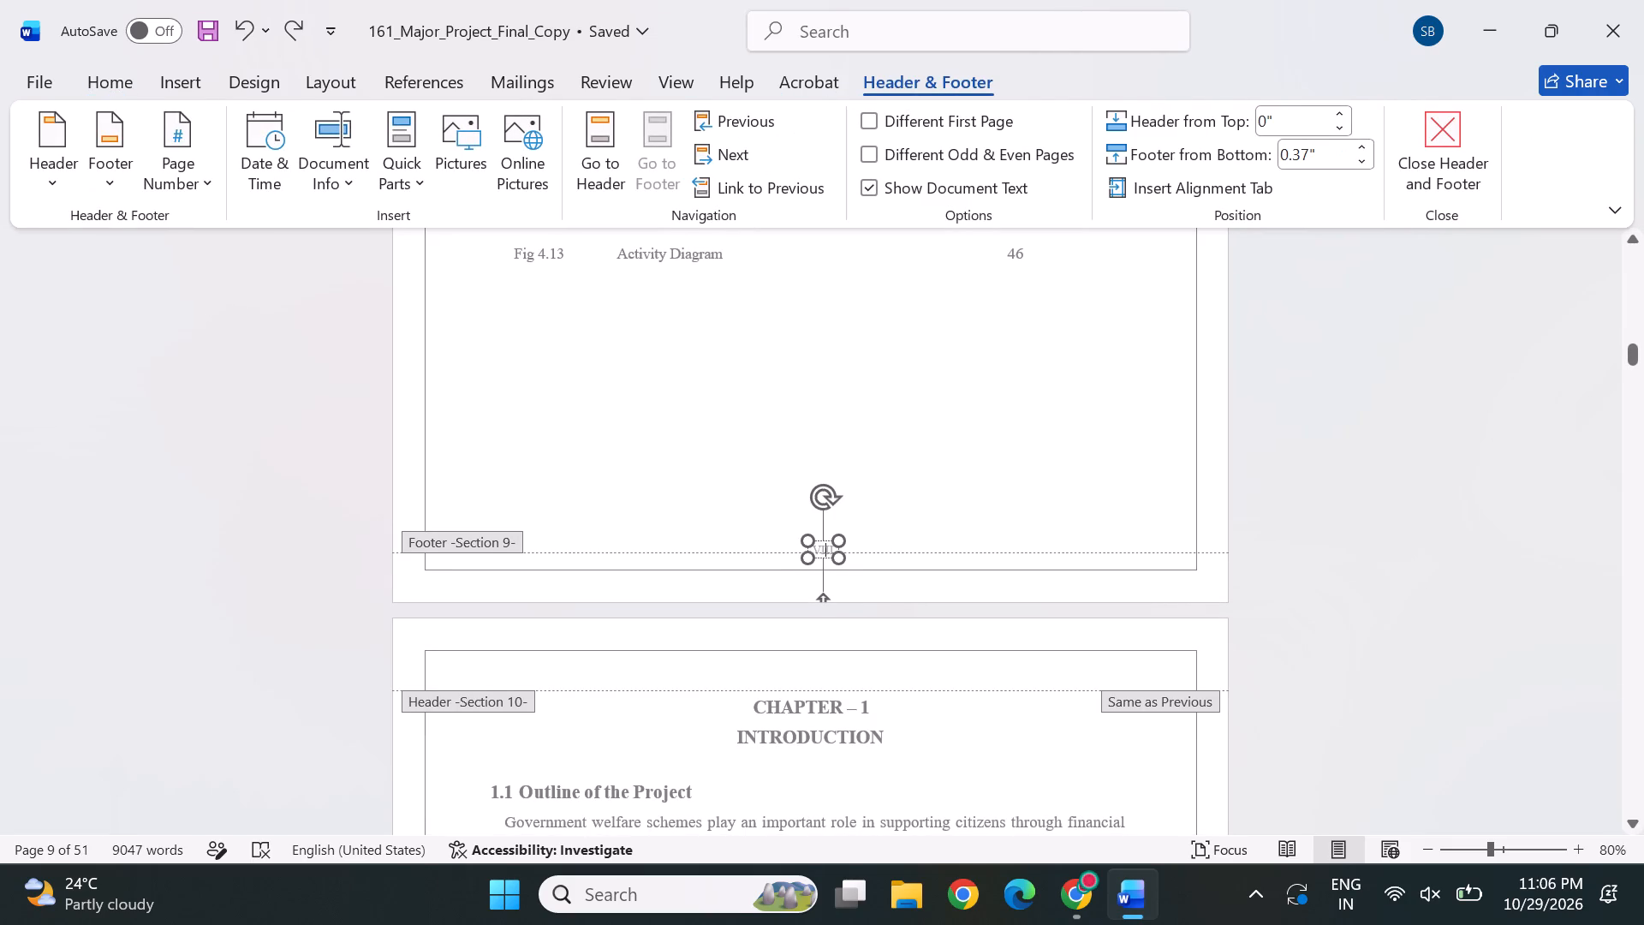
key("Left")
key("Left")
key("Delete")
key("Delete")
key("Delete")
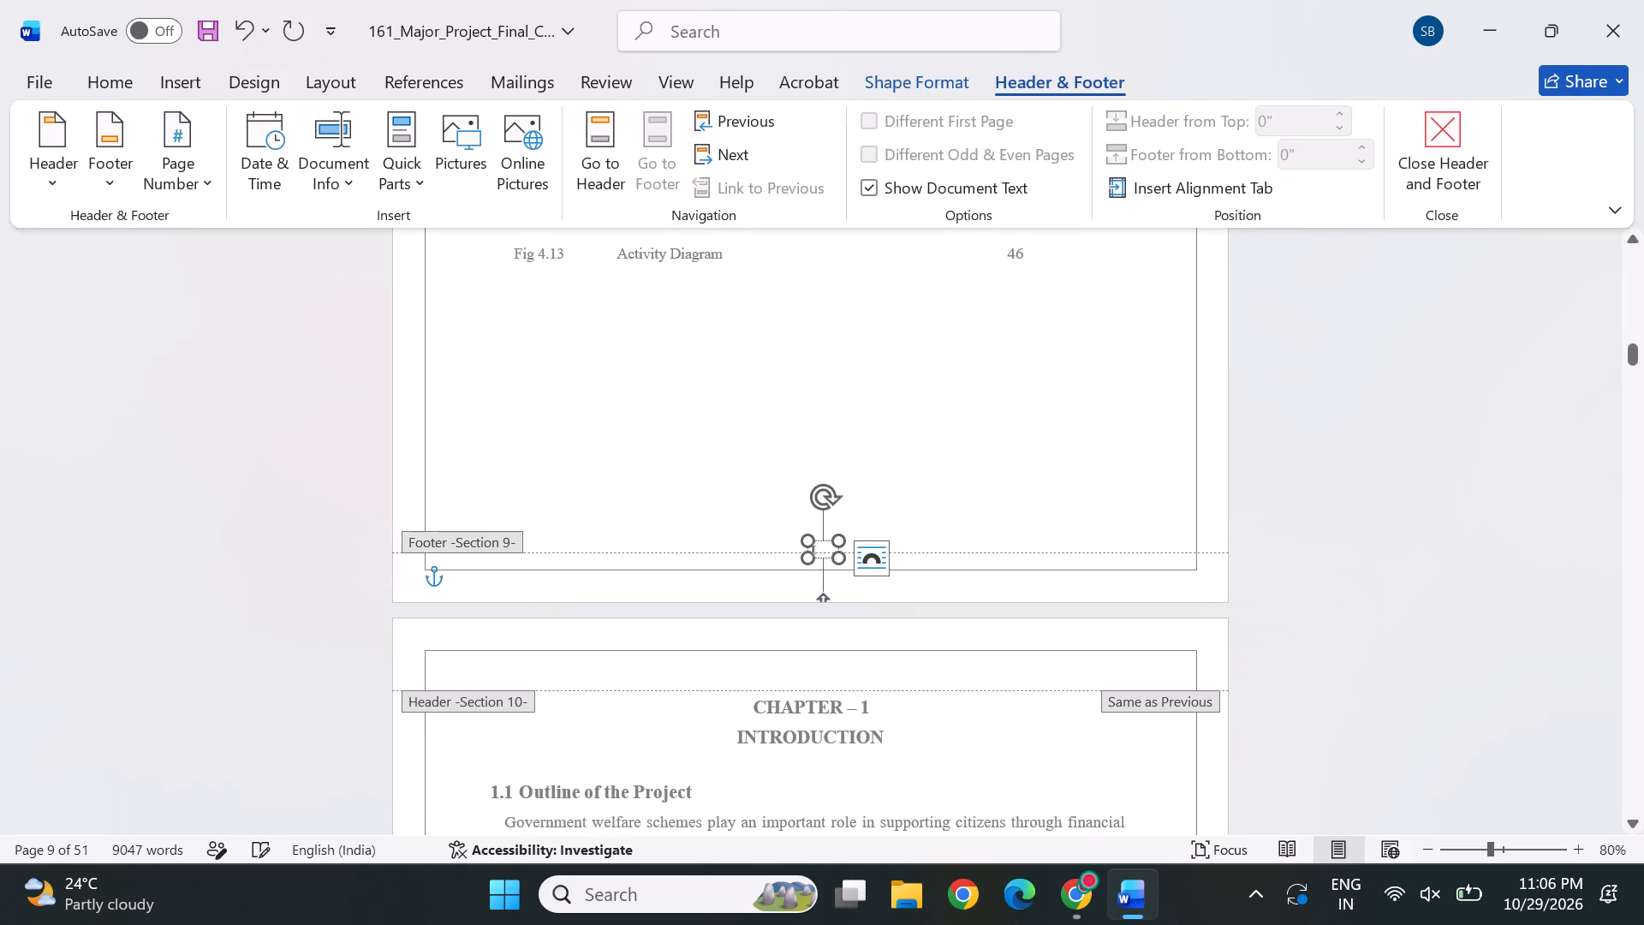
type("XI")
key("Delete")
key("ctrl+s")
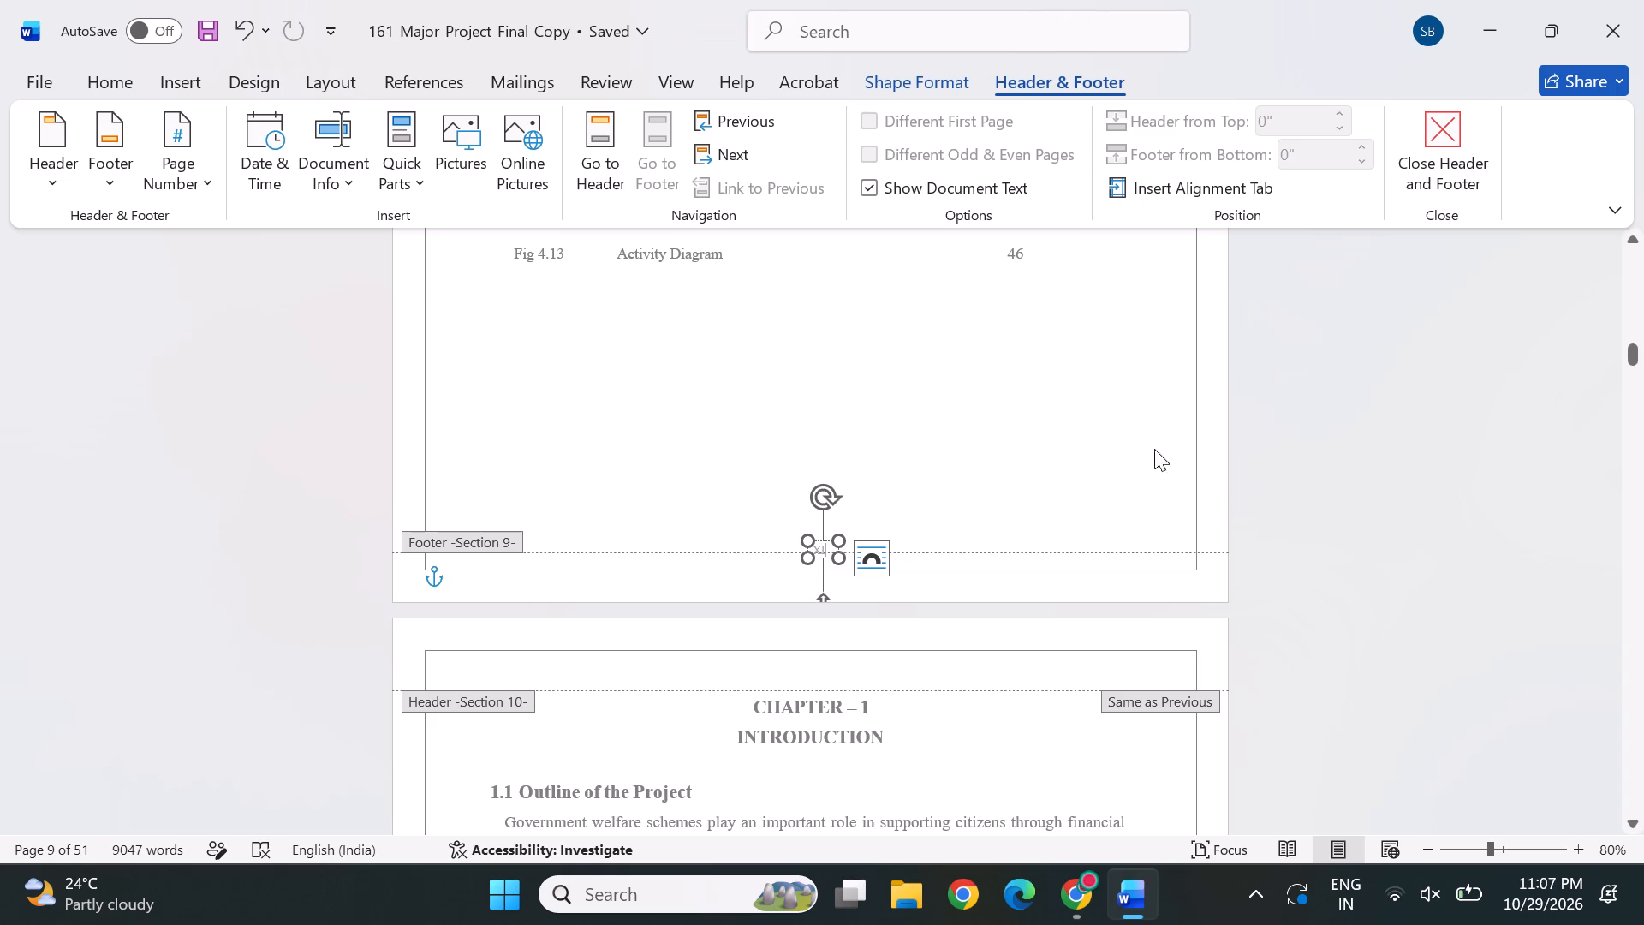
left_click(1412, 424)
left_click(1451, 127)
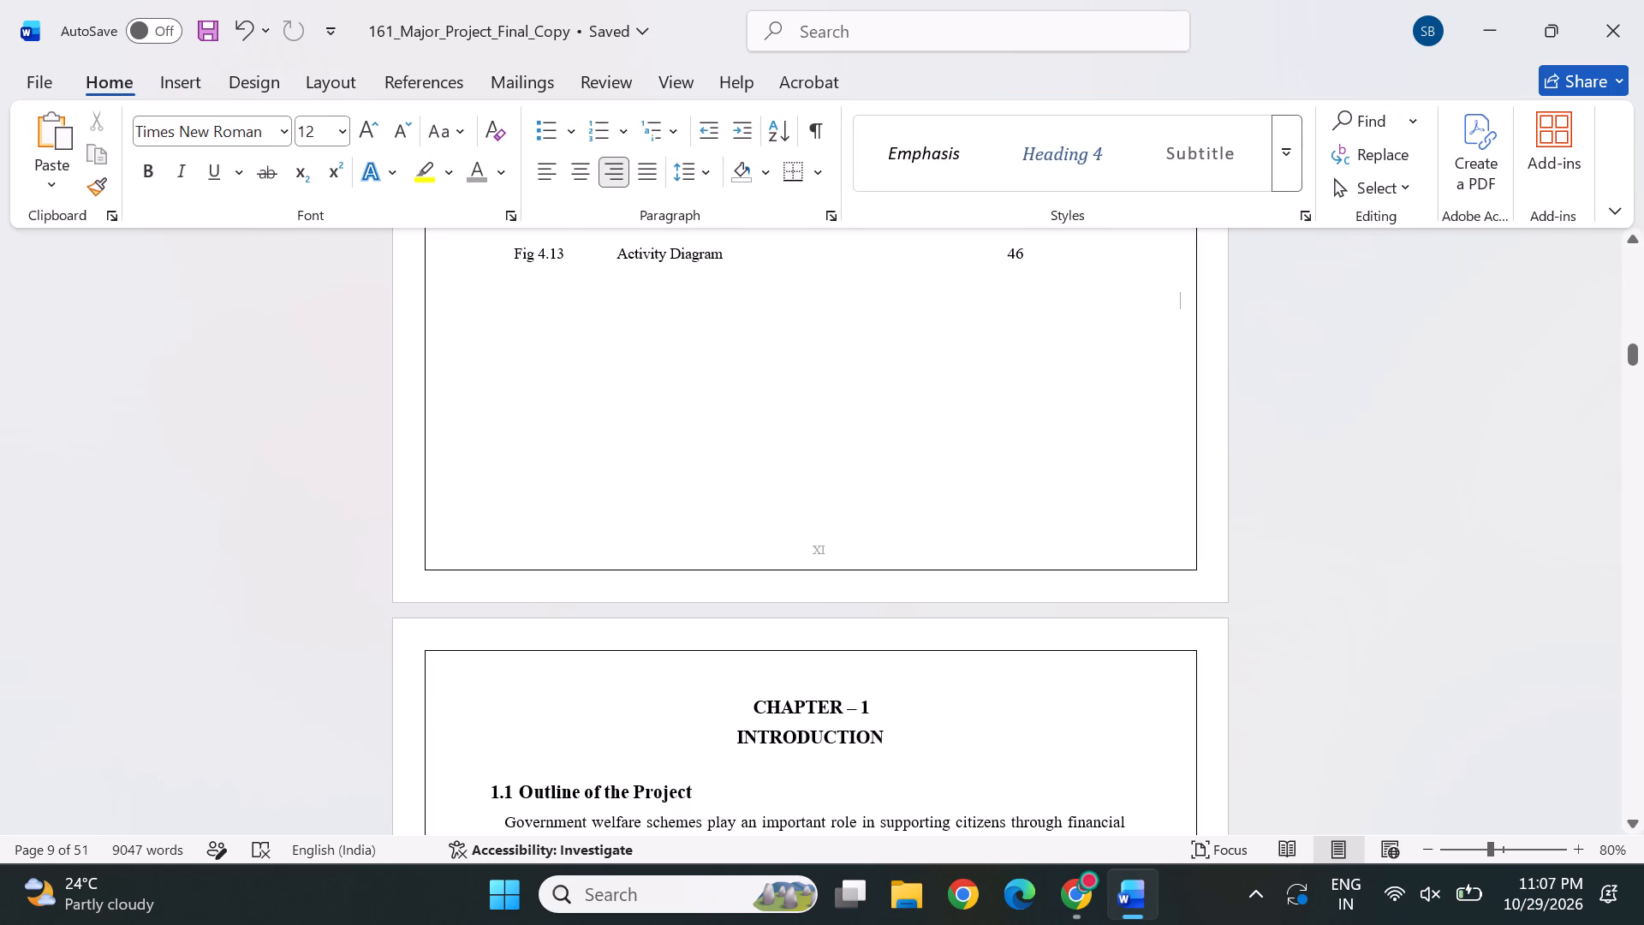
Add the missing first letter L so the figures heading reads LIST OF FIGURES.
scroll(1024, 486, "up", 3)
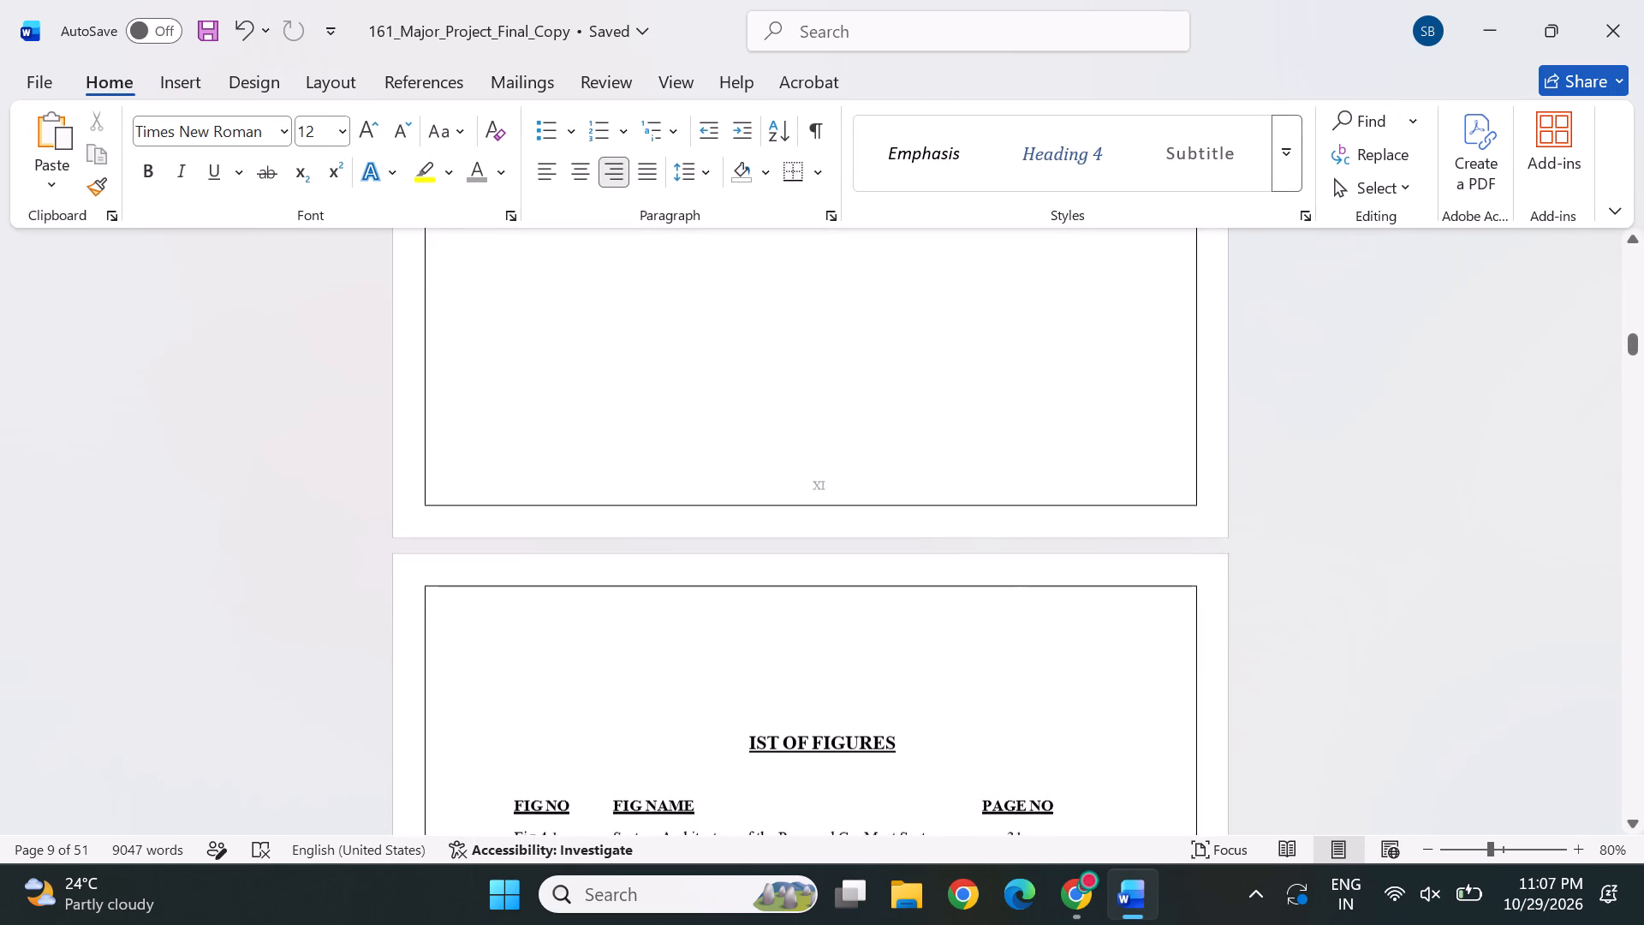
left_click(748, 737)
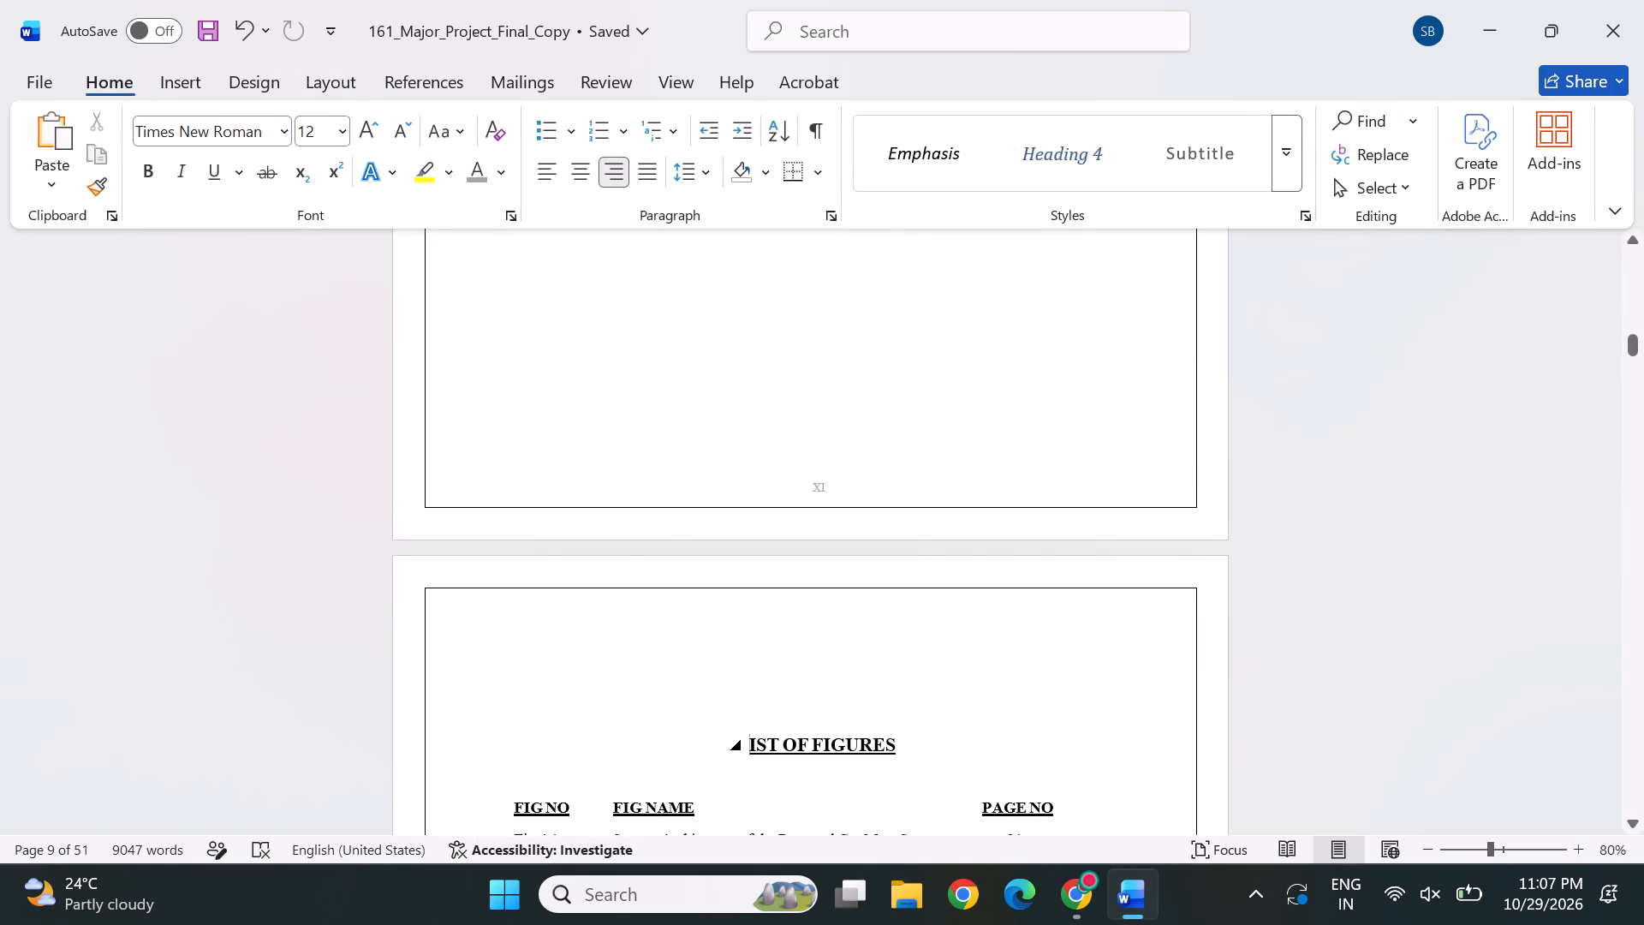
key("shift+l")
key("Left")
key("Delete")
key("l")
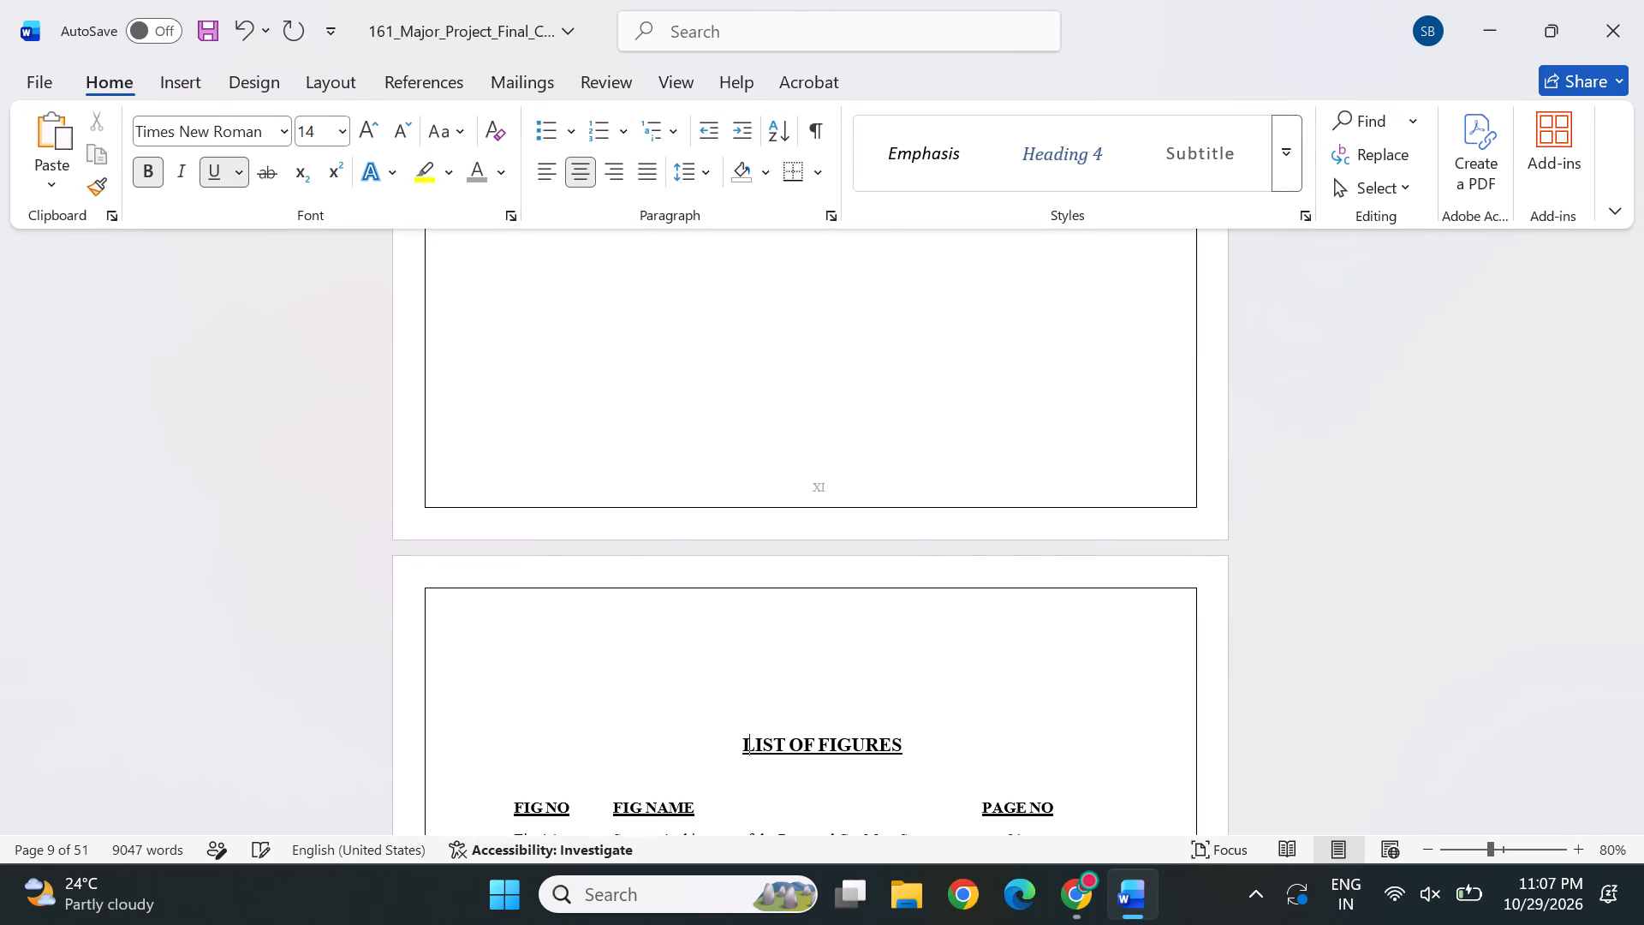
Delete the blank lines above the LIST OF FIGURES heading to bring it up to the start of its page.
scroll(867, 717, "down", 1)
left_click(735, 470)
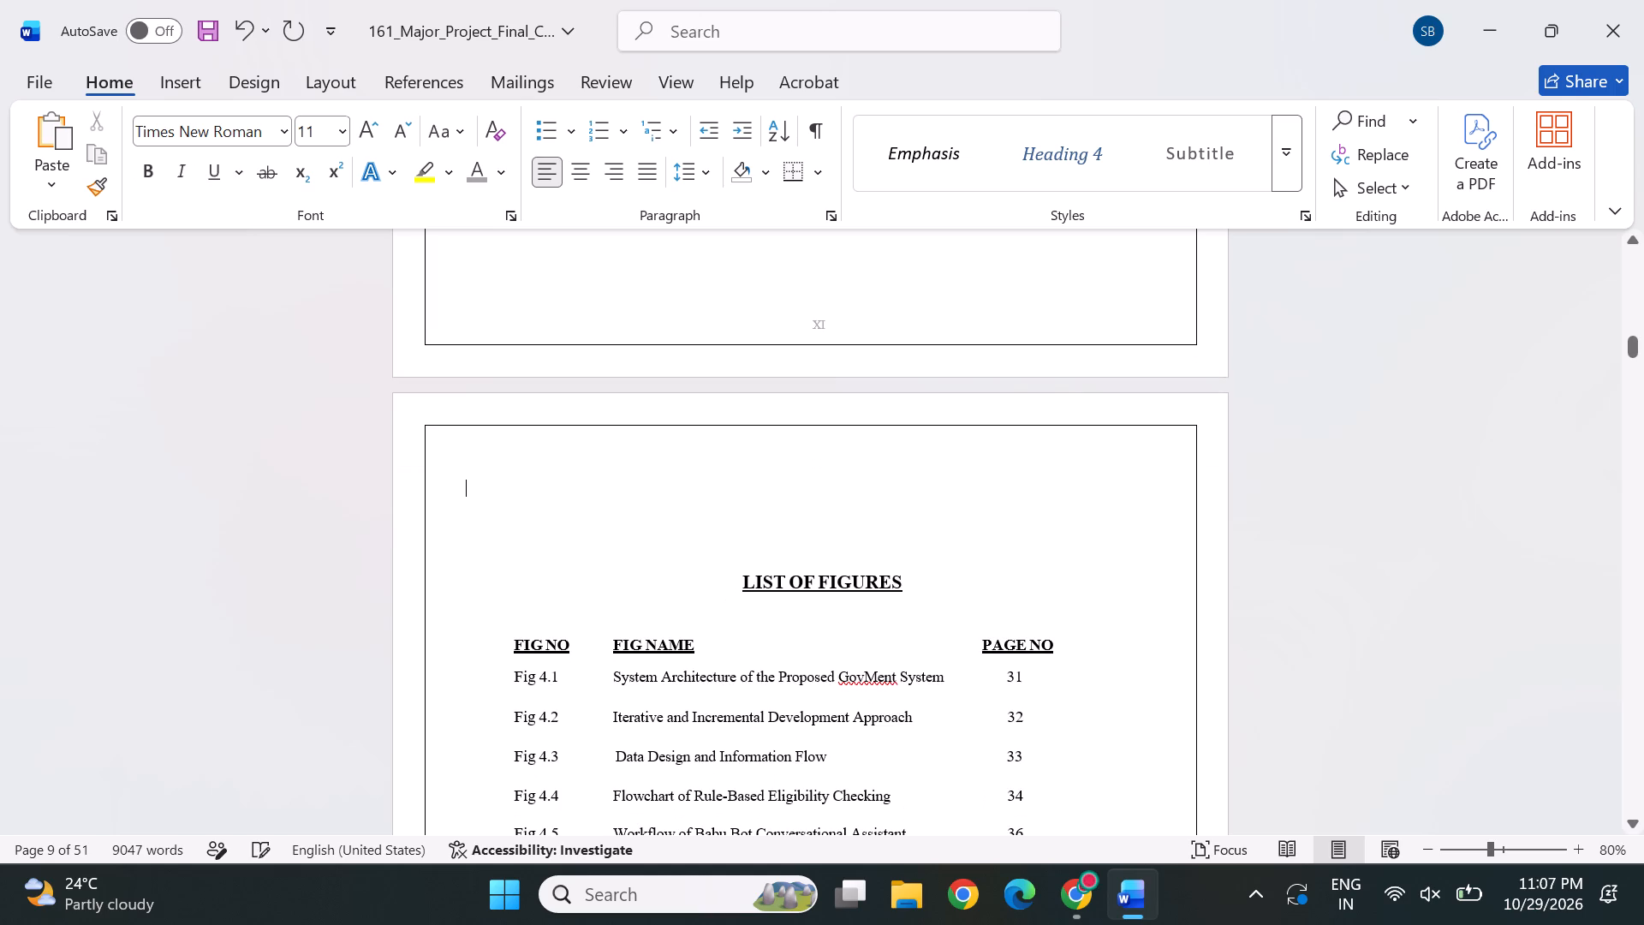
key("Delete")
key("Delete")
key("Delete")
key("Delete")
key("Delete")
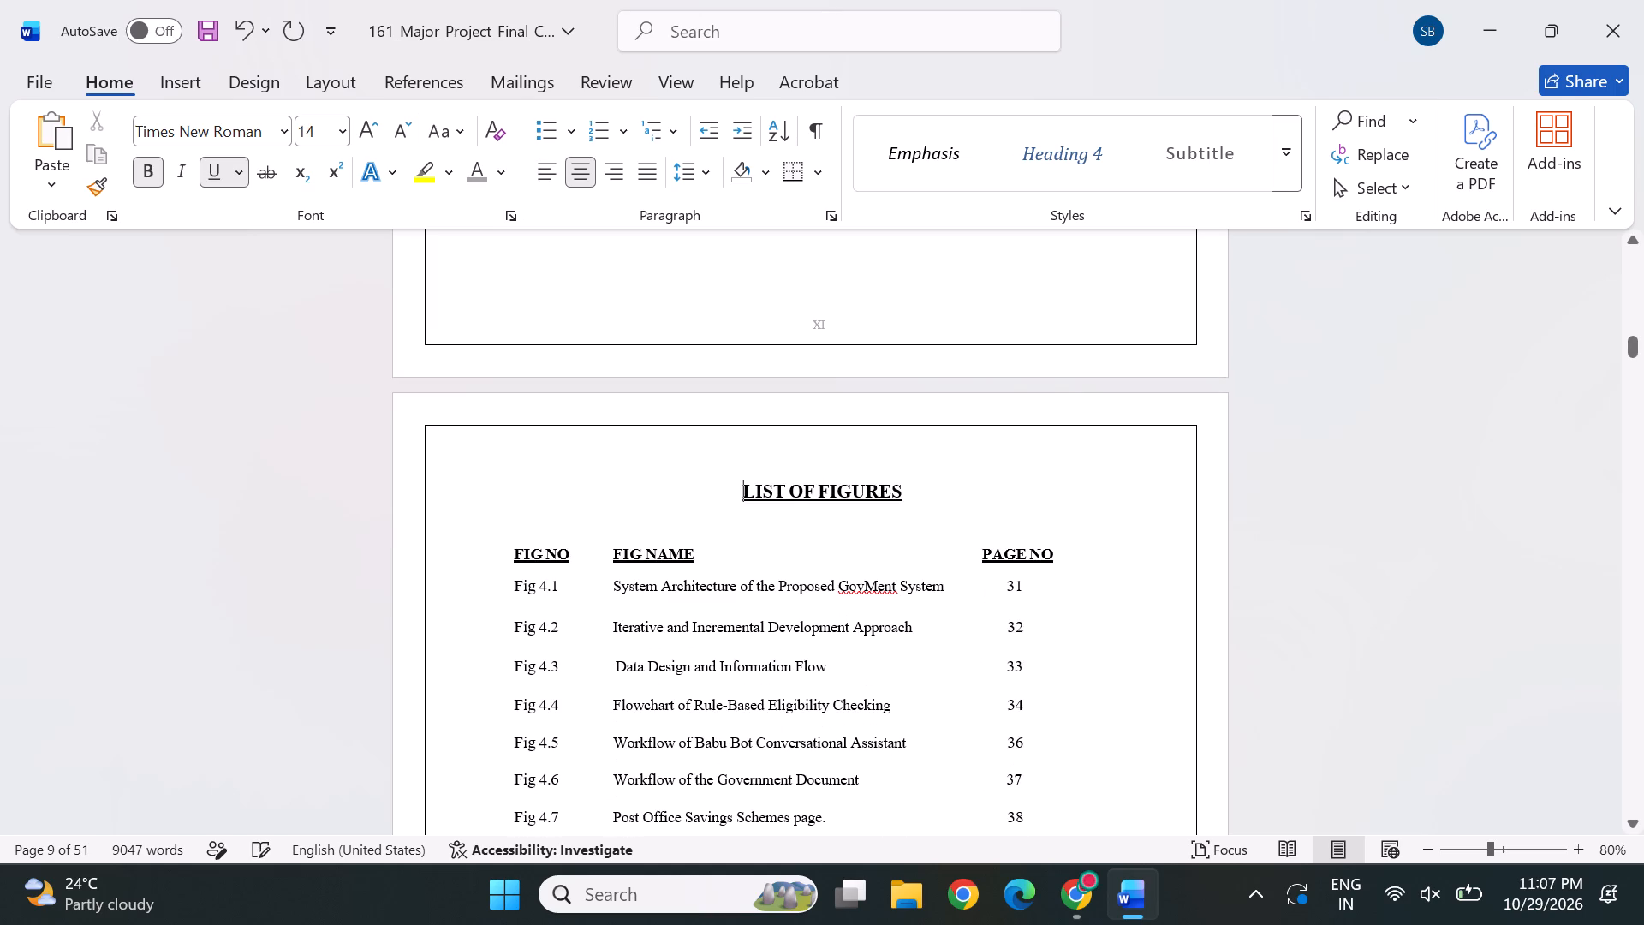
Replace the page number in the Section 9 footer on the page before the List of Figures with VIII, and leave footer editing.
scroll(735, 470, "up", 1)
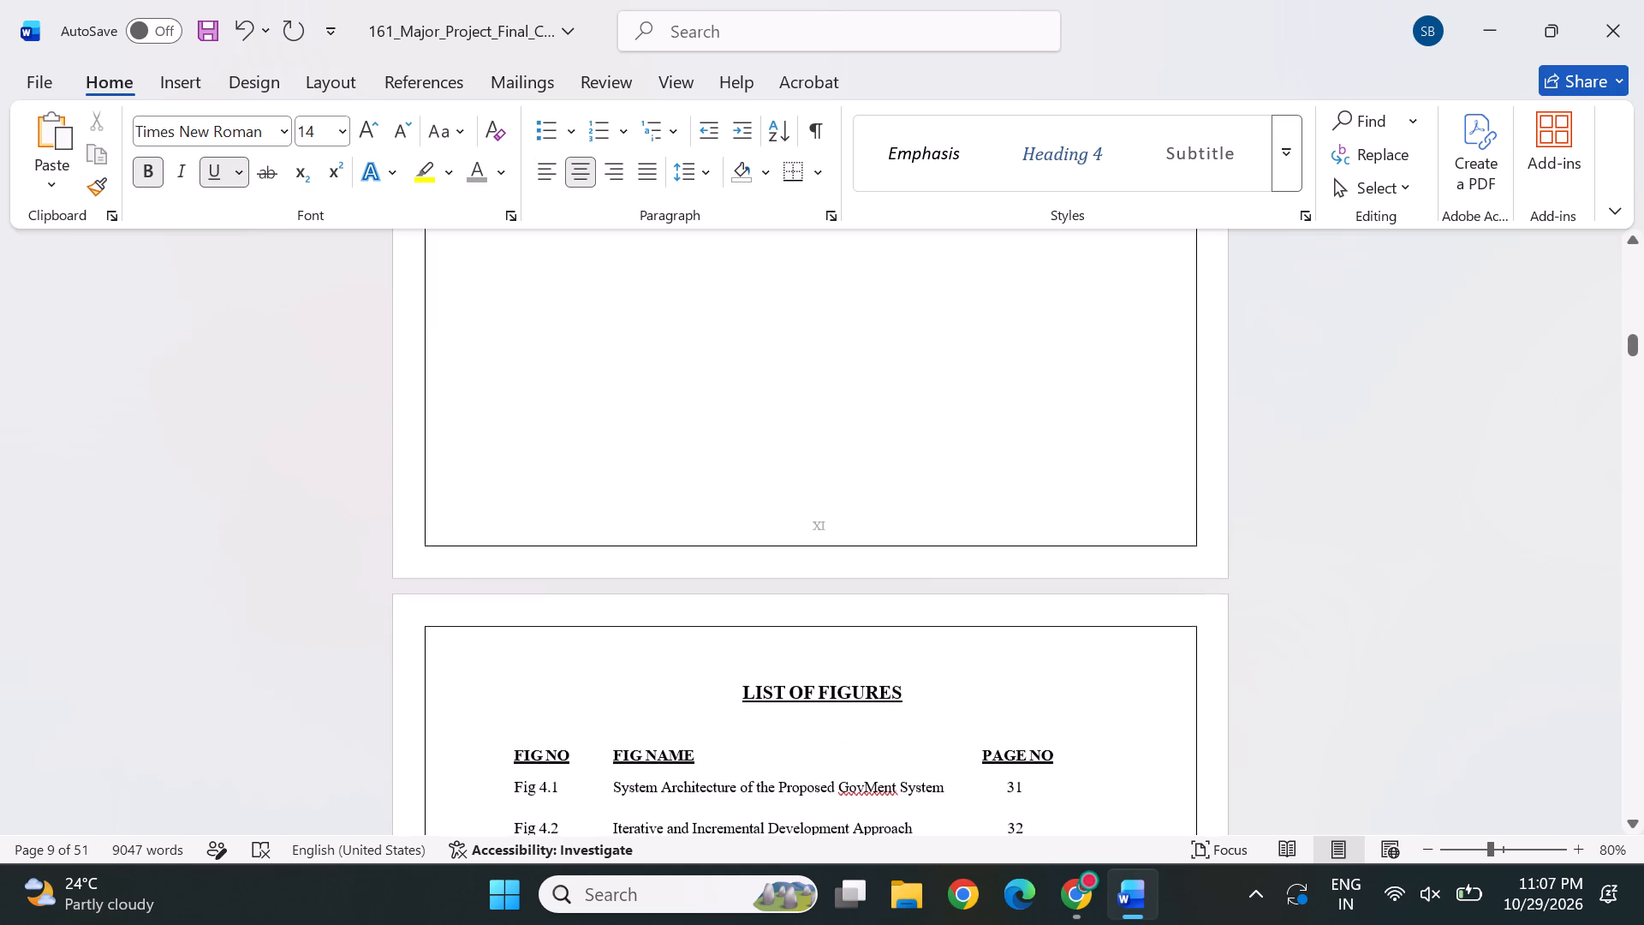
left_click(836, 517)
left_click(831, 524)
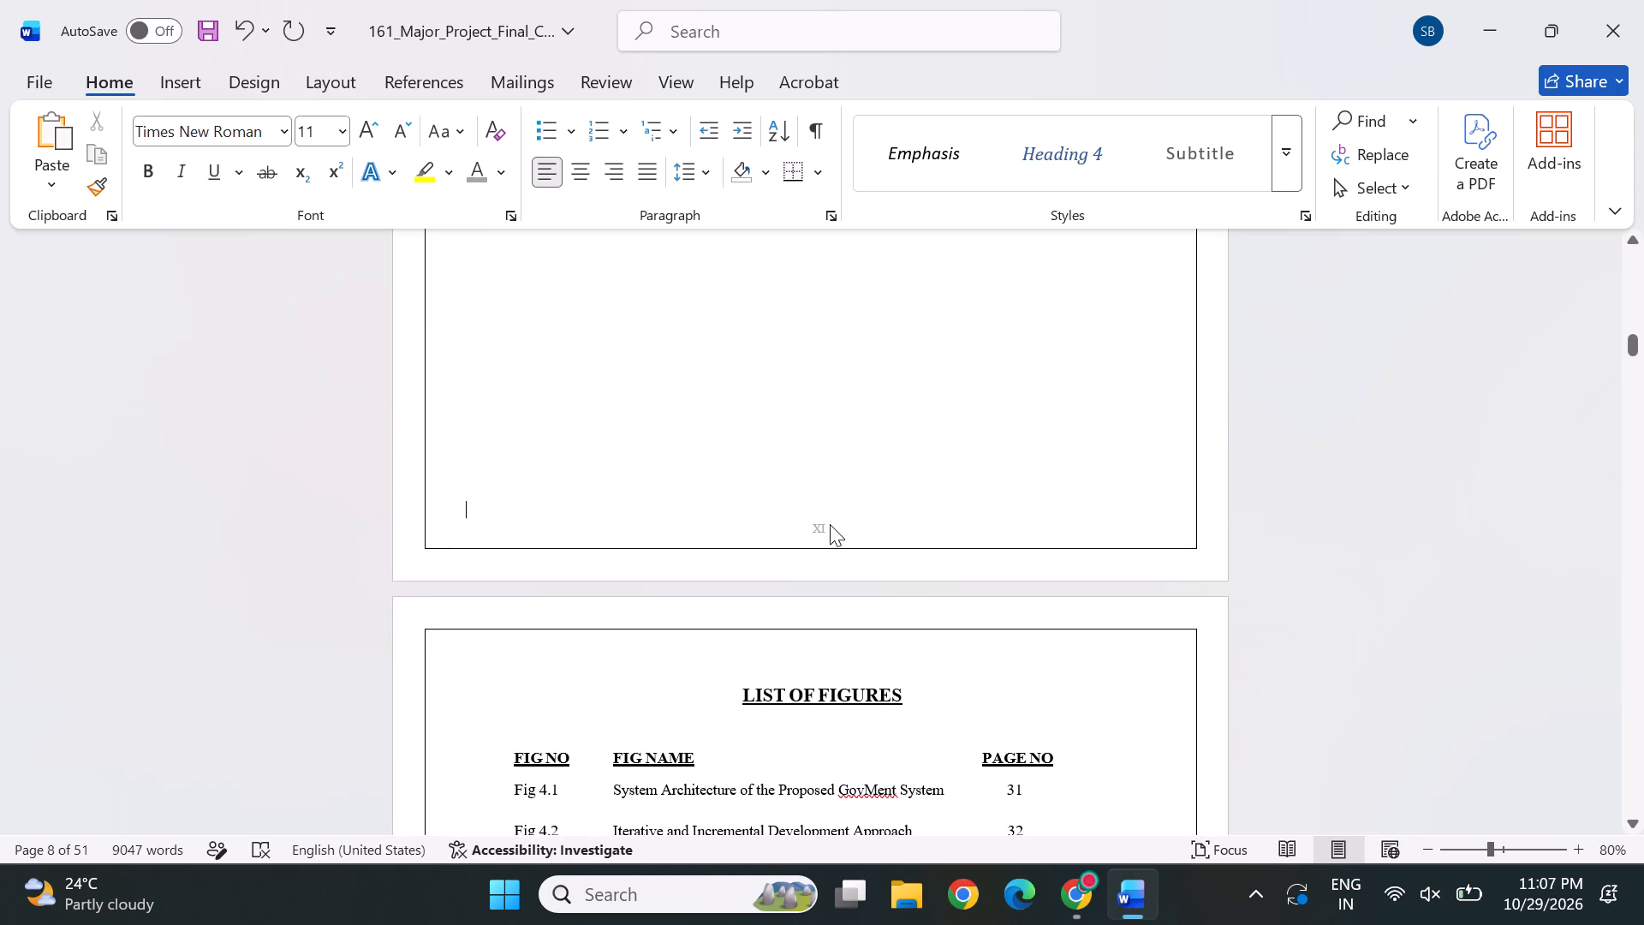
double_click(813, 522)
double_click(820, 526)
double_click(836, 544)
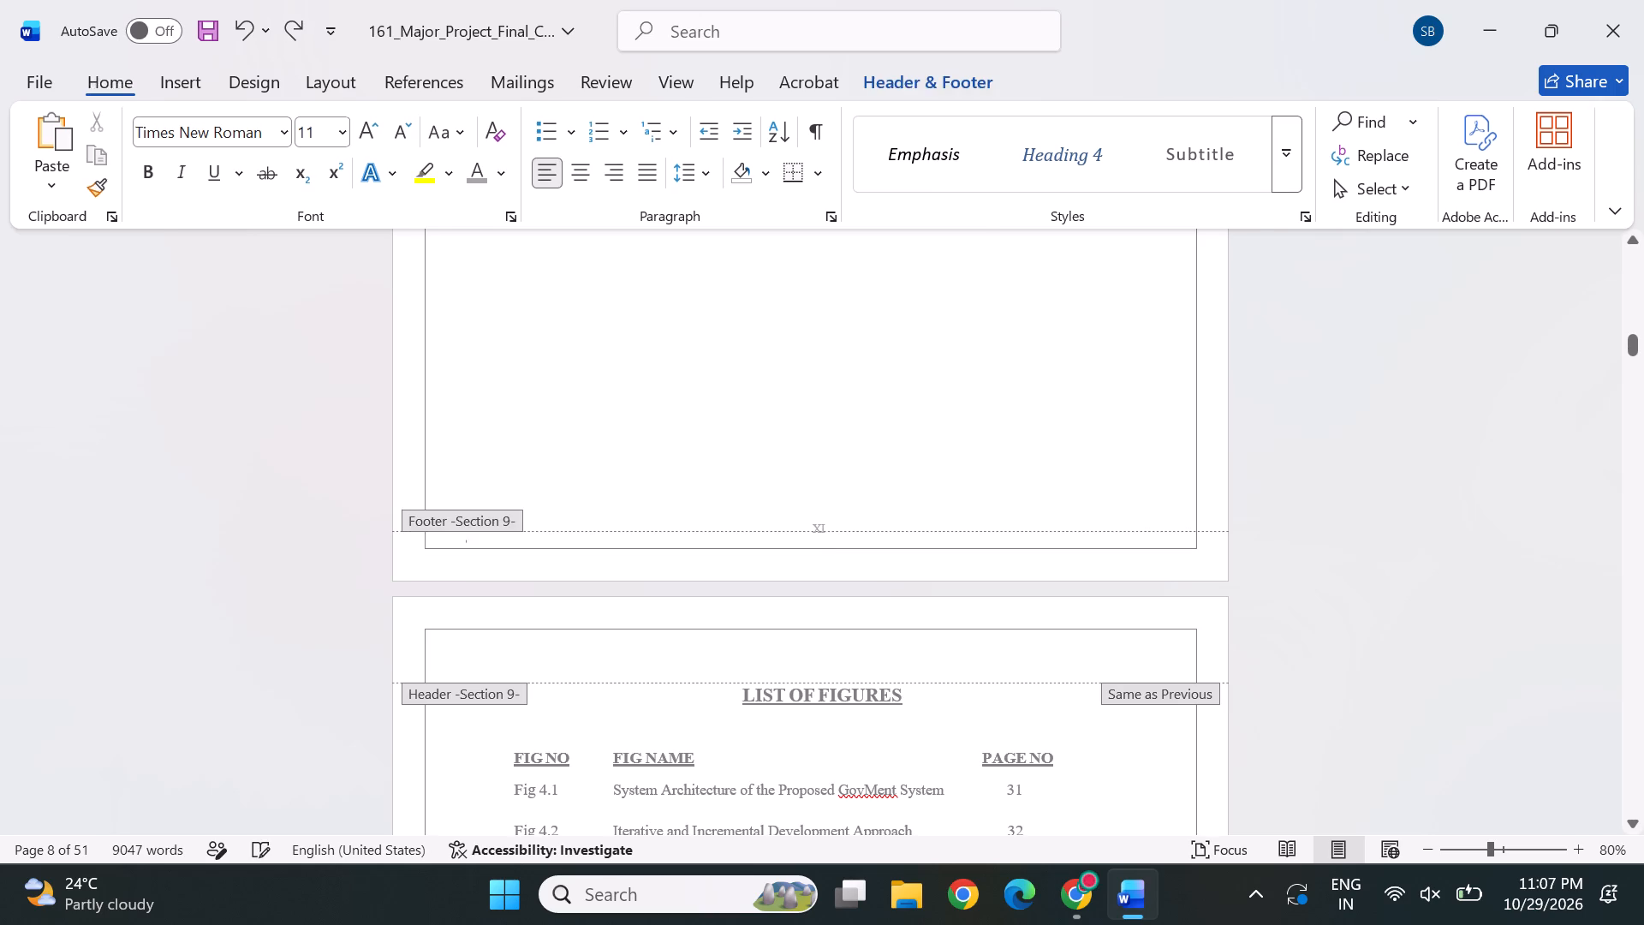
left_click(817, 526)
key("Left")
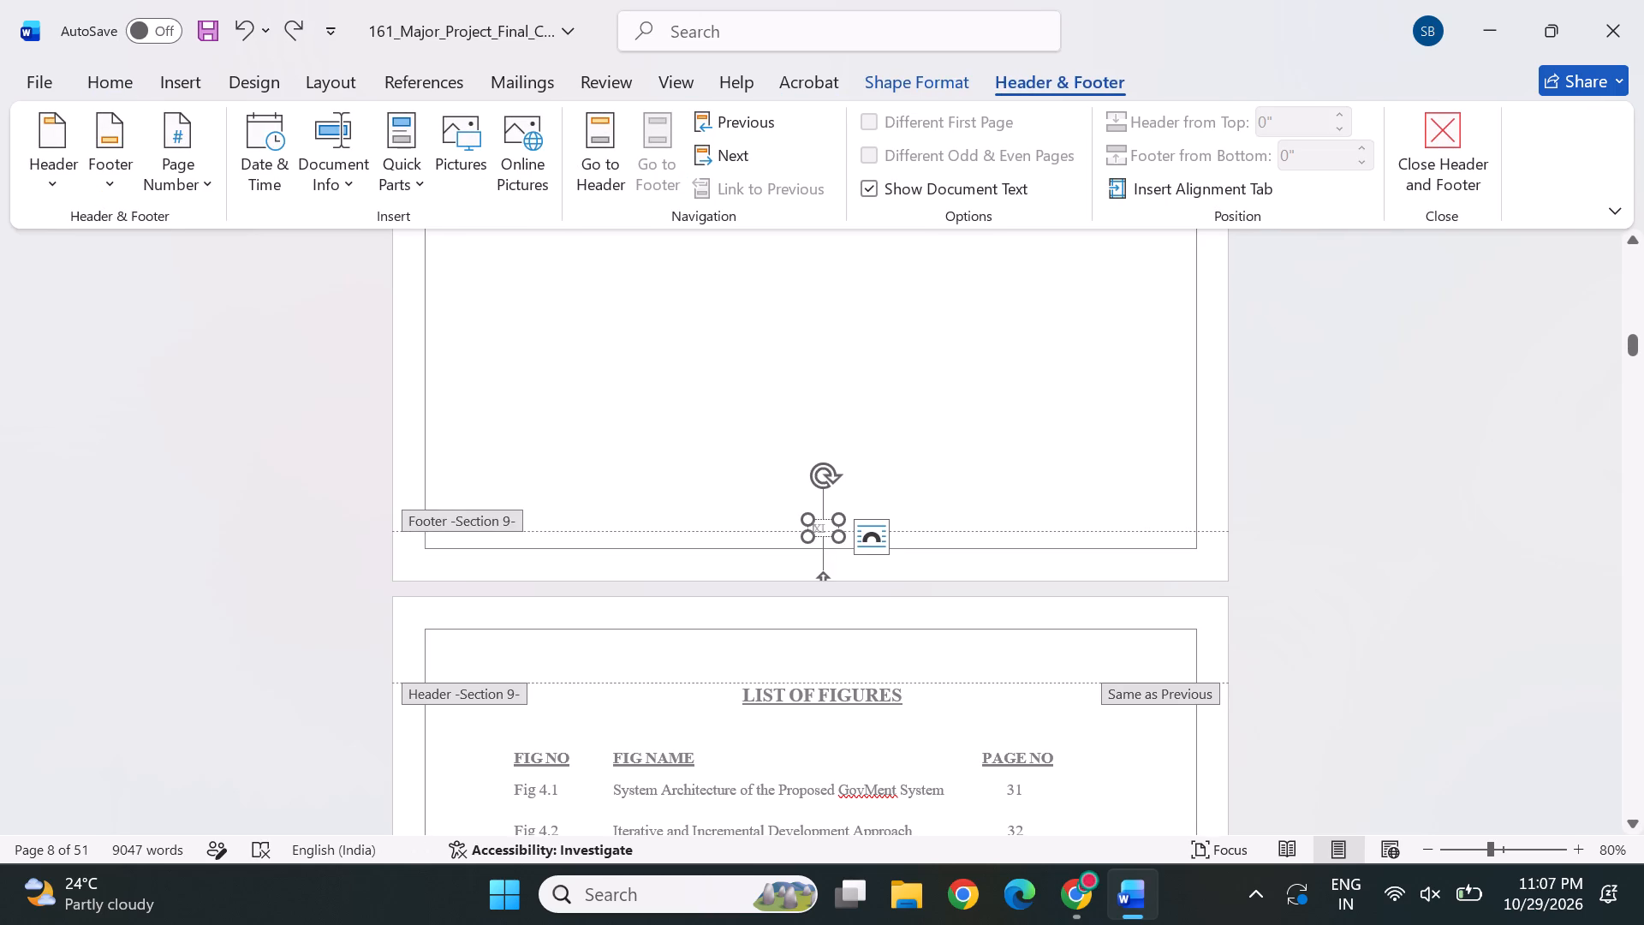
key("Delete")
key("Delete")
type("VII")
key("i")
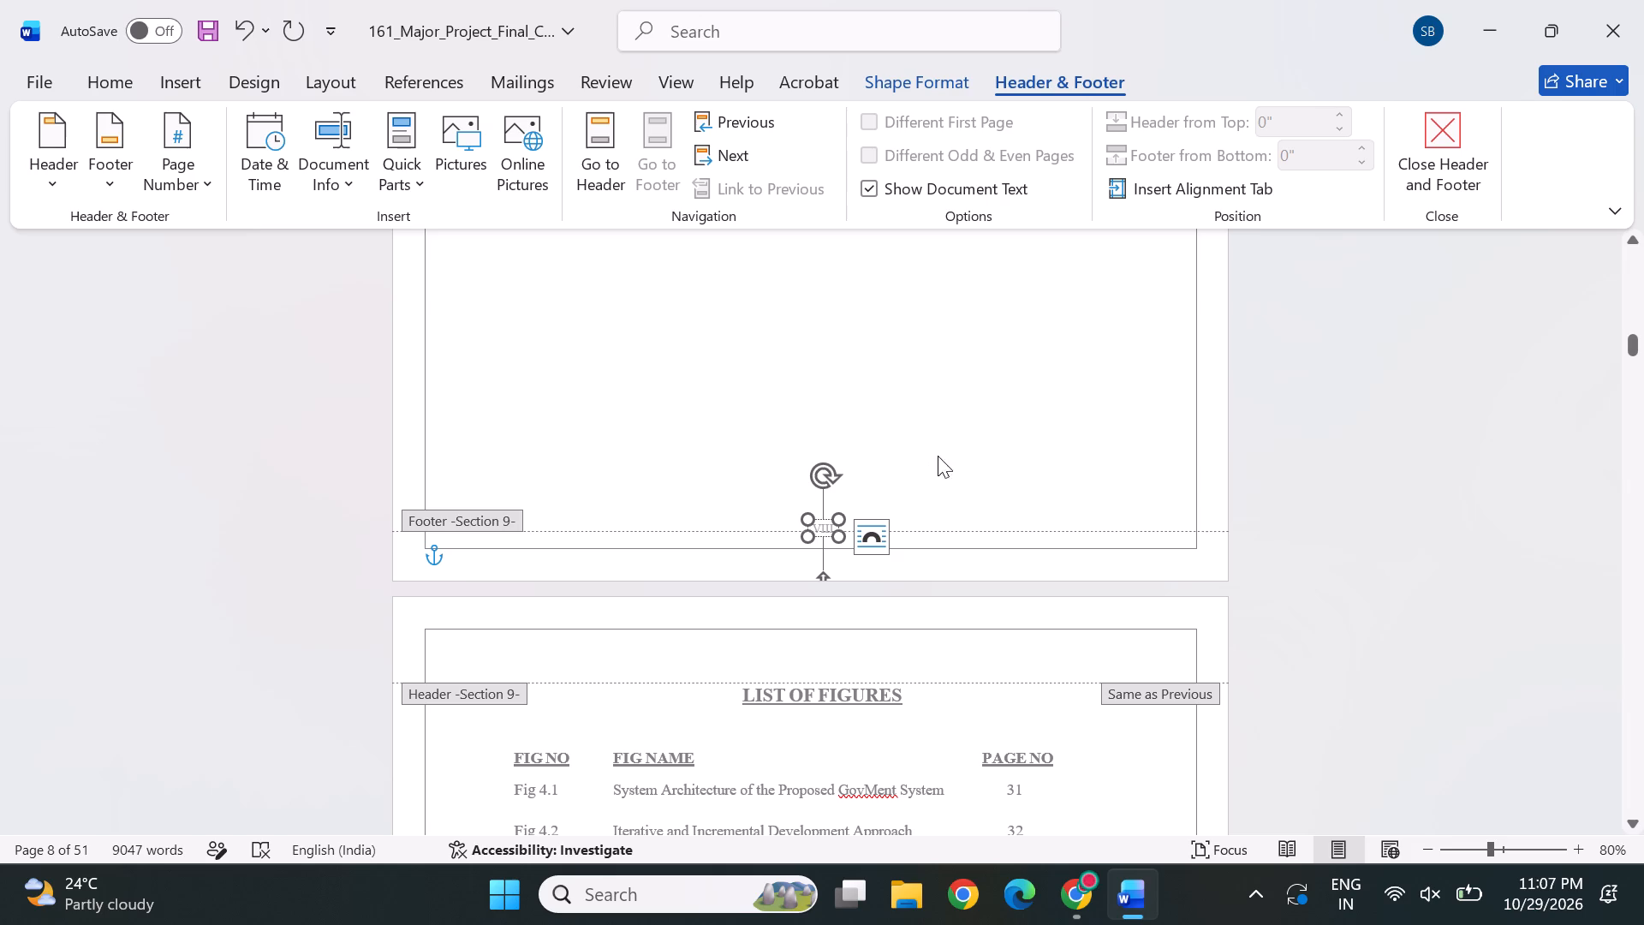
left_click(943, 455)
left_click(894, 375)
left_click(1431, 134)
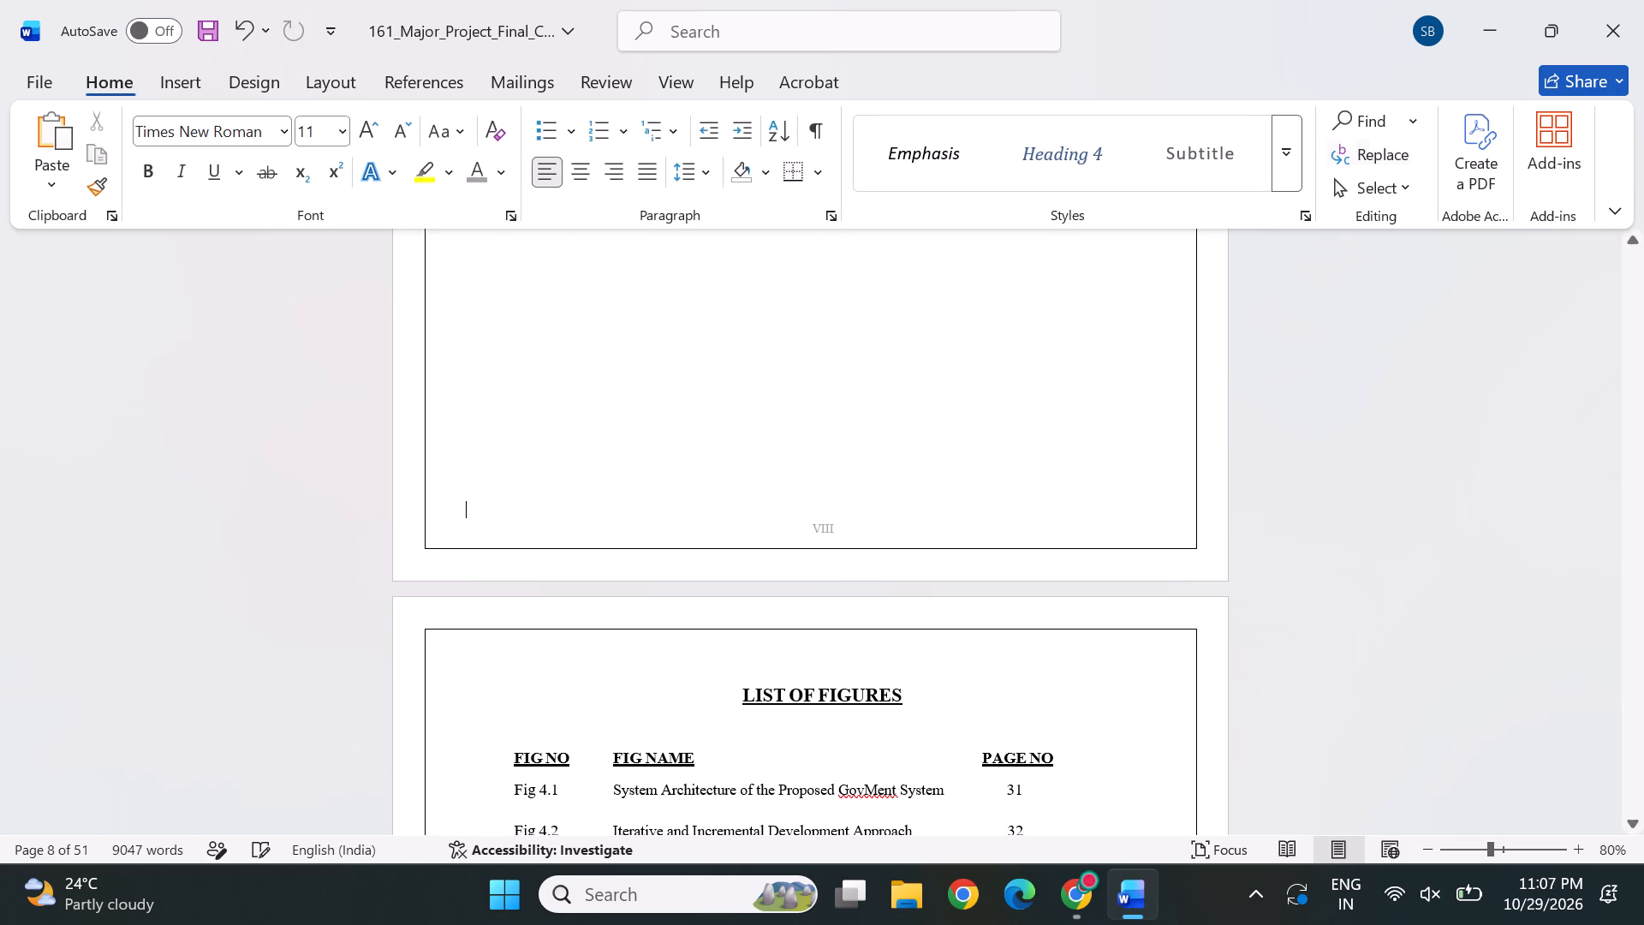
Save the document.
key("ctrl+s")
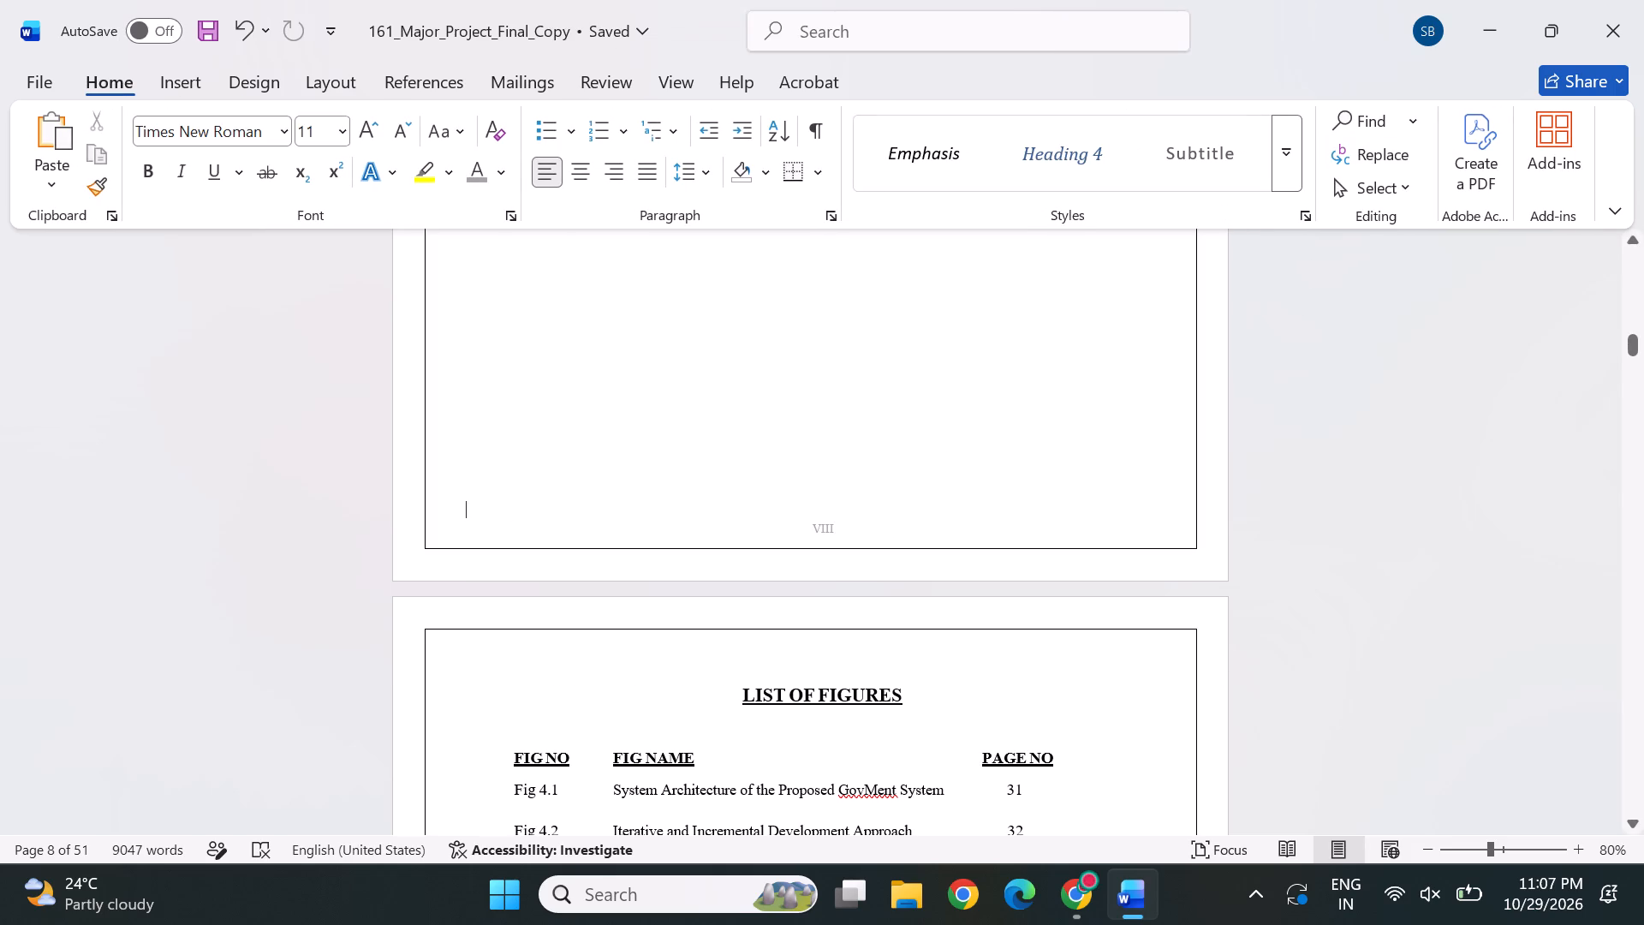
Change the page number in the Section 9 footer on the first contents page to VII and leave footer editing.
scroll(819, 480, "up", 2)
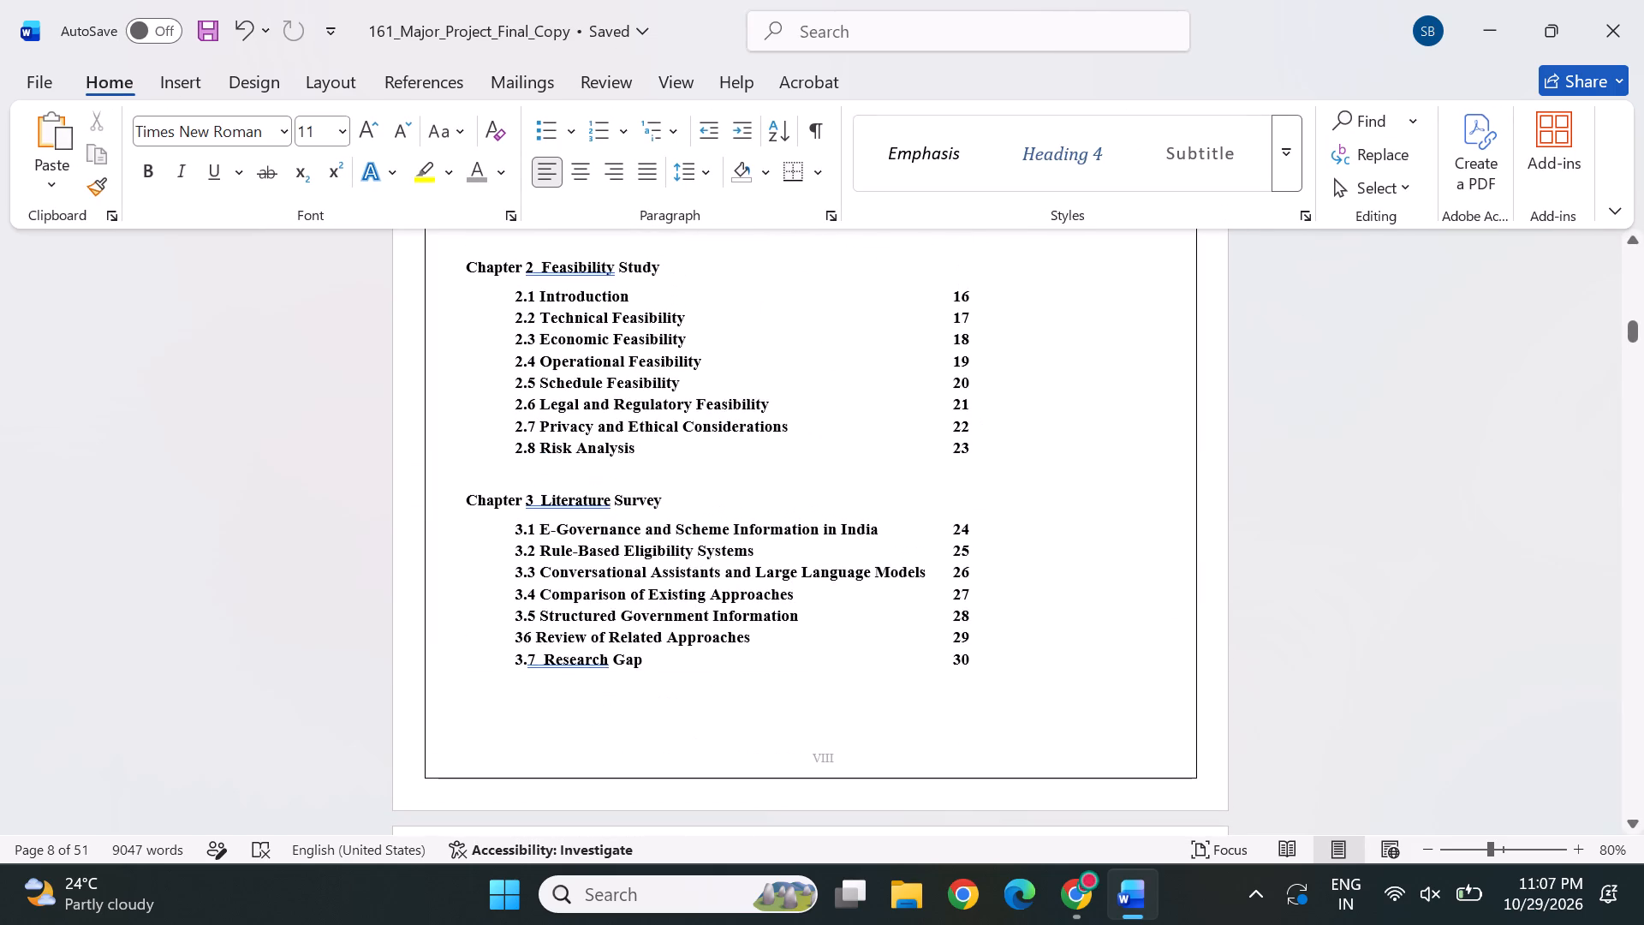
left_click(830, 758)
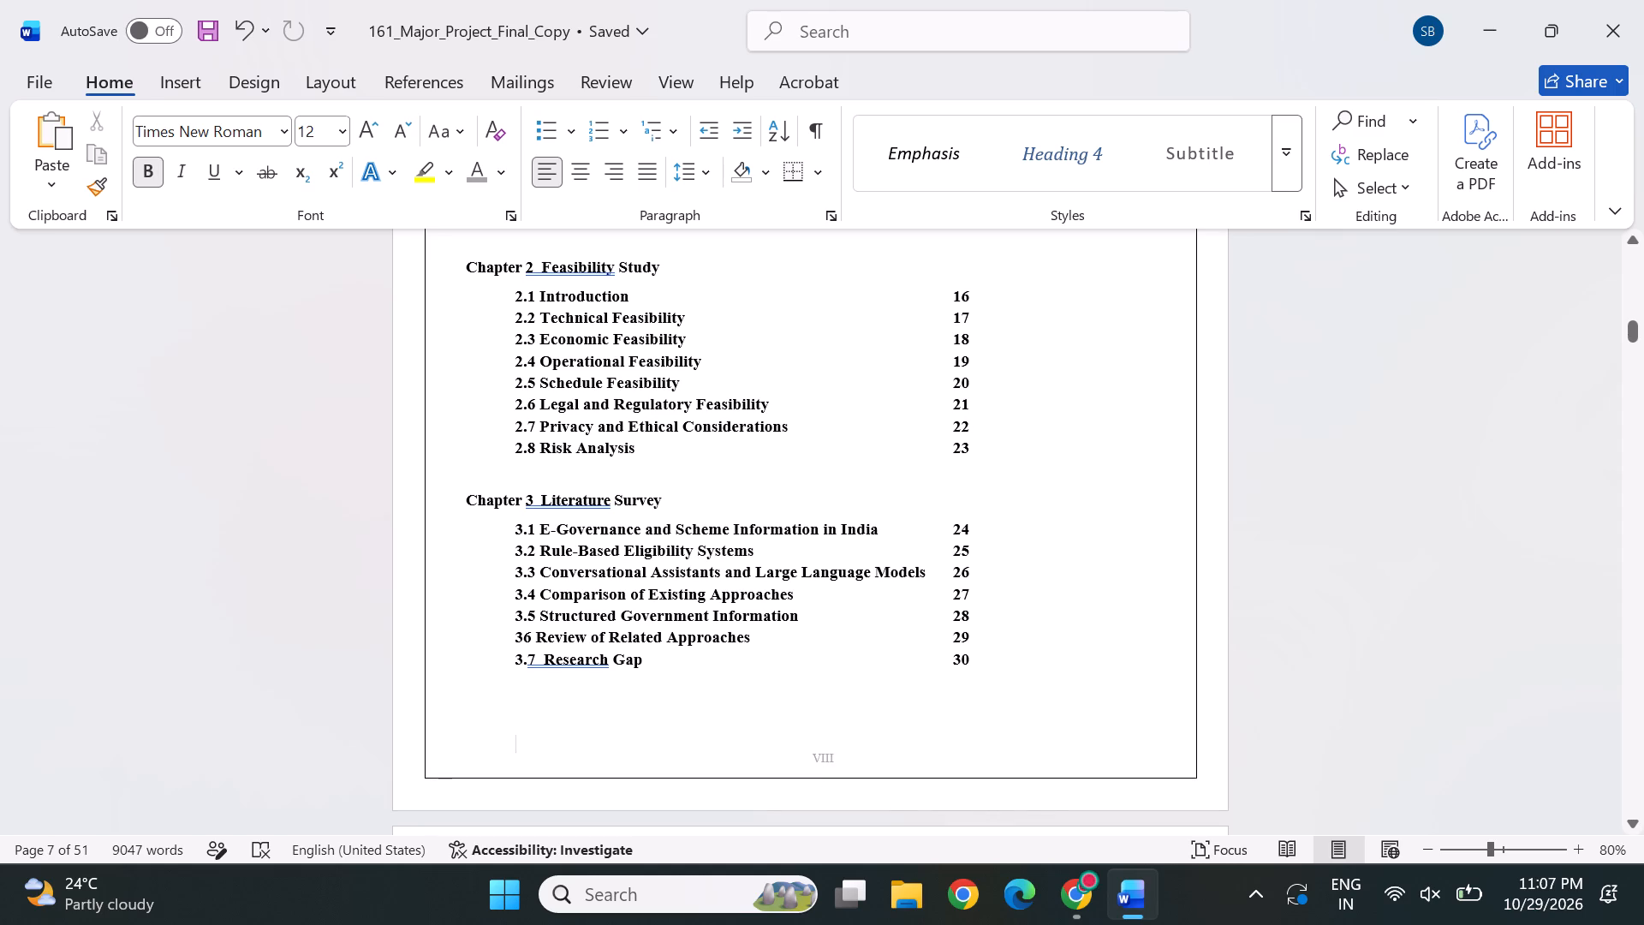
double_click(821, 772)
left_click(837, 753)
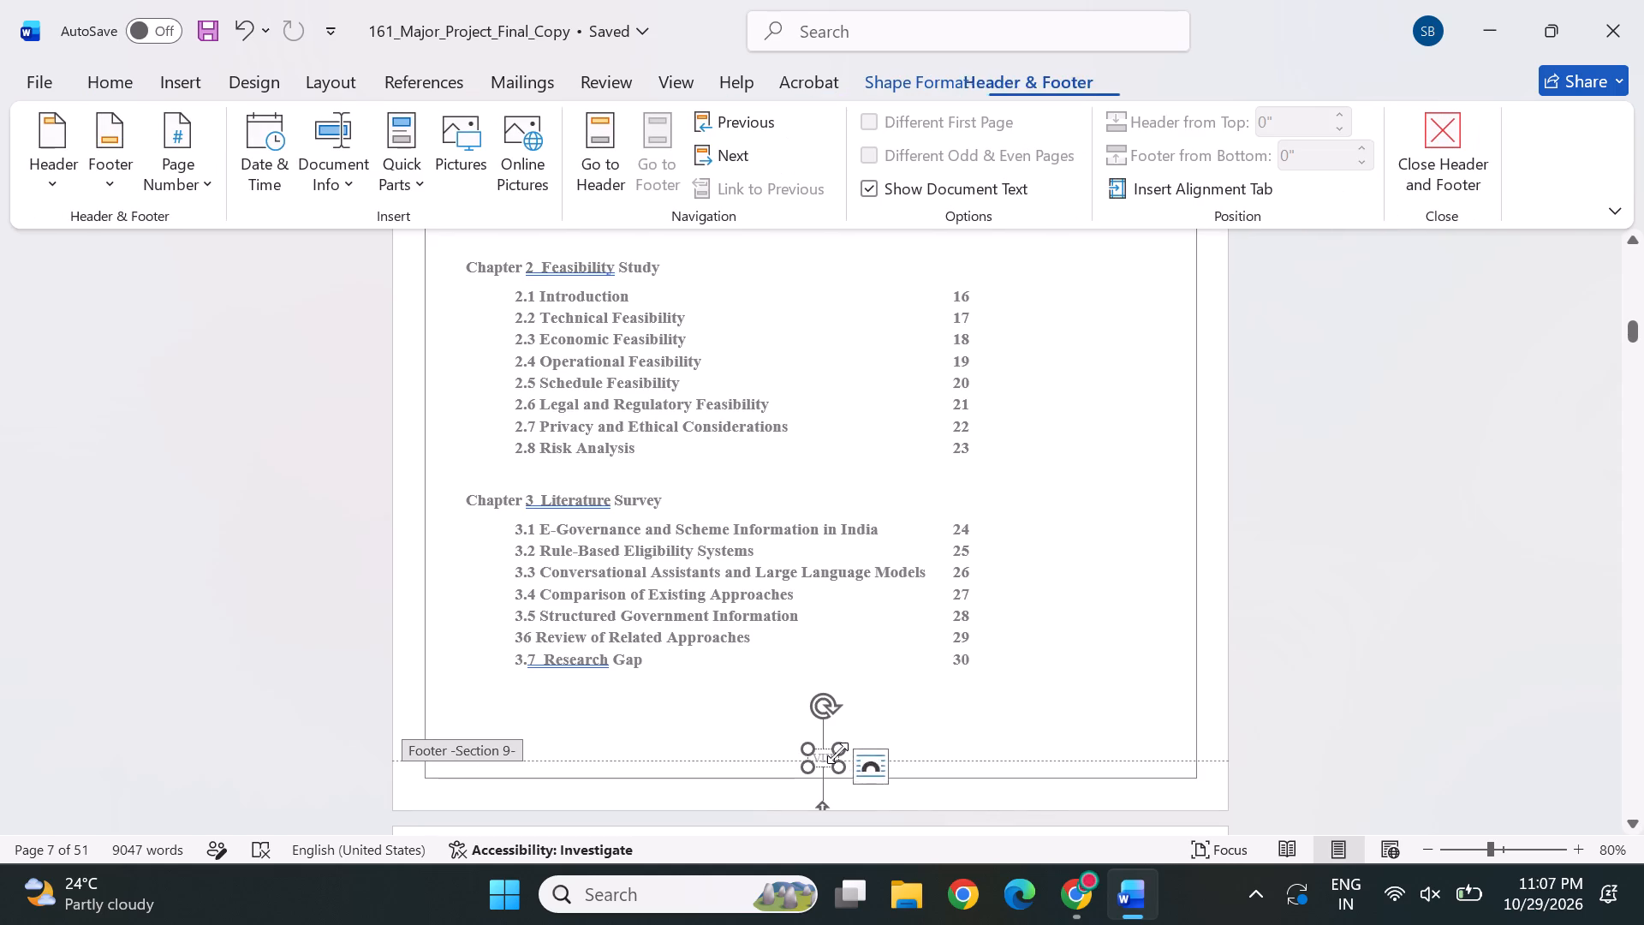
left_click(825, 757)
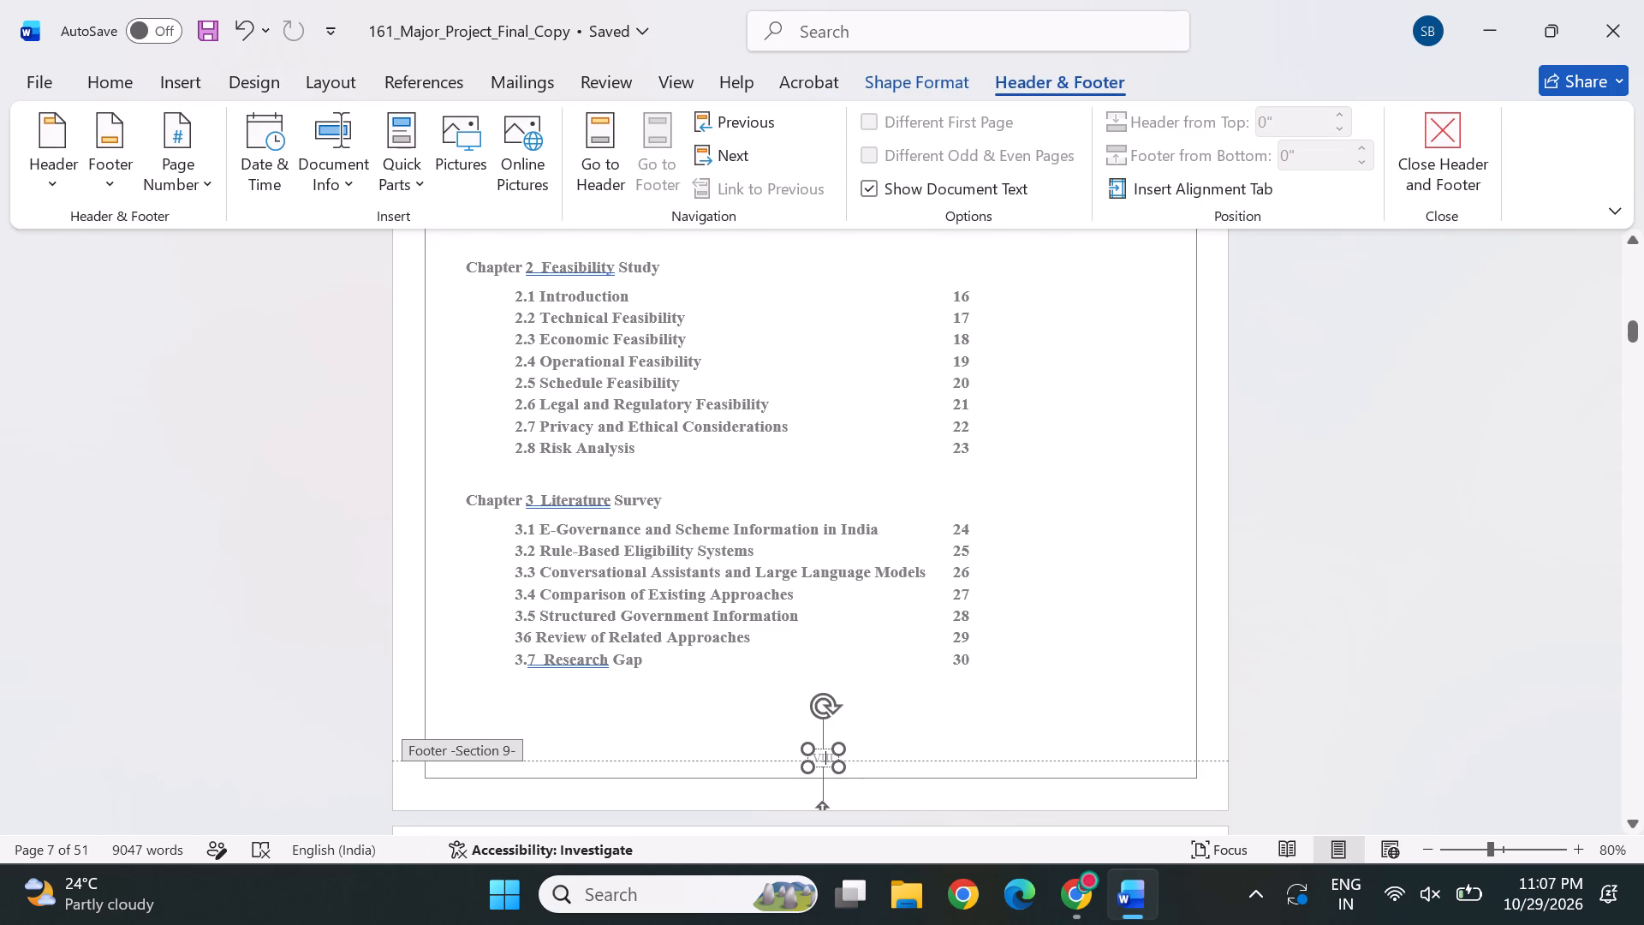
key("Delete")
left_click(971, 725)
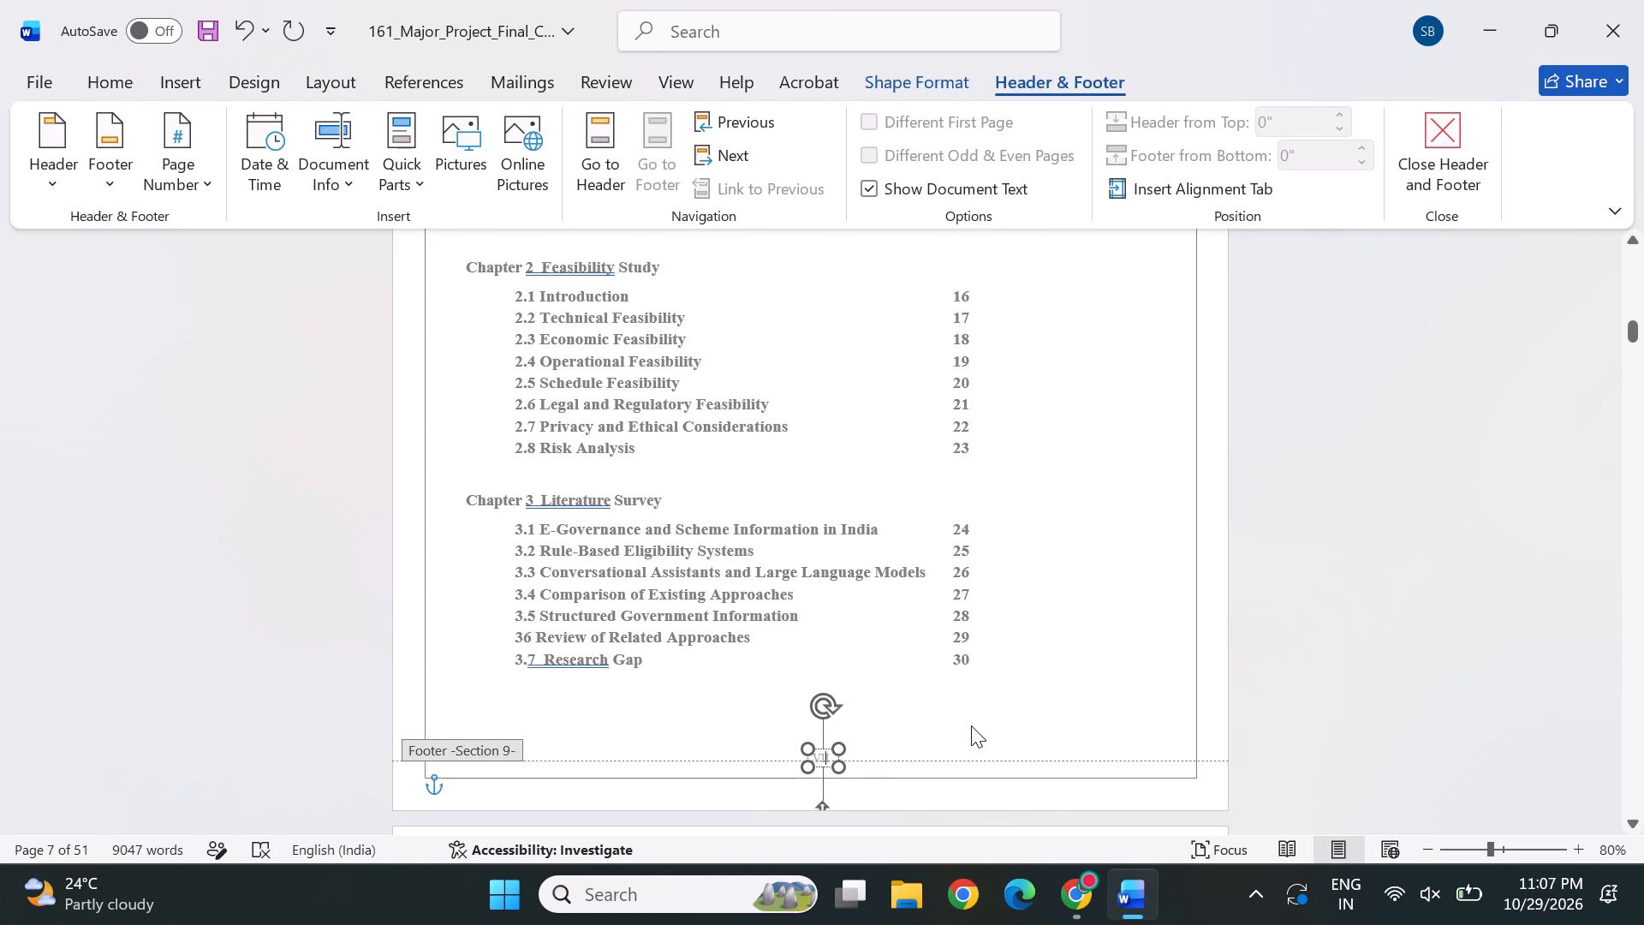
left_click(1434, 140)
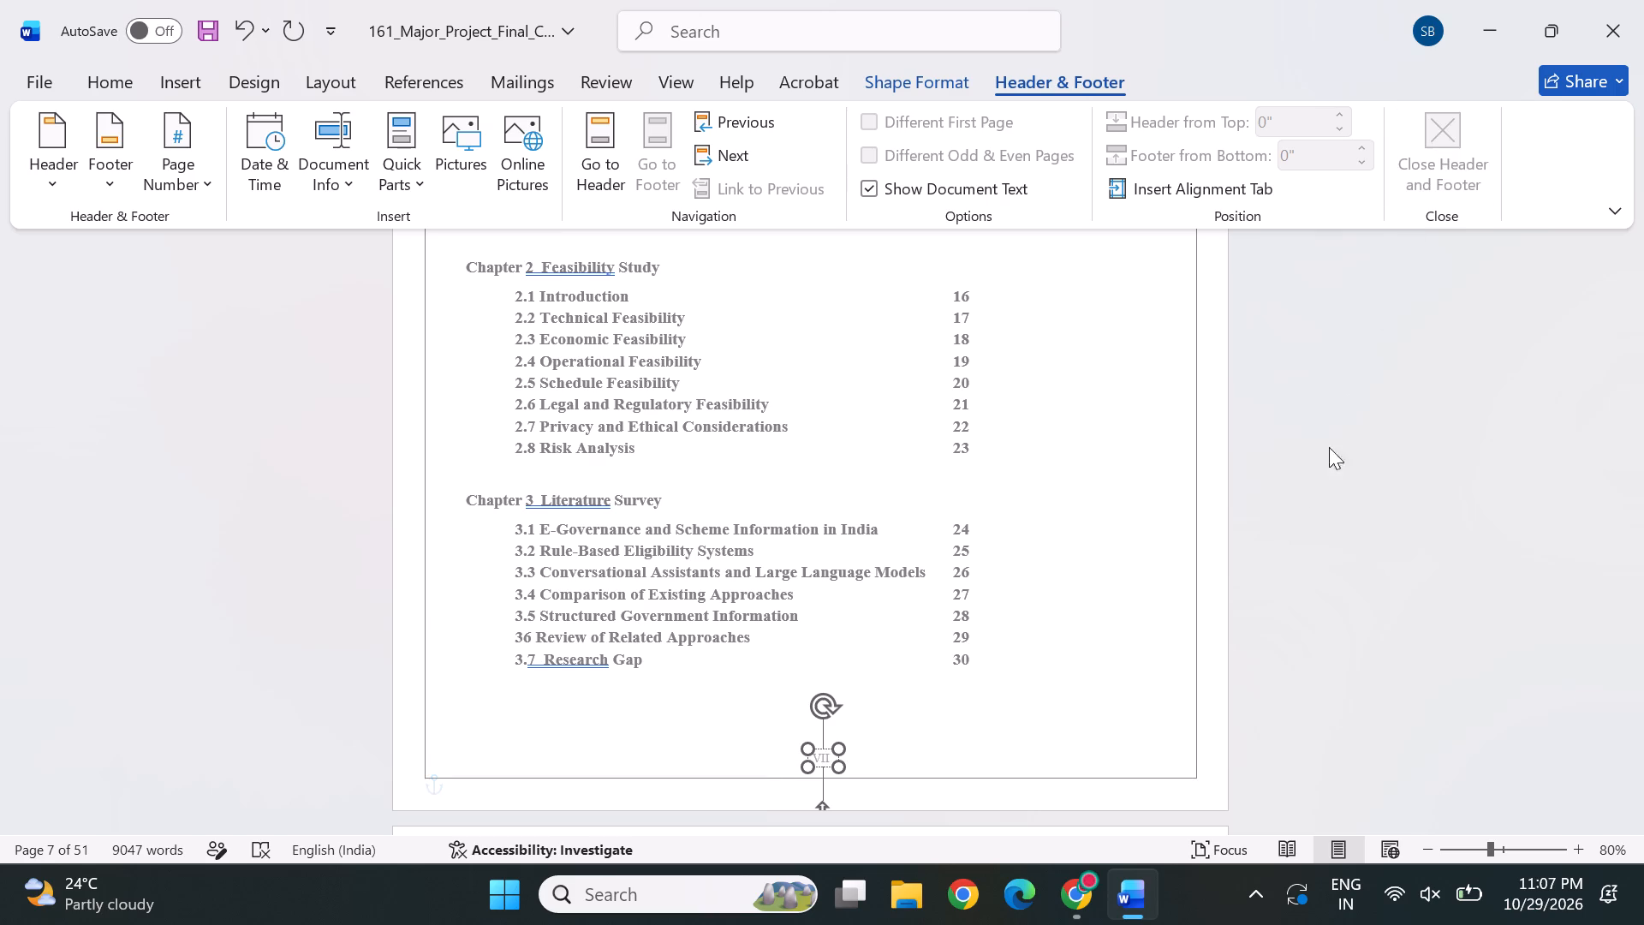
Save the document.
key("ctrl+s")
scroll(1147, 497, "up", 1)
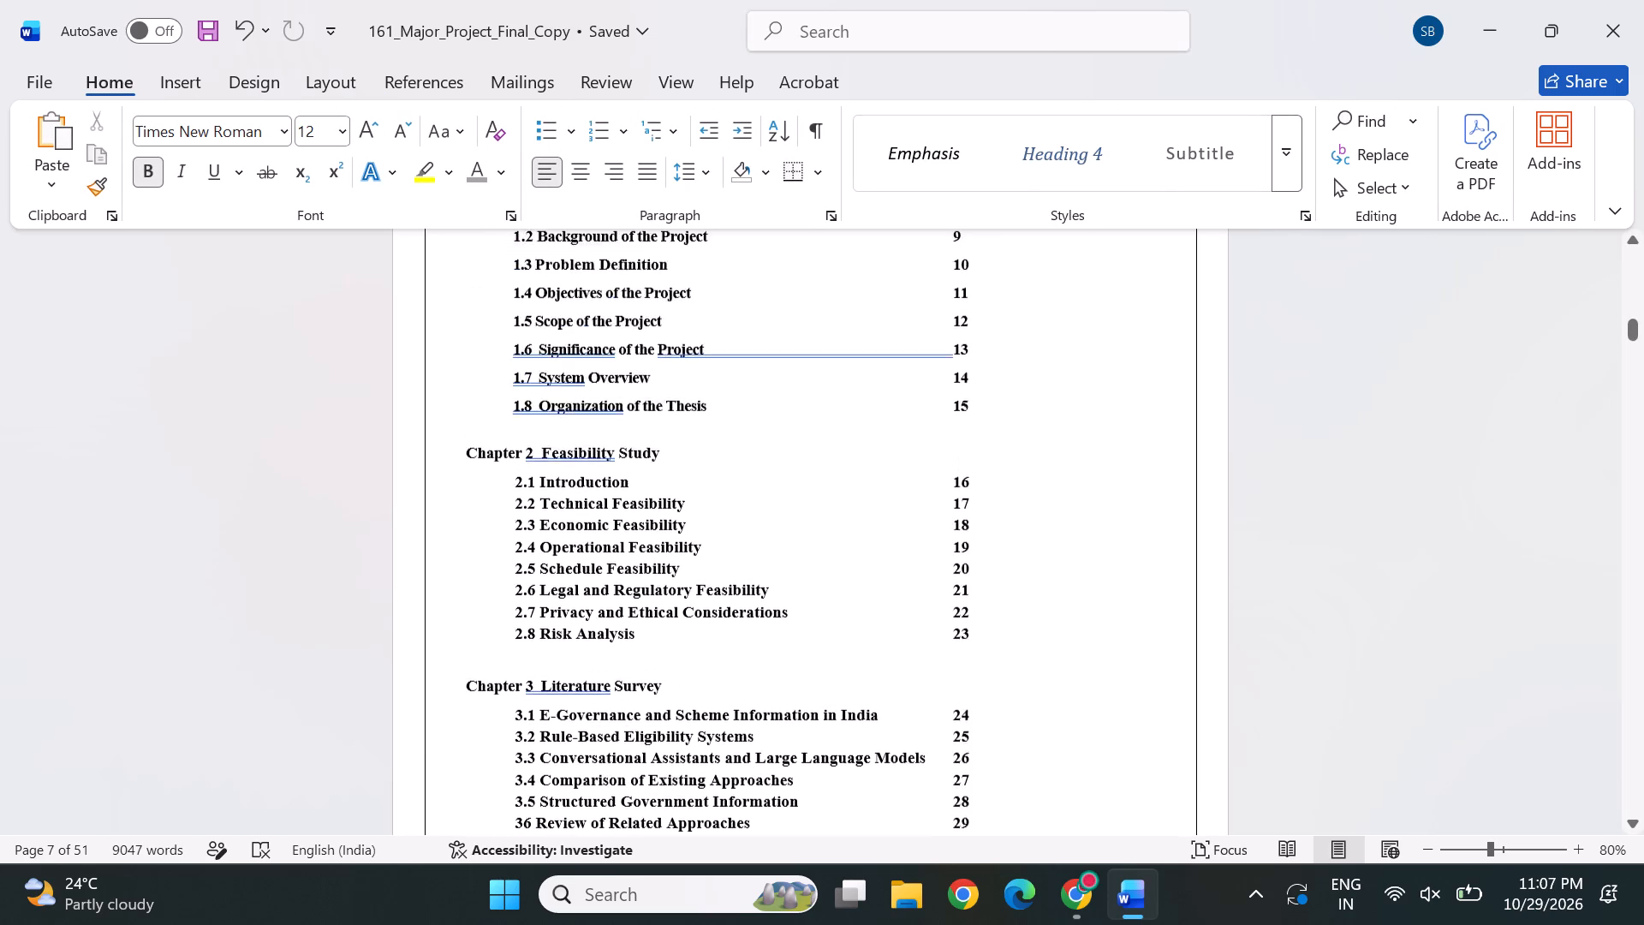
scroll(1147, 497, "up", 1)
scroll(1032, 444, "up", 2)
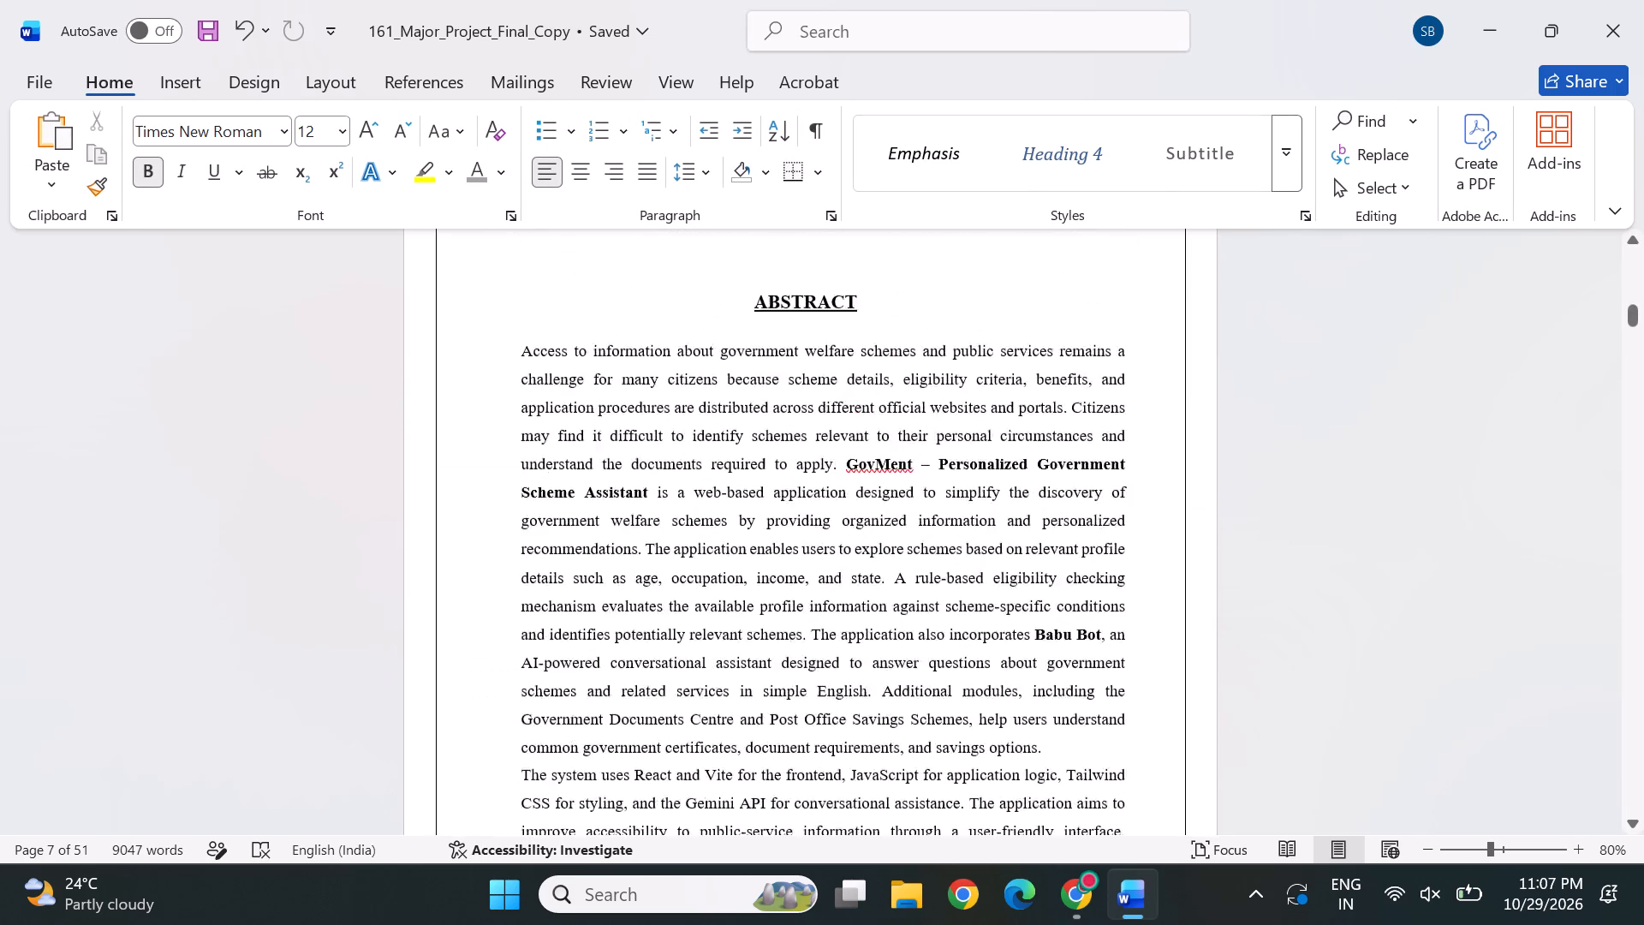
scroll(1032, 444, "up", 2)
key("ctrl+s")
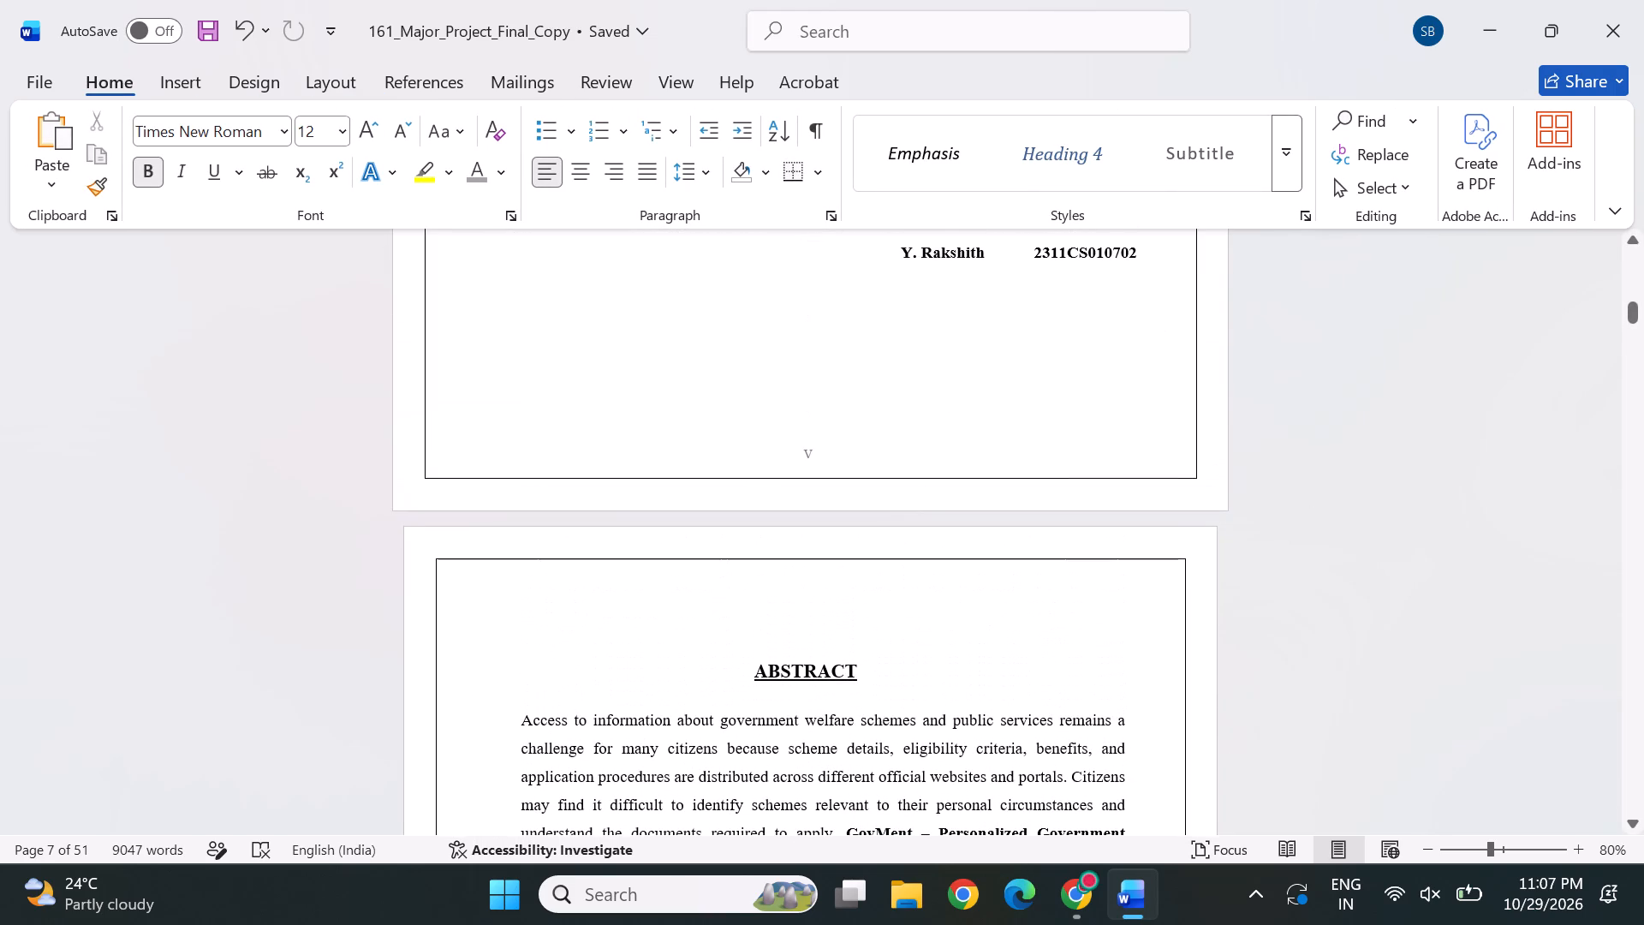
Delete one space in front of the last student's name in the list on page V, just before the Abstract.
left_click(656, 579)
key("Up")
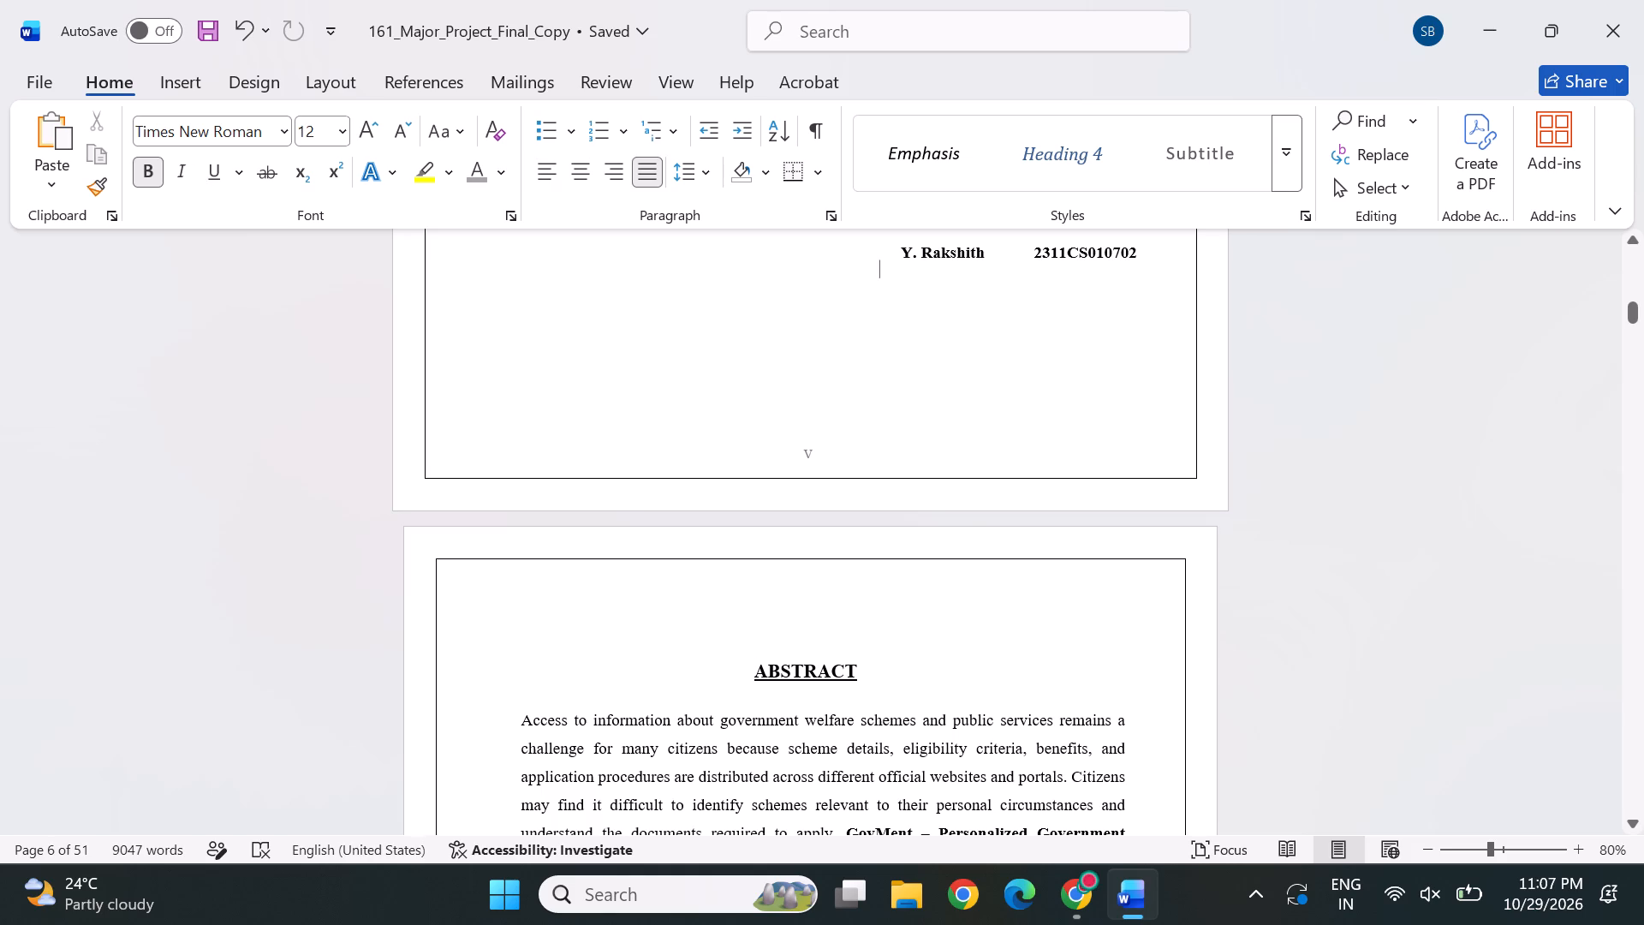
key("Delete")
scroll(703, 577, "up", 1)
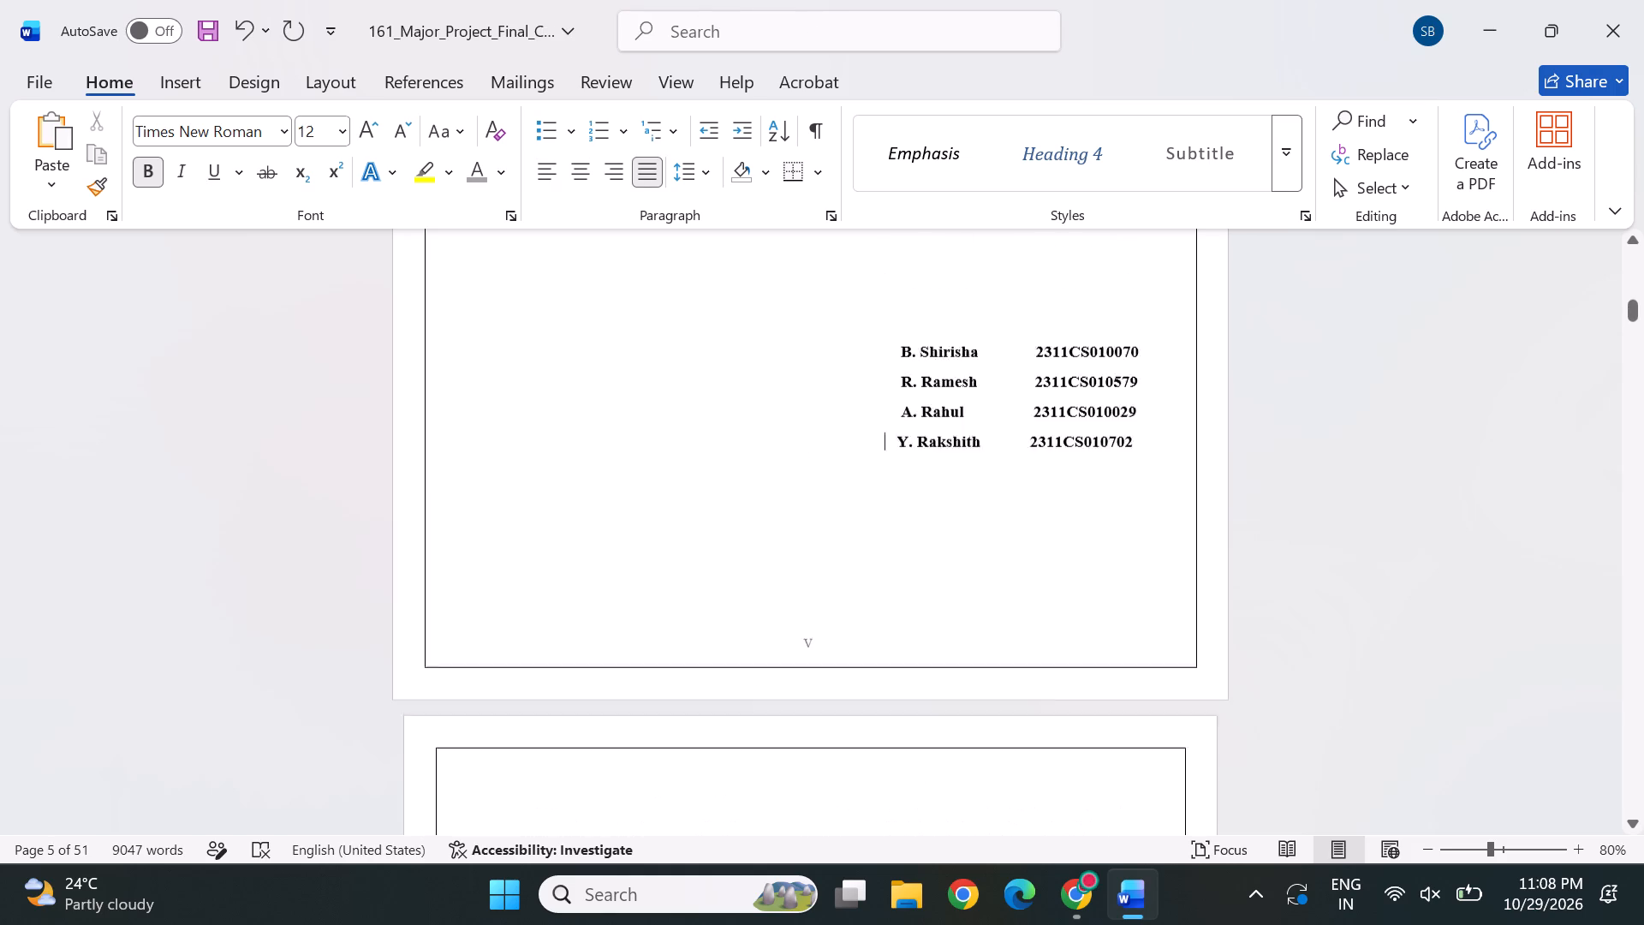
Undo the space deletion in front of the last student's name on page V.
scroll(703, 577, "up", 1)
key("ctrl+z")
scroll(759, 650, "down", 1)
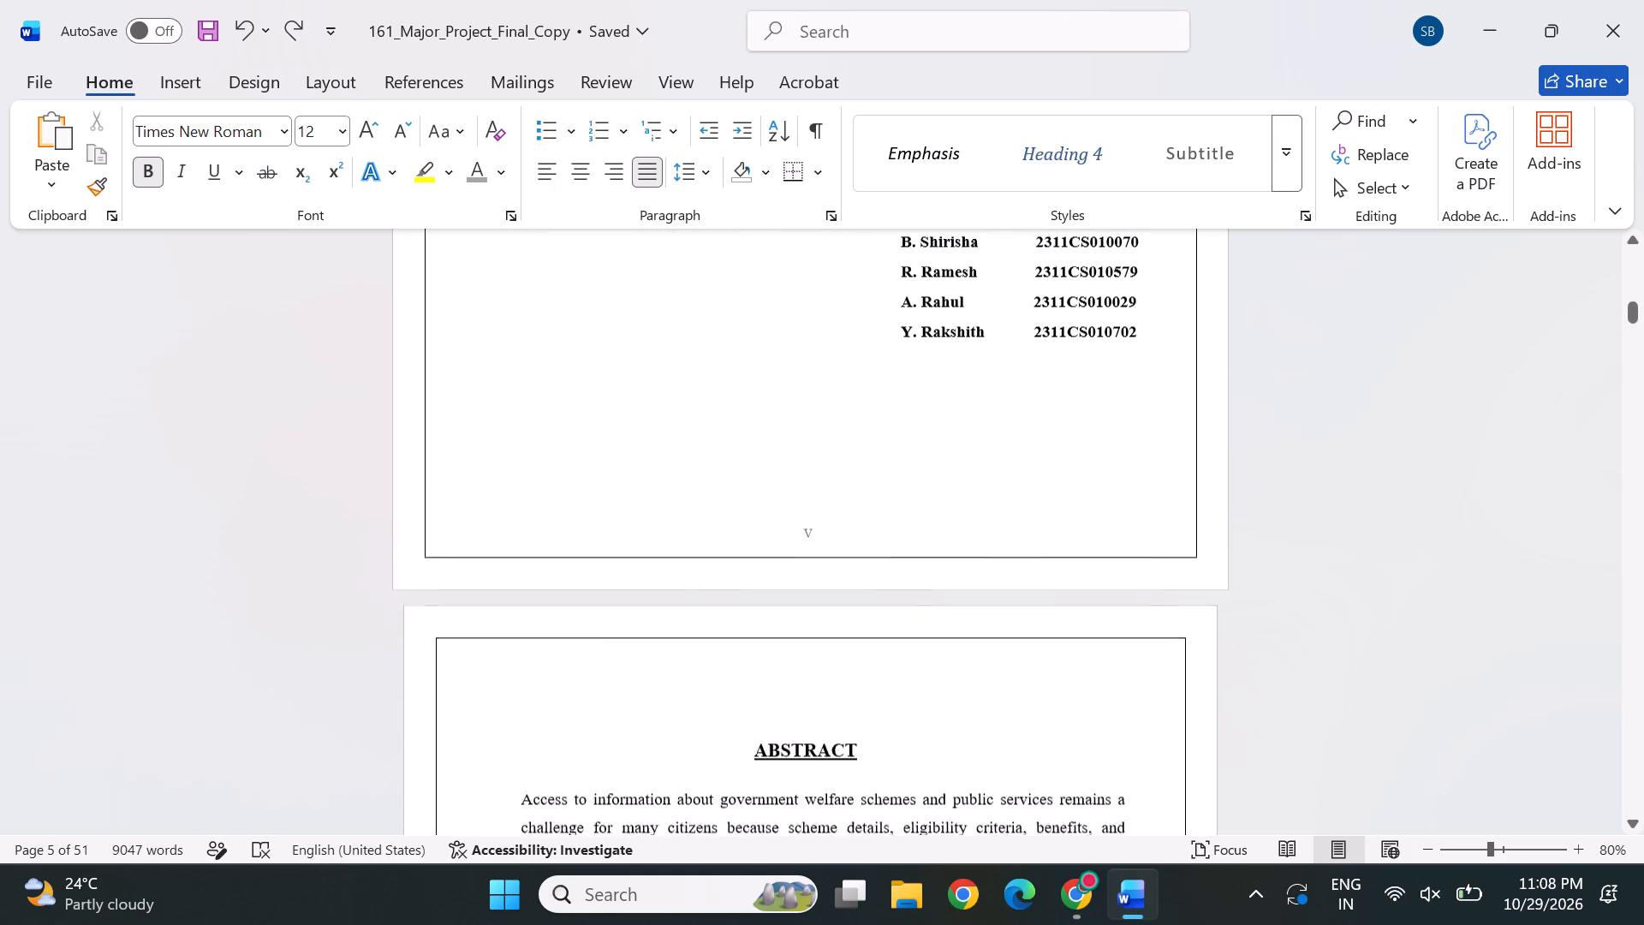
scroll(759, 650, "down", 1)
left_click(831, 431)
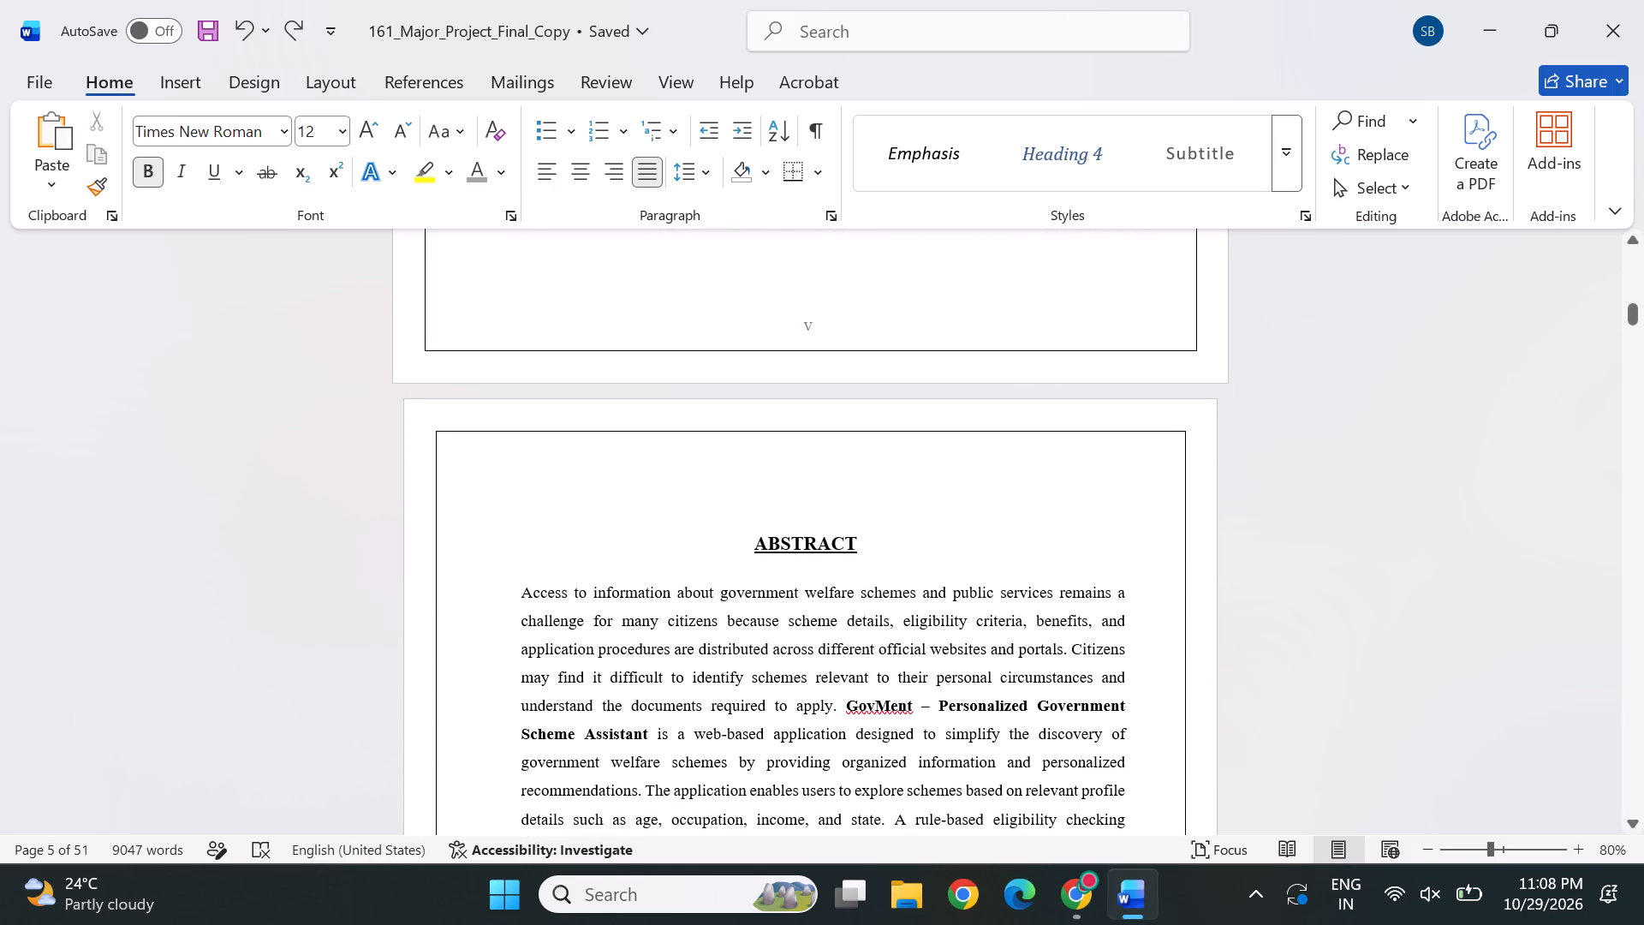
Examine the Roman page numbers from the certificate page through the contents and List of Figures to Chapter 1.
scroll(688, 441, "up", 4)
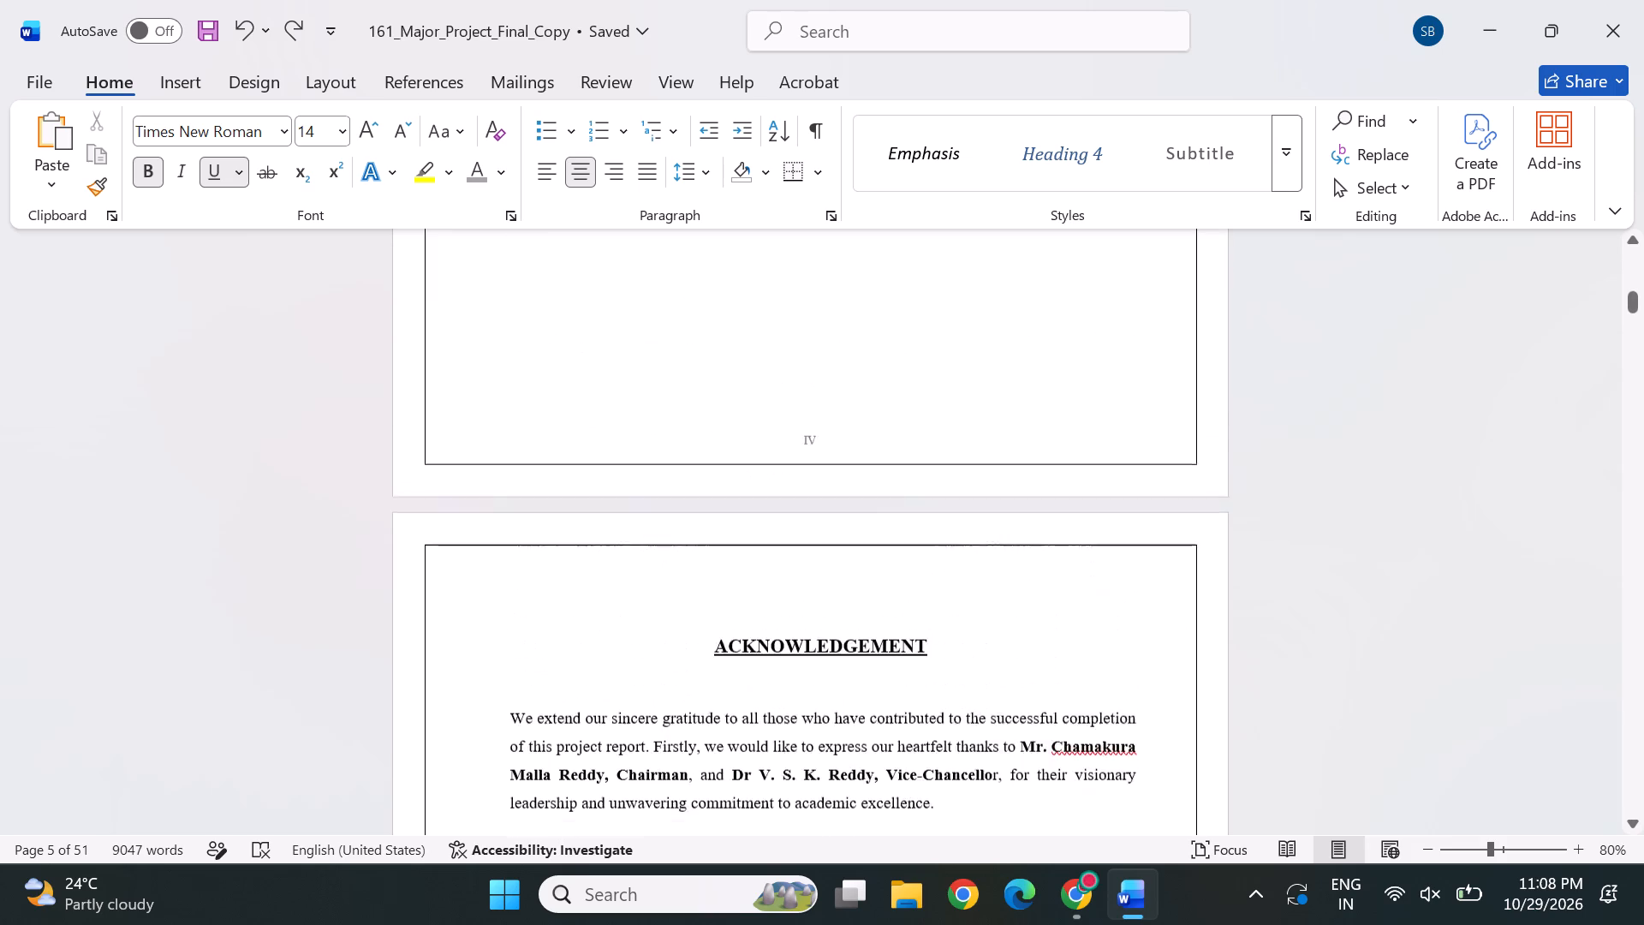
scroll(688, 441, "up", 5)
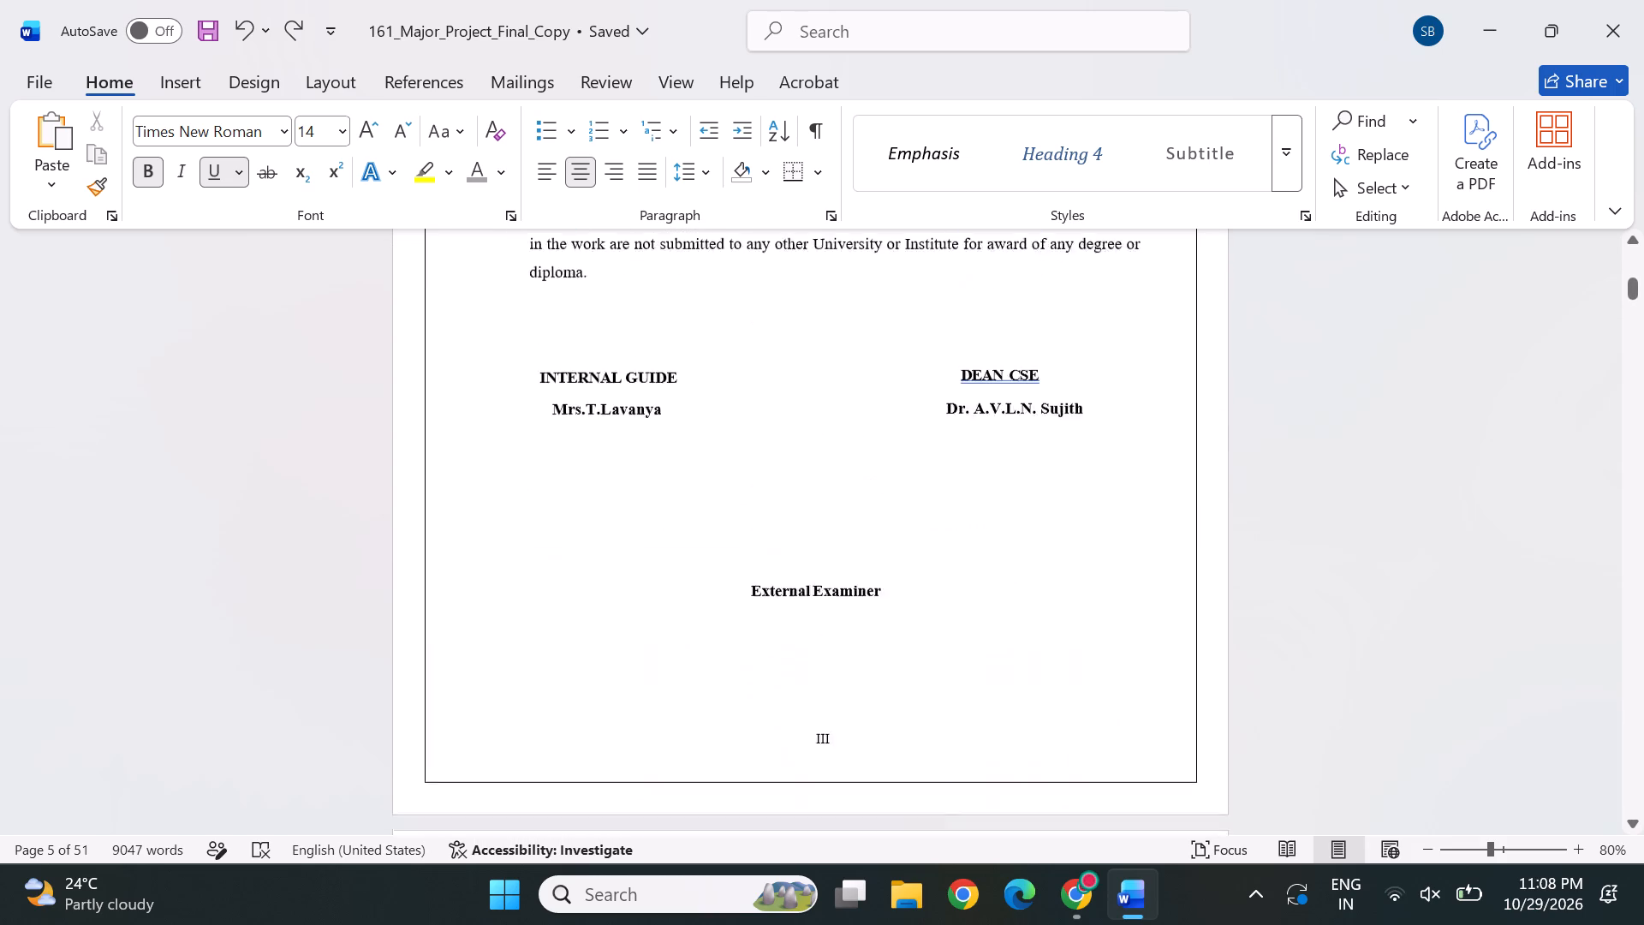
scroll(688, 441, "down", 5)
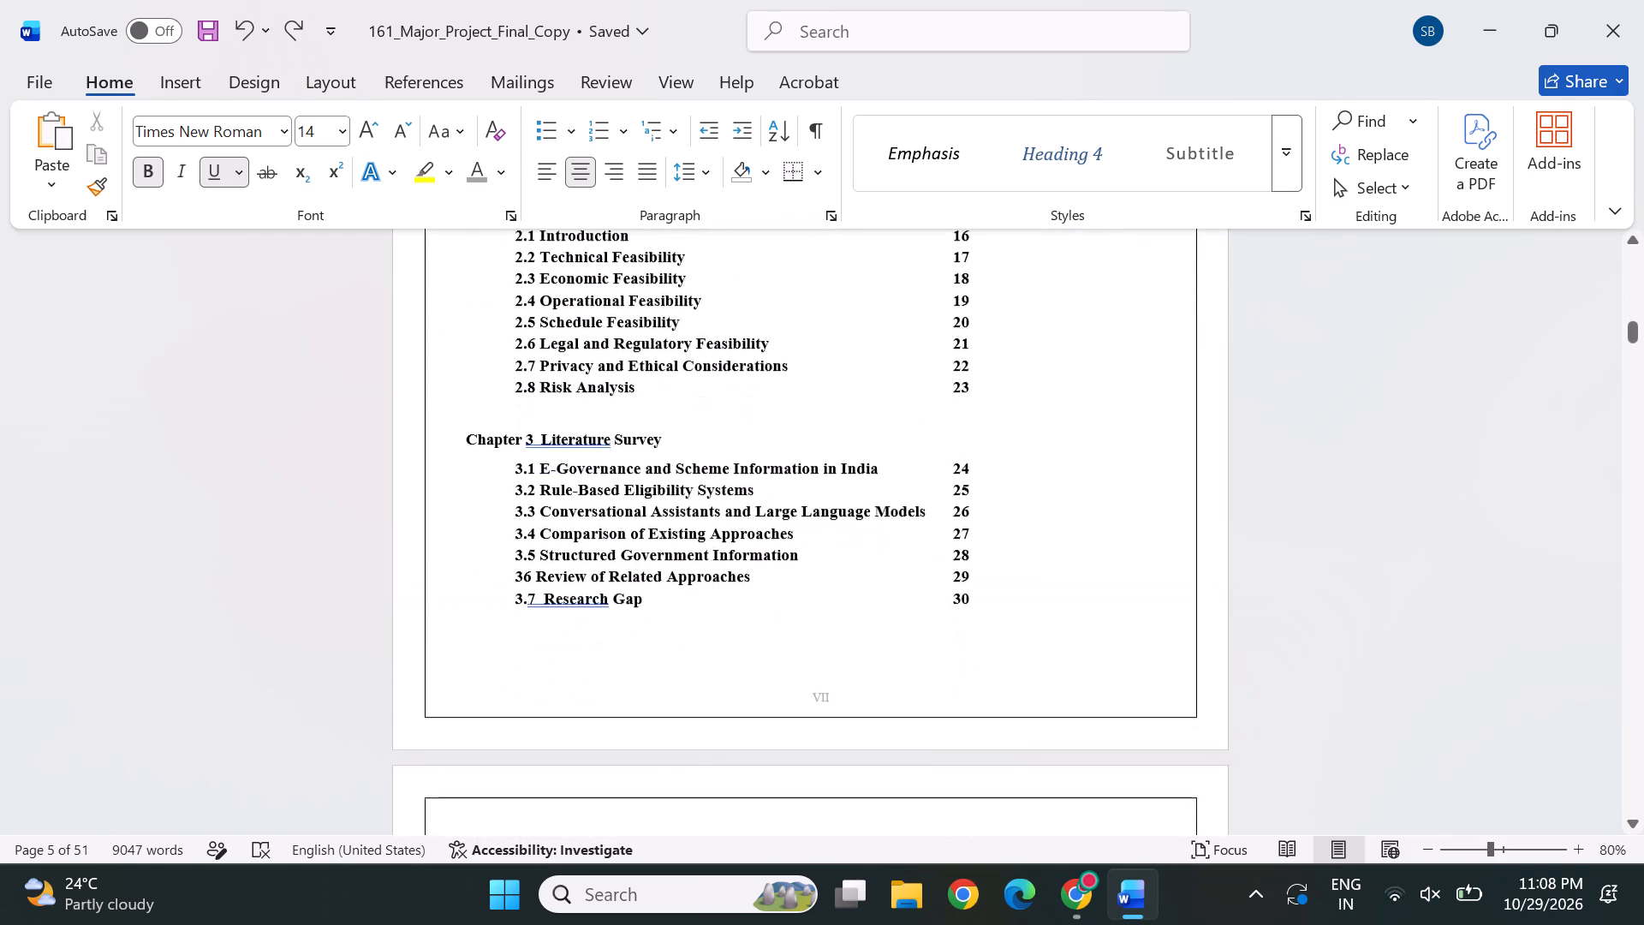
scroll(688, 441, "down", 4)
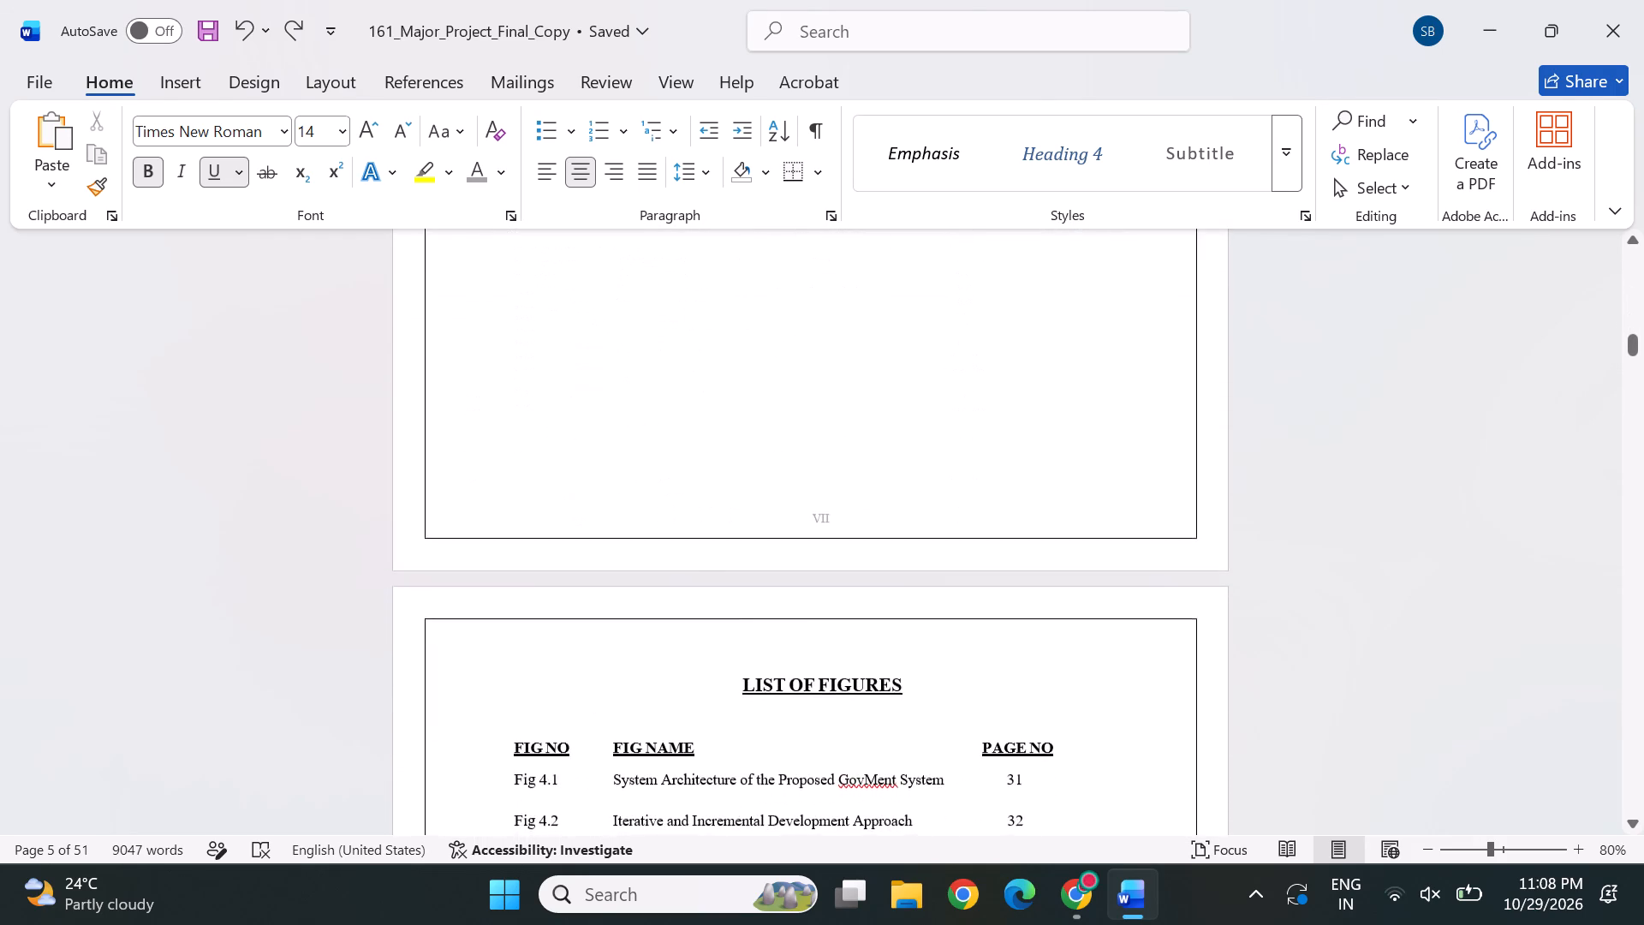
scroll(712, 510, "down", 2)
scroll(784, 458, "up", 1)
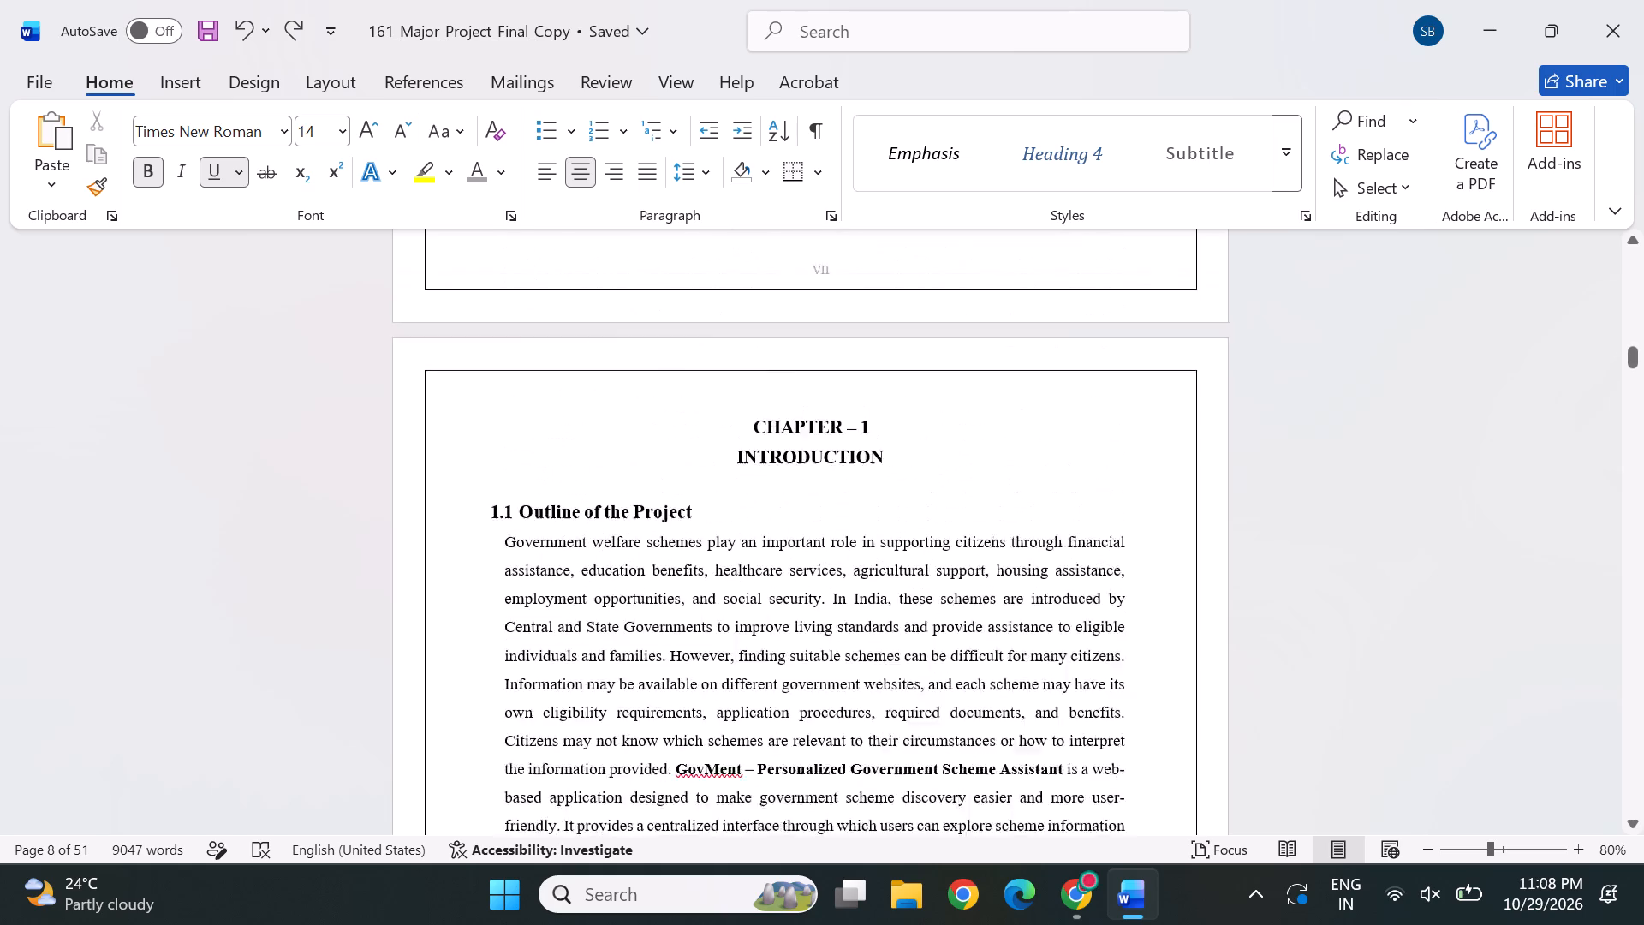
scroll(784, 458, "up", 1)
scroll(837, 387, "up", 1)
scroll(815, 610, "down", 1)
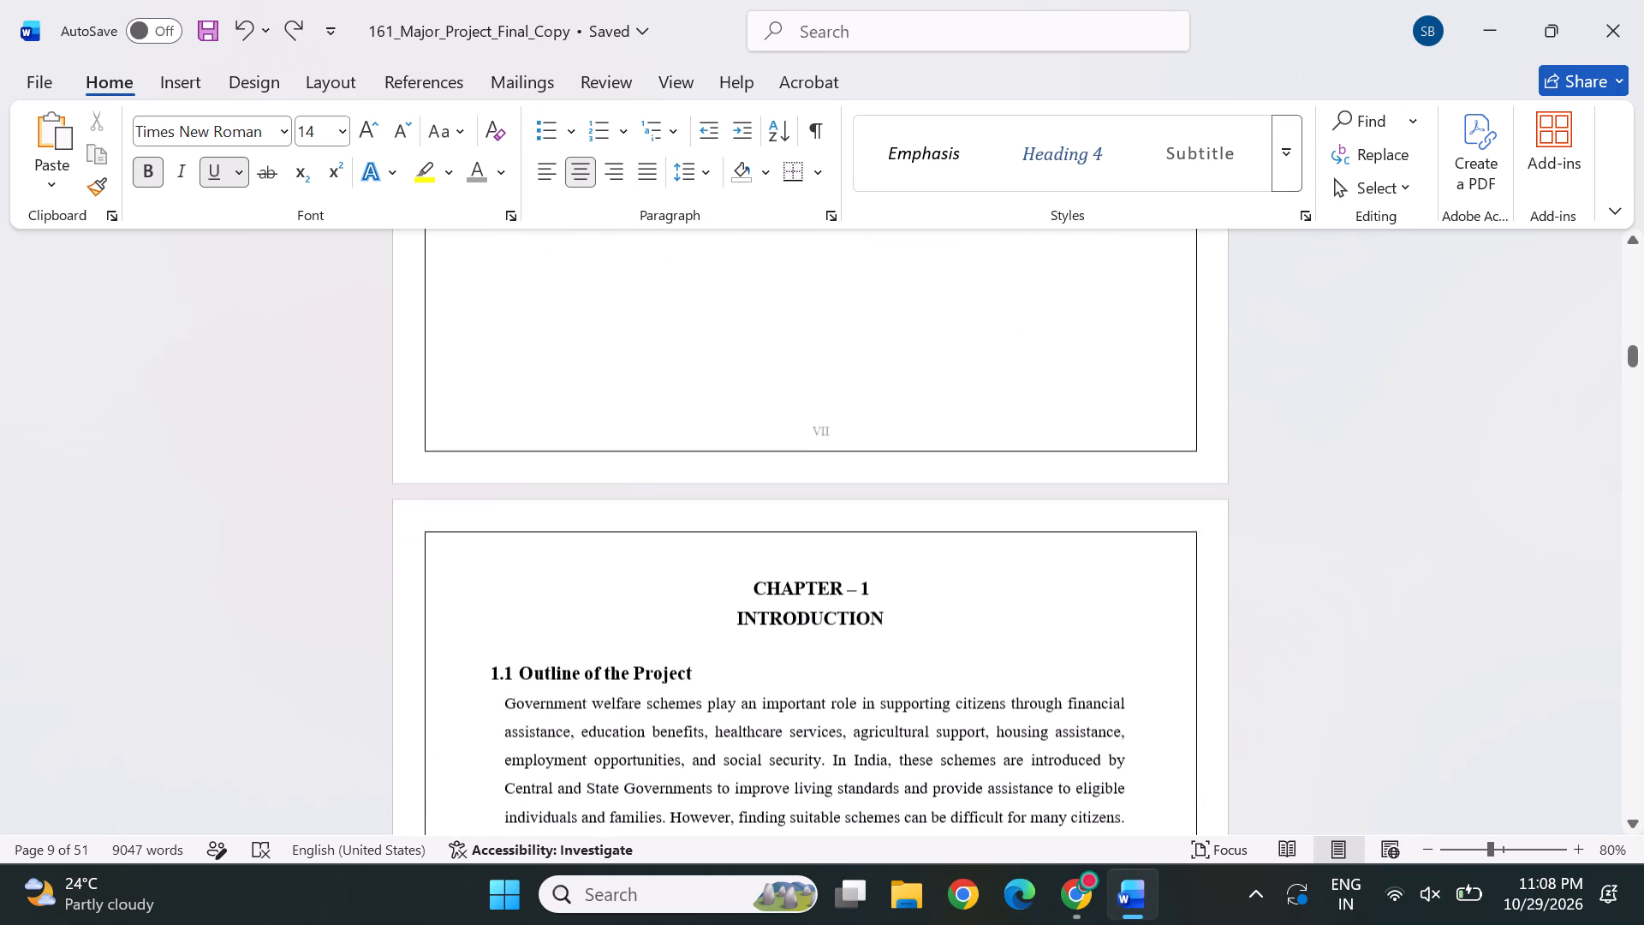
scroll(882, 452, "up", 2)
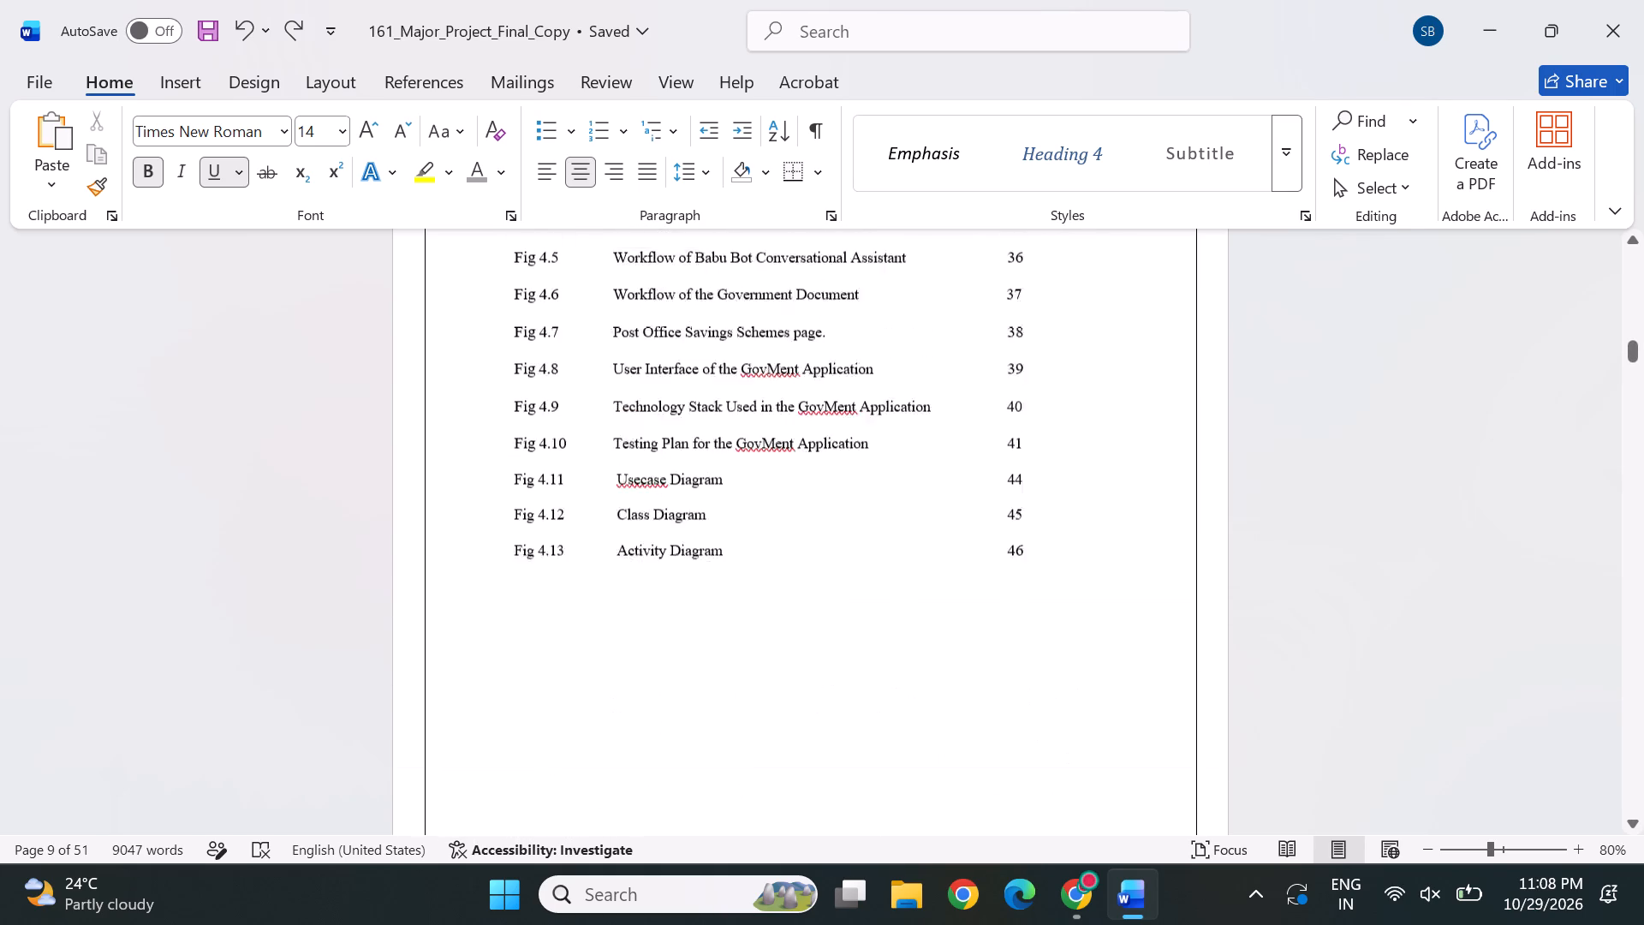
scroll(882, 452, "up", 4)
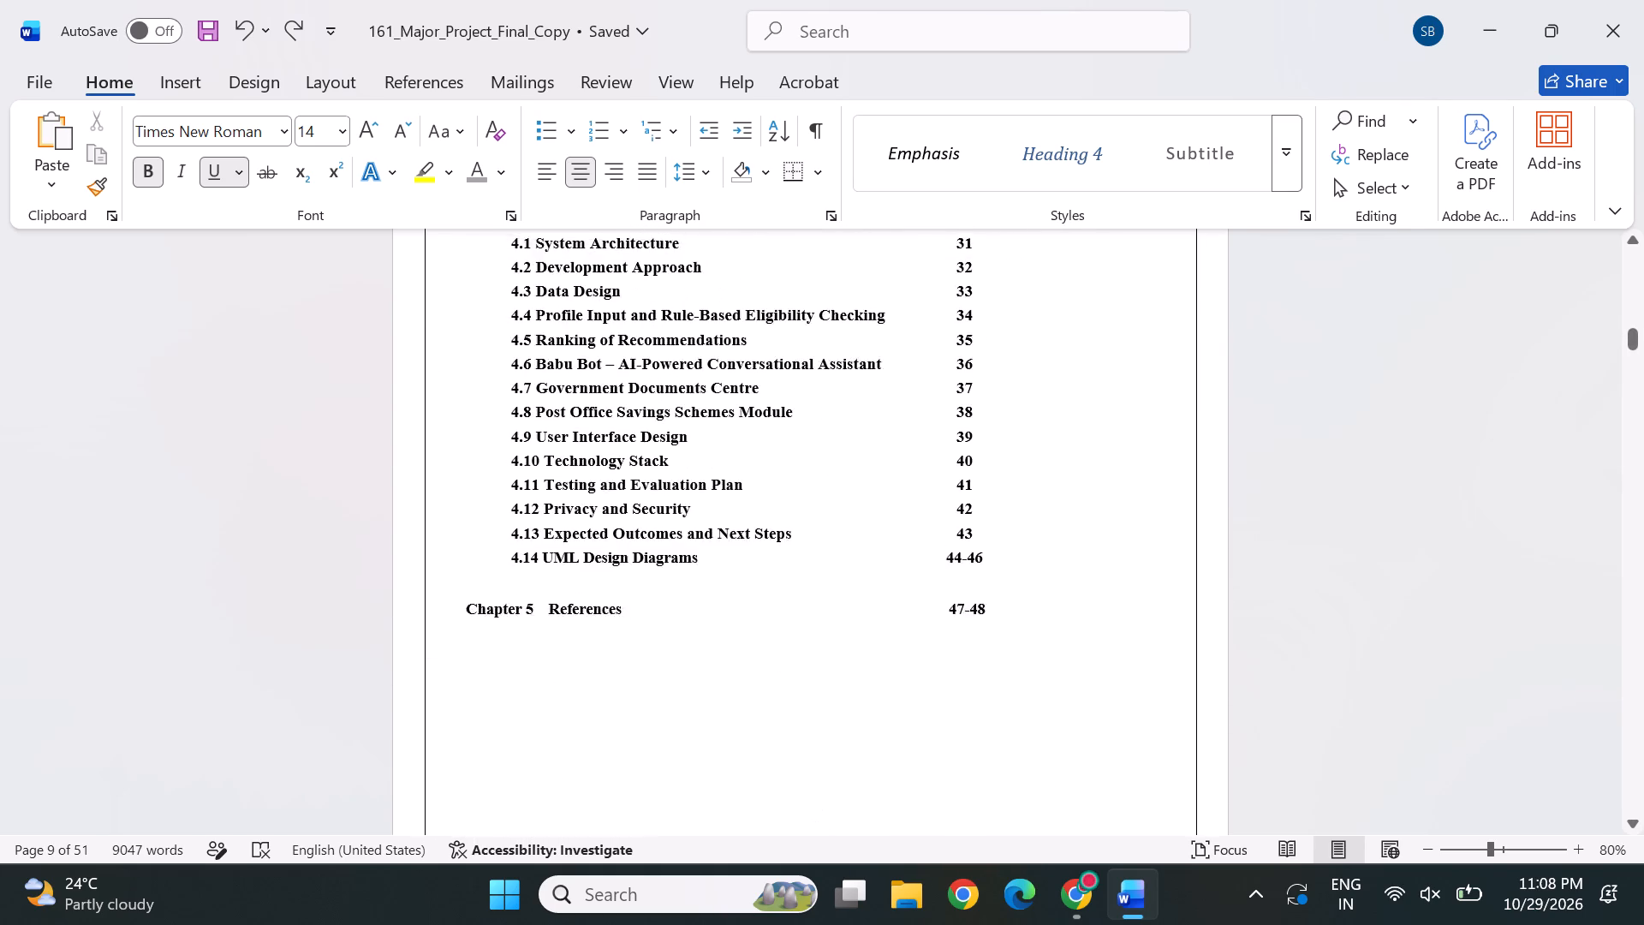
scroll(882, 452, "up", 3)
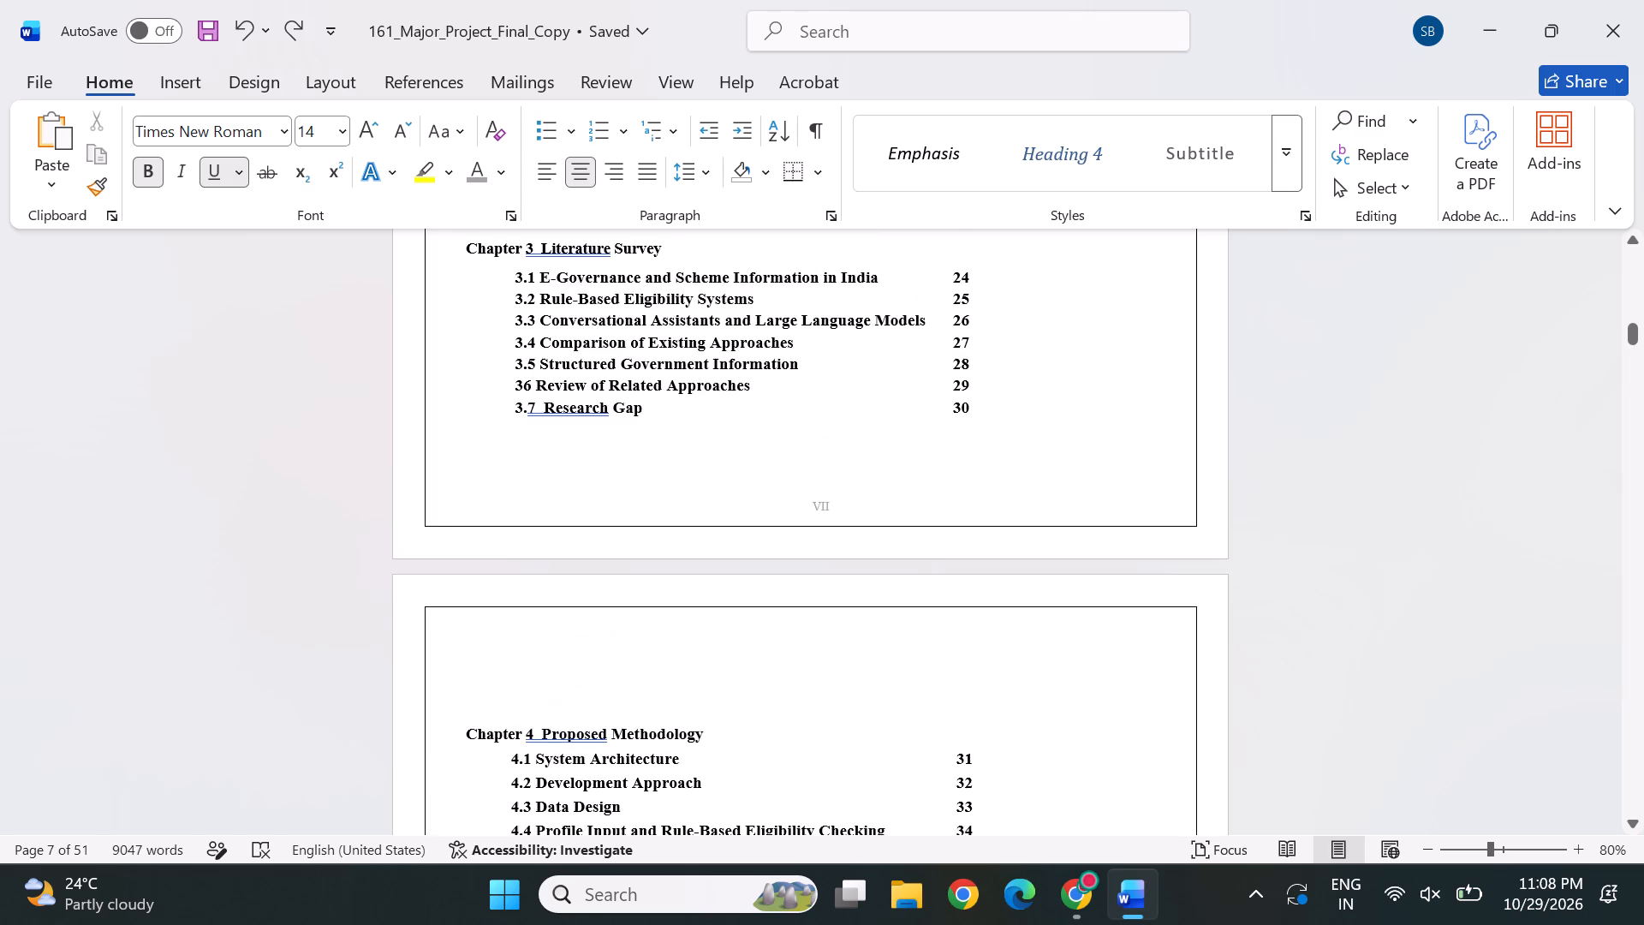
scroll(882, 452, "up", 3)
scroll(844, 384, "up", 1)
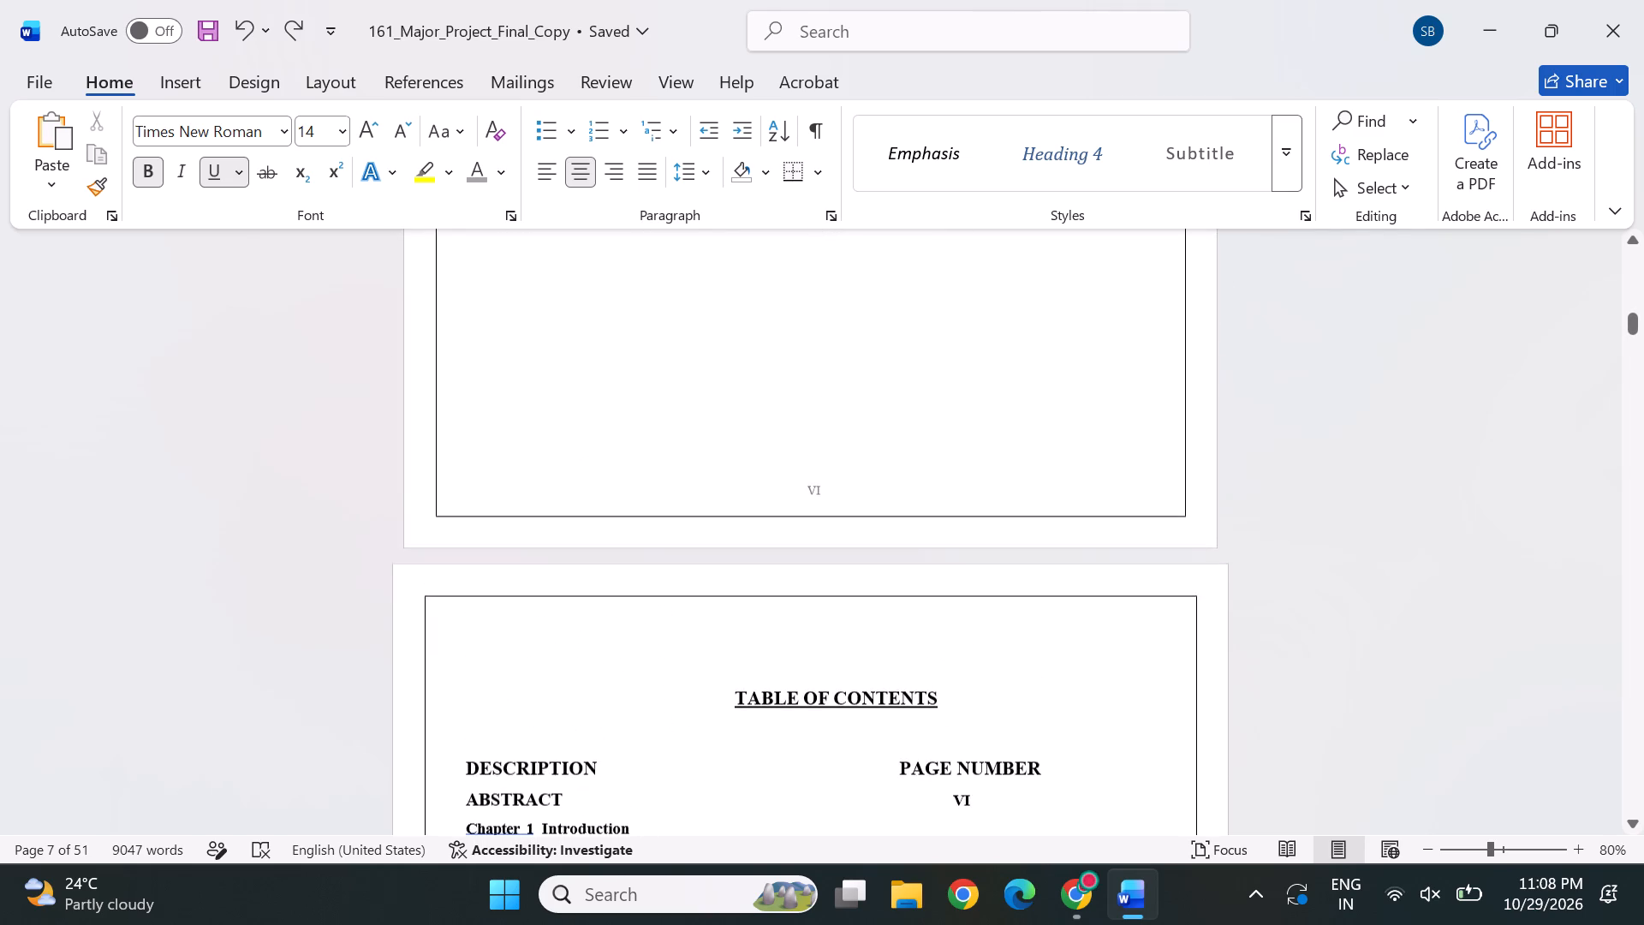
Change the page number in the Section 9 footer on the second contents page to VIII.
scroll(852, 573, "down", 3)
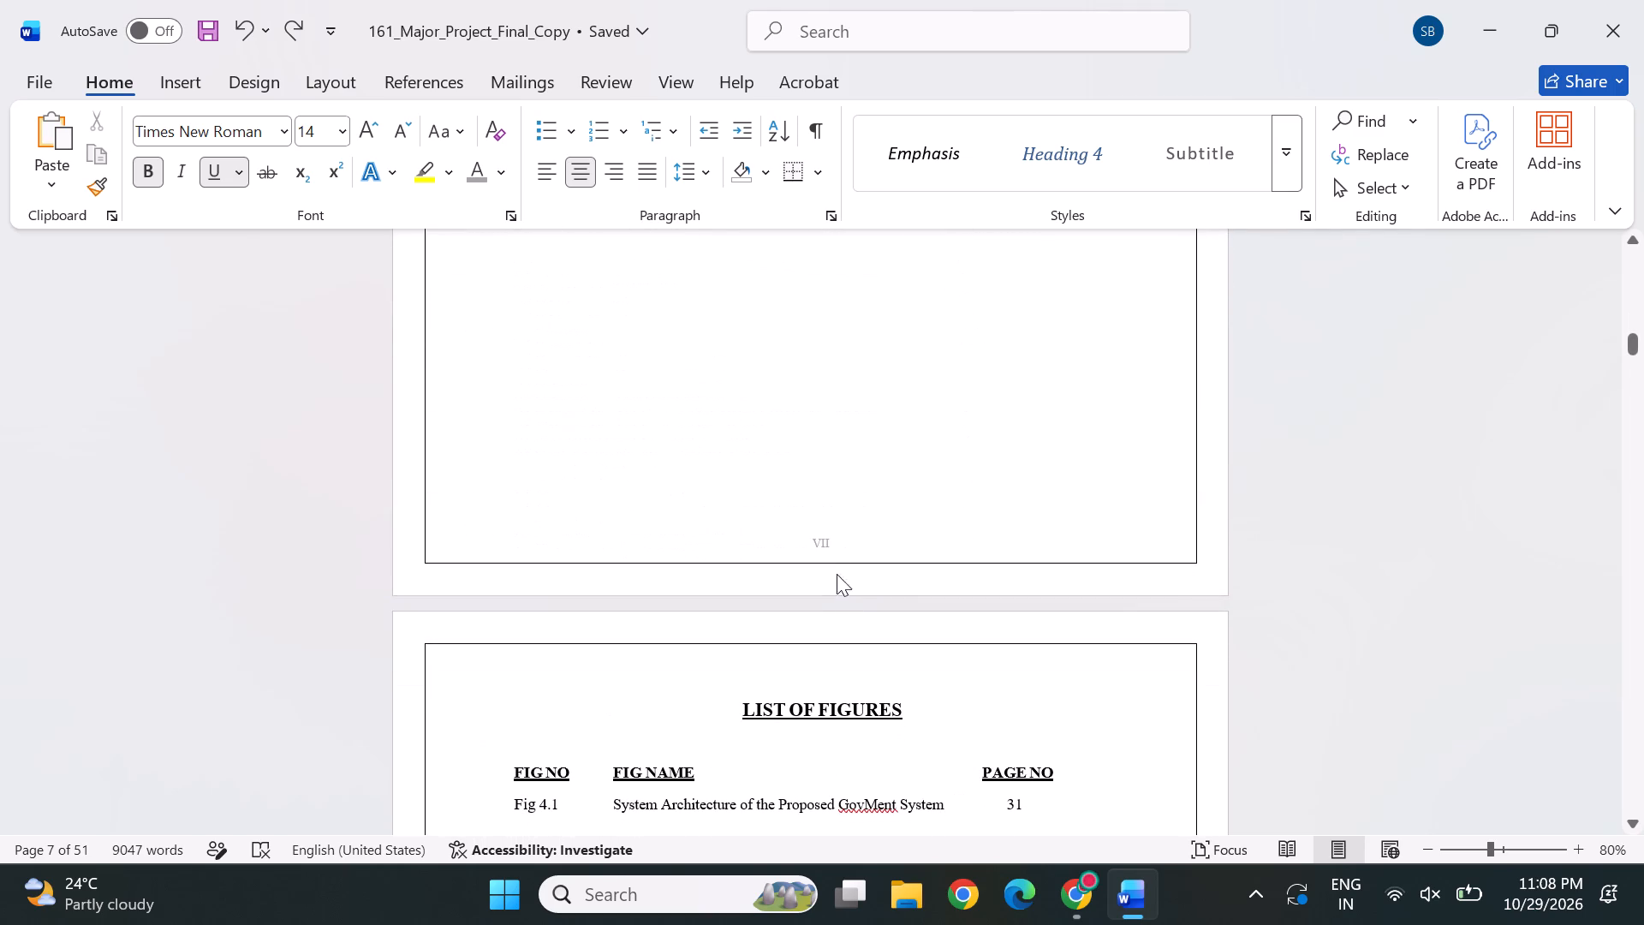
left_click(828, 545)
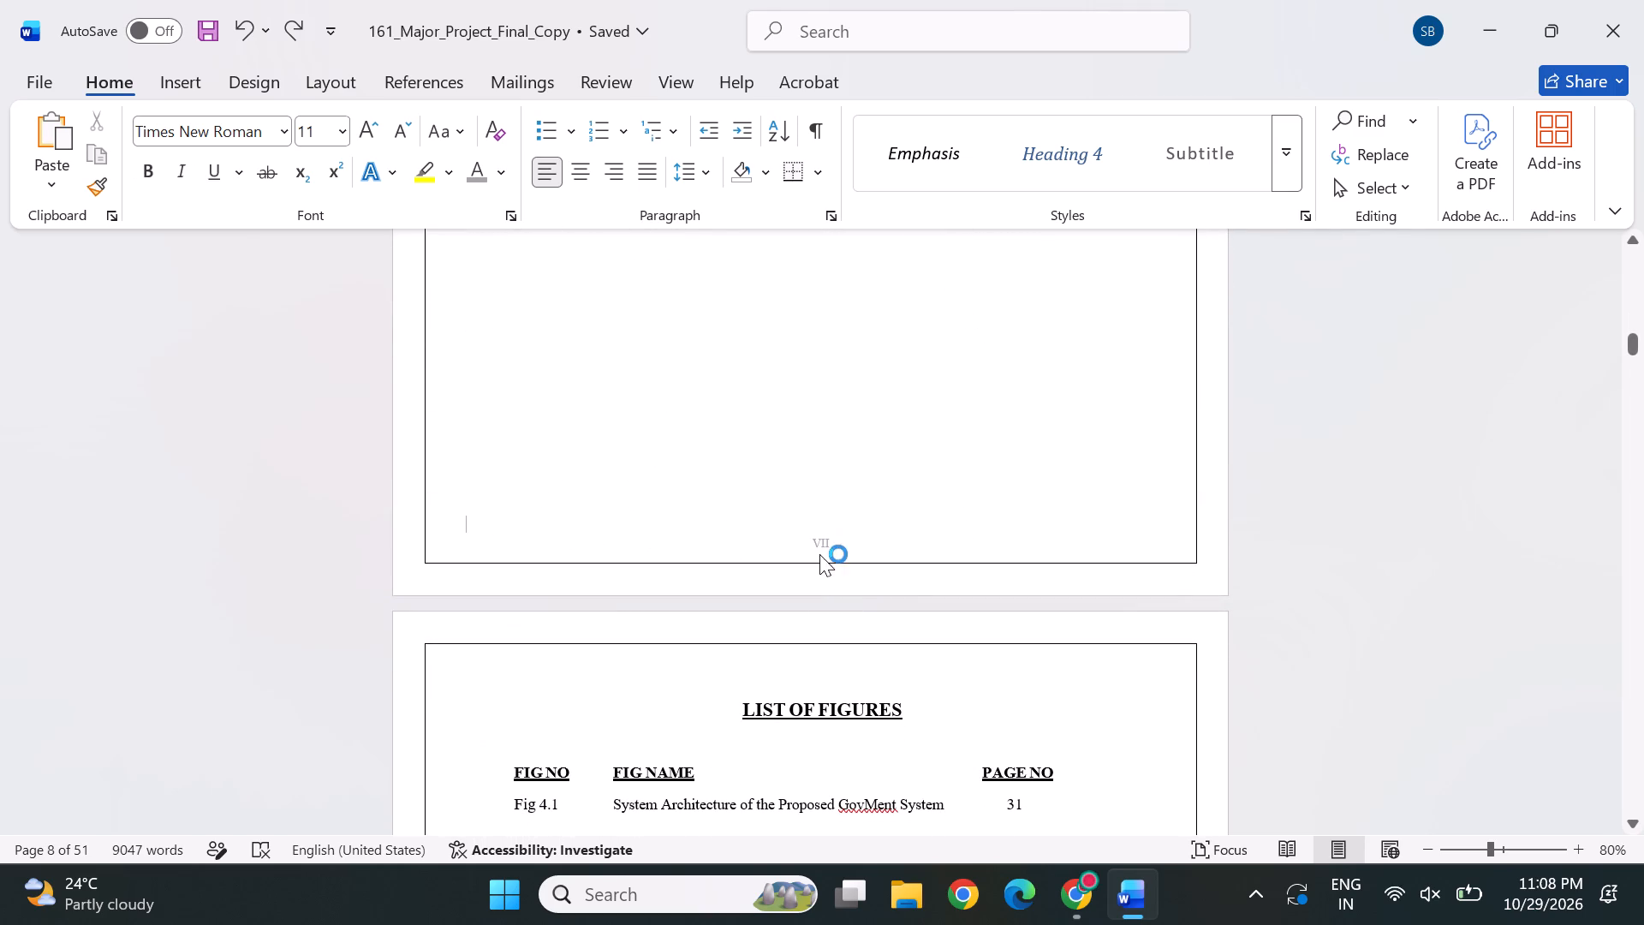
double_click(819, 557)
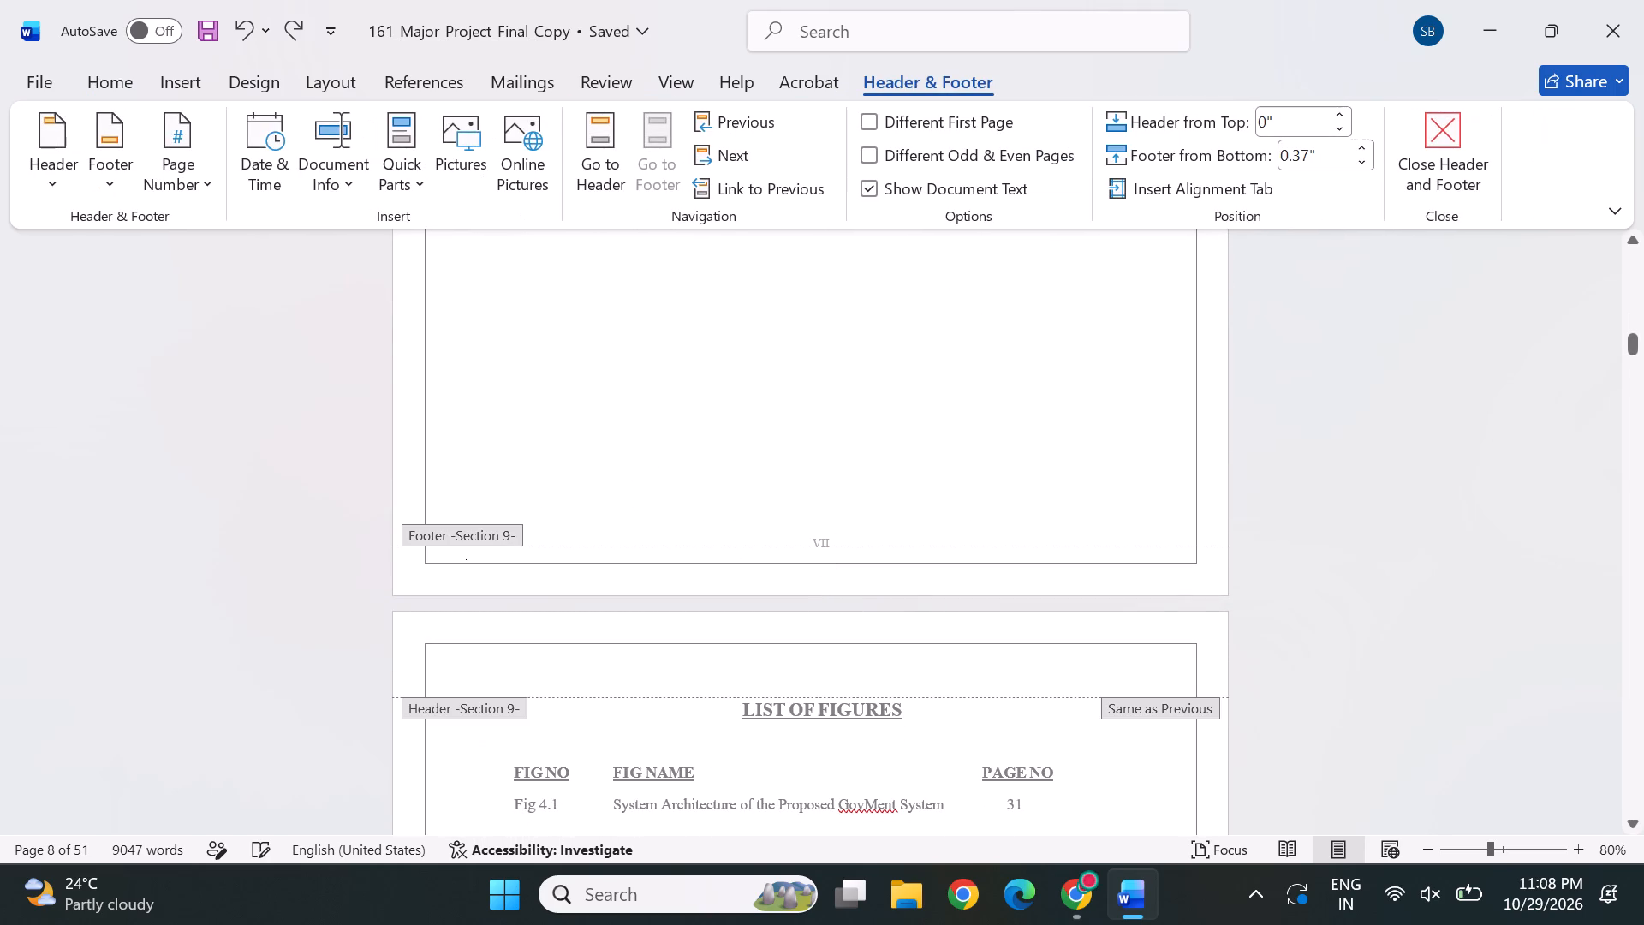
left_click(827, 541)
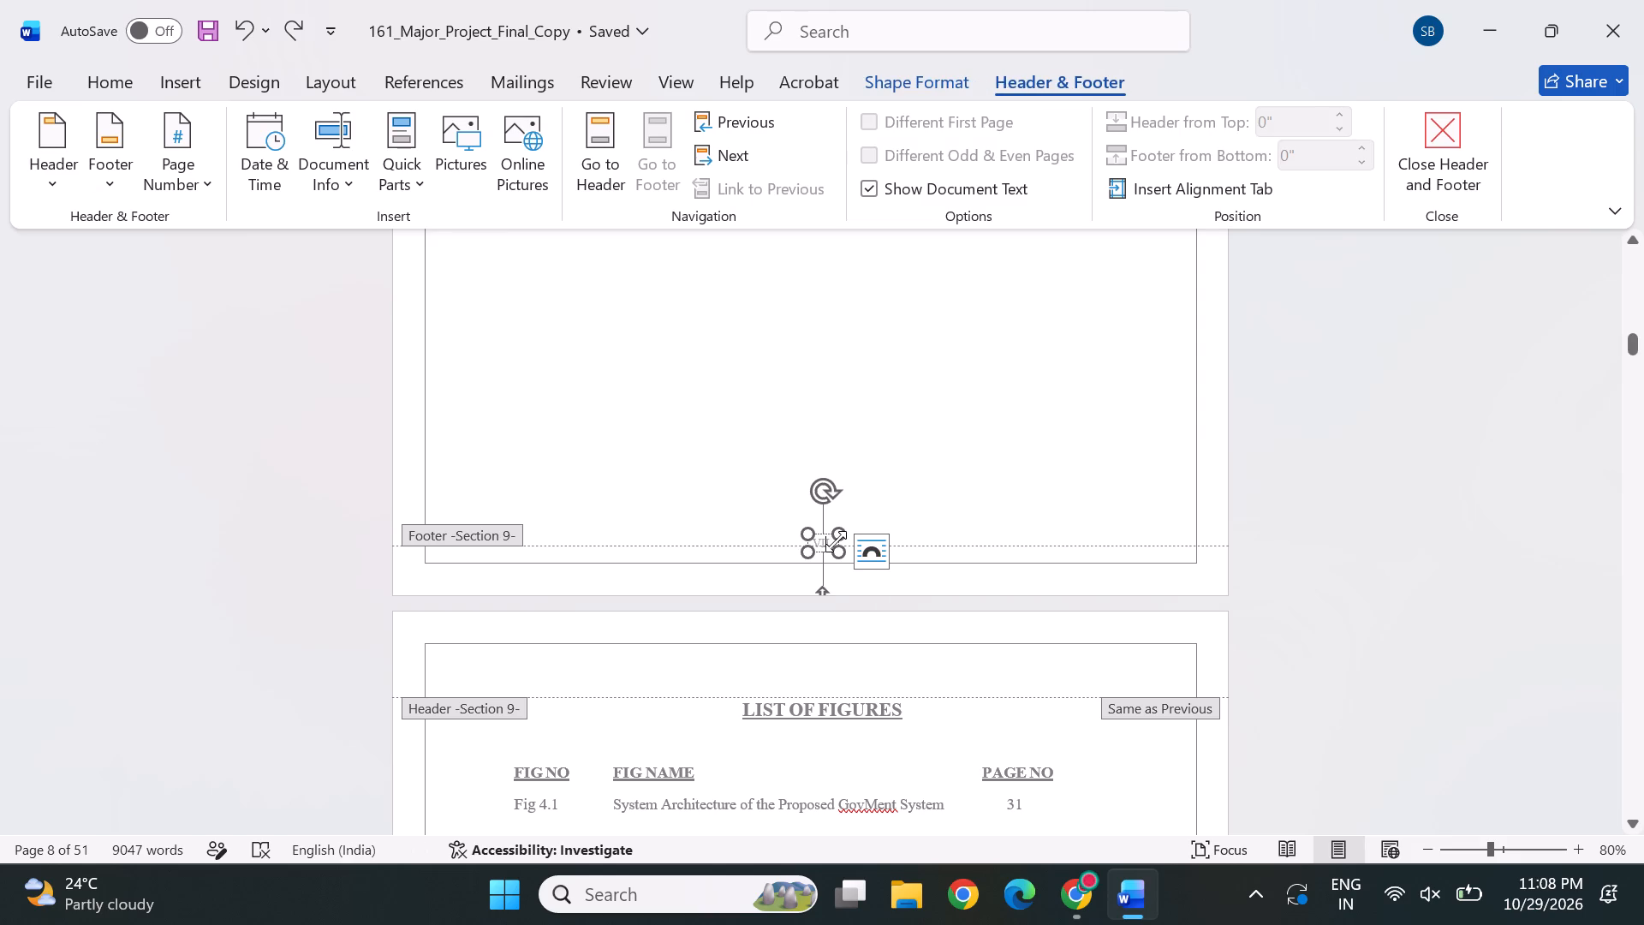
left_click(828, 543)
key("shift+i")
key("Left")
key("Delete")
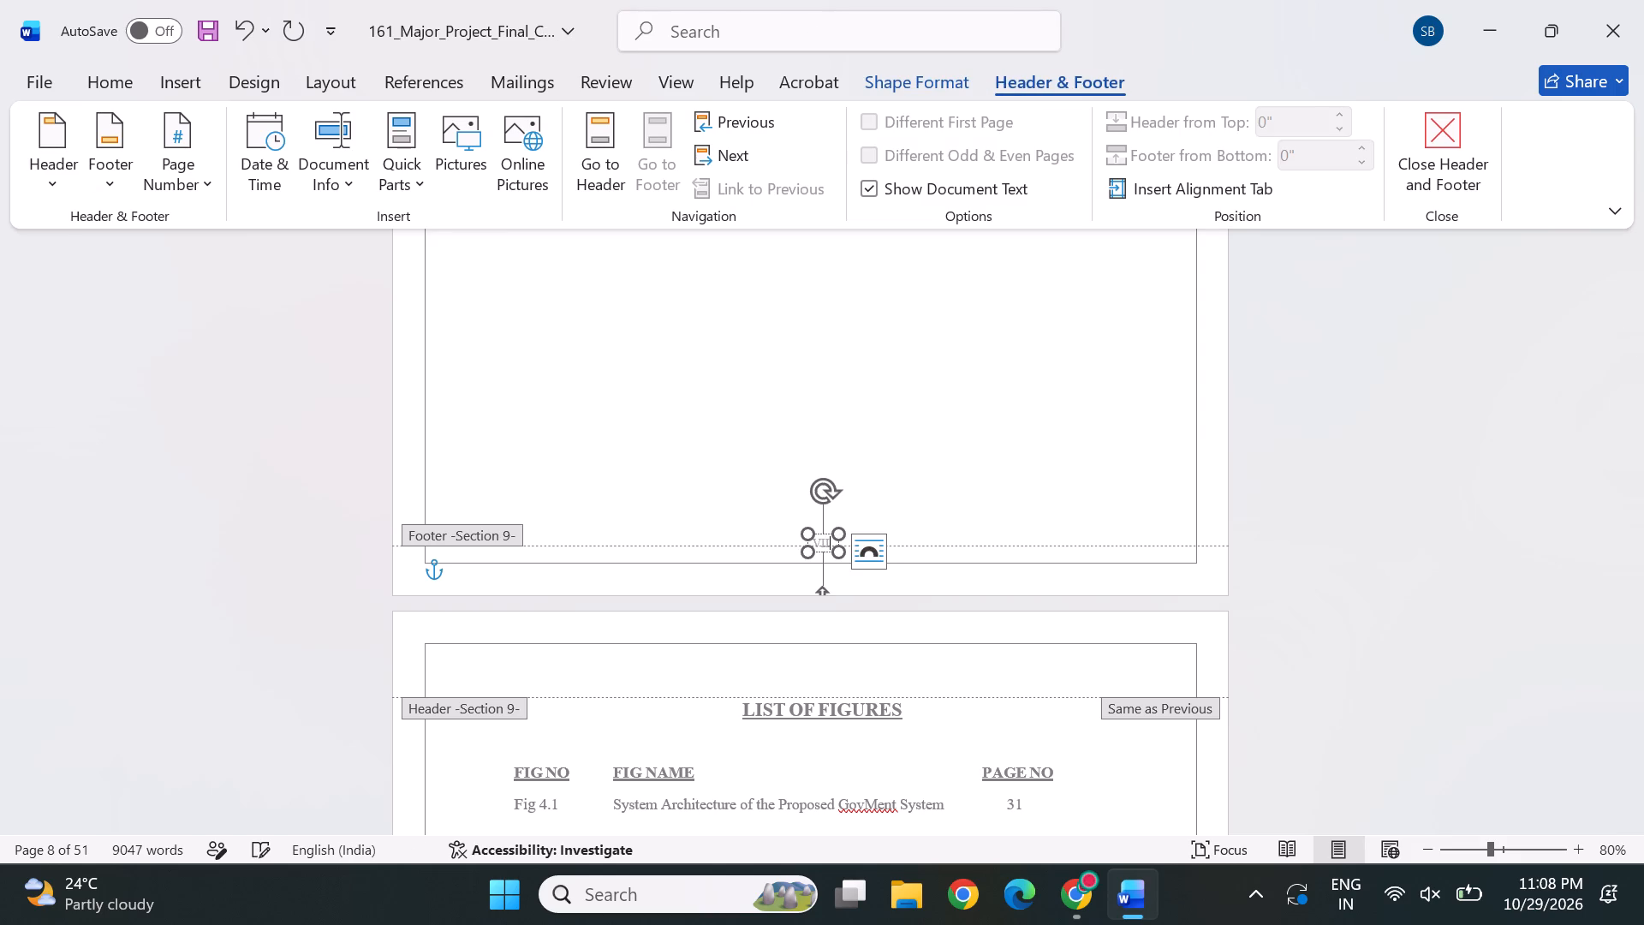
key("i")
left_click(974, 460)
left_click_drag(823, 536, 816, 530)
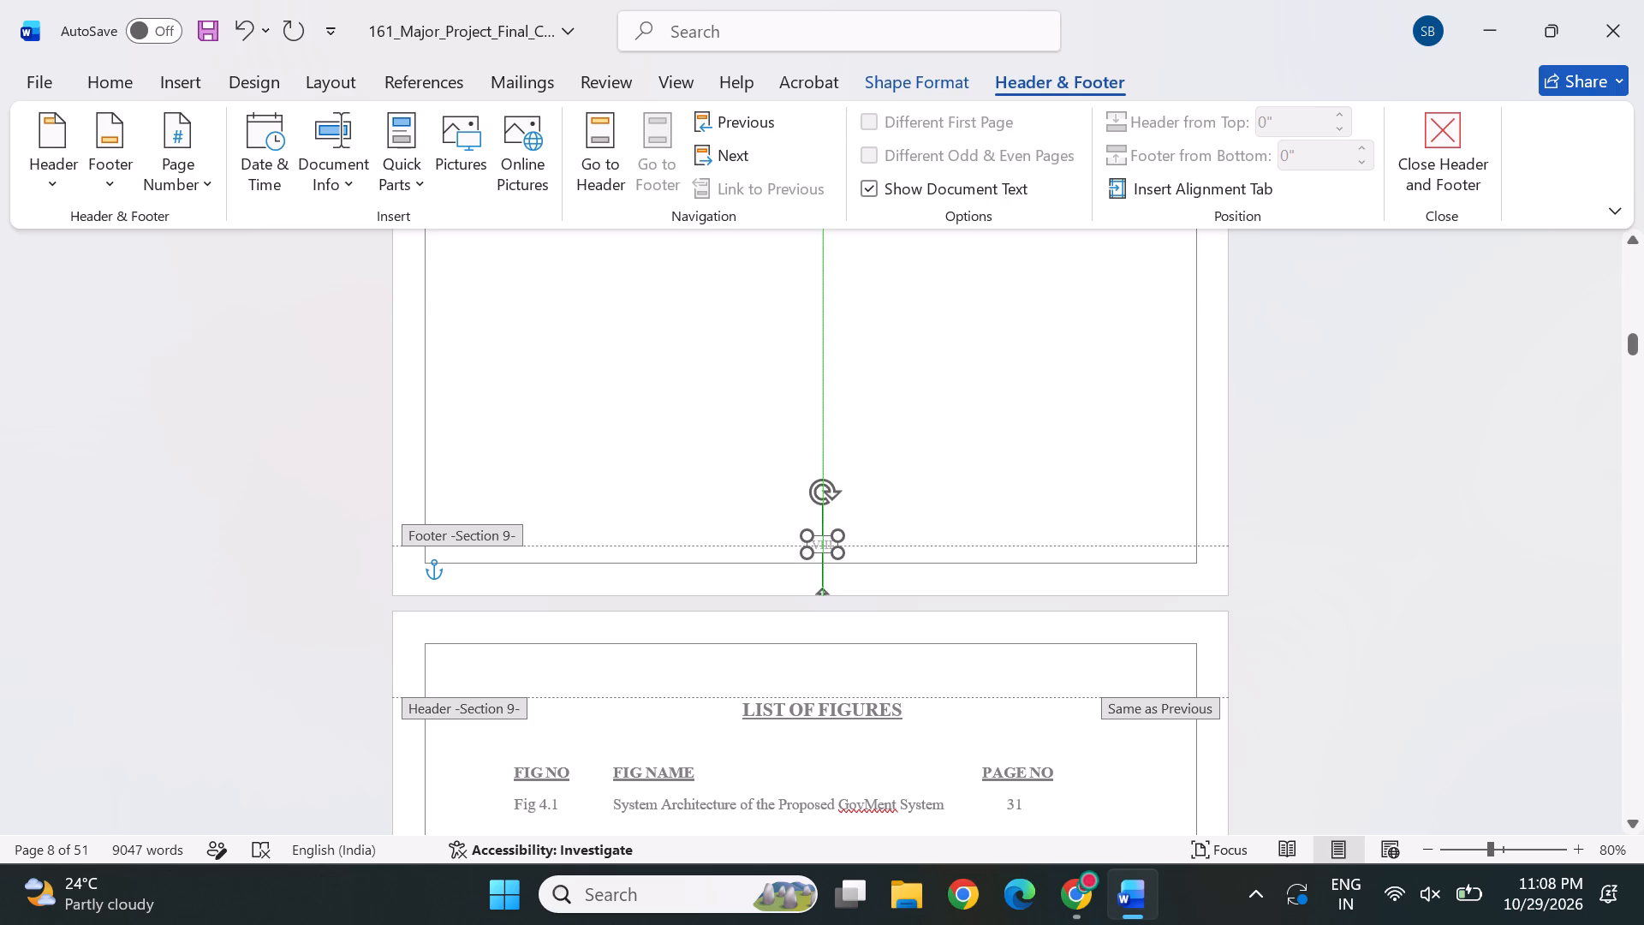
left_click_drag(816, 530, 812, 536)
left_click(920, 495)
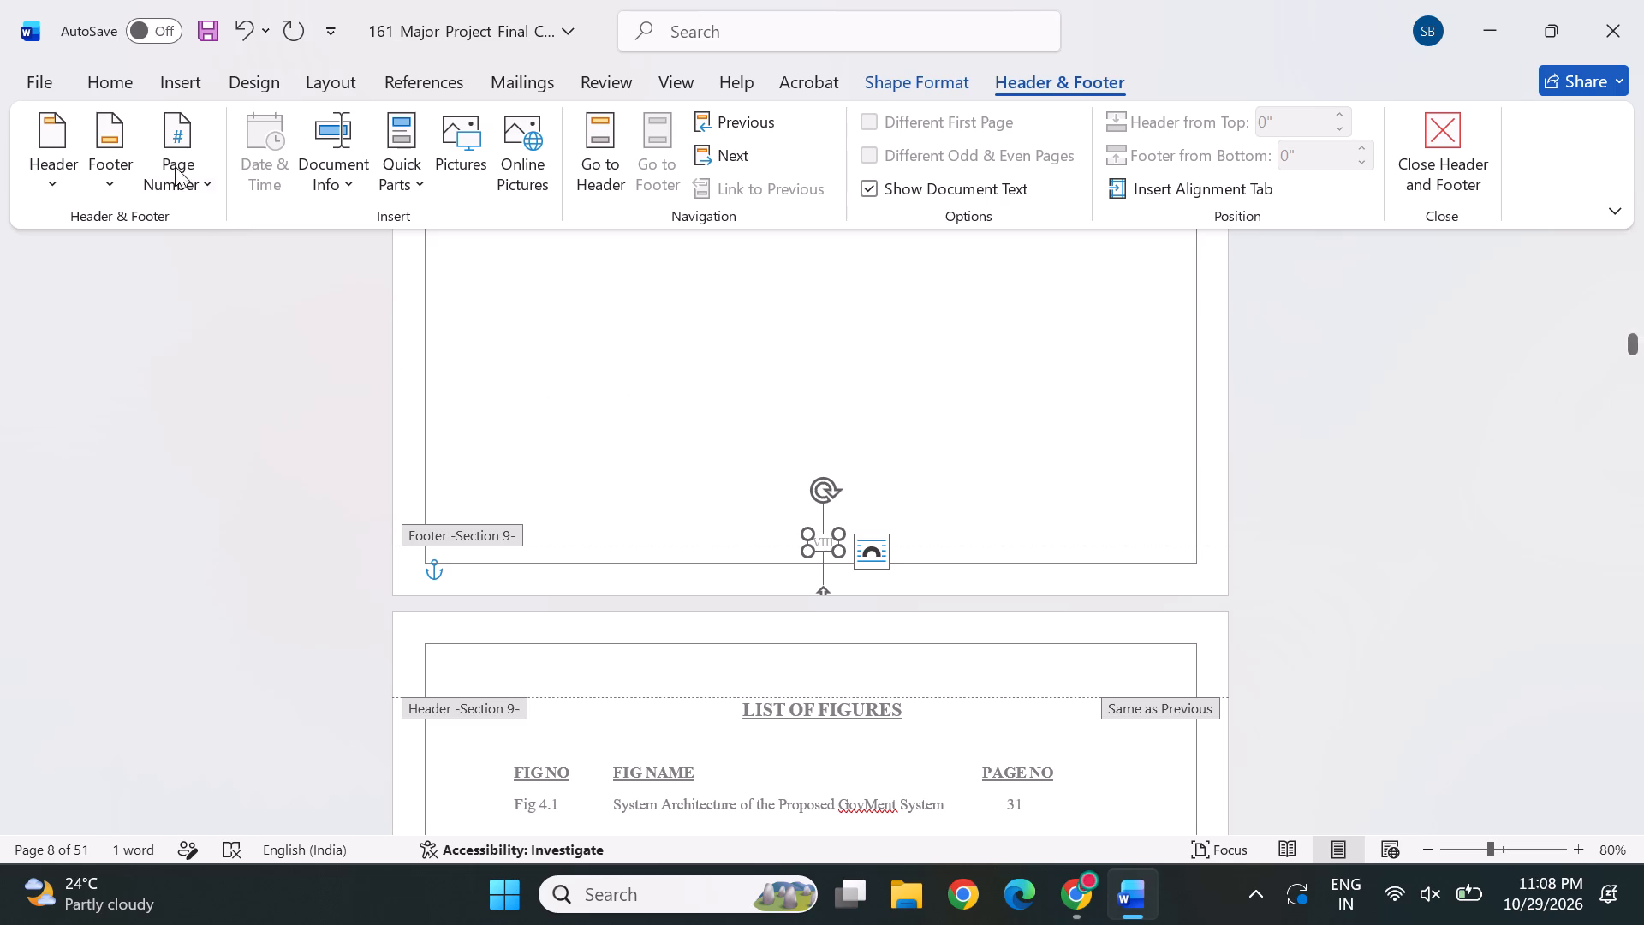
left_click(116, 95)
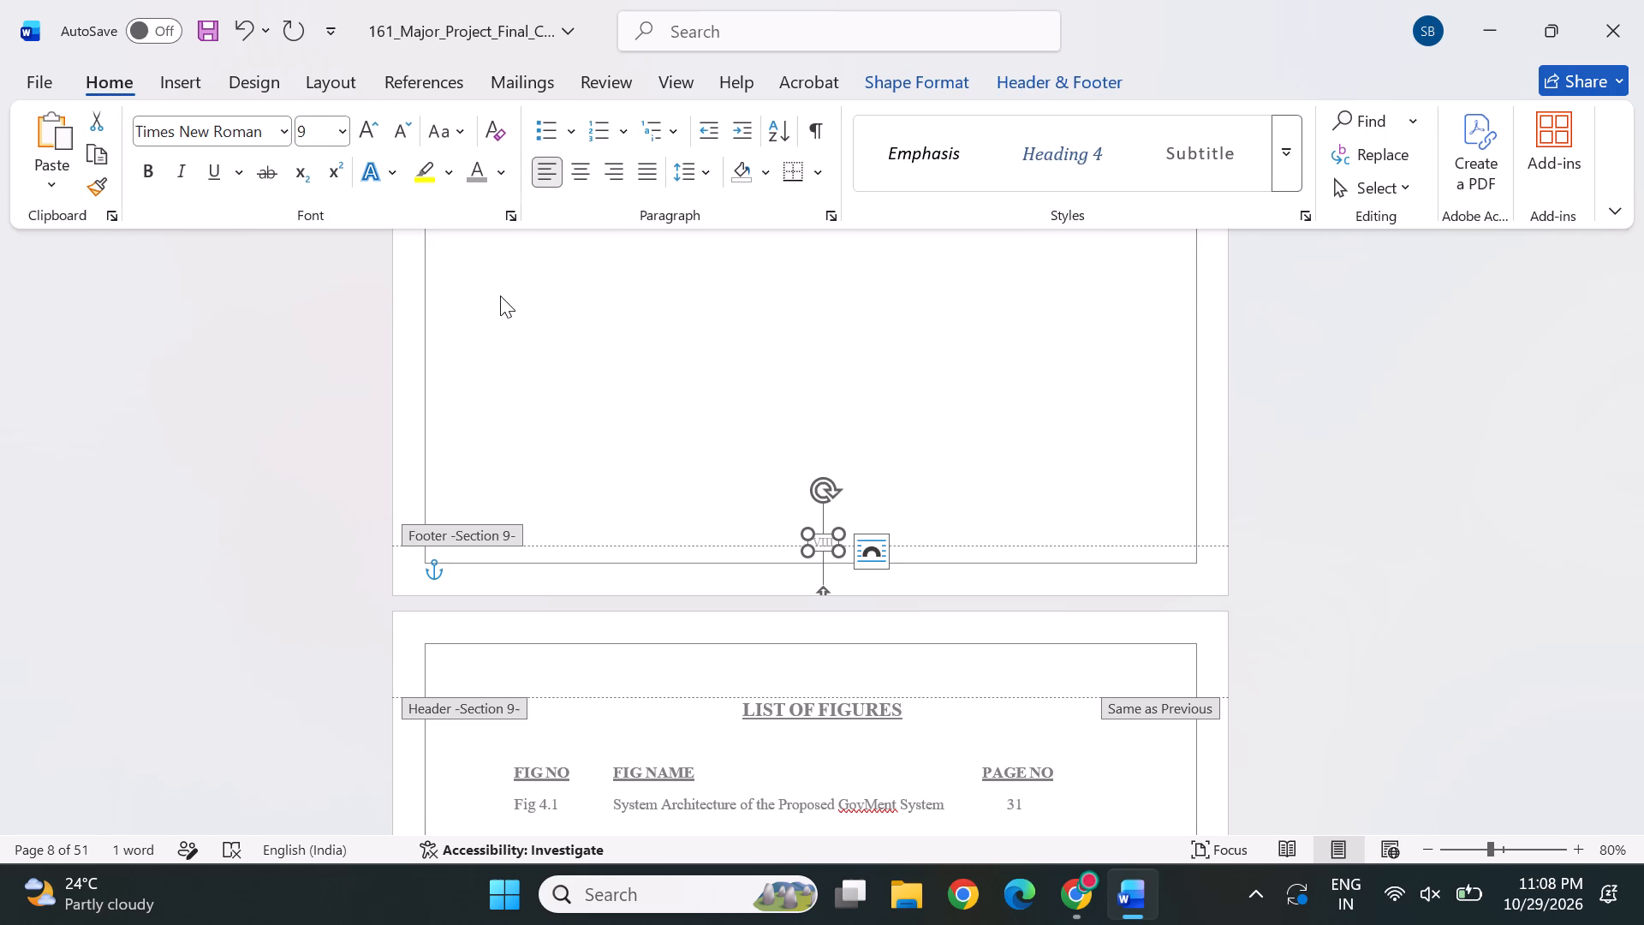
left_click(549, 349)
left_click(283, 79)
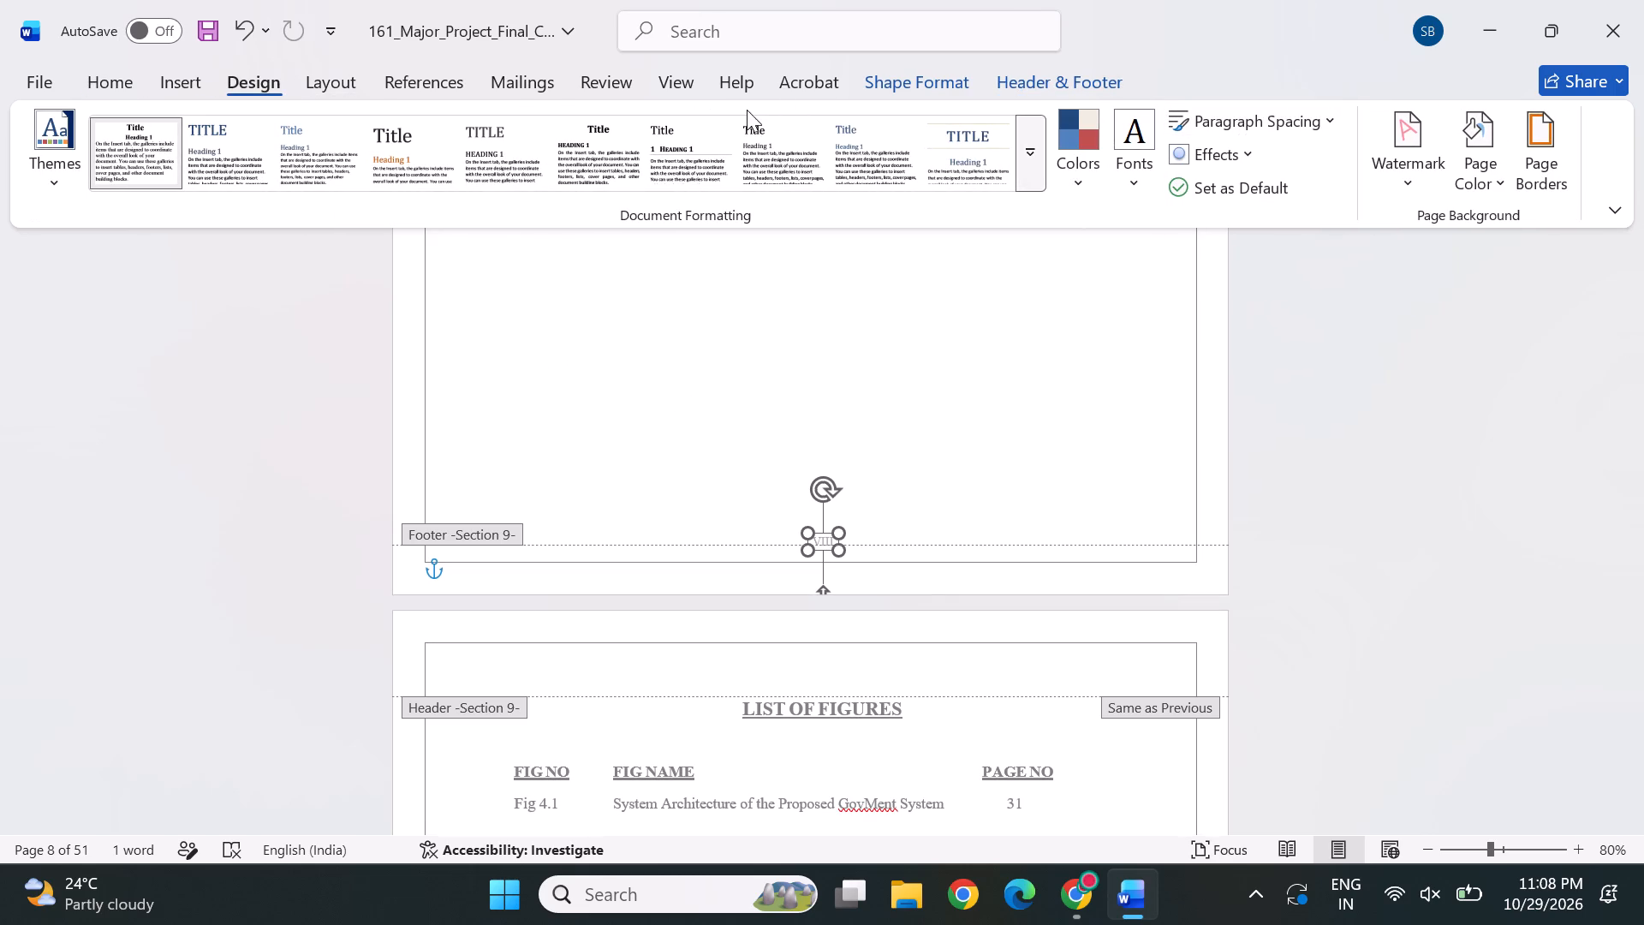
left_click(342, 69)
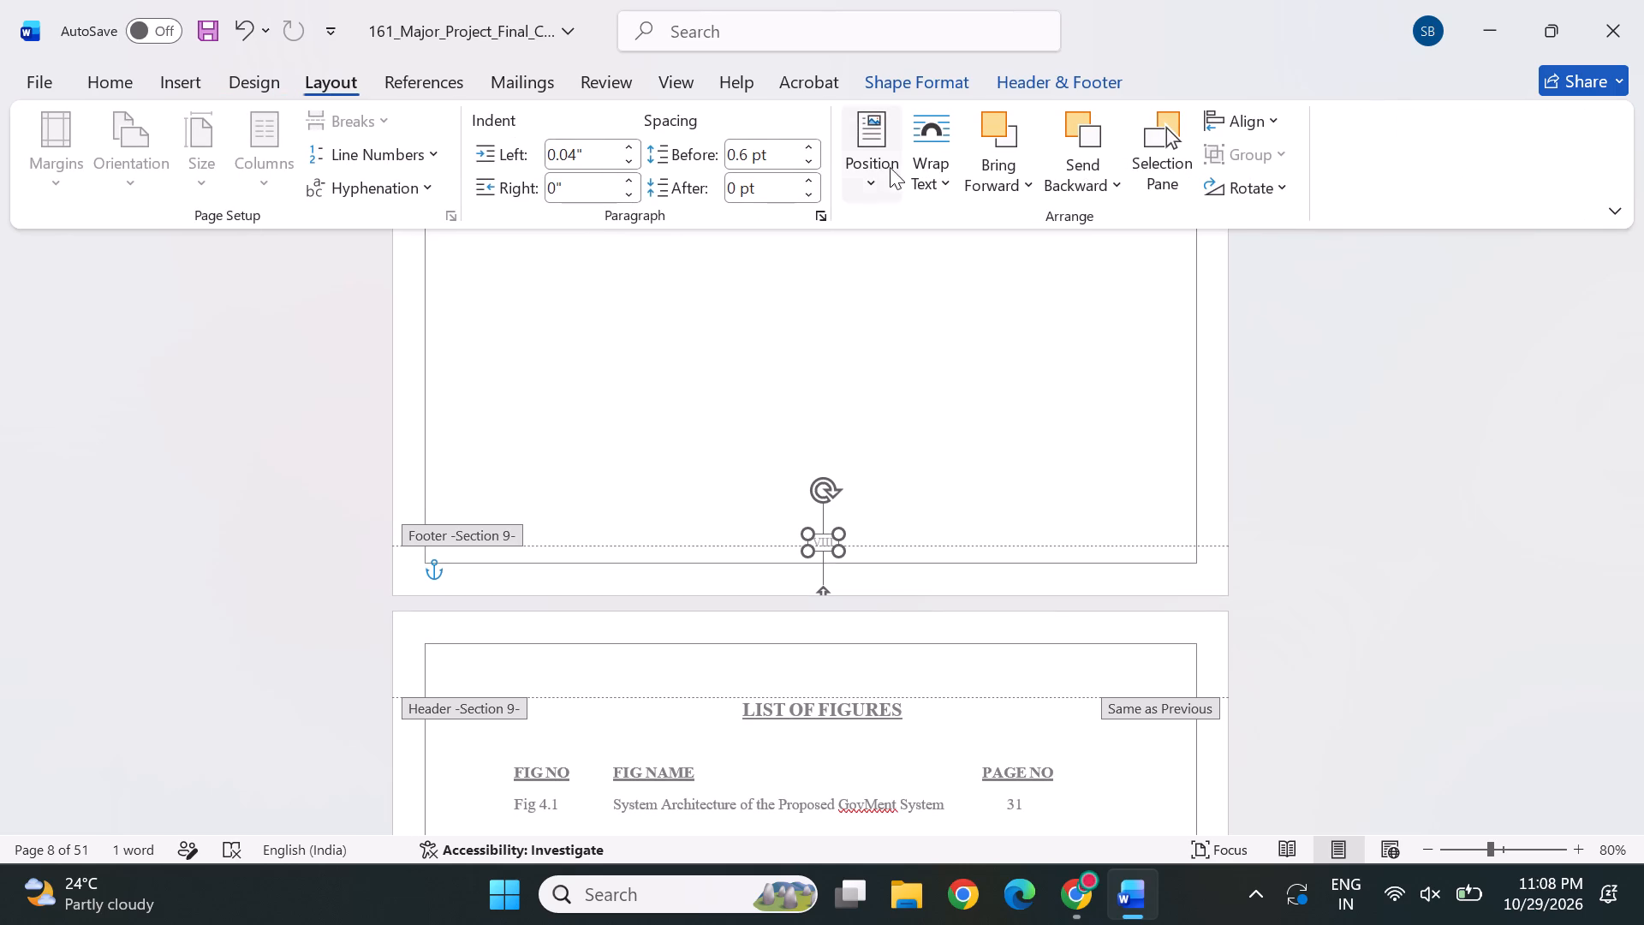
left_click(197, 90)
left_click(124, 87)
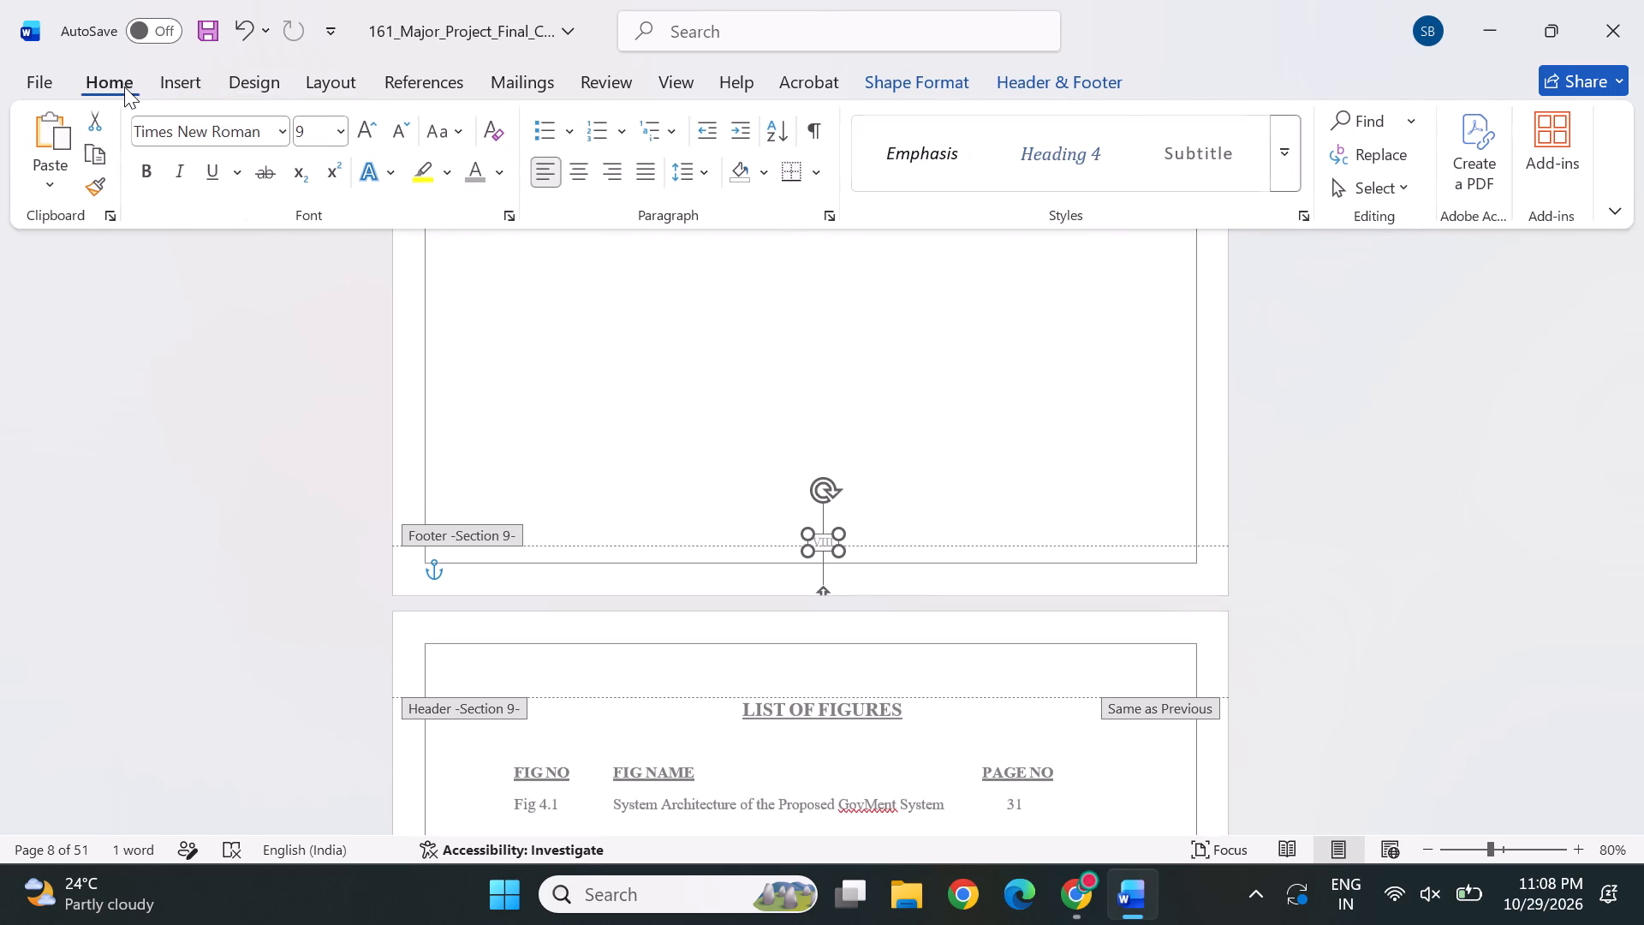
Compare the footer page numbers on the contents pages with the one on the Abstract page.
double_click(716, 645)
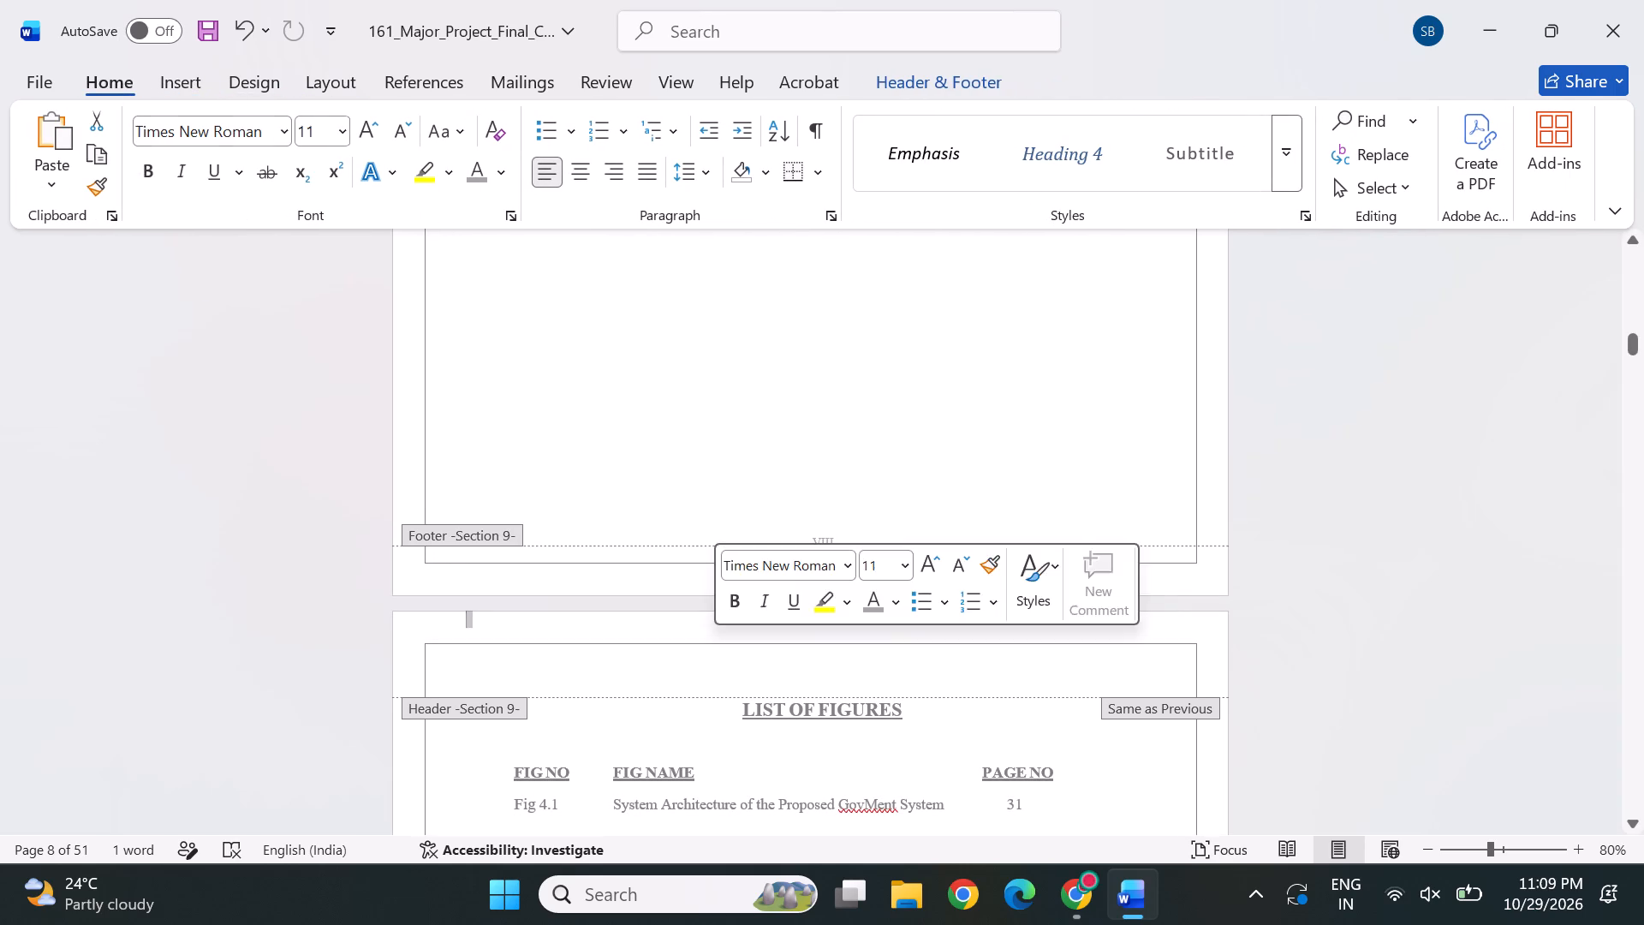
left_click(629, 428)
scroll(864, 440, "up", 1)
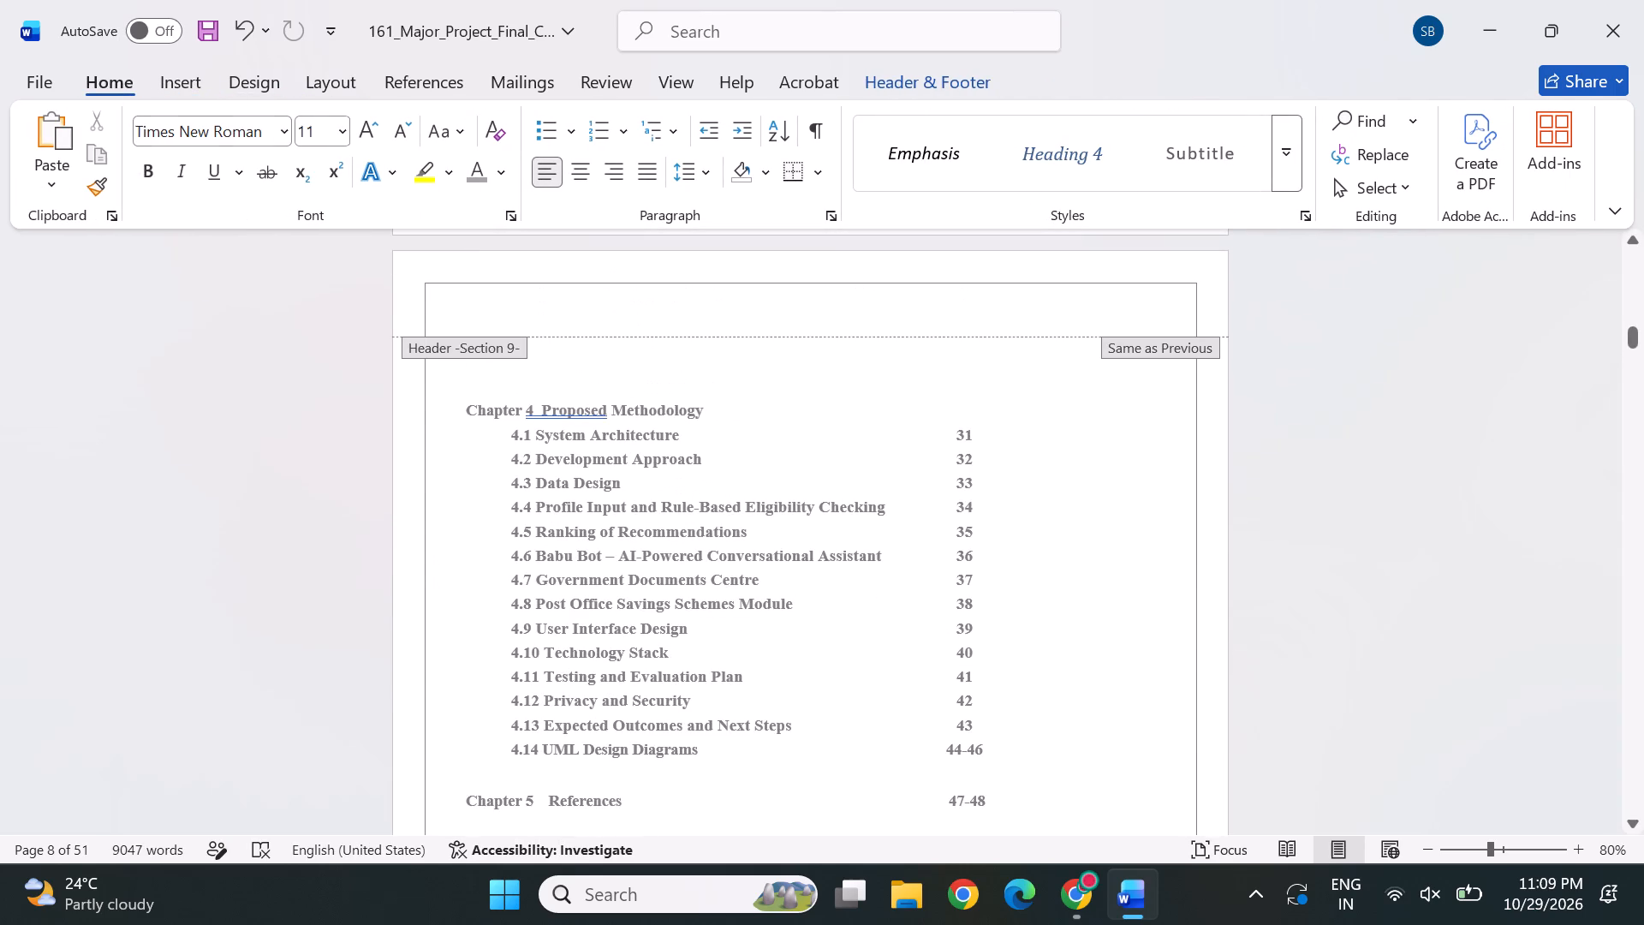
scroll(864, 440, "up", 1)
scroll(893, 543, "down", 2)
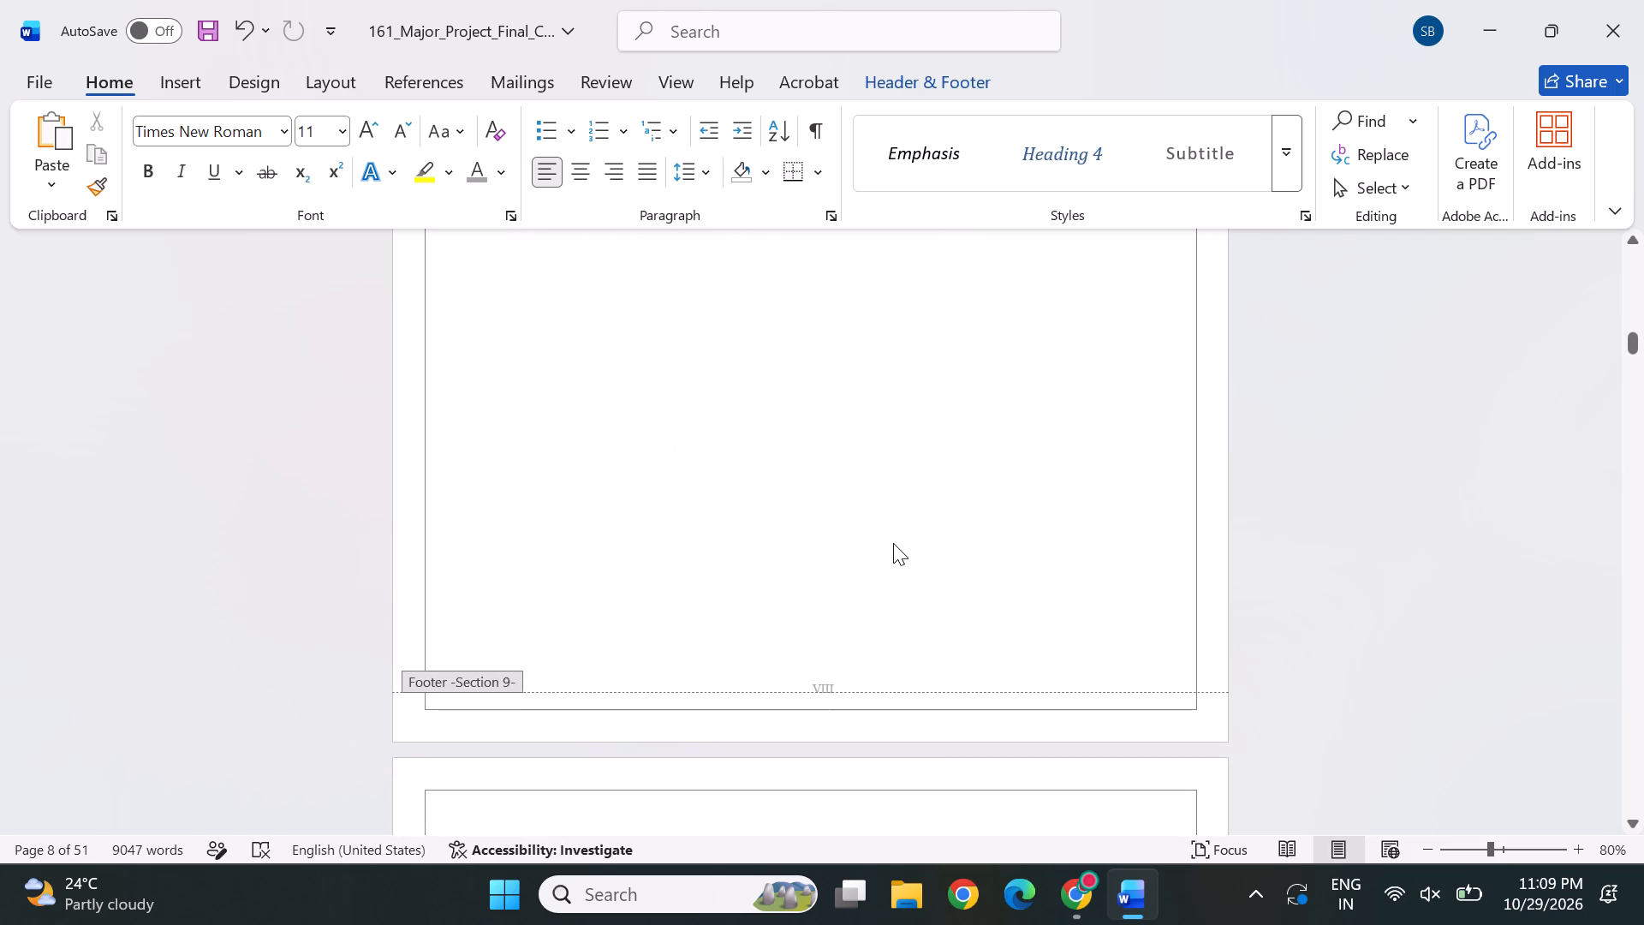
scroll(893, 543, "up", 4)
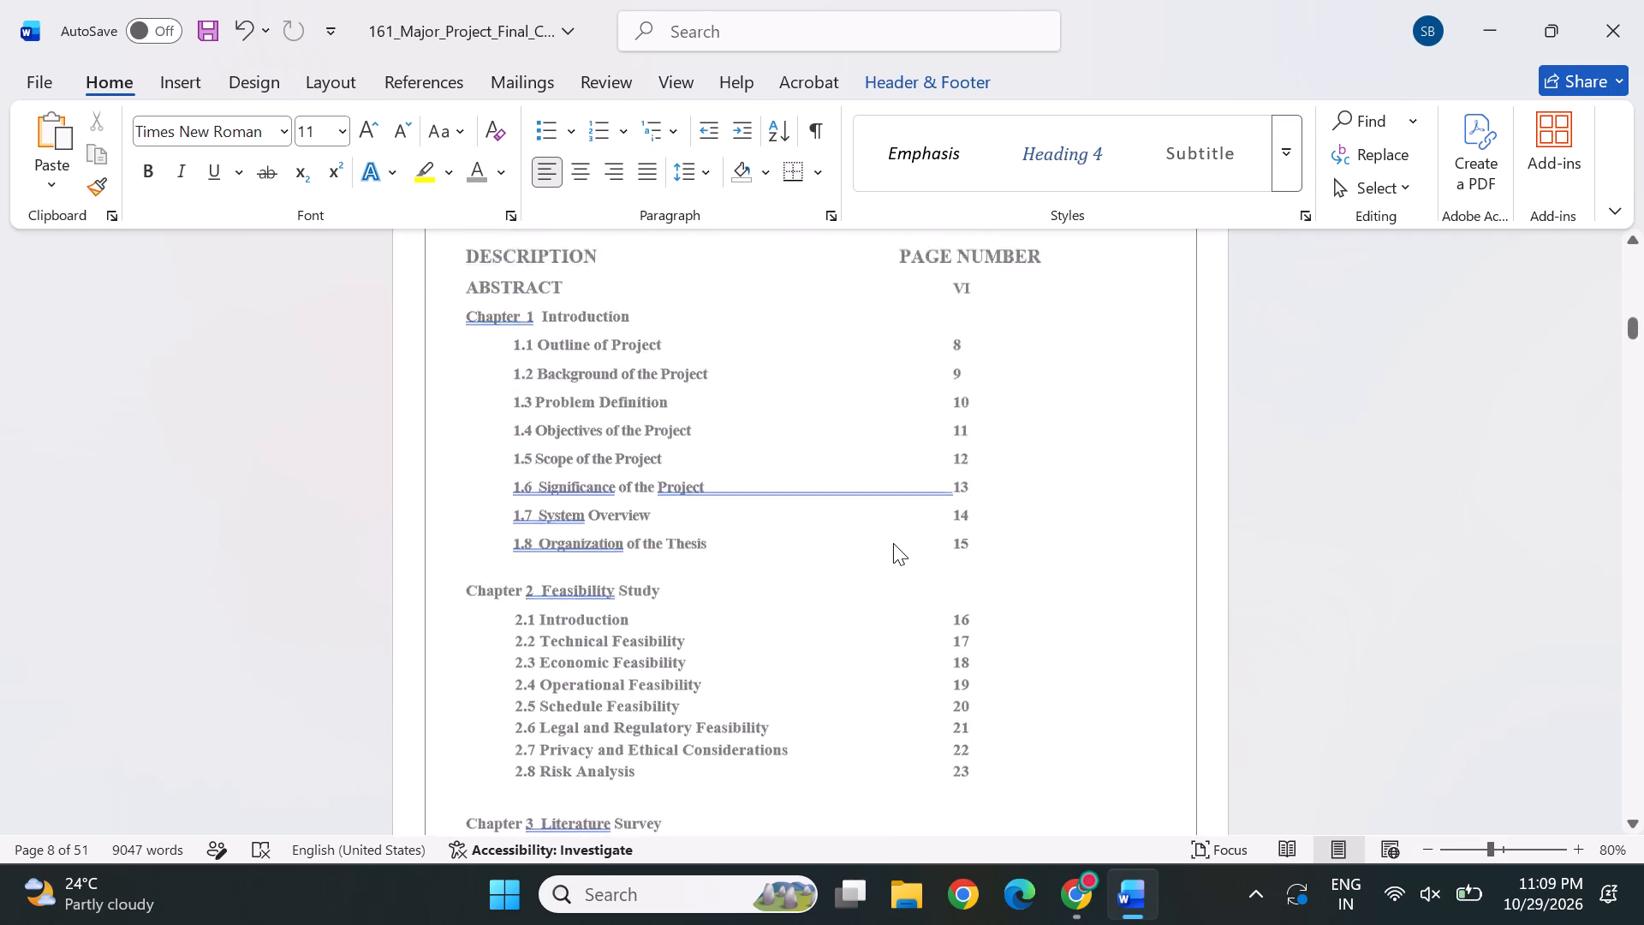
scroll(893, 543, "up", 2)
scroll(872, 462, "up", 1)
scroll(894, 534, "down", 1)
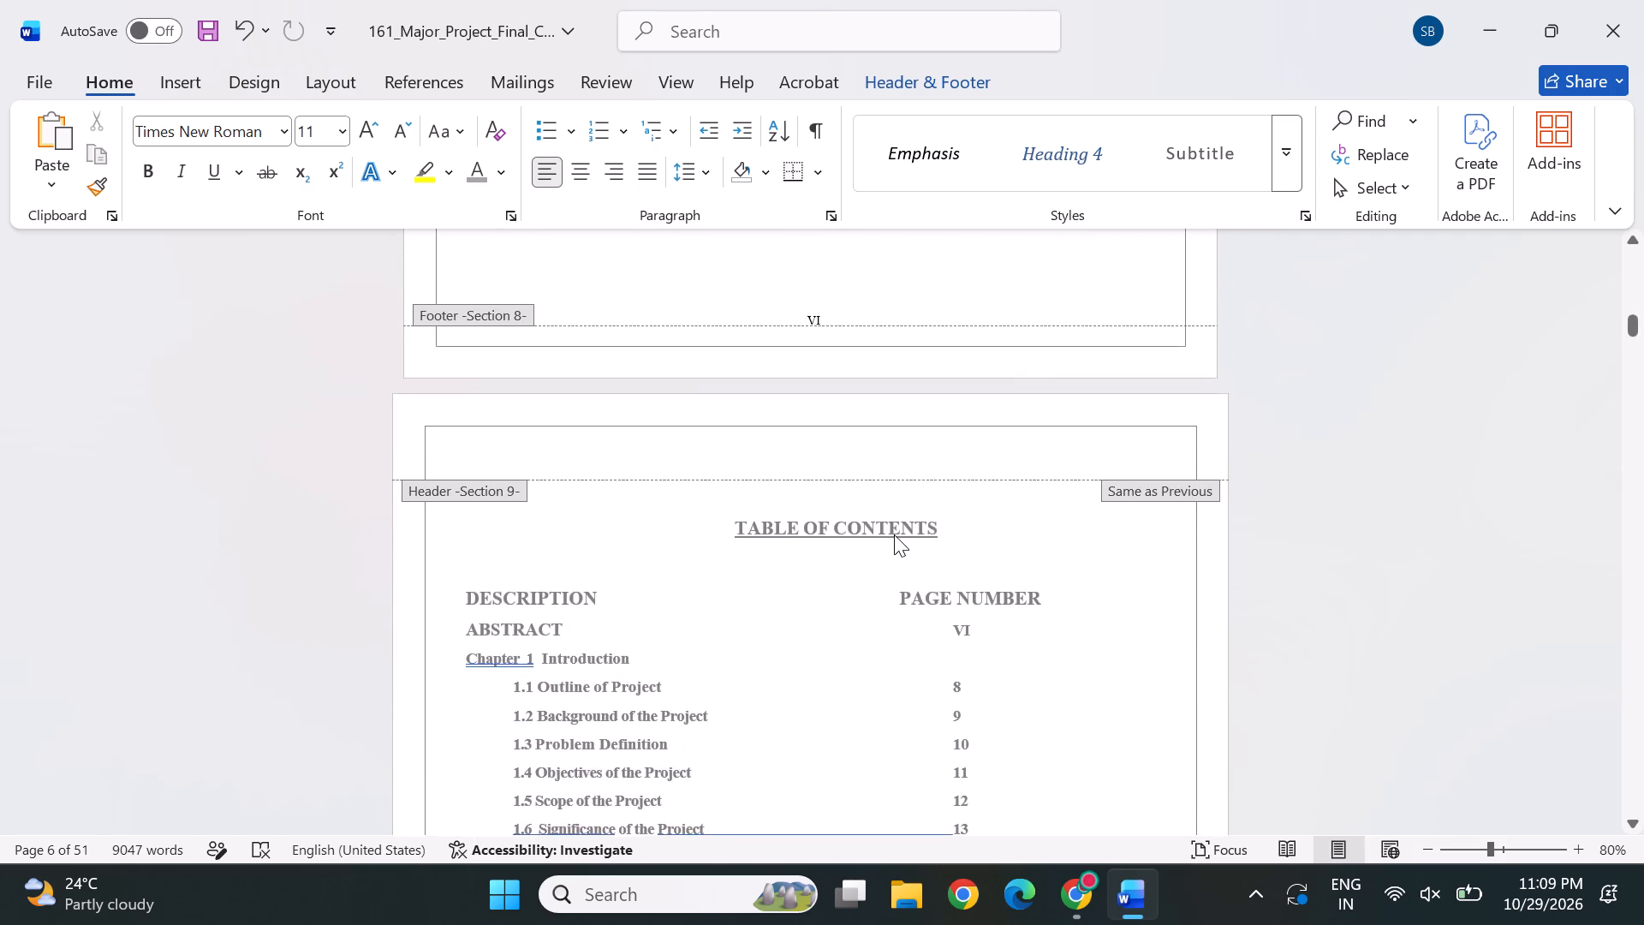
Change the page number in the Section 9 footer on the first contents page back to VII.
scroll(894, 534, "down", 1)
left_click(827, 515)
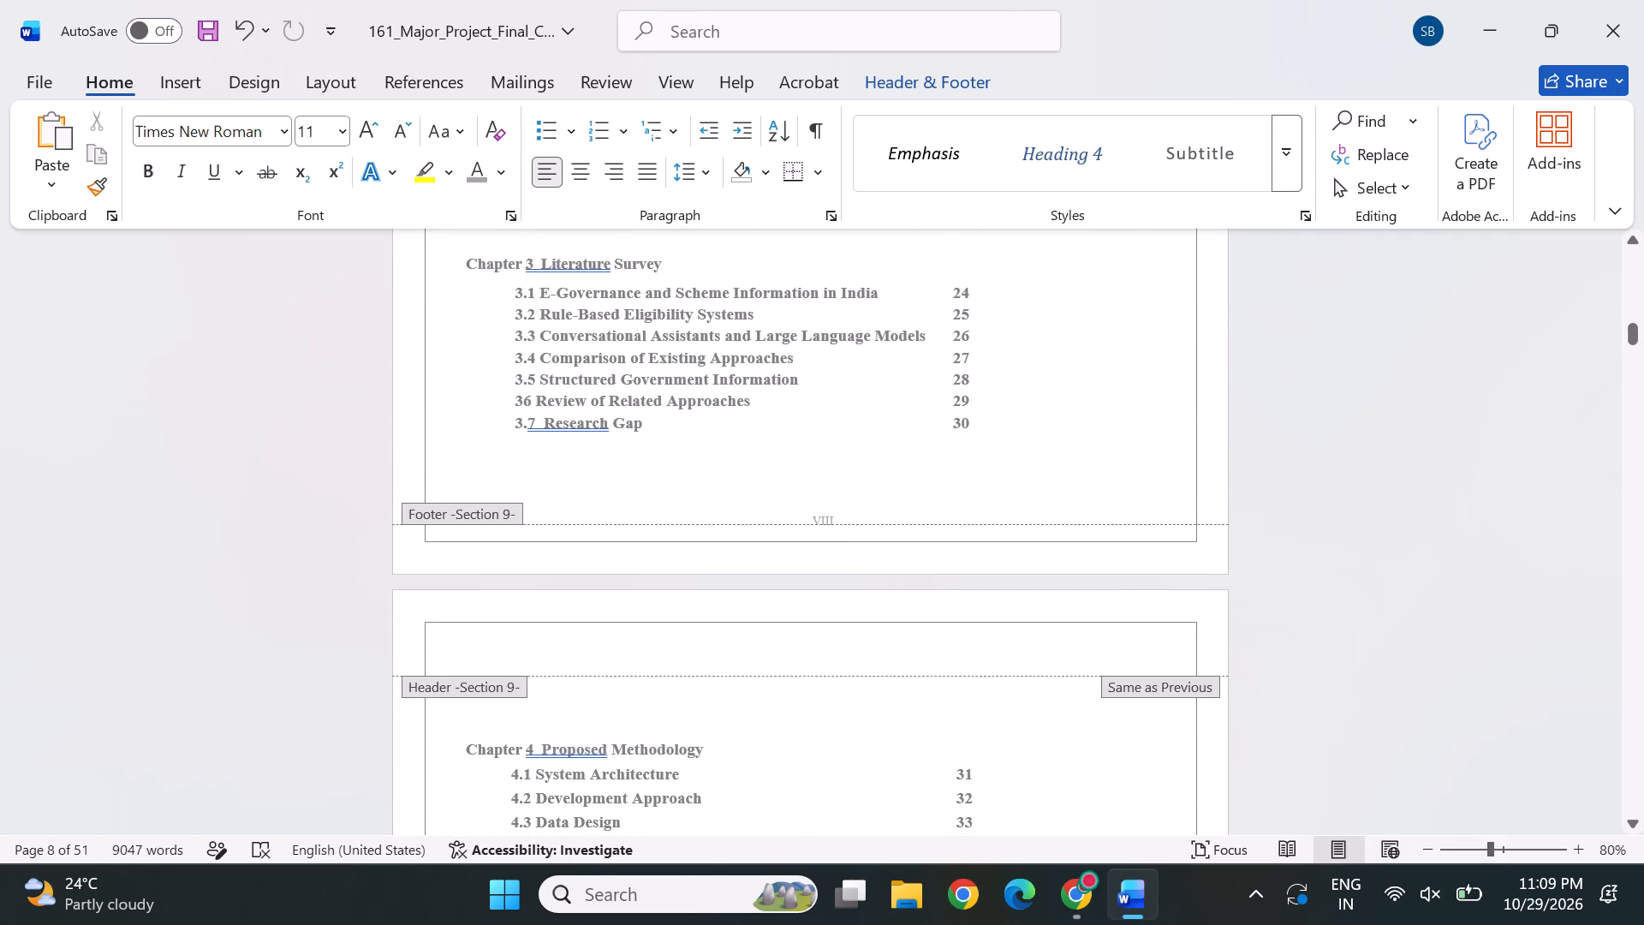
left_click(828, 523)
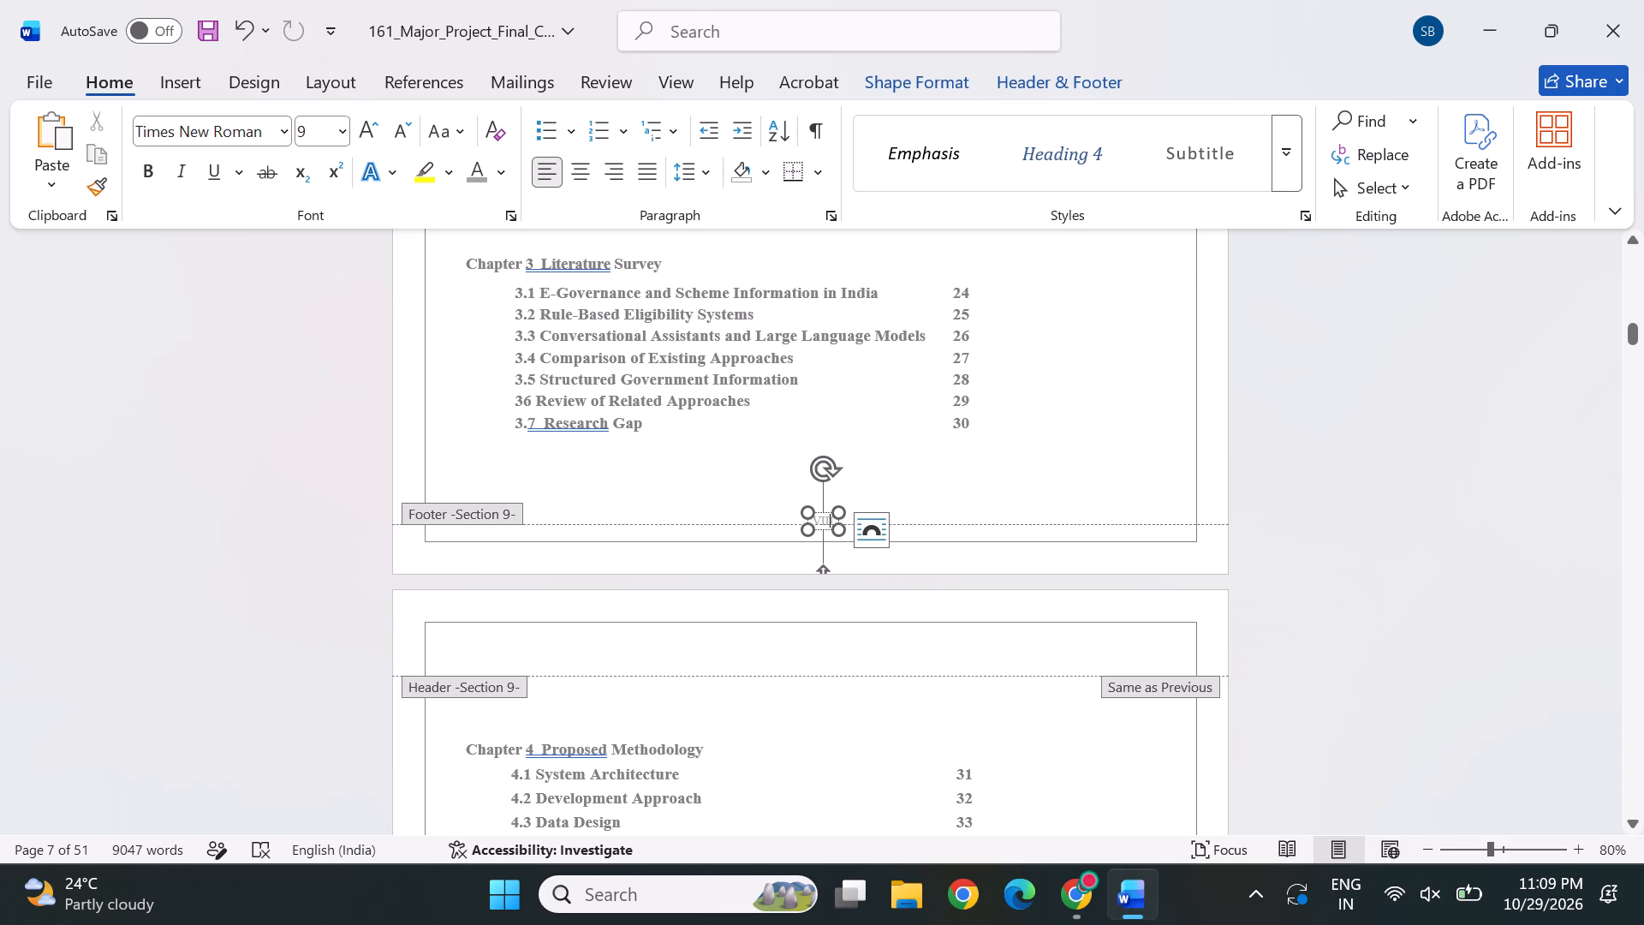
key("Delete")
scroll(1206, 576, "down", 1)
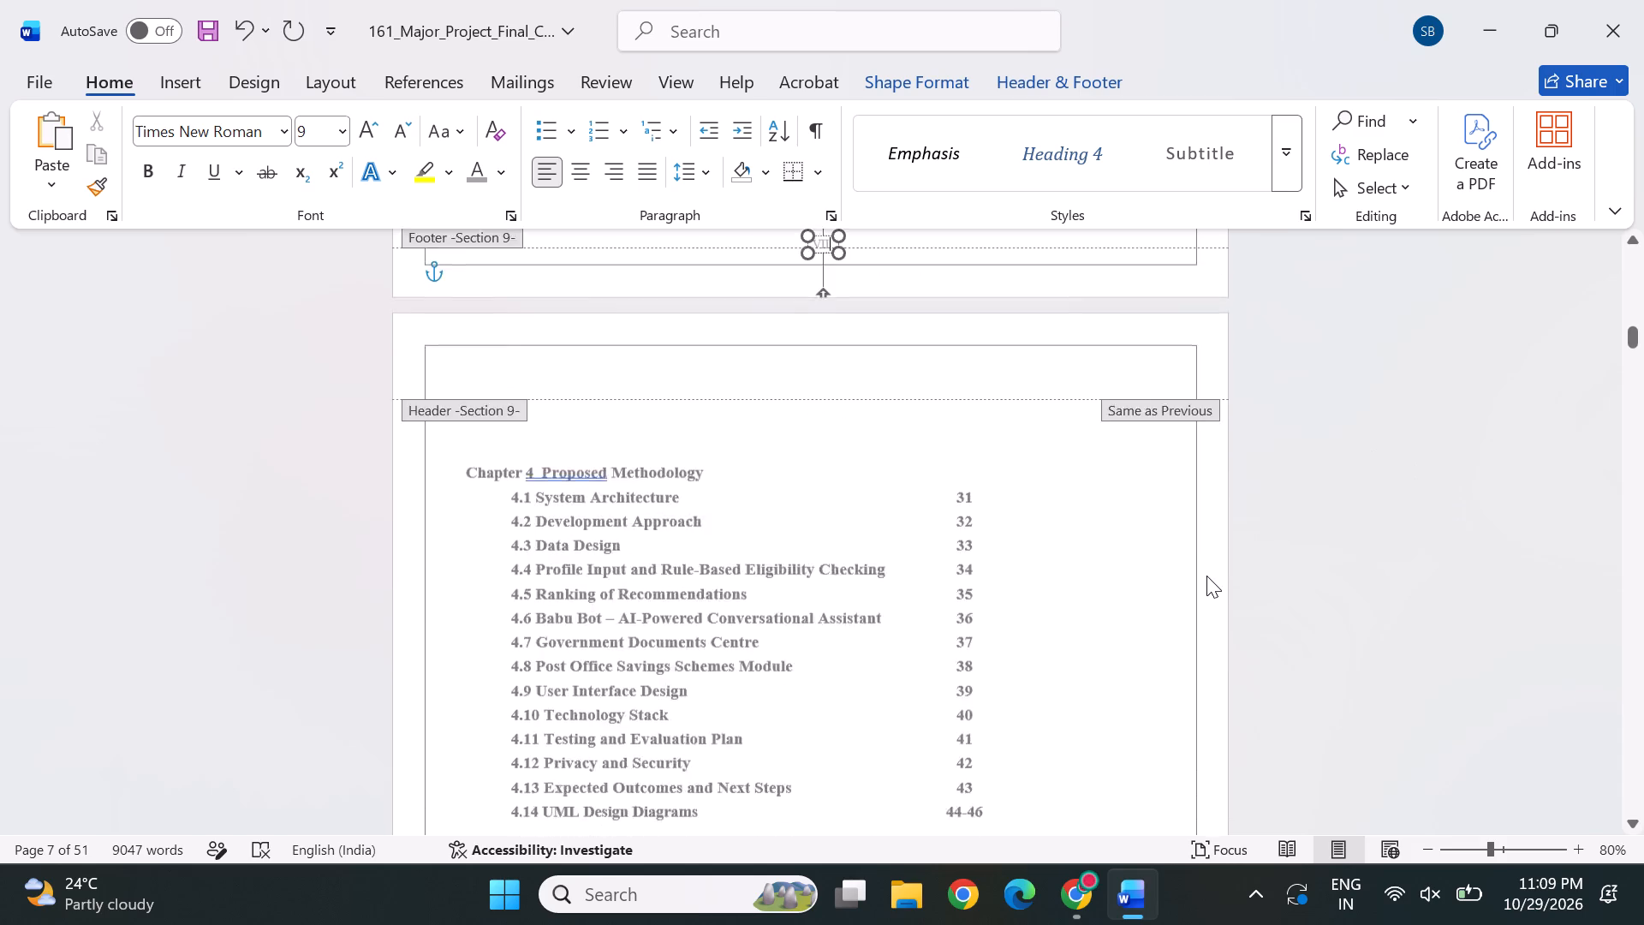
scroll(1206, 576, "down", 2)
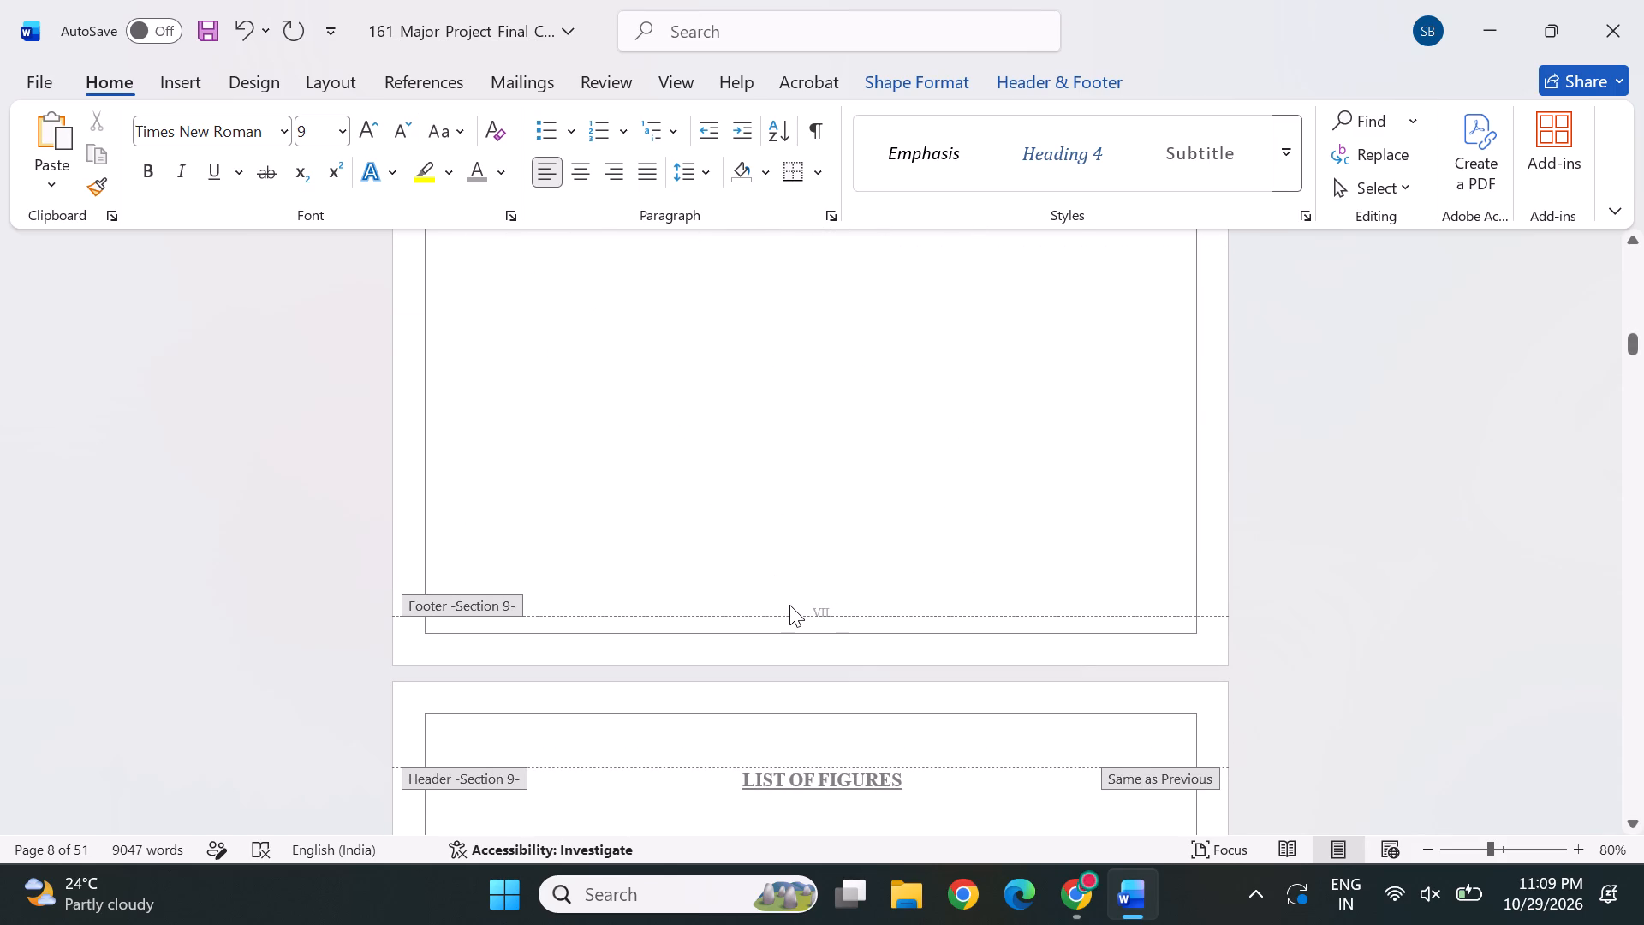
Save the report and leave header and footer editing.
key("ctrl+s")
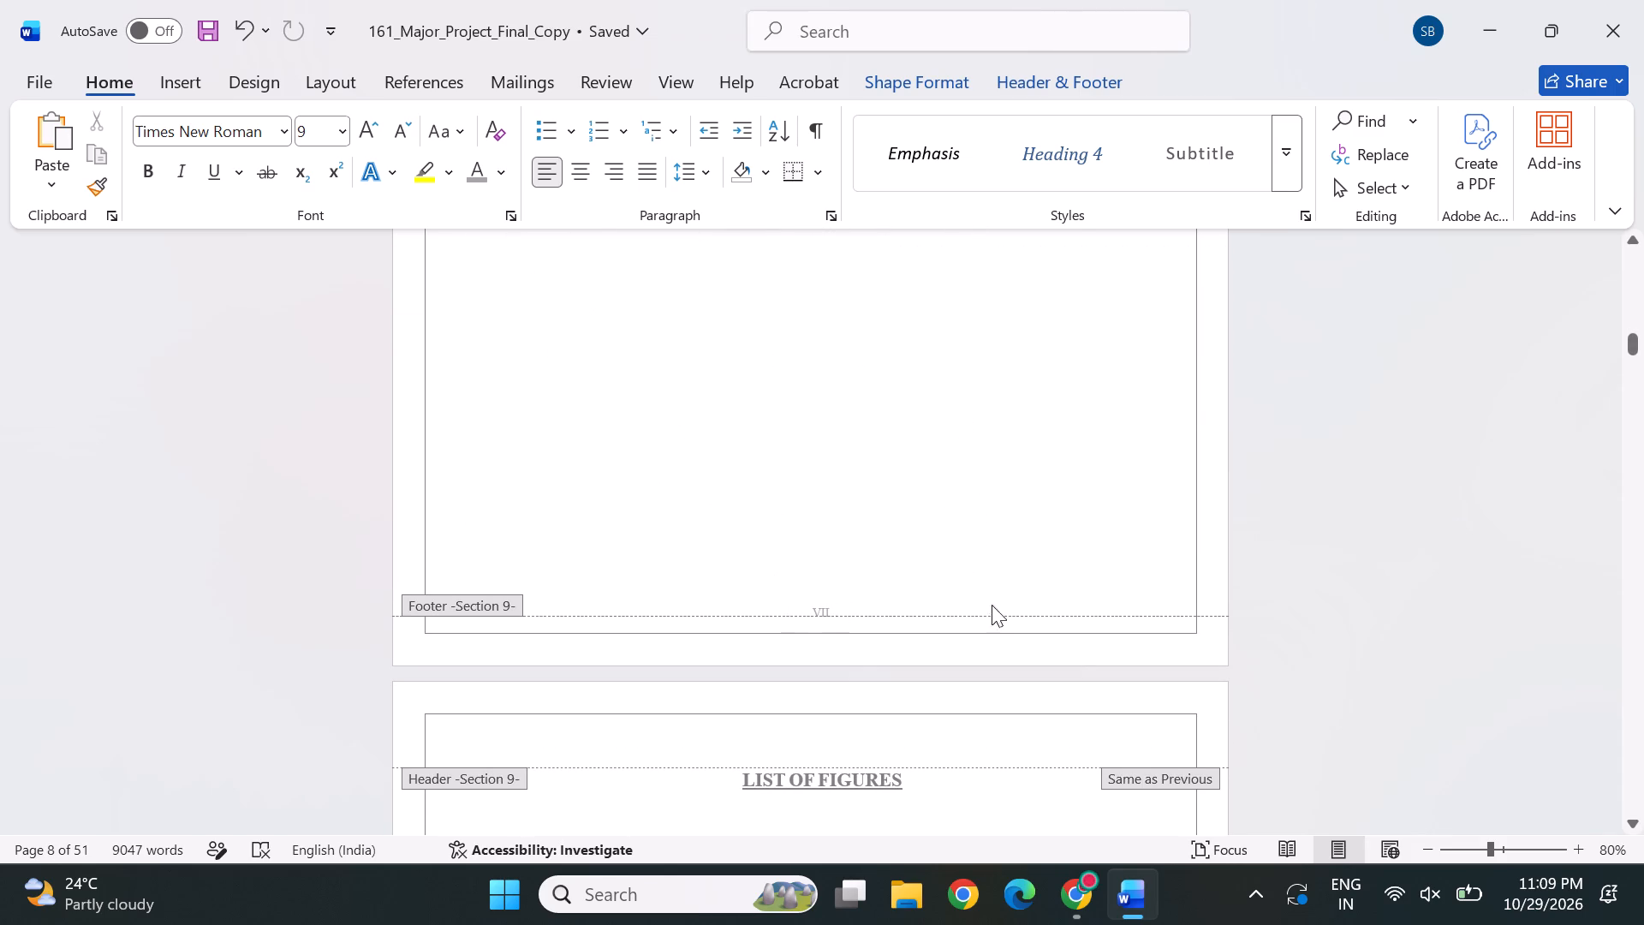
double_click(1060, 695)
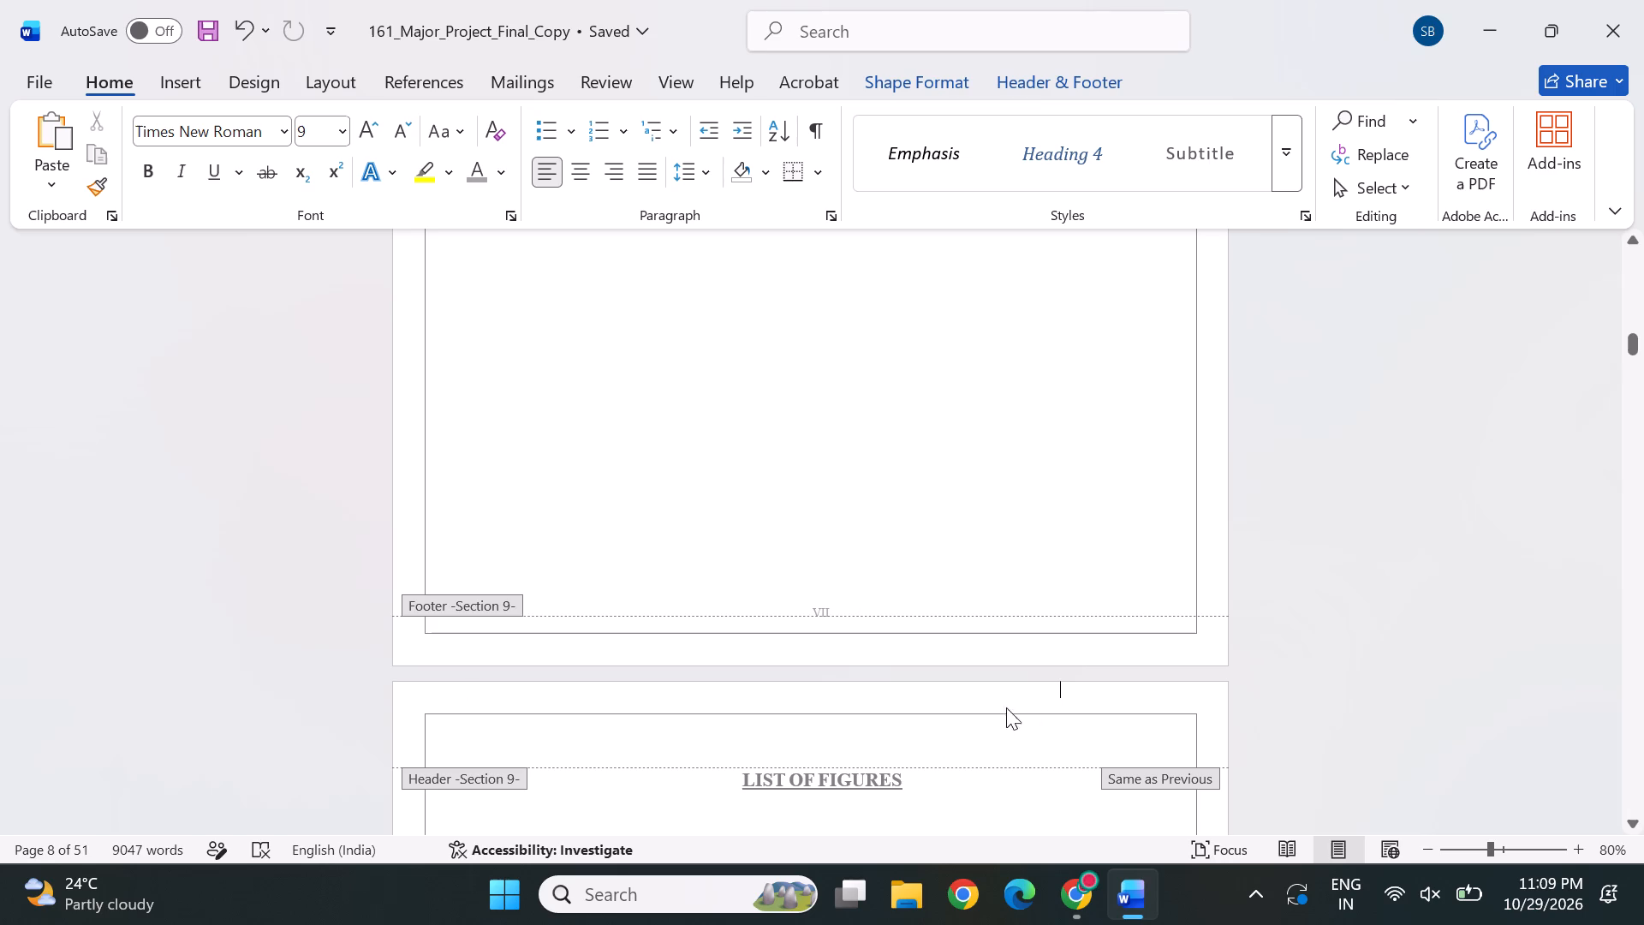
double_click(992, 710)
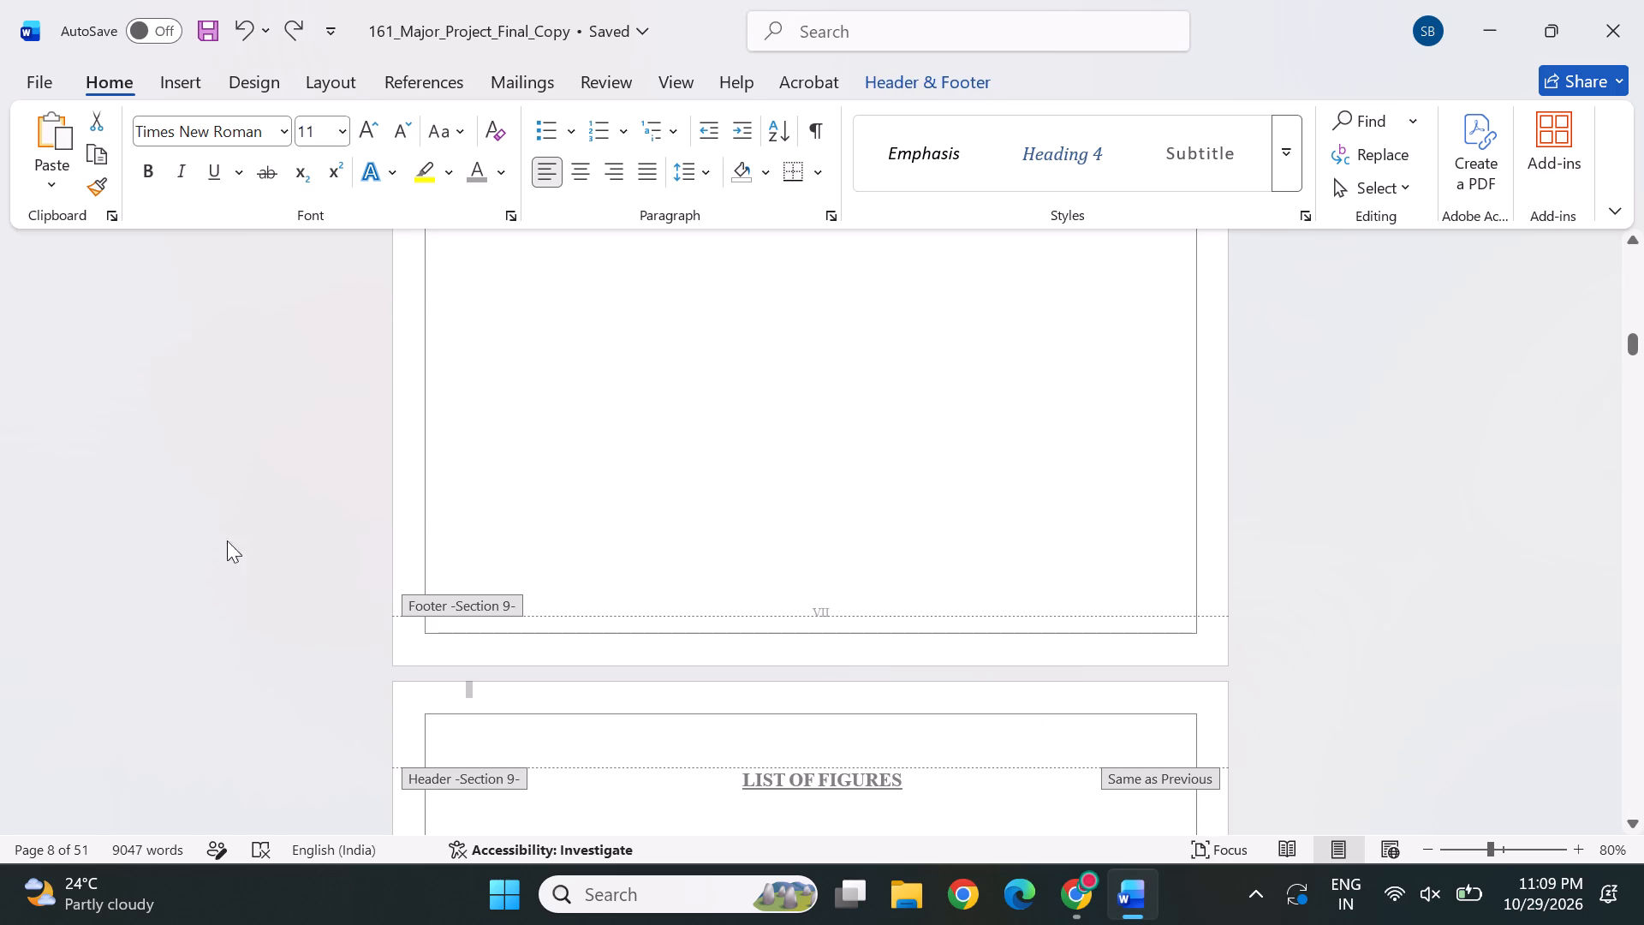
double_click(140, 555)
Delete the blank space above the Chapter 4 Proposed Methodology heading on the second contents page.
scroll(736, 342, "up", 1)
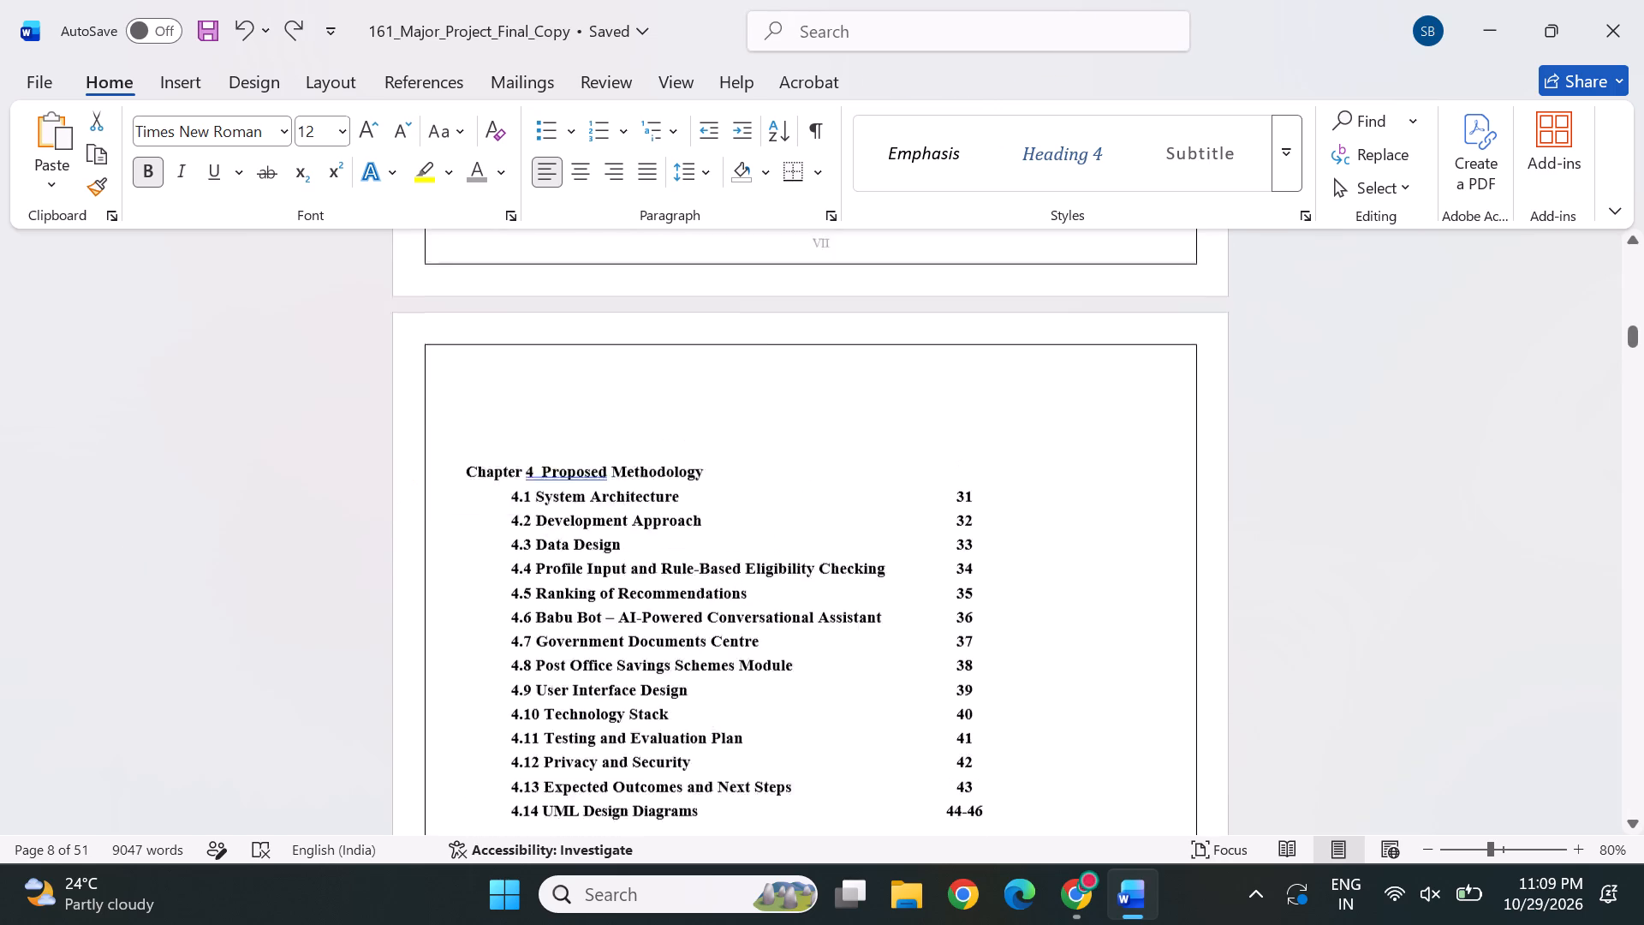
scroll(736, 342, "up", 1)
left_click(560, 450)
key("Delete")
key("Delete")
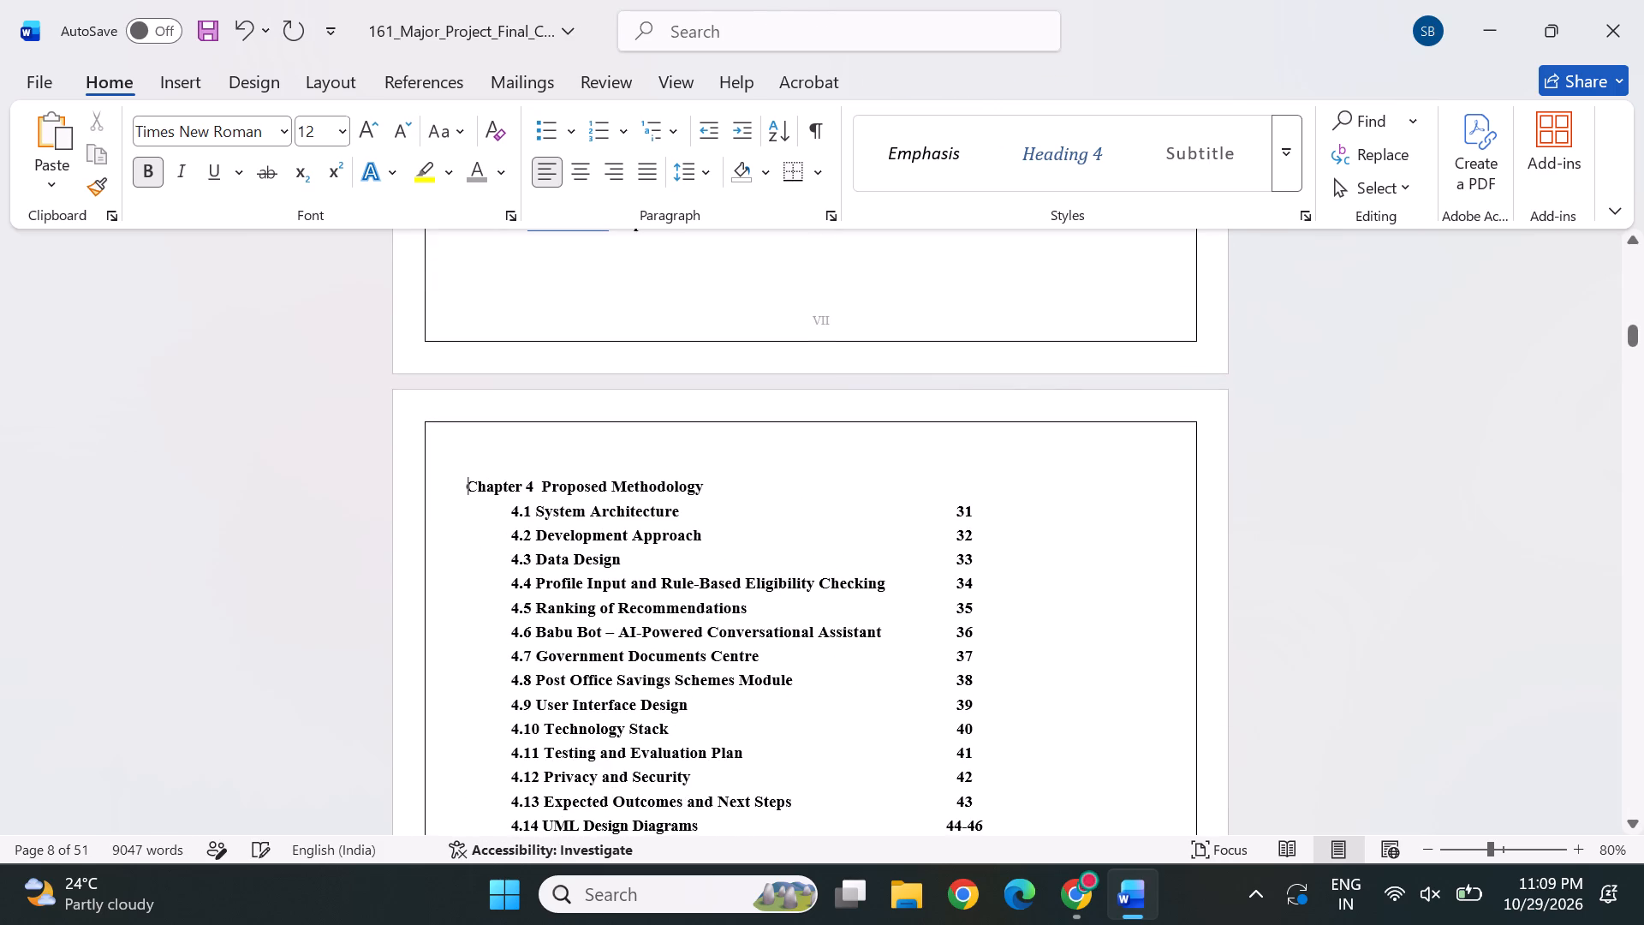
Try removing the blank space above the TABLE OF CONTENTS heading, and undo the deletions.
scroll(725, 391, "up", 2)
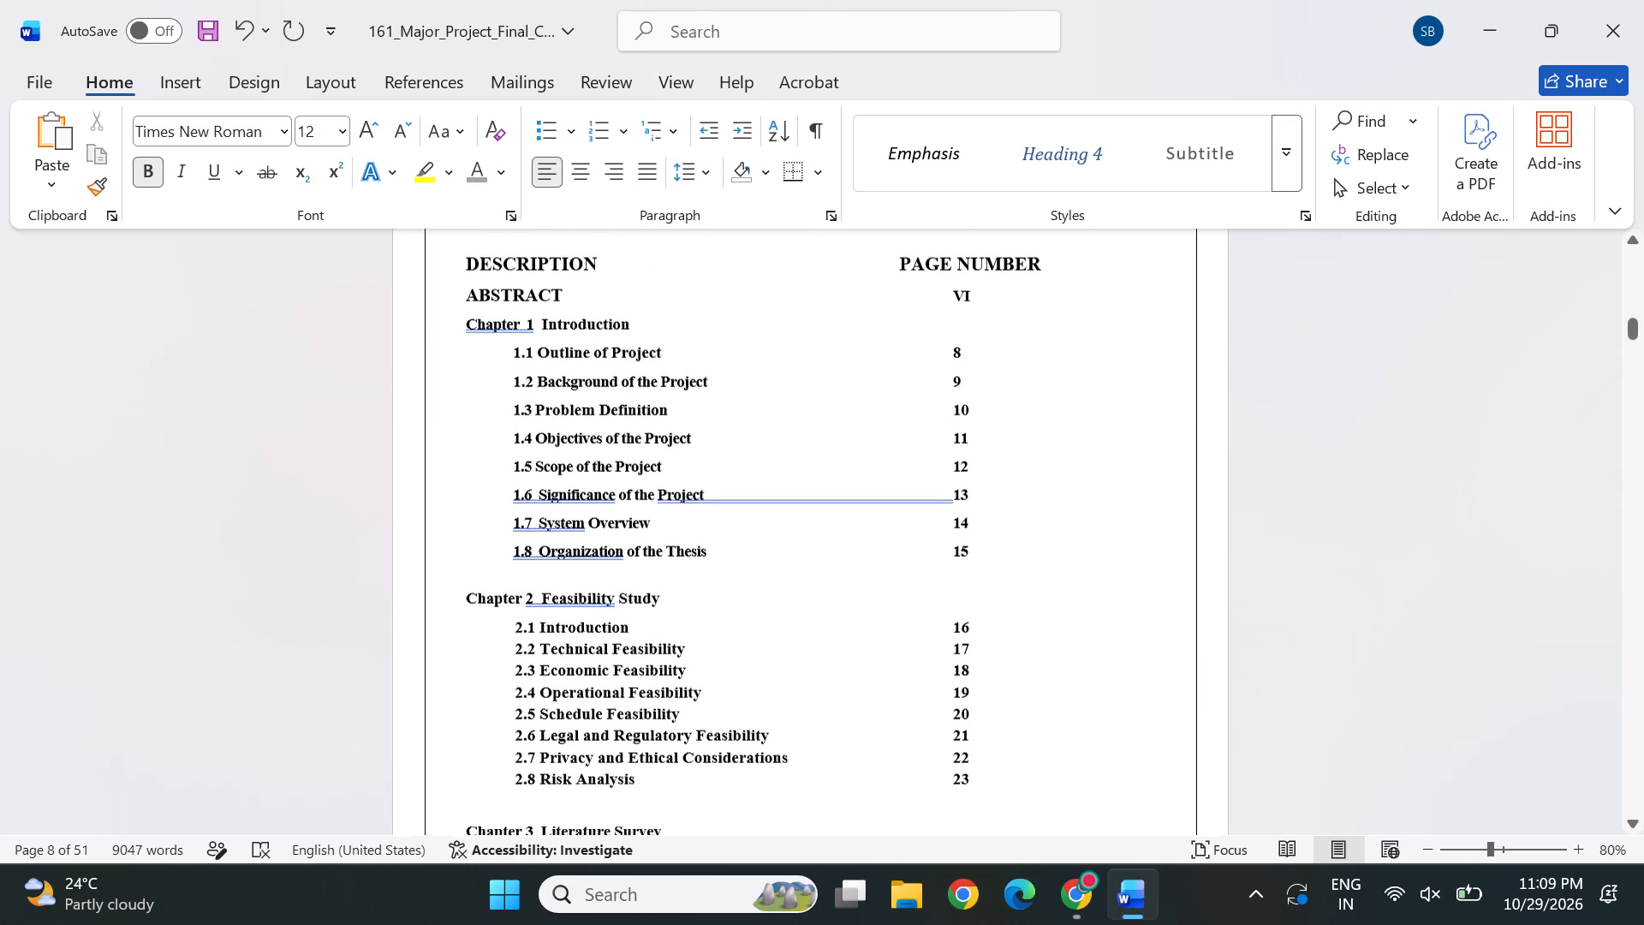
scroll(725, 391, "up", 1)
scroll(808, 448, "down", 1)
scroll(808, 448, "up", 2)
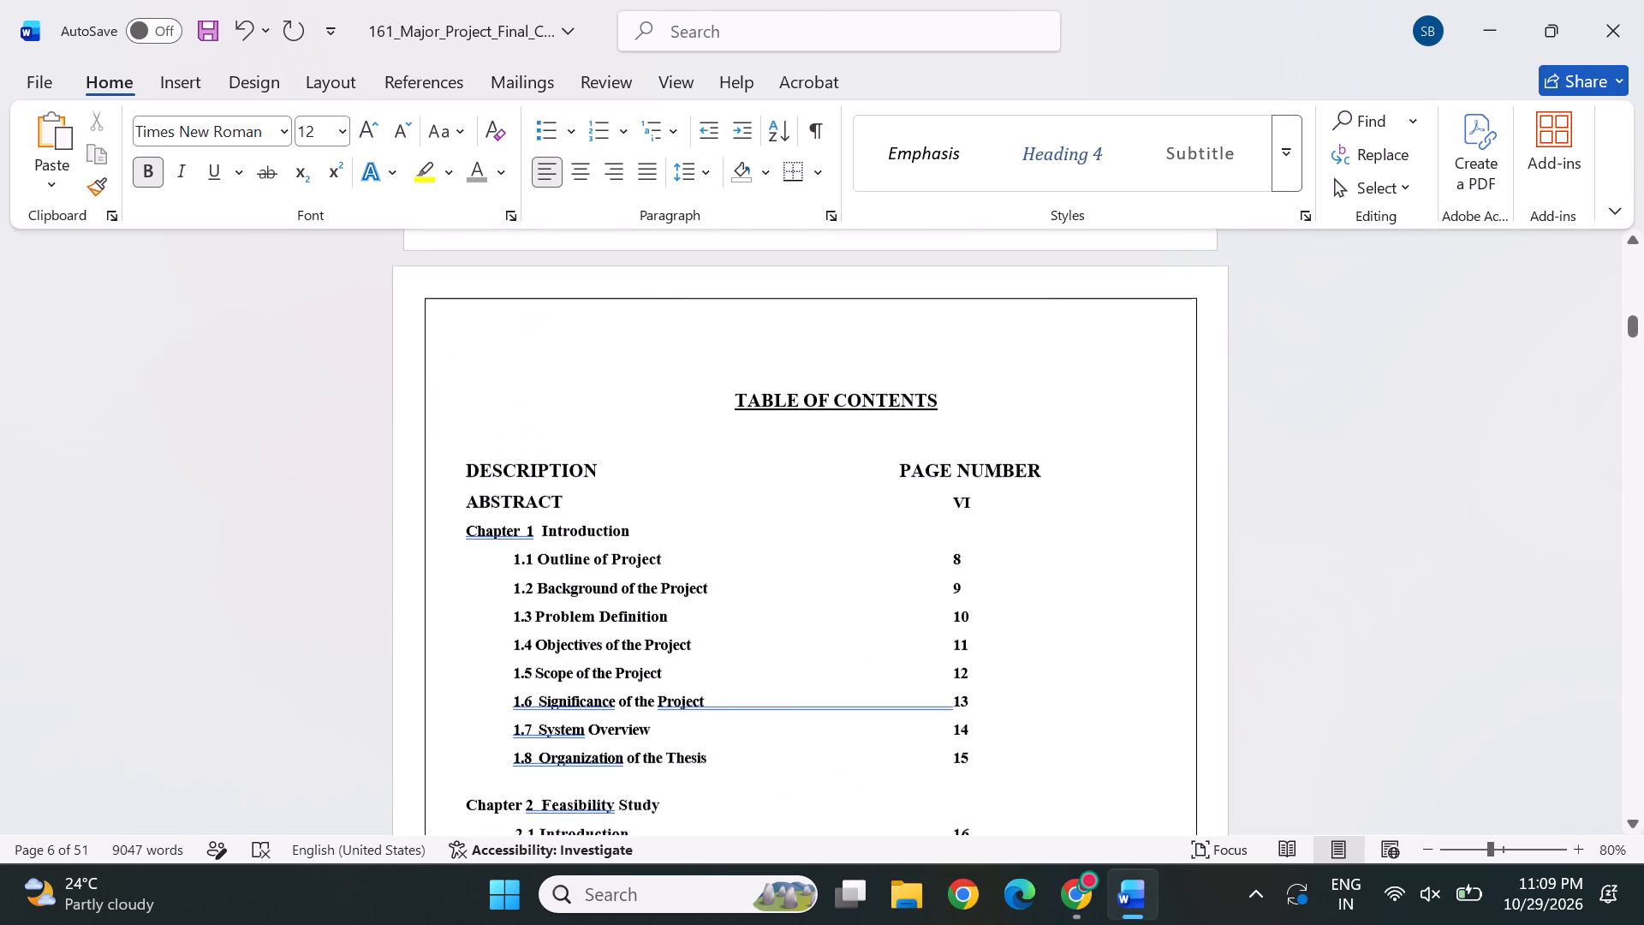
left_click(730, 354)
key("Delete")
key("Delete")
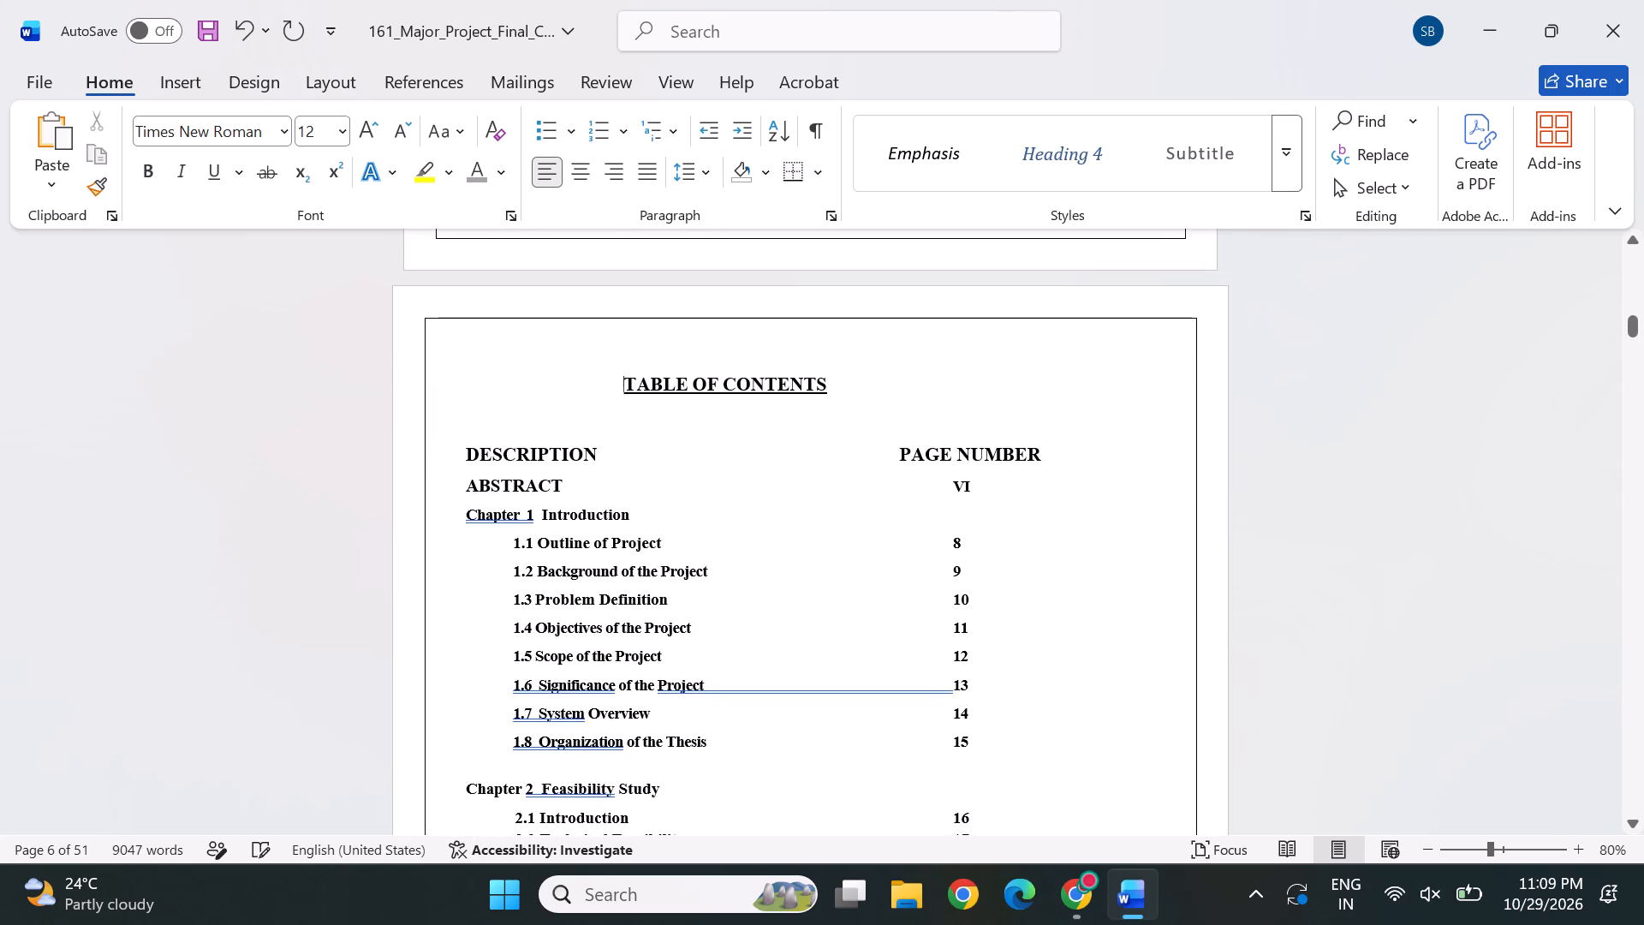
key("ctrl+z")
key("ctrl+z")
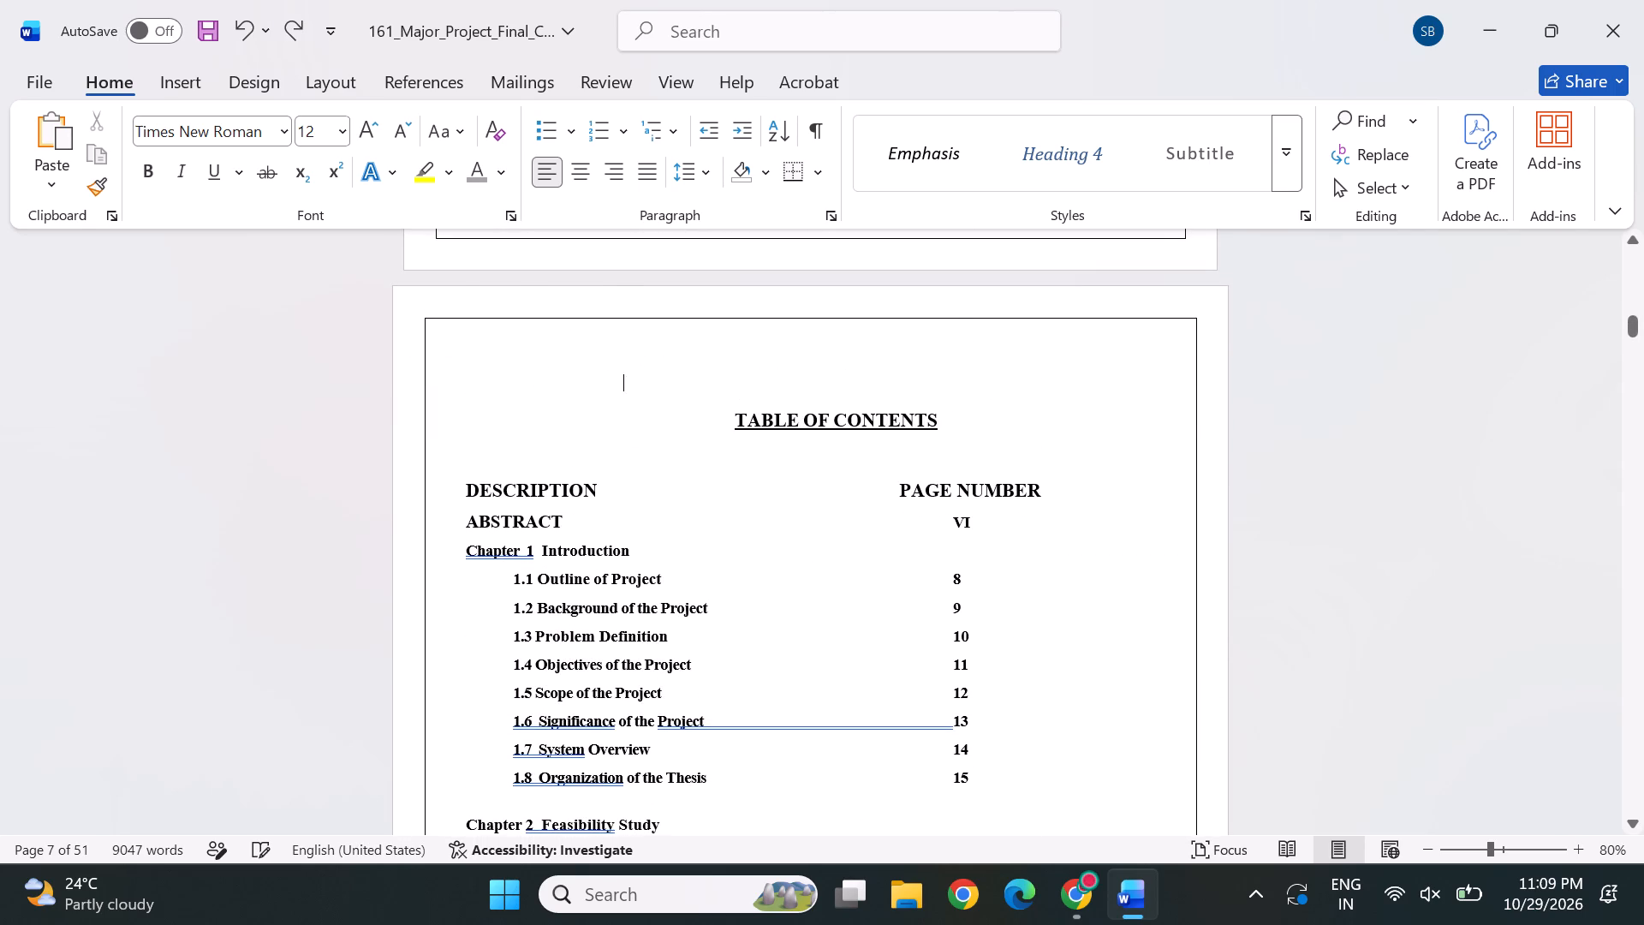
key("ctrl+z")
Undo the remaining Chapter 4 spacing deletion and the recent footer number edits on the contents pages.
scroll(730, 354, "up", 1)
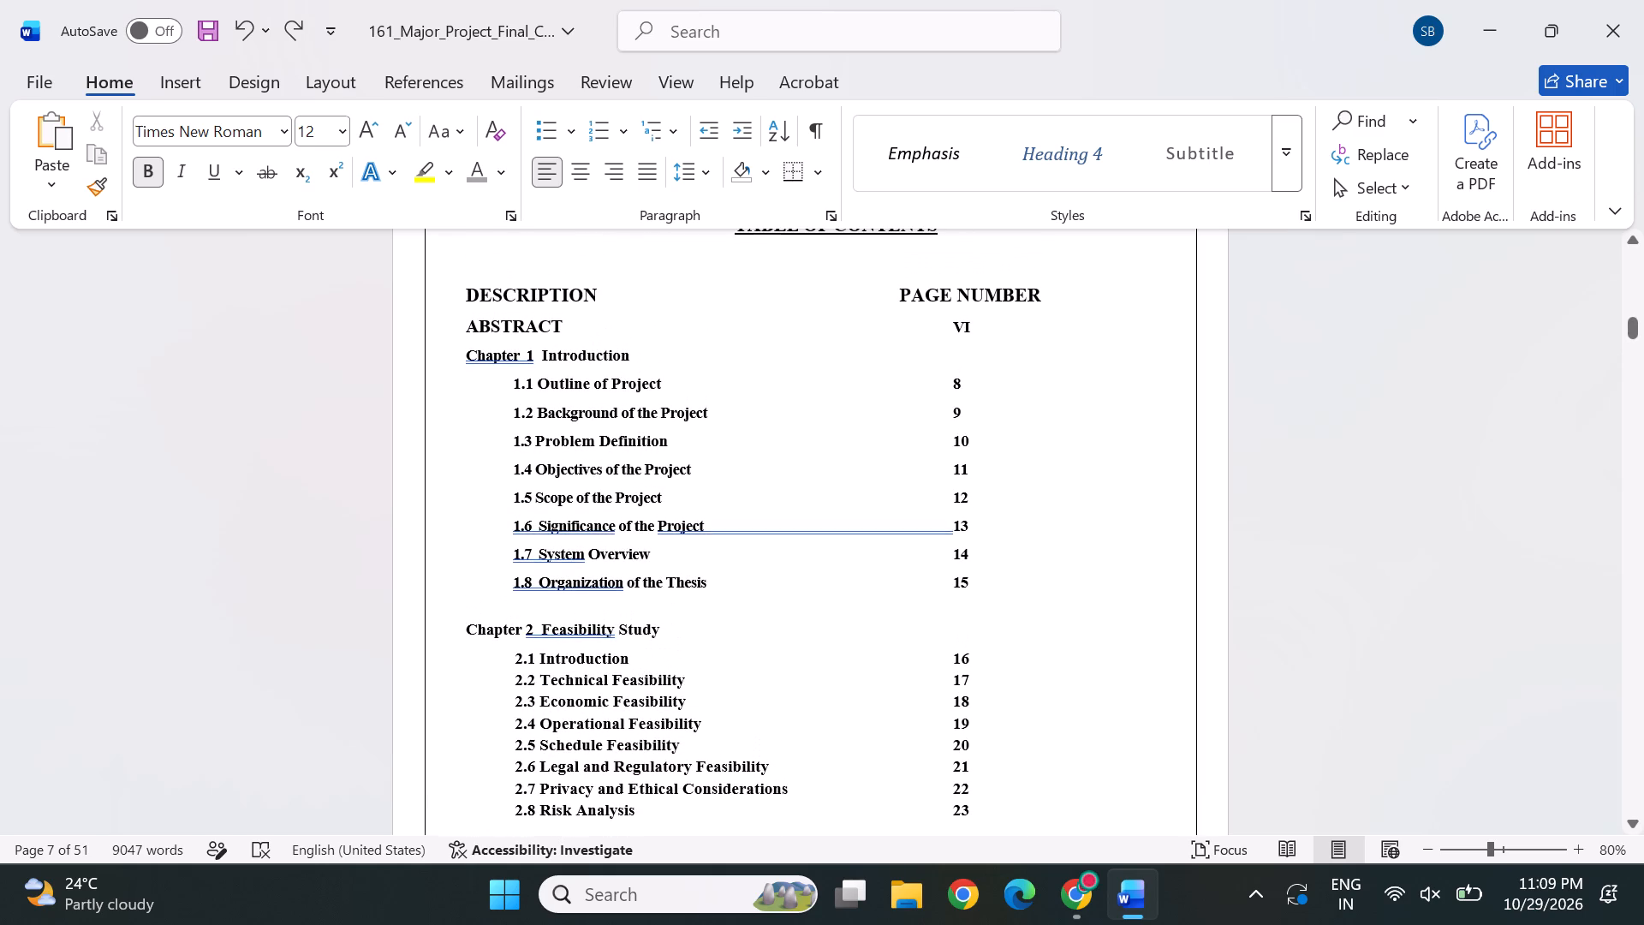
scroll(652, 558, "down", 2)
scroll(629, 653, "down", 1)
scroll(629, 653, "up", 2)
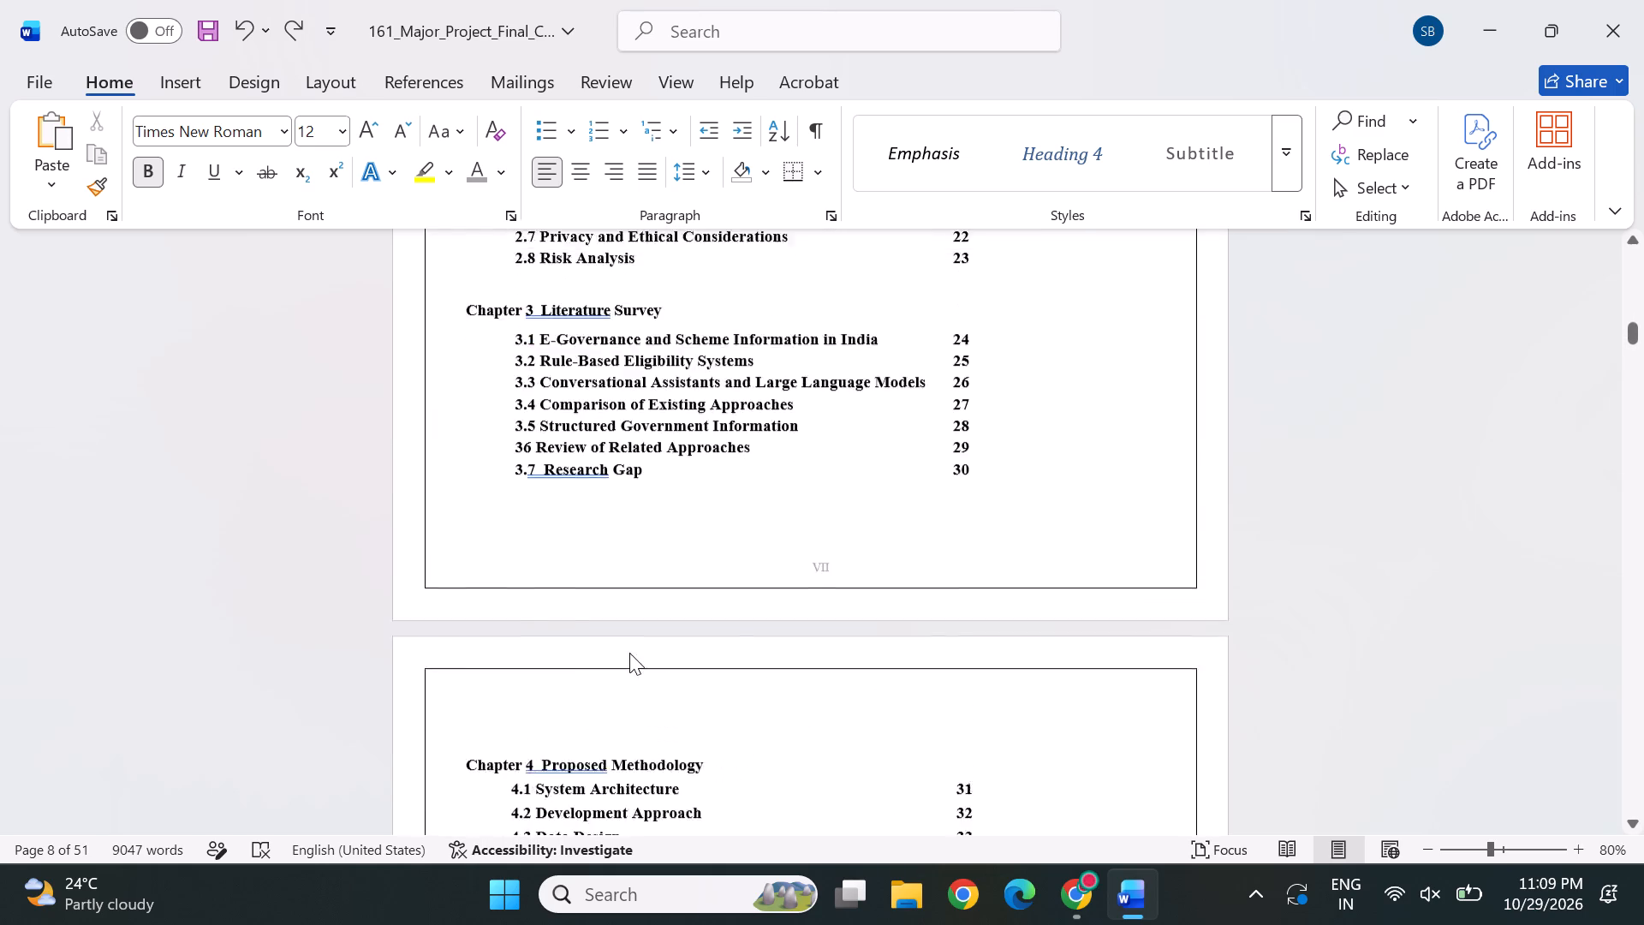
scroll(629, 653, "up", 2)
scroll(629, 653, "down", 4)
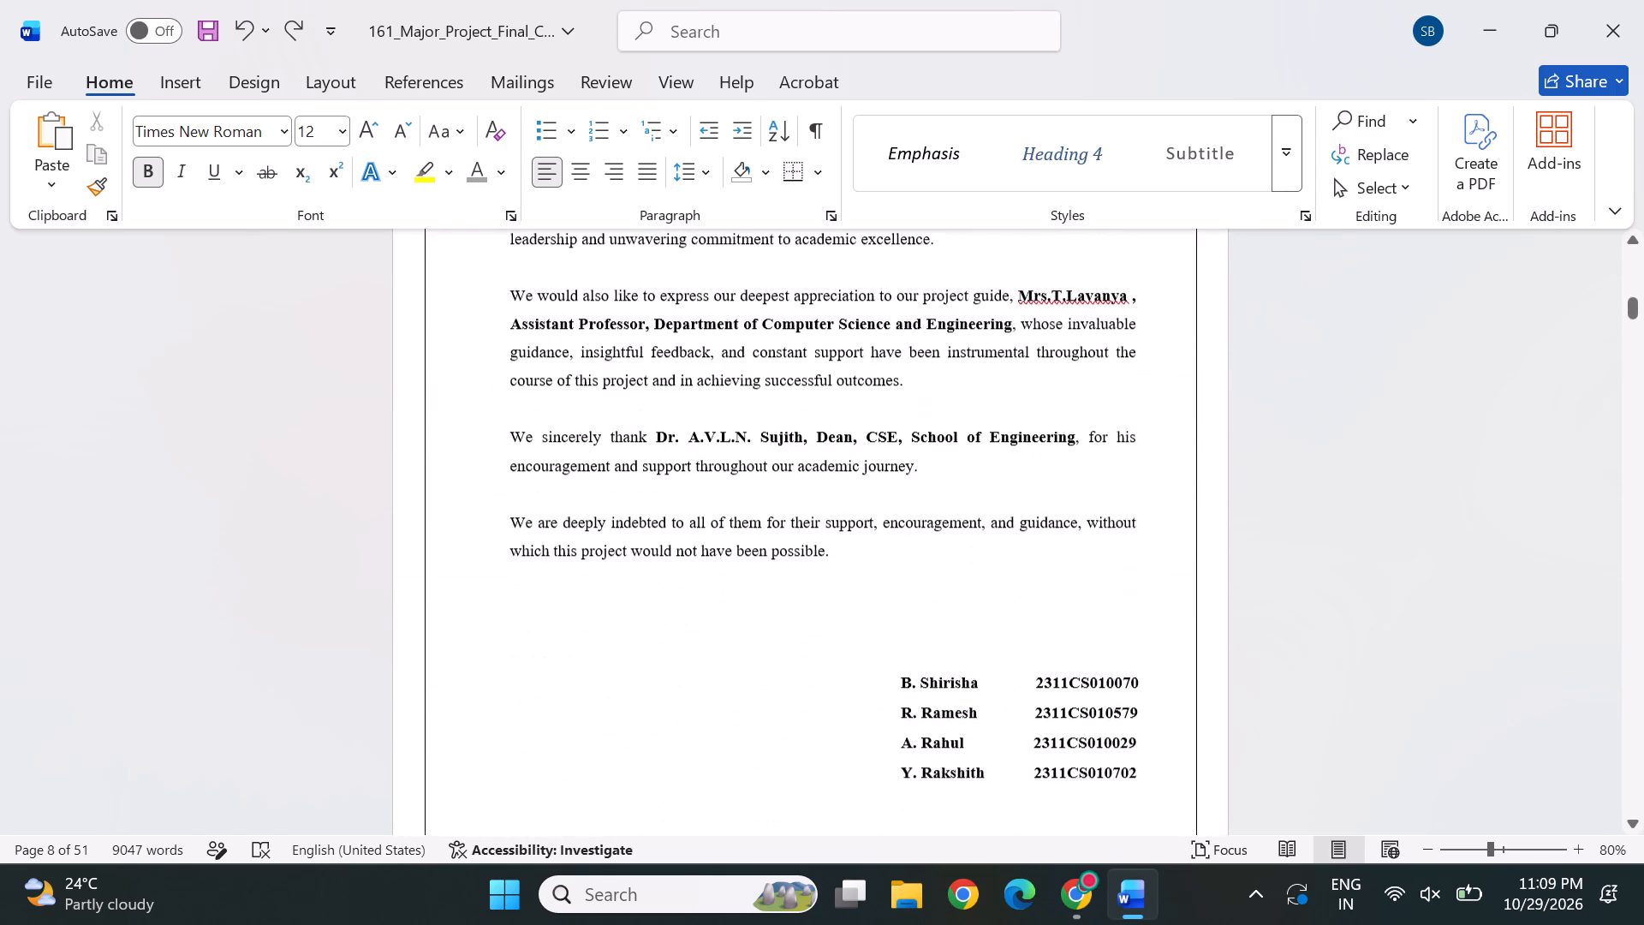
scroll(629, 653, "down", 1)
key("ctrl+z")
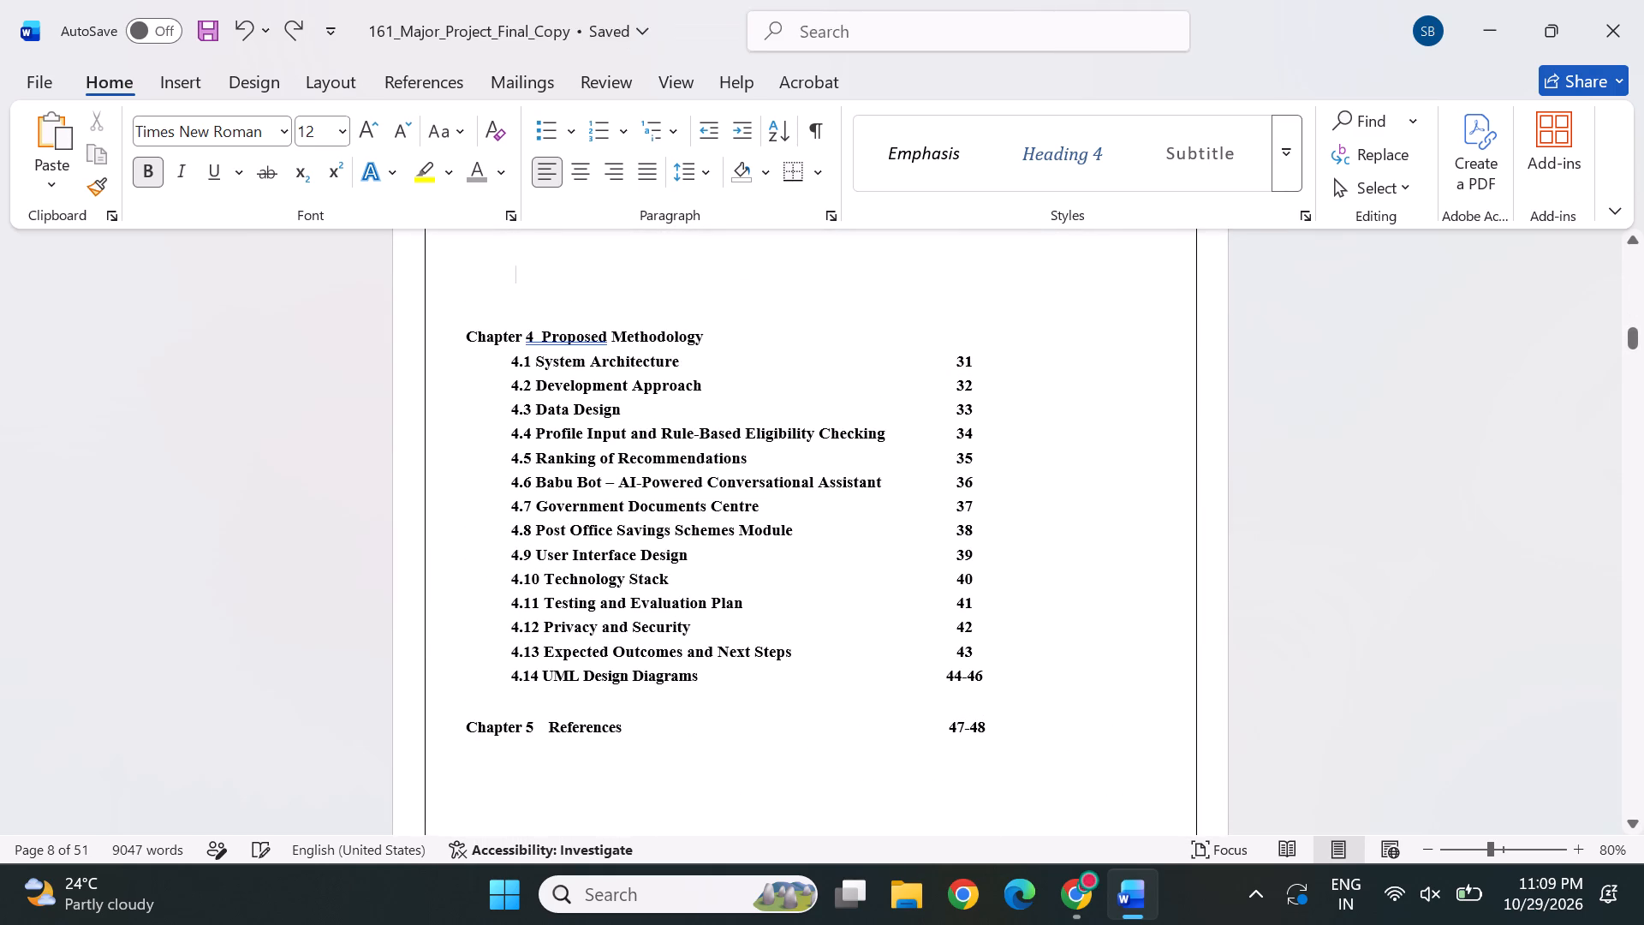
key("ctrl+z")
key("ctrl+z")
key("ctrl+z")
key("ctrl+z")
key("ctrl+z")
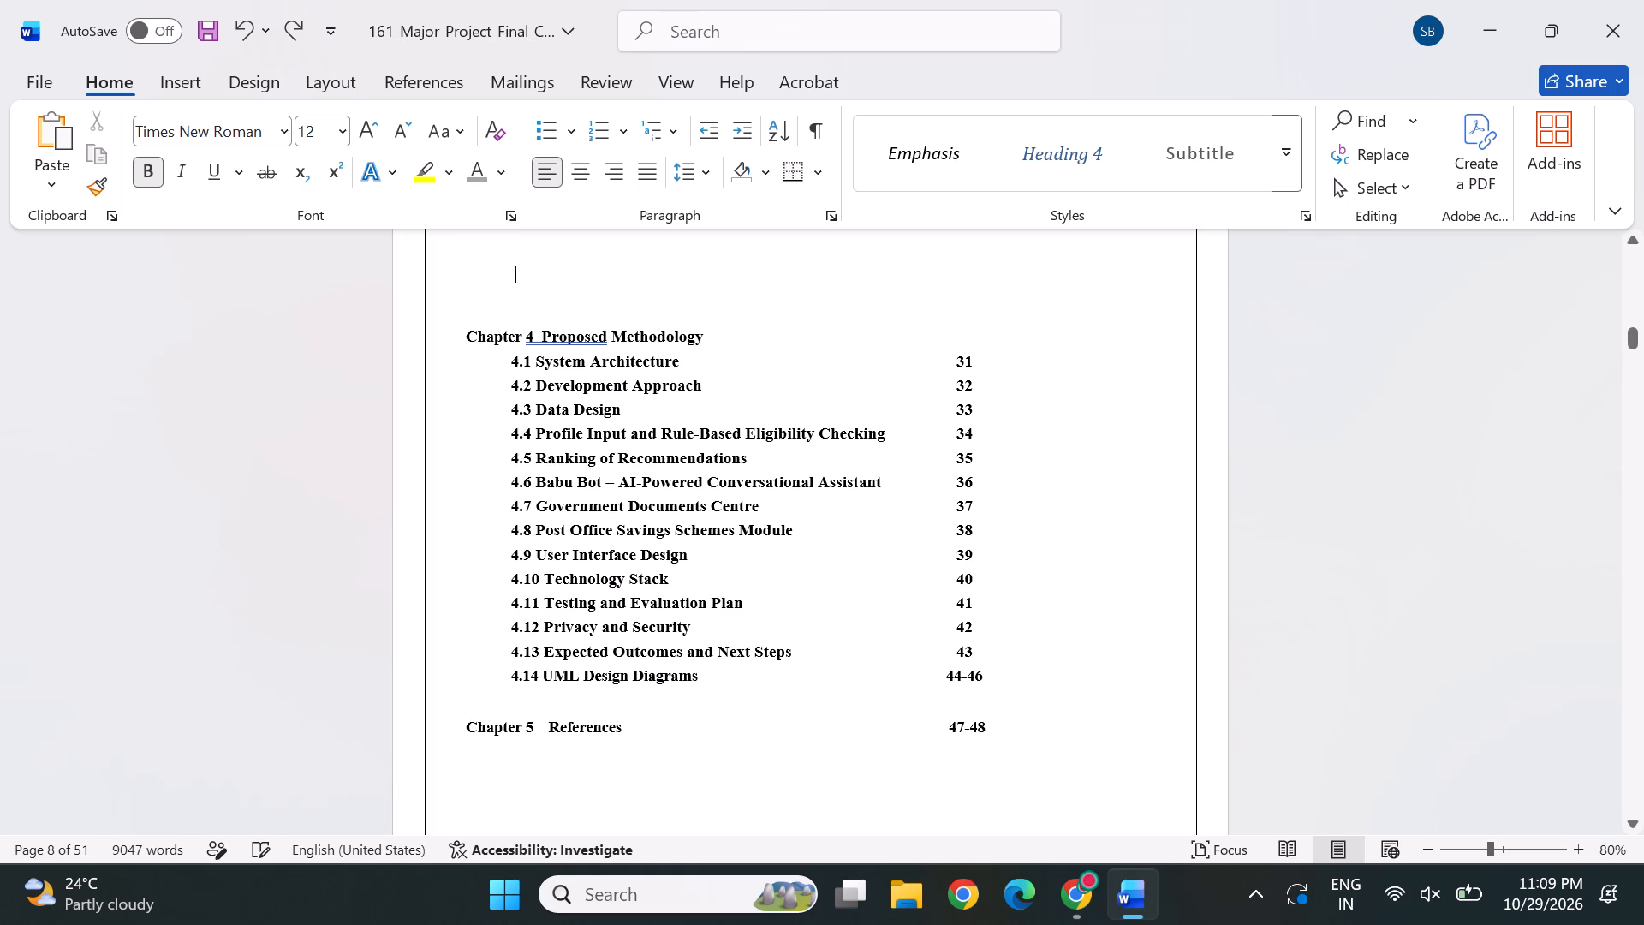
key("ctrl+z")
key("ctrl+z")
key("ctrl+z")
key("ctrl+z")
key("ctrl+z")
key("ctrl+z")
key("ctrl+z")
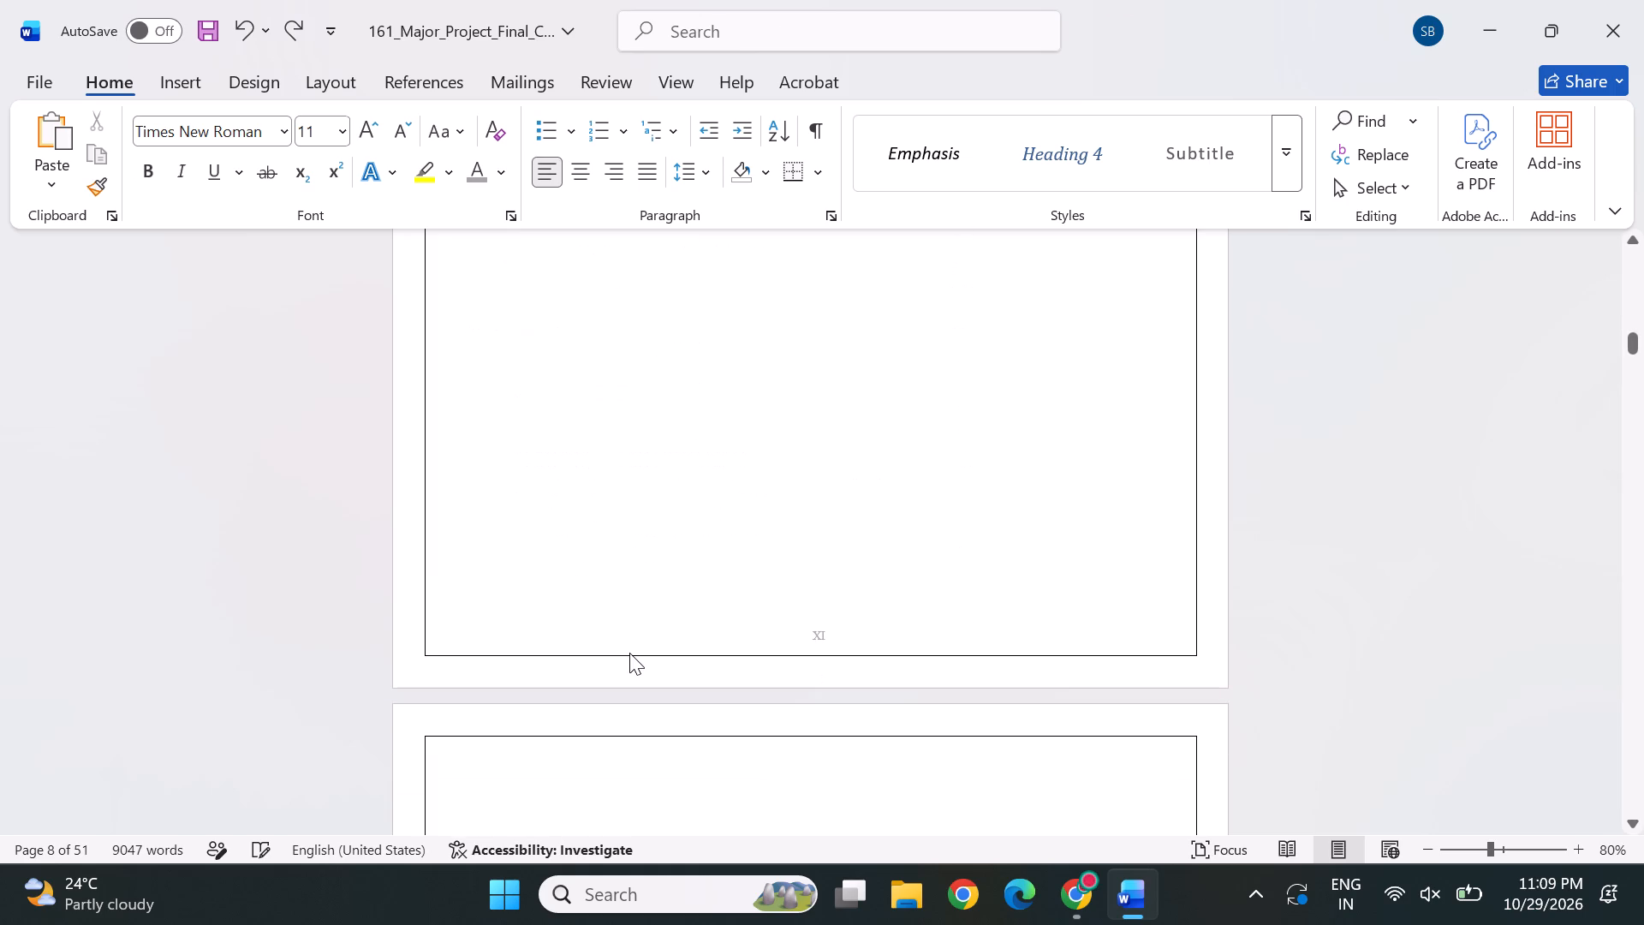
Continue undoing the earlier footer number and List of Figures edits, back to the spacing change before the CHAPTER -5 heading.
scroll(772, 748, "up", 2)
scroll(763, 563, "up", 1)
key("ctrl+z")
key("ctrl+z")
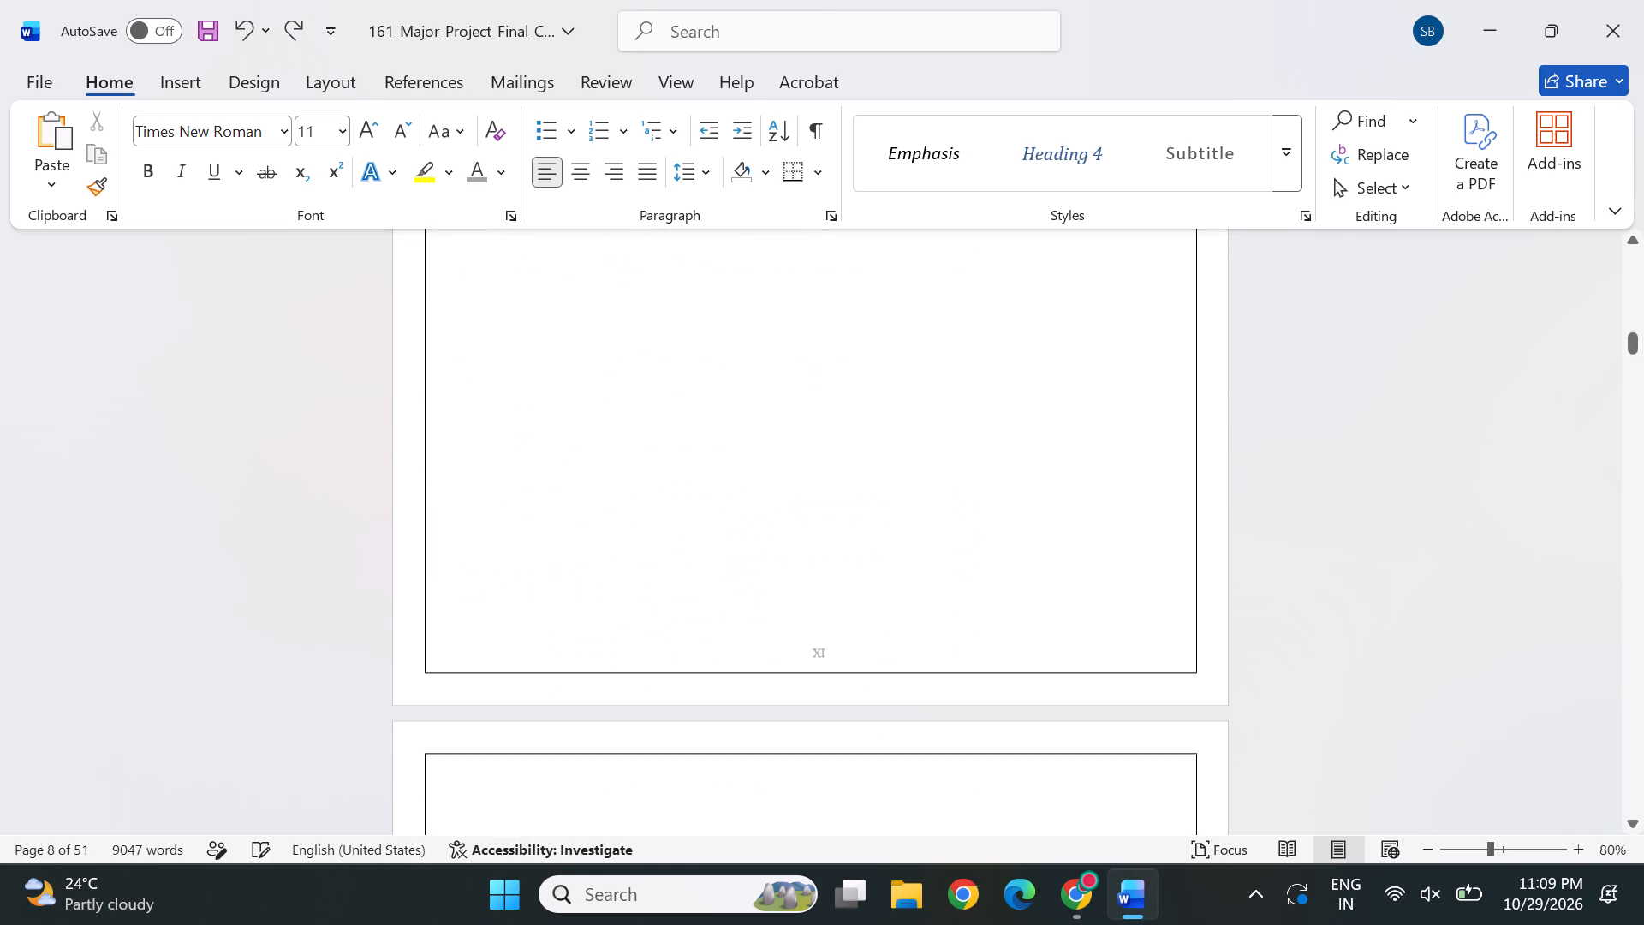
key("ctrl+z")
key("ctrl+z")
key("ctrl+z")
key("ctrl+z")
key("ctrl+z")
key("ctrl+z")
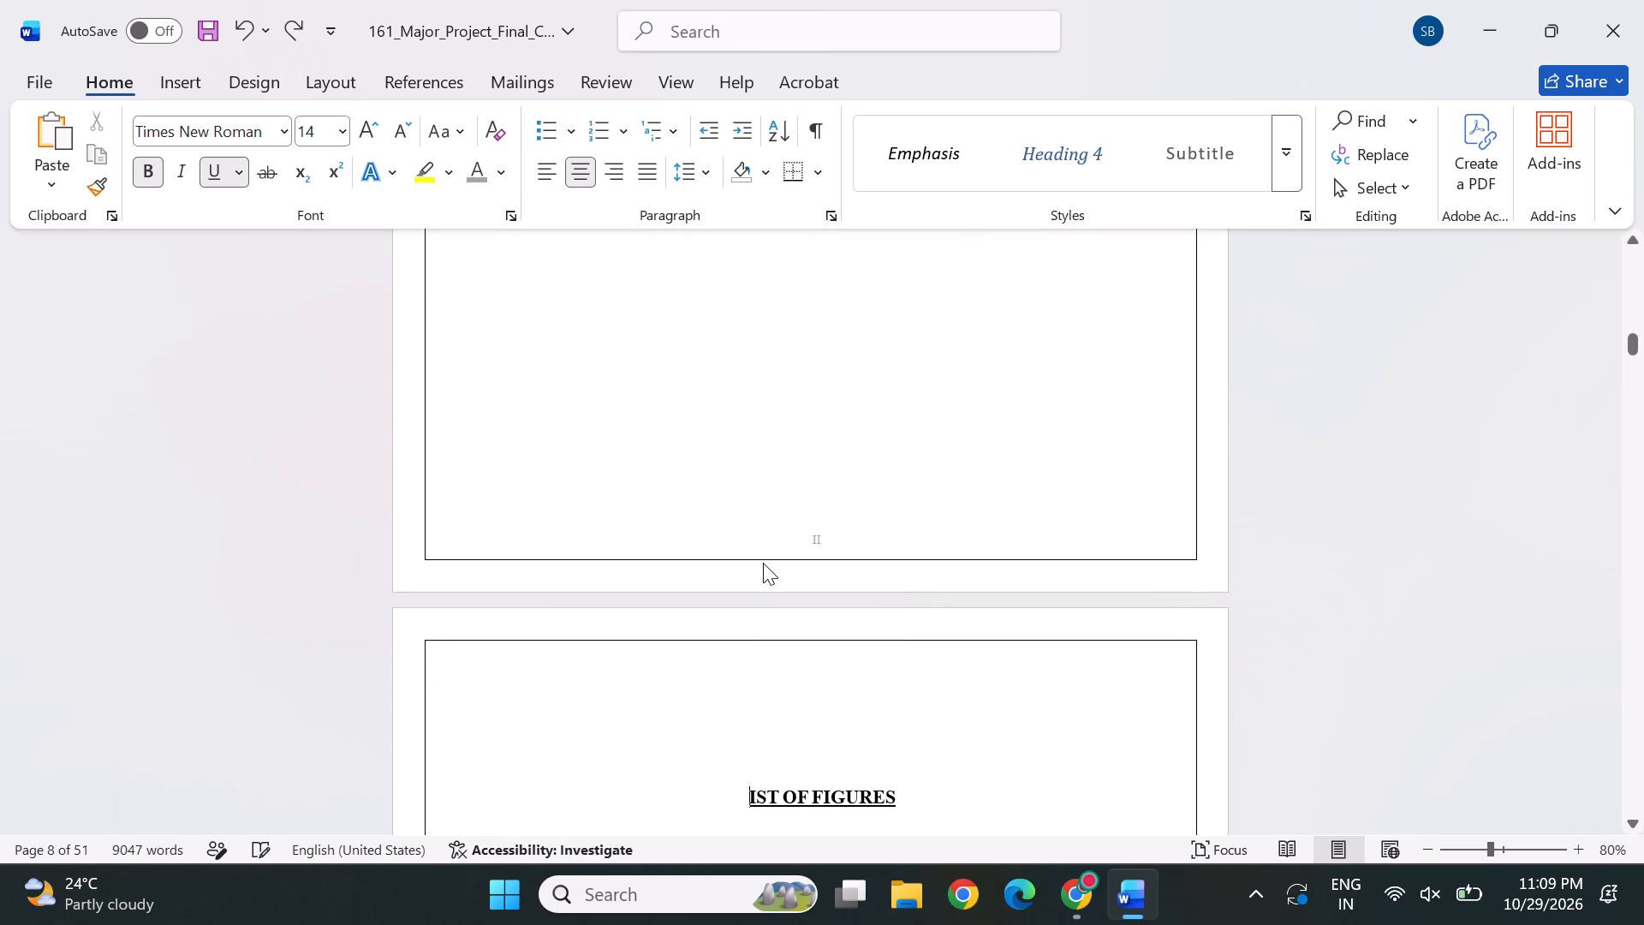
key("ctrl+z")
key("ctrl+z")
key("ctrl+z")
key("ctrl+z")
key("ctrl+z")
key("ctrl+z")
key("ctrl+z")
key("ctrl+z")
key("ctrl+z")
key("ctrl+z")
key("ctrl+z")
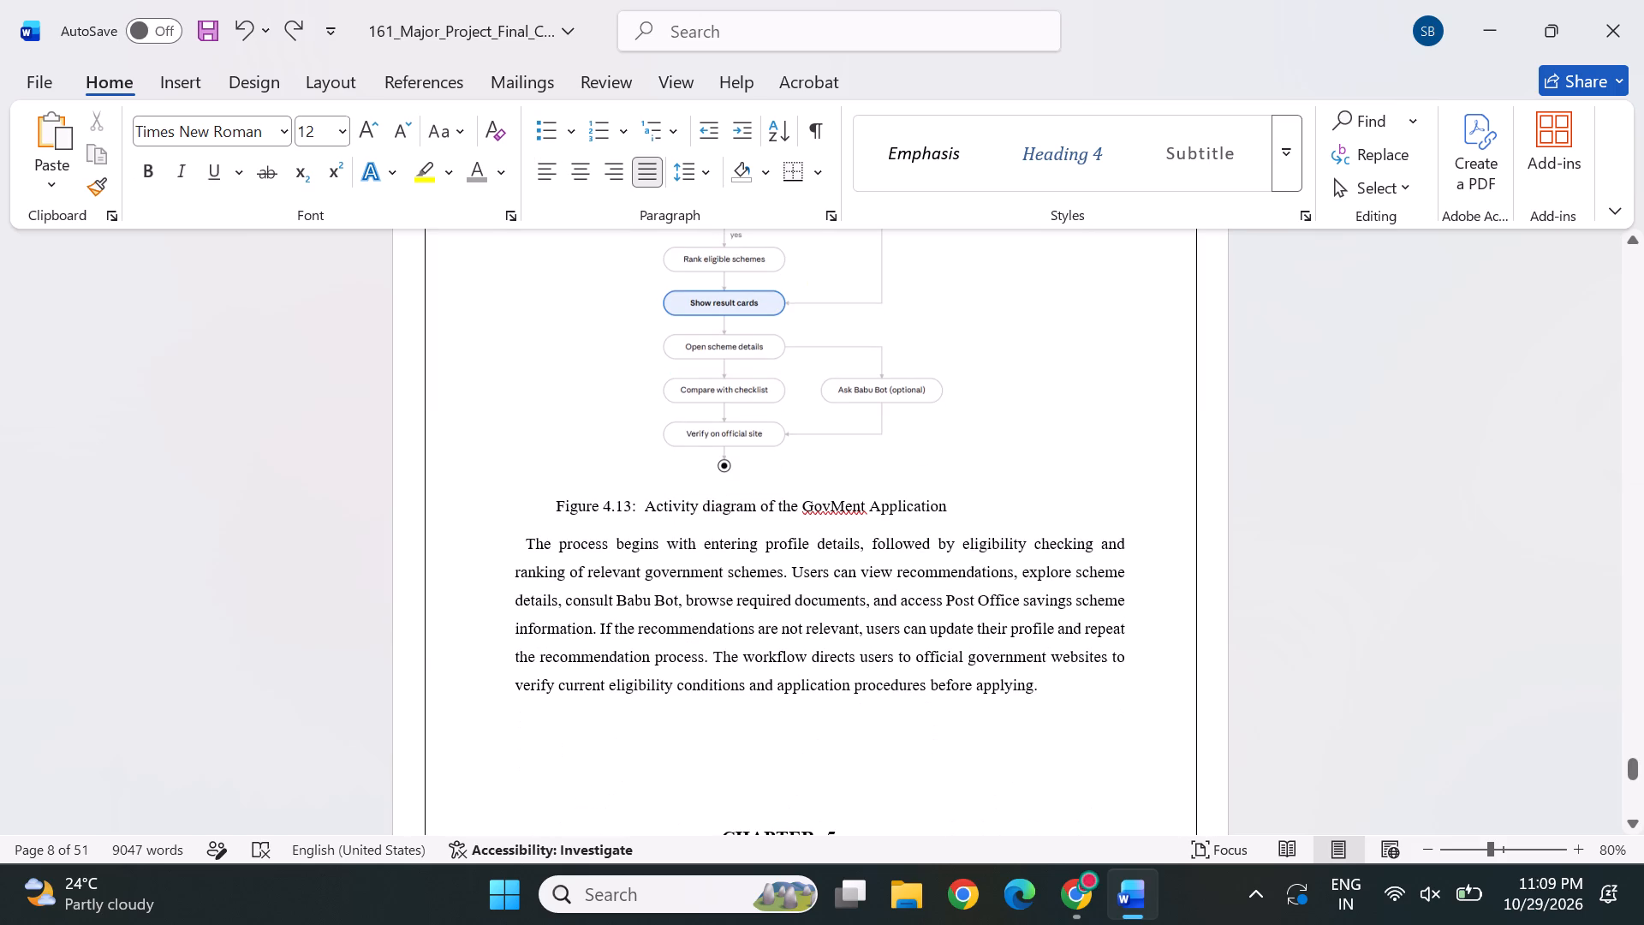
Add a blank line before the CHAPTER -5 heading so it starts on a new page.
scroll(736, 713, "down", 1)
key("Return")
scroll(736, 713, "down", 1)
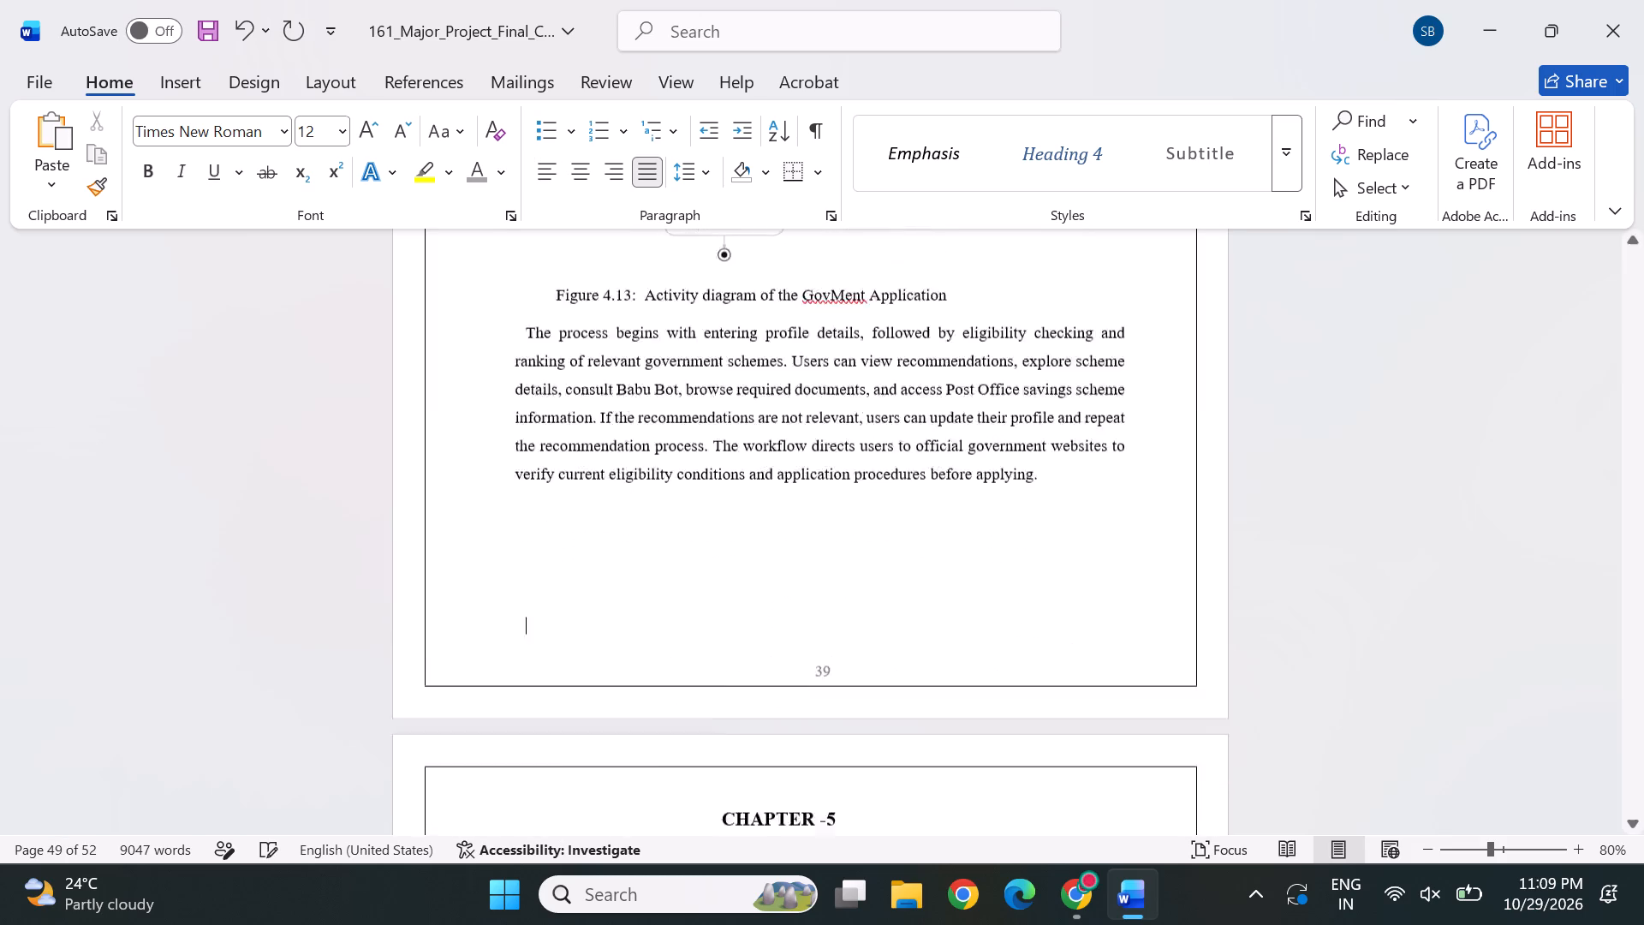
Examine the Roman page numbers from the title page through the certificate to the Declaration page.
scroll(736, 713, "down", 1)
scroll(783, 578, "up", 20)
scroll(783, 578, "up", 8)
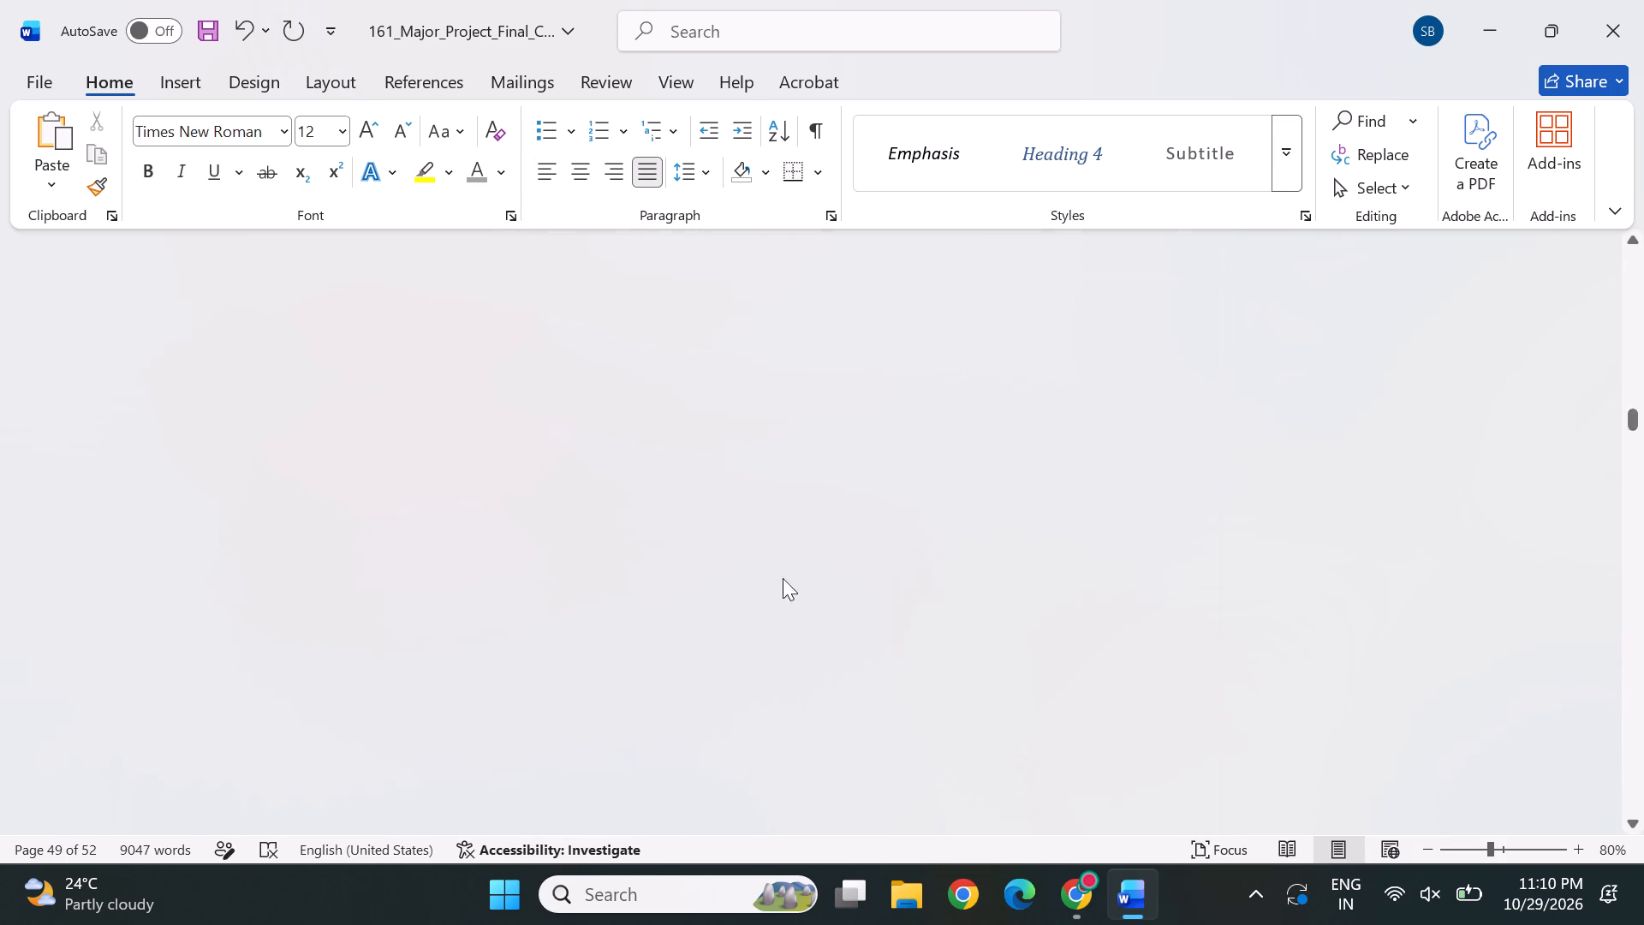
scroll(783, 578, "up", 7)
left_click(721, 321)
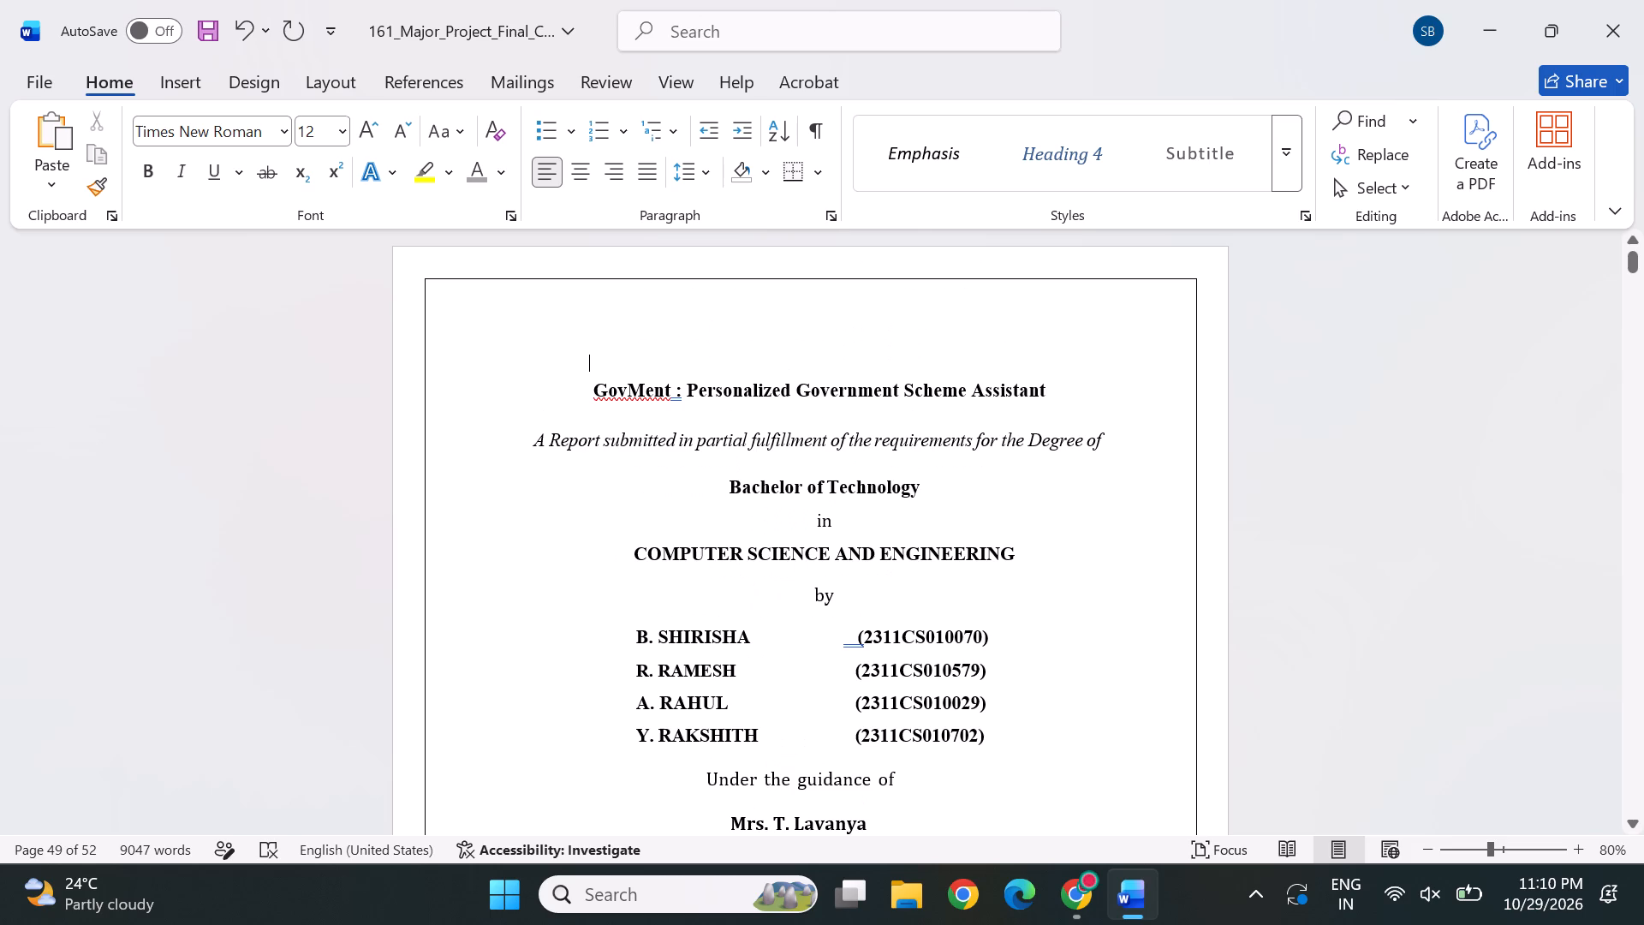
scroll(729, 490, "down", 3)
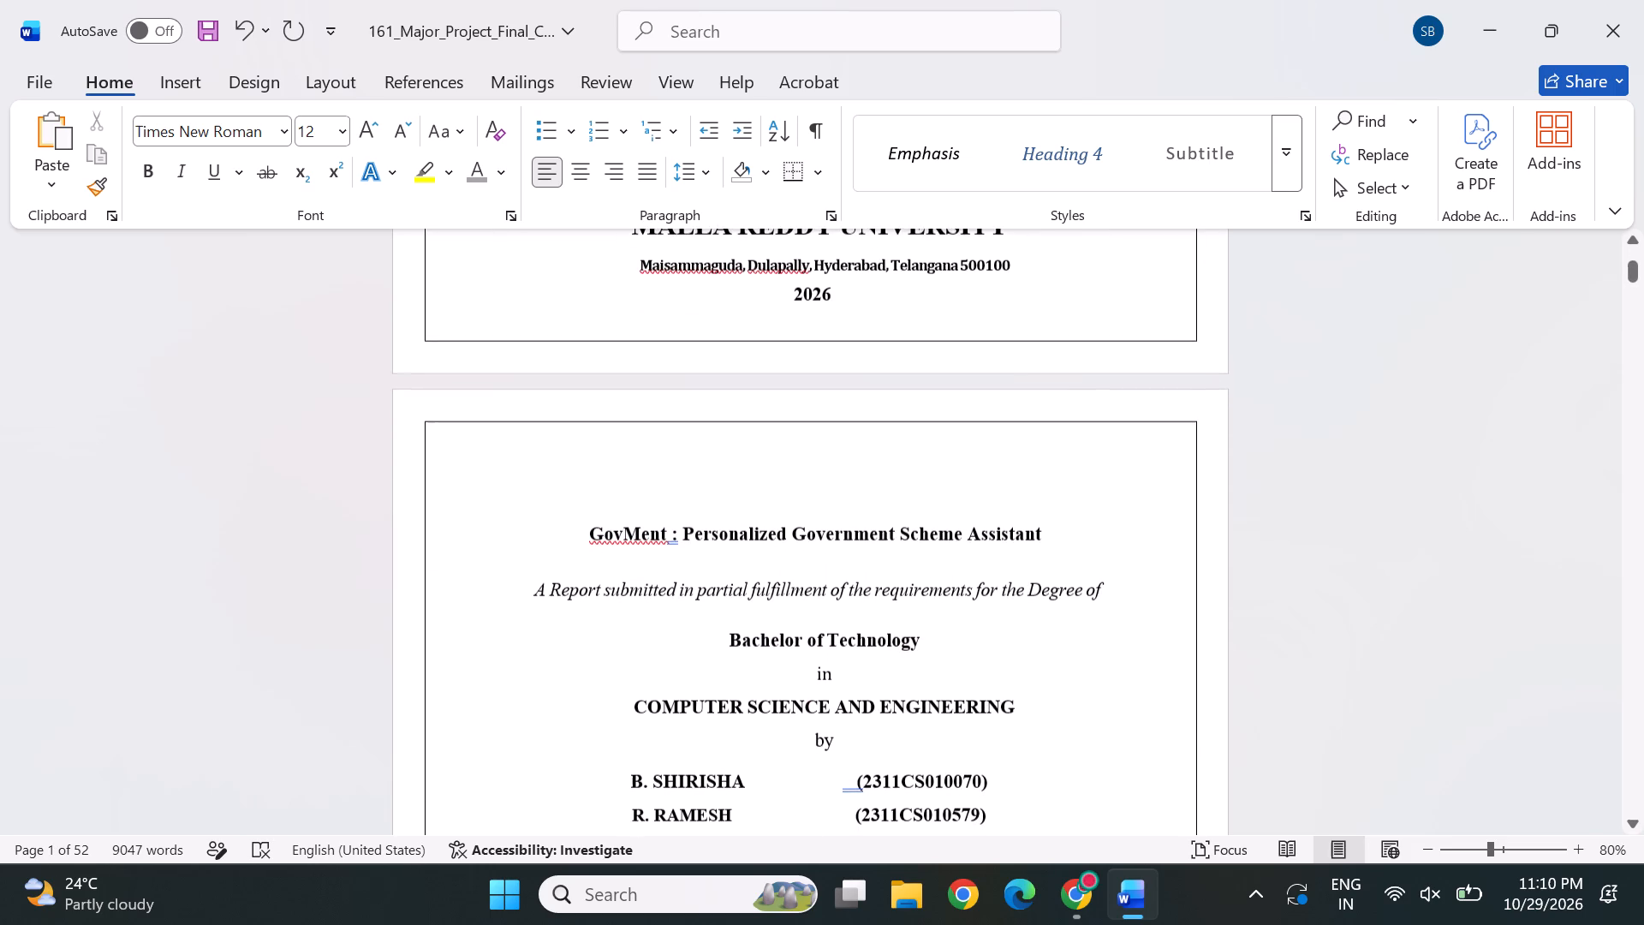
scroll(899, 530, "down", 2)
scroll(899, 530, "up", 2)
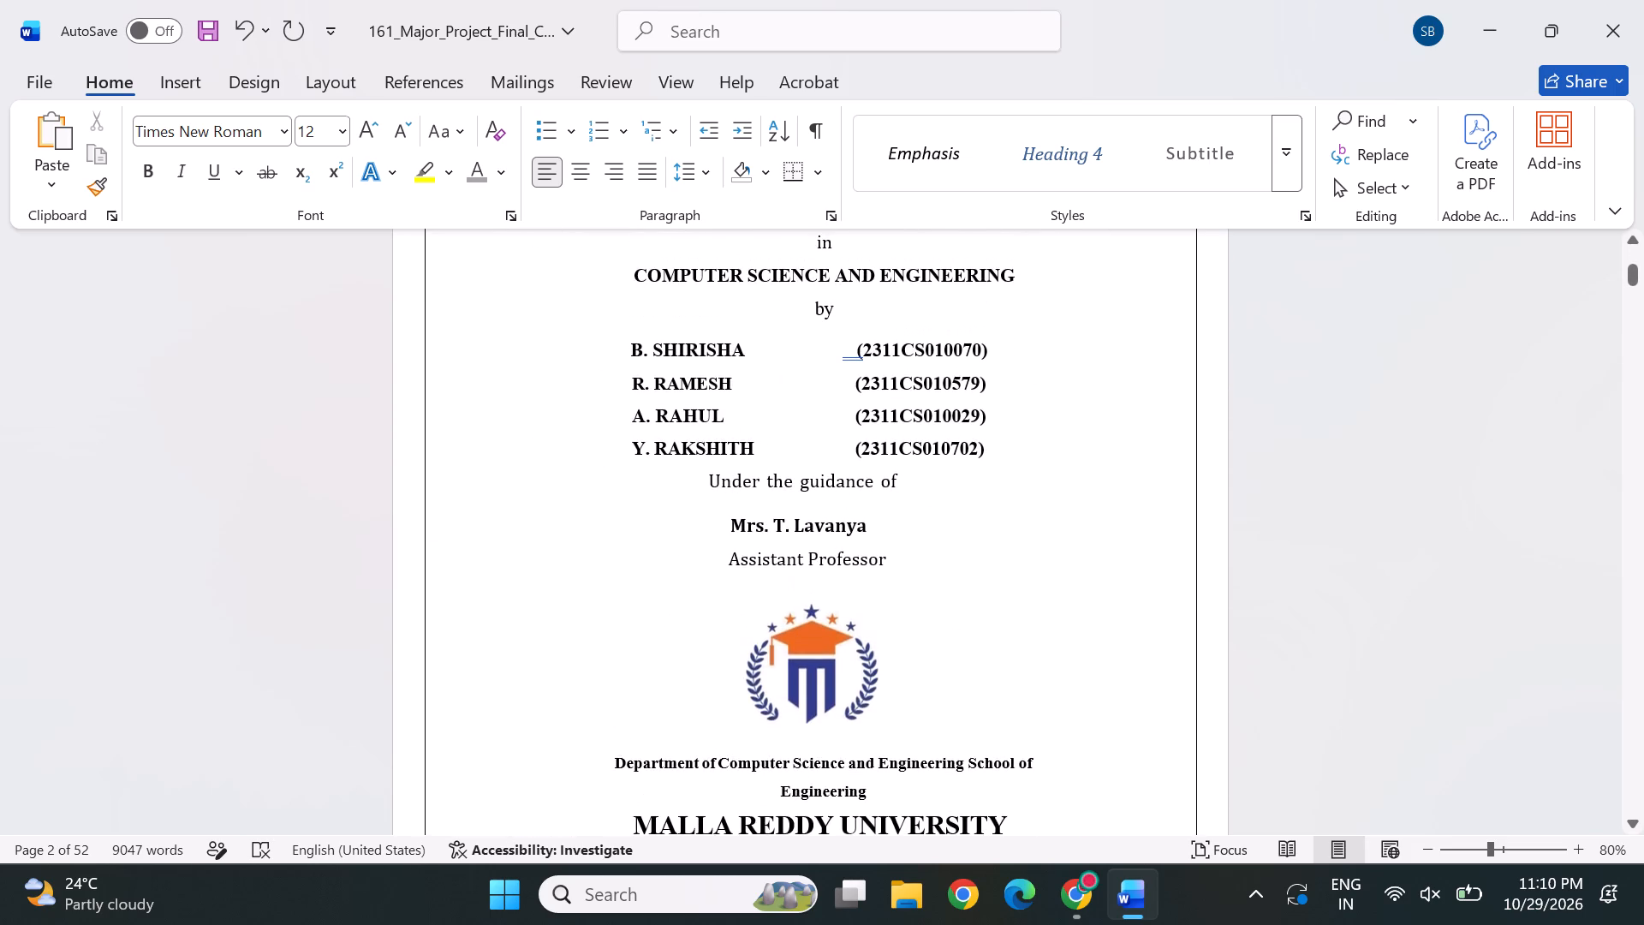
scroll(873, 653, "down", 2)
scroll(856, 567, "down", 1)
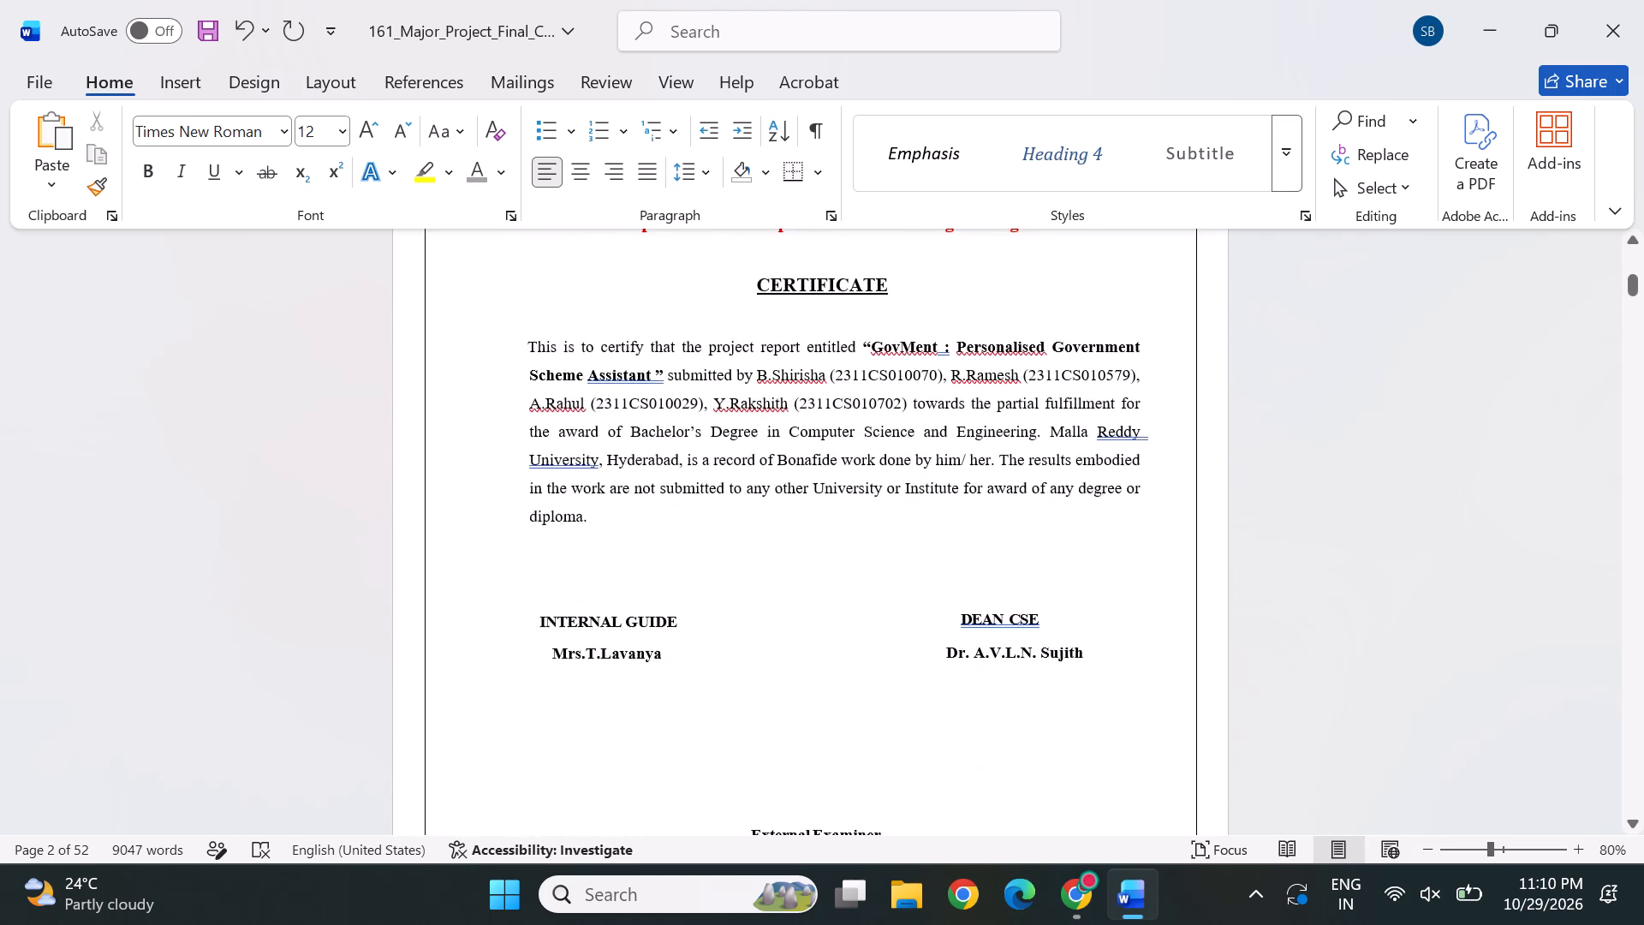
scroll(856, 567, "up", 1)
left_click(814, 388)
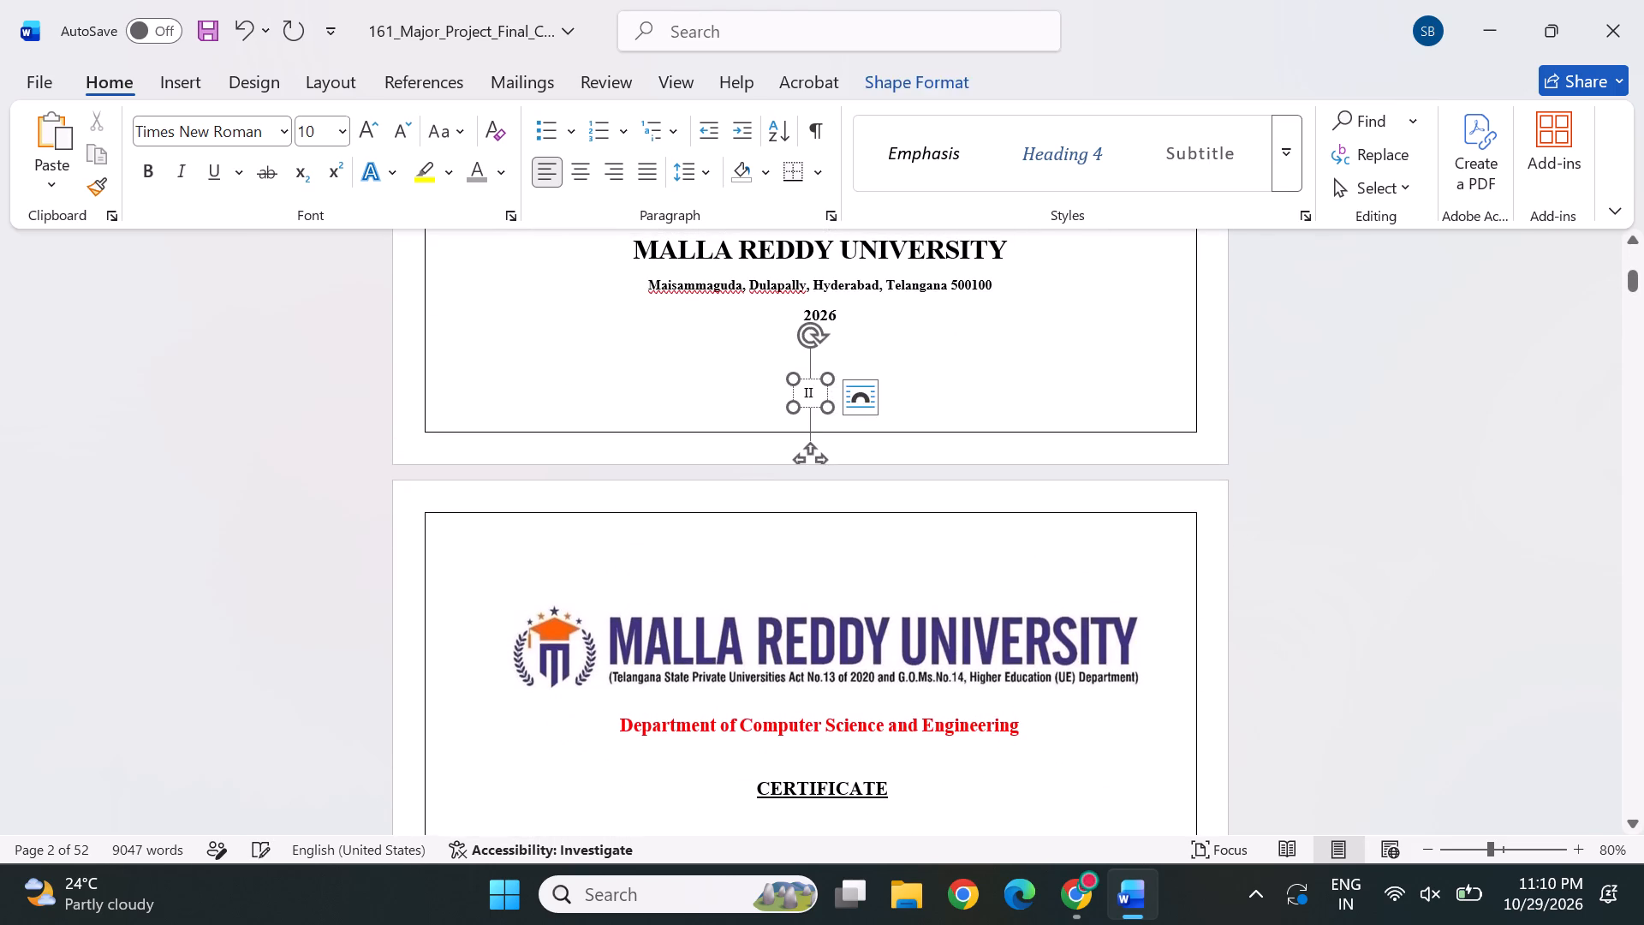
scroll(879, 612, "down", 3)
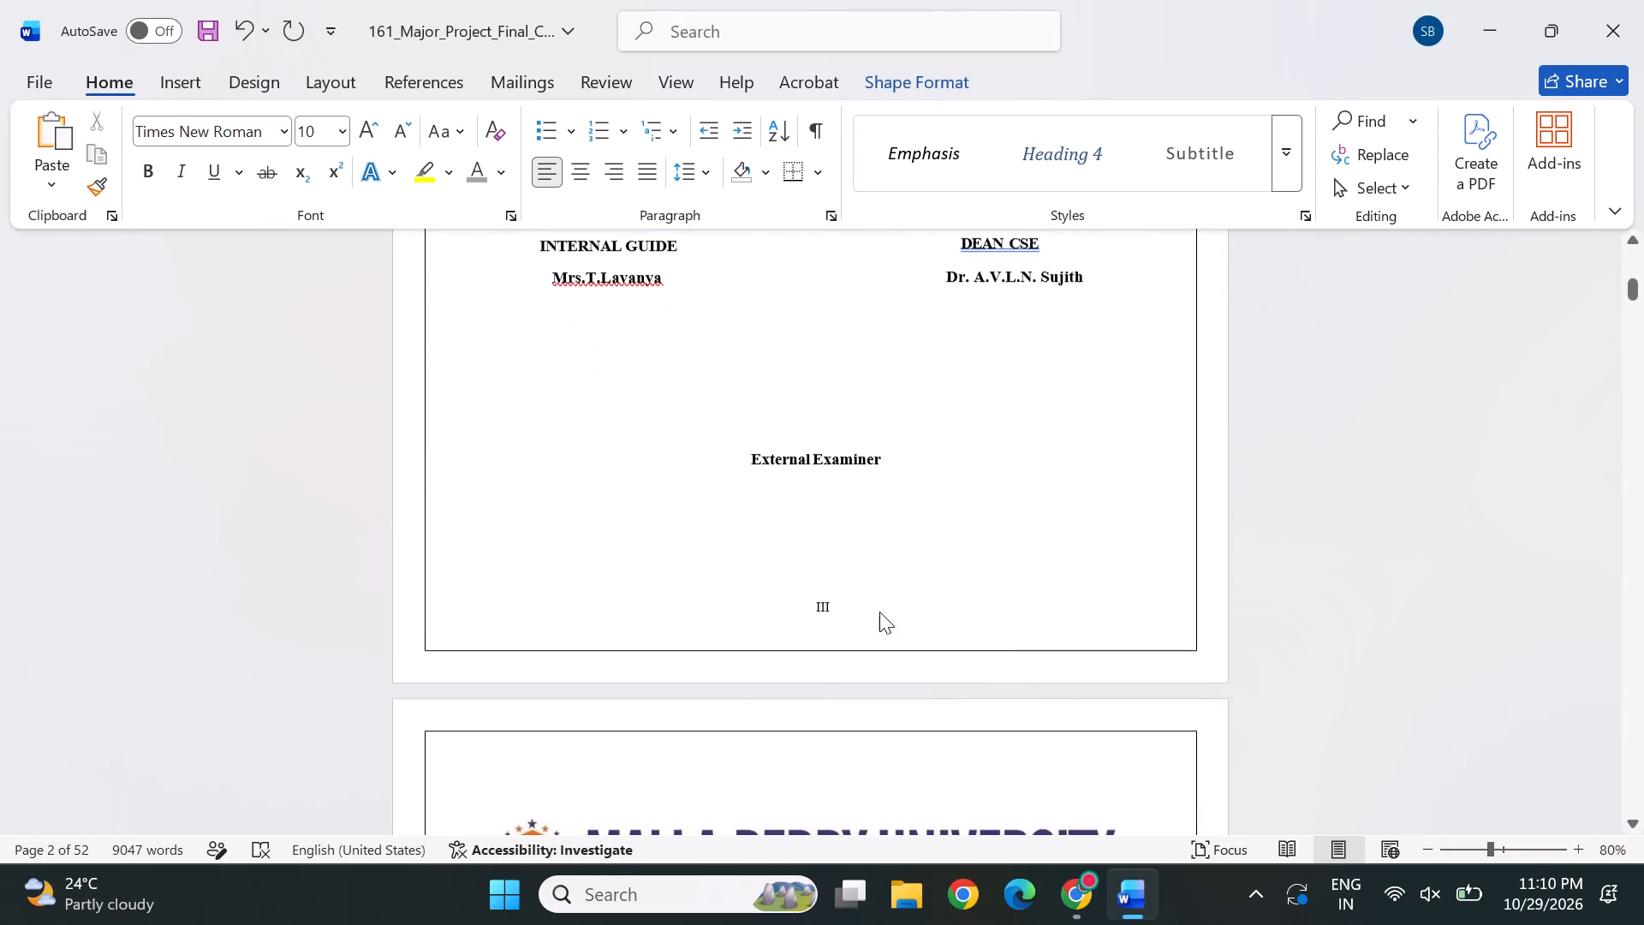
scroll(864, 703, "down", 2)
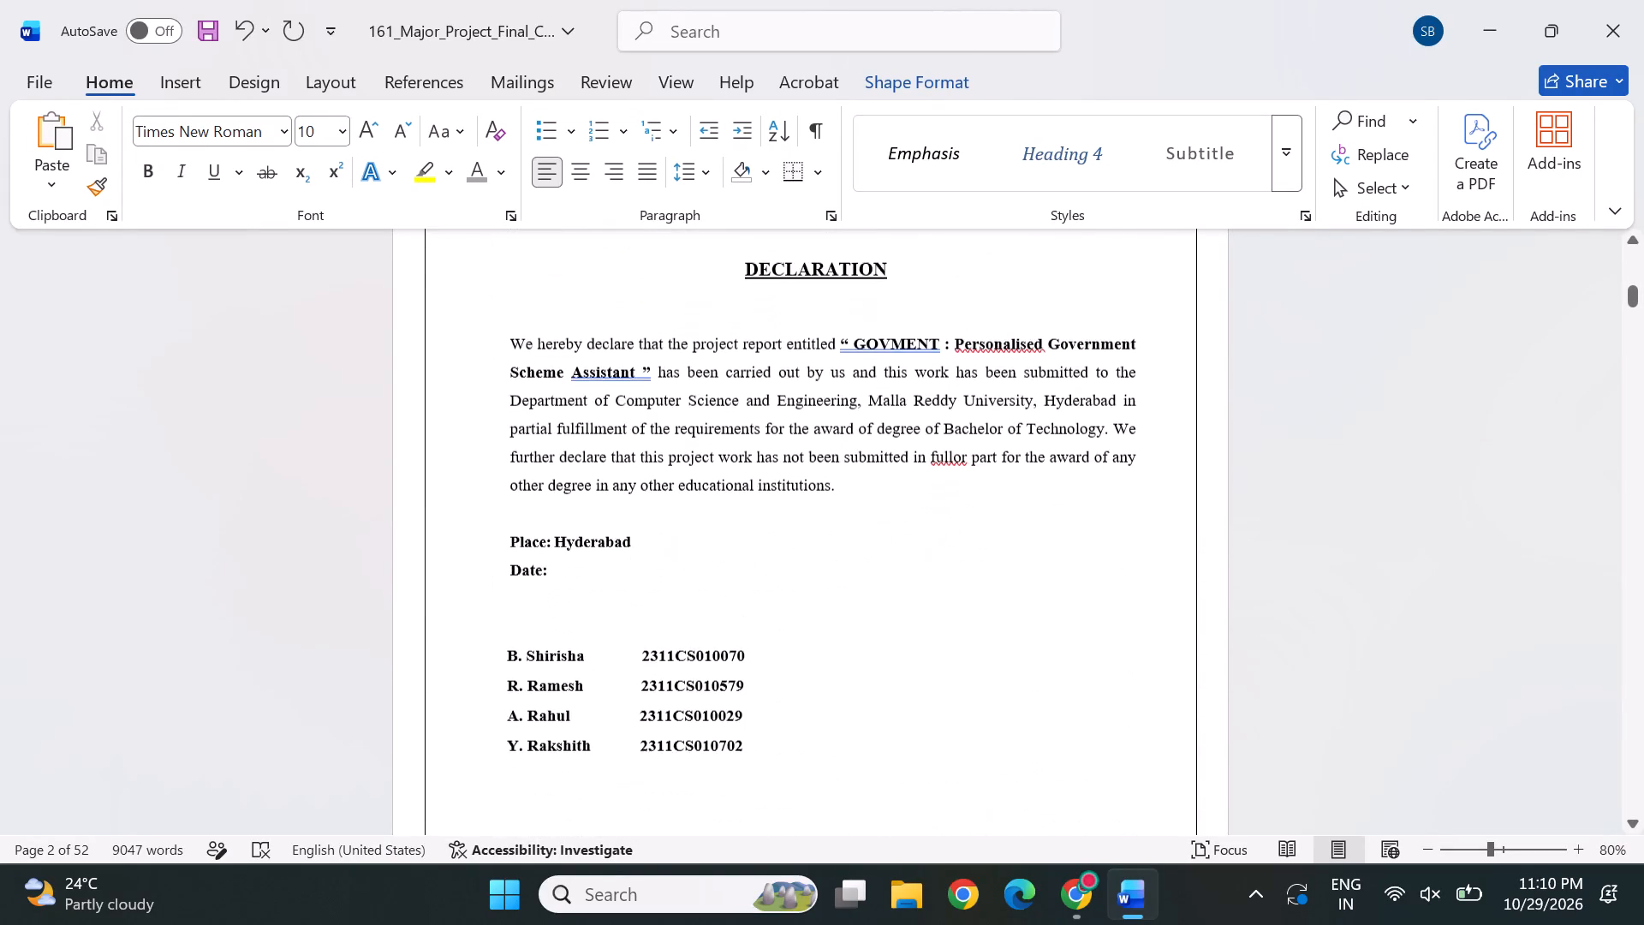
scroll(842, 595, "down", 1)
left_click(817, 468)
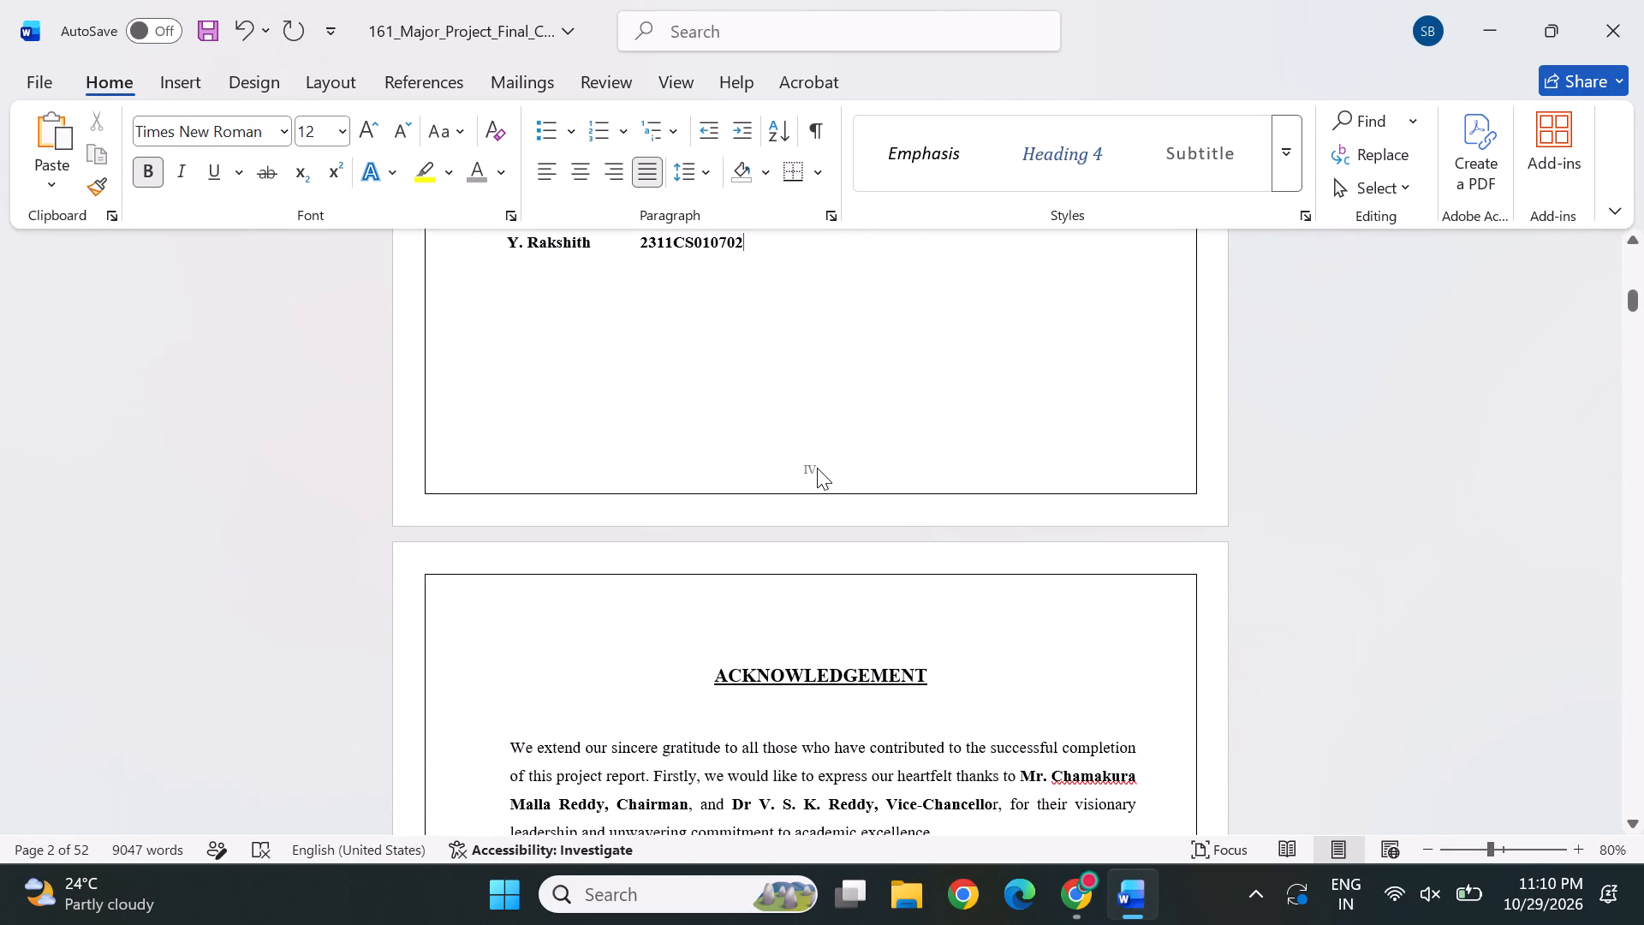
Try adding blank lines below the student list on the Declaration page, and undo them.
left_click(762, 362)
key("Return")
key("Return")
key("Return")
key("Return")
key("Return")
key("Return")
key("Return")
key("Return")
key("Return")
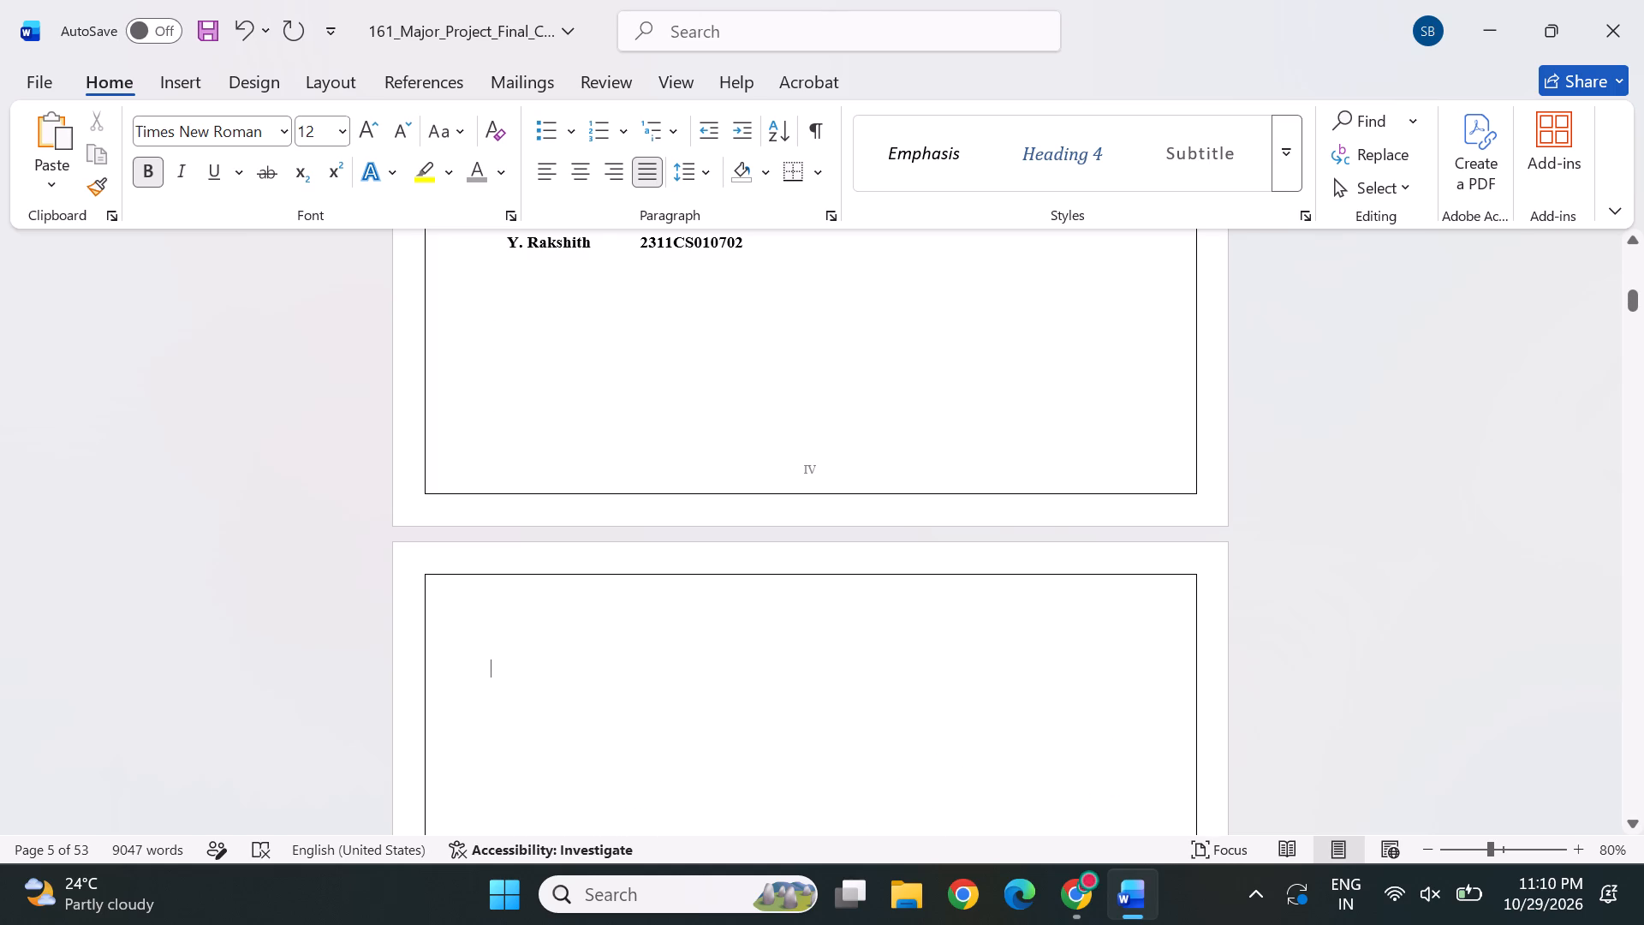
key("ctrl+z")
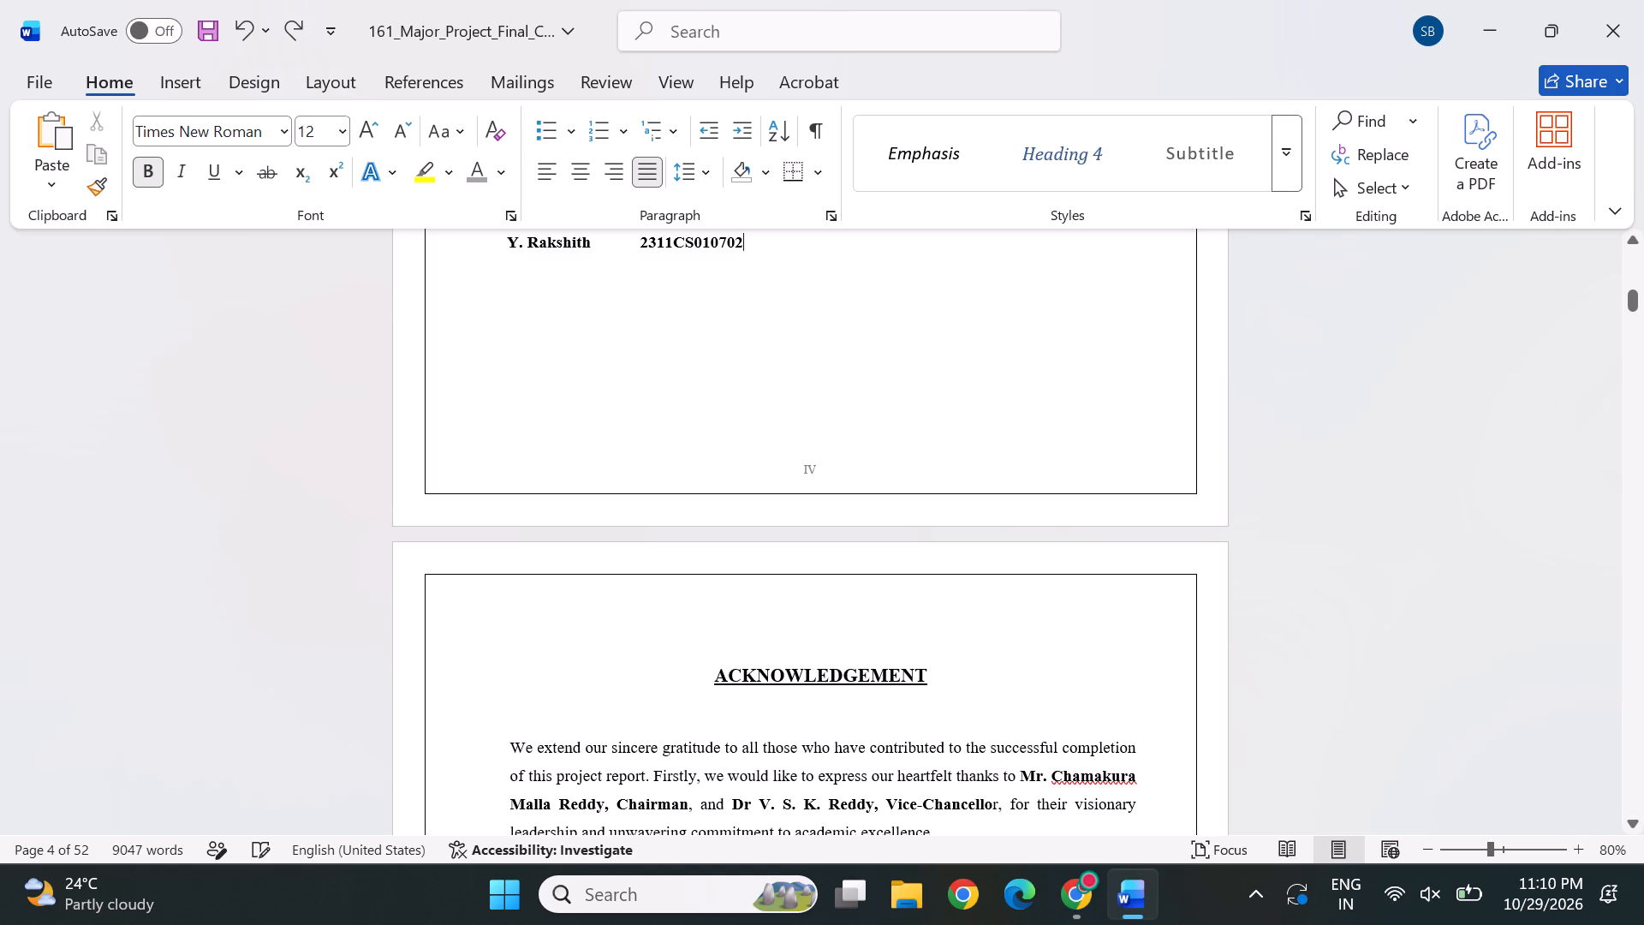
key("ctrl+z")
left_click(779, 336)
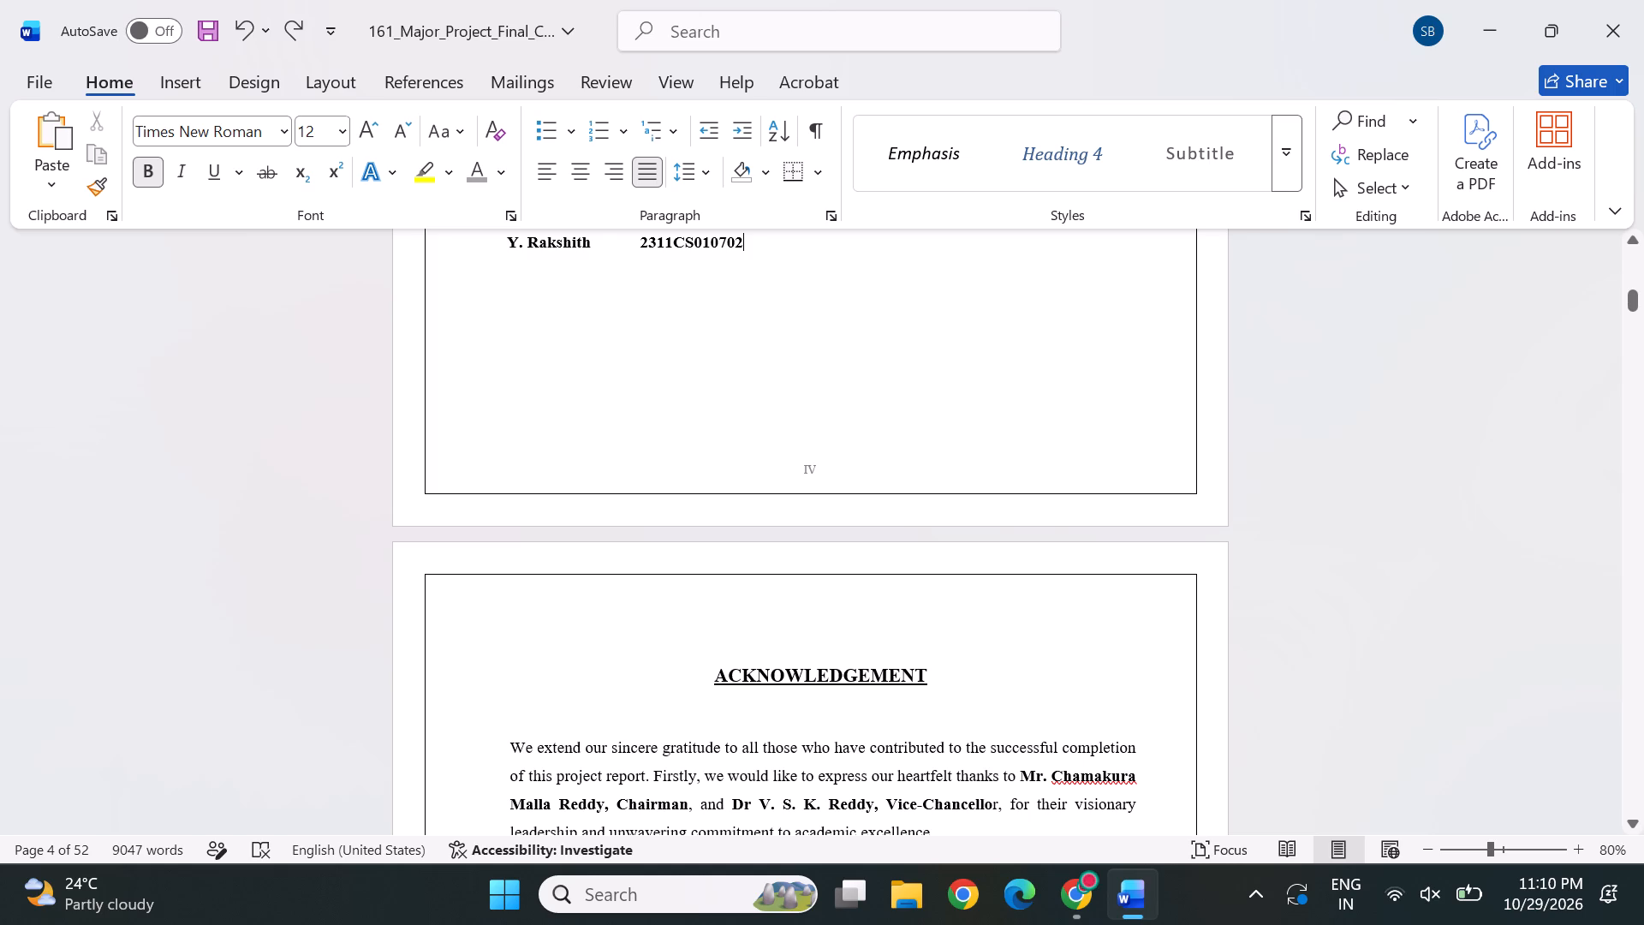
Examine the page layout and Roman page numbers from the Declaration through the Acknowledgement and Abstract to the Table of Contents.
left_click(583, 426)
left_click(830, 464)
scroll(670, 403, "up", 1)
scroll(670, 403, "right", 1)
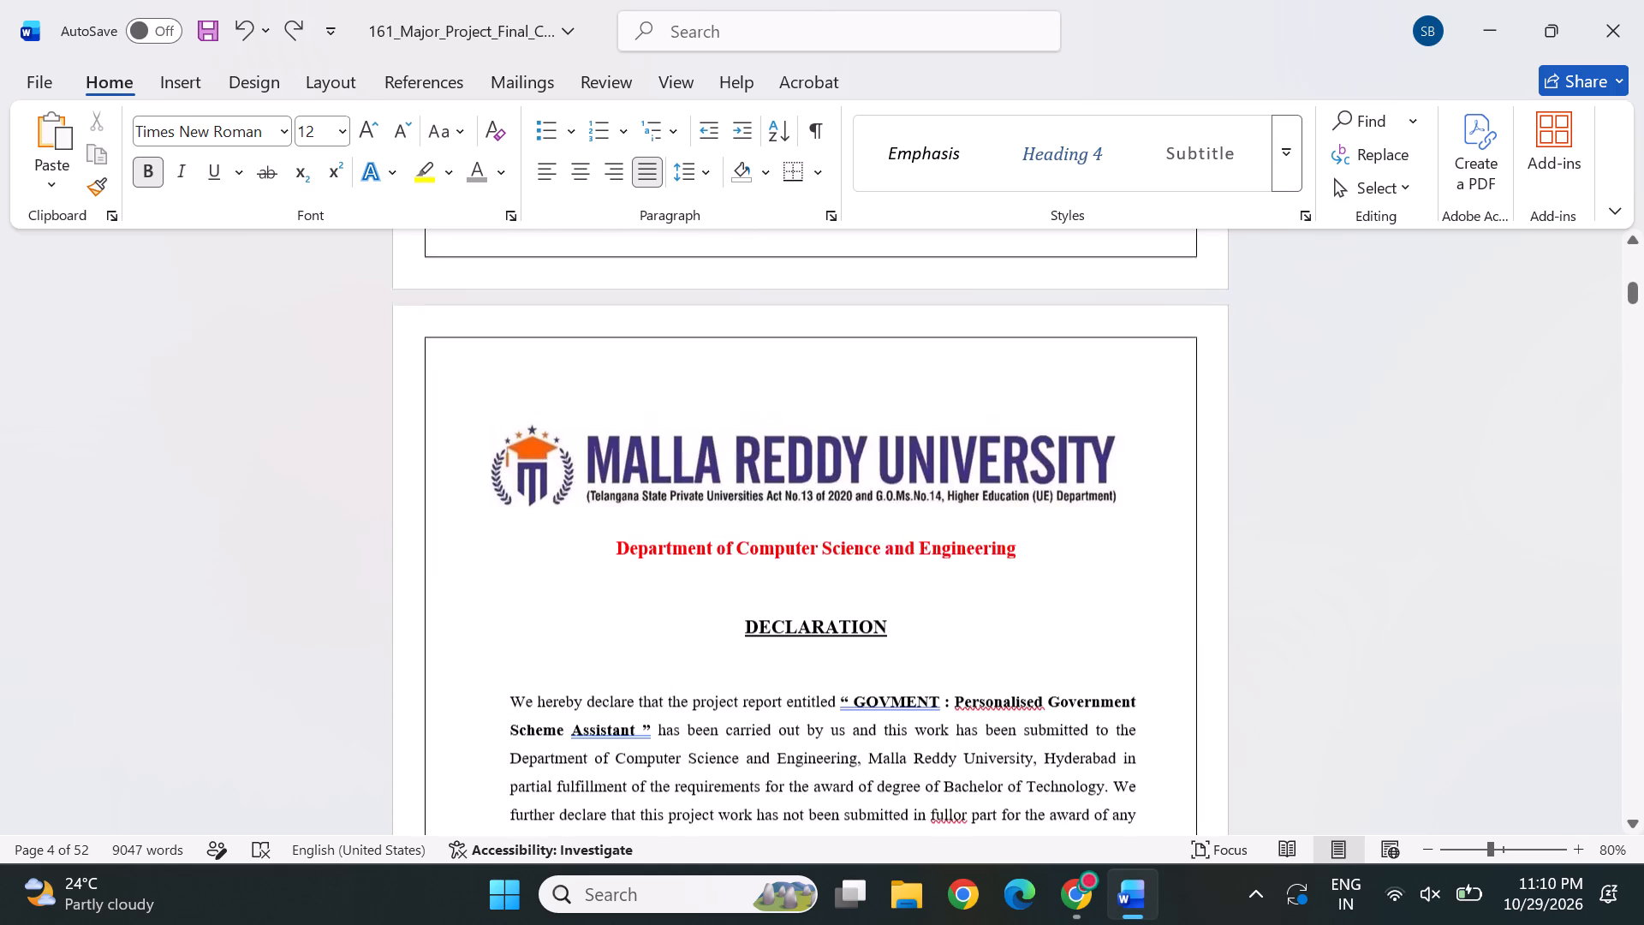
scroll(670, 403, "down", 1)
scroll(801, 535, "down", 1)
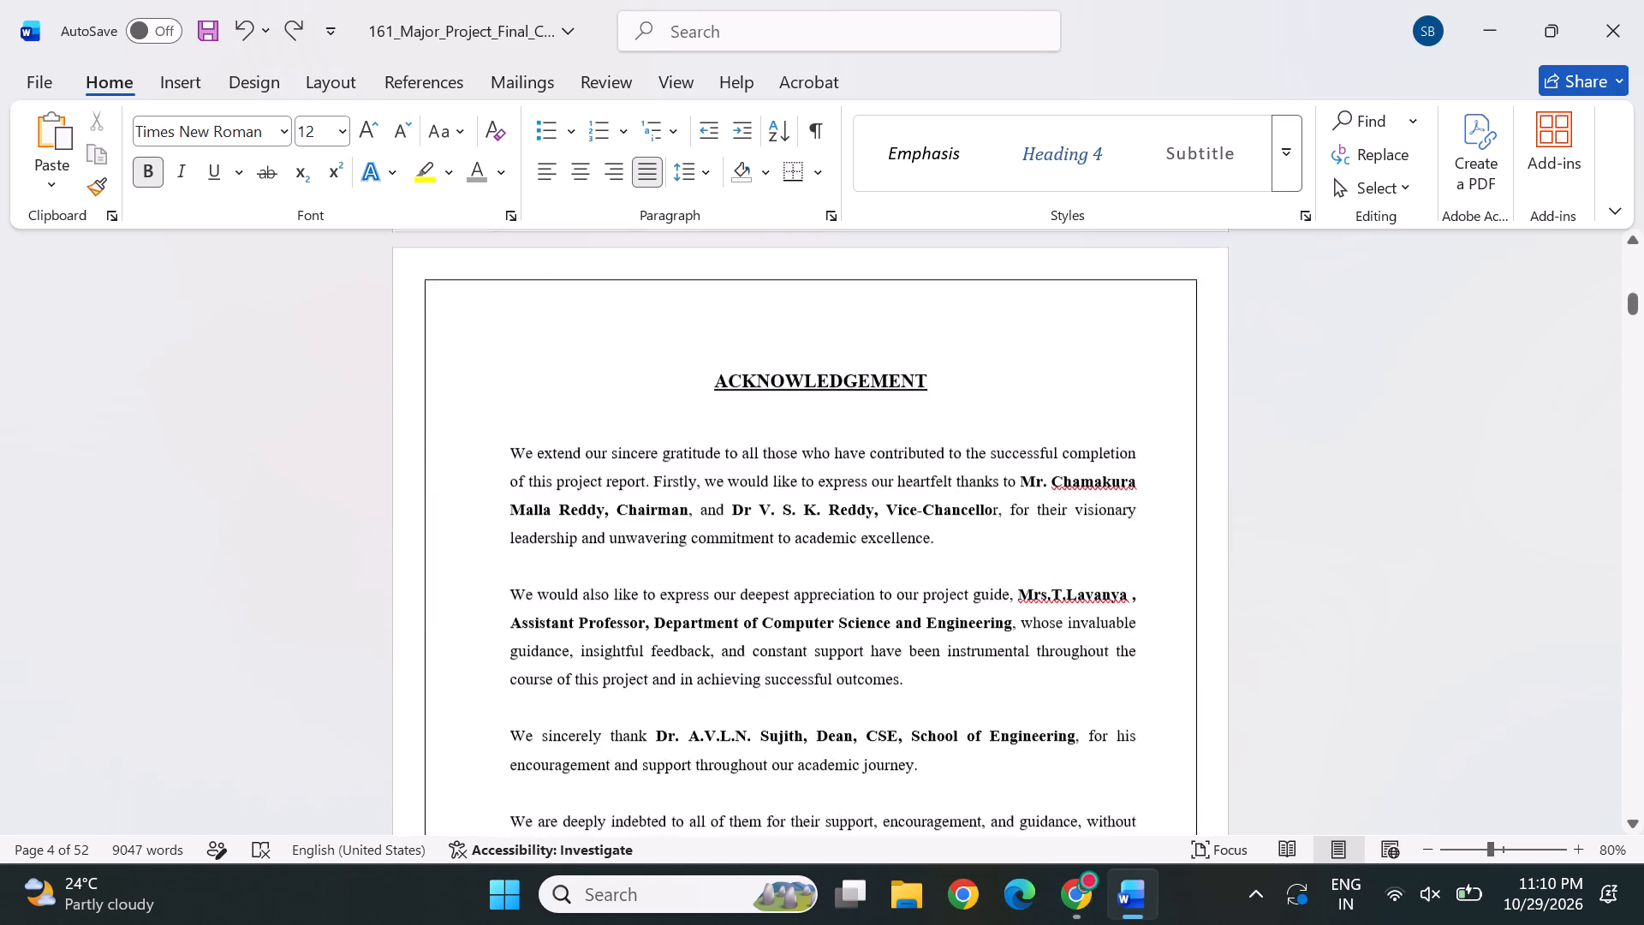
scroll(801, 535, "down", 1)
scroll(816, 661, "down", 1)
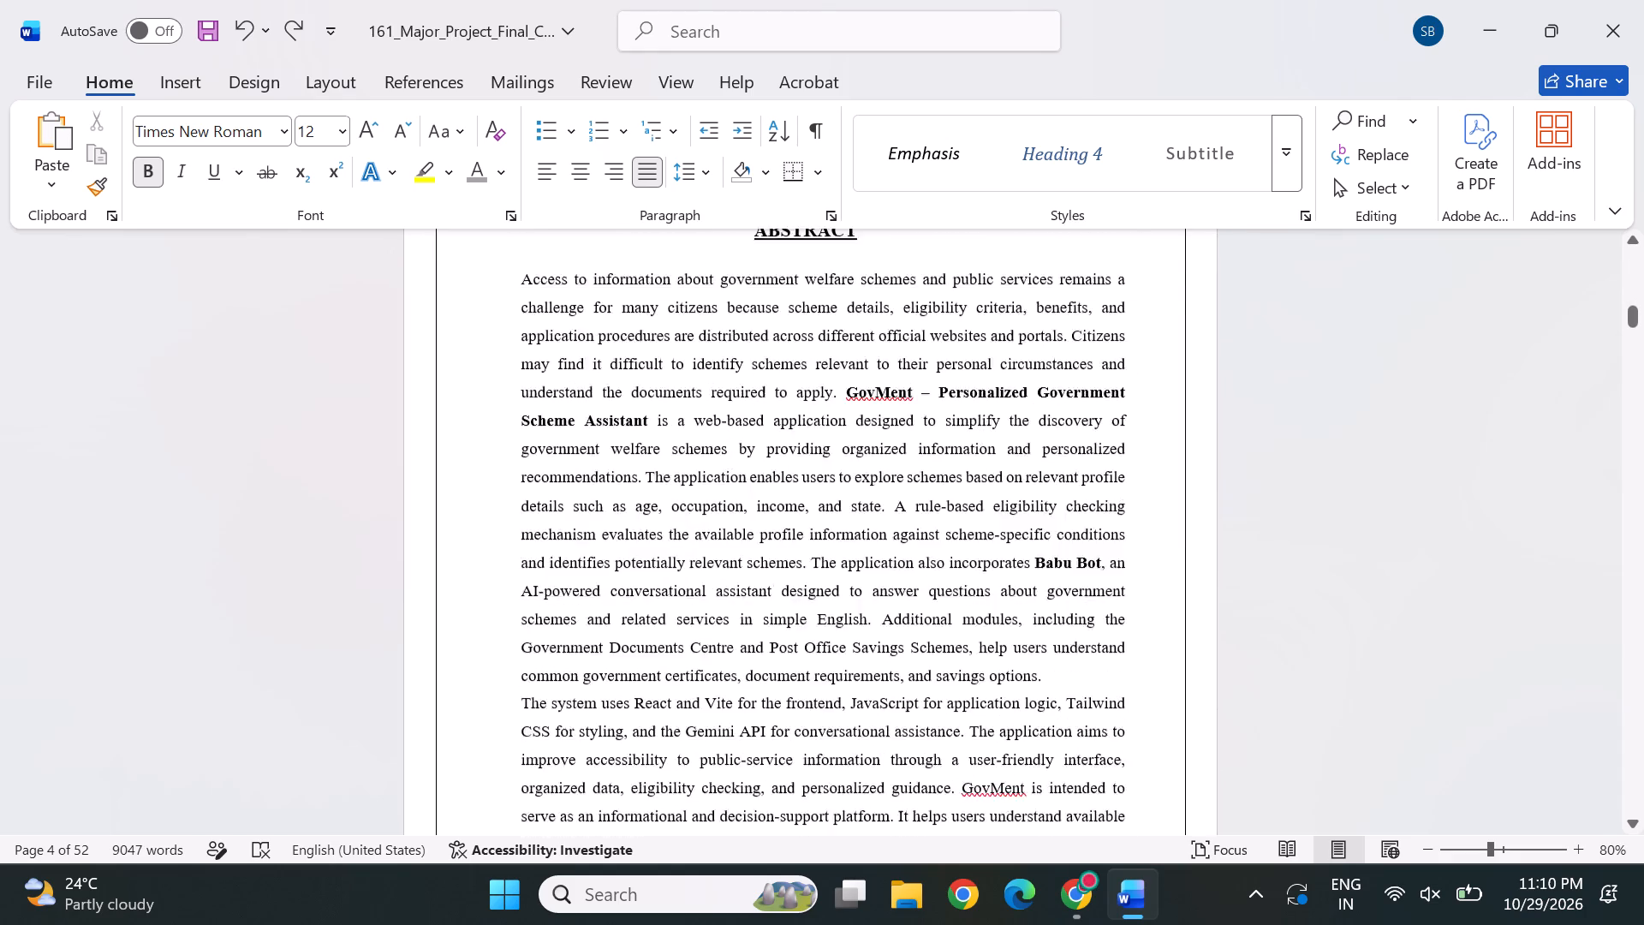
scroll(816, 661, "down", 3)
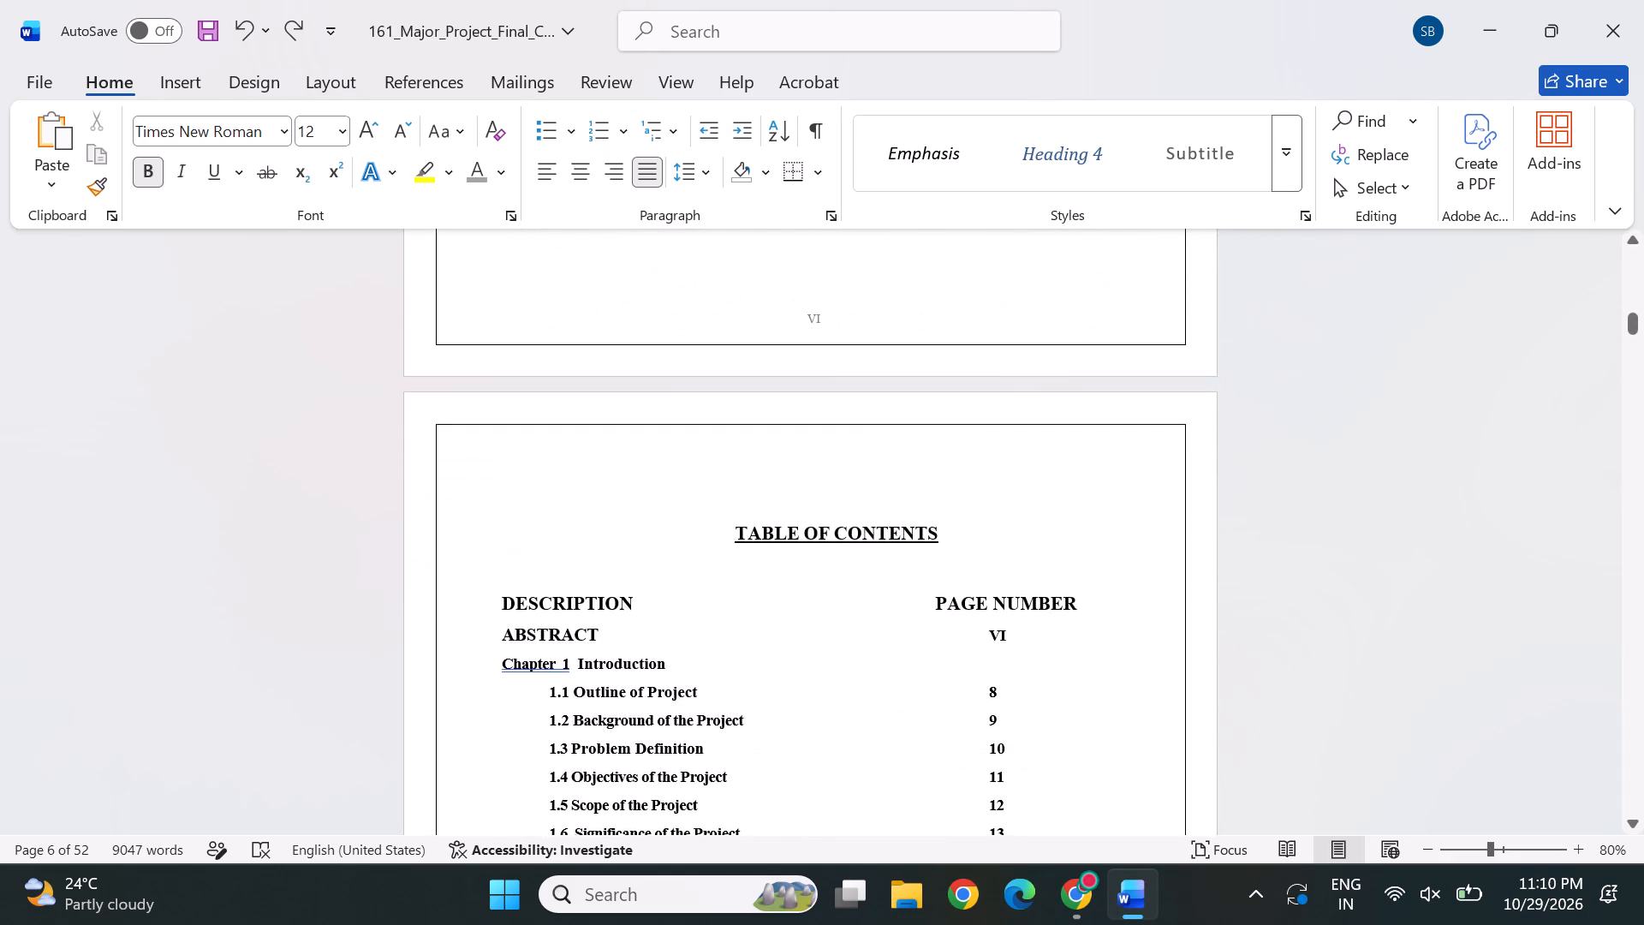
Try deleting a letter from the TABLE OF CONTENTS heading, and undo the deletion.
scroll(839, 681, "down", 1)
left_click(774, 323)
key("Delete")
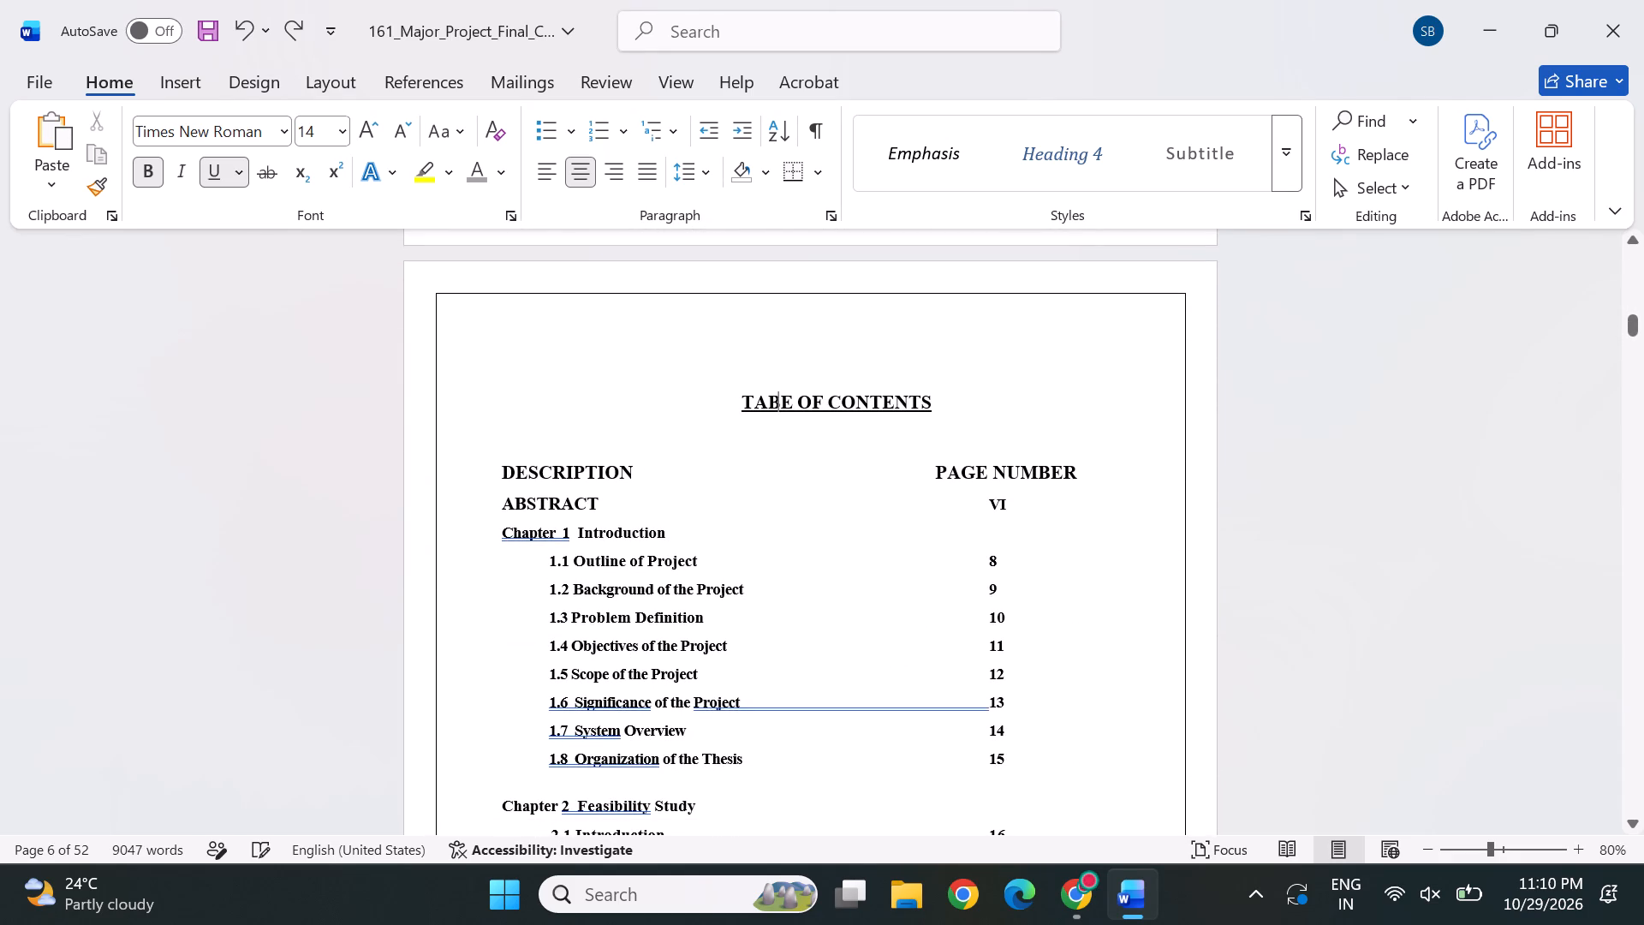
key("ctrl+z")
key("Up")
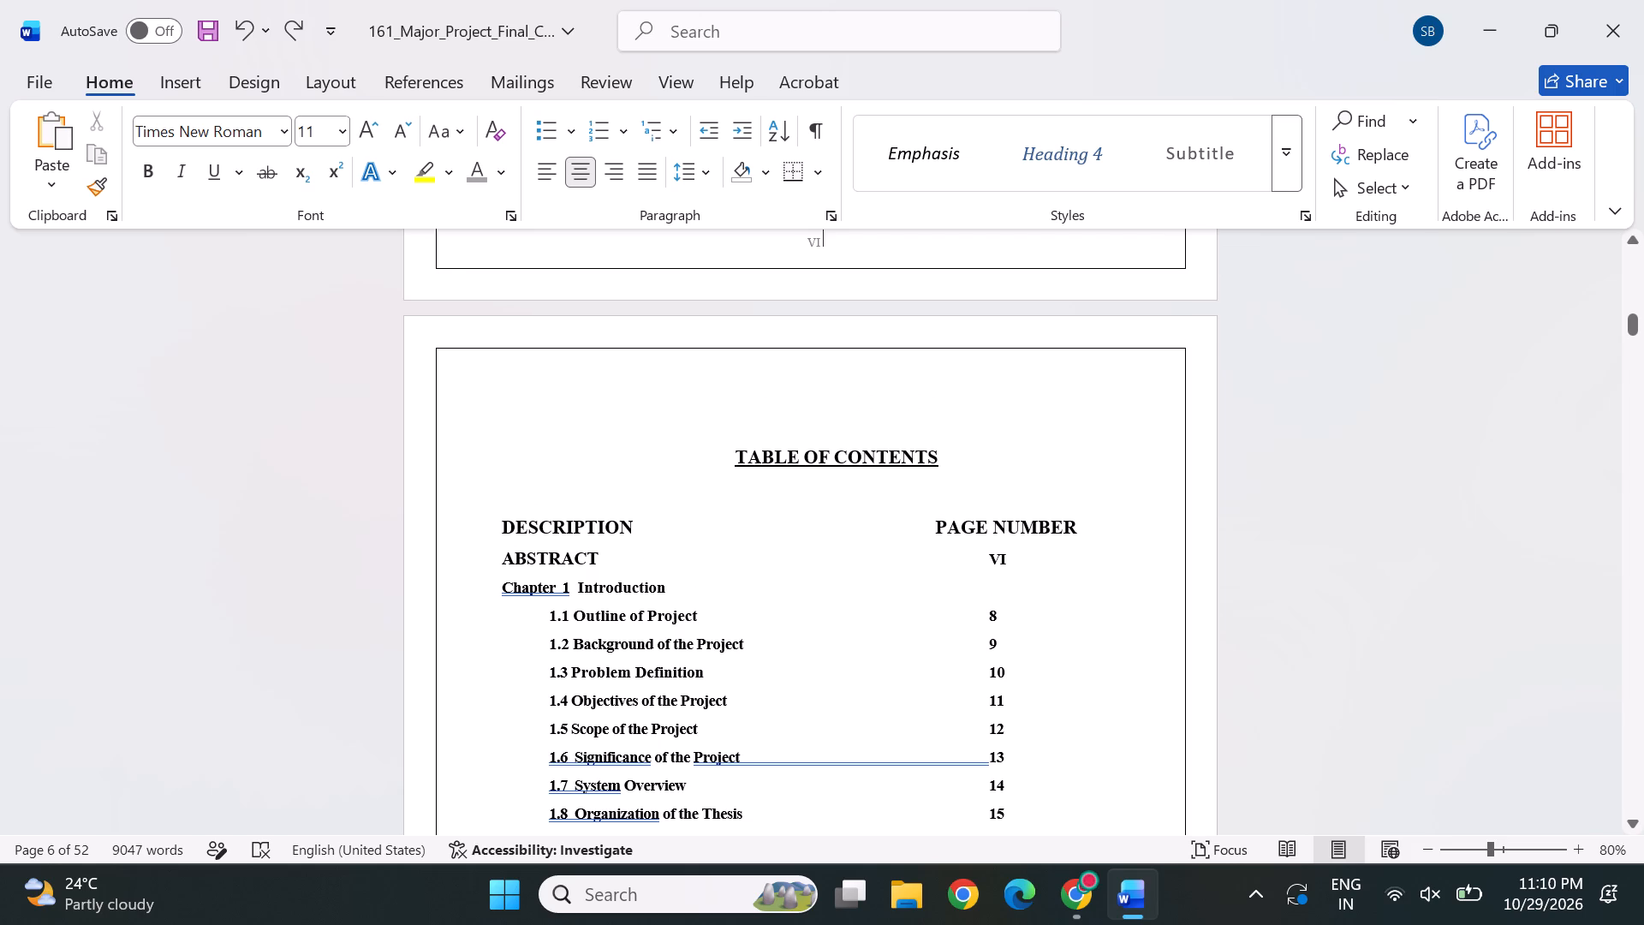
Examine the Table of Contents entries and their page numbers from Chapter 1 through Chapter 3.
scroll(930, 515, "down", 1)
right_click(930, 515)
scroll(910, 432, "down", 1)
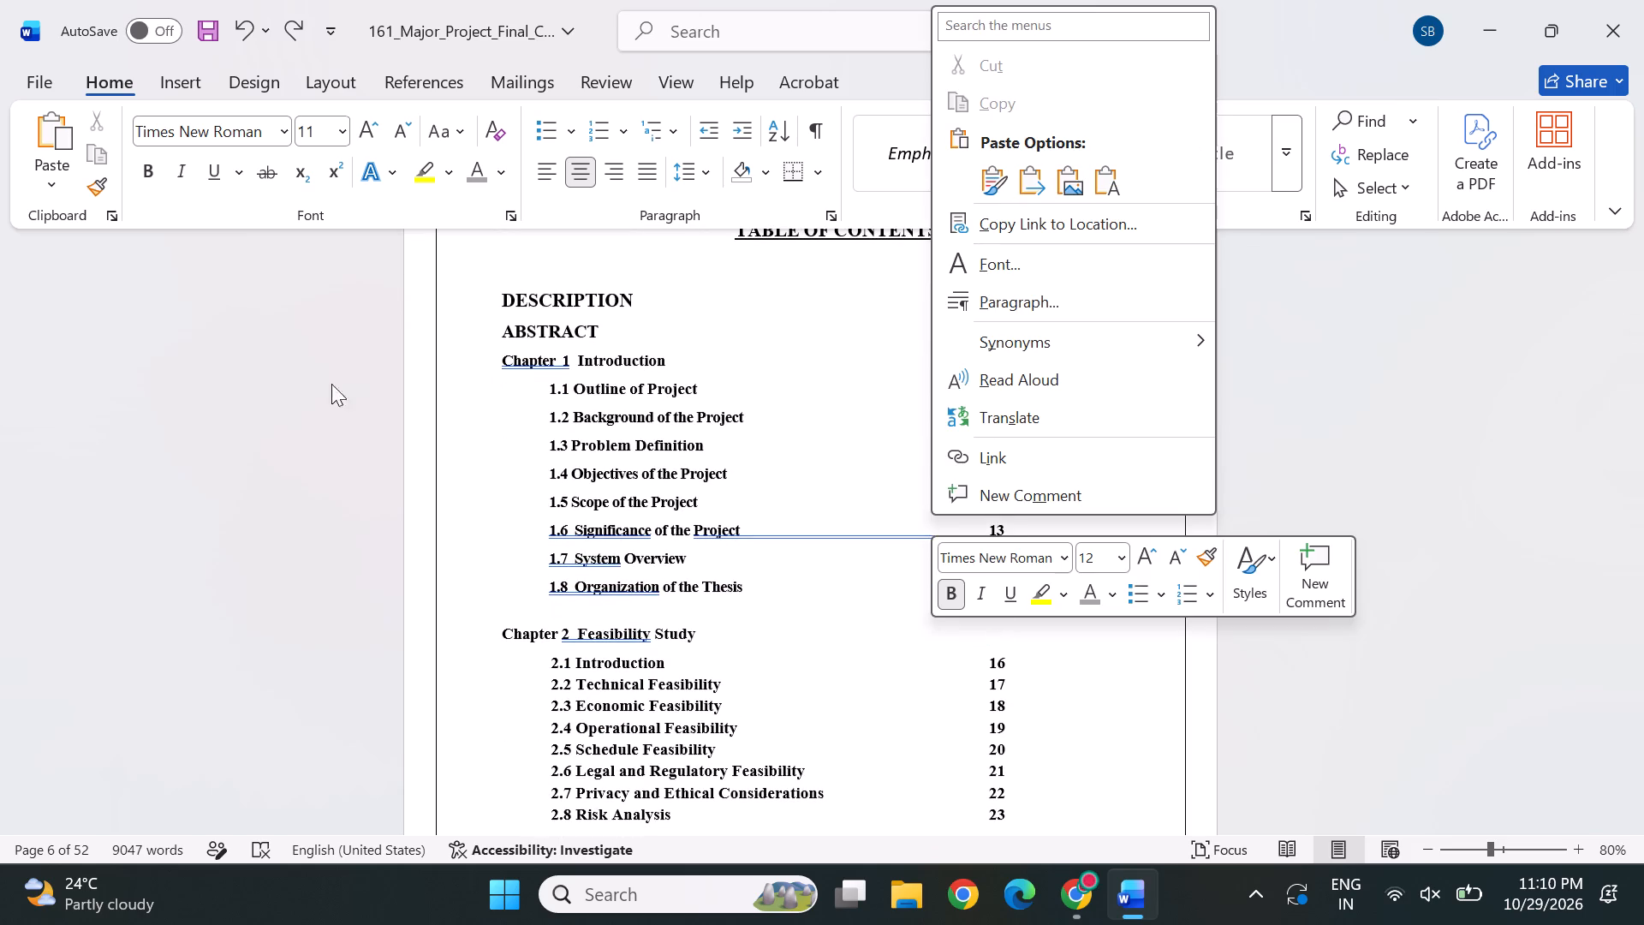
left_click(260, 413)
scroll(855, 749, "down", 1)
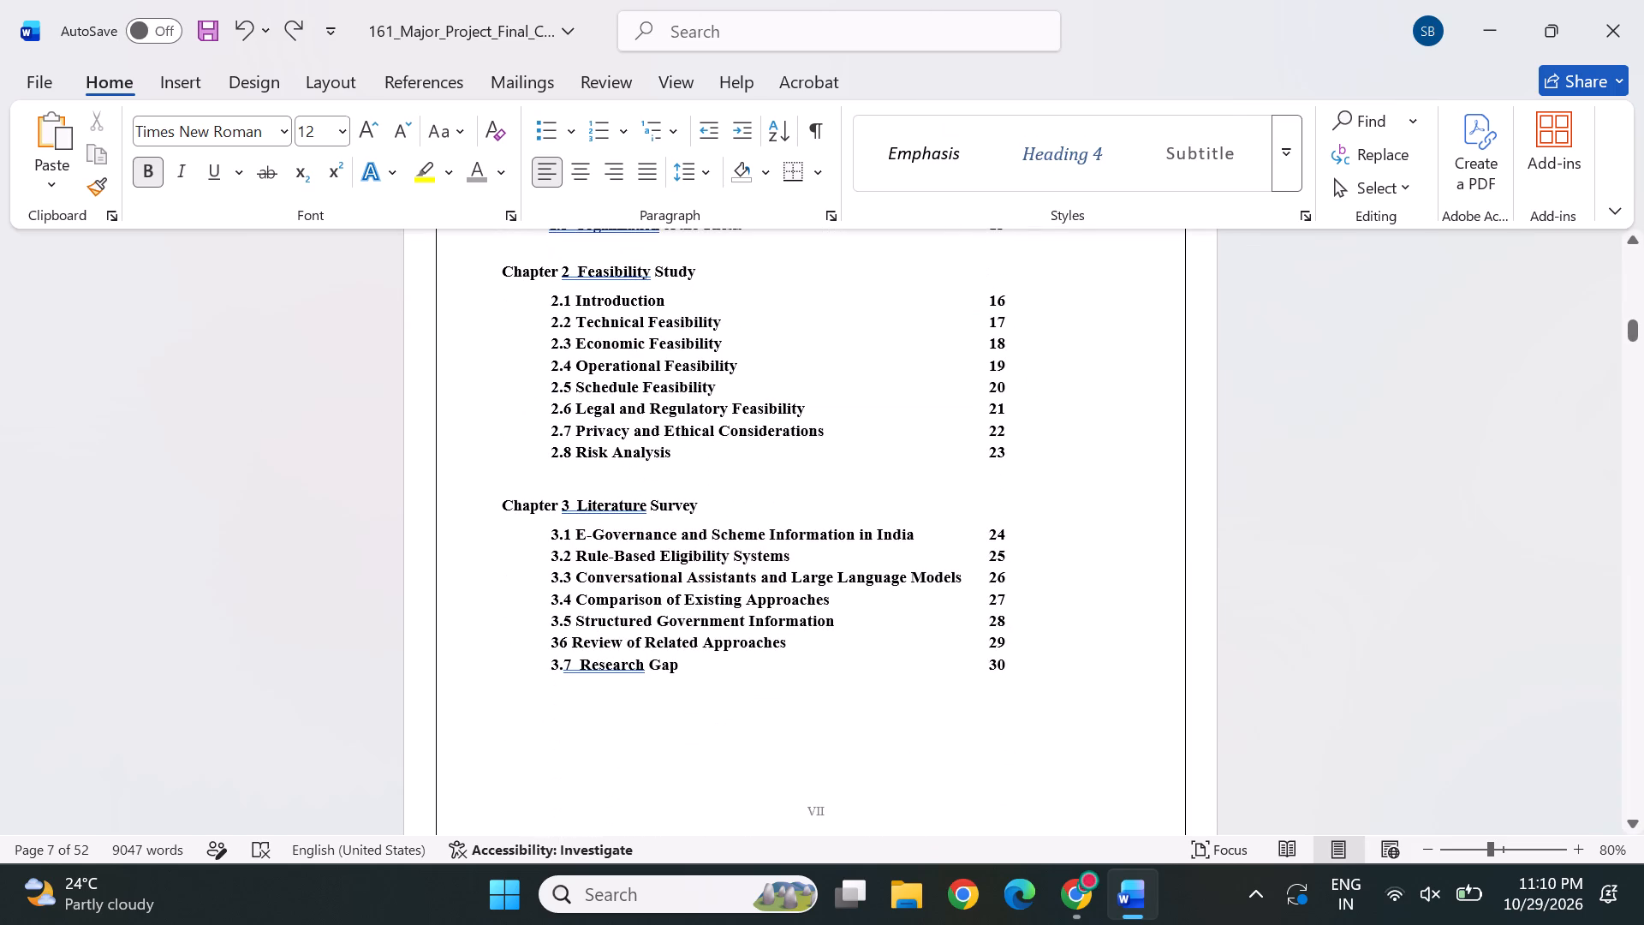
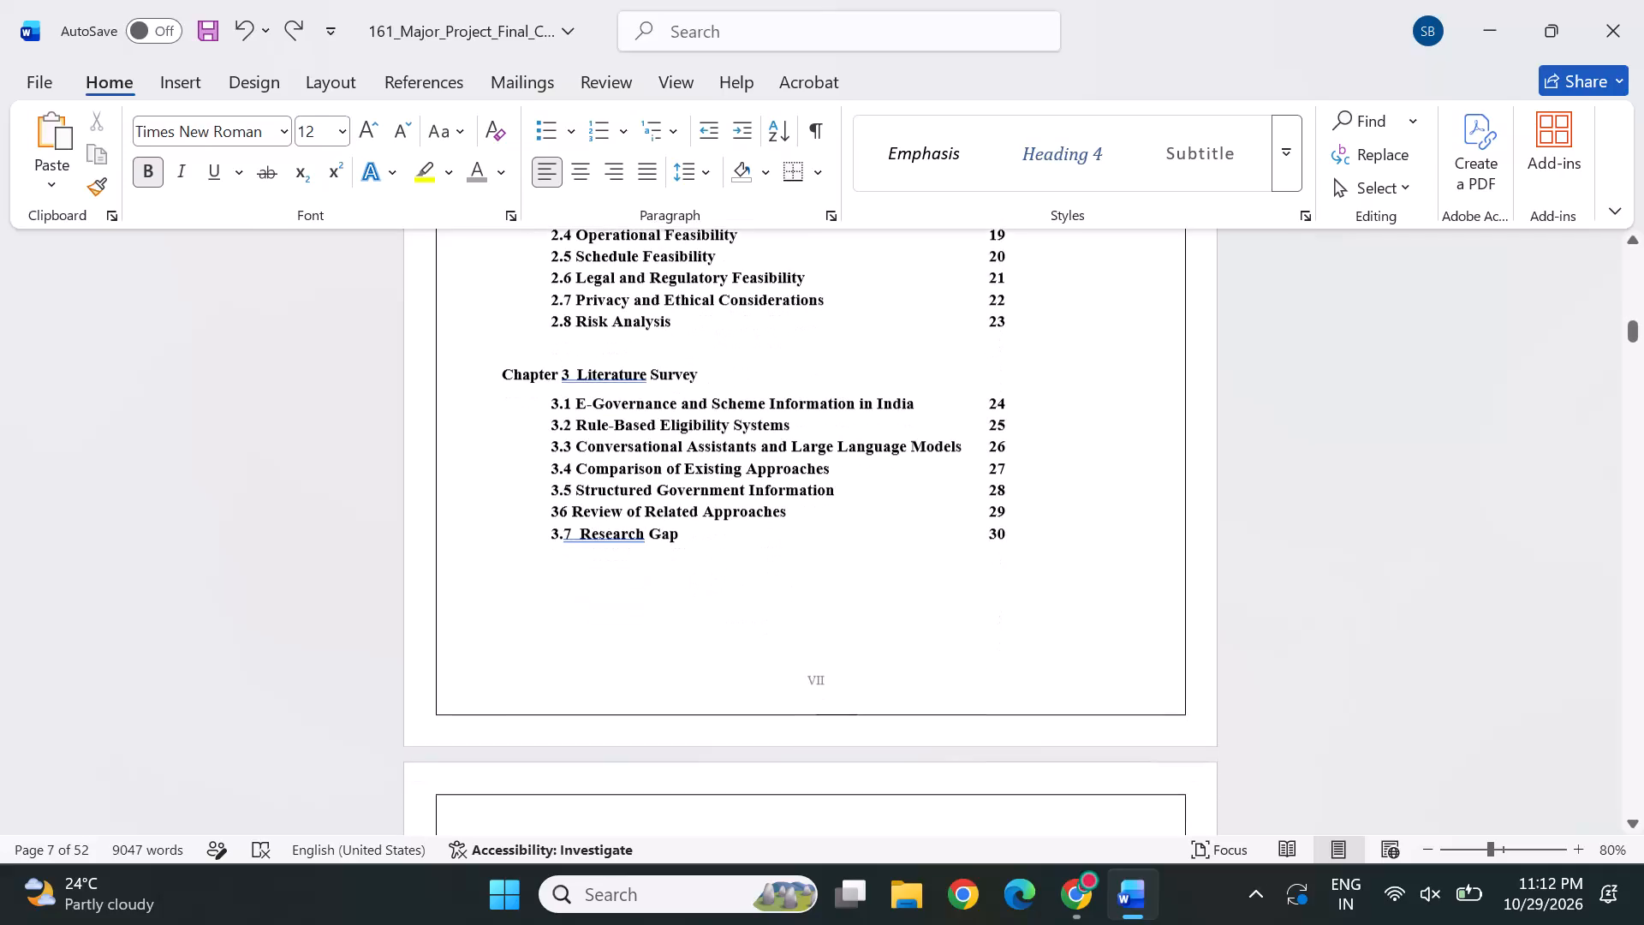
Examine the contents page for Chapters 4 and 5, the blank page and the List of Figures up to Chapter 1.
scroll(872, 649, "down", 1)
scroll(857, 564, "down", 1)
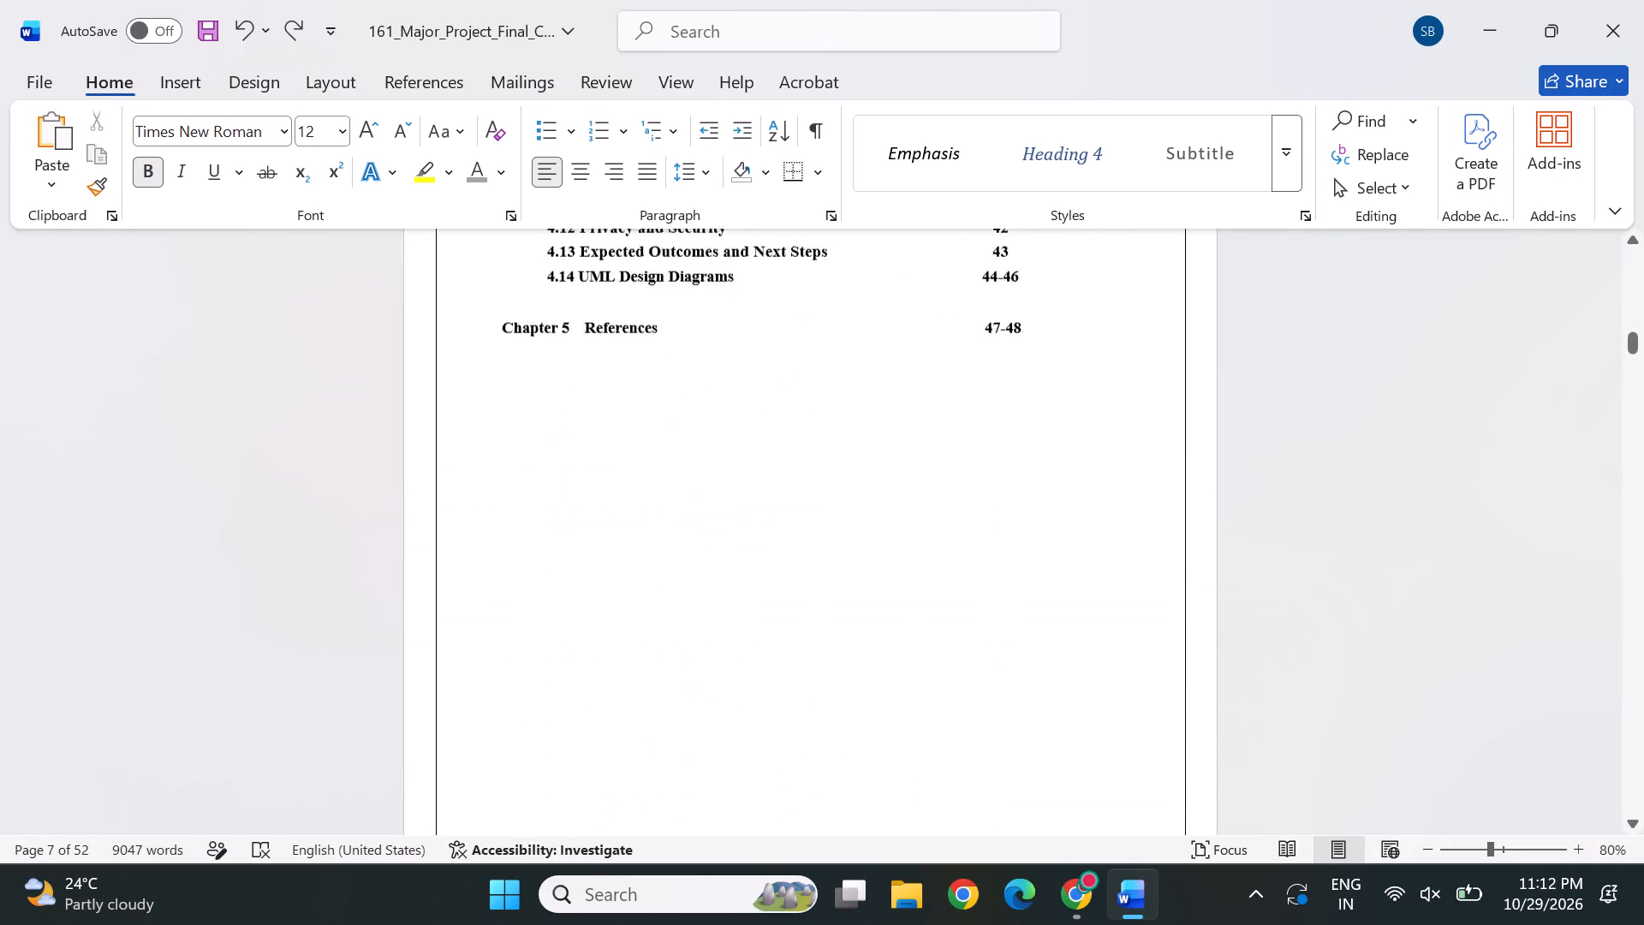
scroll(857, 564, "up", 1)
scroll(857, 564, "down", 2)
scroll(857, 564, "up", 2)
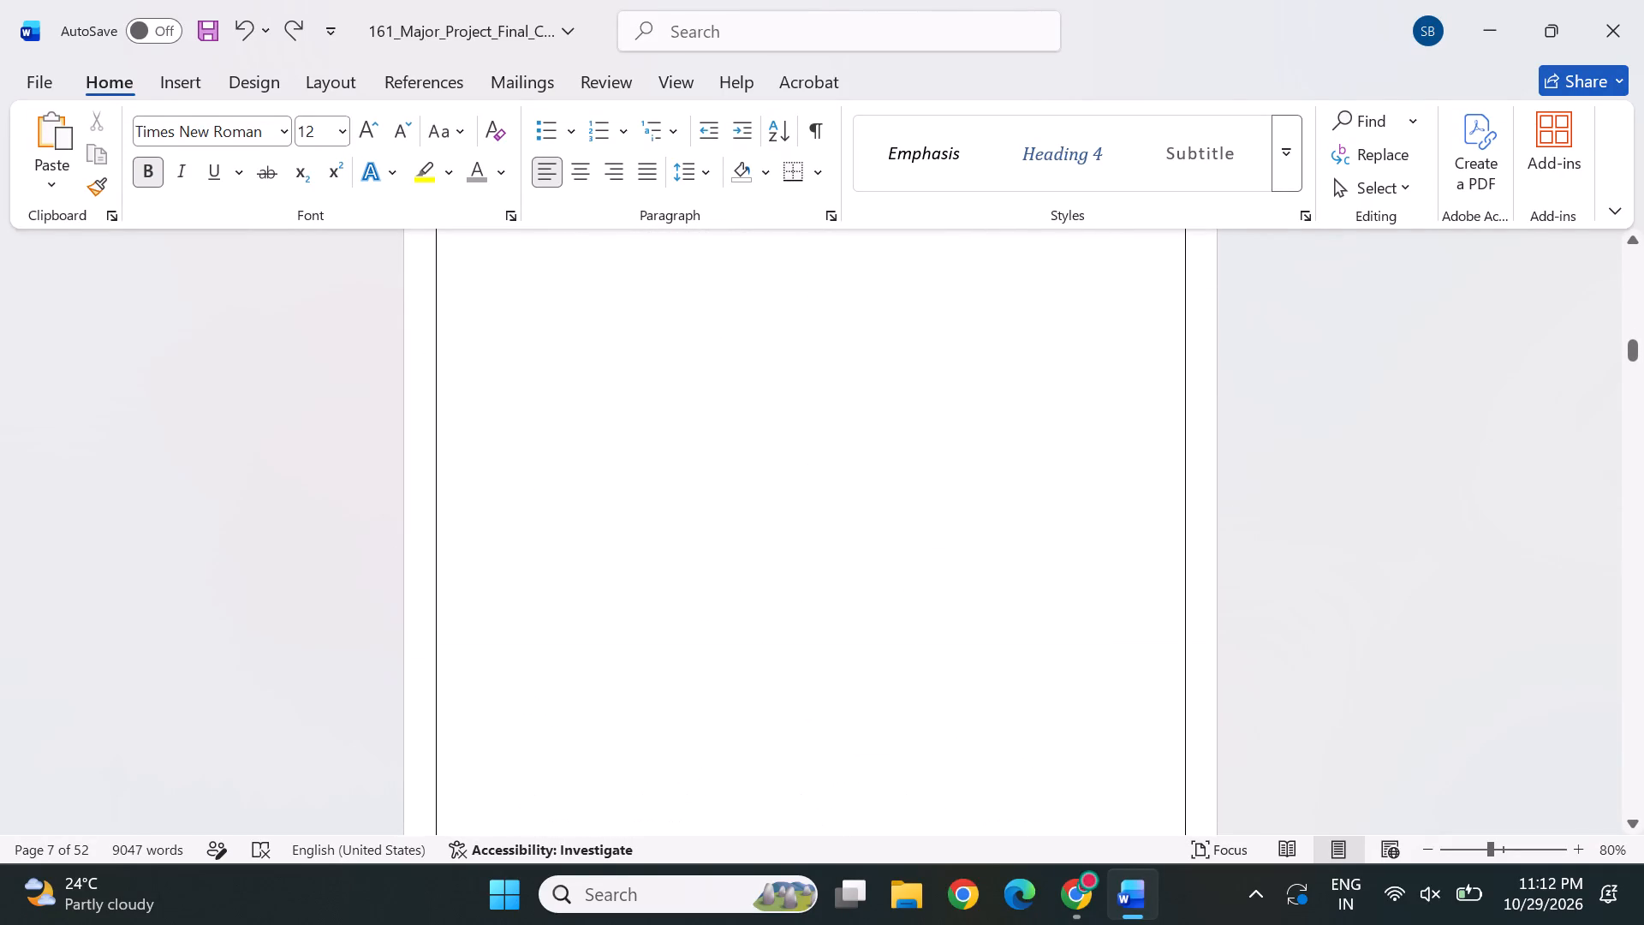
scroll(642, 323, "up", 1)
scroll(642, 323, "down", 1)
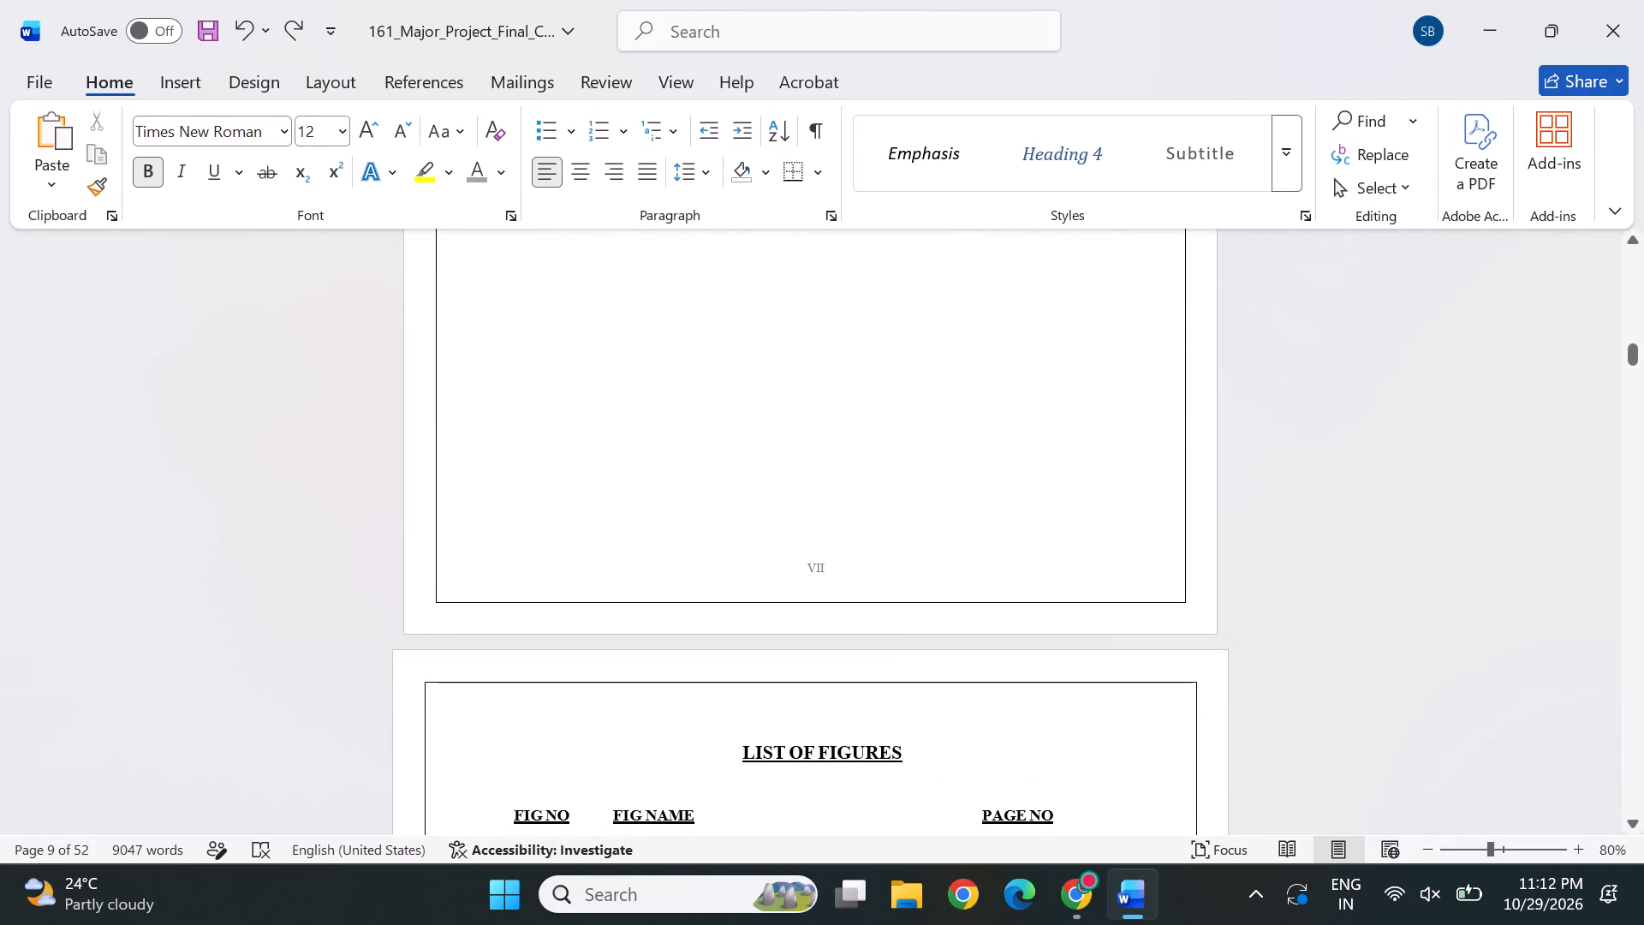
scroll(857, 565, "down", 4)
scroll(811, 498, "up", 1)
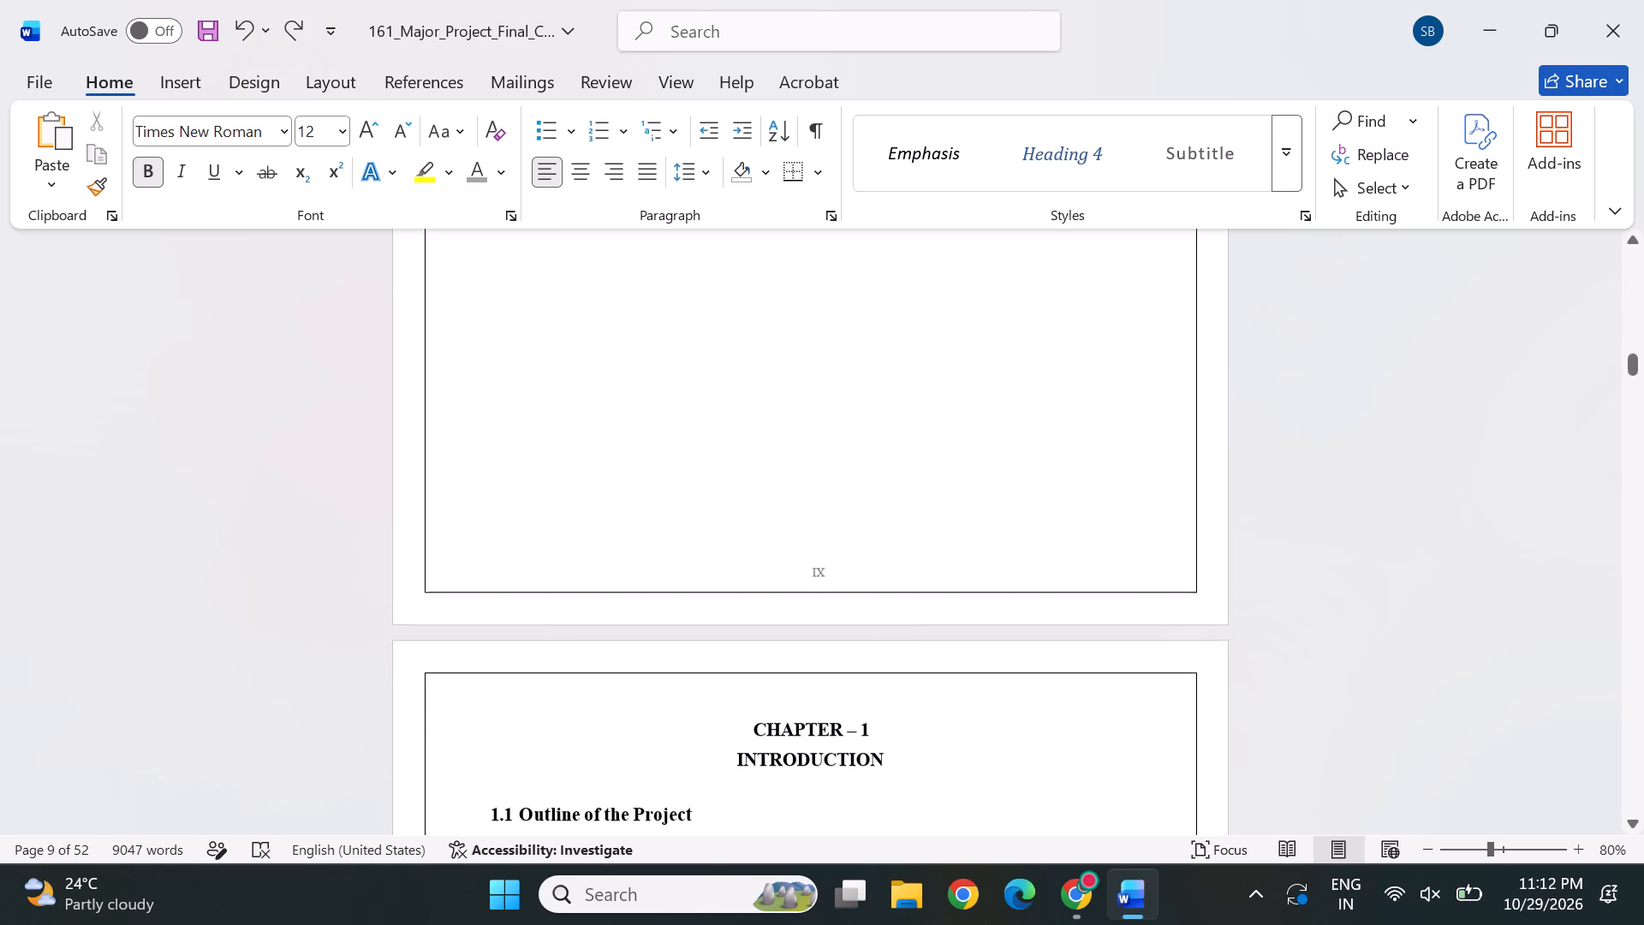
scroll(811, 498, "up", 2)
scroll(686, 443, "up", 1)
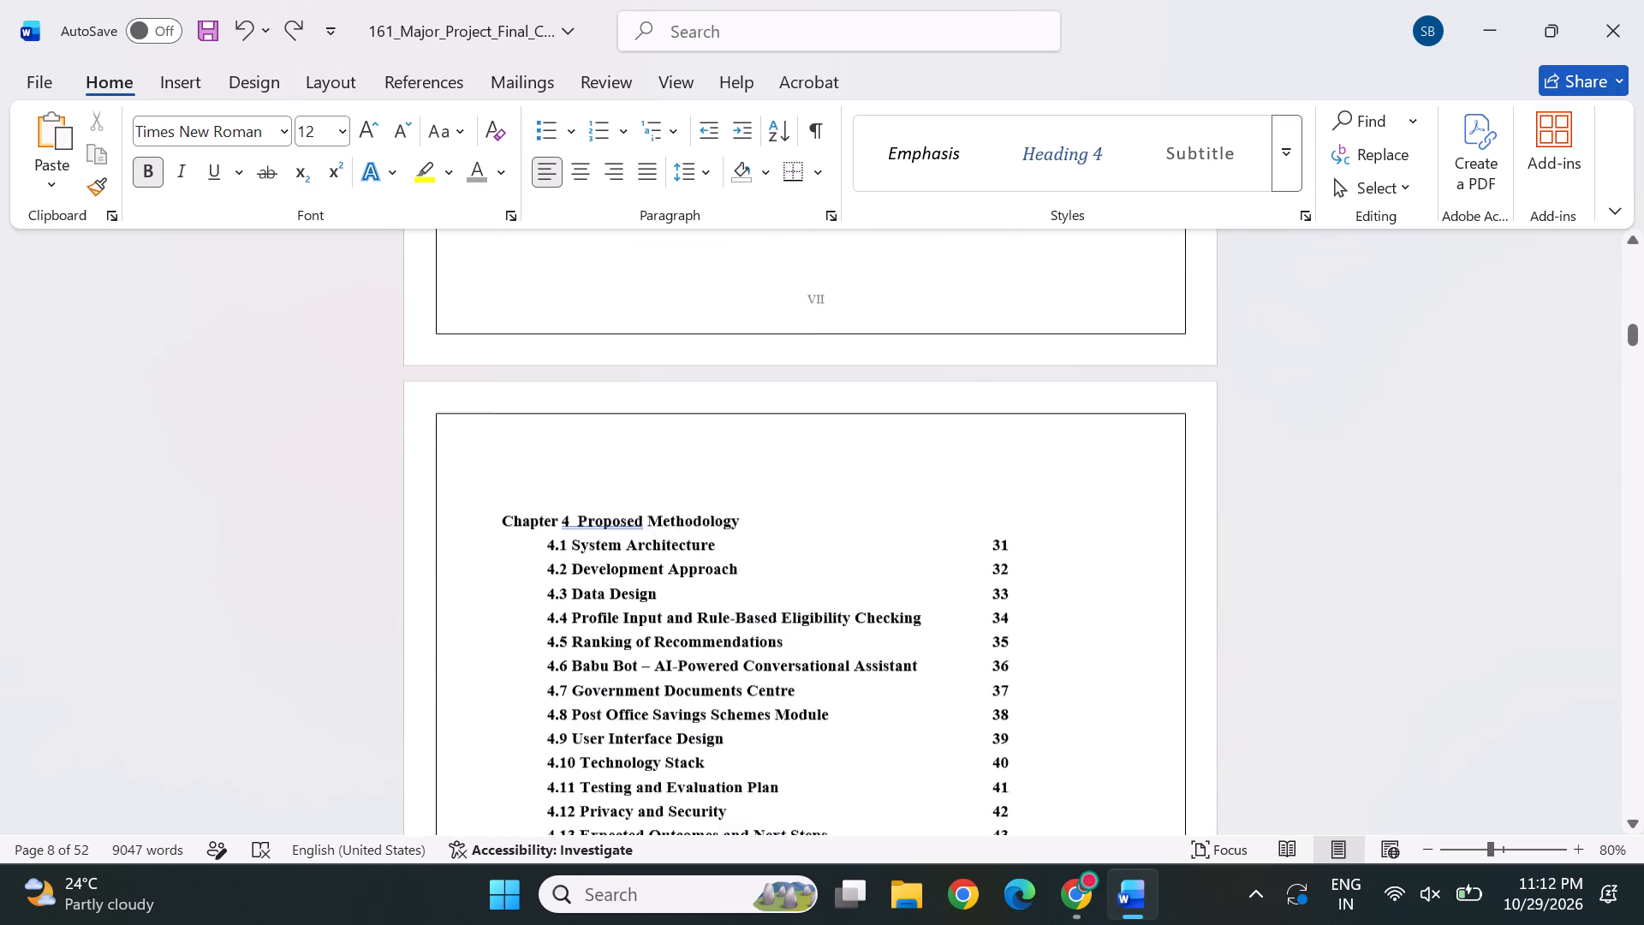
Compare the Acknowledgement, Abstract and Table of Contents pages side by side at 60% zoom, including their page numbers.
scroll(686, 443, "up", 2)
scroll(686, 443, "down", 2, "ctrl")
scroll(845, 444, "up", 2)
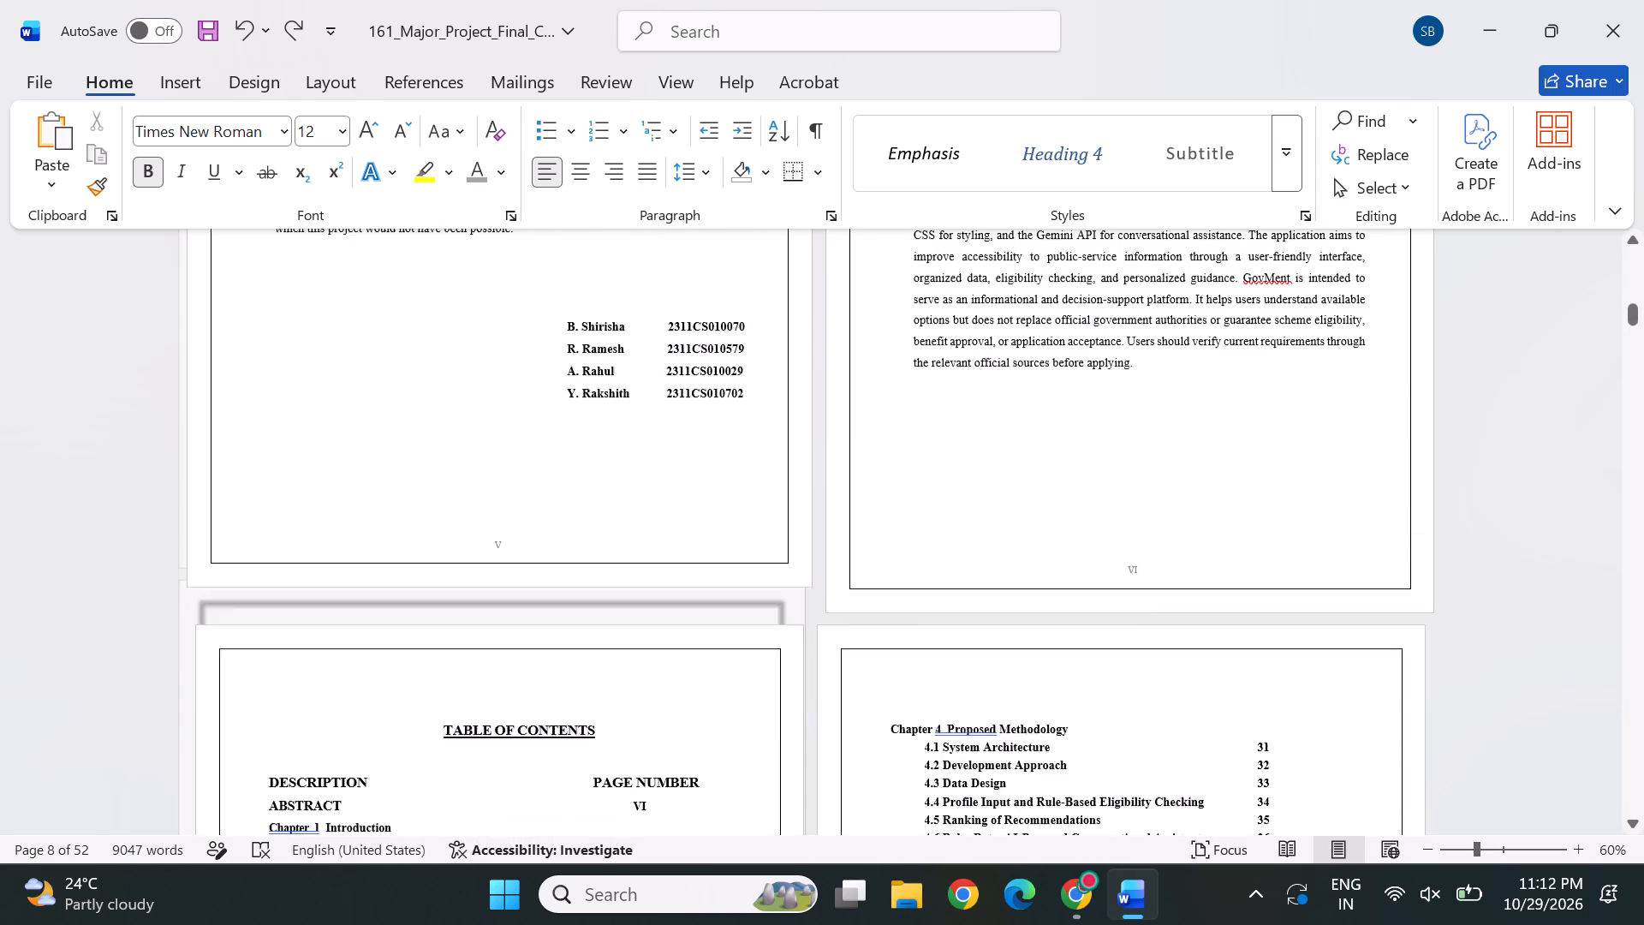
scroll(845, 444, "up", 1)
scroll(711, 438, "up", 1)
scroll(914, 606, "down", 1)
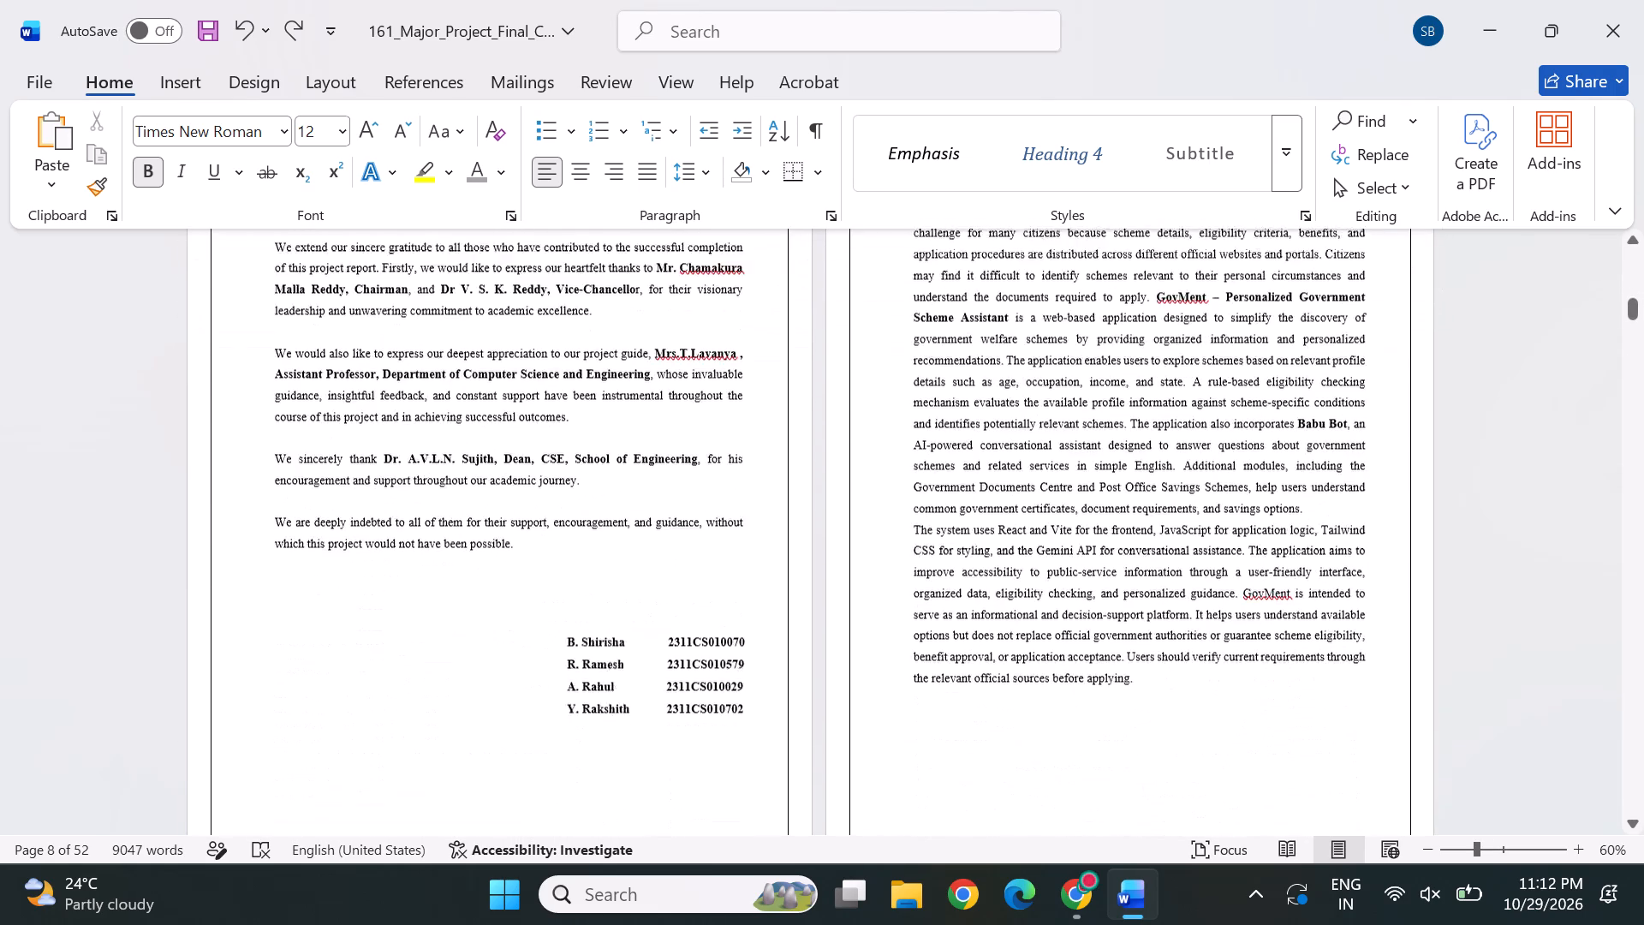
scroll(914, 606, "down", 3)
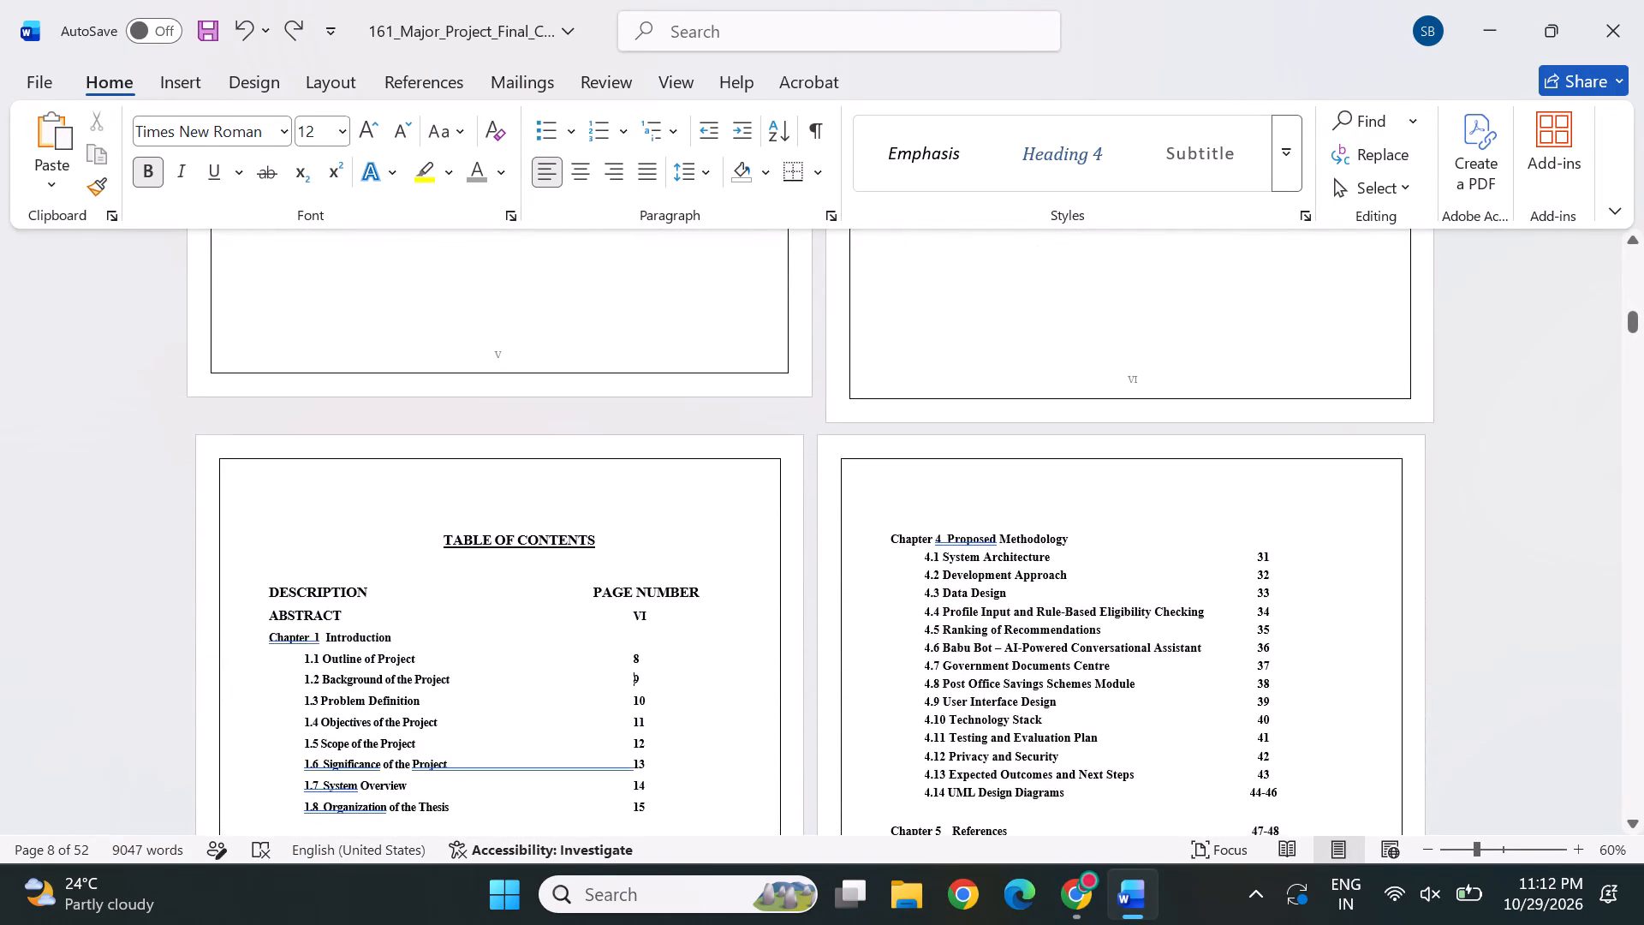
scroll(807, 632, "down", 2)
scroll(831, 509, "up", 1)
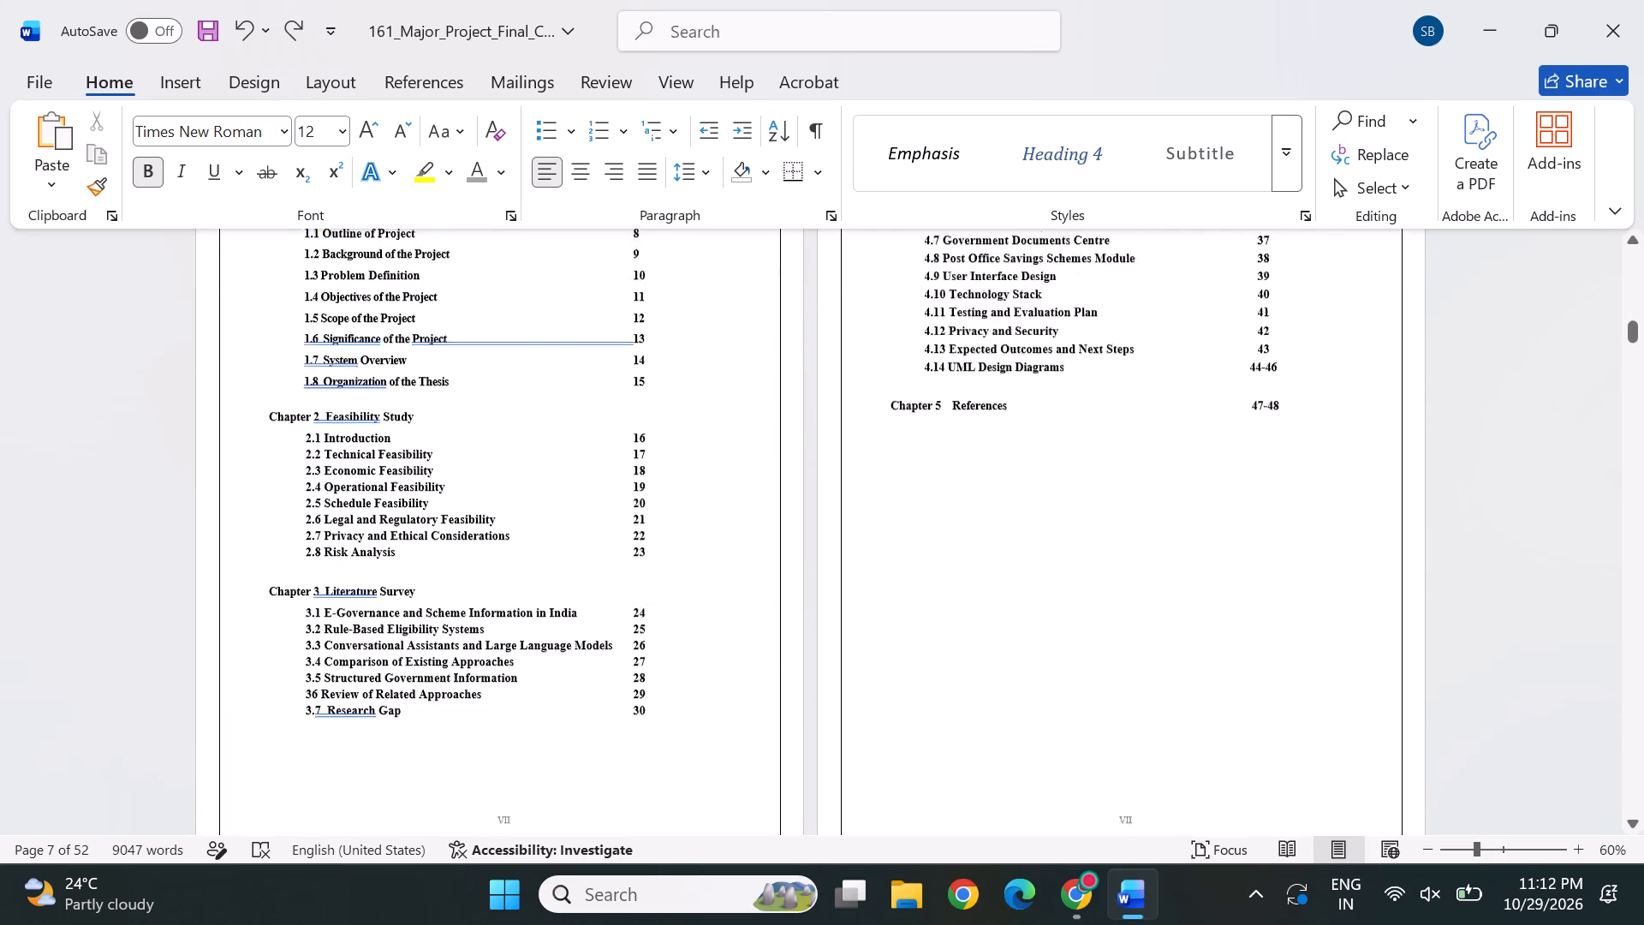
scroll(831, 509, "up", 1)
Set the footer distance from the bottom to 0.36" for the Table of Contents section.
left_click(930, 352)
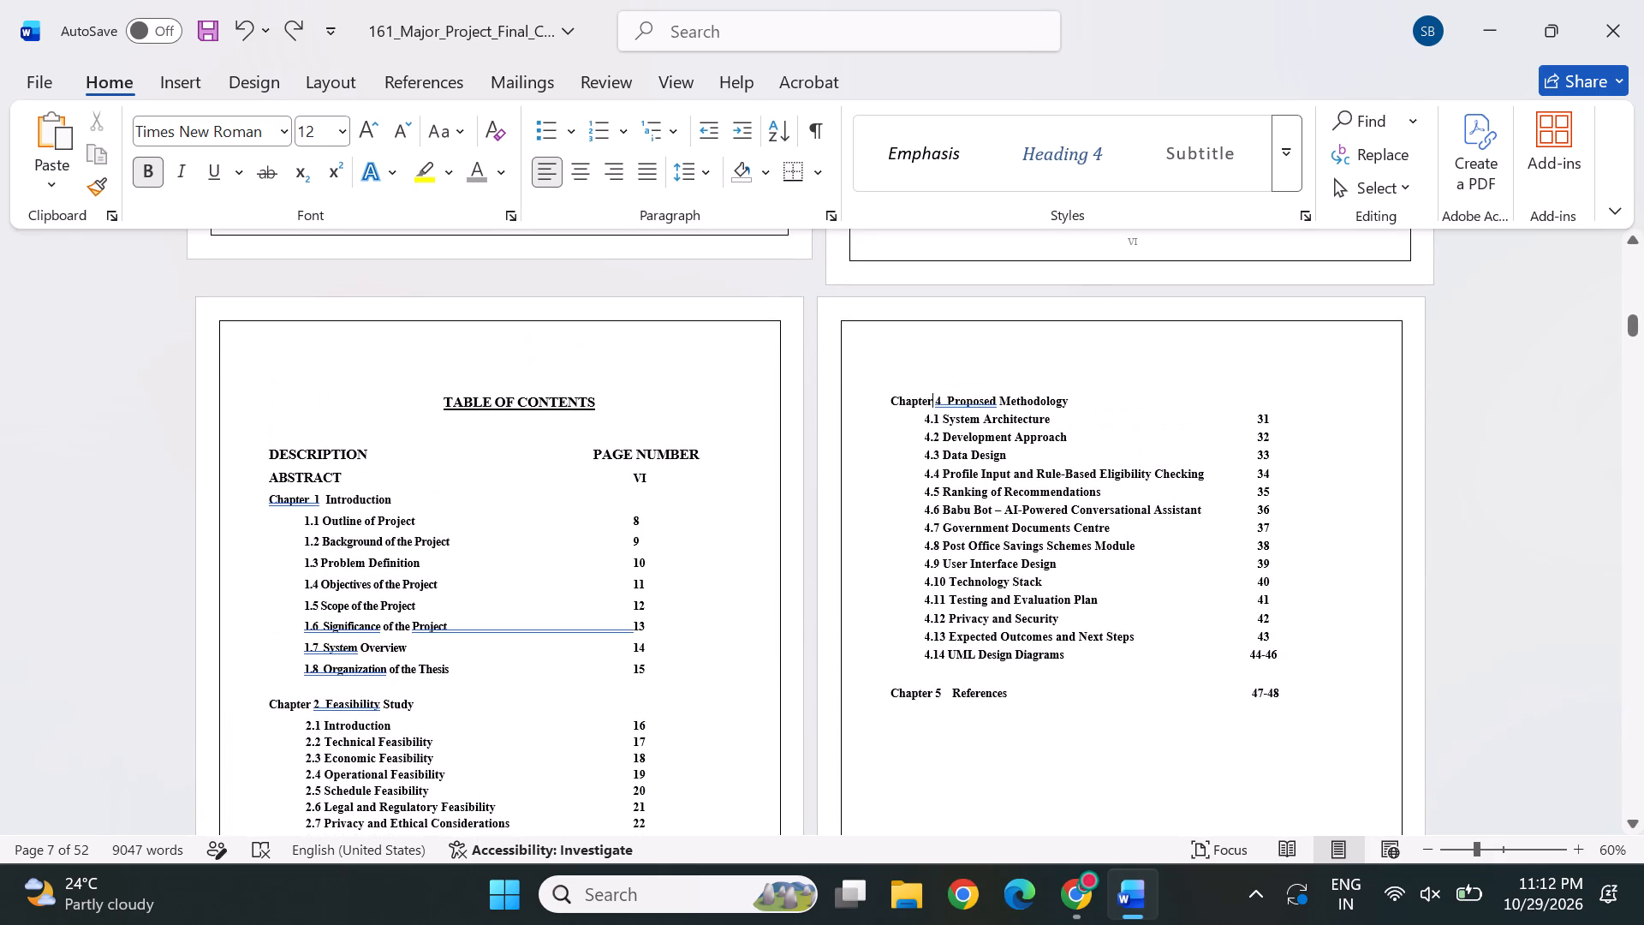
key("Up")
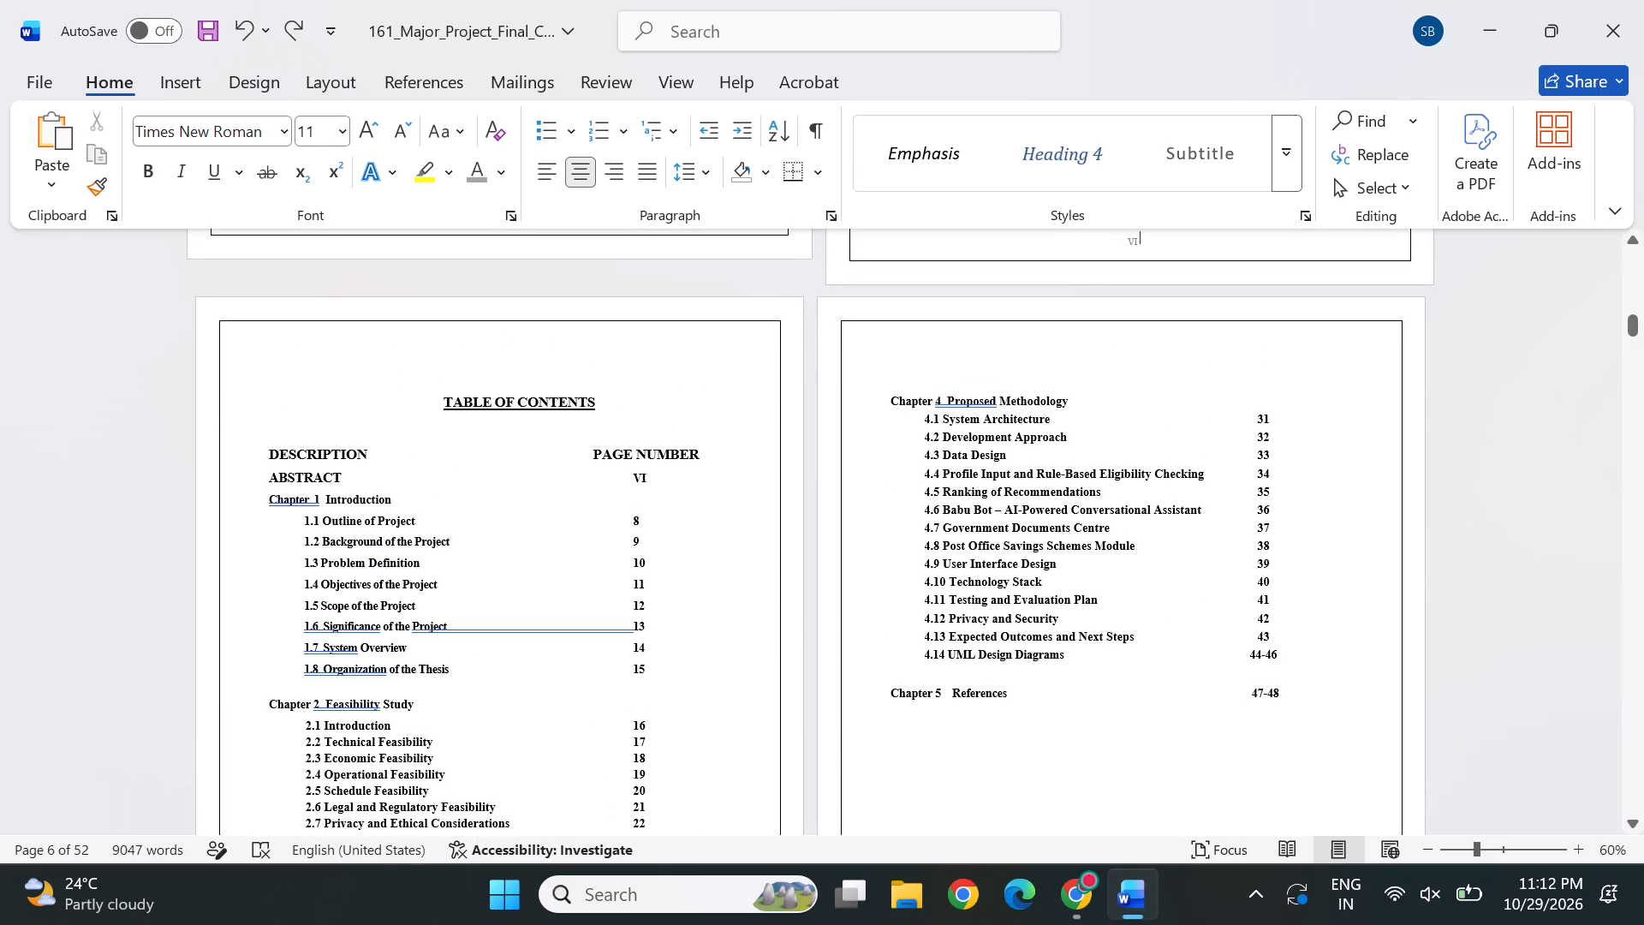
left_click(919, 365)
double_click(951, 323)
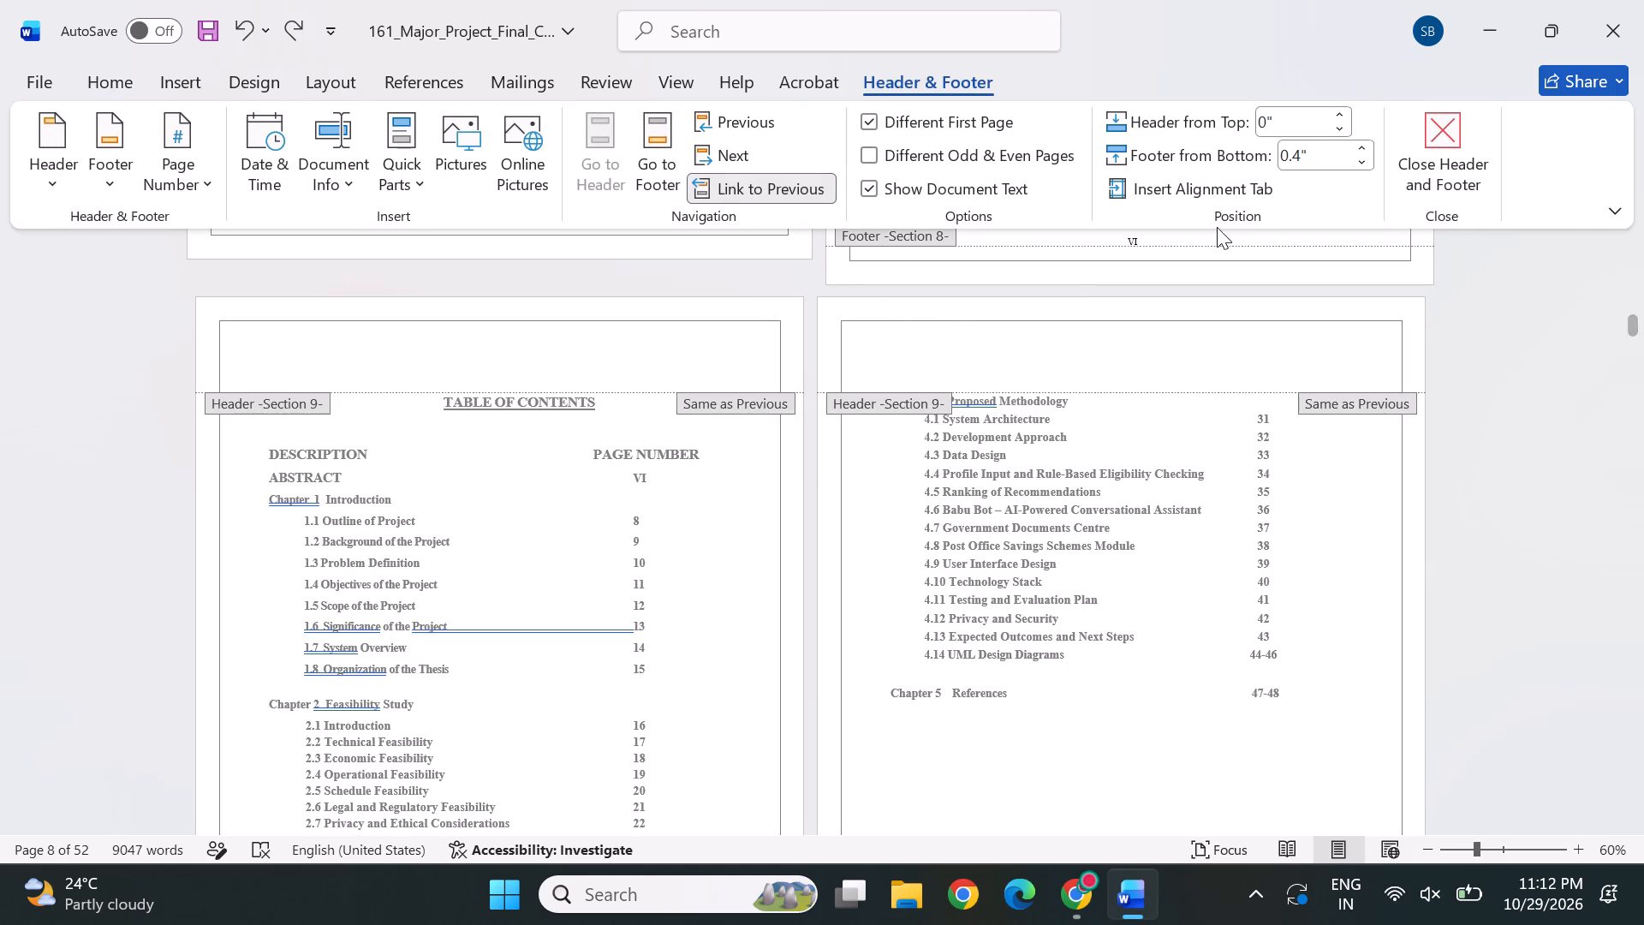
left_click(1293, 158)
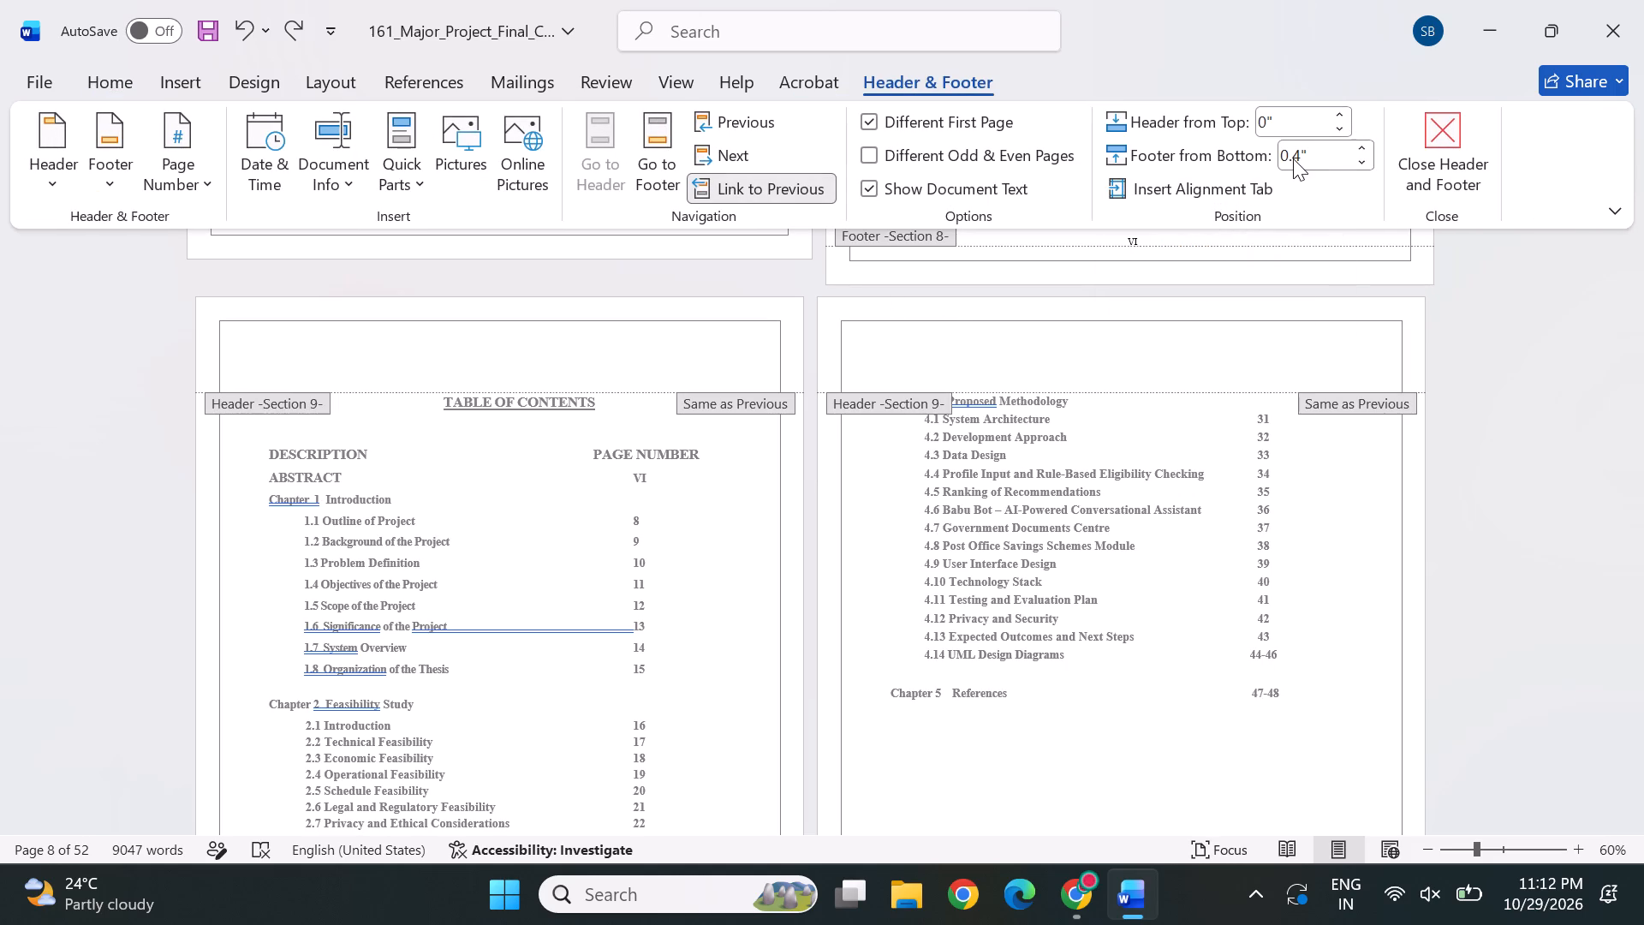
left_click(1293, 158)
key("Delete")
type("36")
left_click(1433, 138)
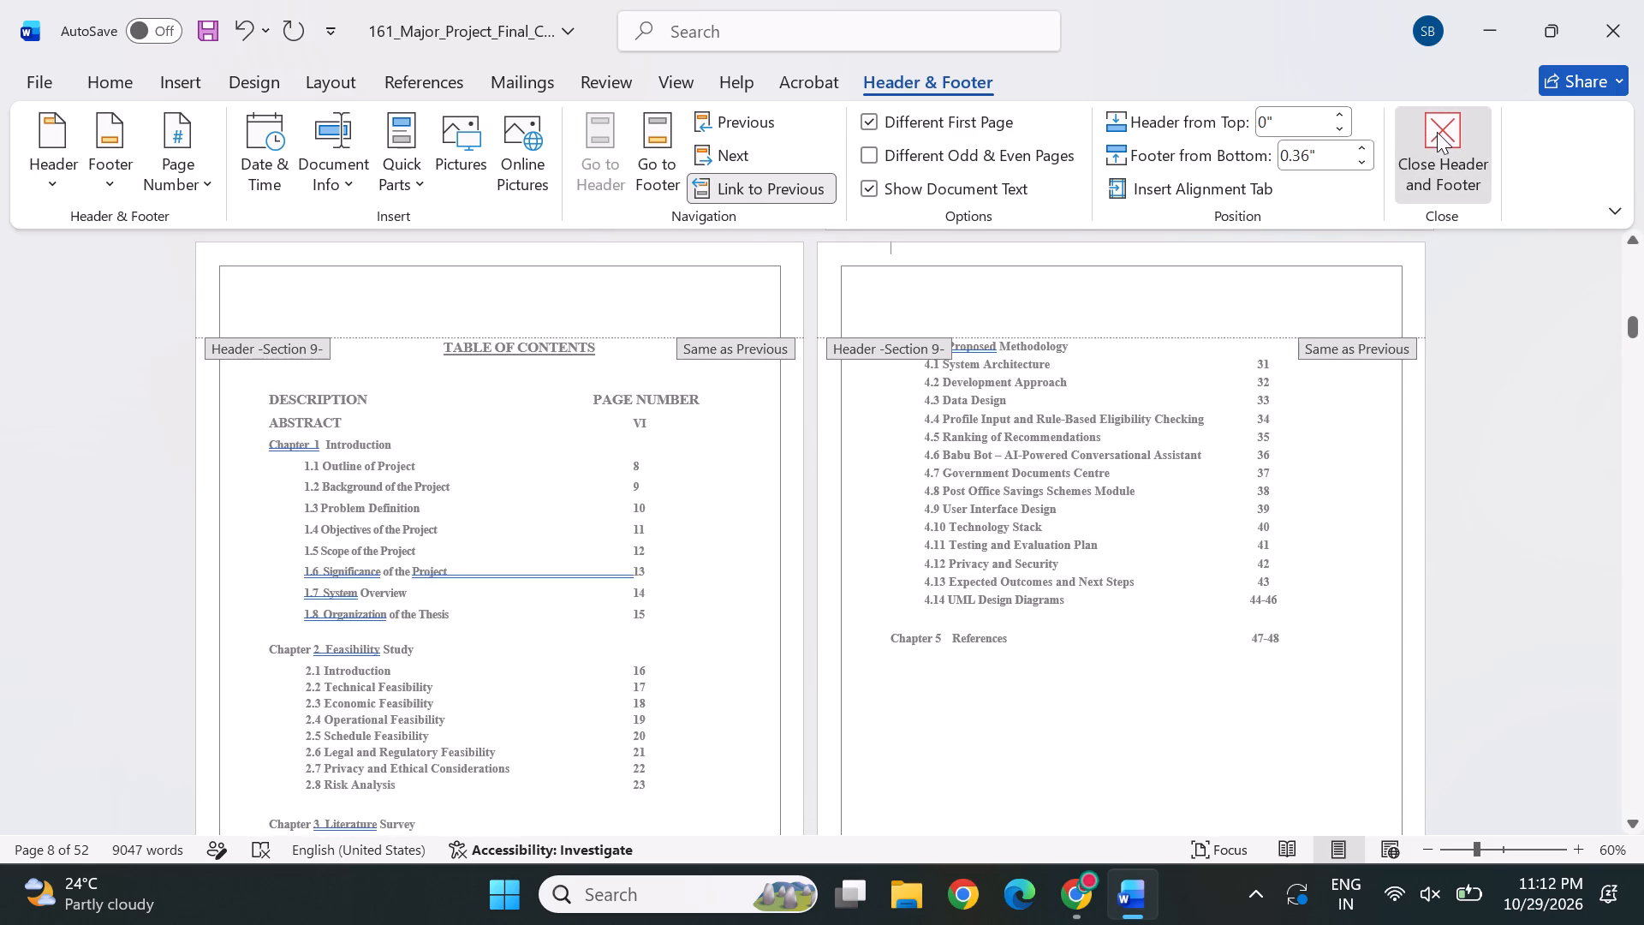
left_click(1438, 134)
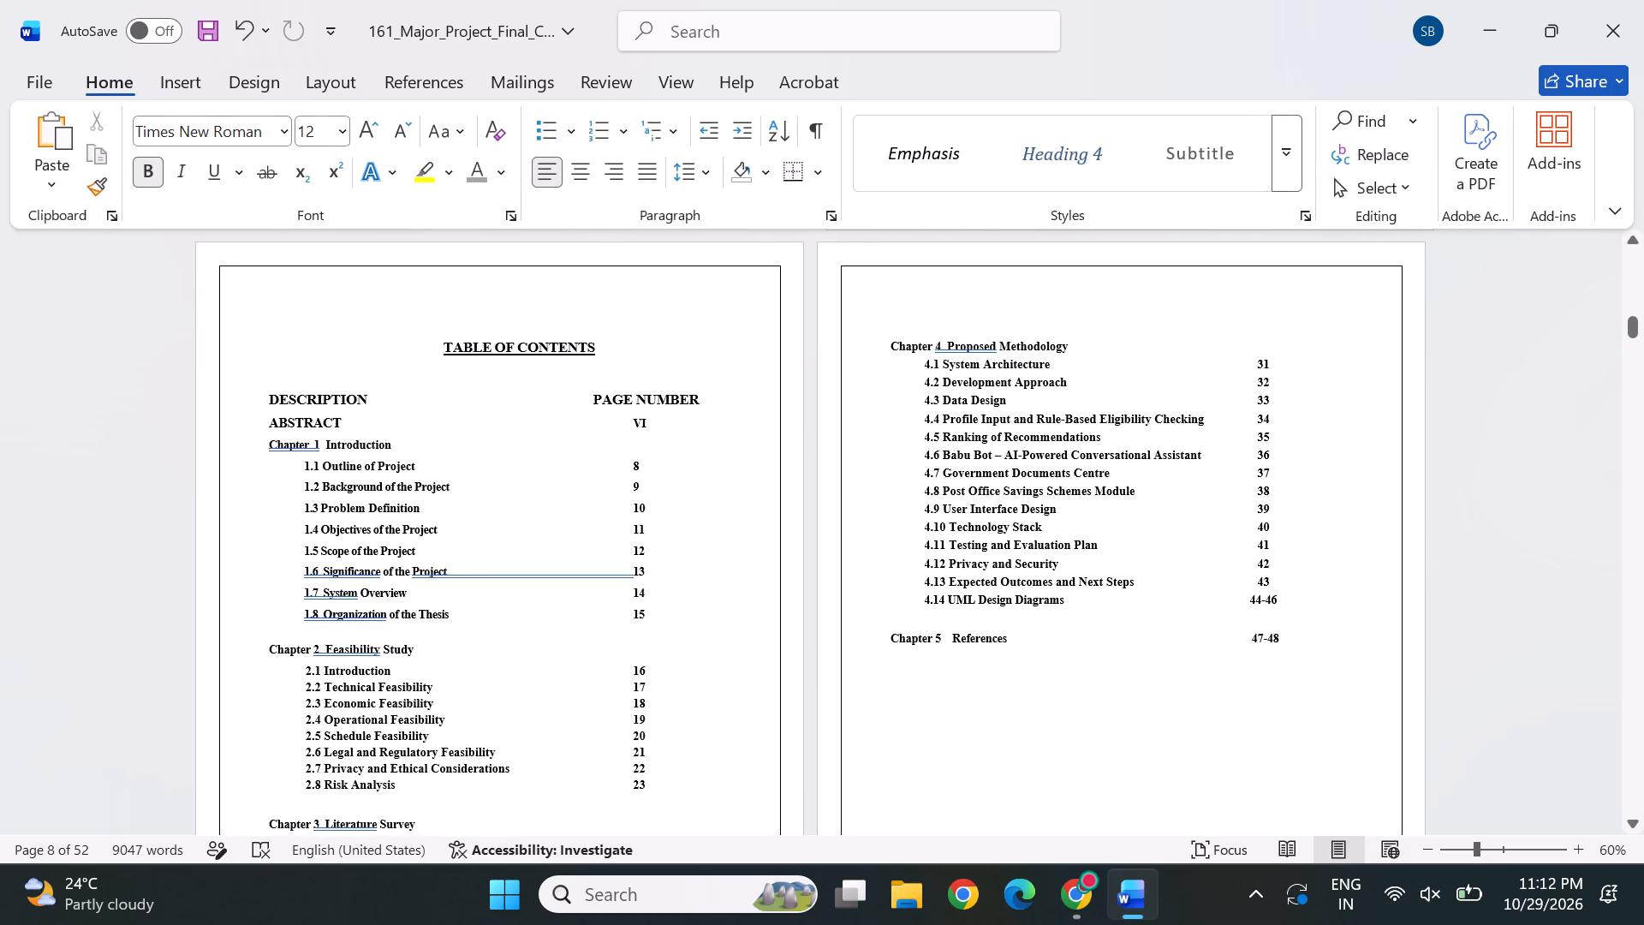
Delete the blank page between the Table of Contents and the List of Figures.
left_click(1053, 288)
scroll(871, 433, "down", 2)
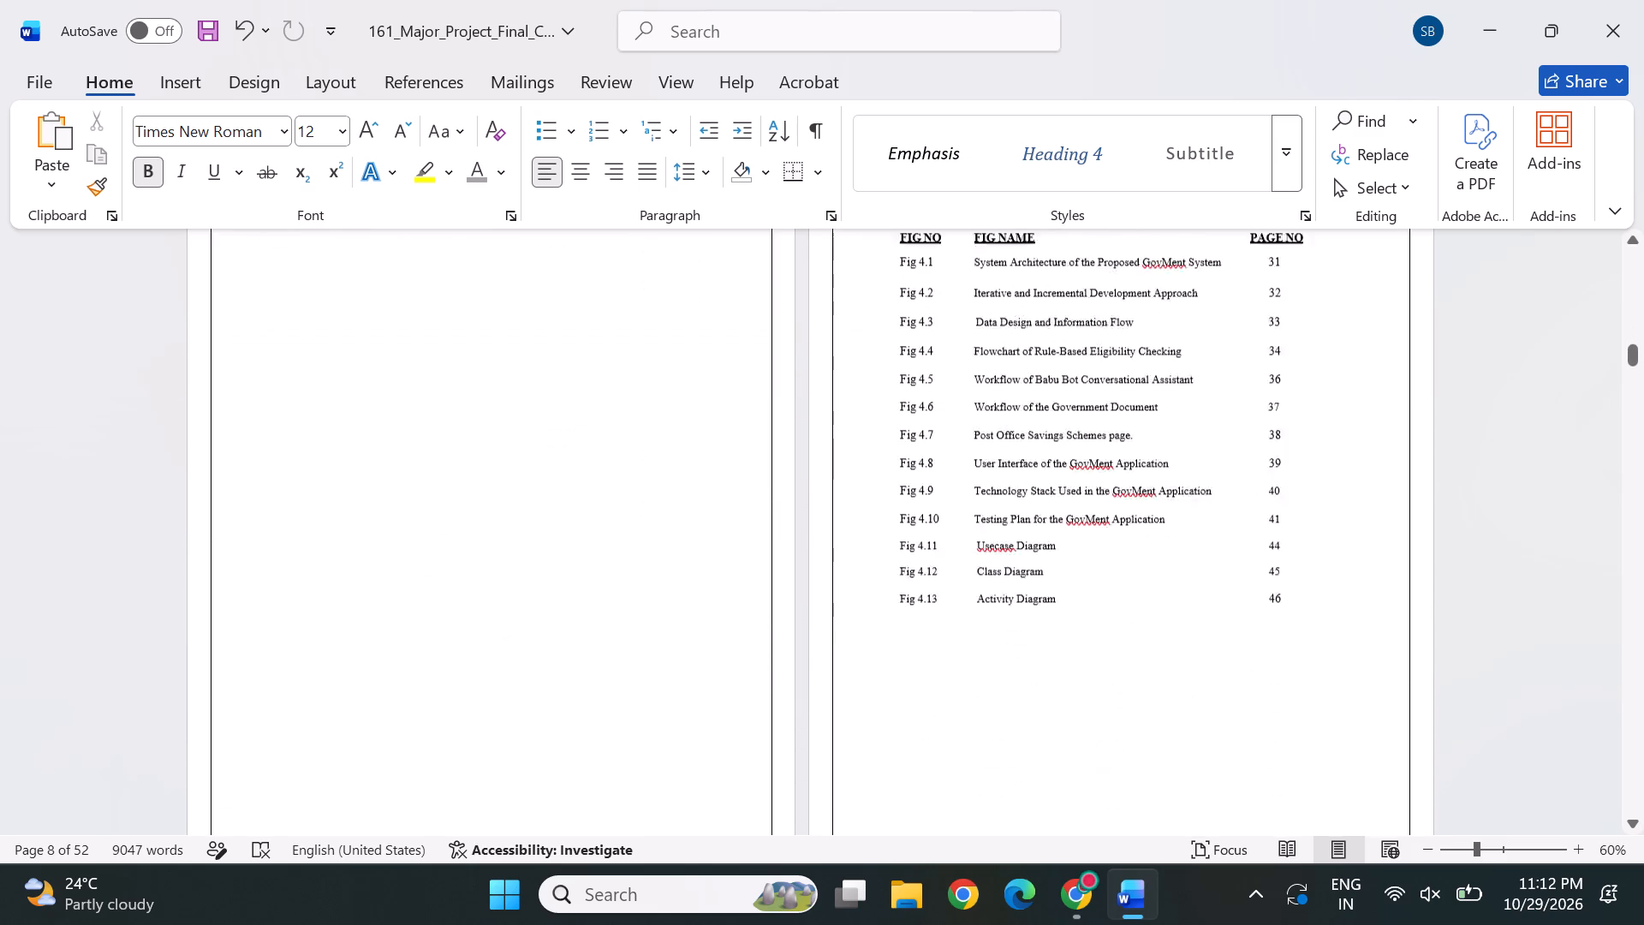
scroll(506, 349, "up", 1)
scroll(325, 289, "up", 1)
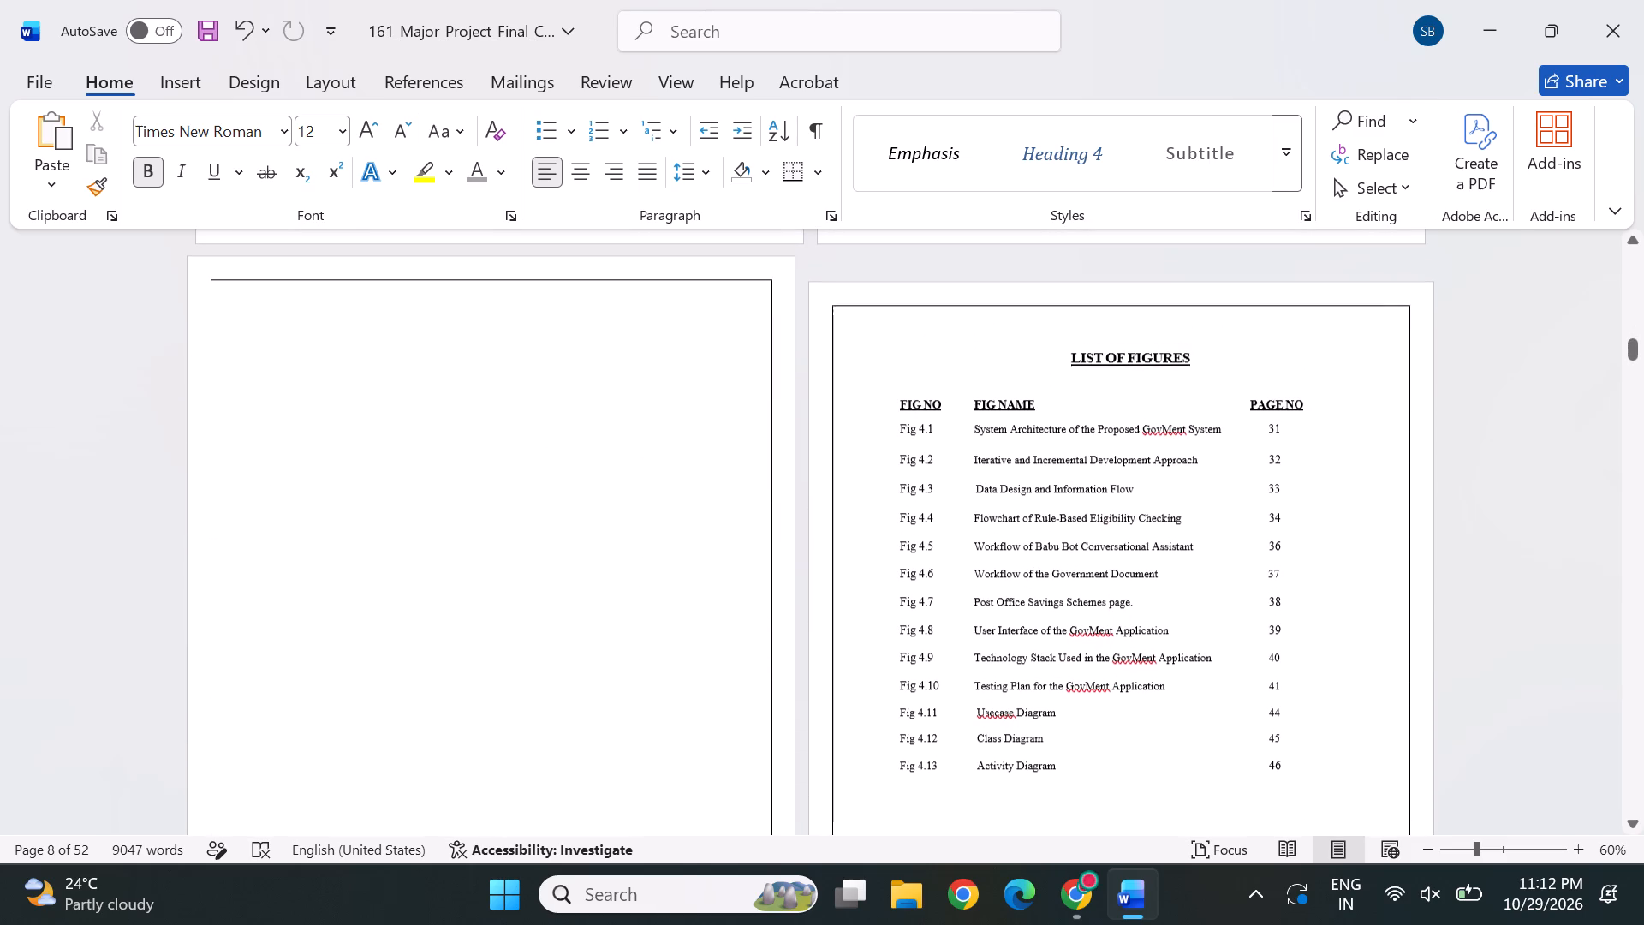
left_click(338, 319)
key("Delete")
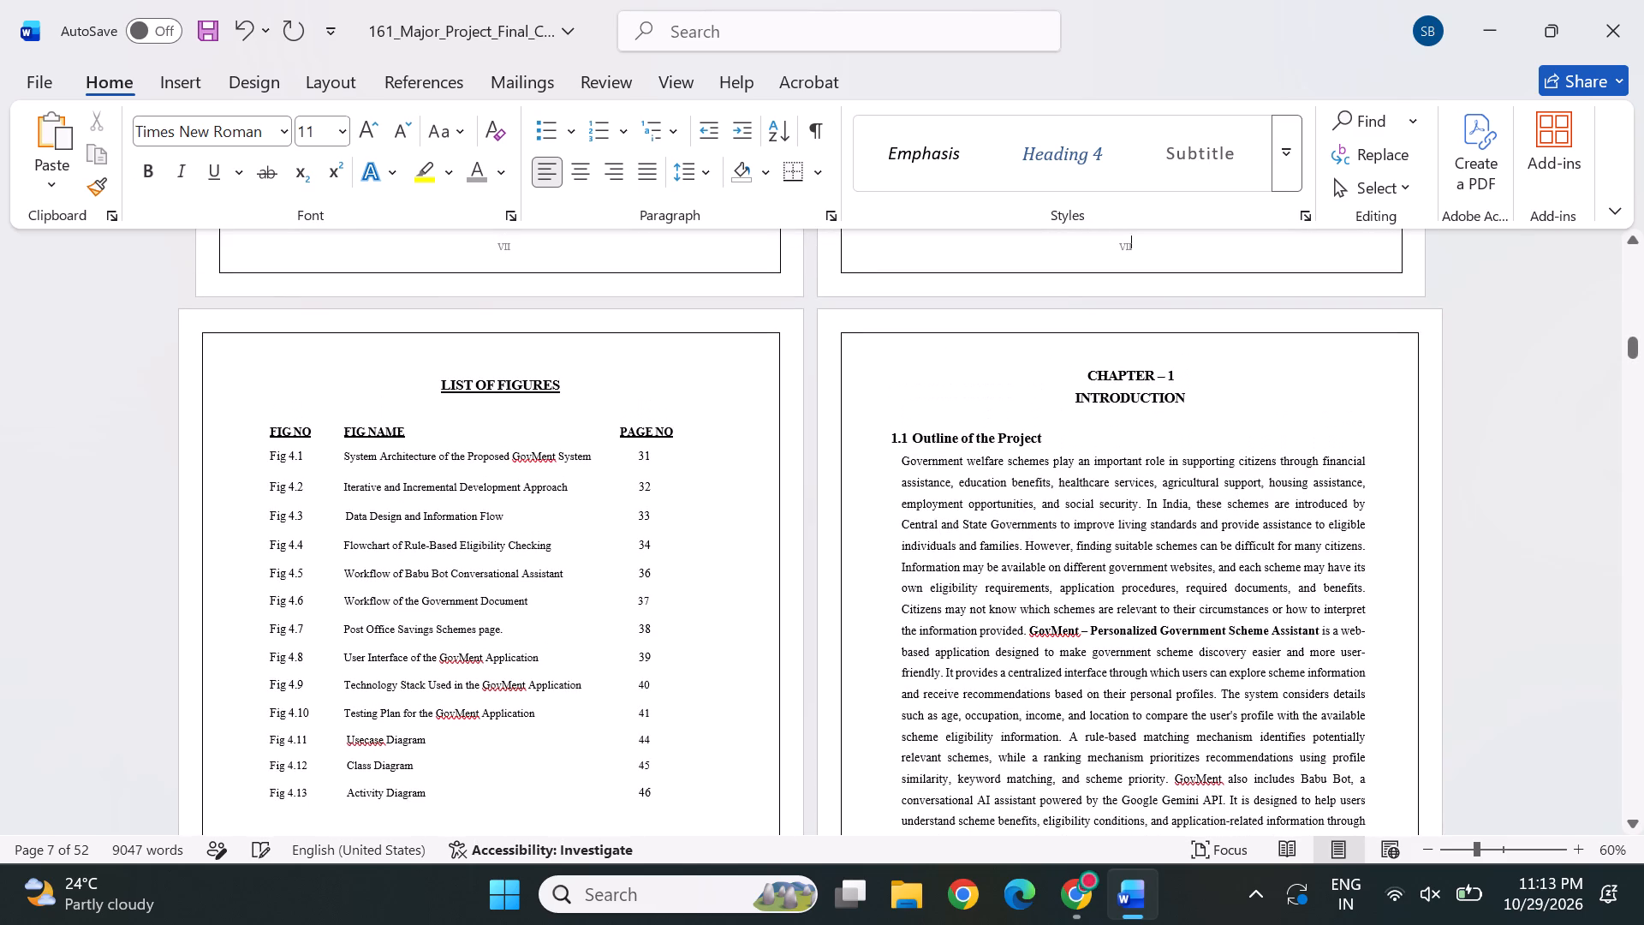
Examine the Roman page numbers across the front matter, from the title pages through the Table of Contents to the List of Figures.
scroll(467, 445, "down", 1)
scroll(703, 632, "down", 1)
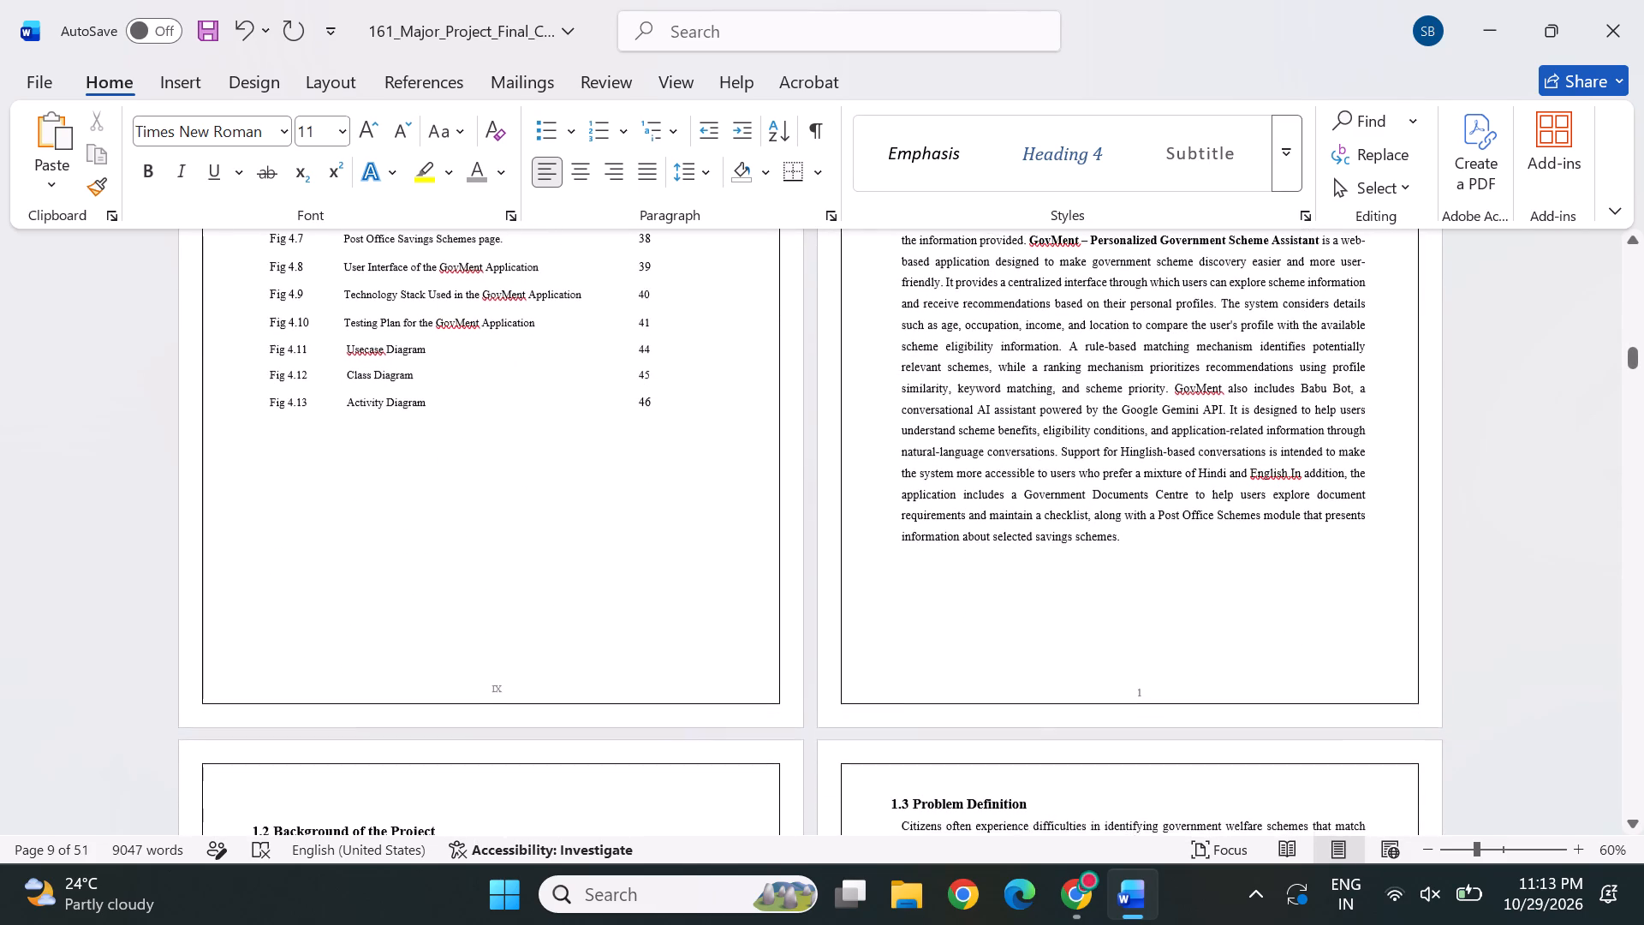
scroll(752, 606, "up", 2)
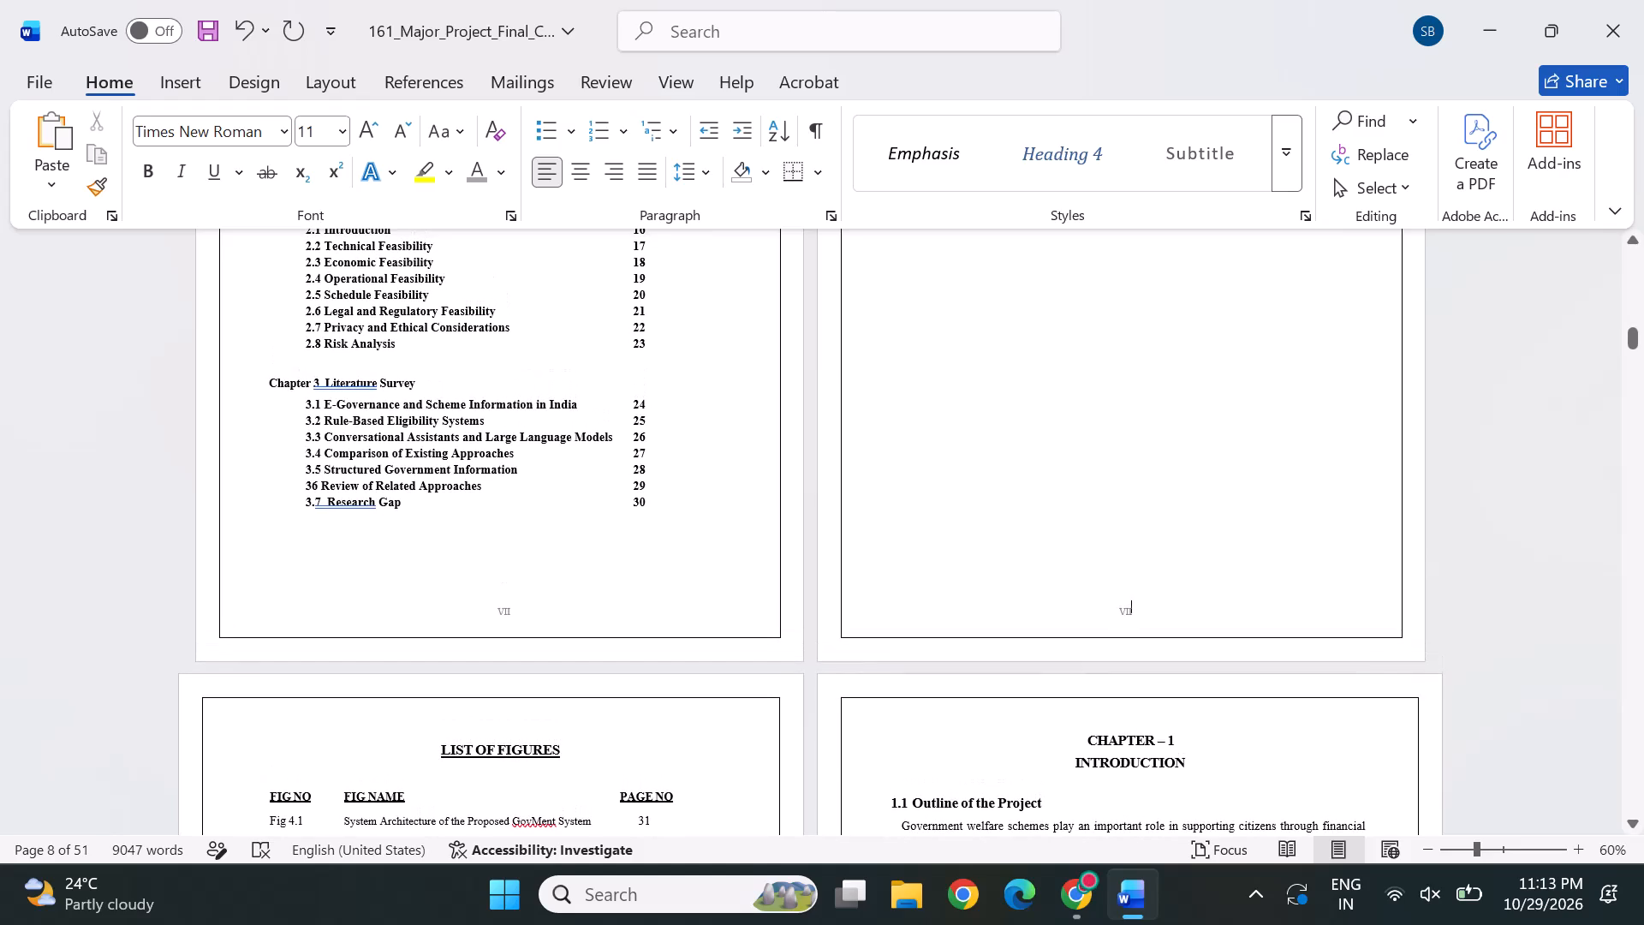
scroll(904, 588, "up", 1)
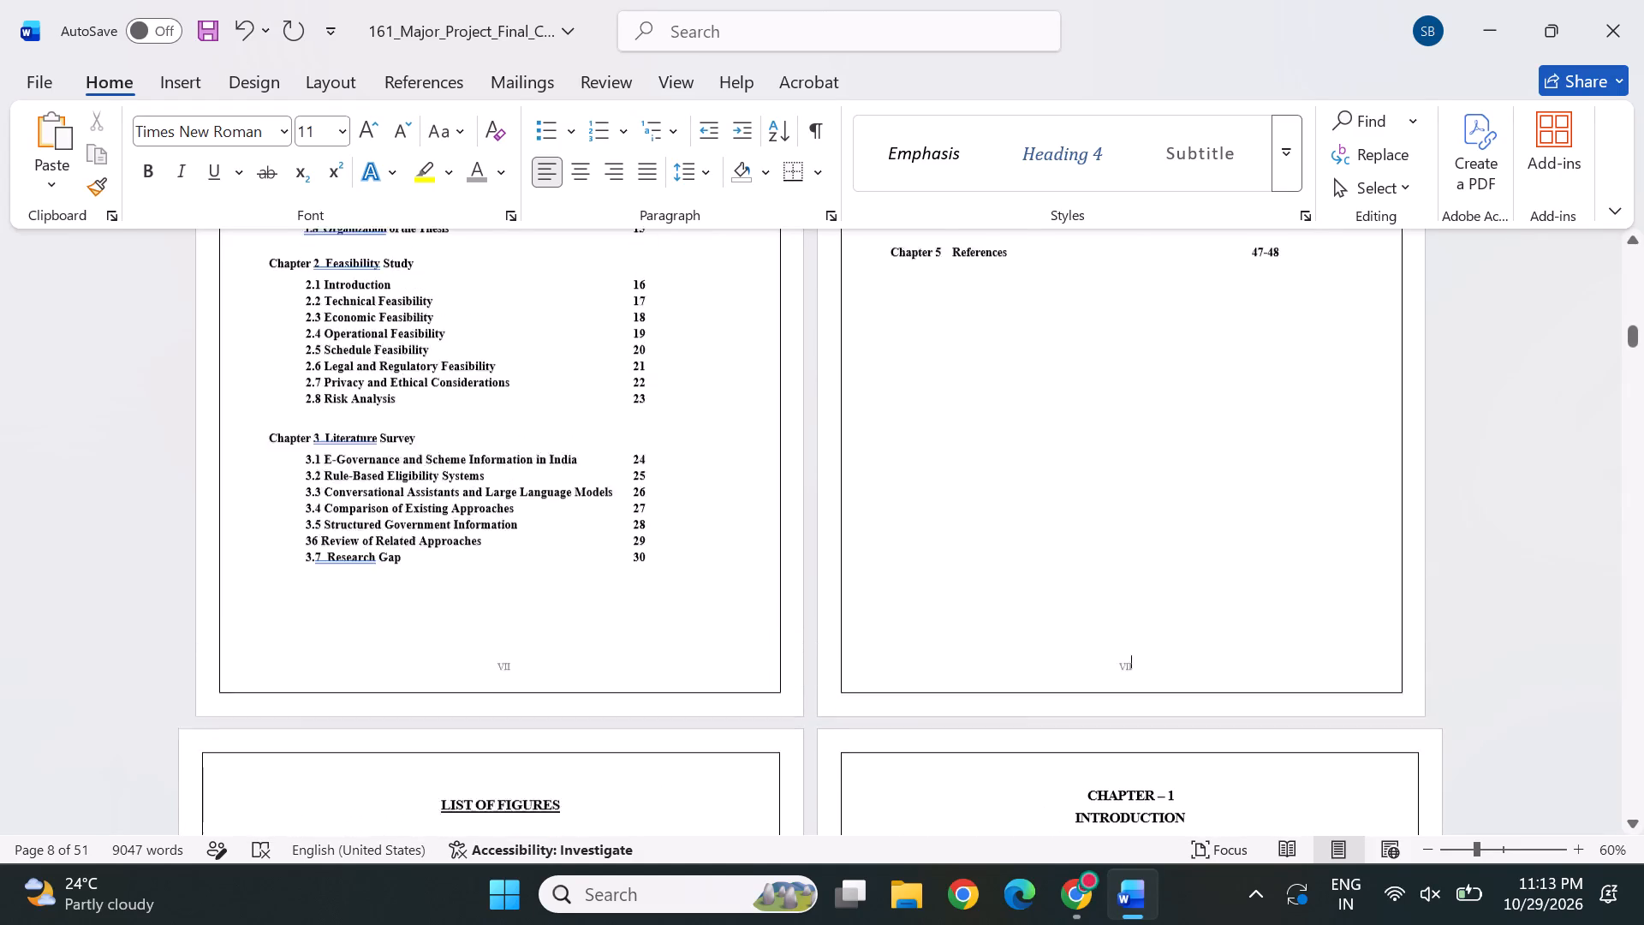
scroll(904, 588, "up", 1)
right_click(904, 588)
scroll(804, 430, "up", 1)
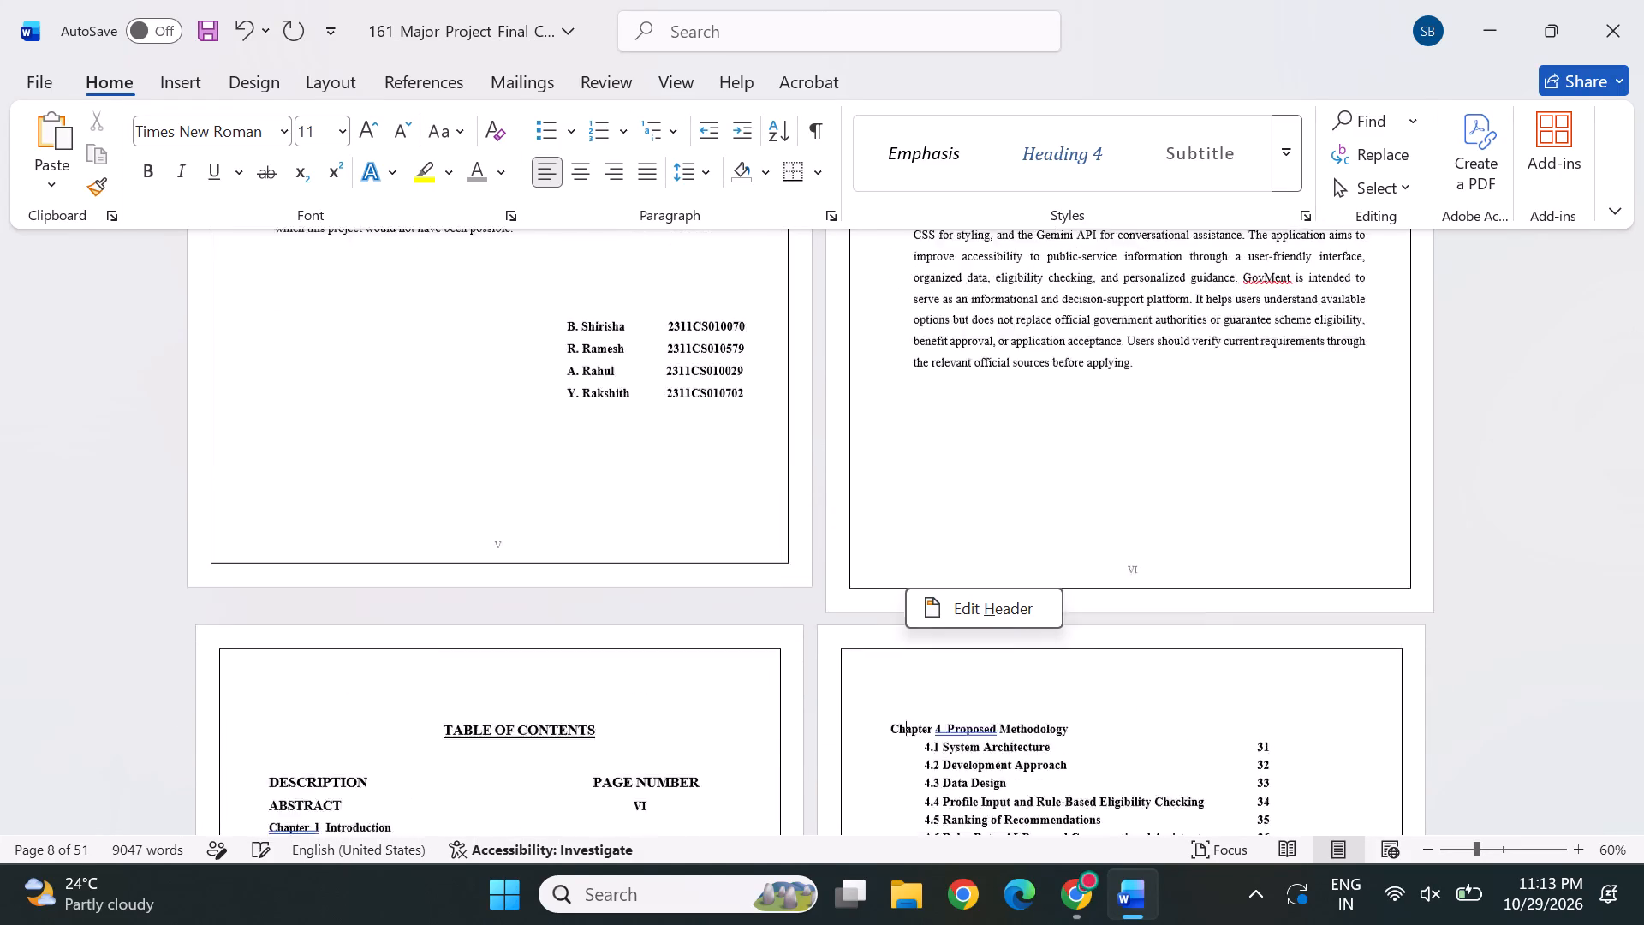
scroll(804, 430, "up", 2)
scroll(697, 490, "down", 1)
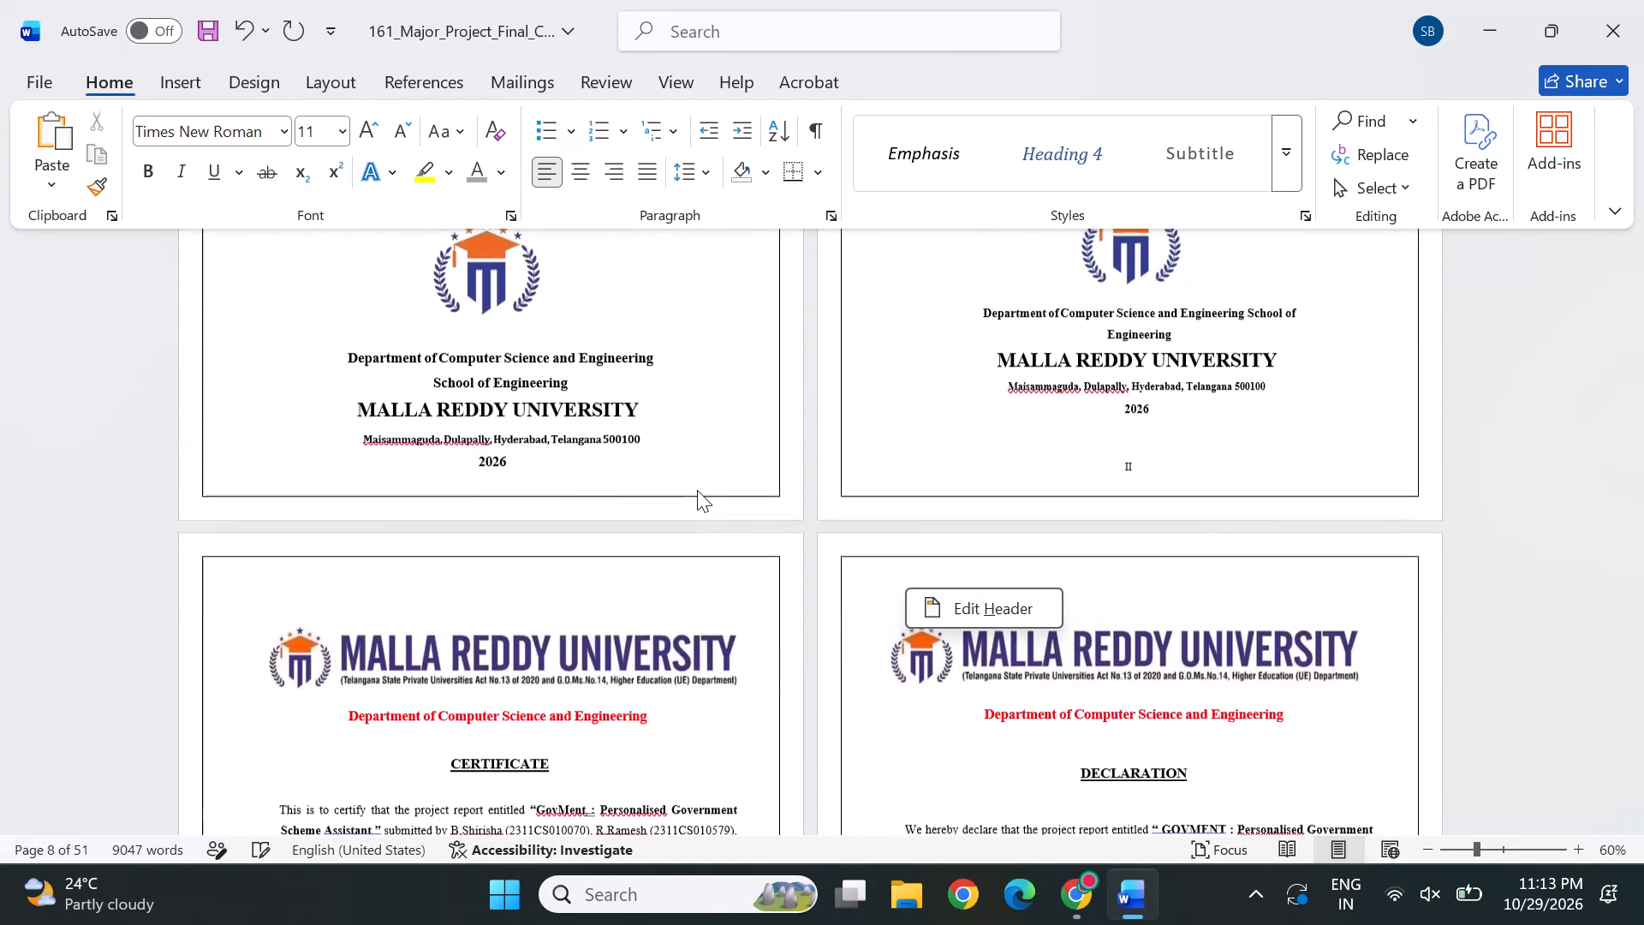
scroll(762, 609, "down", 8)
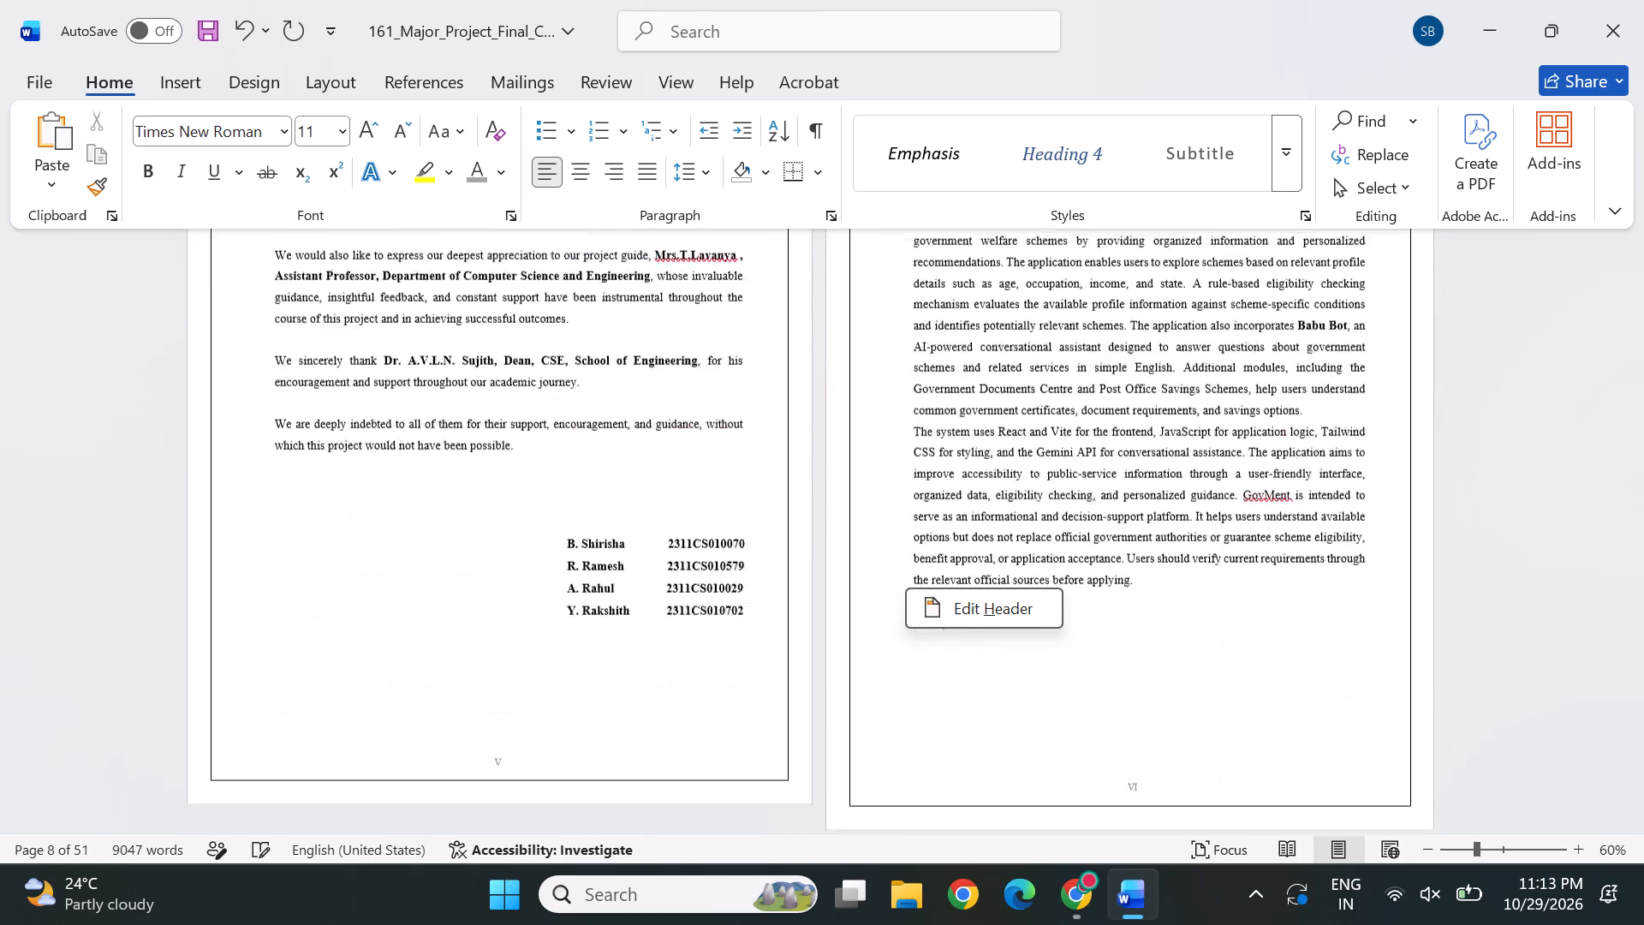
scroll(762, 609, "down", 2)
scroll(1040, 387, "up", 1)
scroll(1141, 403, "up", 1)
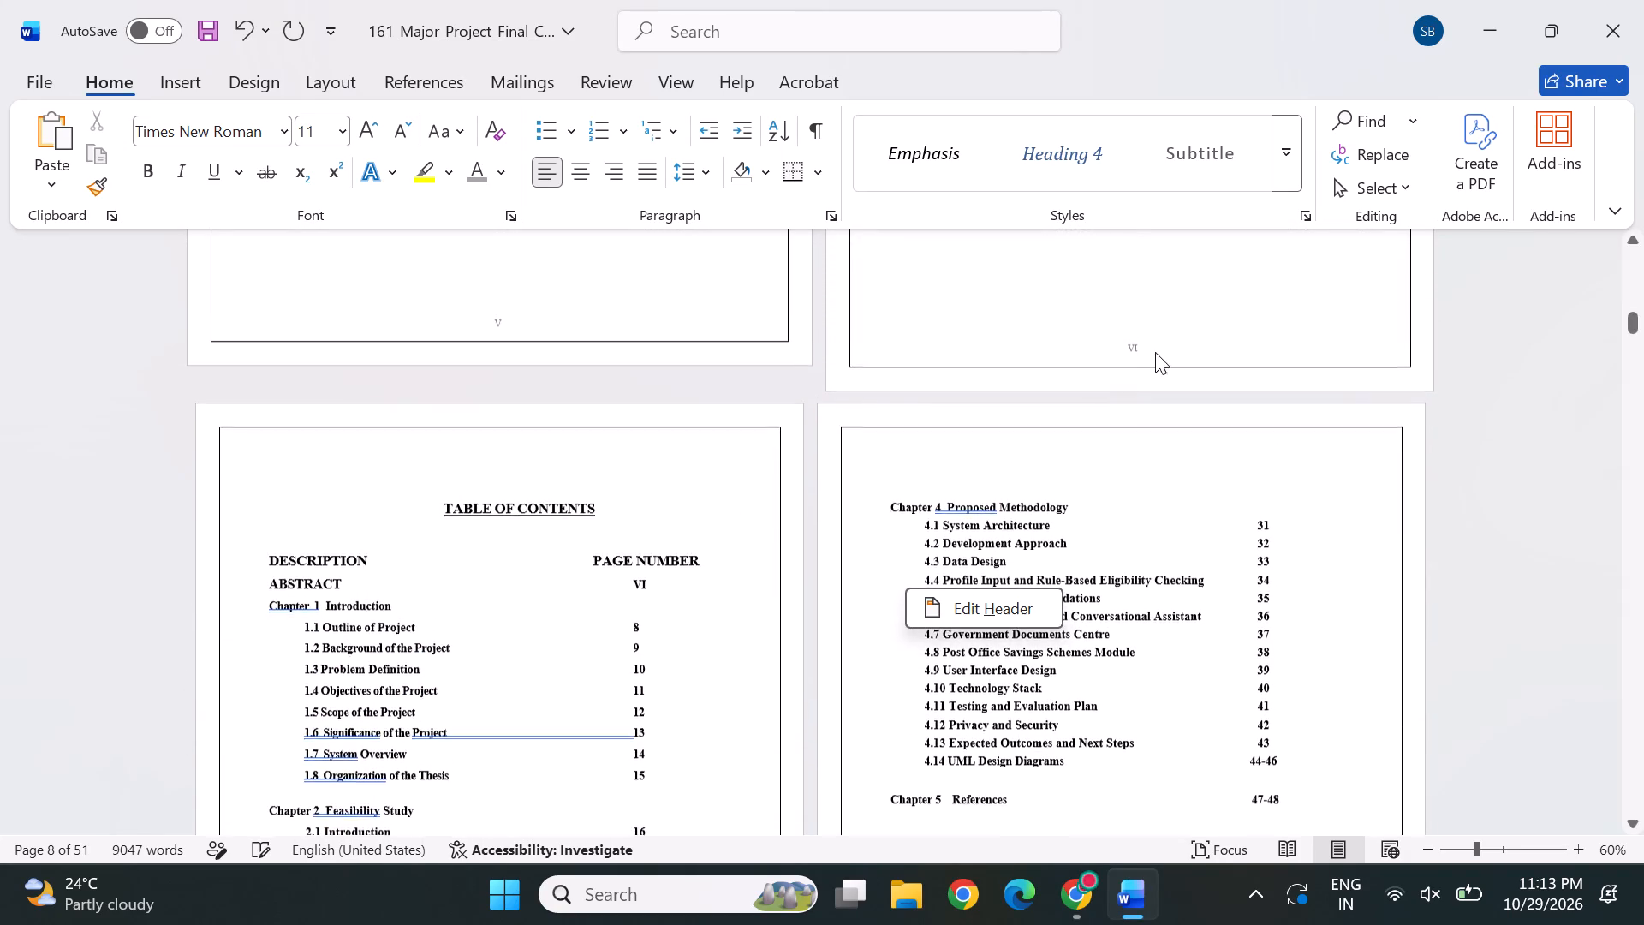
scroll(1172, 513, "down", 2)
scroll(1170, 559, "up", 2)
scroll(1176, 659, "down", 2)
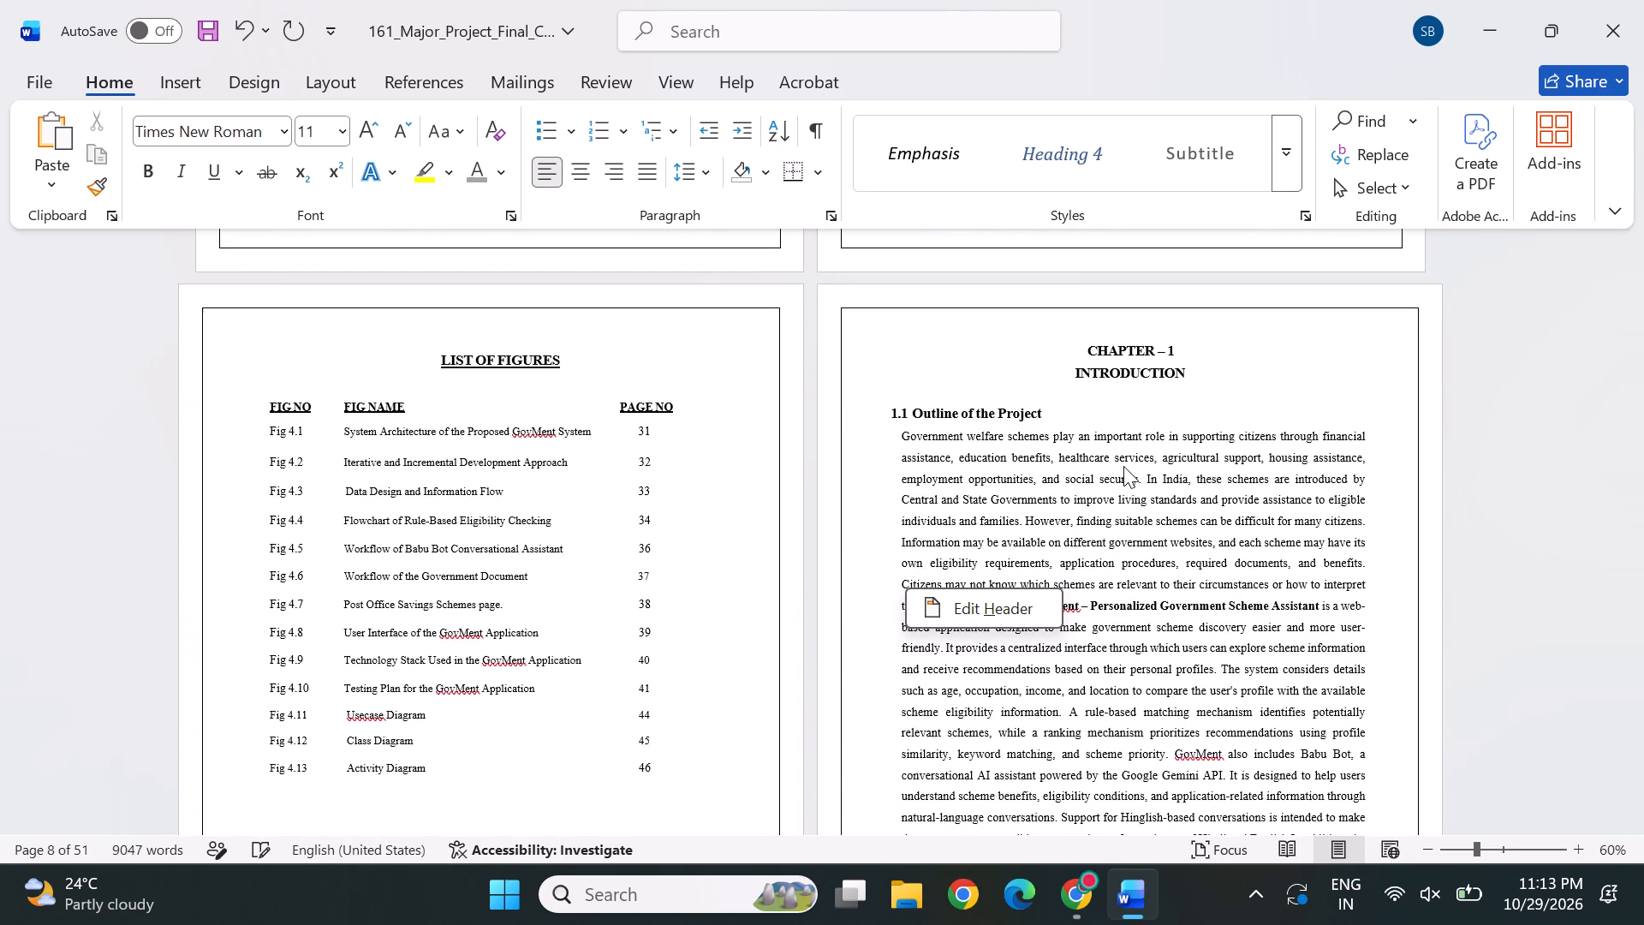
Examine the page numbers at the foot of the Chapter 1 pages, from 1.1 Outline of the Project through 1.8 Organization of the Thesis.
scroll(1123, 466, "down", 2)
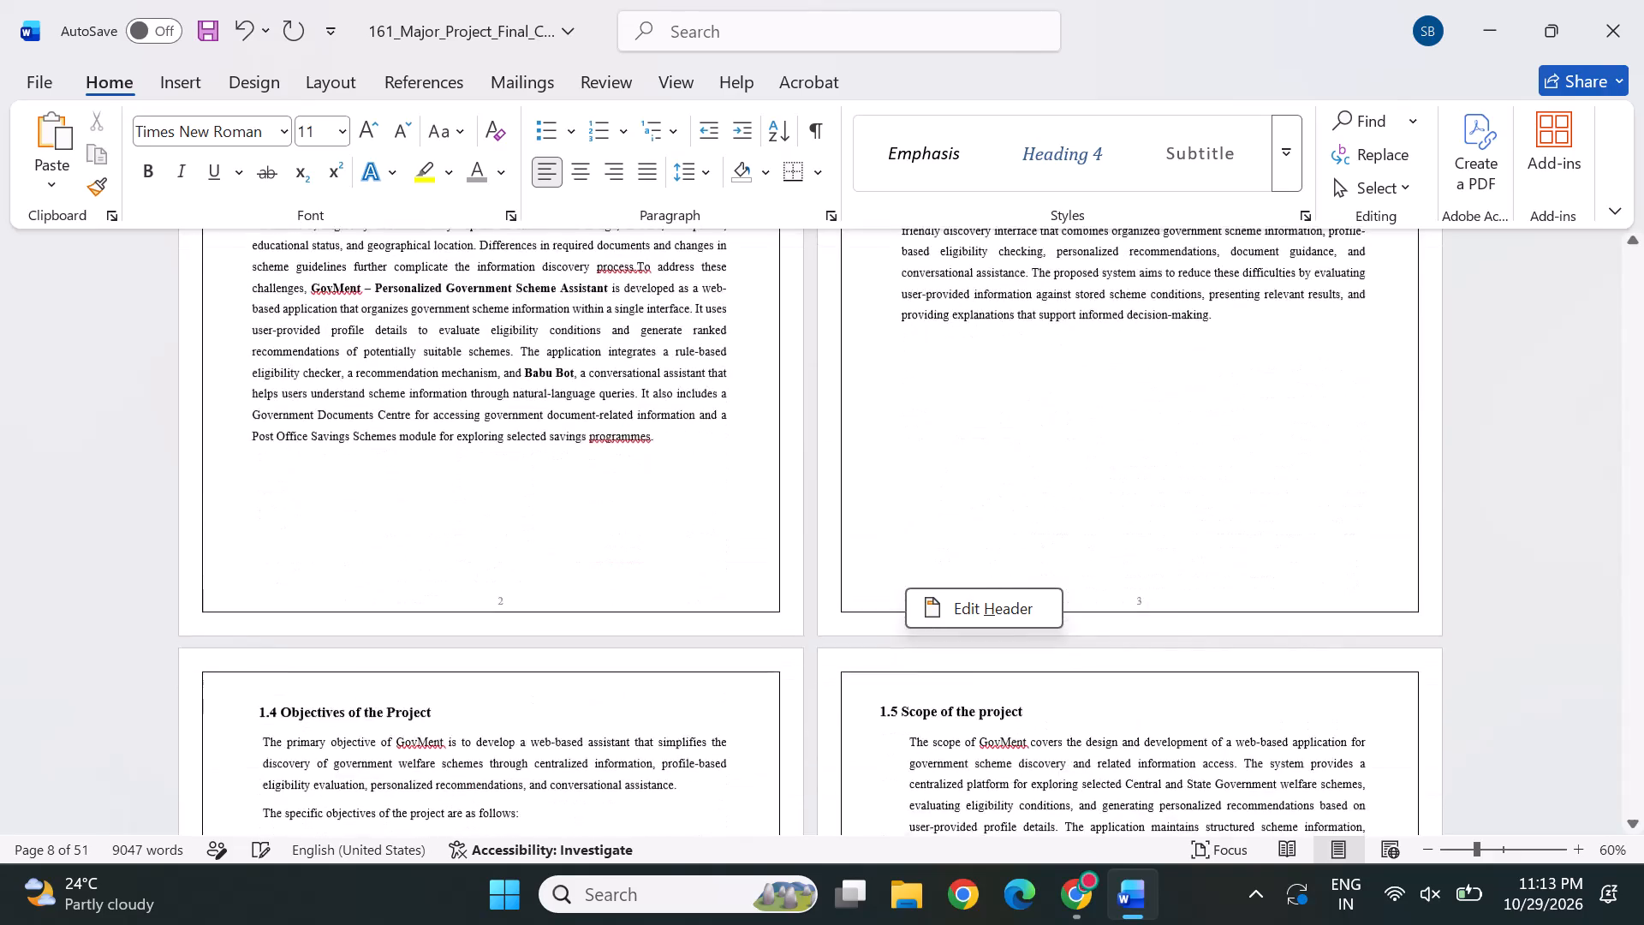
scroll(1123, 466, "down", 1)
scroll(1124, 480, "up", 2)
scroll(1130, 633, "down", 1)
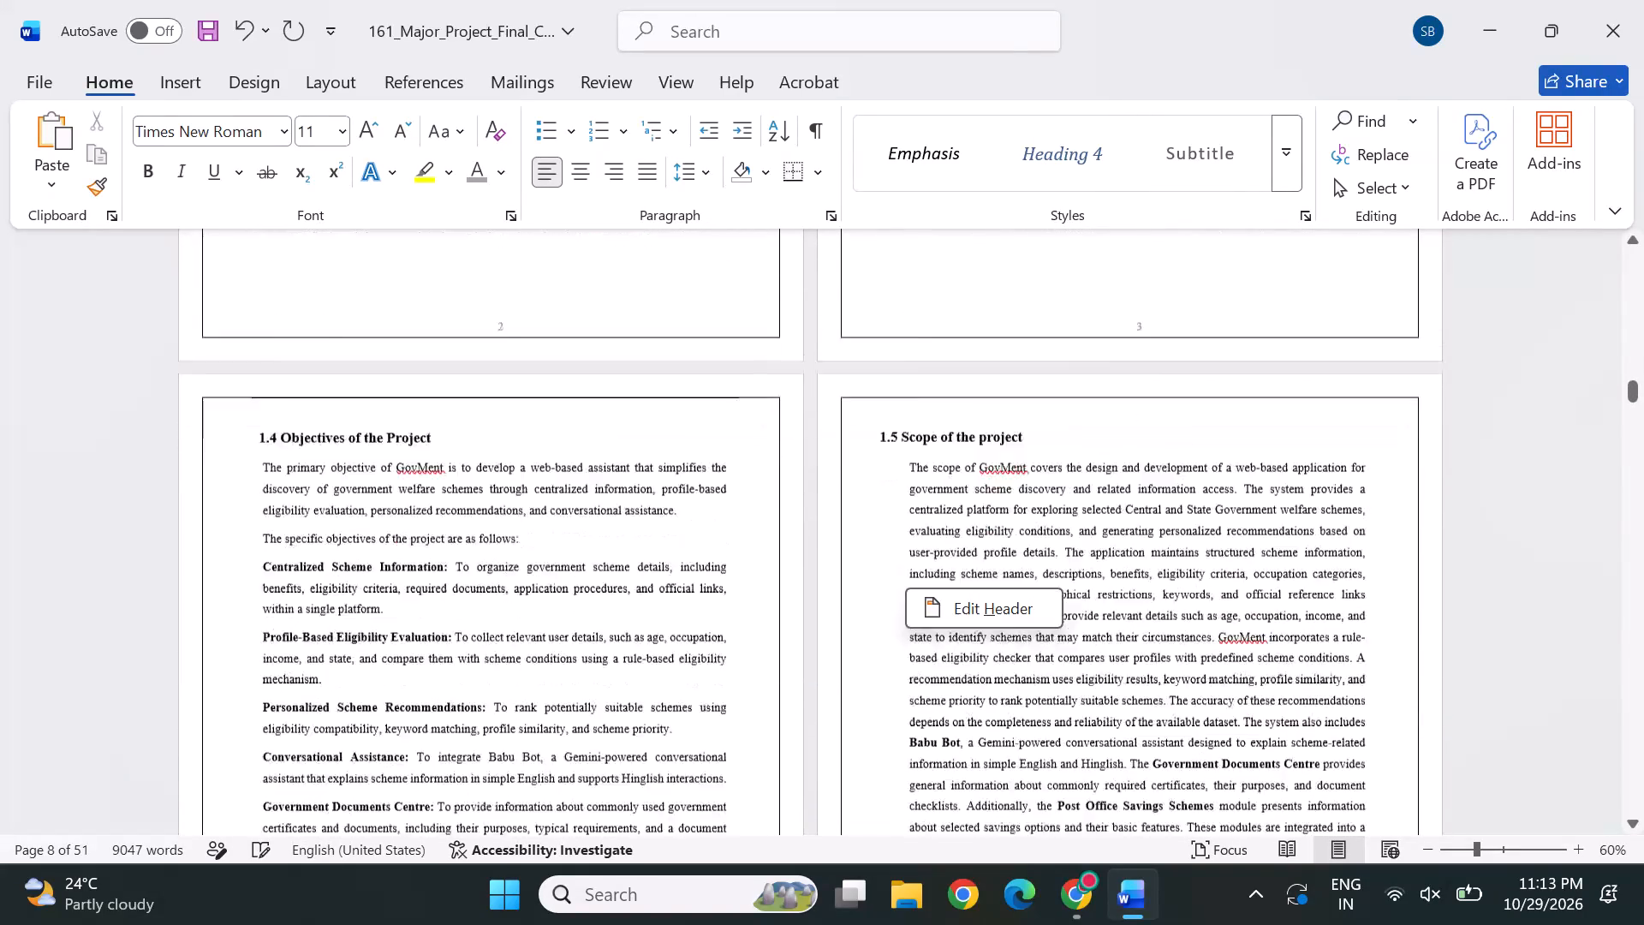
scroll(1130, 633, "down", 2)
scroll(1128, 545, "down", 2)
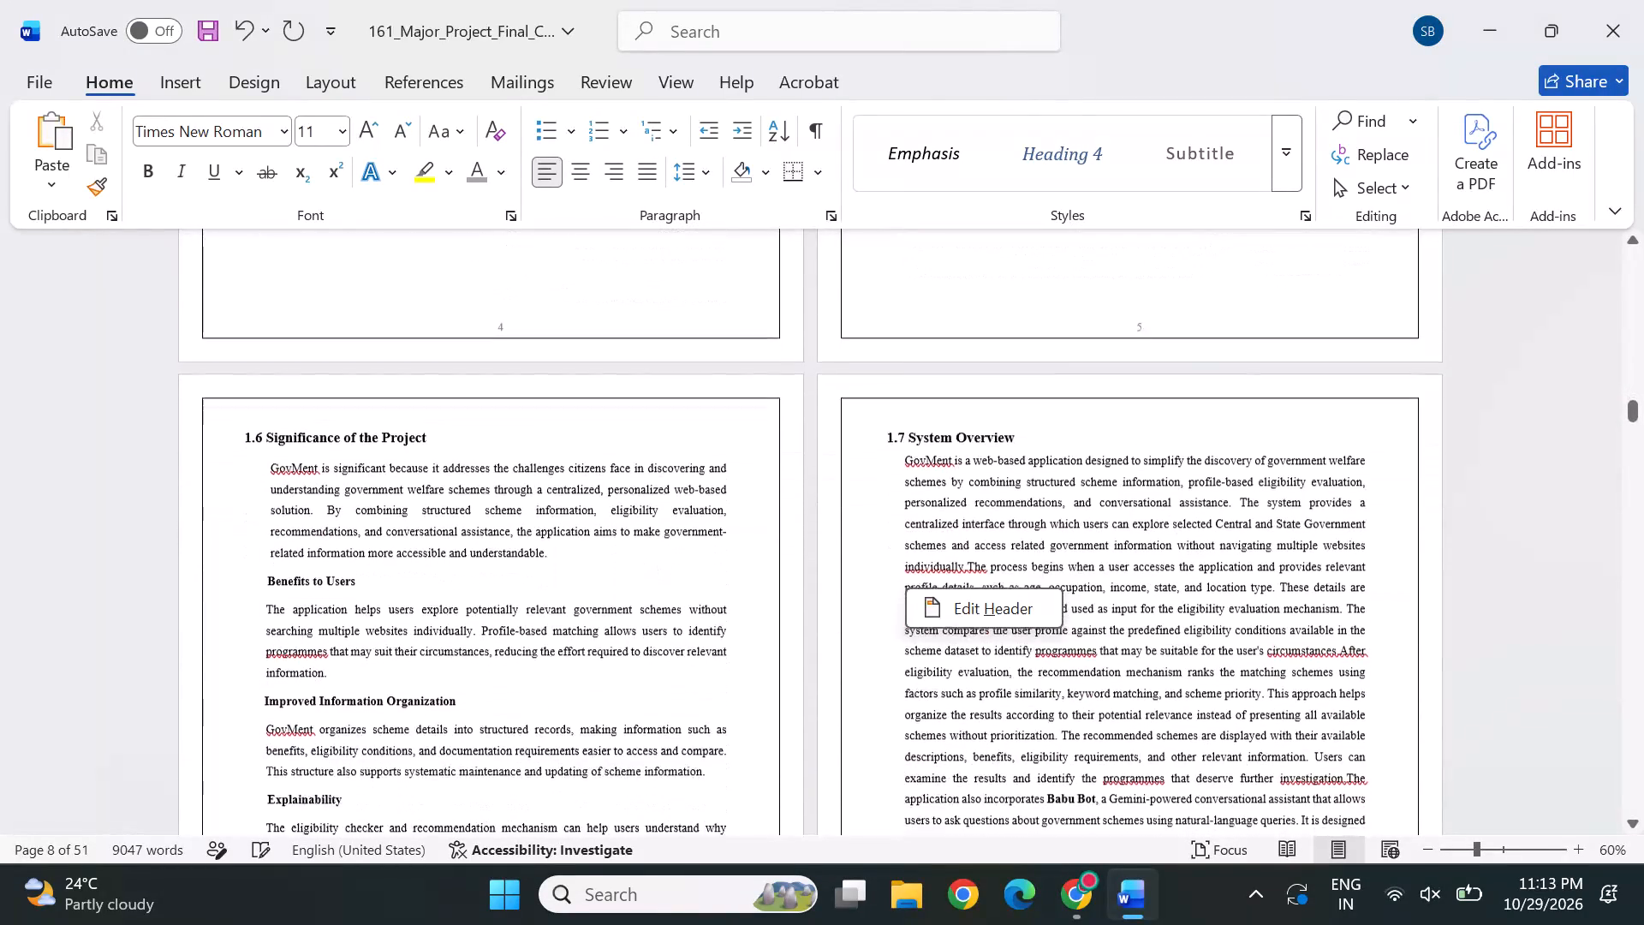
scroll(1128, 545, "down", 2)
scroll(1128, 545, "up", 1)
scroll(1128, 545, "down", 1)
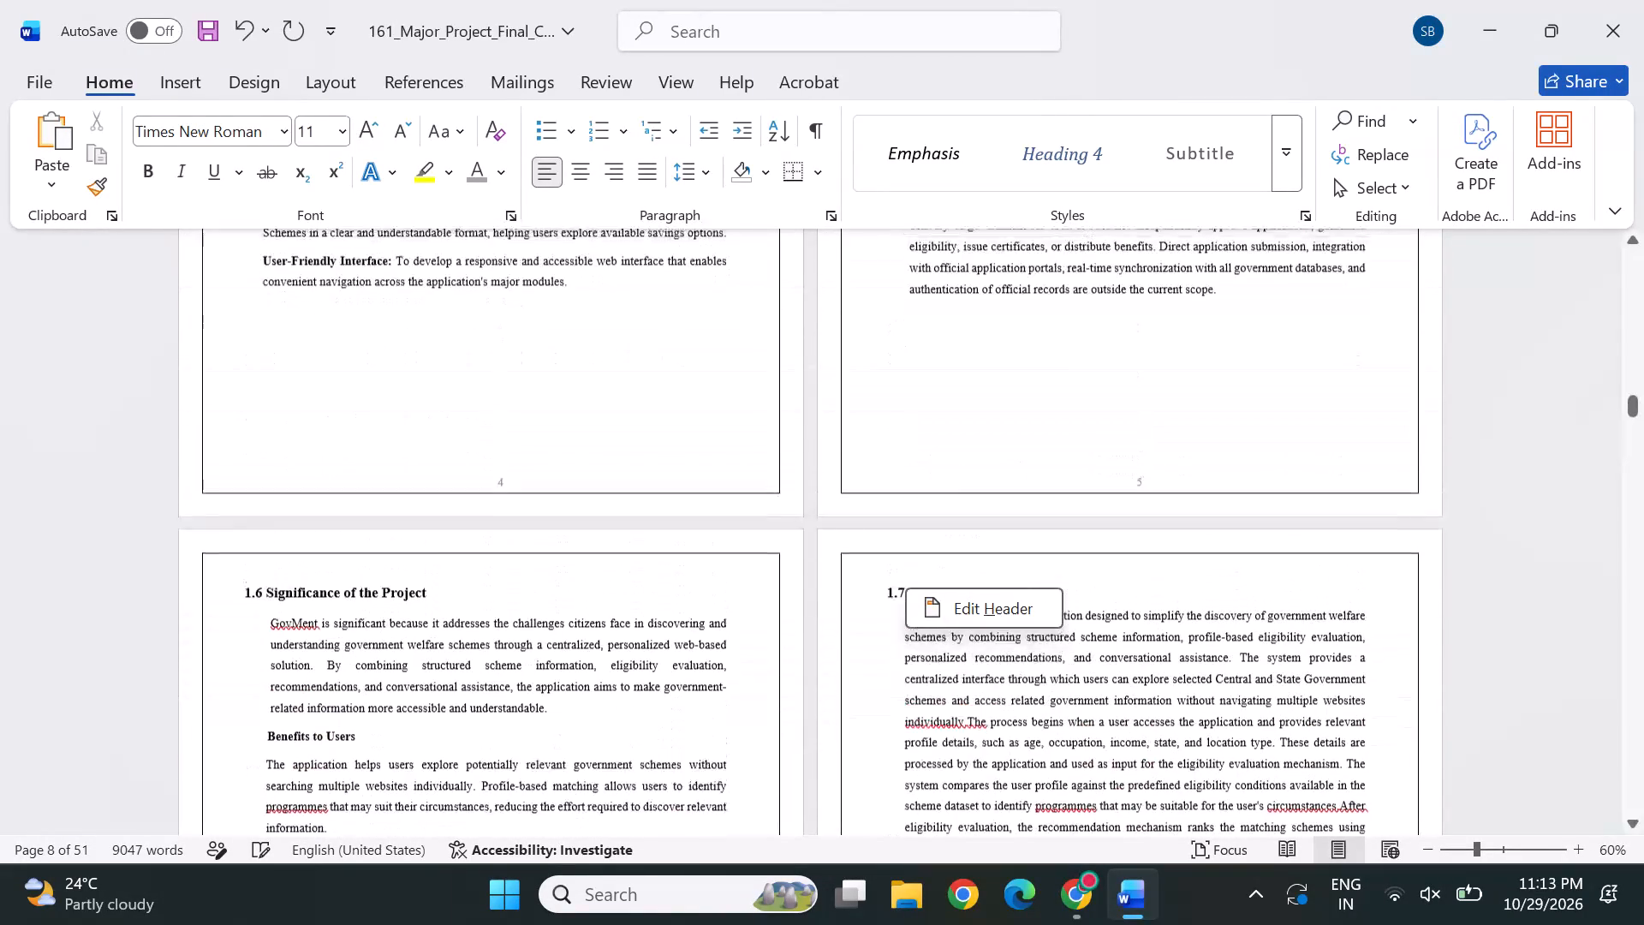
scroll(1128, 545, "down", 2)
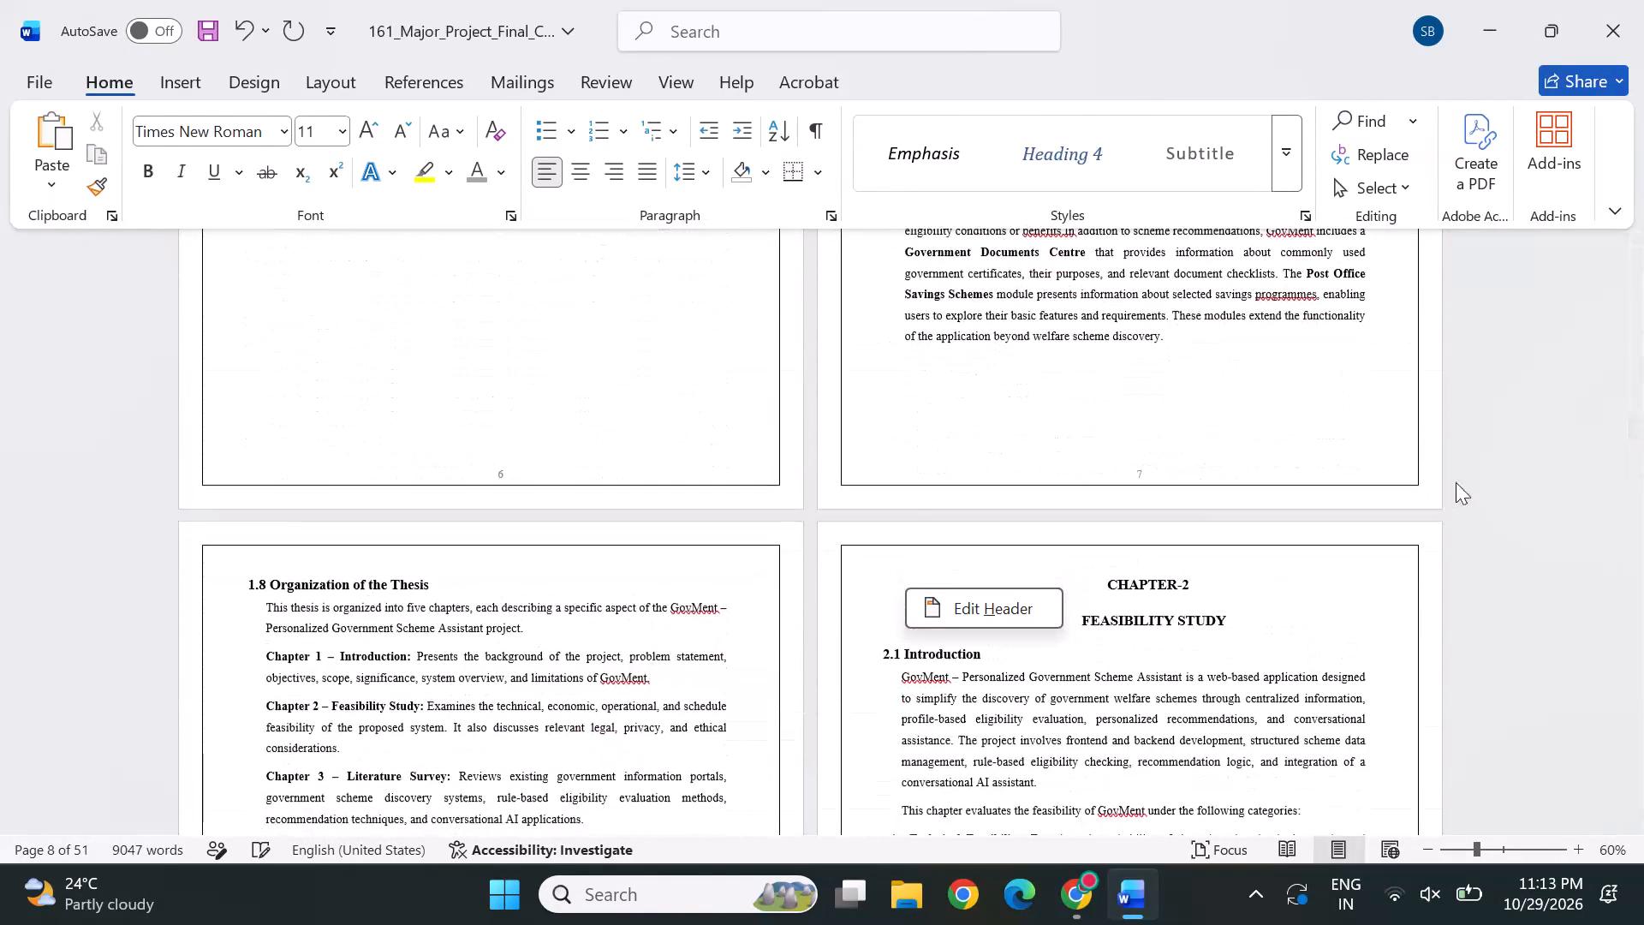
Examine the page numbers of the Chapter 2 Feasibility Study pages, section by section up to 2.8 Risk Analysis.
left_click(1520, 471)
scroll(1362, 599, "down", 3)
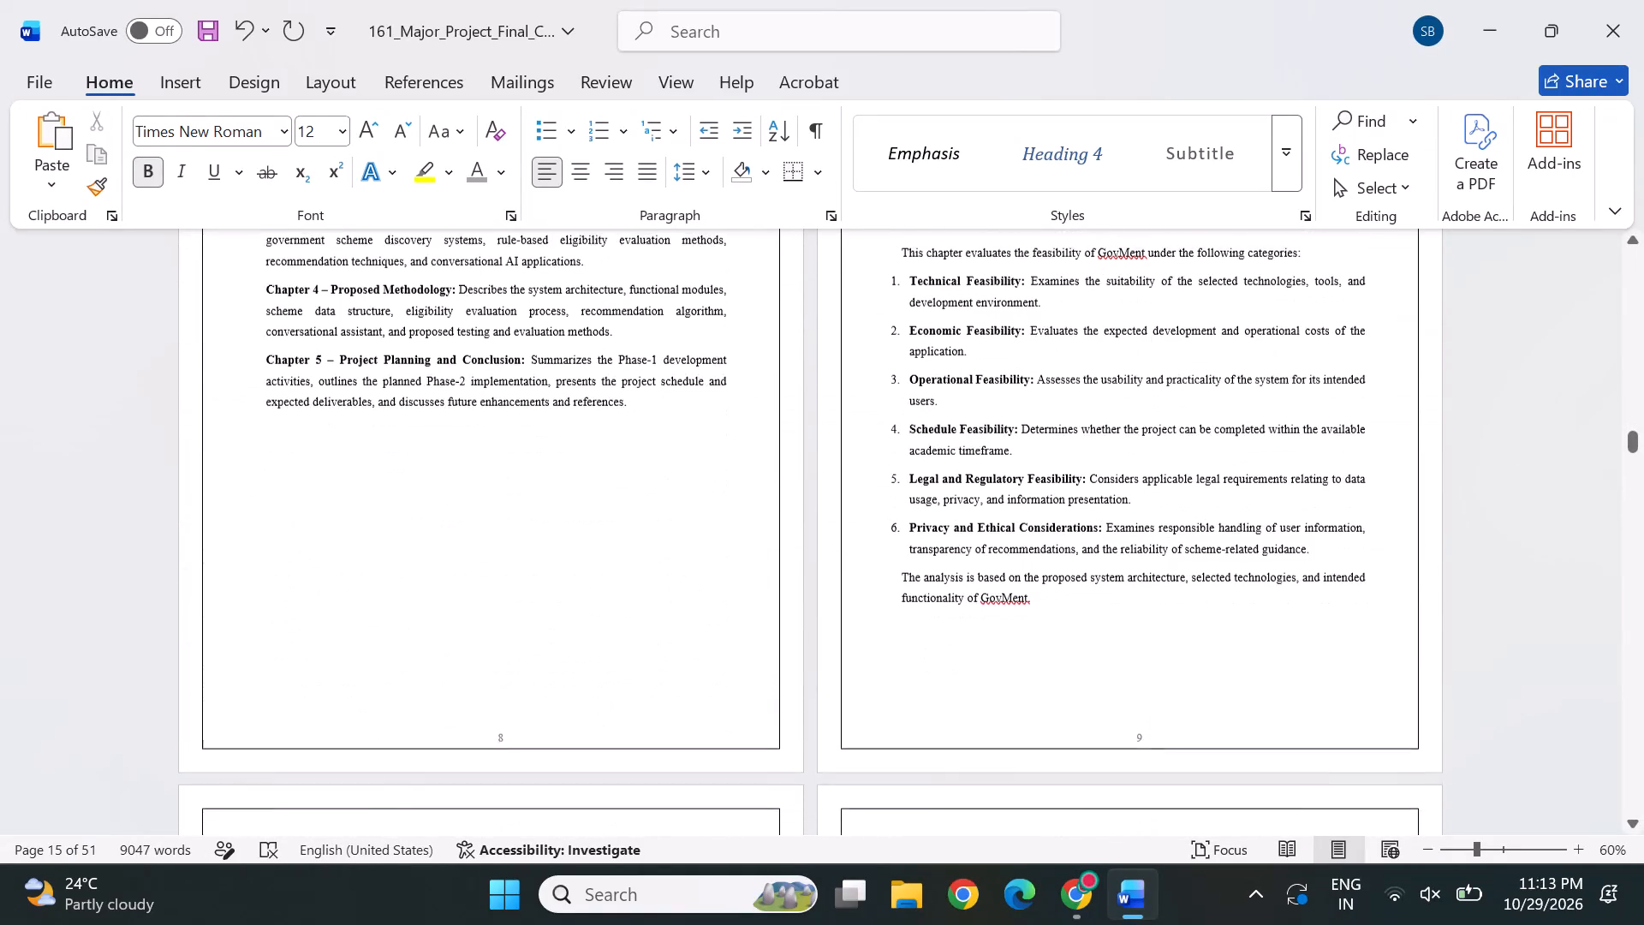
scroll(1362, 599, "down", 1)
scroll(1362, 599, "up", 2)
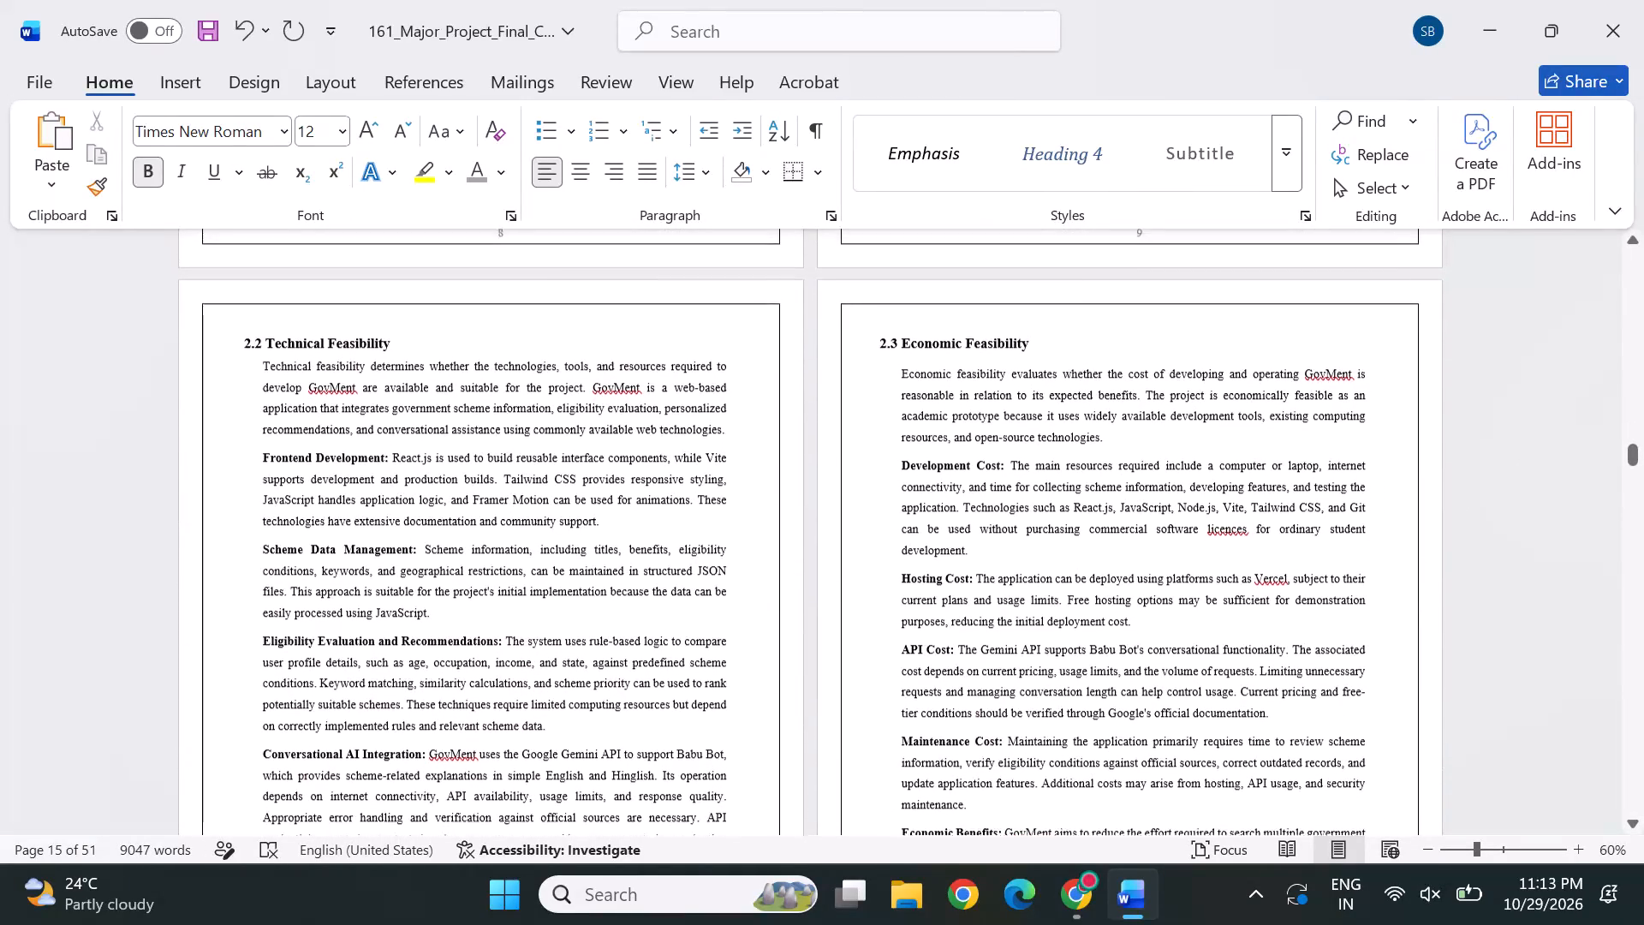
scroll(1362, 599, "up", 2)
scroll(1362, 599, "down", 1)
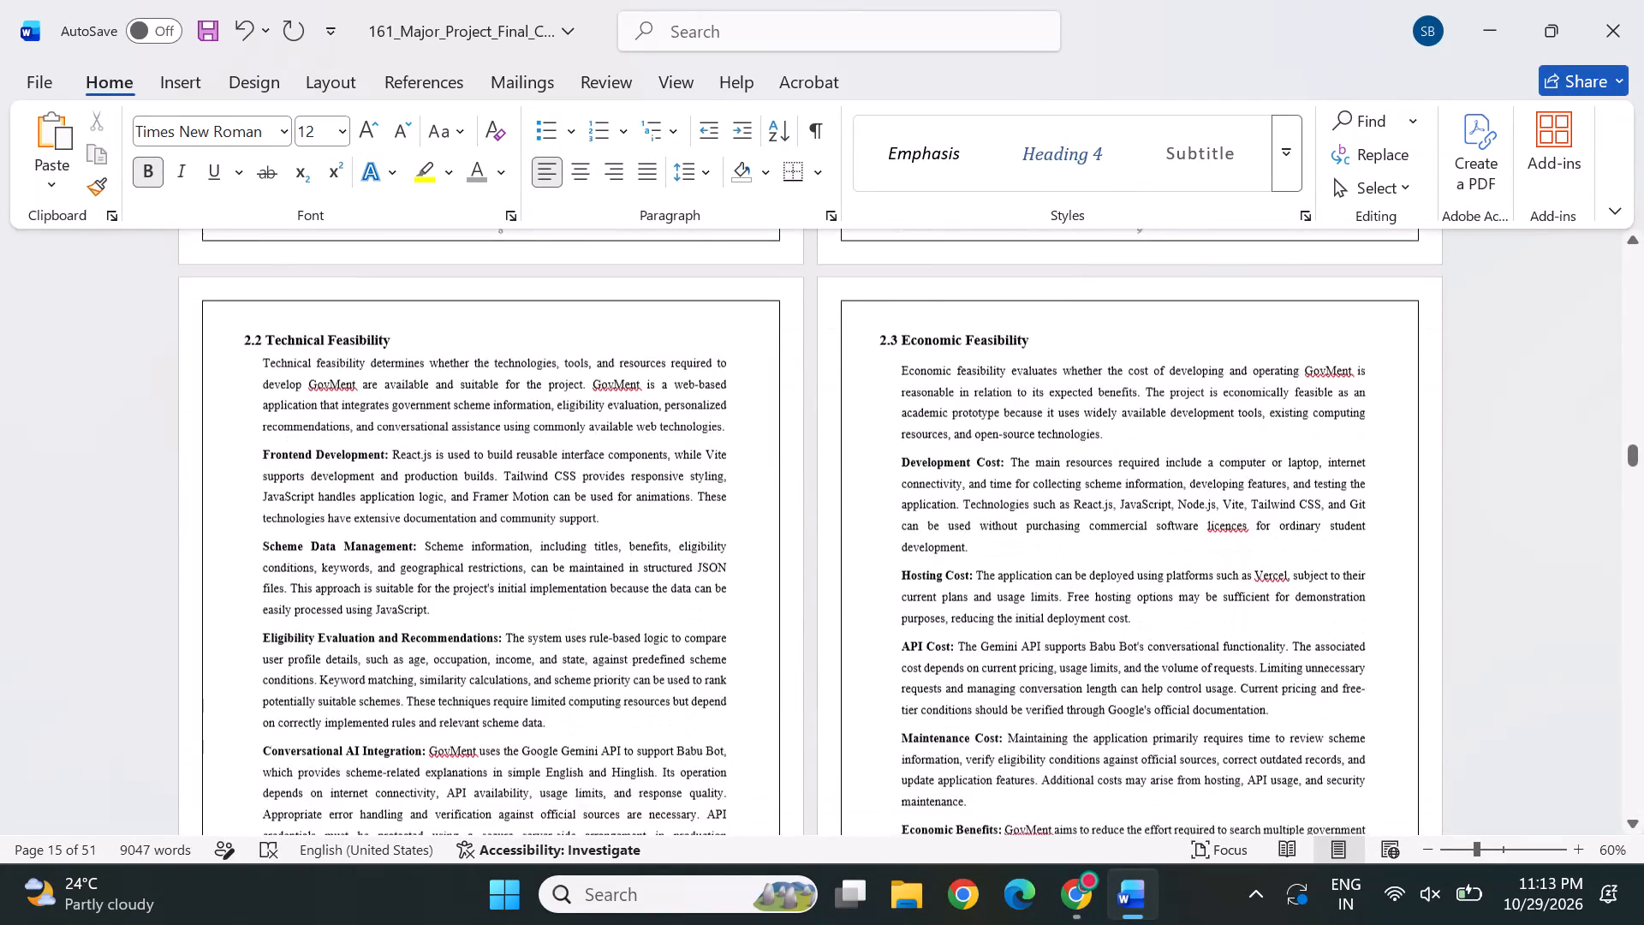
scroll(1362, 599, "down", 2)
scroll(1349, 498, "down", 3)
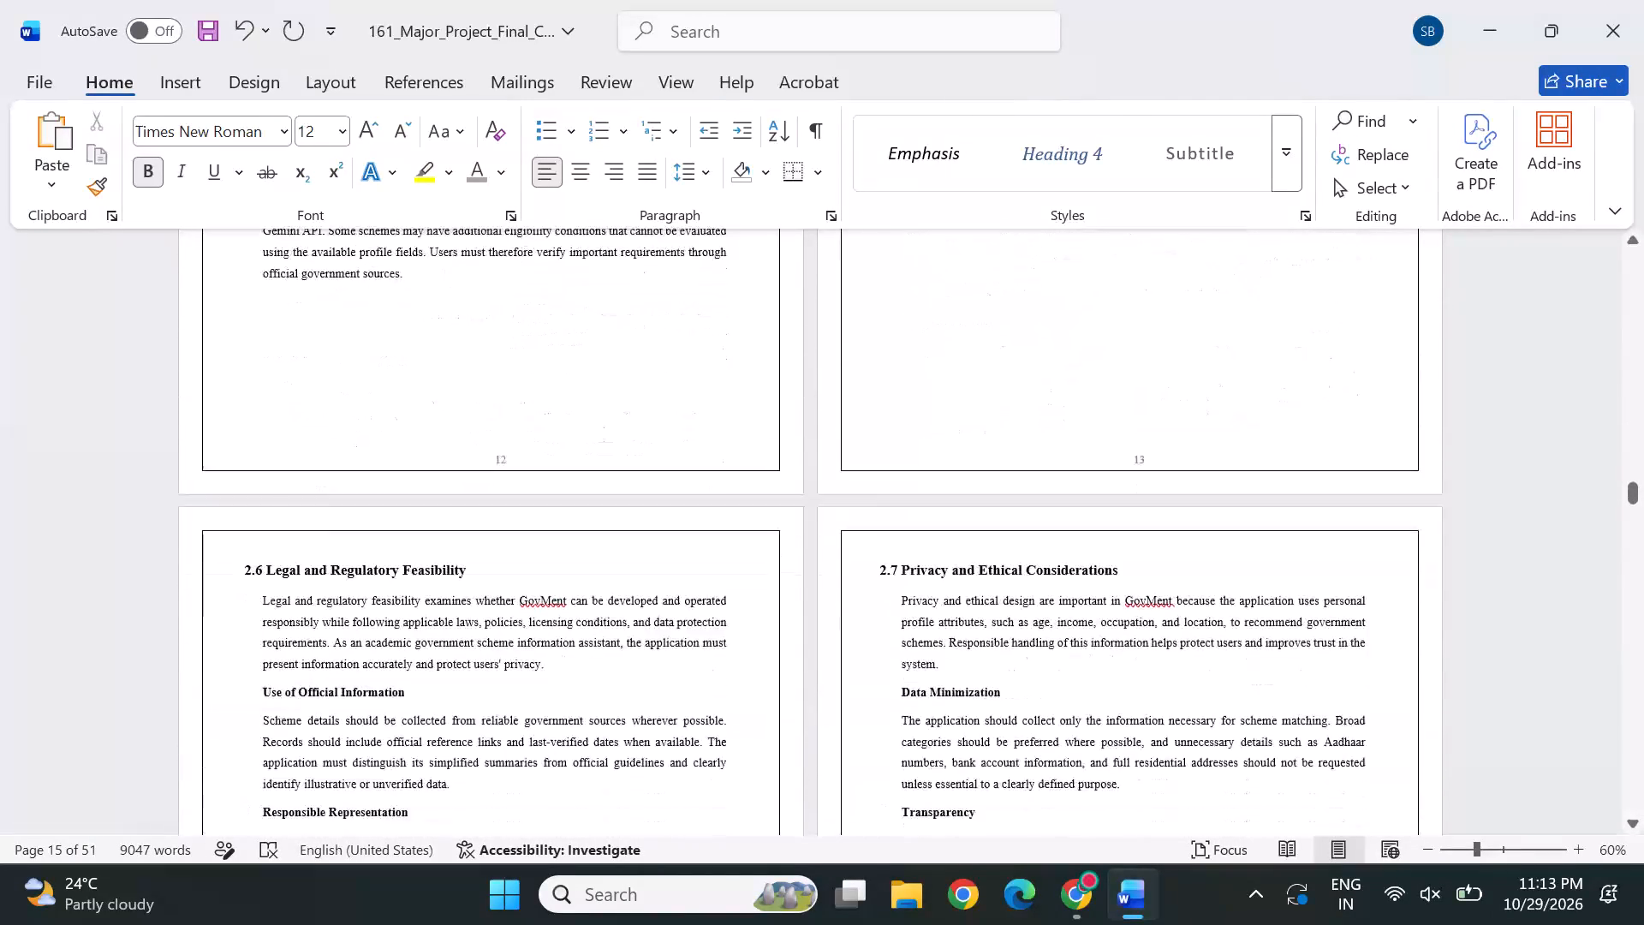
scroll(1363, 618, "down", 2)
scroll(1363, 618, "right", 1)
scroll(1363, 618, "down", 3)
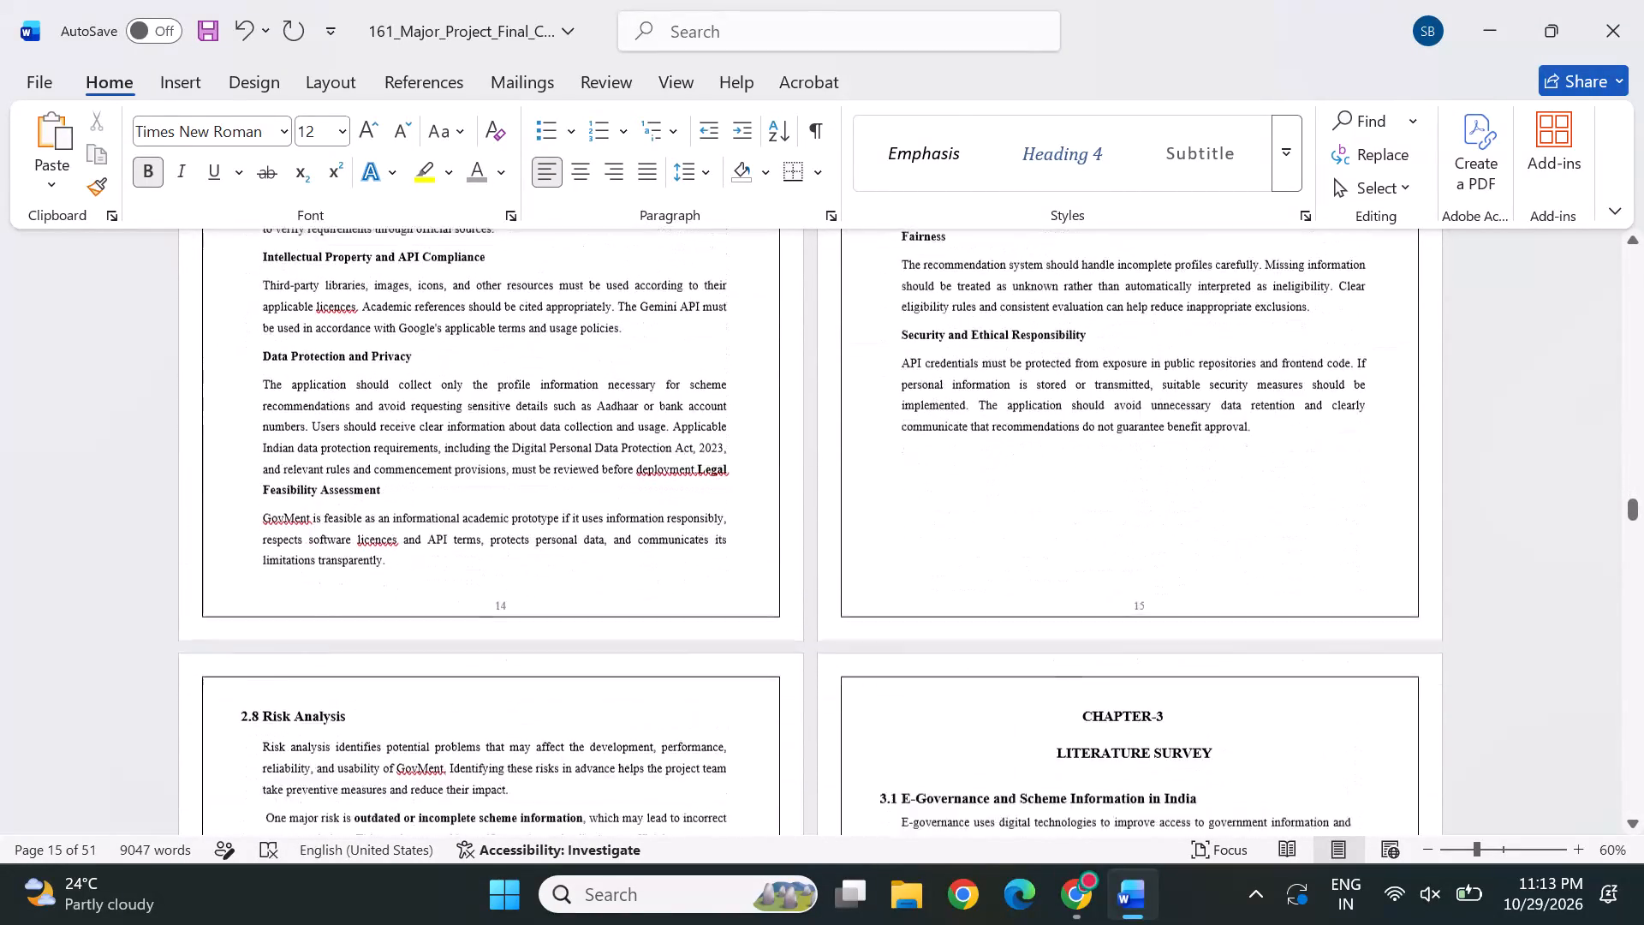
Examine the page numbers of the Chapter 3 Literature Survey pages up to the start of Chapter 4.
scroll(1363, 618, "down", 4)
scroll(1363, 618, "up", 1)
scroll(1349, 480, "down", 2)
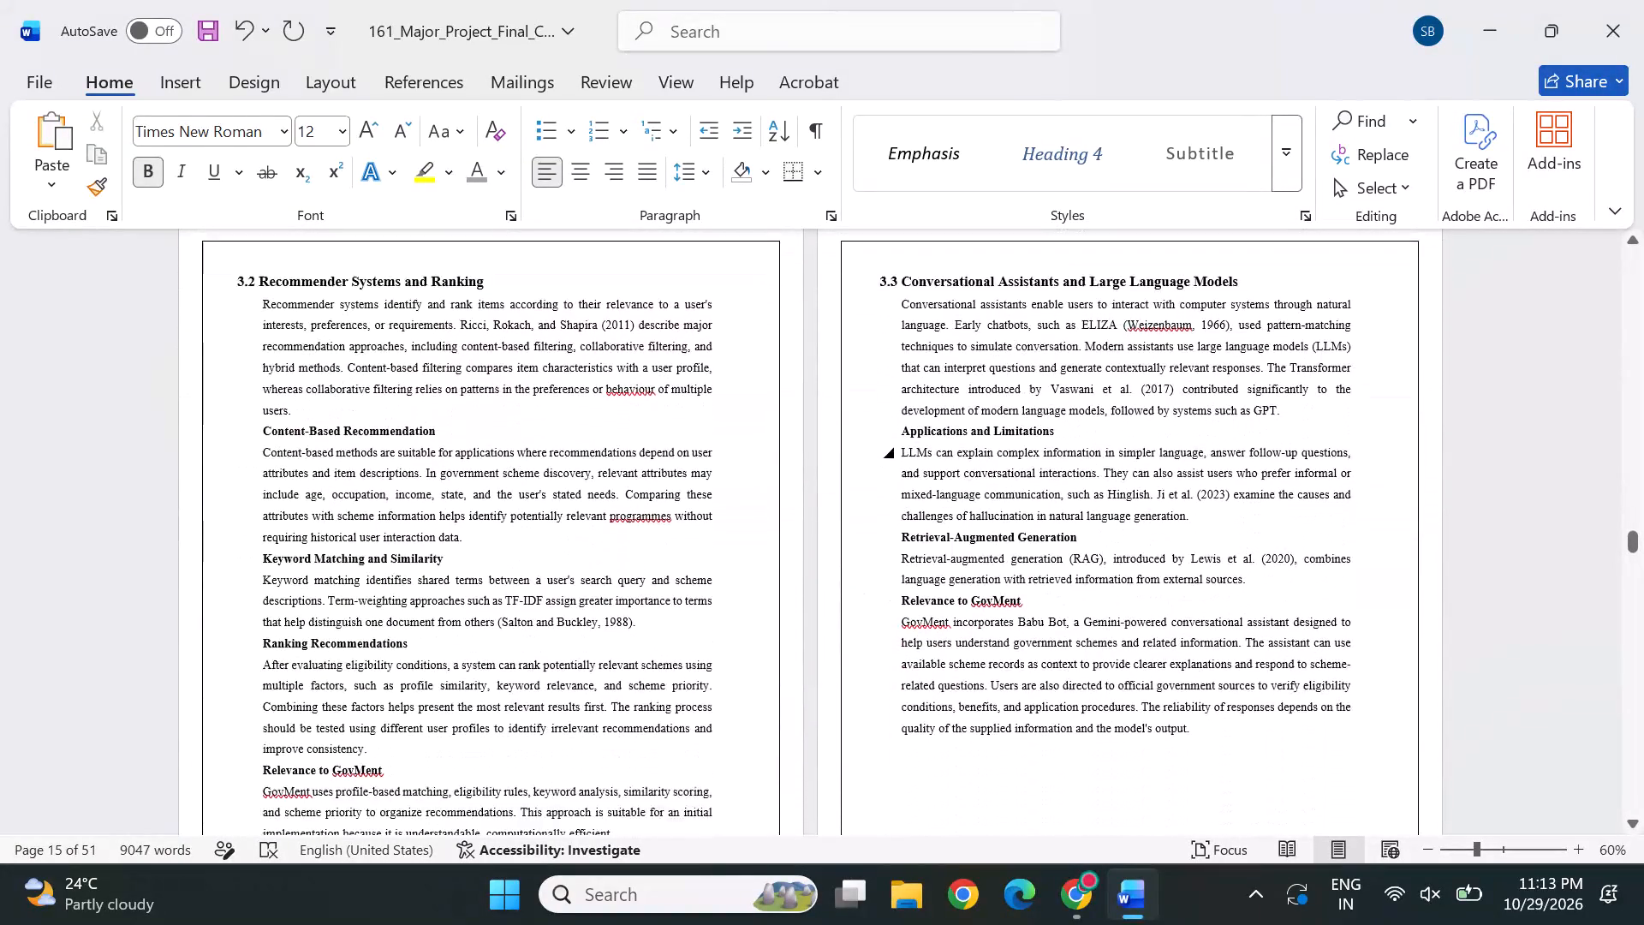
scroll(1349, 480, "down", 4)
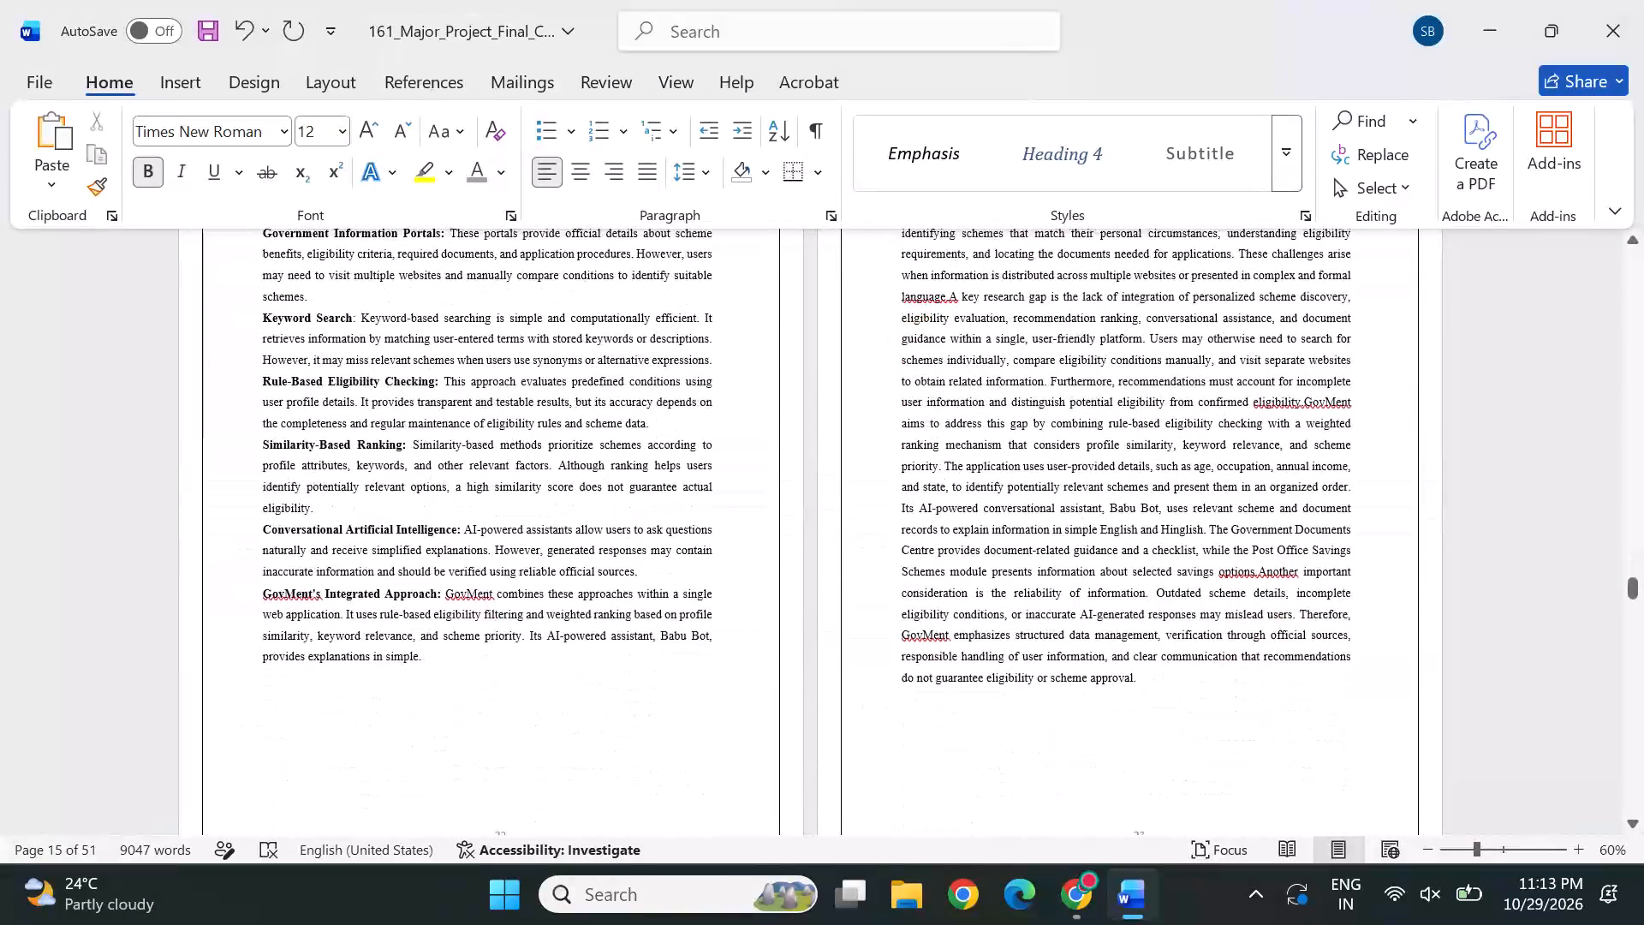
scroll(1339, 409, "down", 1)
scroll(1229, 646, "down", 1)
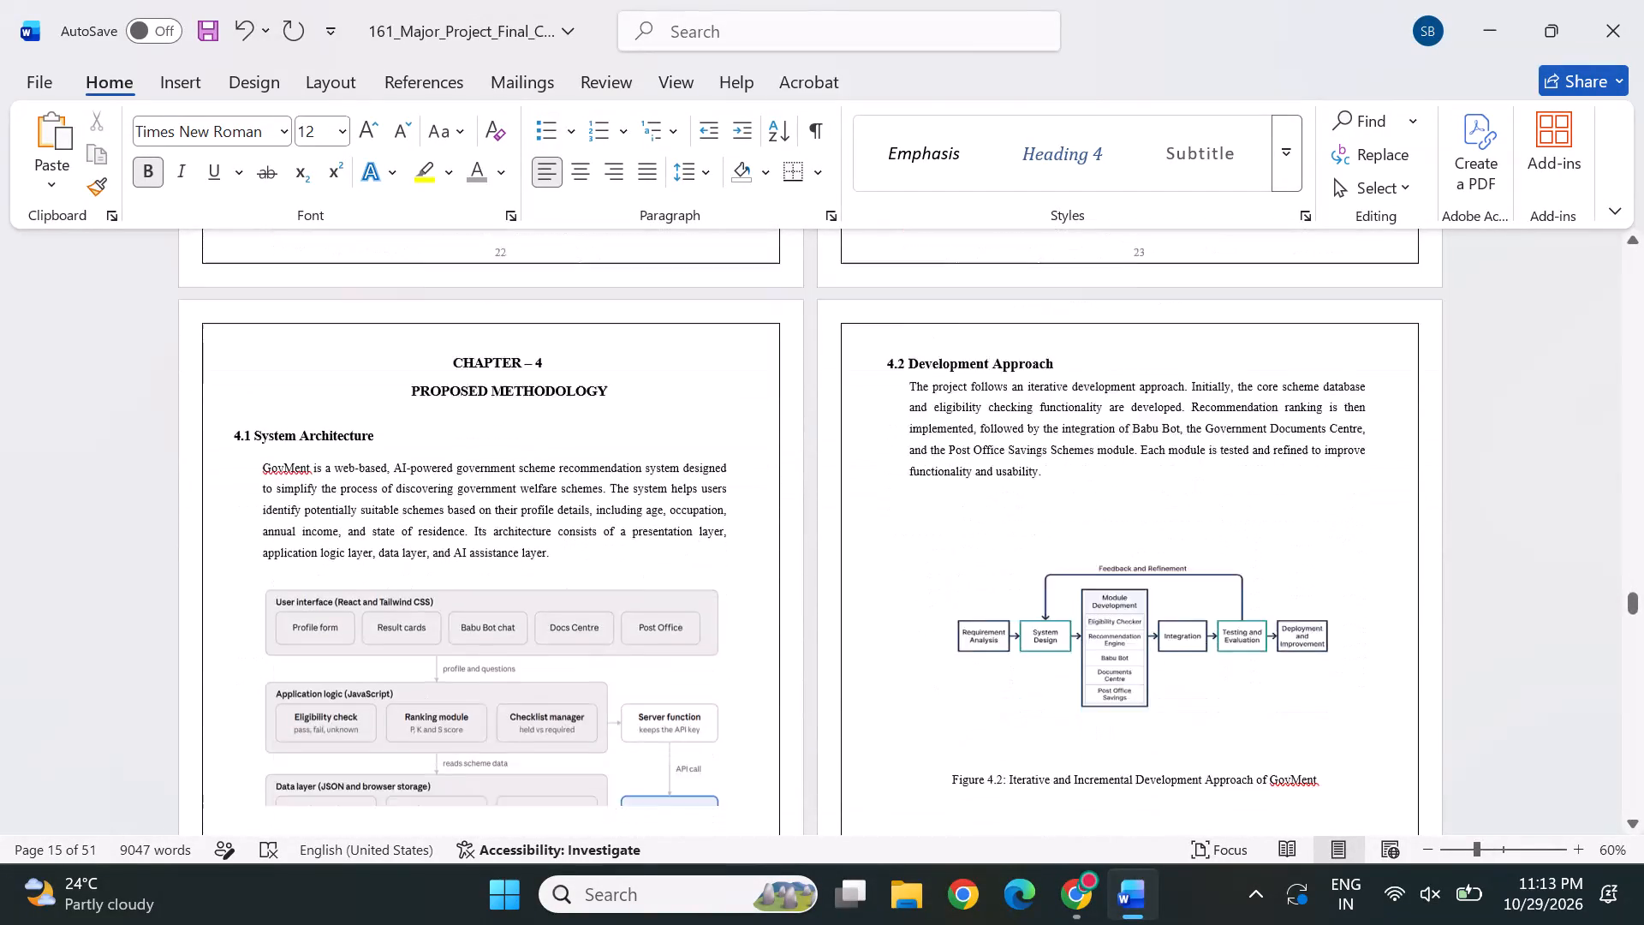
Examine the page numbers through Chapter 4 Proposed Methodology and the references, up to the last page of the report.
scroll(1229, 646, "down", 2)
scroll(1214, 503, "down", 2)
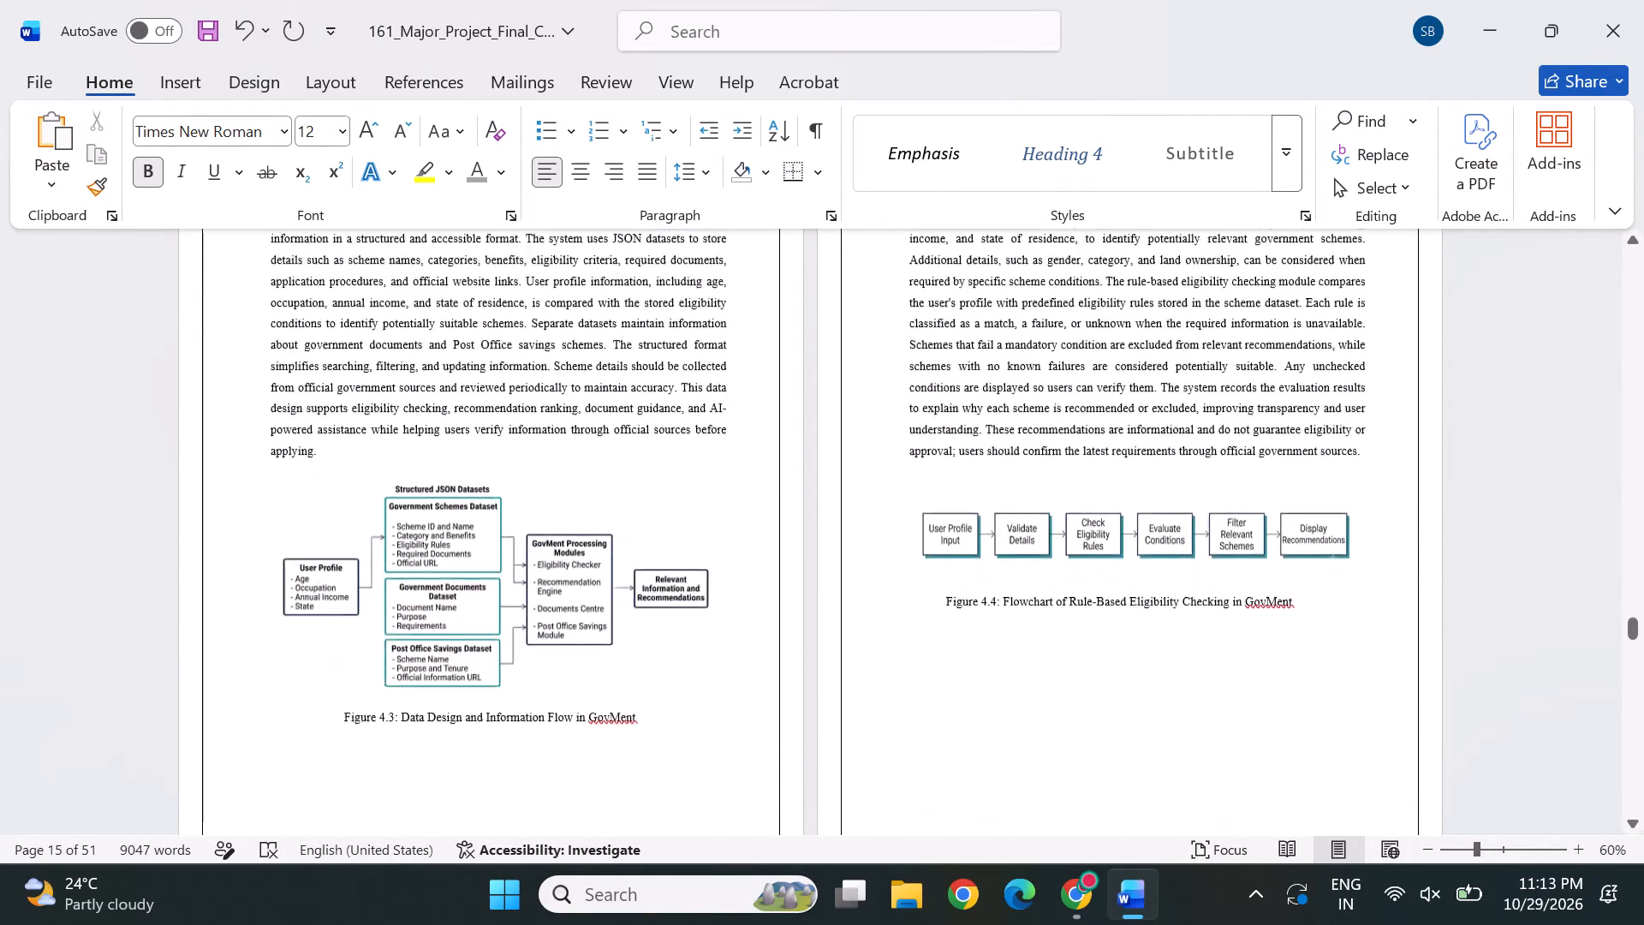
scroll(1214, 503, "down", 1)
left_click(1214, 503)
scroll(1214, 503, "up", 2)
scroll(1113, 630, "down", 1)
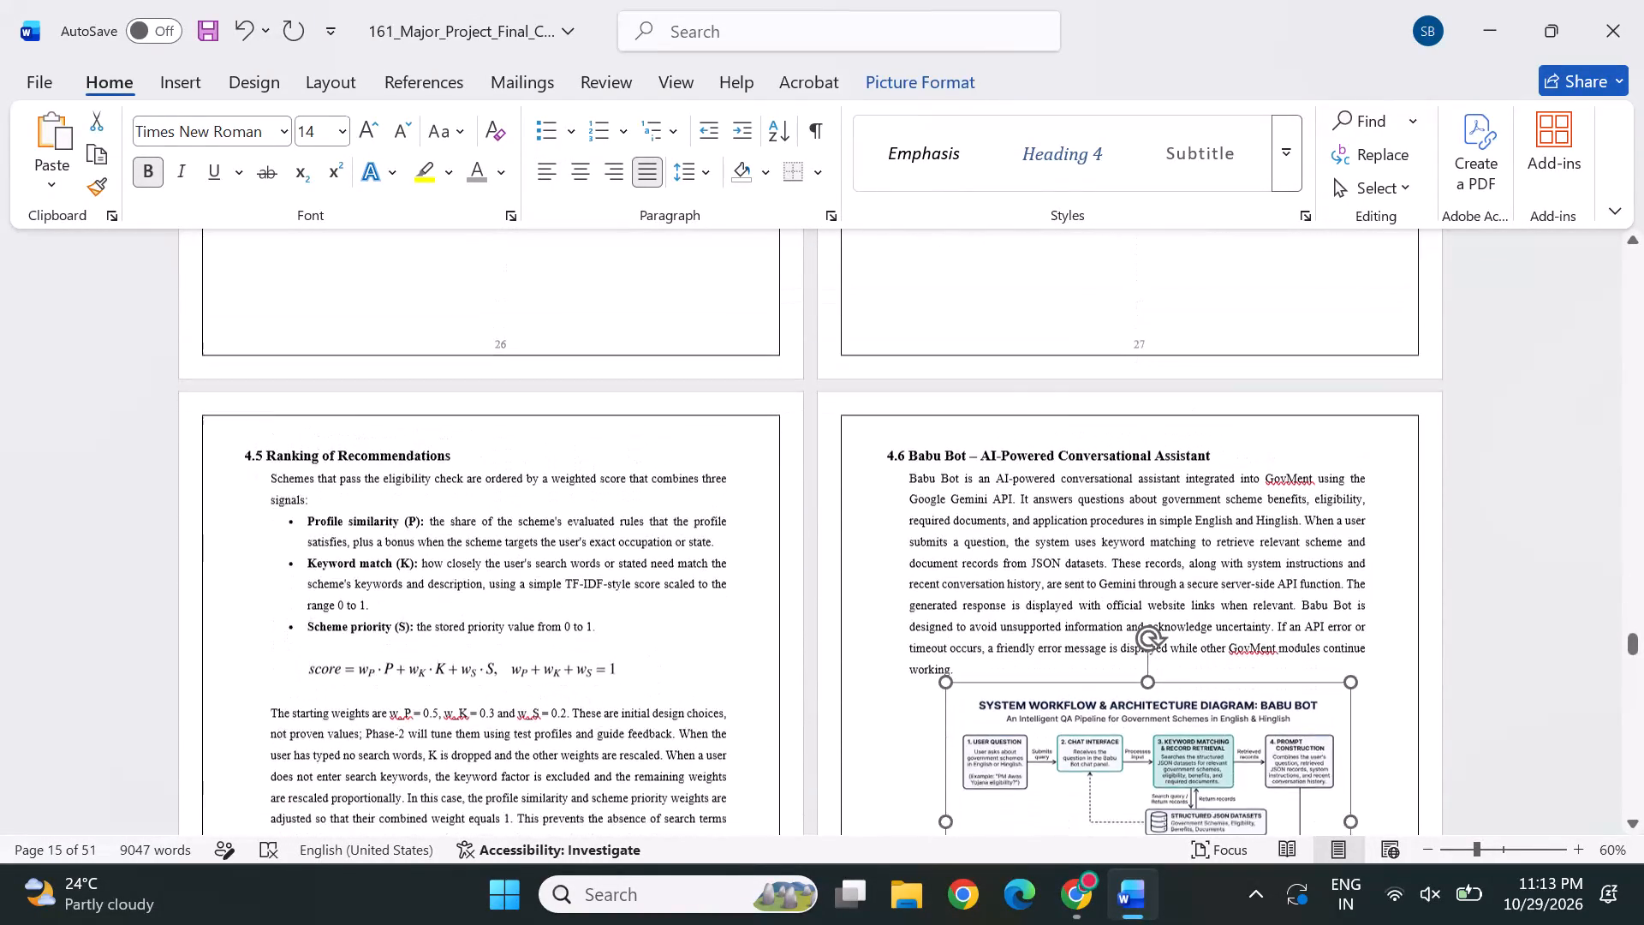
scroll(1113, 630, "down", 1)
scroll(1229, 737, "down", 2)
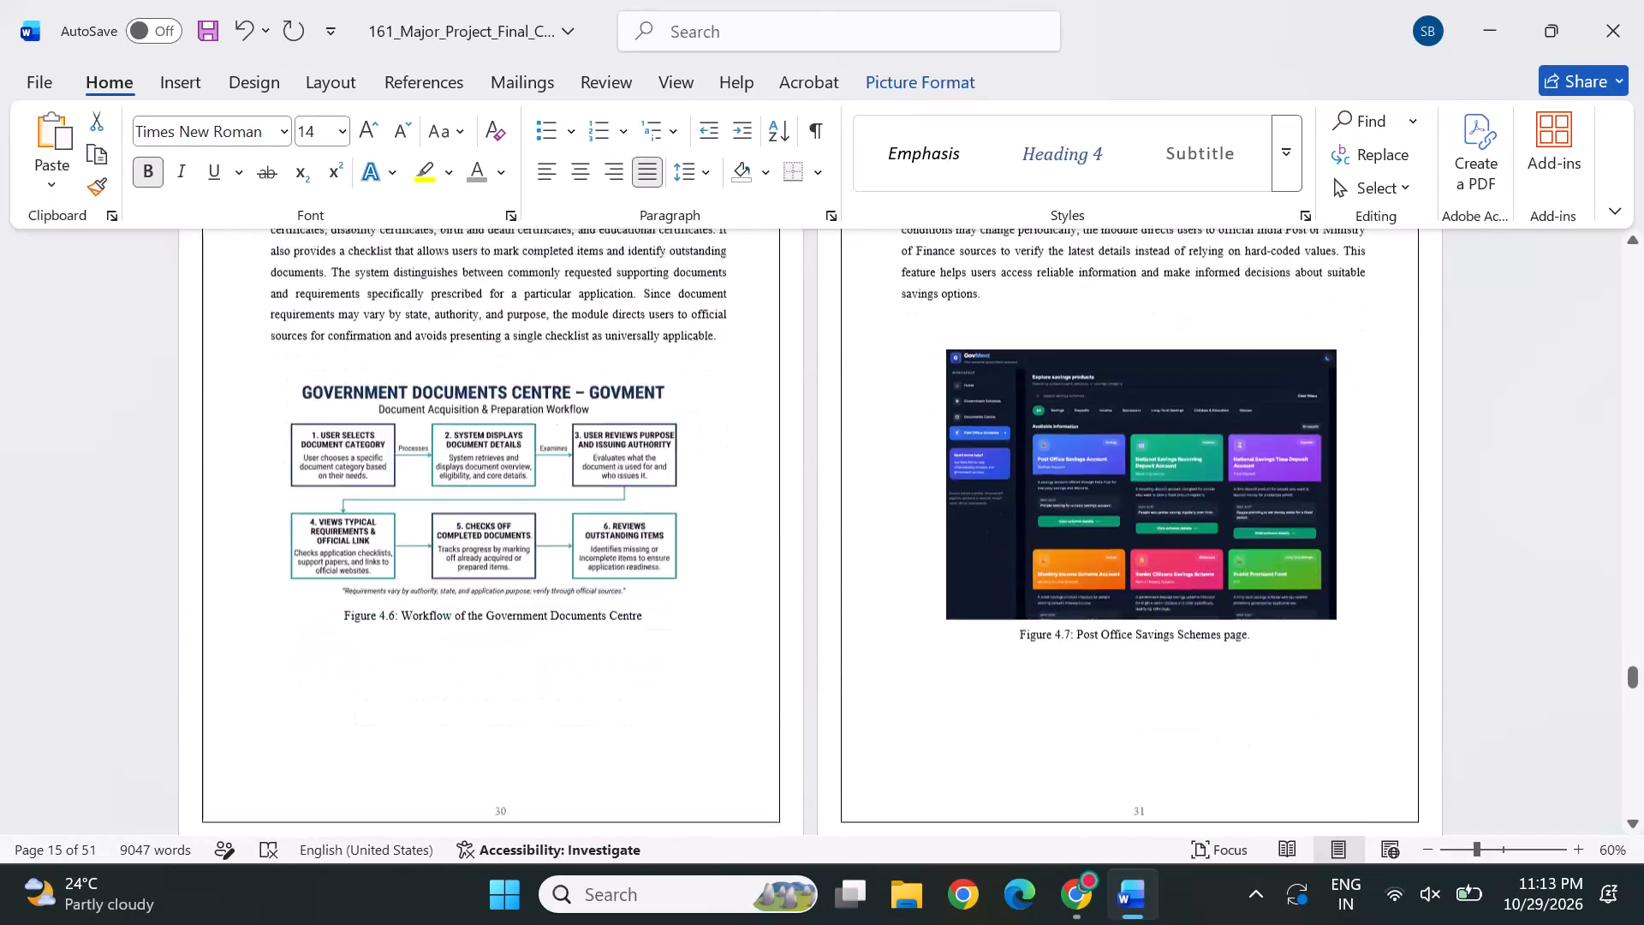
scroll(1229, 737, "down", 1)
scroll(1209, 574, "up", 2)
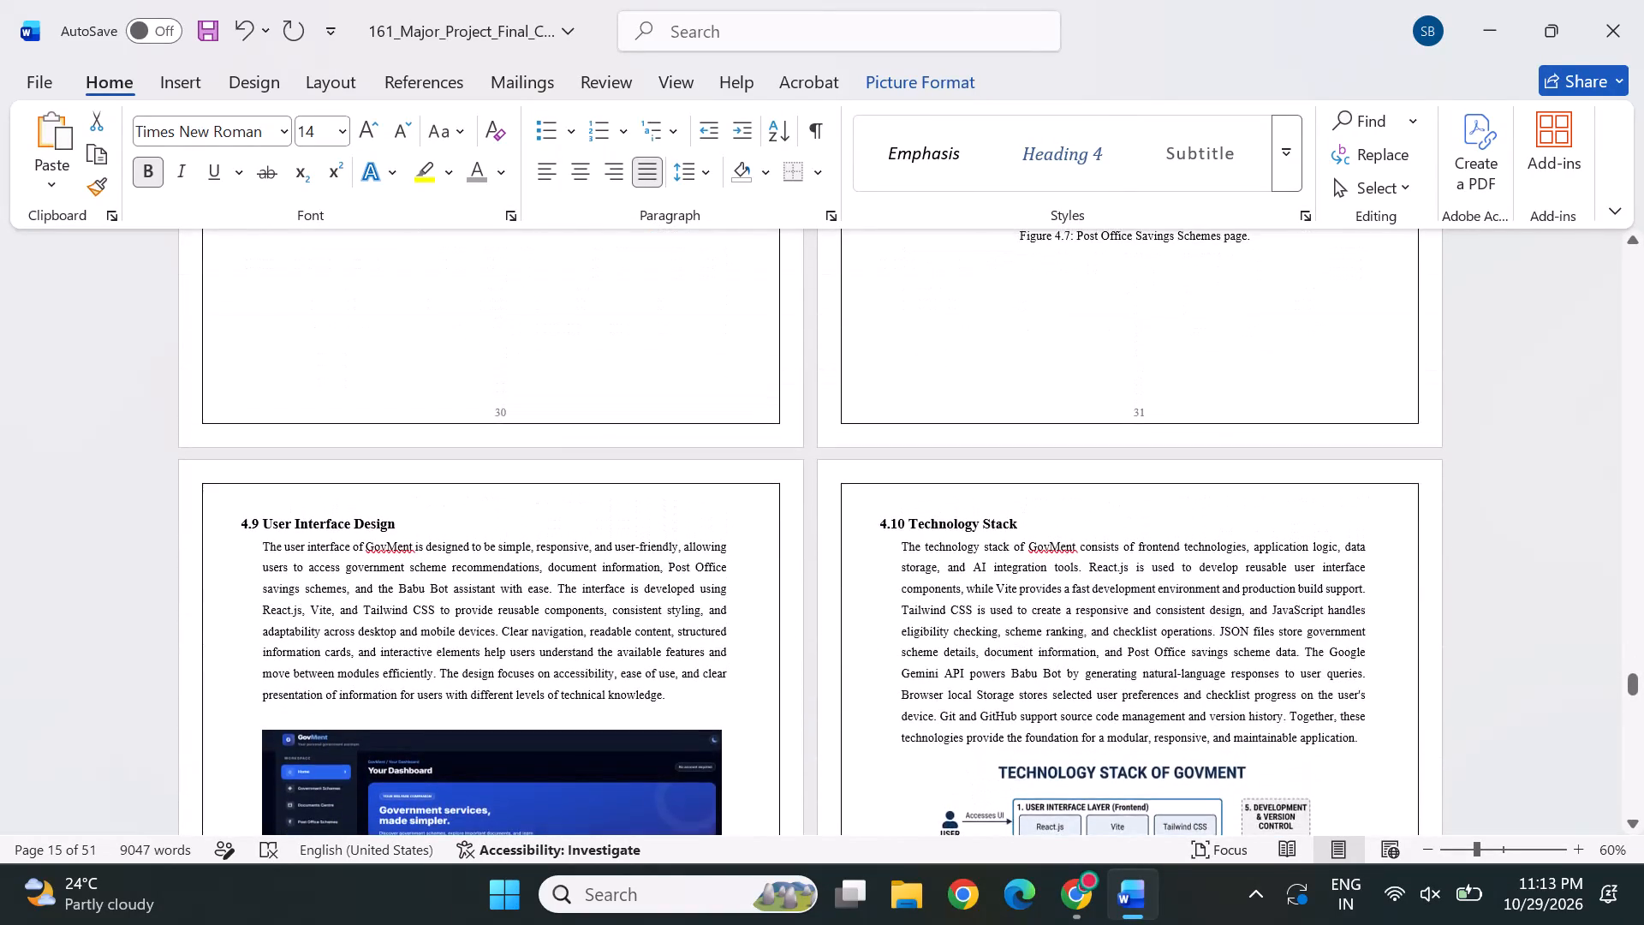
scroll(1206, 674, "down", 2)
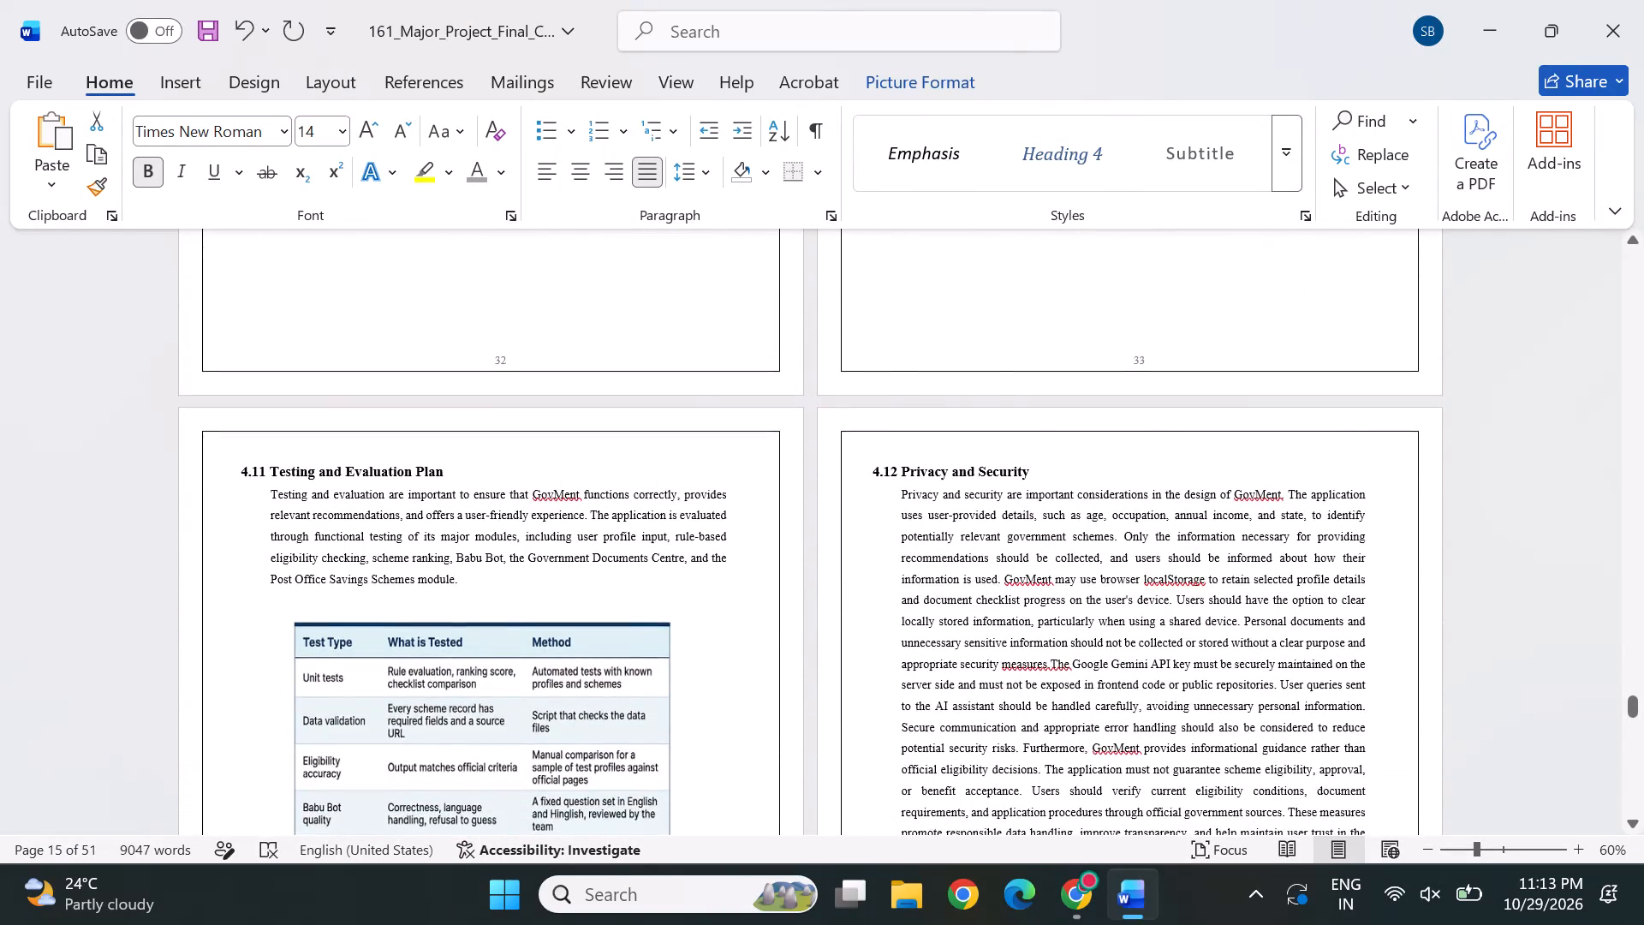
scroll(1249, 699, "down", 3)
scroll(1242, 565, "up", 1)
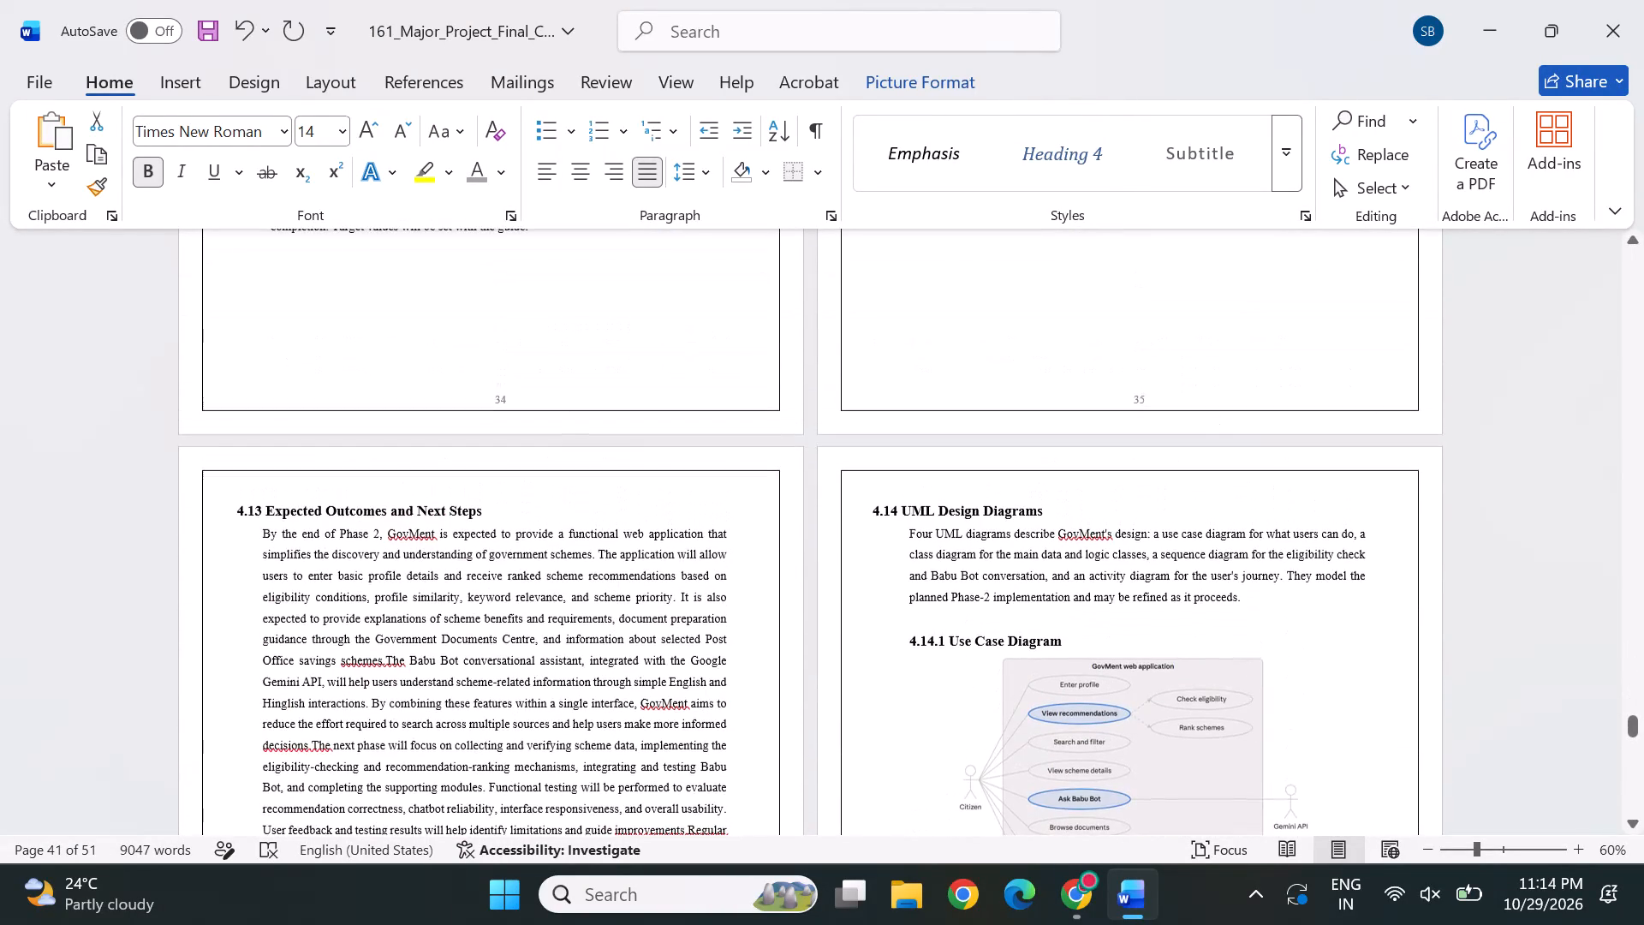
scroll(1281, 607, "down", 2)
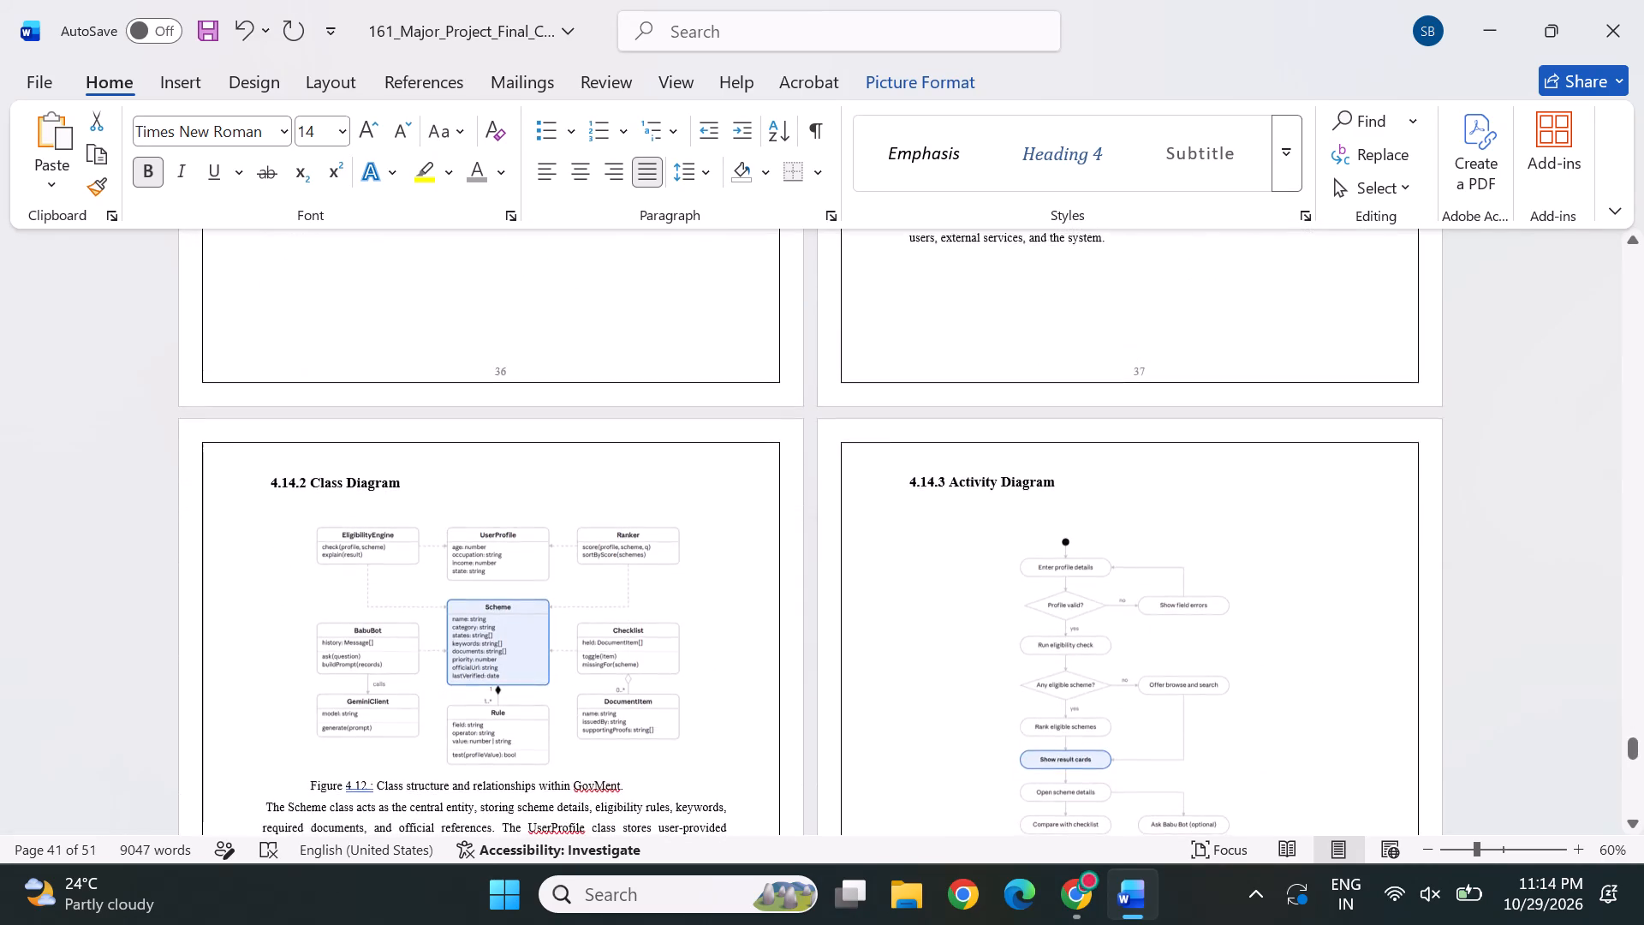
scroll(1258, 469, "down", 3)
scroll(1260, 584, "down", 1)
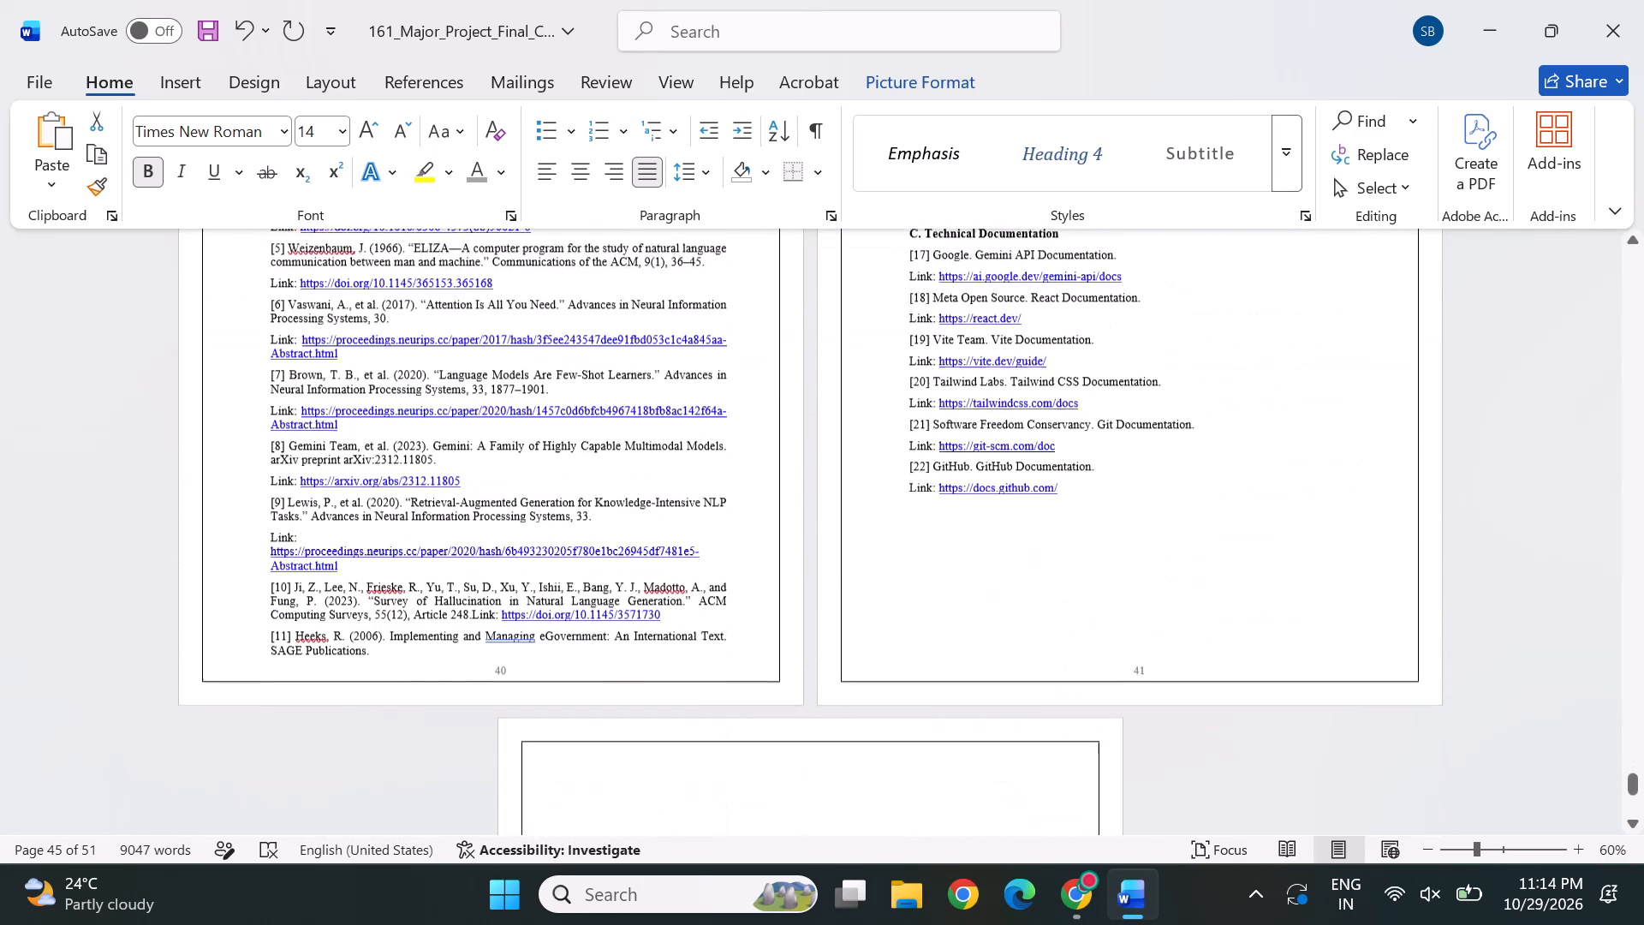
scroll(1260, 584, "down", 4)
scroll(1260, 584, "up", 3)
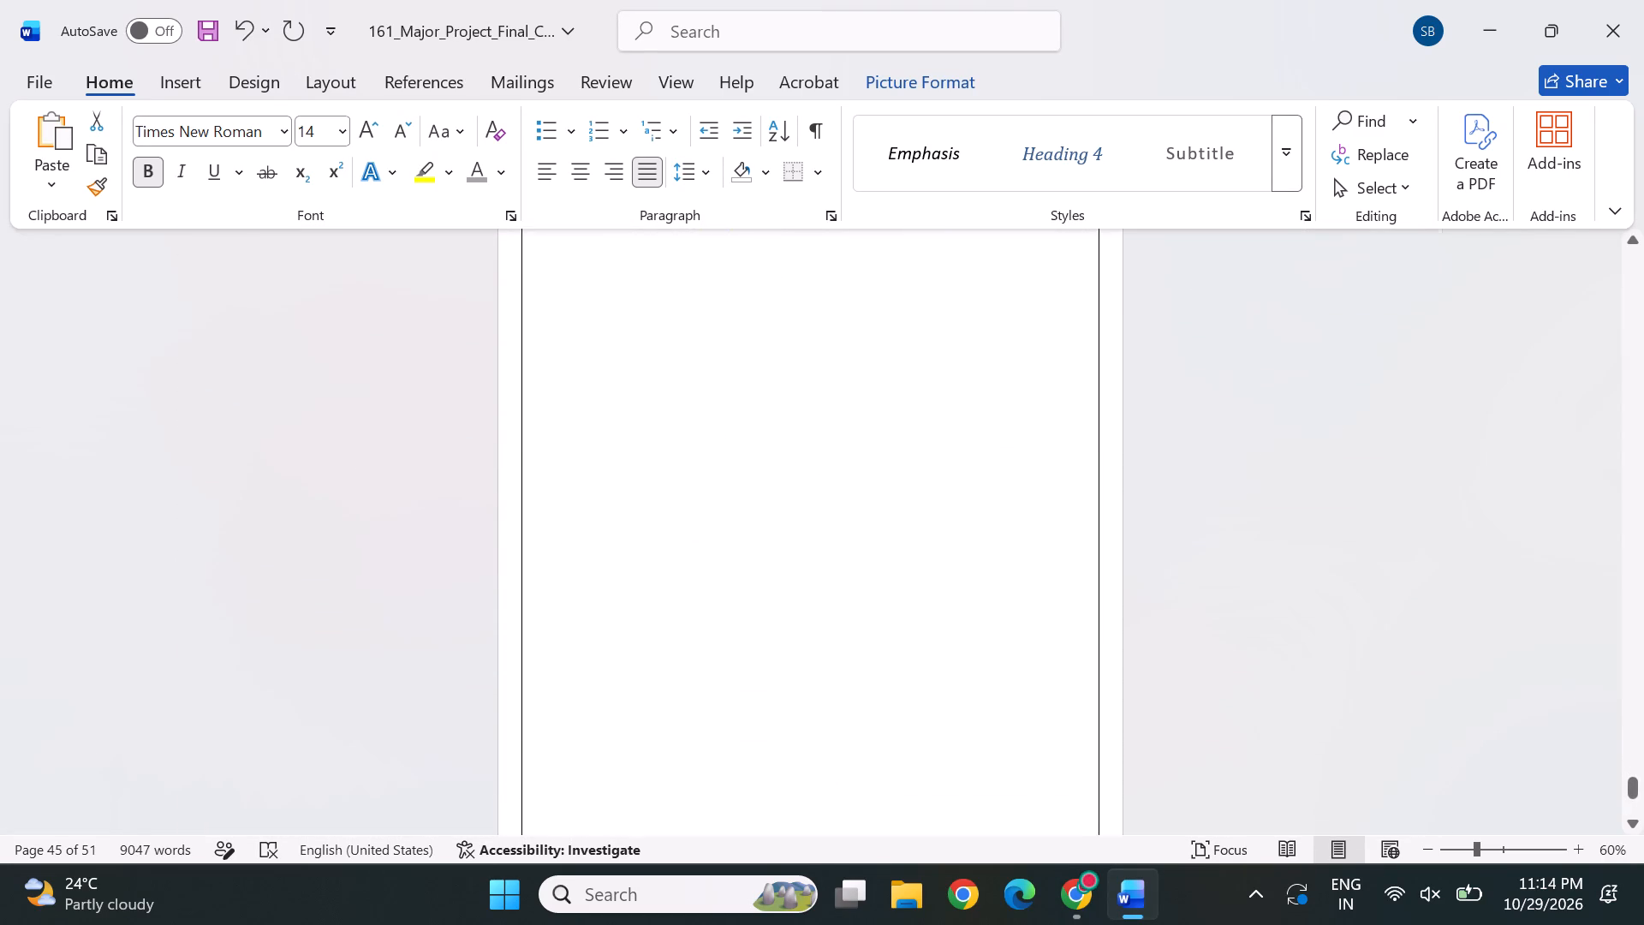
In the Table of Contents, set the page numbers of 1.1 Outline of Project to 1 and 1.2 Background of the Project to 2.
scroll(1260, 584, "up", 20)
scroll(1260, 584, "up", 19)
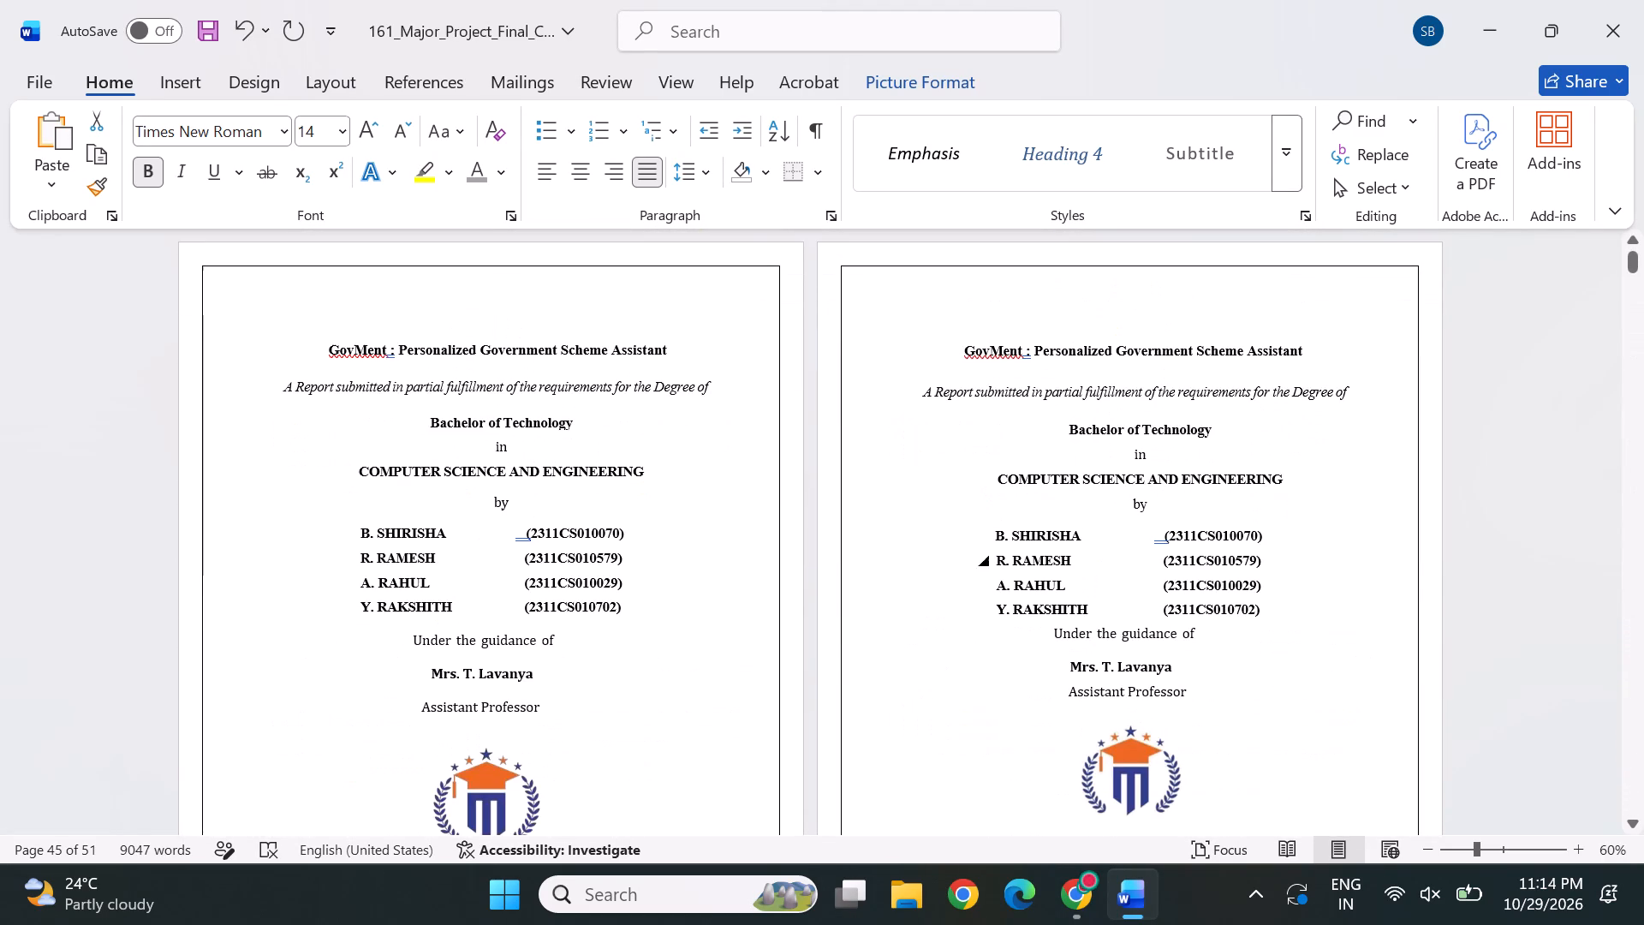
scroll(982, 743, "down", 3)
scroll(964, 663, "down", 1)
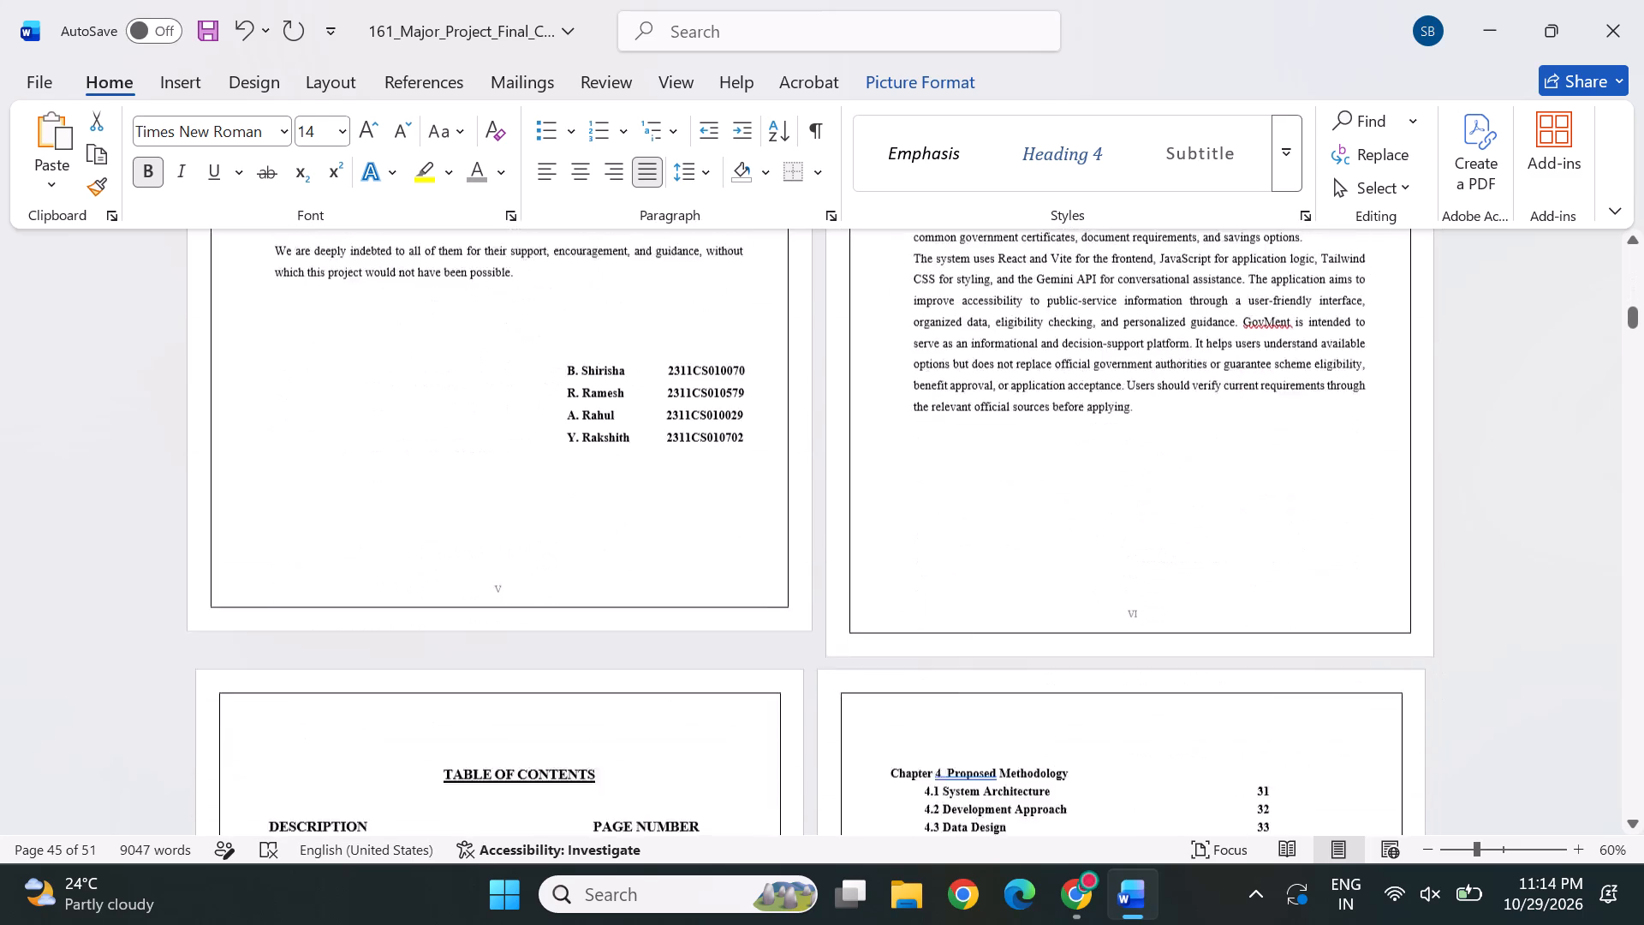
scroll(964, 663, "down", 1)
scroll(926, 550, "down", 1)
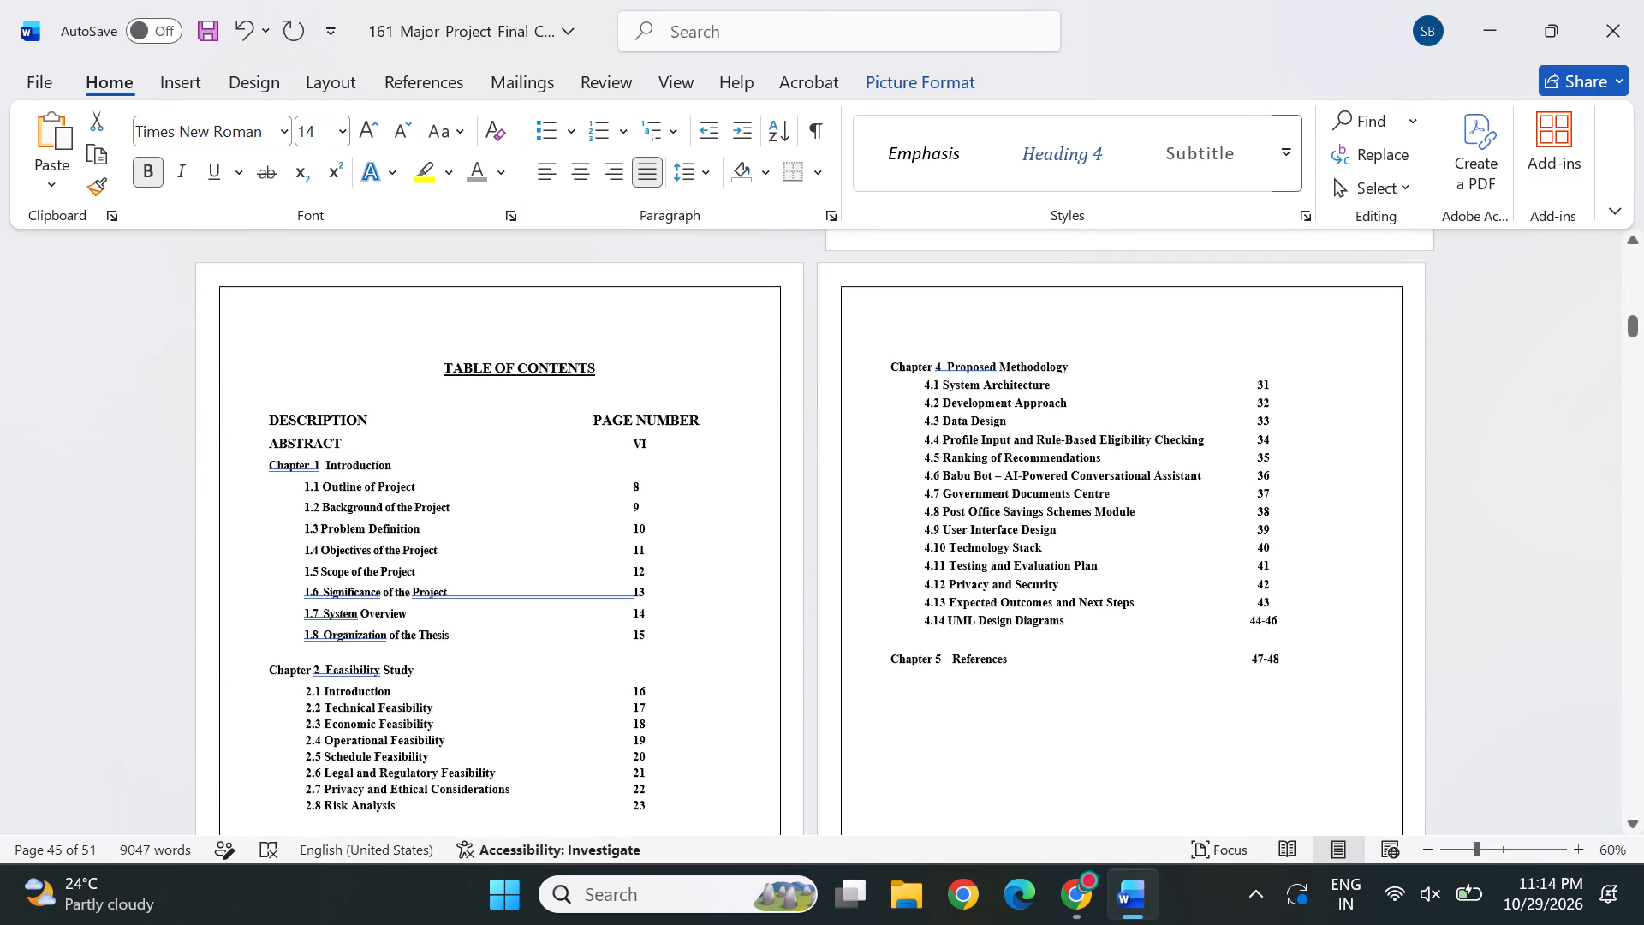
left_click(621, 488)
key("Delete")
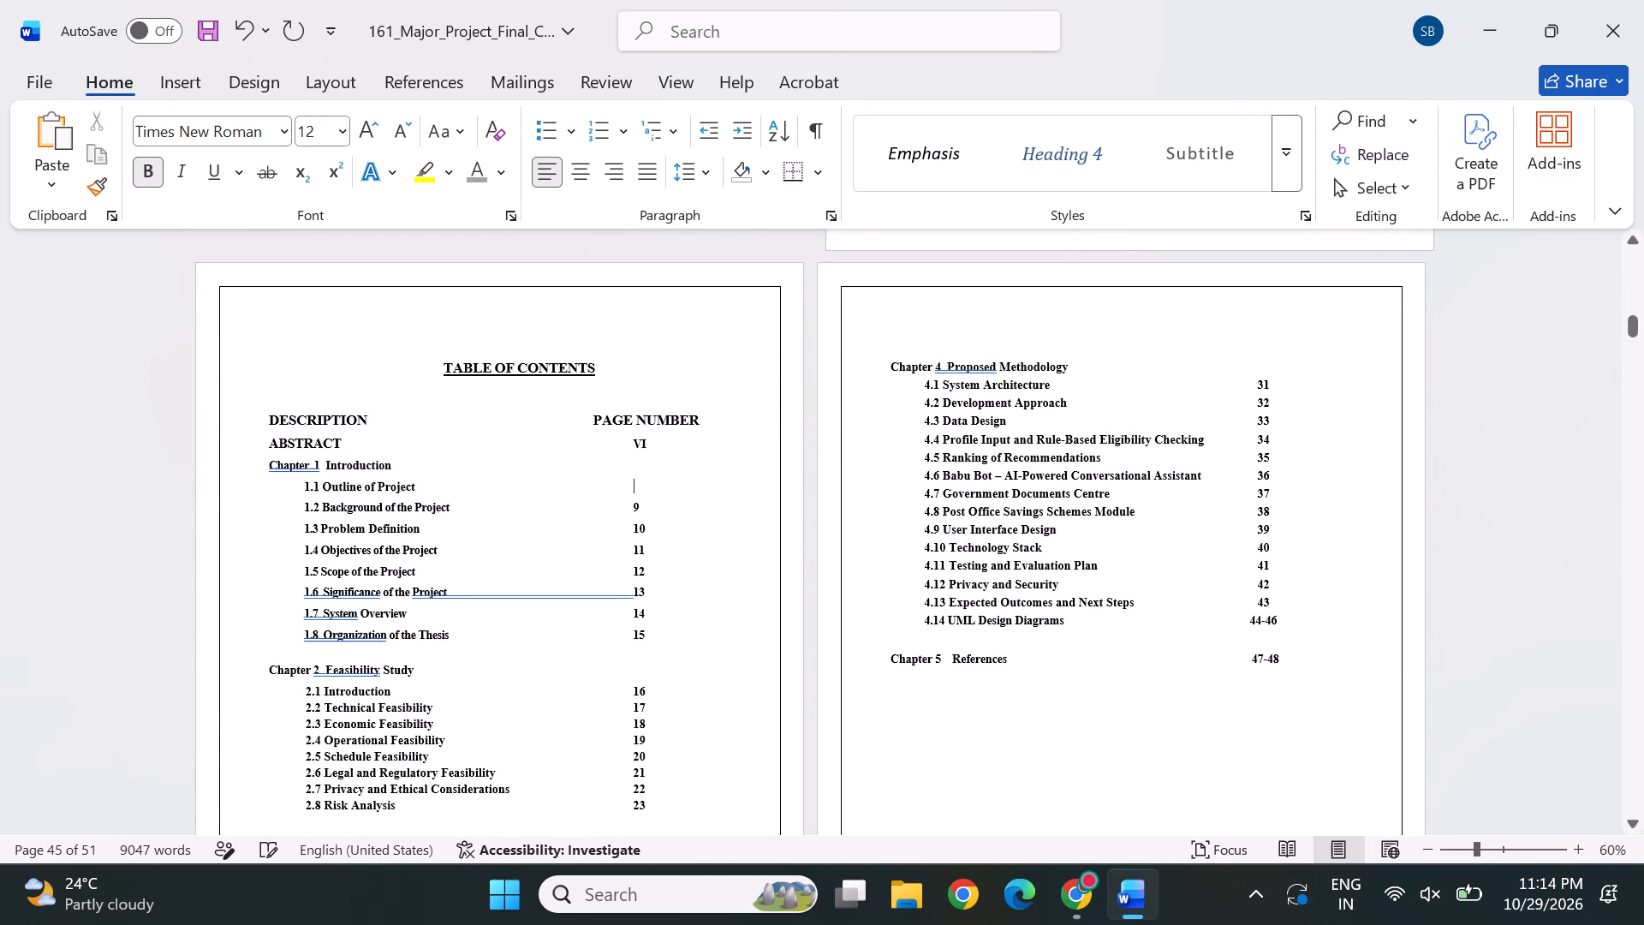
key("1")
left_click(625, 506)
key("Delete")
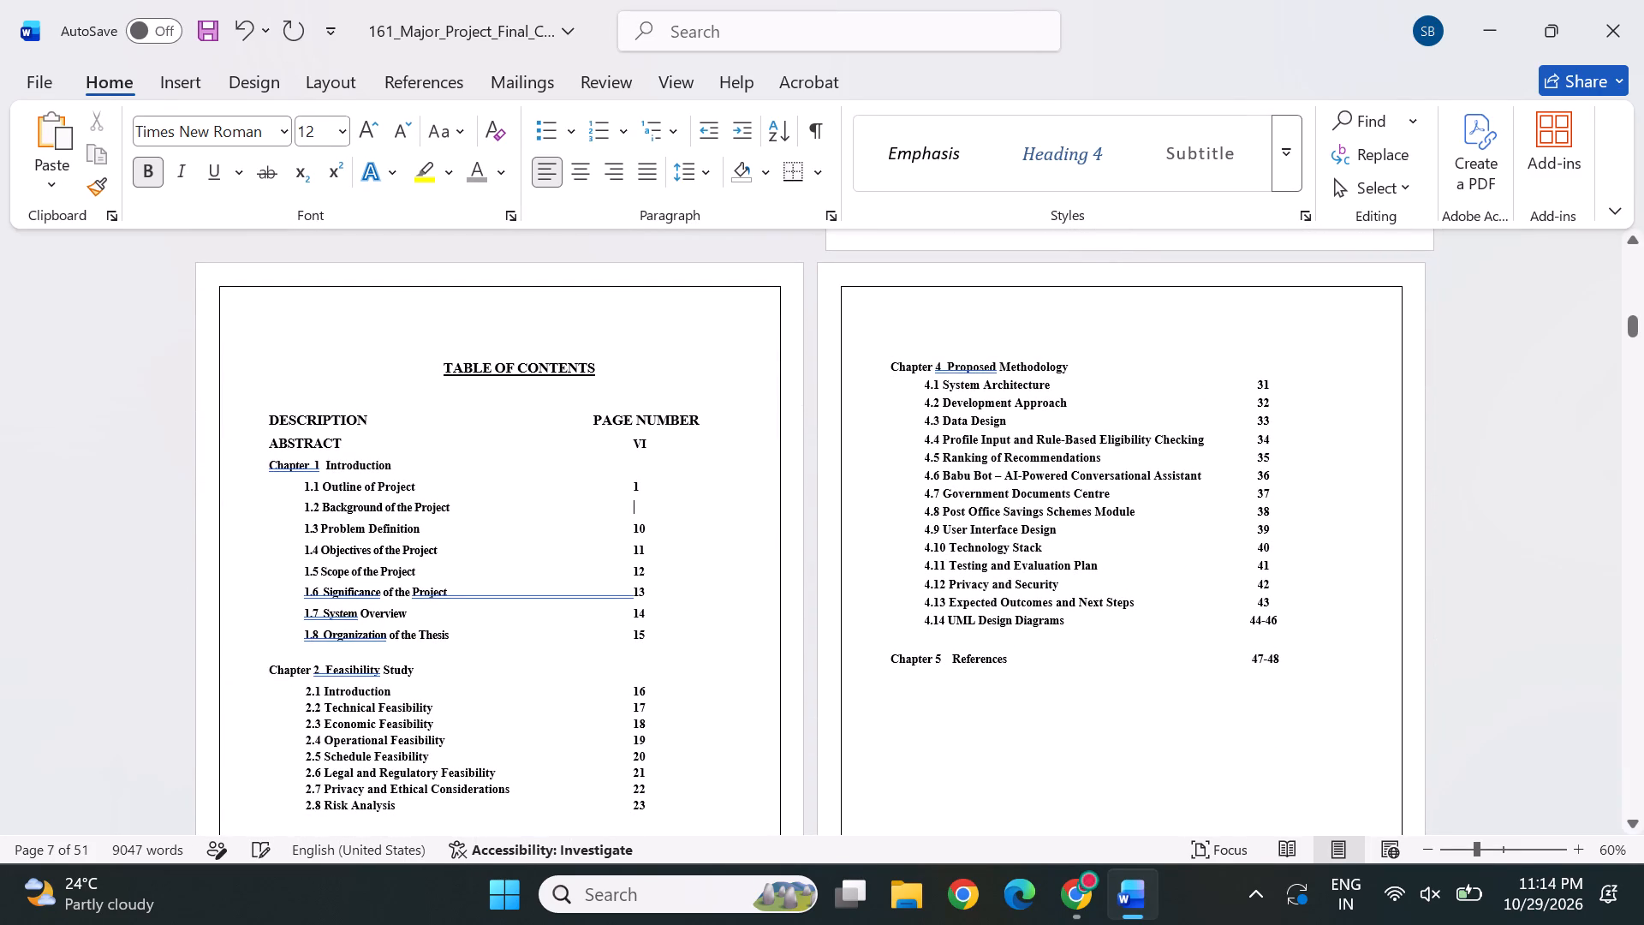
key("2")
Set the Table of Contents page numbers of 1.3 Problem Definition, 1.4 Objectives and 1.5 Scope to 3, 4 and 5.
left_click(634, 523)
key("Delete")
key("Delete")
key("3")
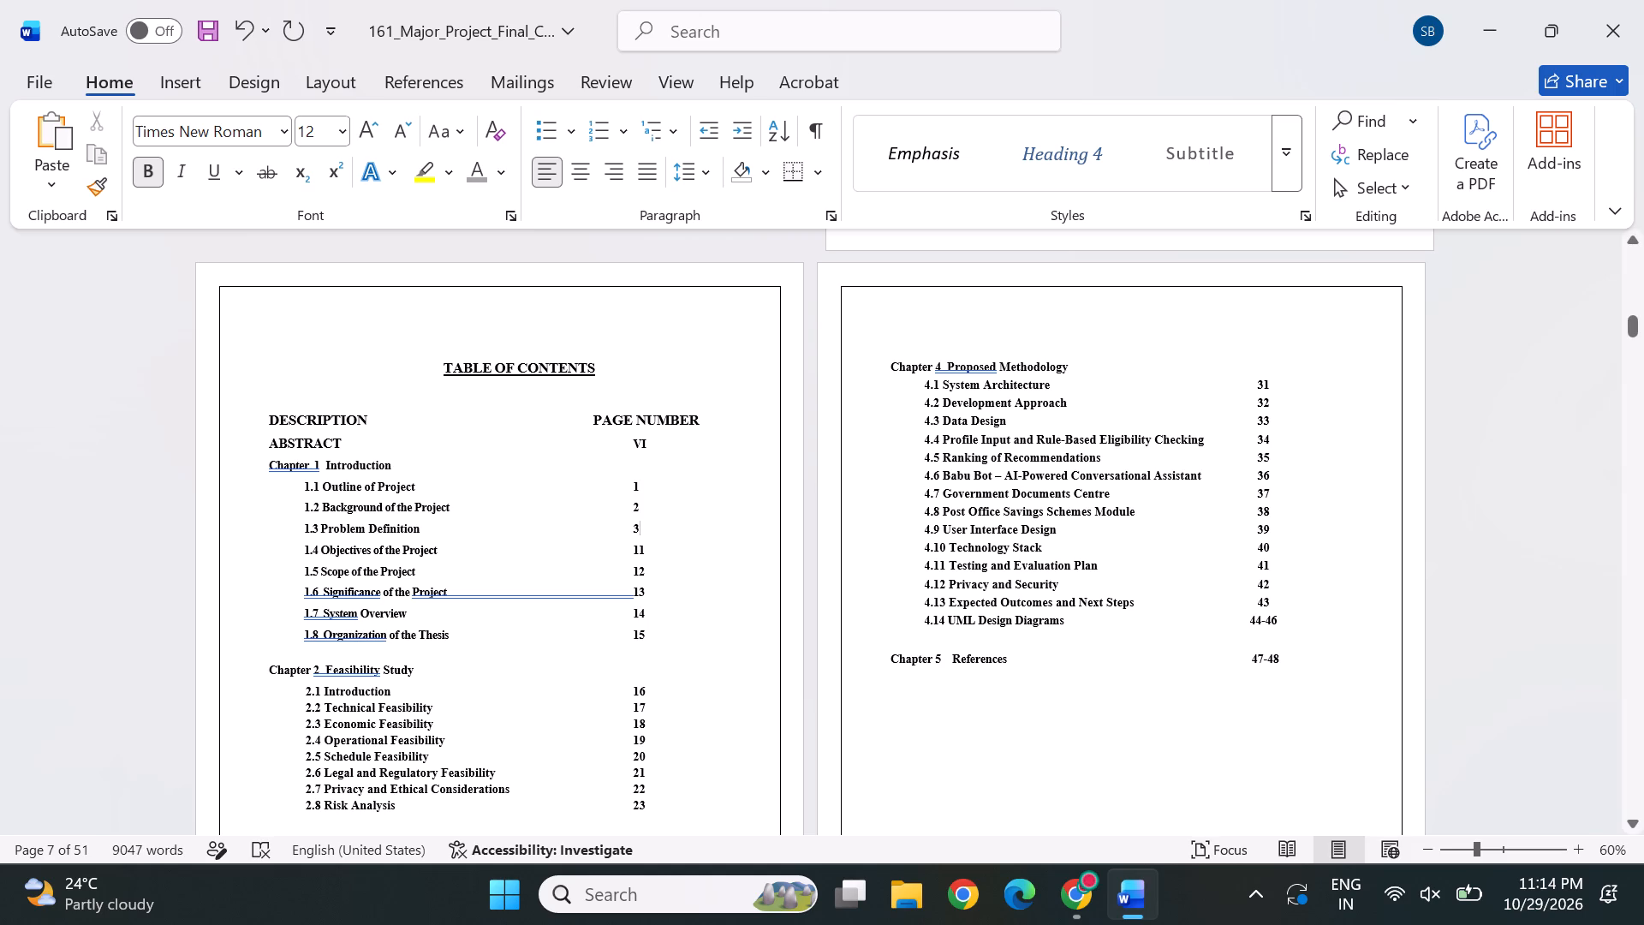
left_click(628, 556)
key("Delete")
key("Delete")
key("4")
left_click(634, 579)
key("Up")
key("Delete")
key("Delete")
key("5")
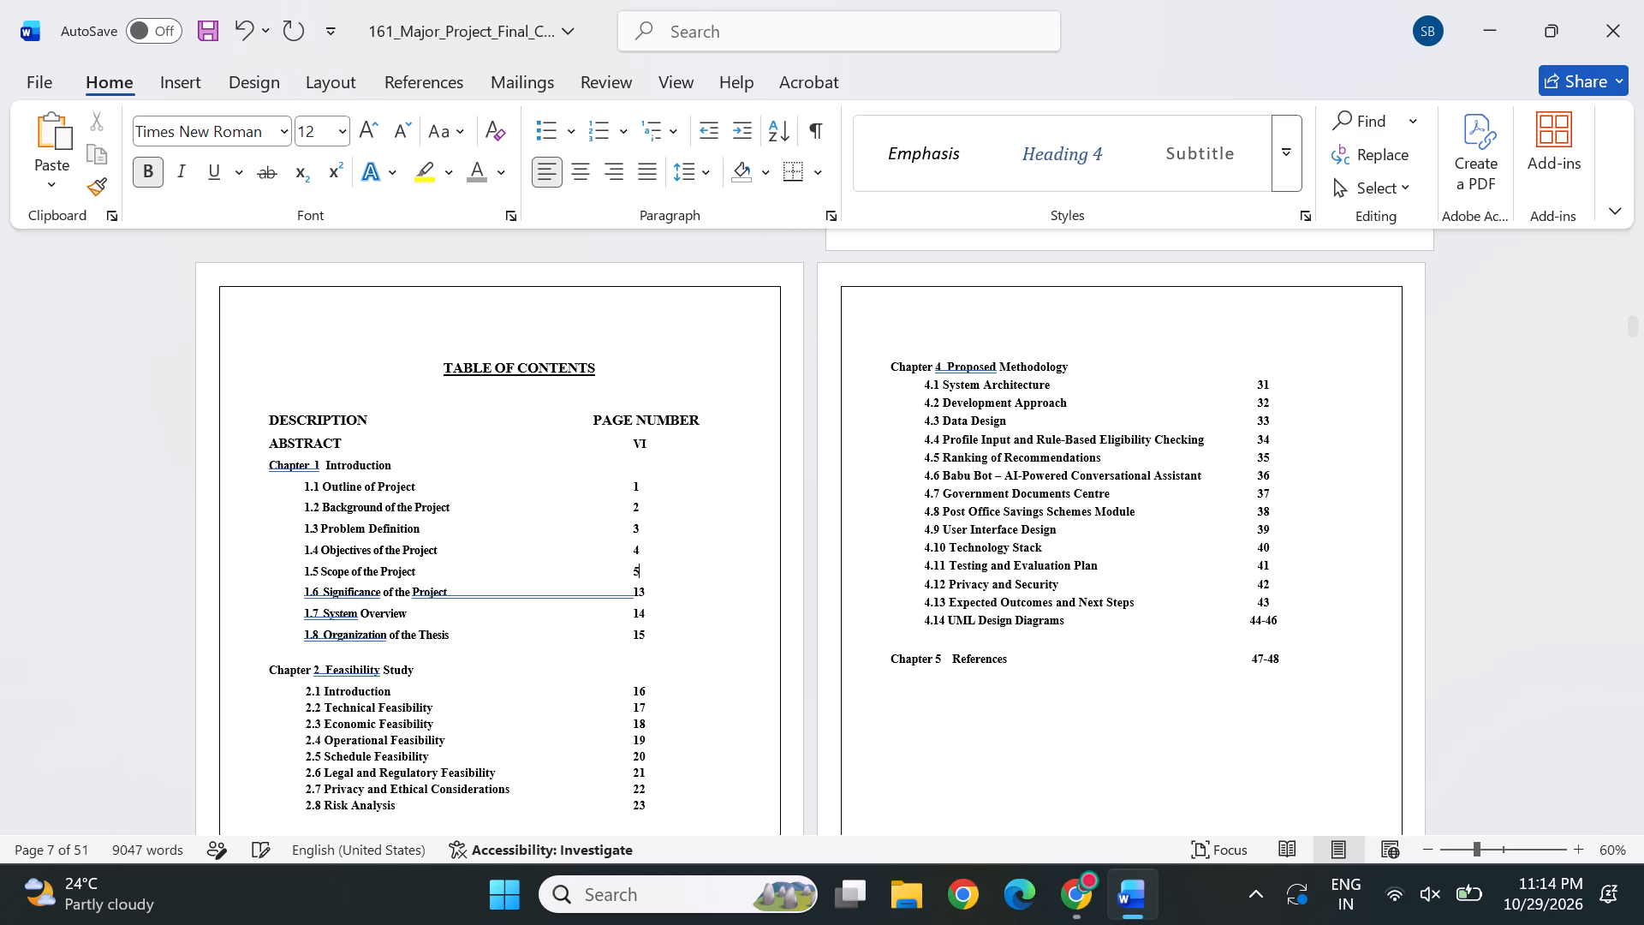
Set the Table of Contents page numbers of 1.6 Significance of the Project to 6 and 1.7 System Overview to 7.
left_click(631, 596)
key("Delete")
key("Delete")
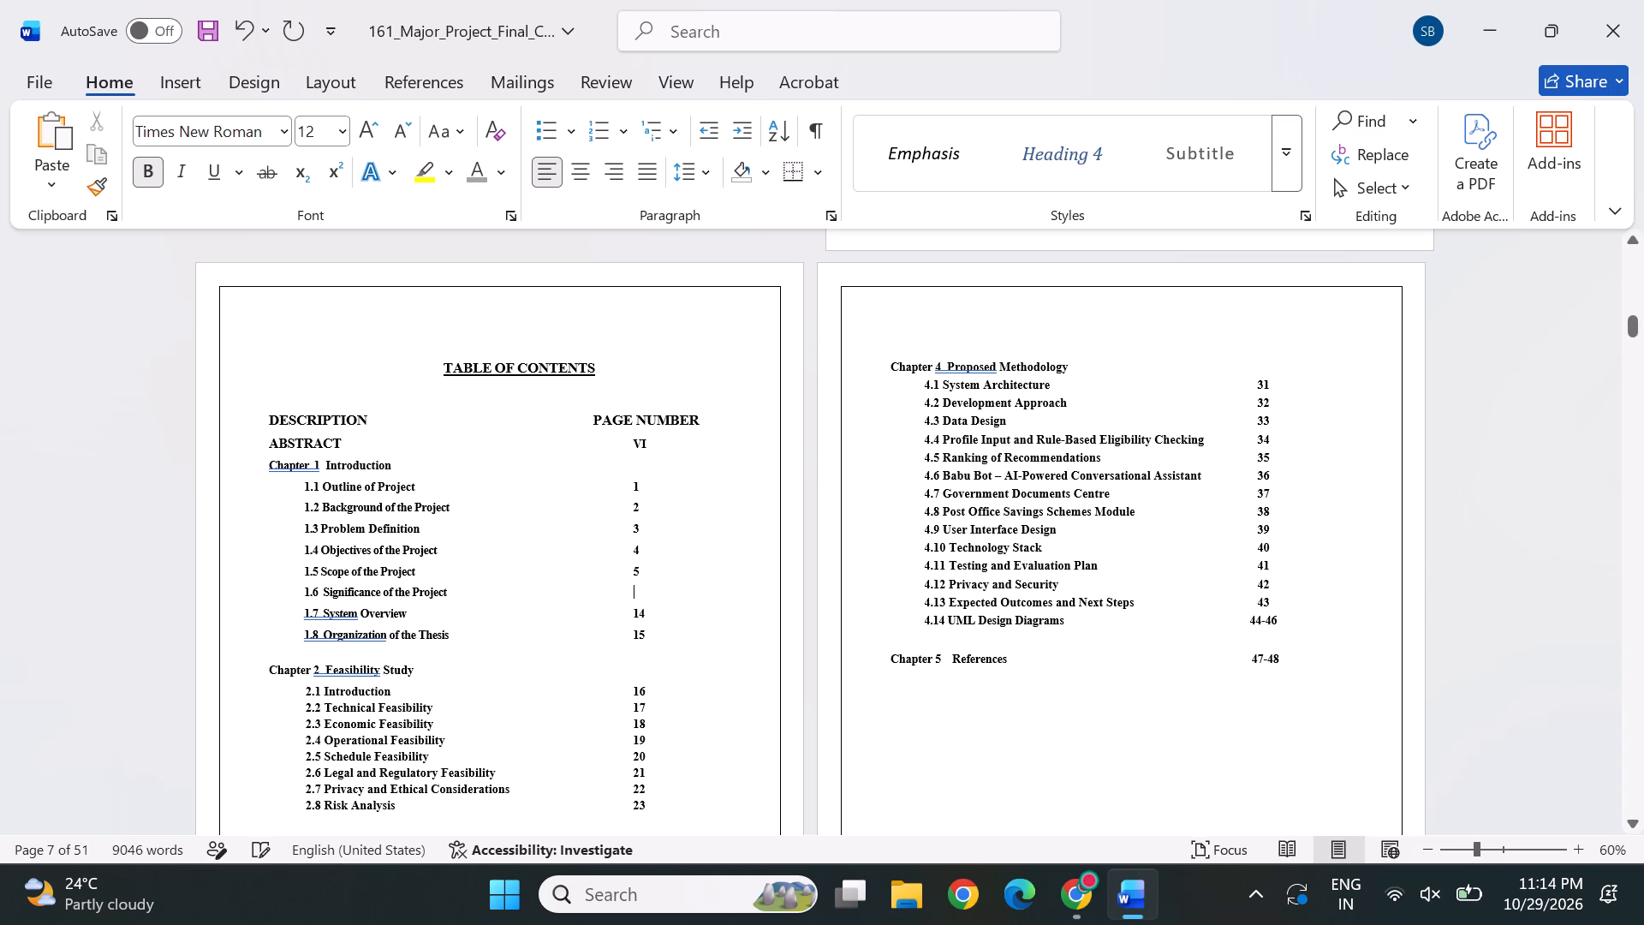
key("6")
left_click(628, 613)
key("Delete")
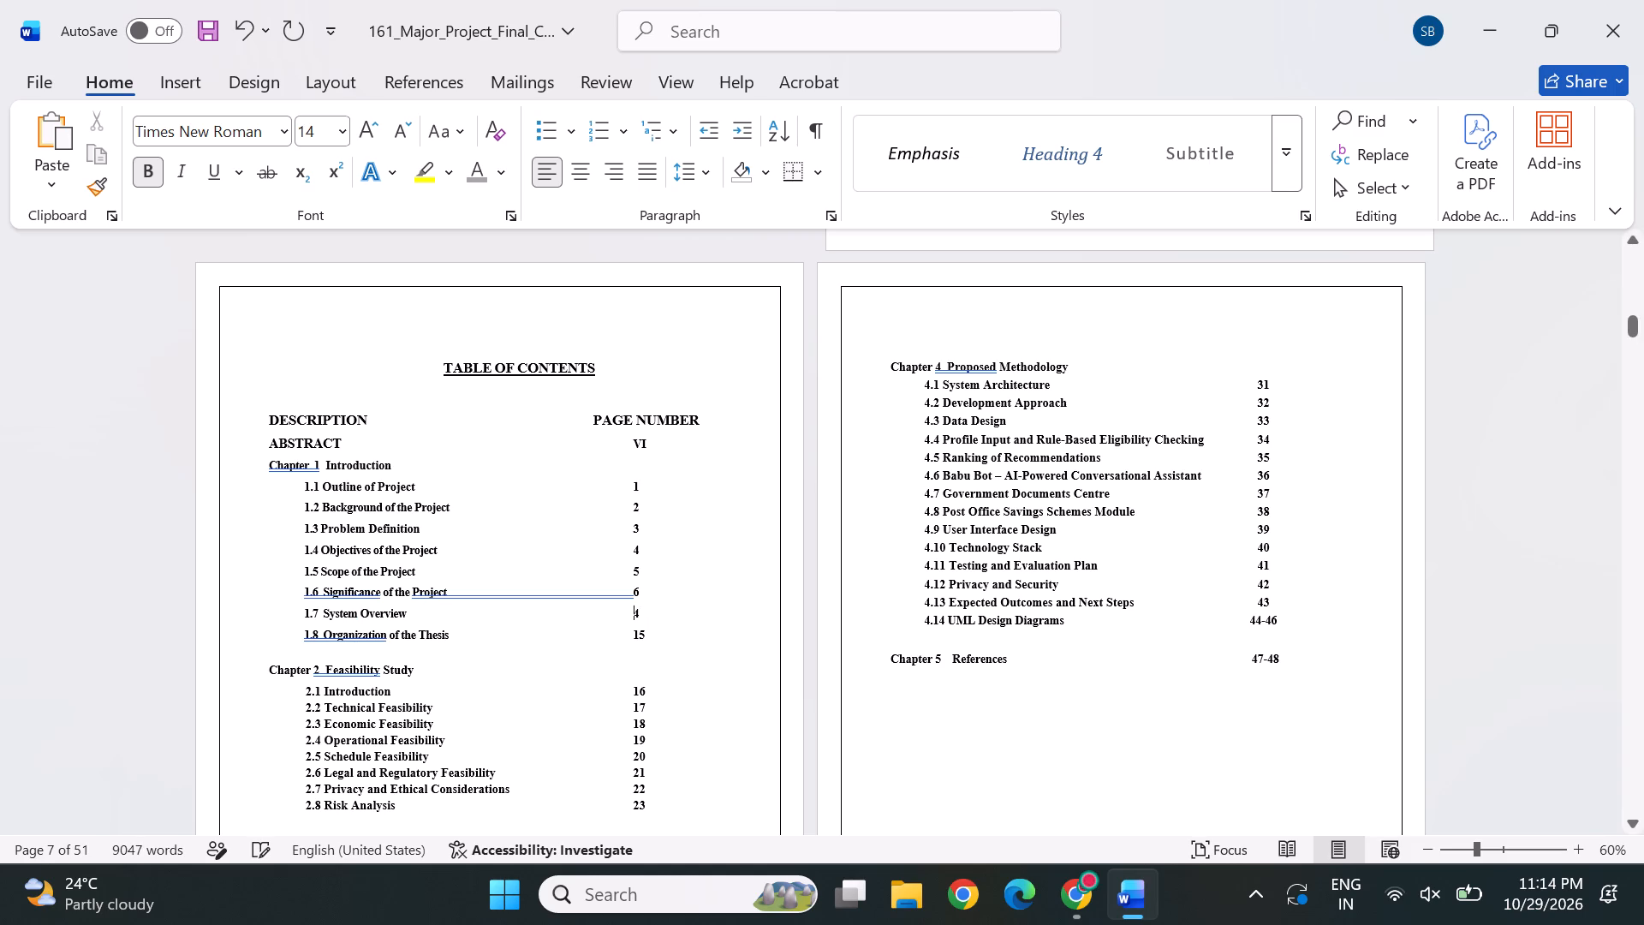
key("Delete")
key("7")
Set the Table of Contents page numbers of 1.8 Organization of the Thesis to 8 and 2.1 Introduction to 9.
left_click(632, 634)
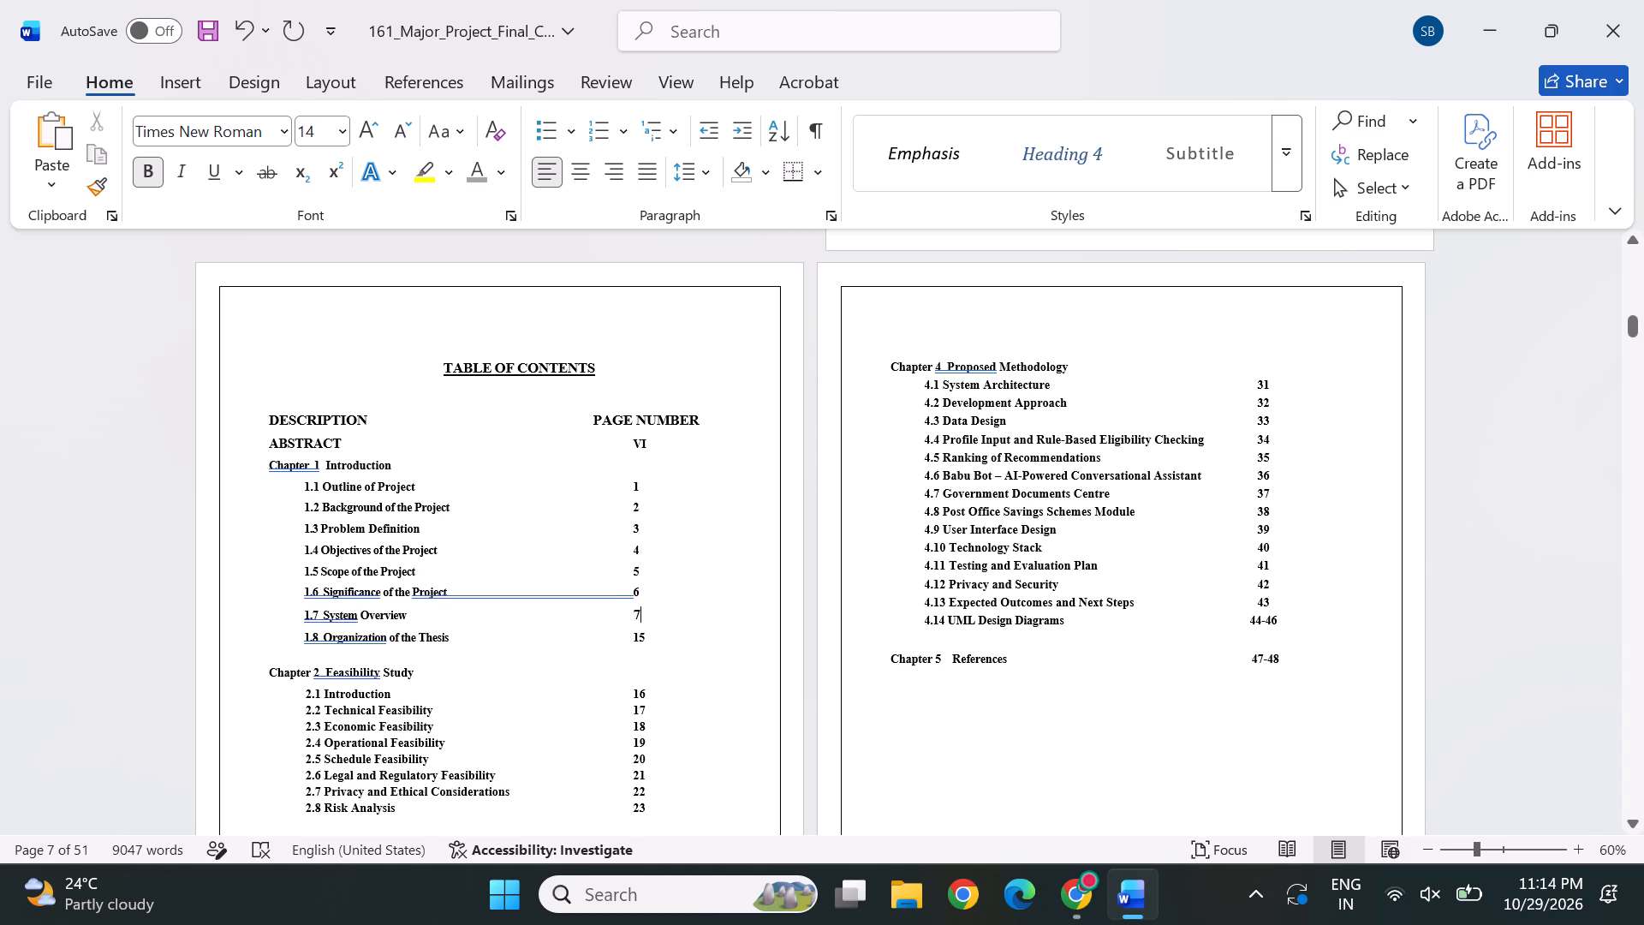
key("Delete")
key("Delete")
key("8")
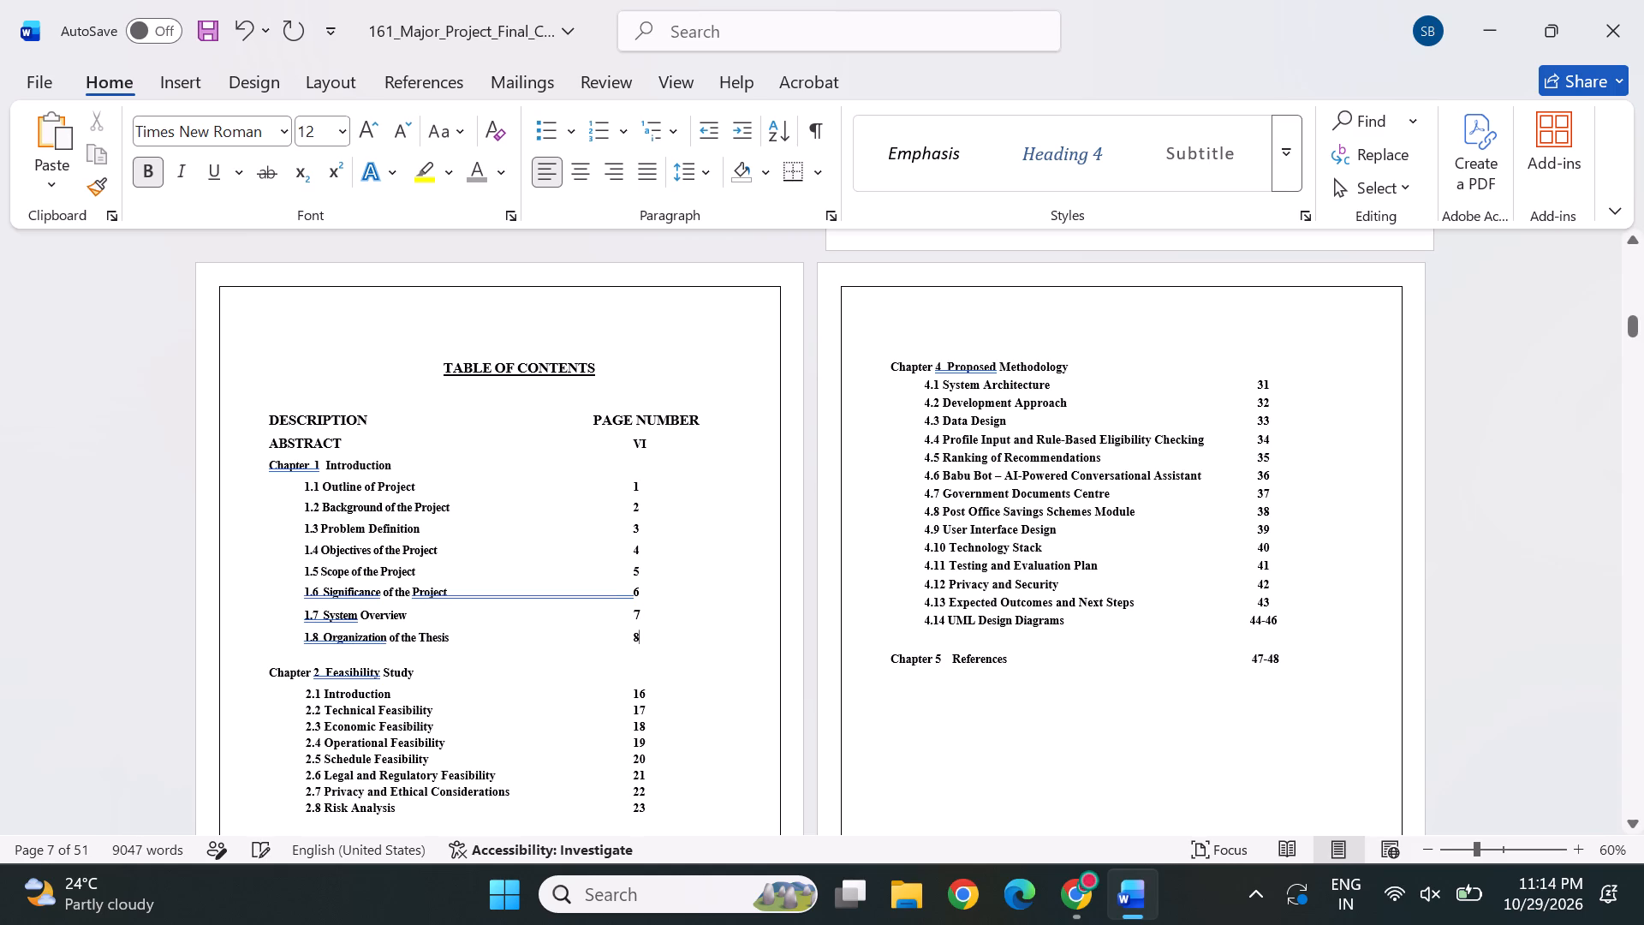
left_click(631, 692)
key("Delete")
key("Delete")
key("8")
key("Left")
key("Delete")
key("9")
Set the Table of Contents page numbers of 2.2 Technical, 2.3 Economic and 2.4 Operational Feasibility to 10, 11 and 12.
scroll(631, 692, "down", 1)
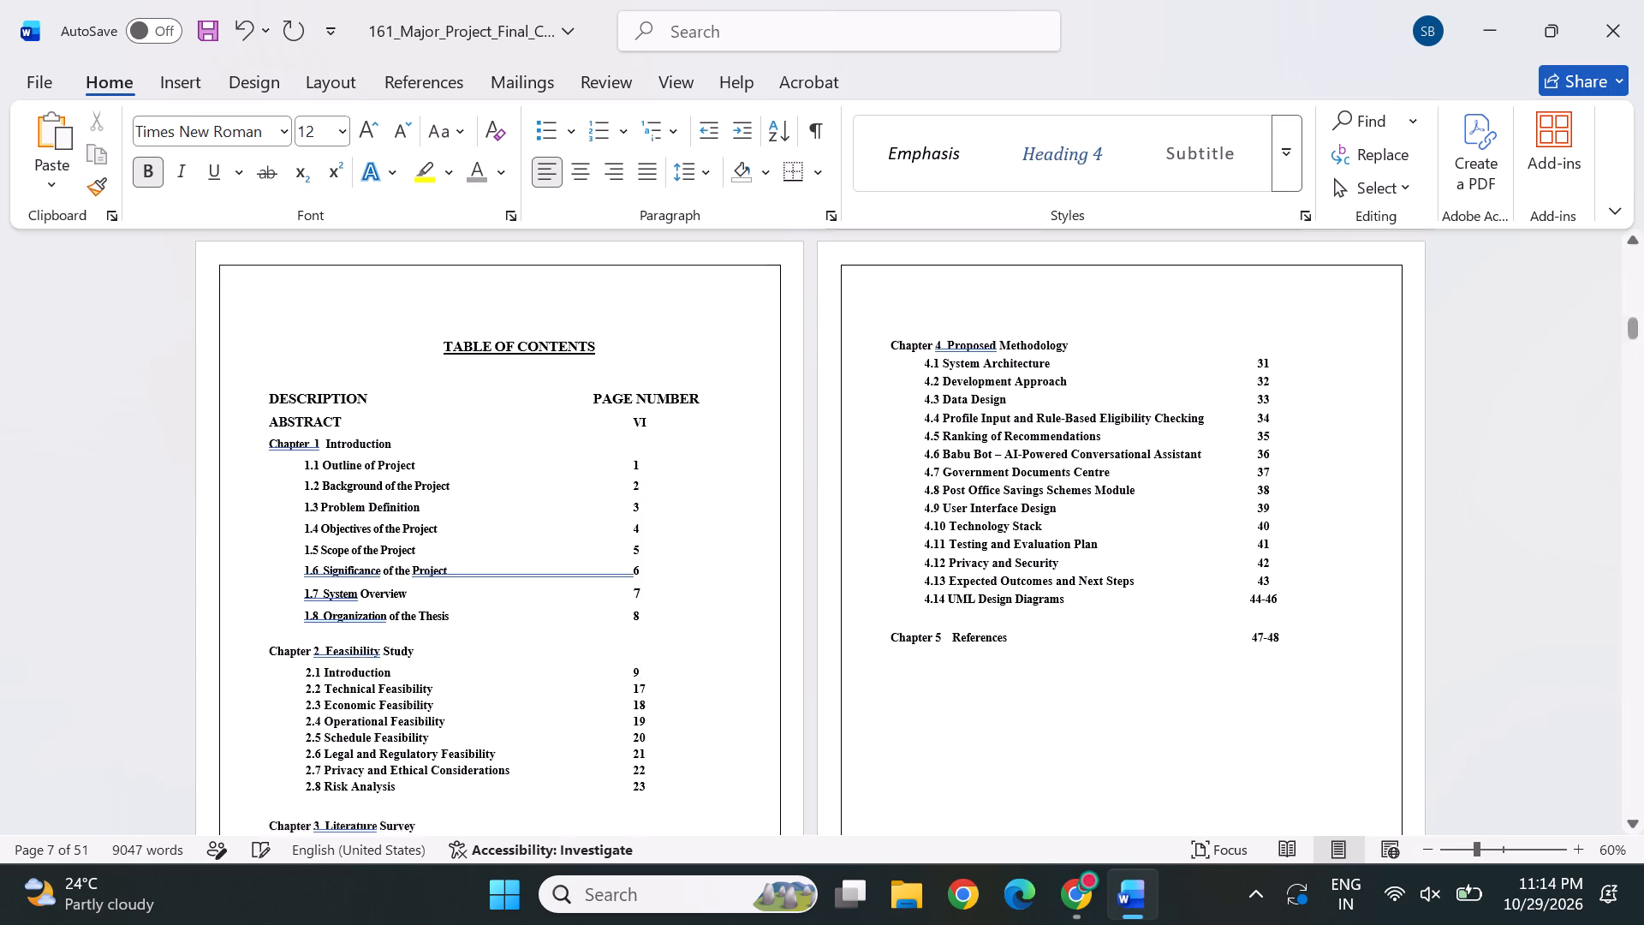
scroll(631, 692, "down", 1)
left_click(635, 621)
key("Right")
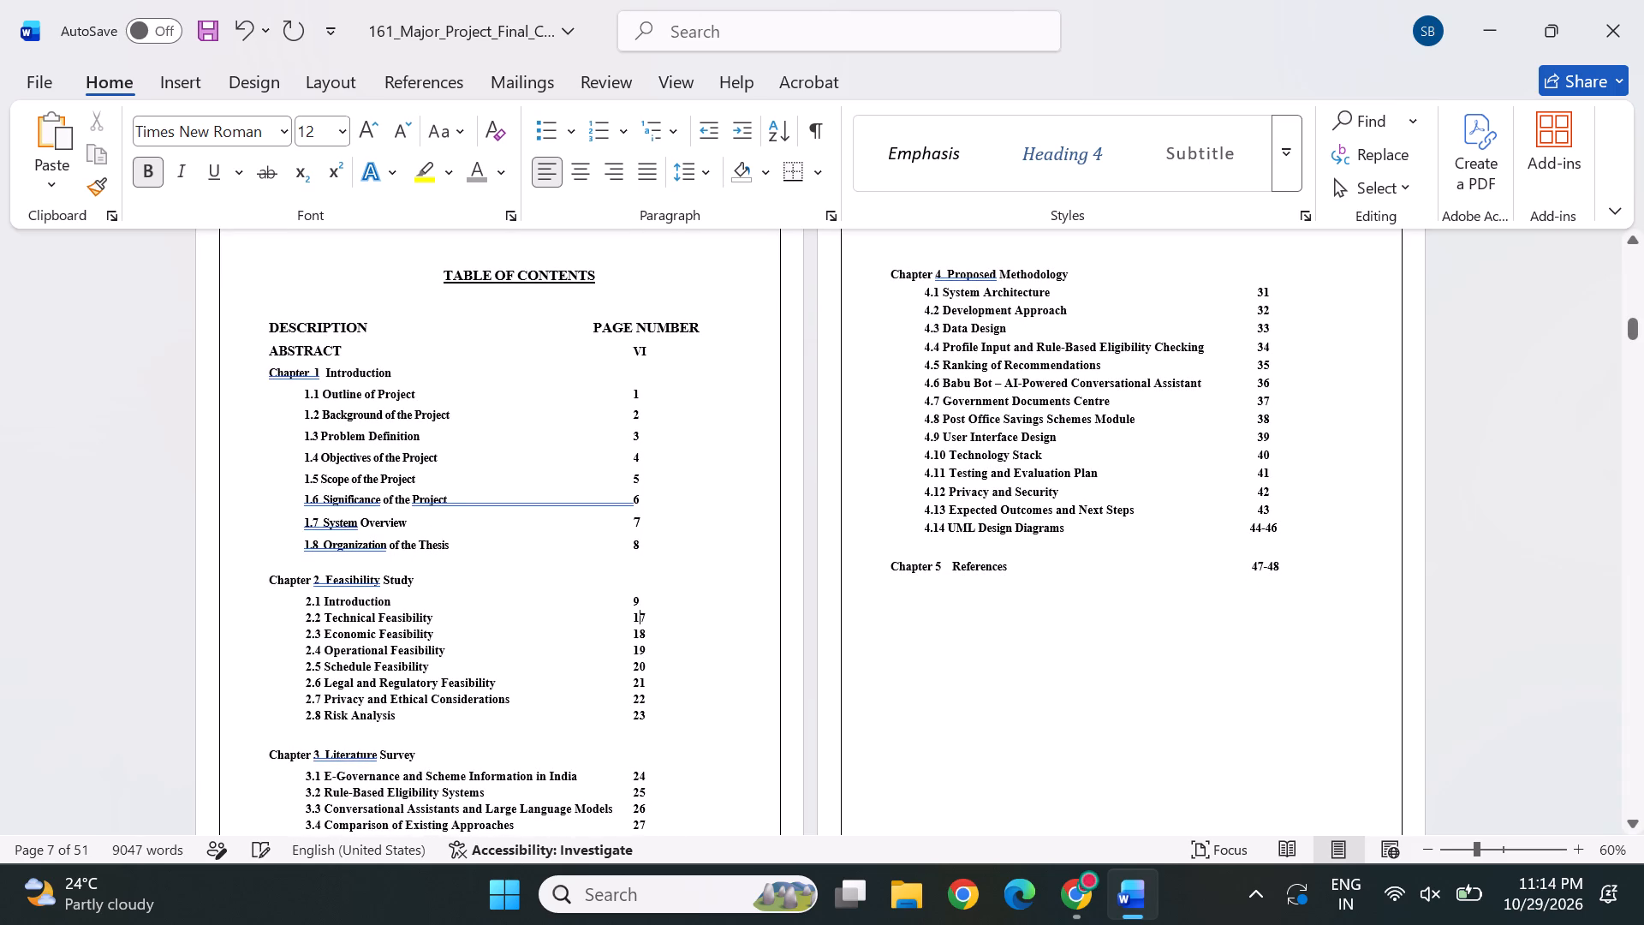
key("Delete")
key("0")
left_click(640, 634)
key("Delete")
key("1")
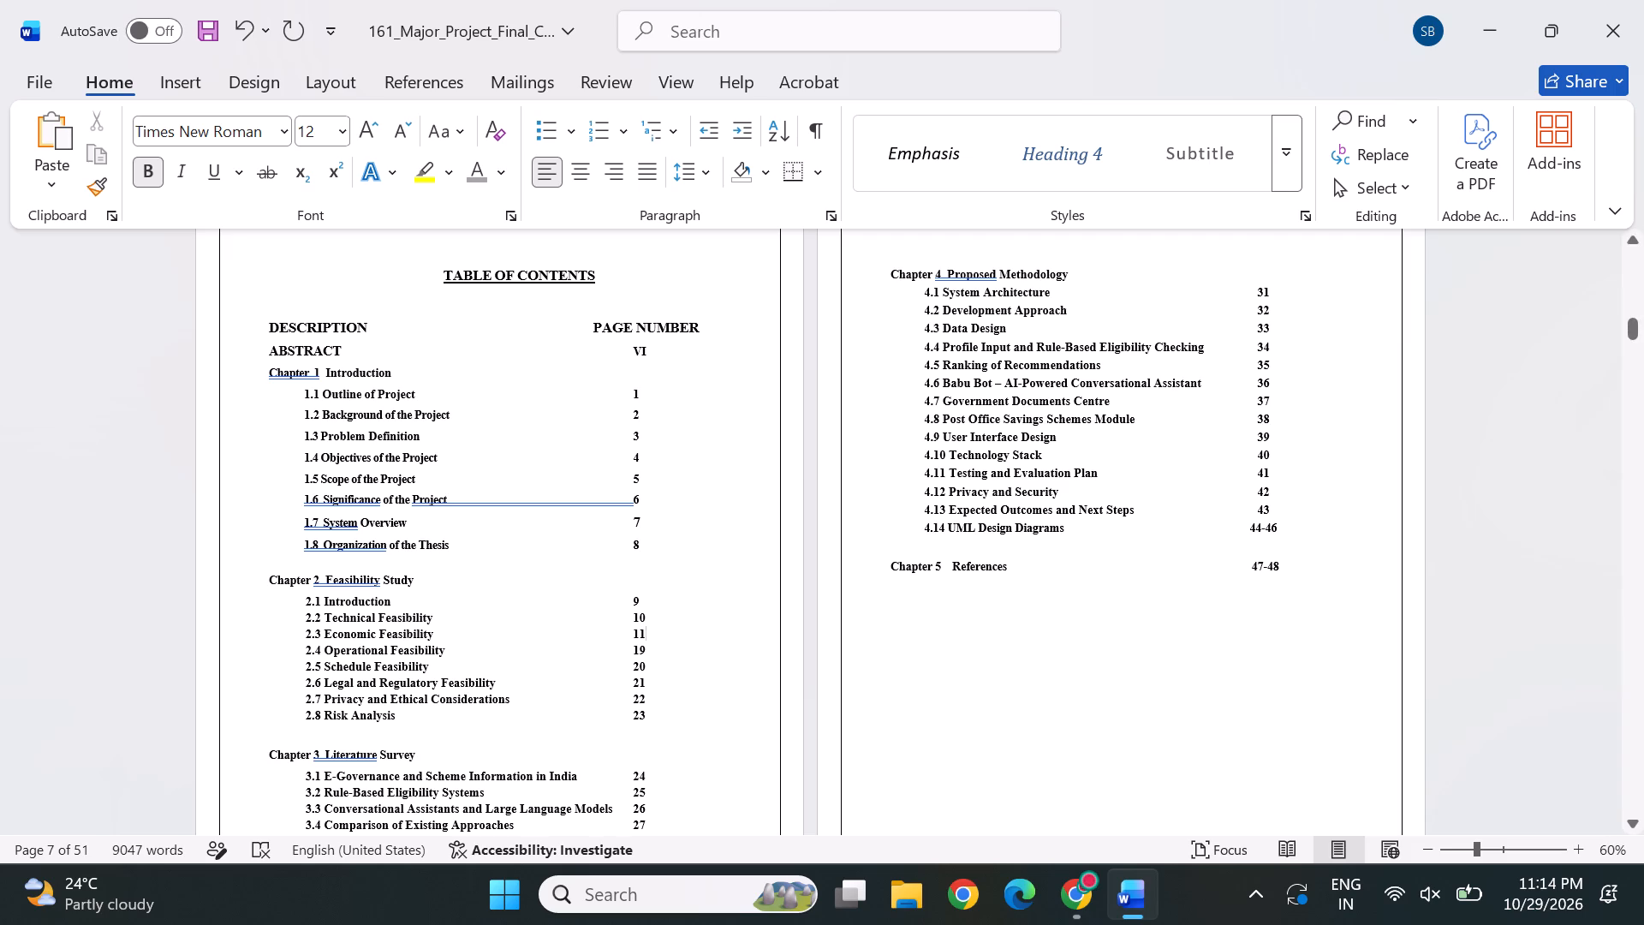
left_click(637, 659)
key("Up")
key("Delete")
key("2")
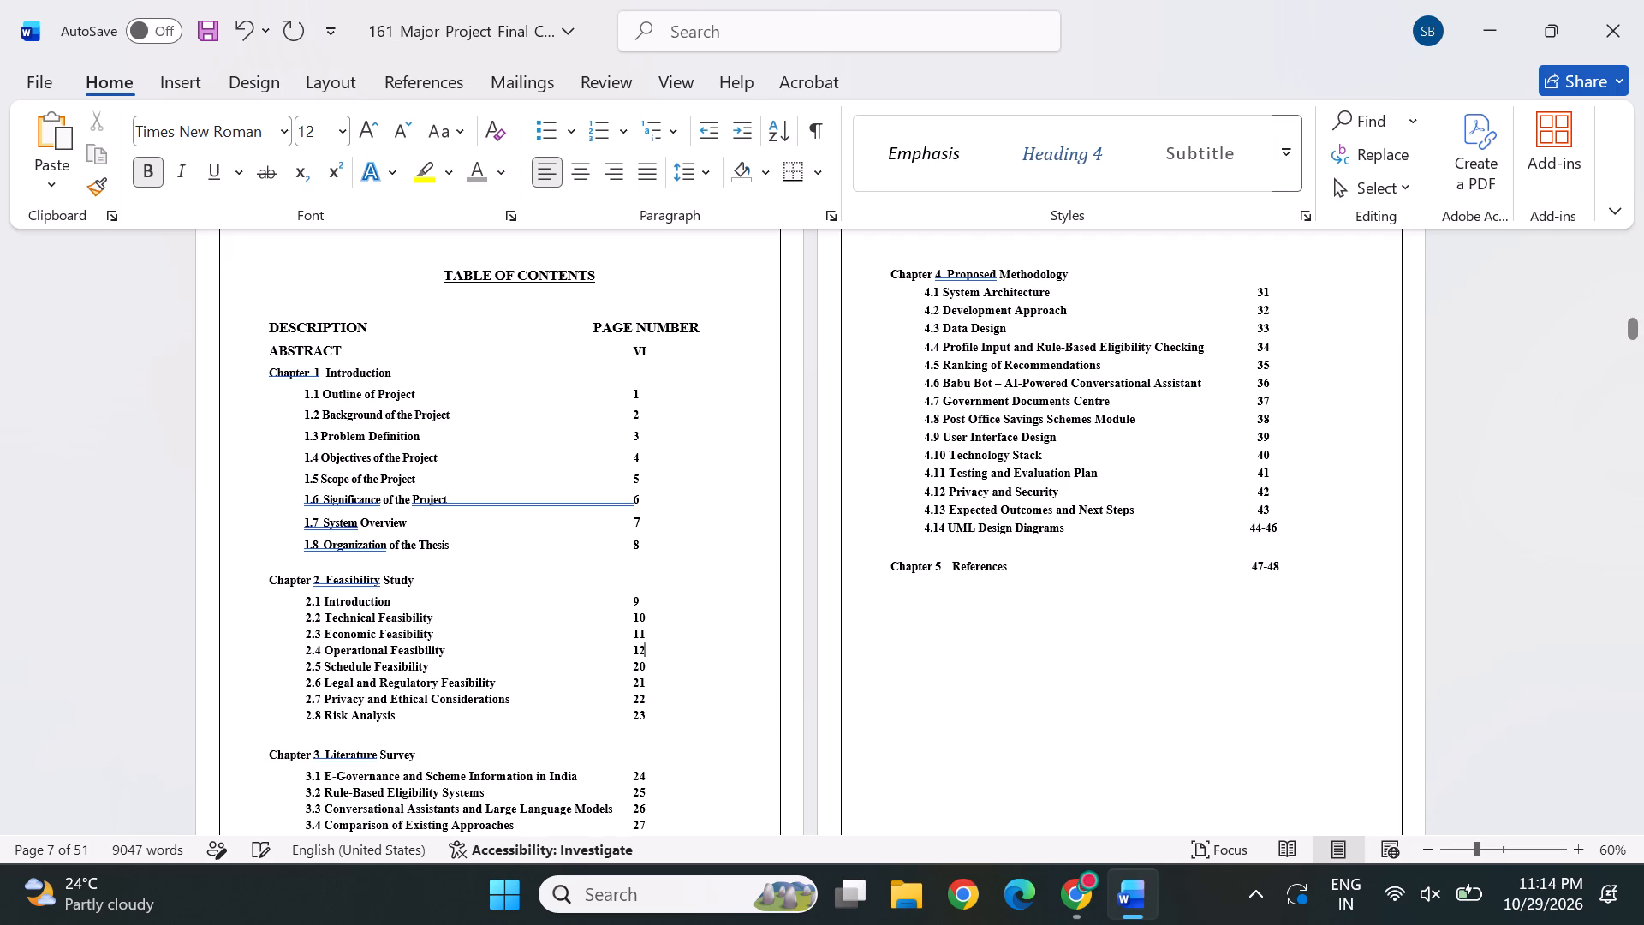
Set the Table of Contents page numbers of 2.5 Schedule Feasibility to 13 and 2.6 Legal and Regulatory Feasibility to 14.
left_click(635, 671)
key("Delete")
key("Delete")
type("12")
key("Left")
key("Delete")
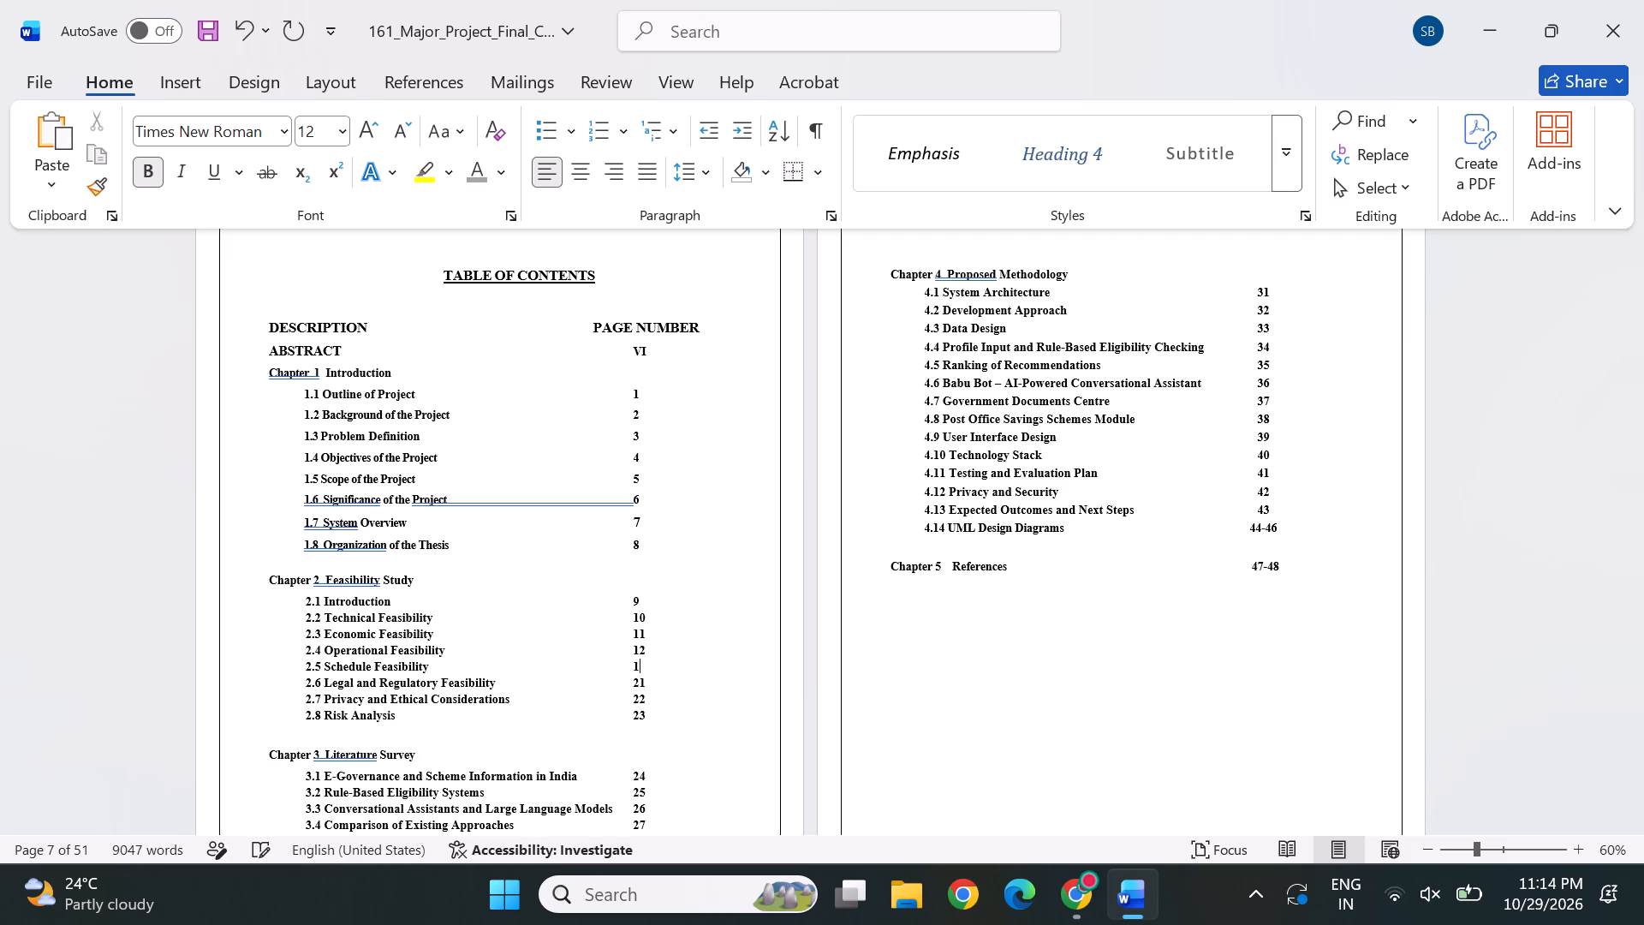
key("3")
left_click(635, 685)
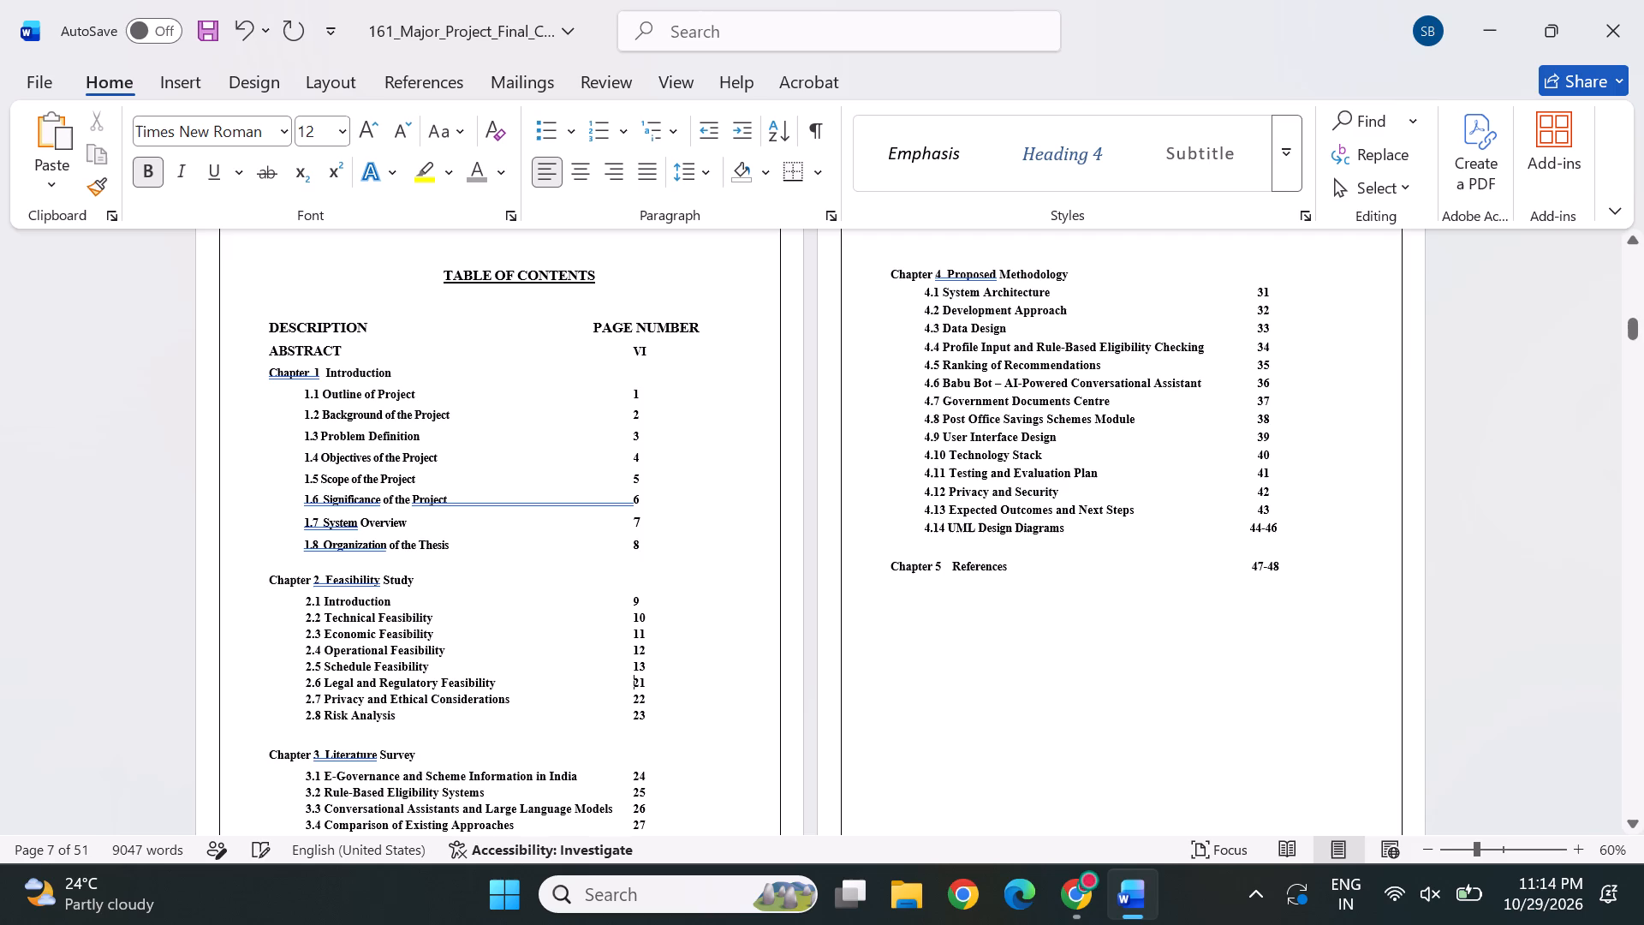
key("Delete")
key("Delete")
type("14")
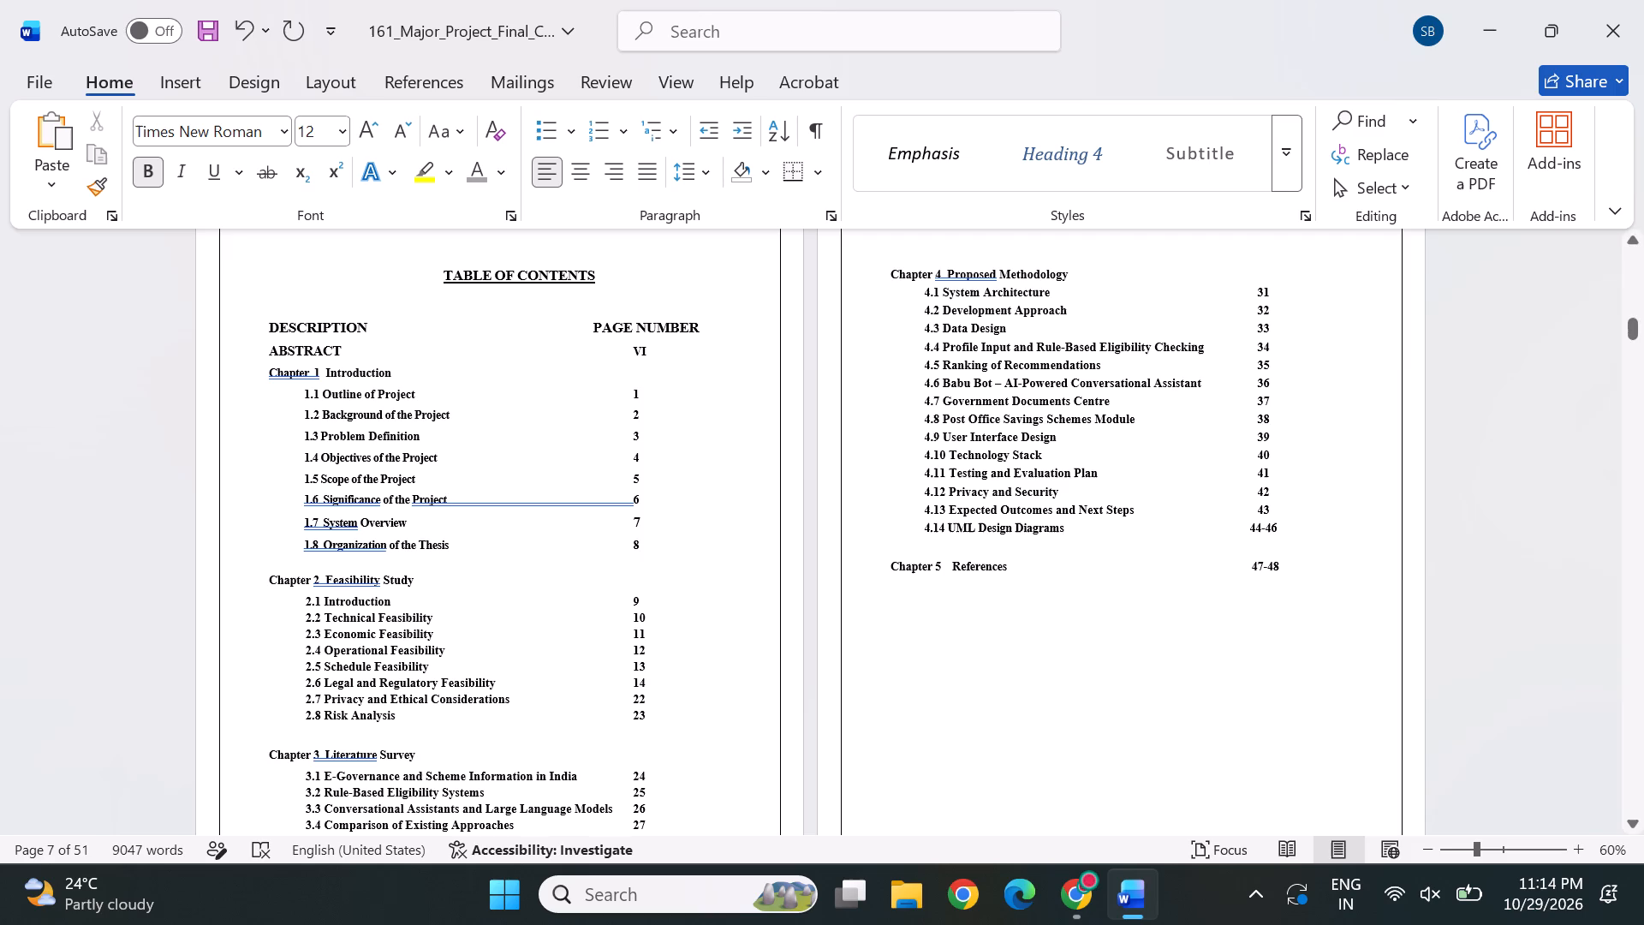
Set the Table of Contents page numbers of 2.7 Privacy and Ethical Considerations to 15 and 2.8 Risk Analysis to 16.
left_click(644, 703)
left_click(631, 702)
key("Delete")
key("Delete")
type("15")
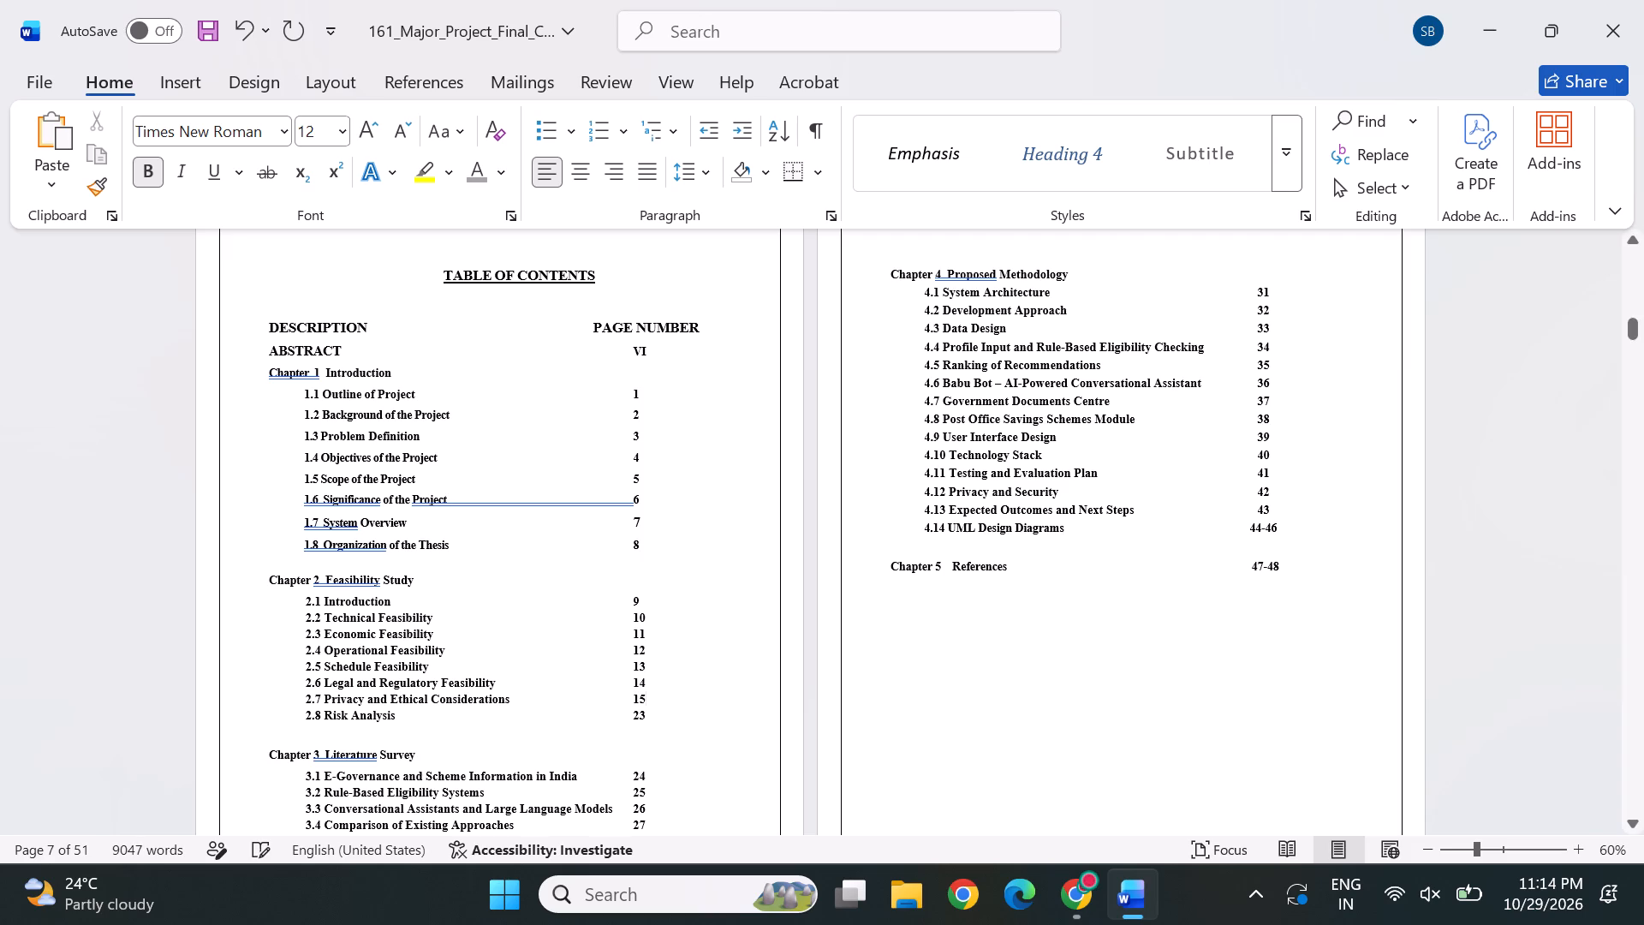
left_click(631, 717)
key("Delete")
key("Delete")
type("16")
Set the page numbers of 3.1 E-Governance and Scheme Information in India to 17 and 3.2 Rule-Based Eligibility Systems to 18.
scroll(716, 725, "down", 1)
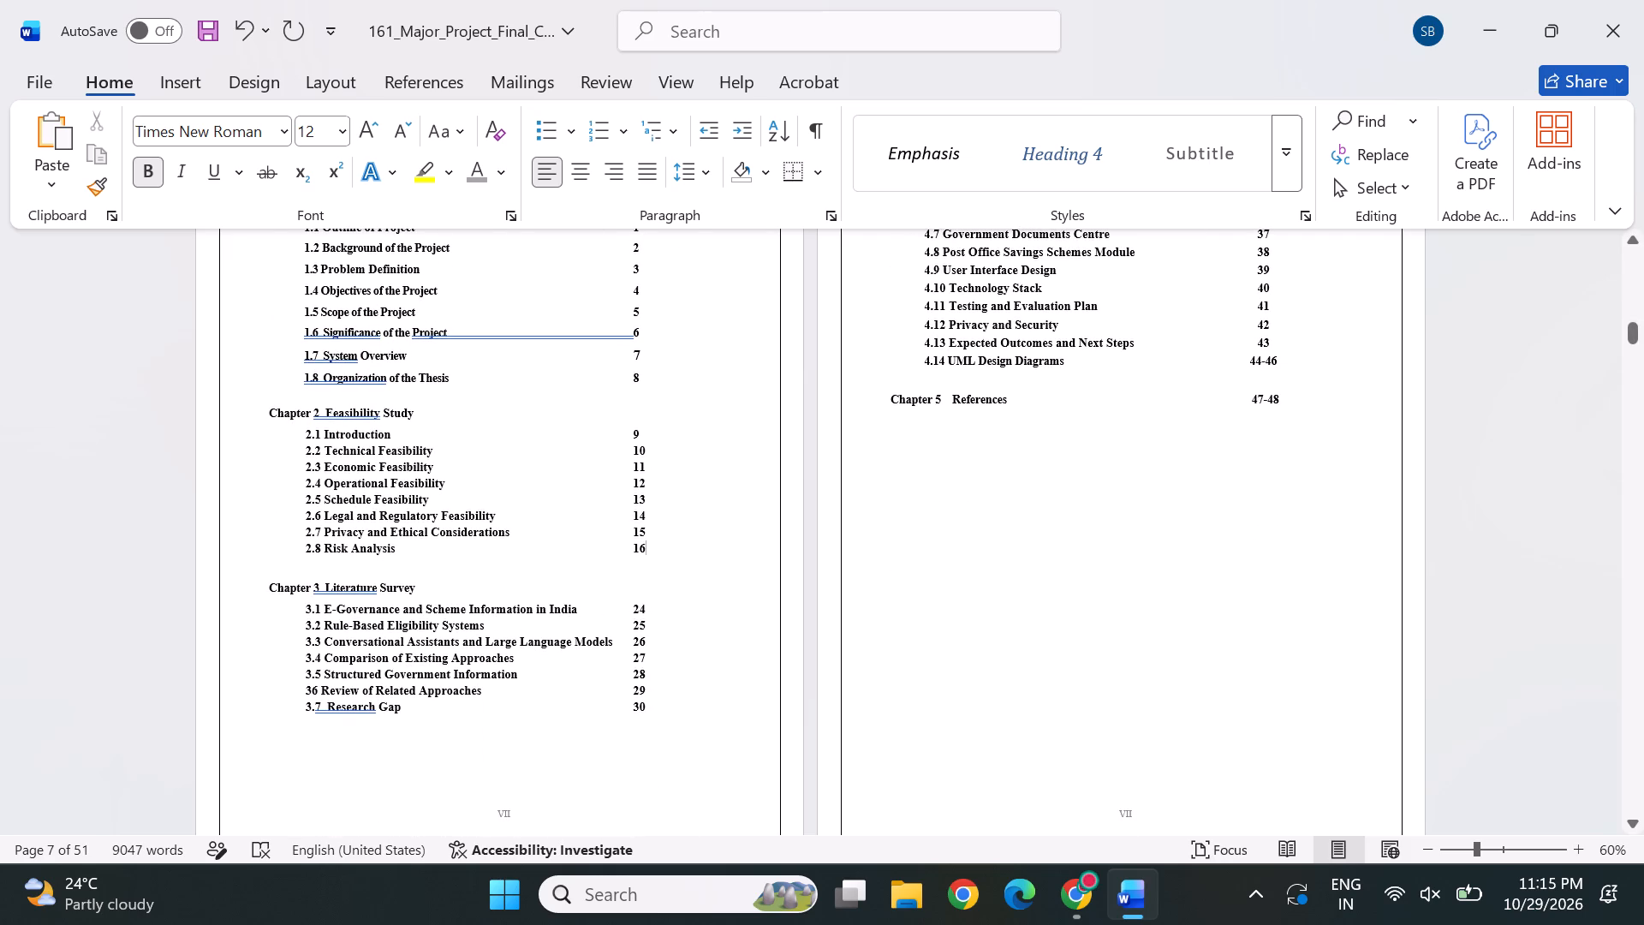
left_click(628, 607)
key("Delete")
key("Delete")
type("17")
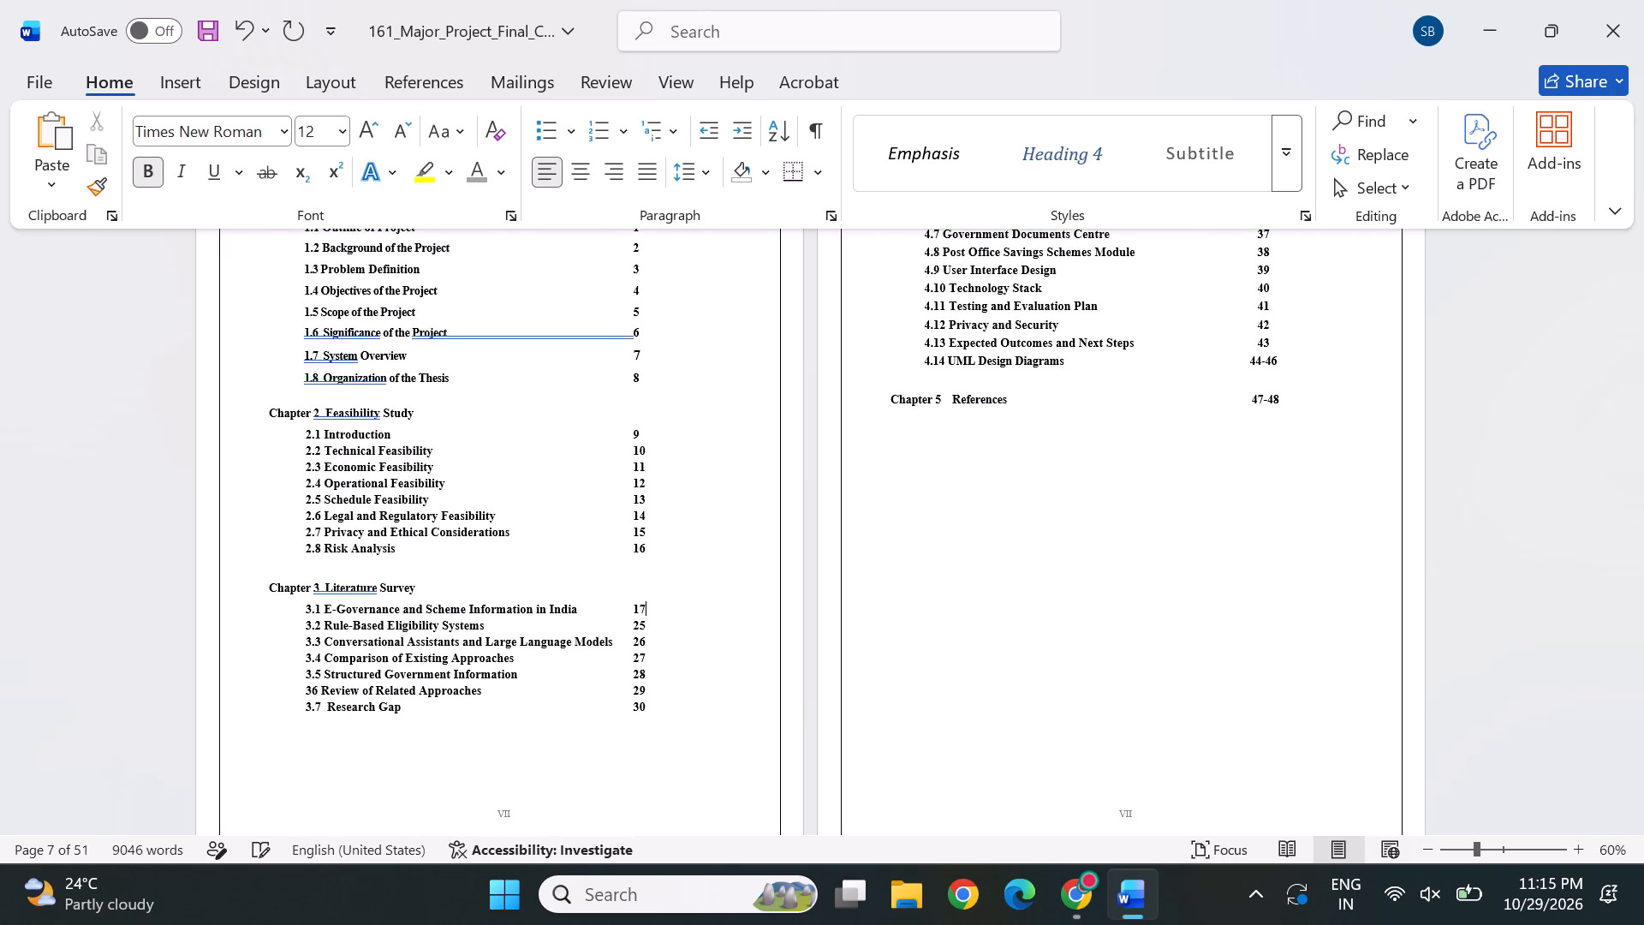
left_click(628, 625)
key("Delete")
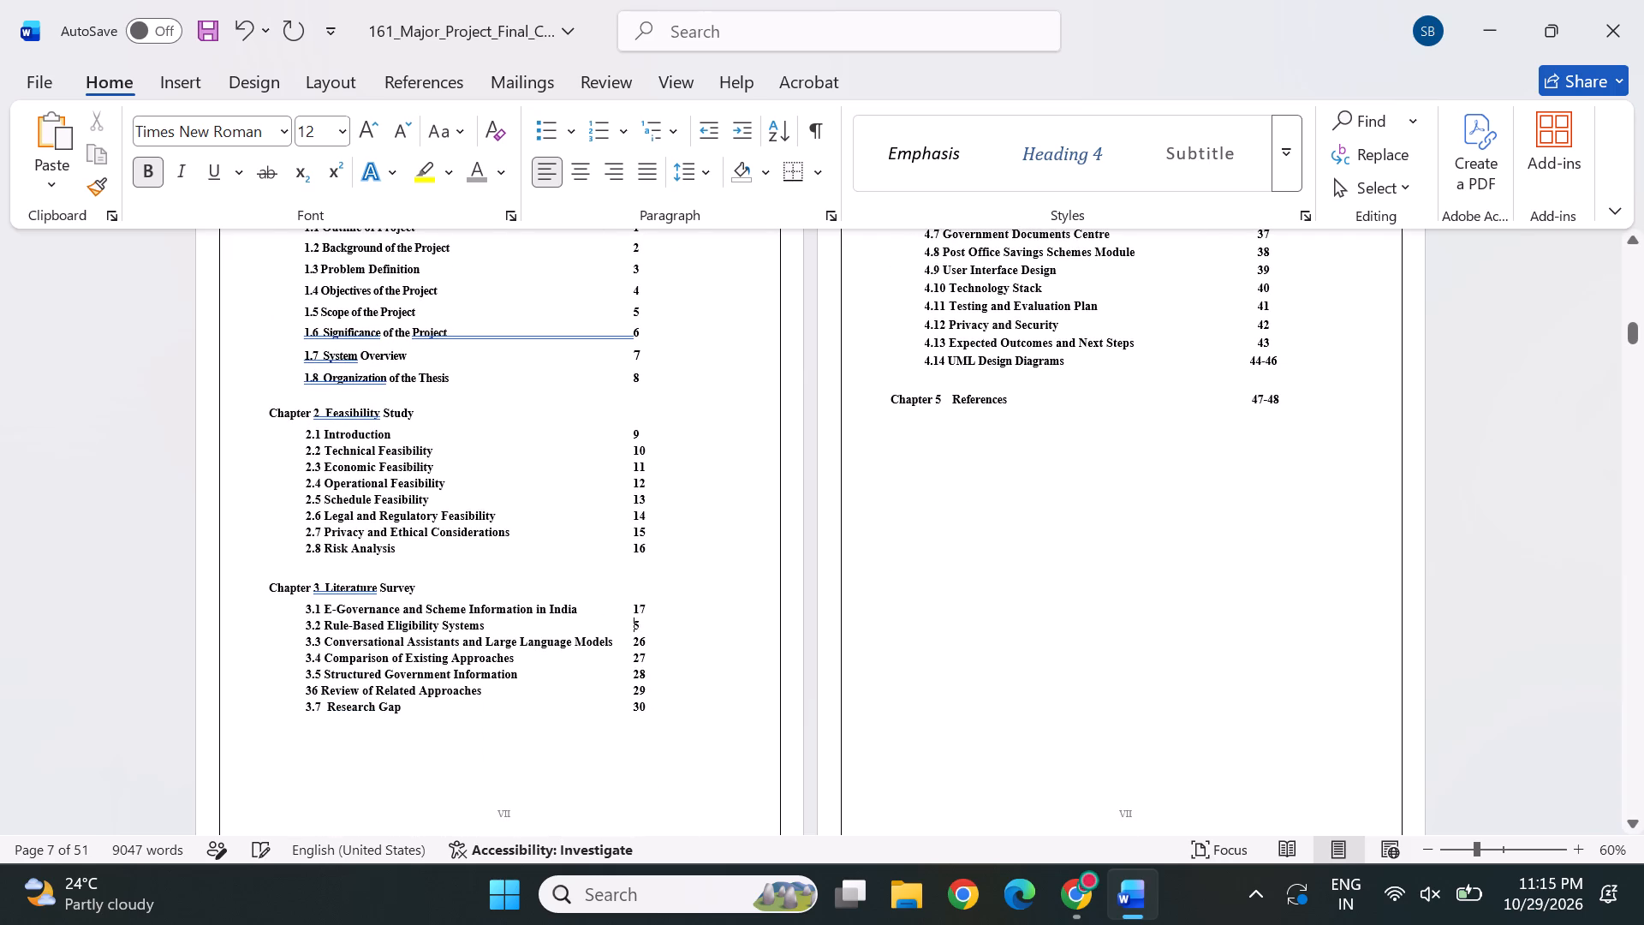
key("Delete")
type("18")
Set the Chapter 3 page numbers of 3.3 Conversational Assistants, 3.4 Comparison of Existing Approaches and 3.5 Structured Government Information to 19, 20 and 21.
left_click(628, 638)
key("Delete")
key("Delete")
type("18")
key("Left")
key("Delete")
key("9")
left_click(640, 659)
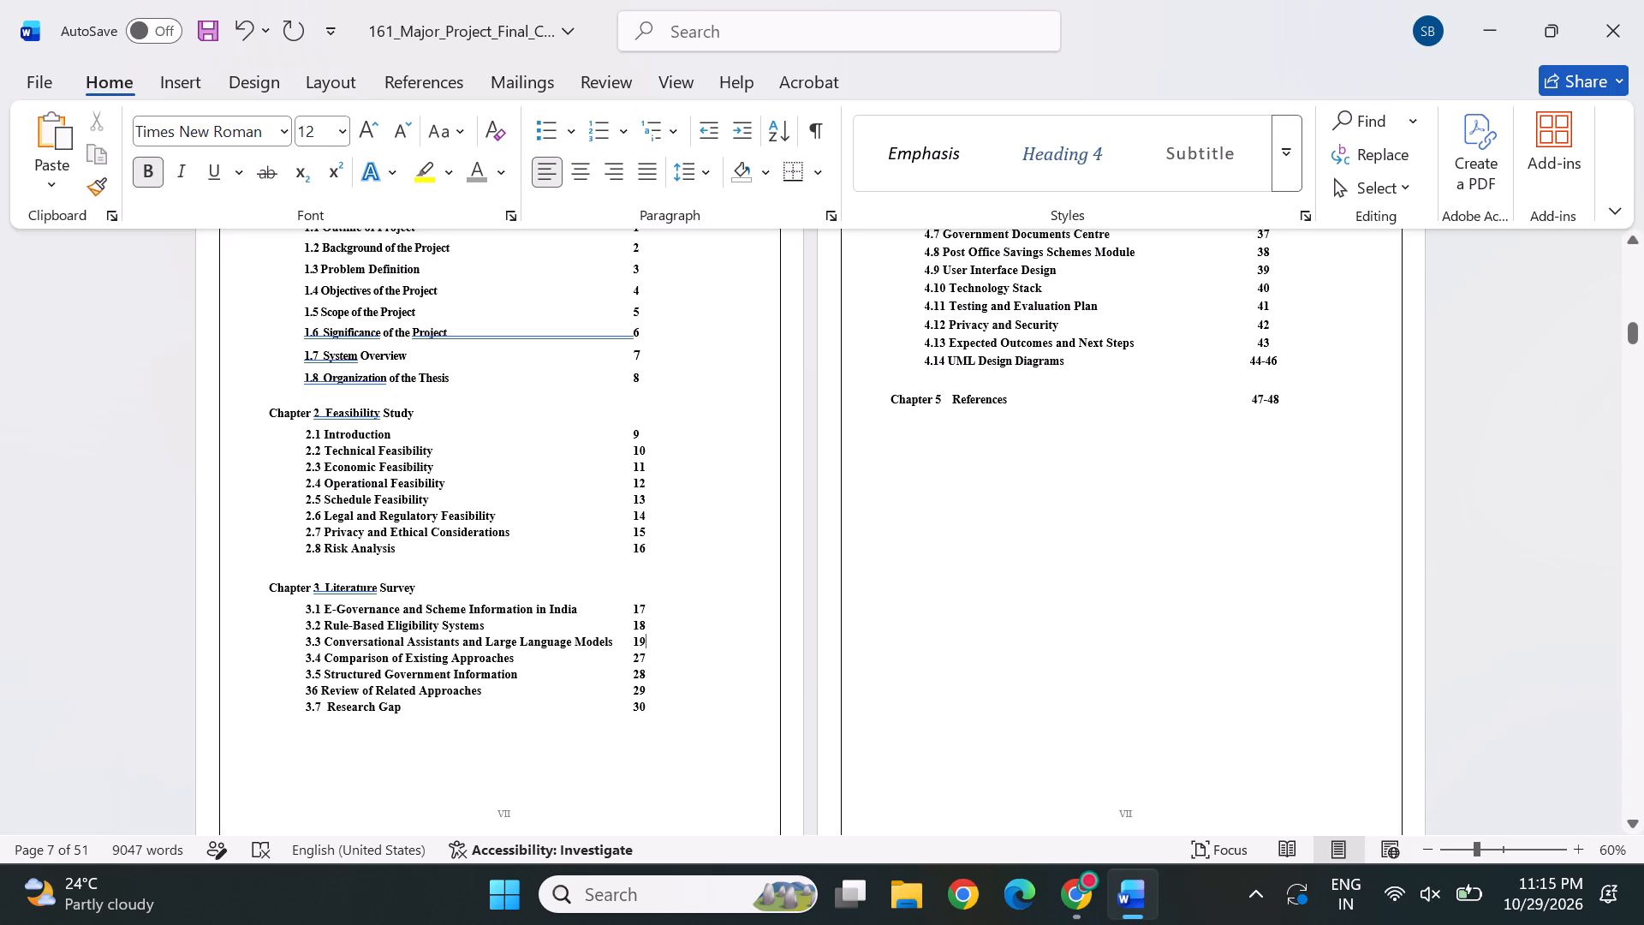
key("Delete")
key("0")
left_click(637, 670)
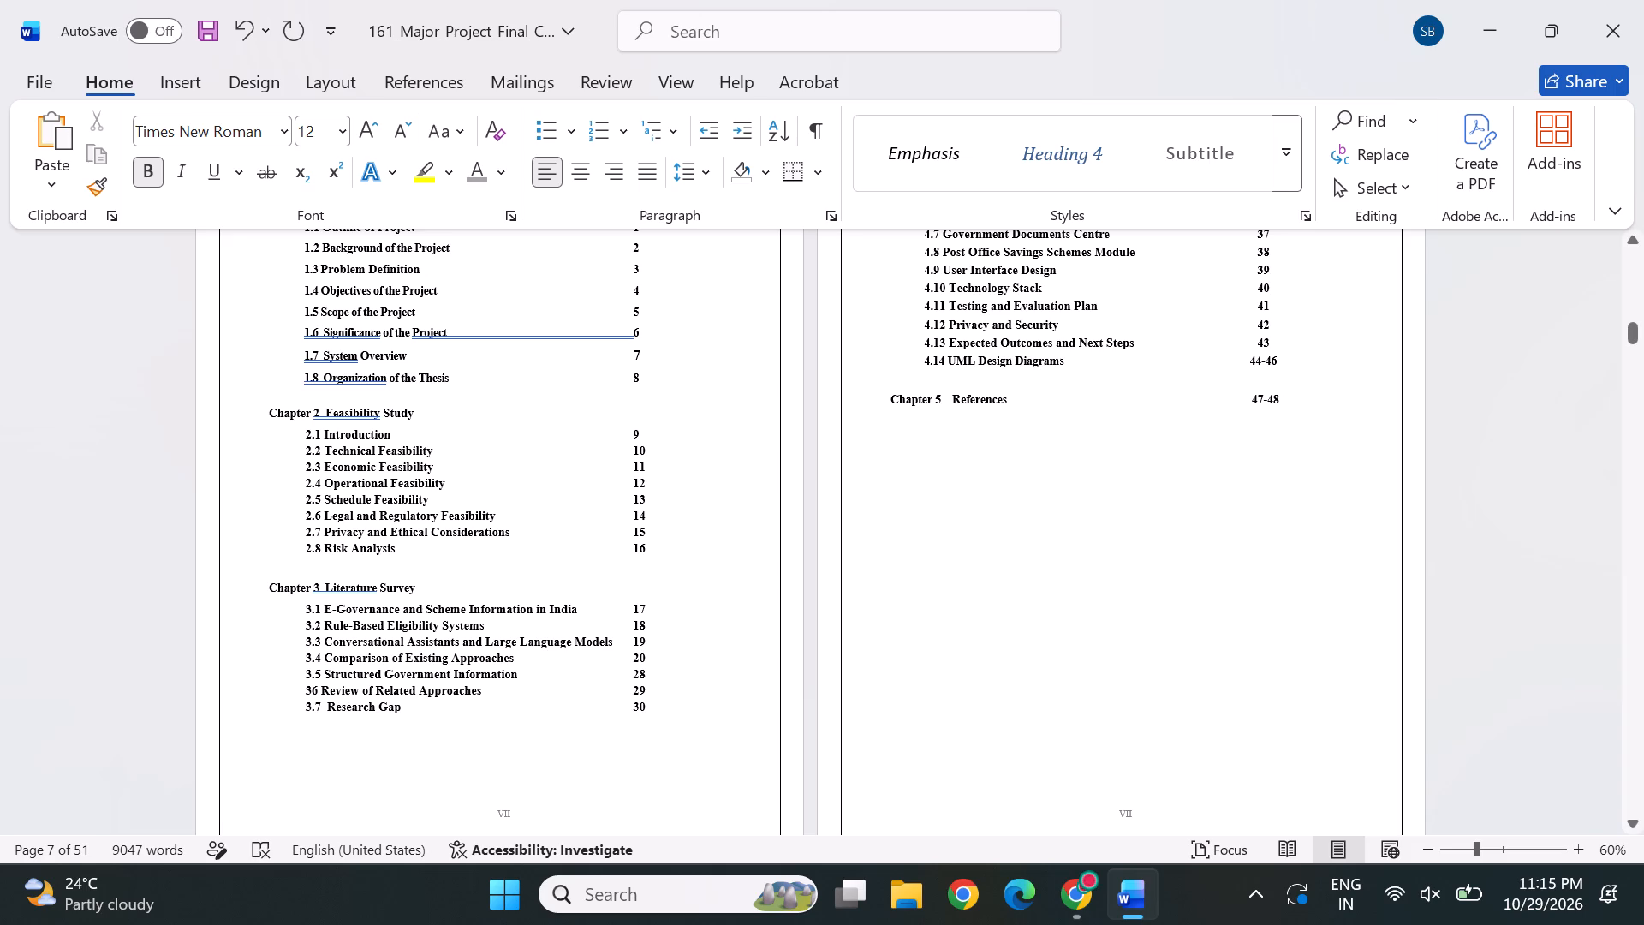
key("Delete")
key("1")
Set the Table of Contents page numbers of Review of Related Approaches to 22 and 3.7 Research Gap to 23.
left_click(637, 684)
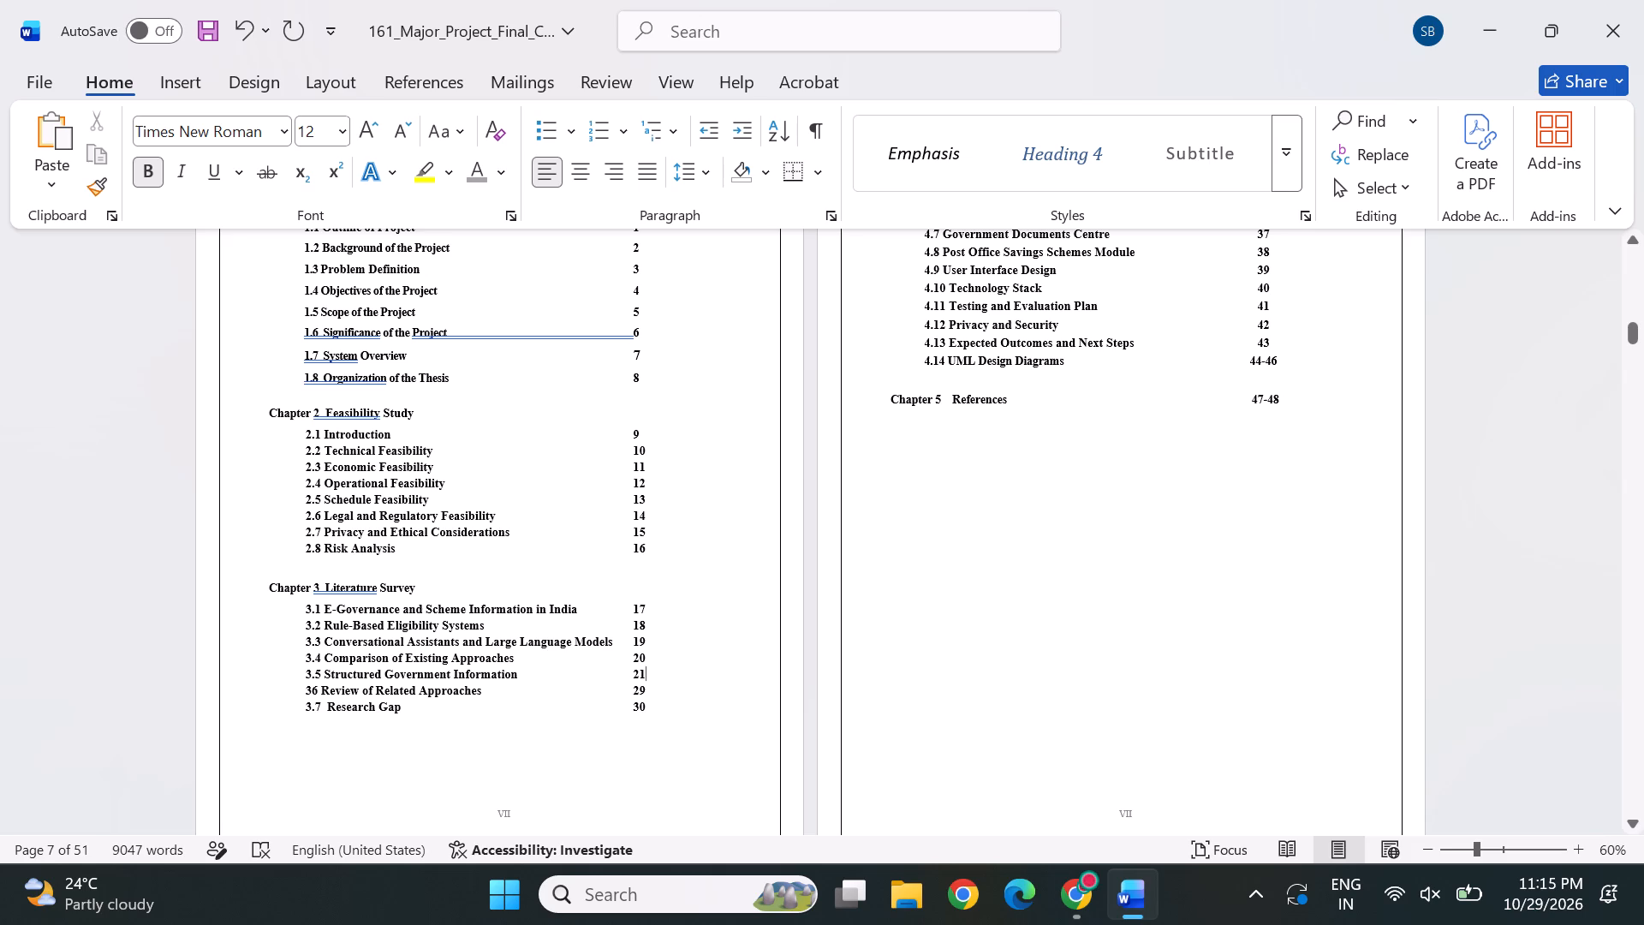
key("Delete")
key("2")
left_click(637, 697)
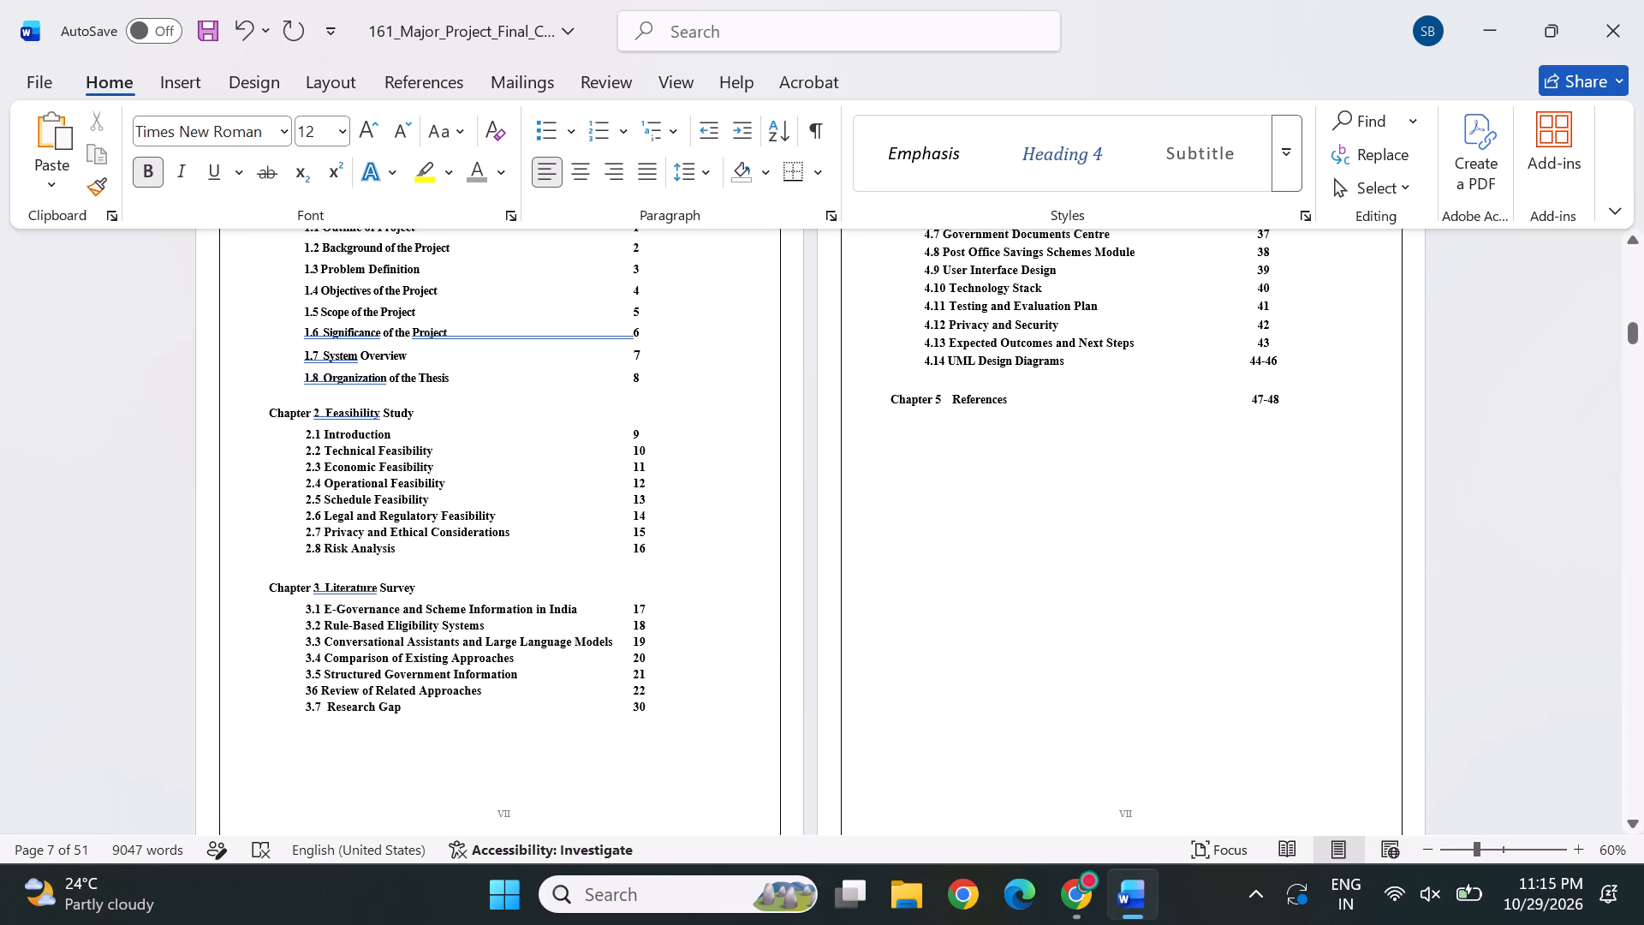
key("Left")
left_click(637, 706)
key("Left")
key("Delete")
key("Delete")
key("1")
key("Left")
key("Delete")
type("23")
Set the Table of Contents page numbers of 4.1 System Architecture to 24 and 4.2 Development Approach to 25.
scroll(970, 582, "up", 1)
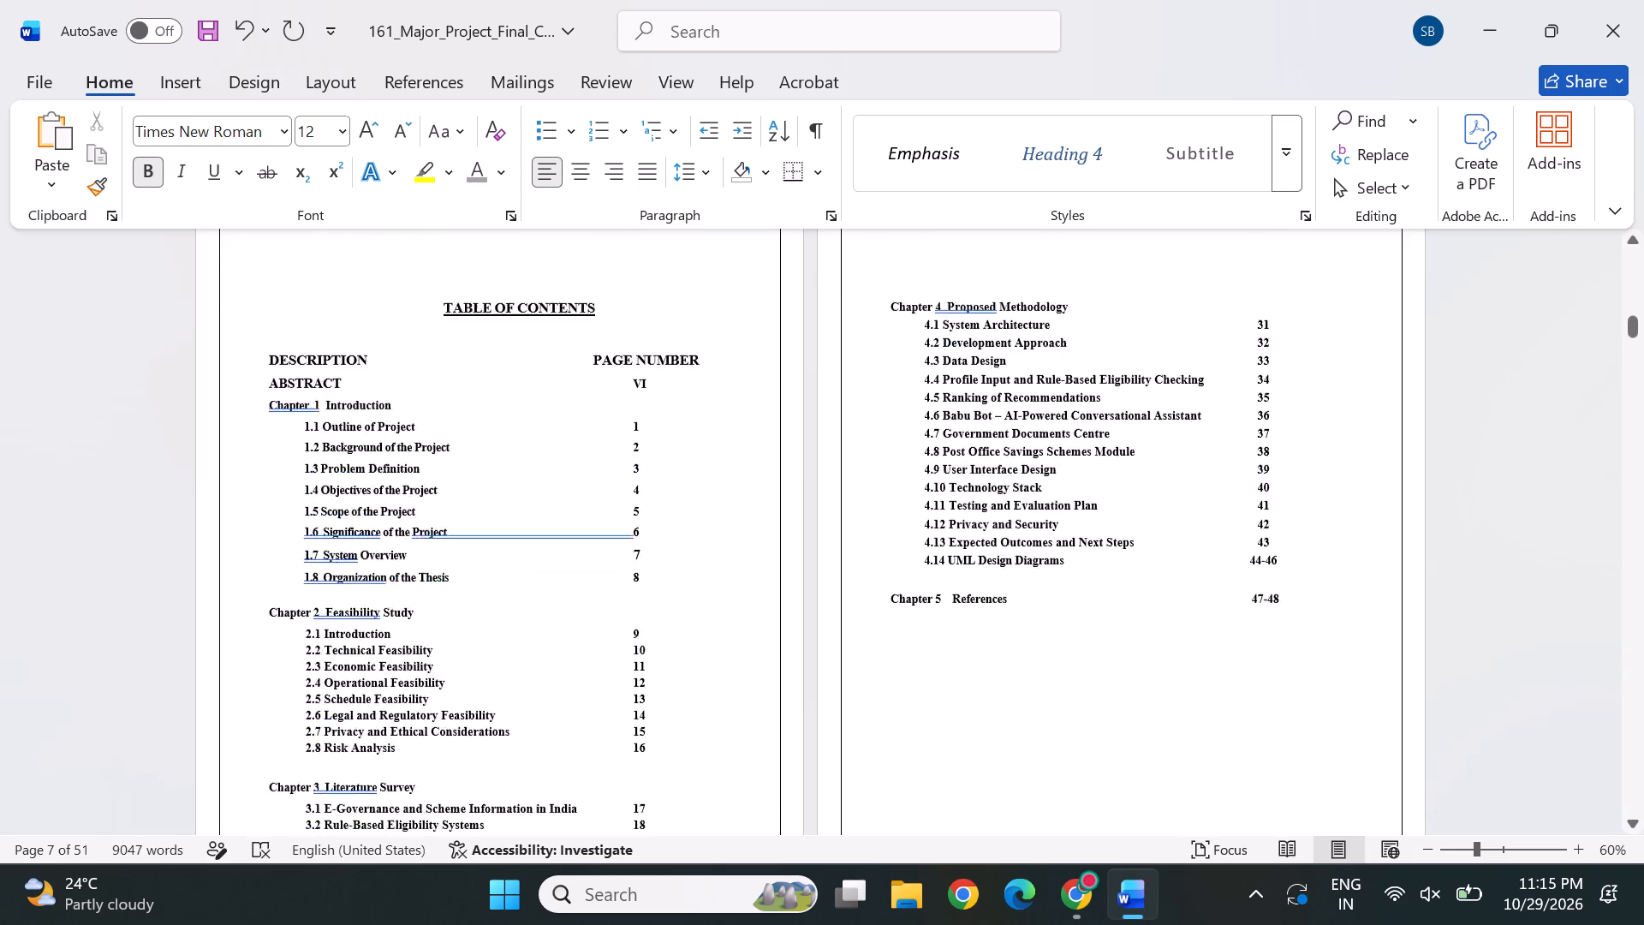
scroll(970, 582, "up", 1)
left_click(1260, 411)
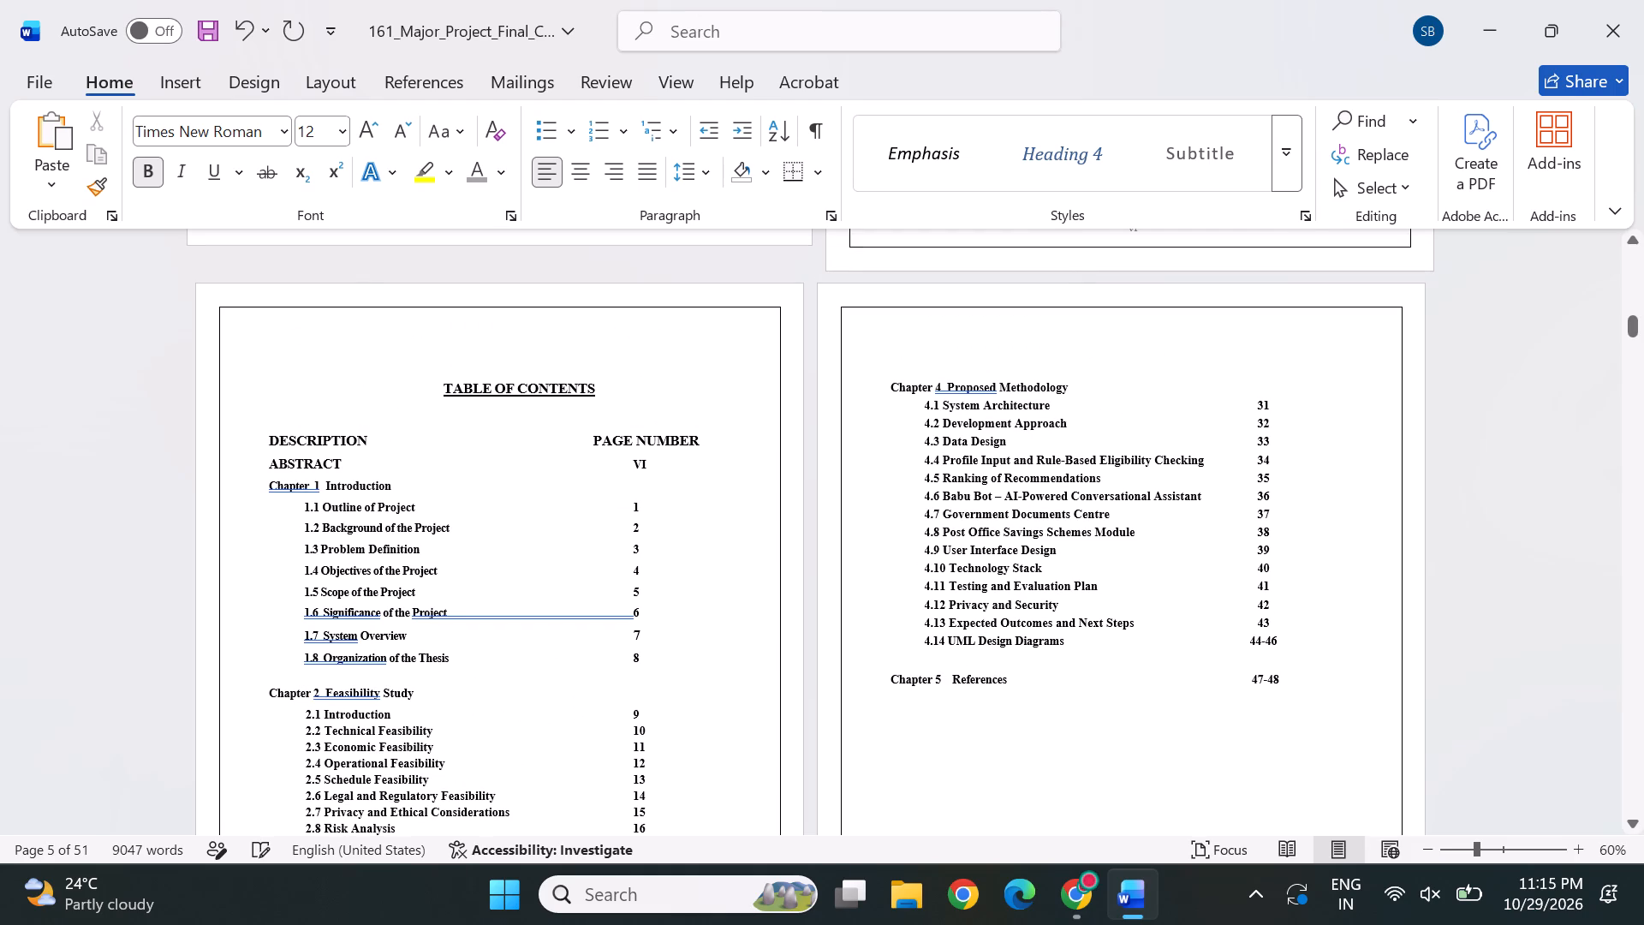
key("Delete")
key("Delete")
type("24")
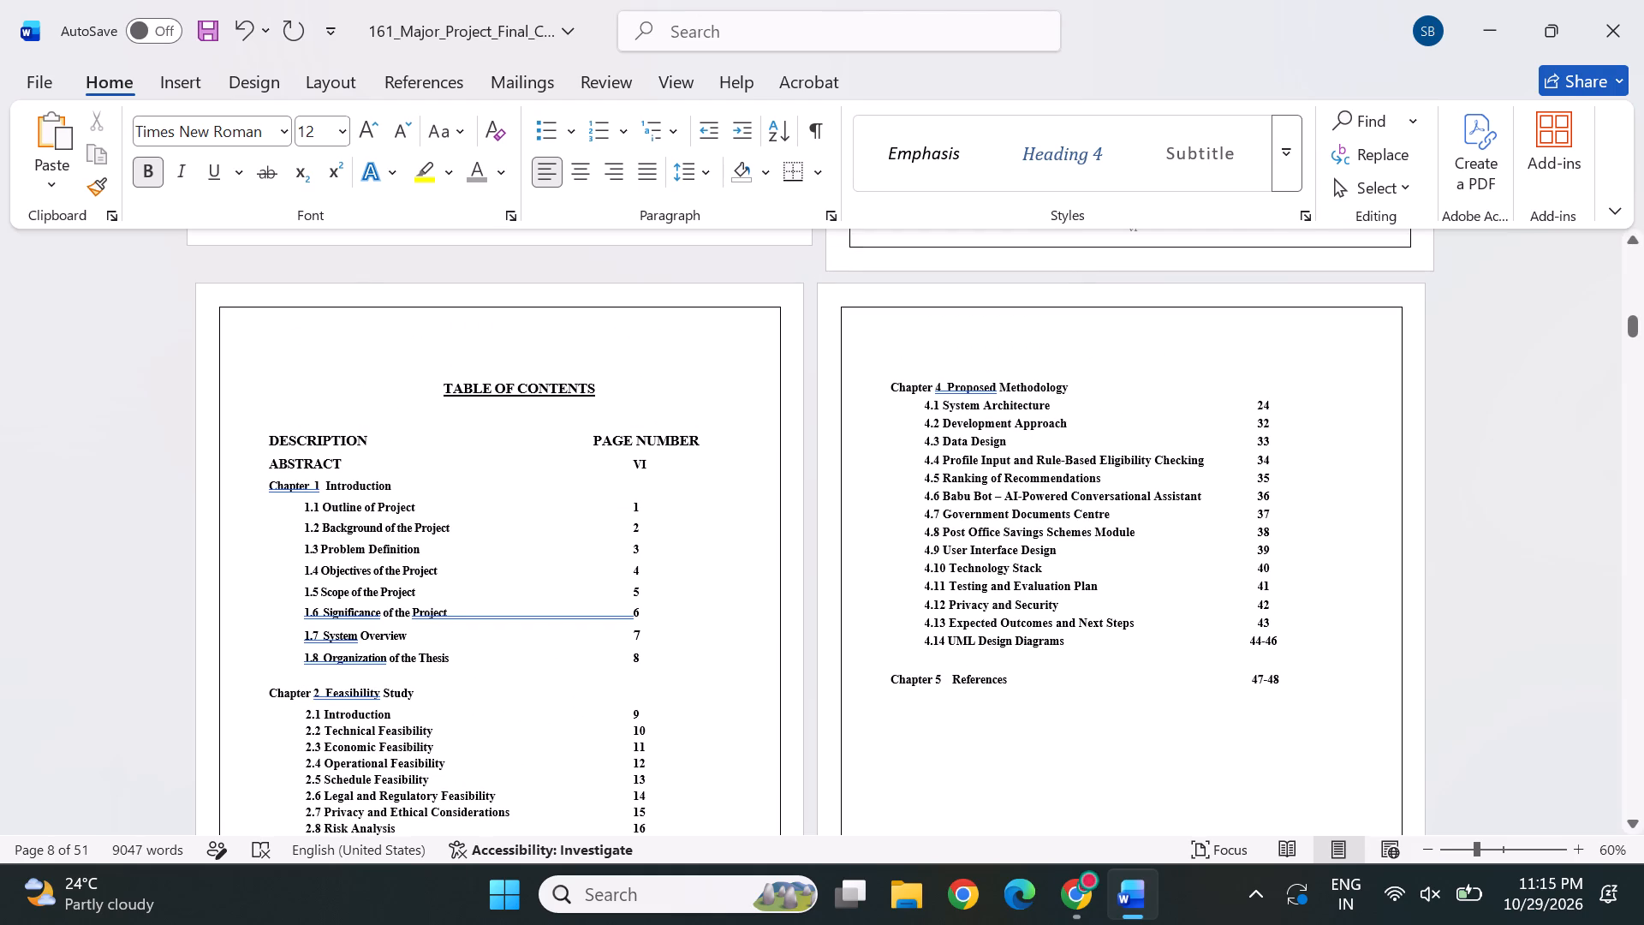
left_click(1265, 421)
key("Left")
key("Delete")
key("Delete")
type("25")
Set the Table of Contents page numbers of Chapter 4 entries 4.3, 4.4, 4.5 and 4.6 to 26, 27, 28 and 29.
left_click(1261, 436)
key("Left")
key("Delete")
key("Delete")
type("26")
left_click_drag(1281, 456, 1254, 460)
type("27")
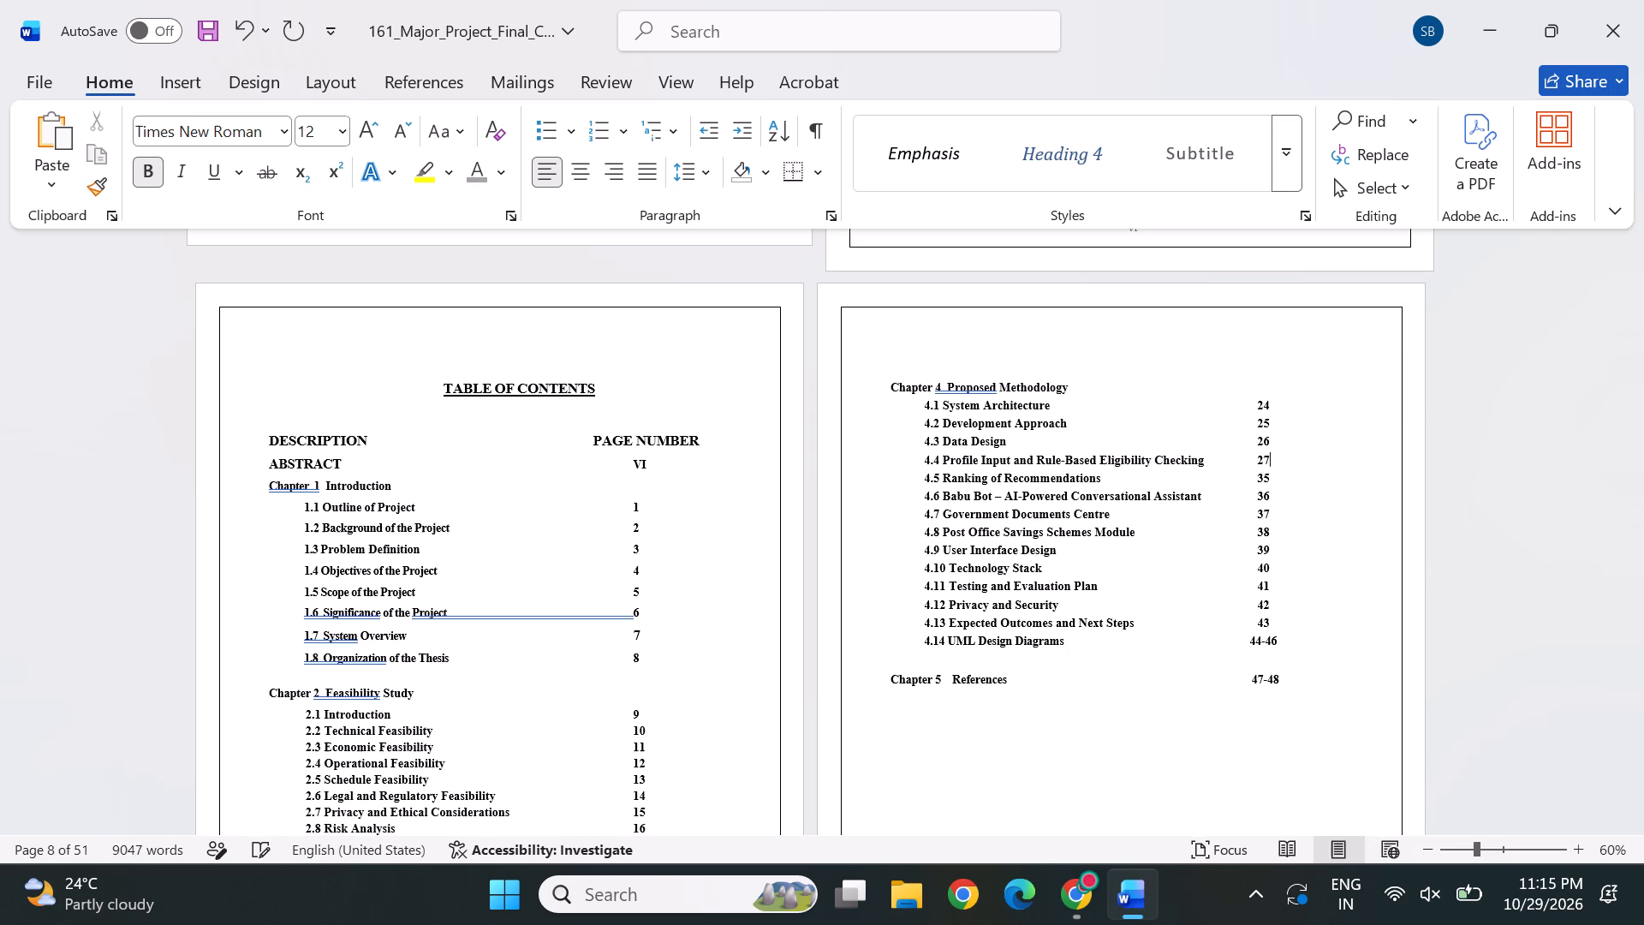
left_click_drag(1271, 473, 1254, 474)
type("28")
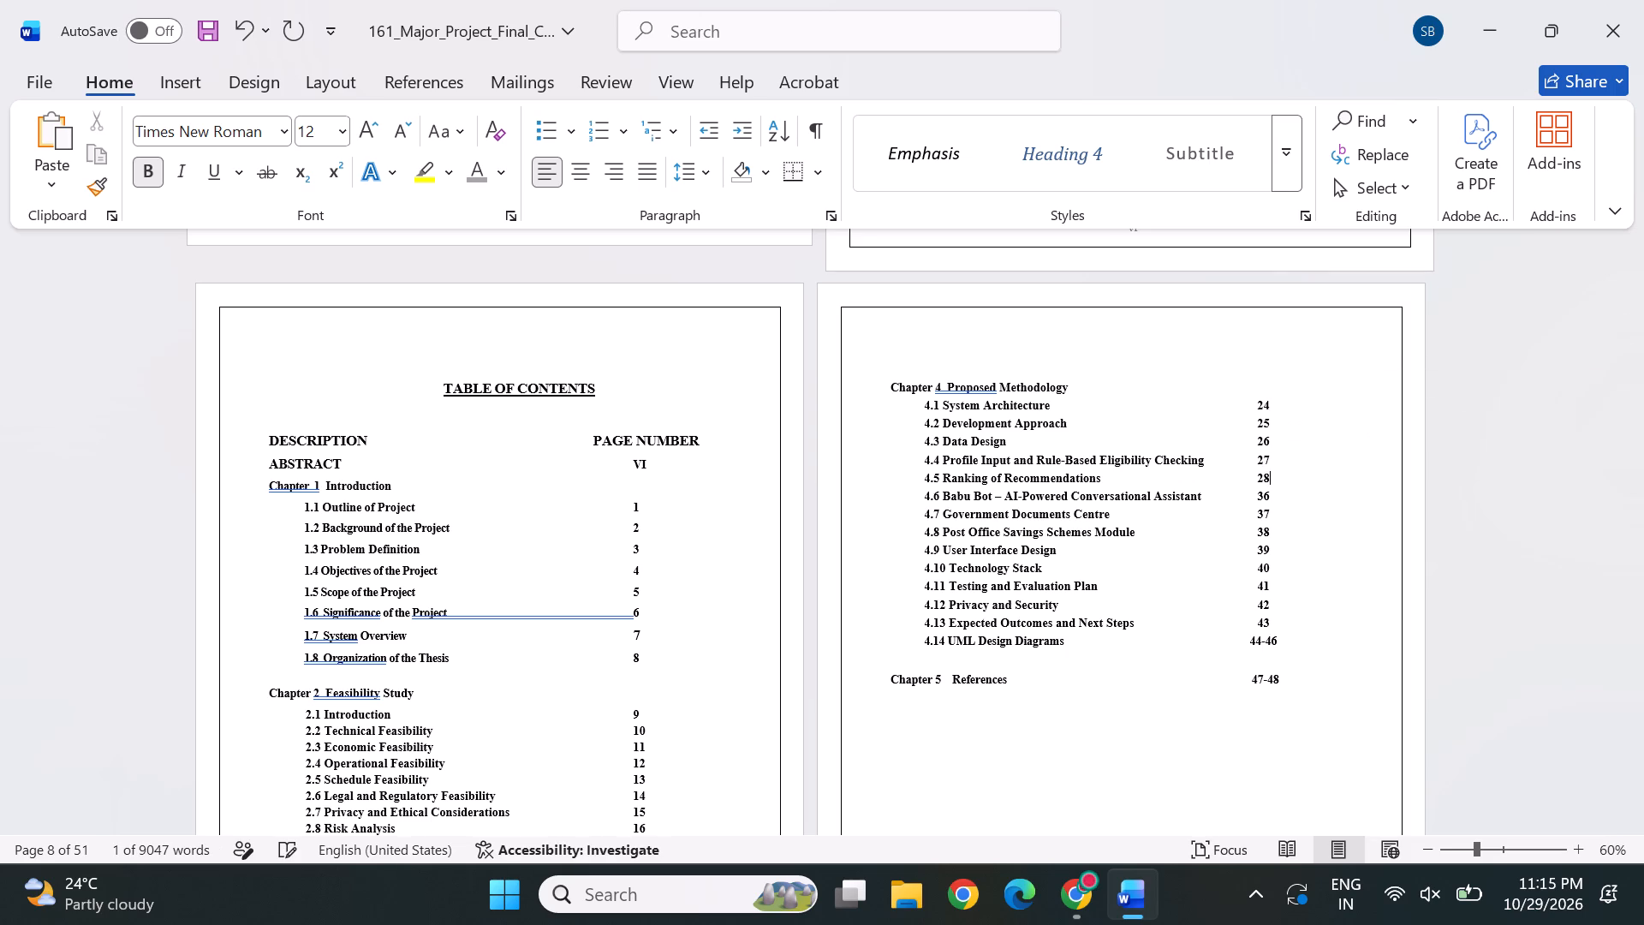
left_click_drag(1276, 493, 1253, 499)
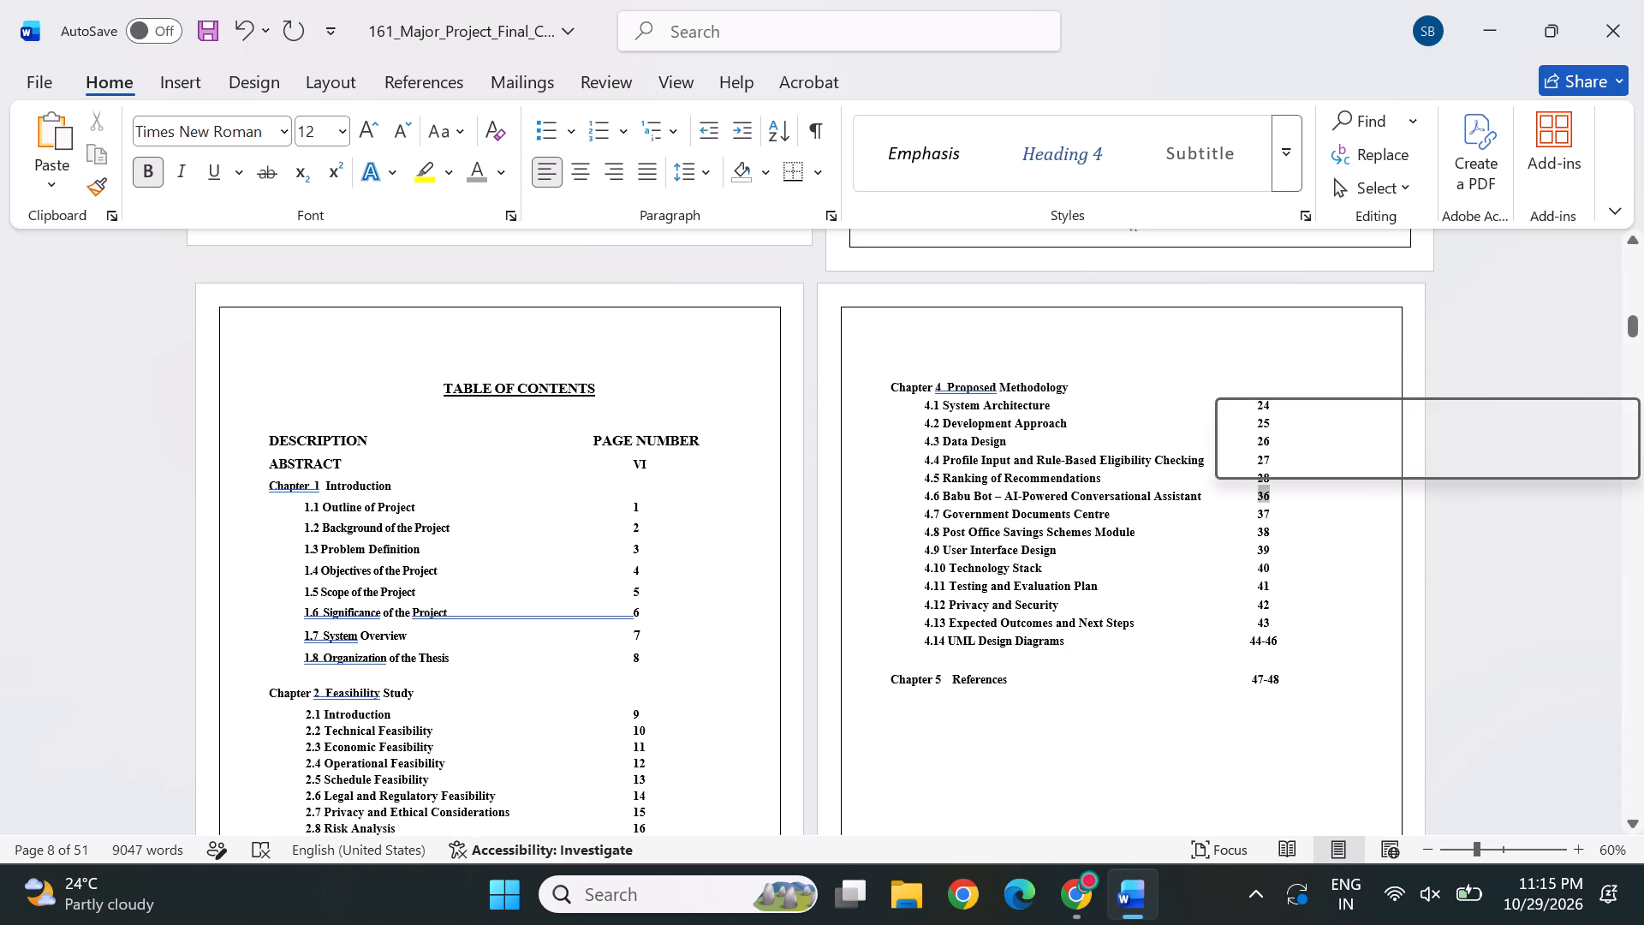
type("29")
Set the Table of Contents page numbers of 4.7 Government Documents Centre, 4.8 Post Office Savings Schemes Module and 4.9 User Interface Design to 30, 31 and 32.
left_click_drag(1287, 518, 1266, 518)
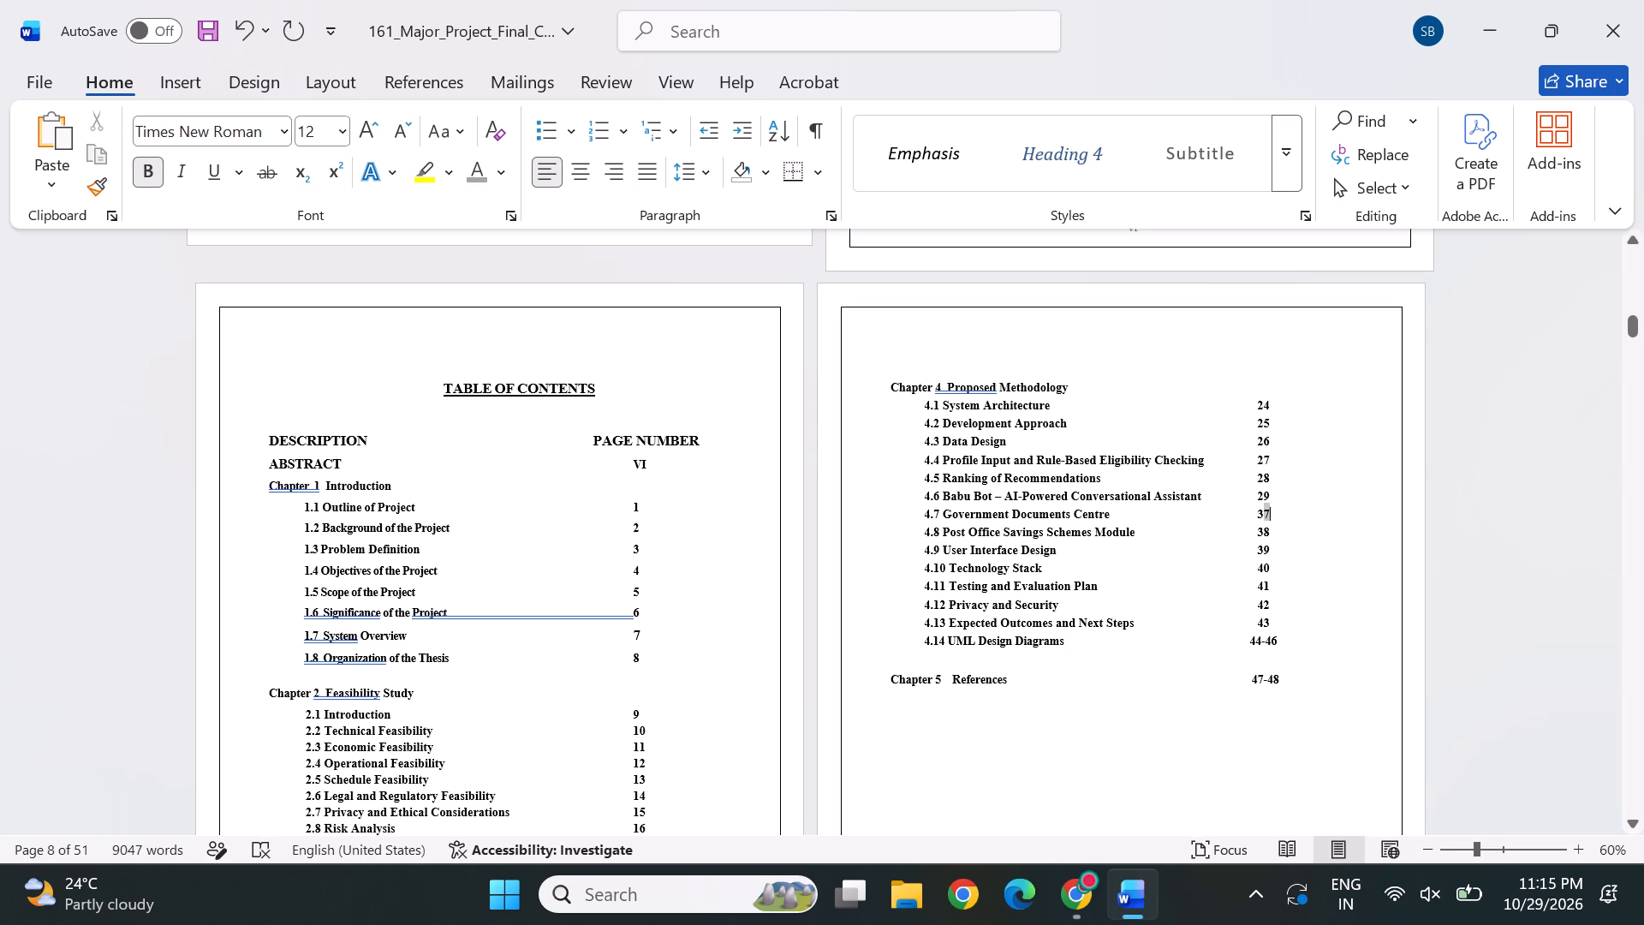
left_click_drag(1266, 518, 1253, 518)
key("2")
key("Left")
key("Delete")
type("30")
left_click(1280, 529)
key("Left")
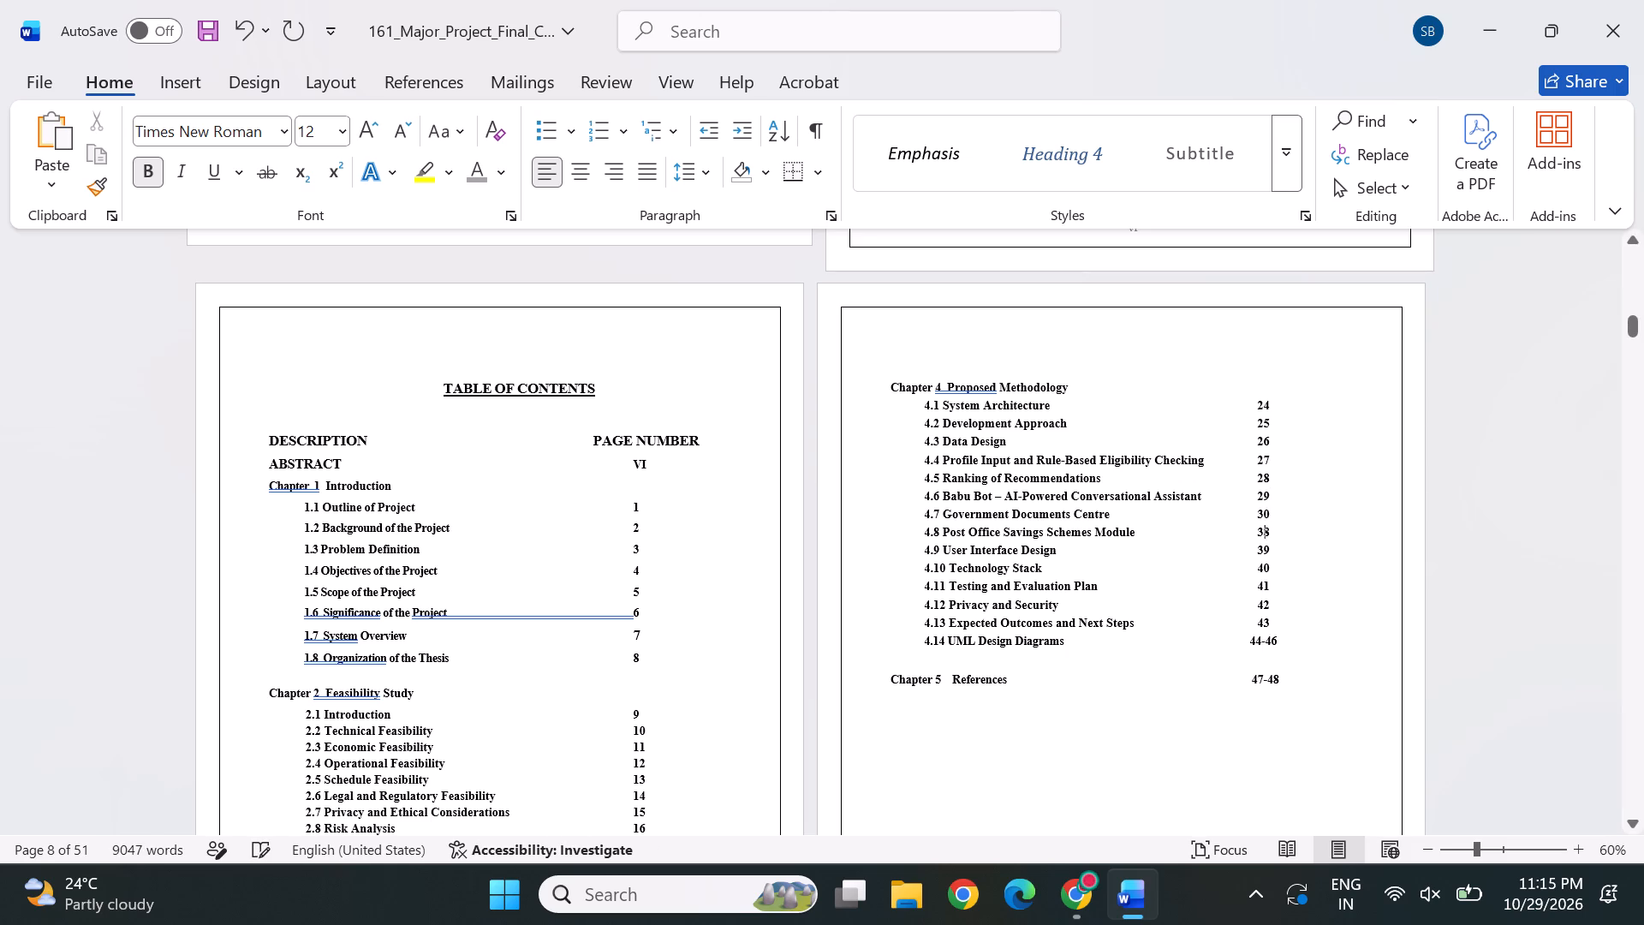
key("Delete")
key("1")
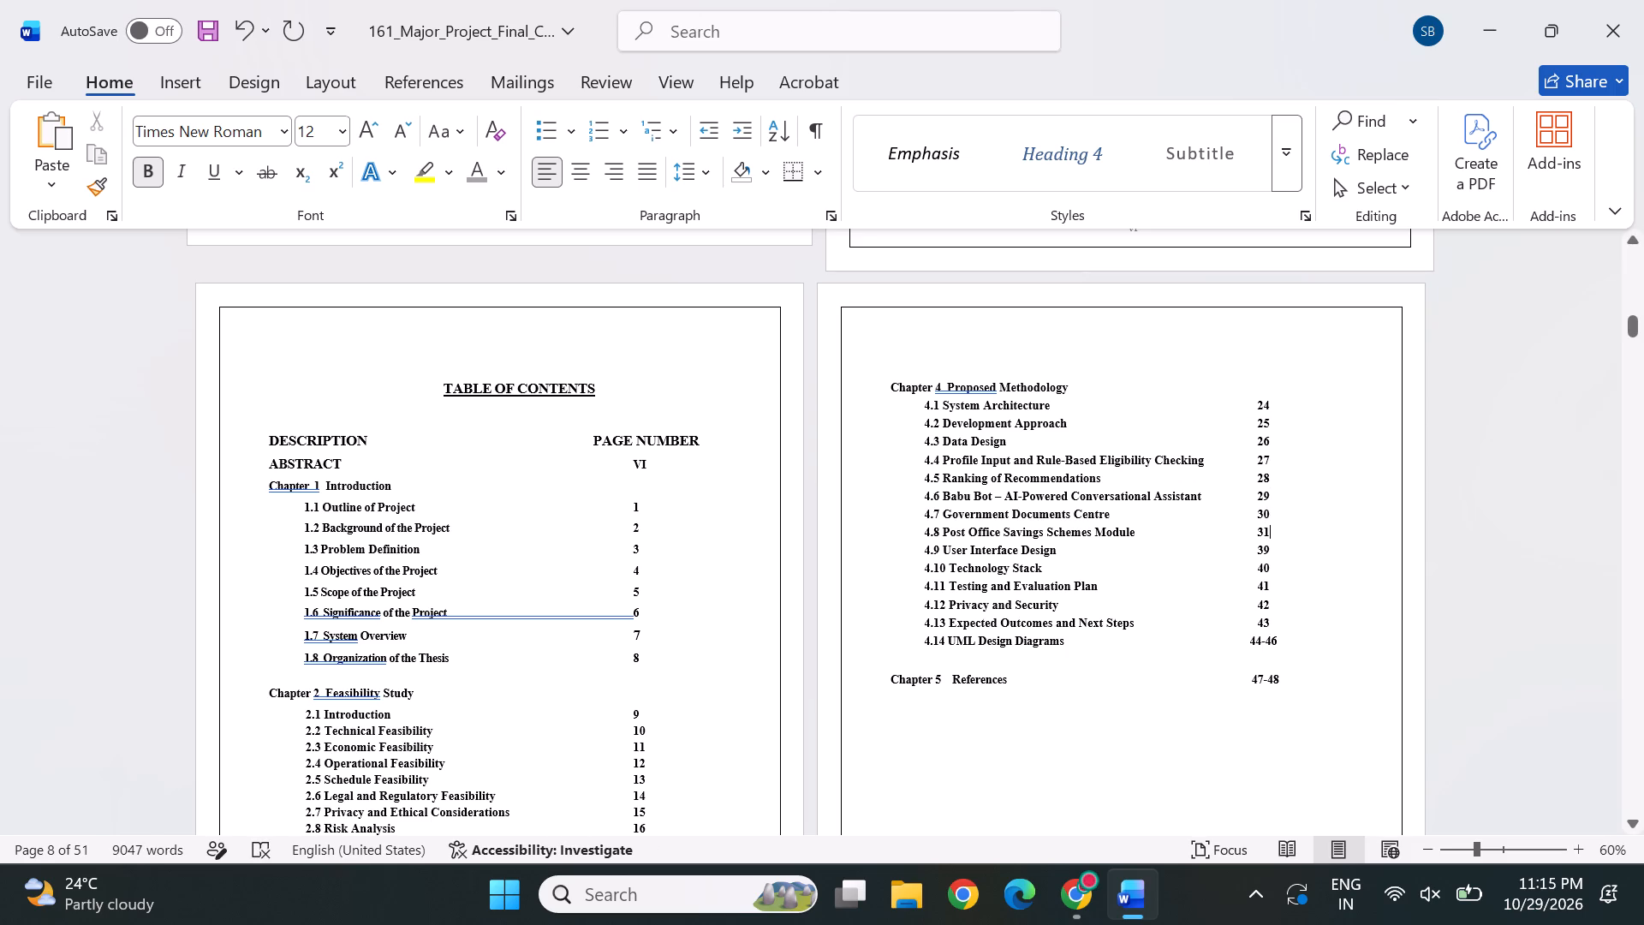
left_click(1264, 547)
key("Delete")
key("2")
Set the Table of Contents page numbers of Chapter 4 entries 4.10, 4.11, 4.12 and 4.13 to 33, 34, 35 and 36.
left_click_drag(1273, 565, 1248, 566)
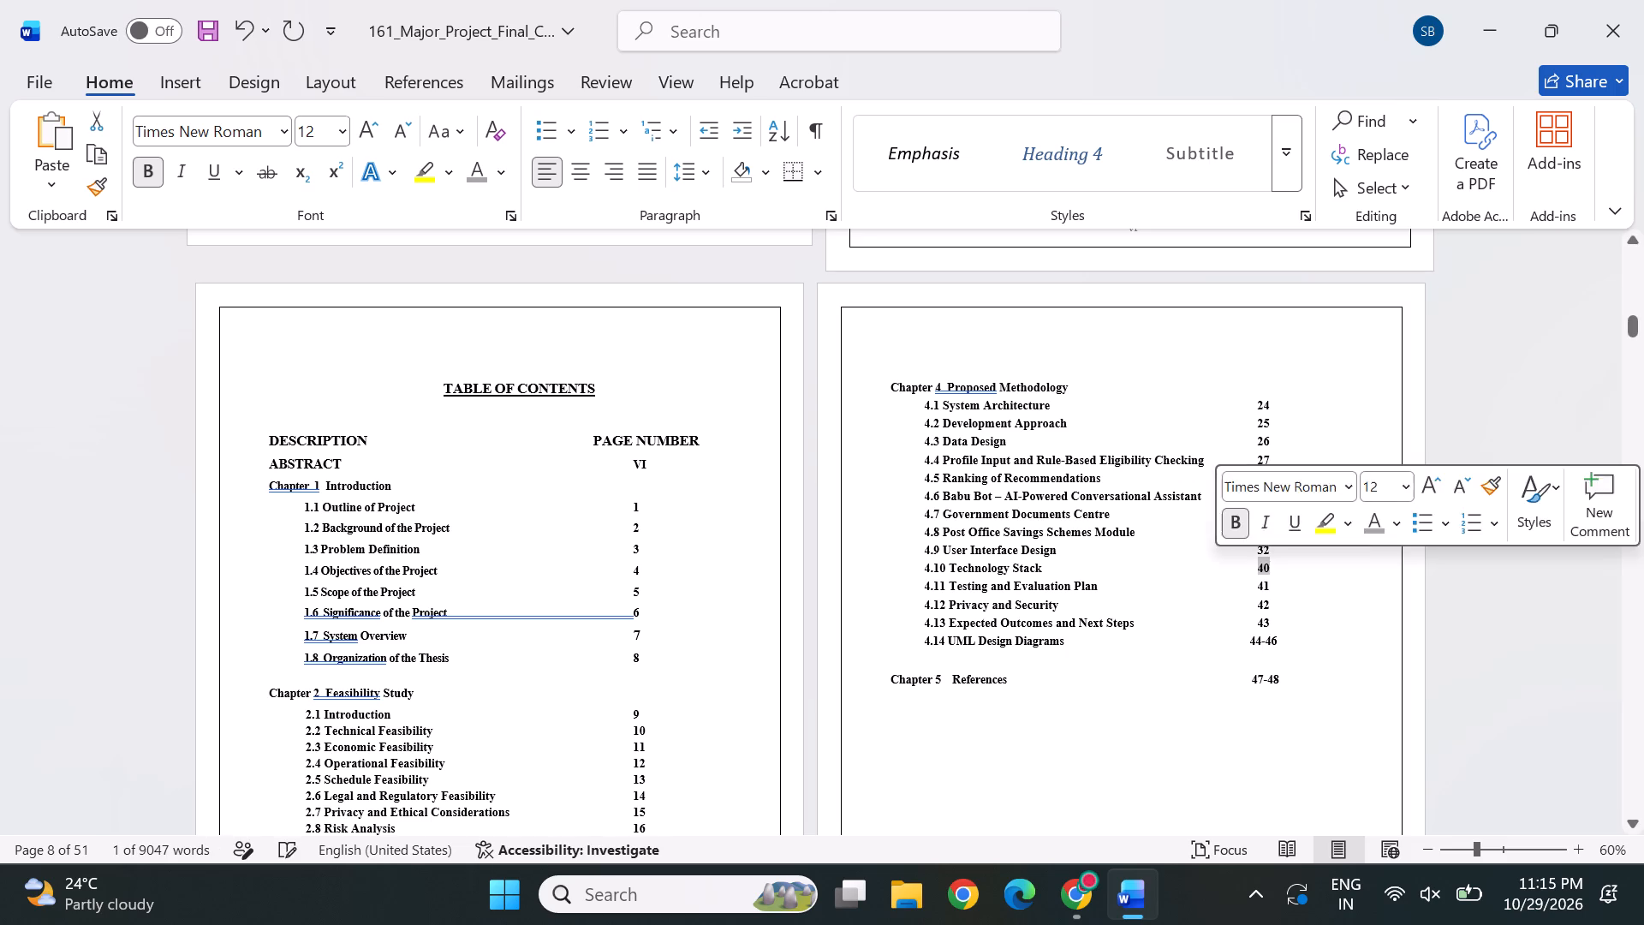
type("33")
left_click_drag(1275, 583, 1257, 588)
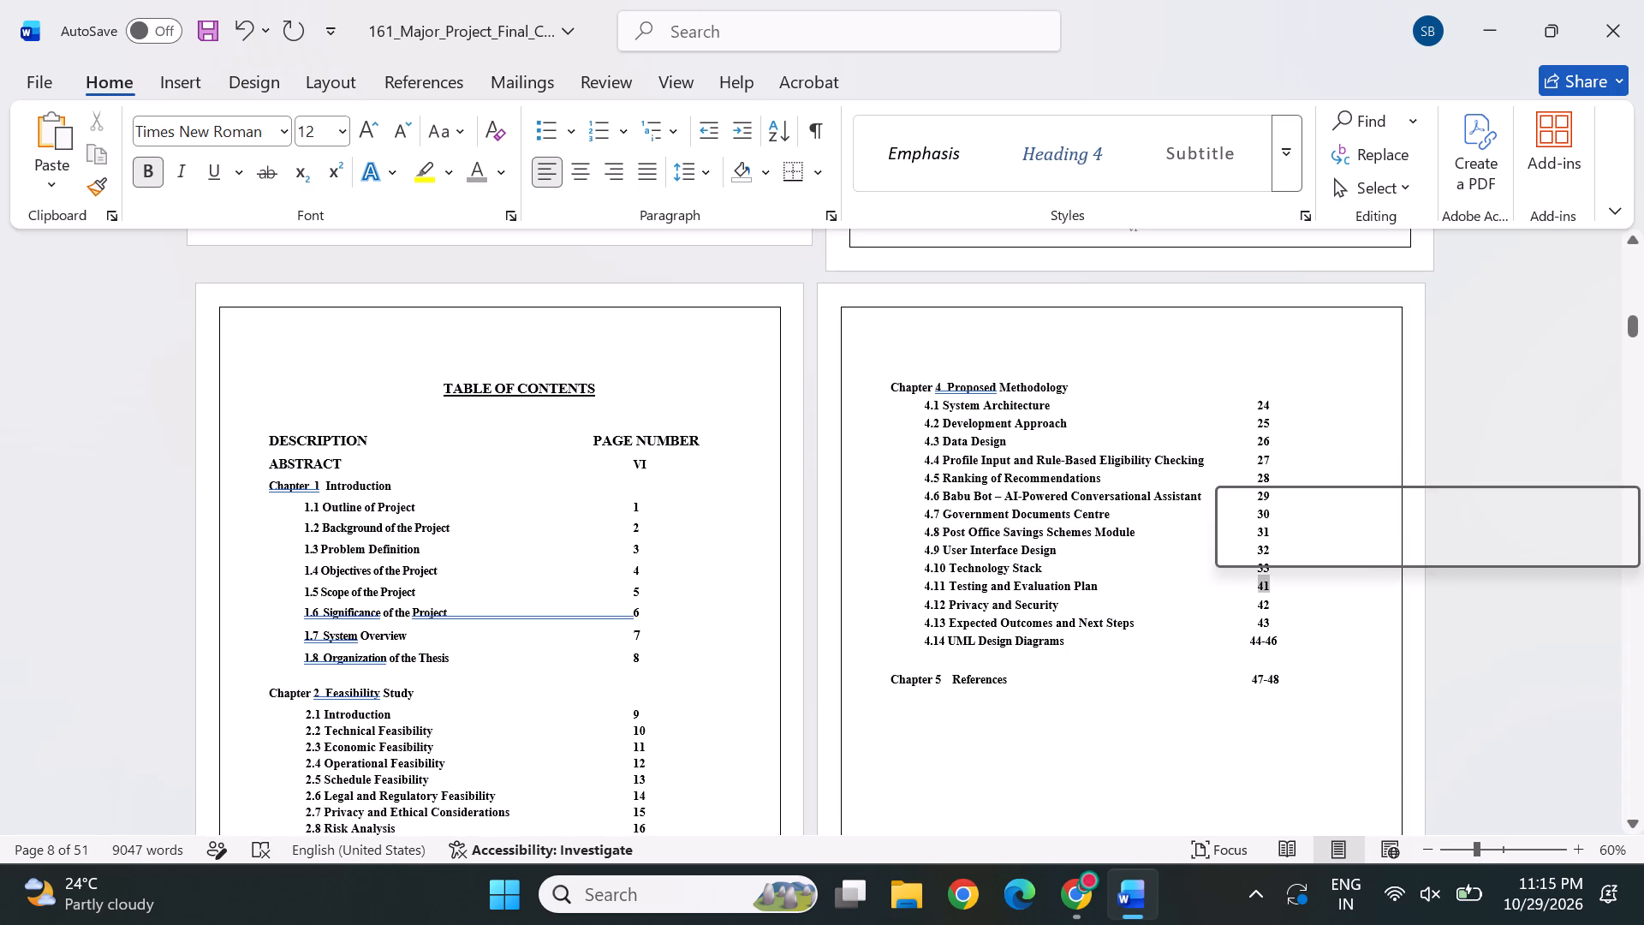
type("34")
left_click_drag(1279, 604, 1262, 605)
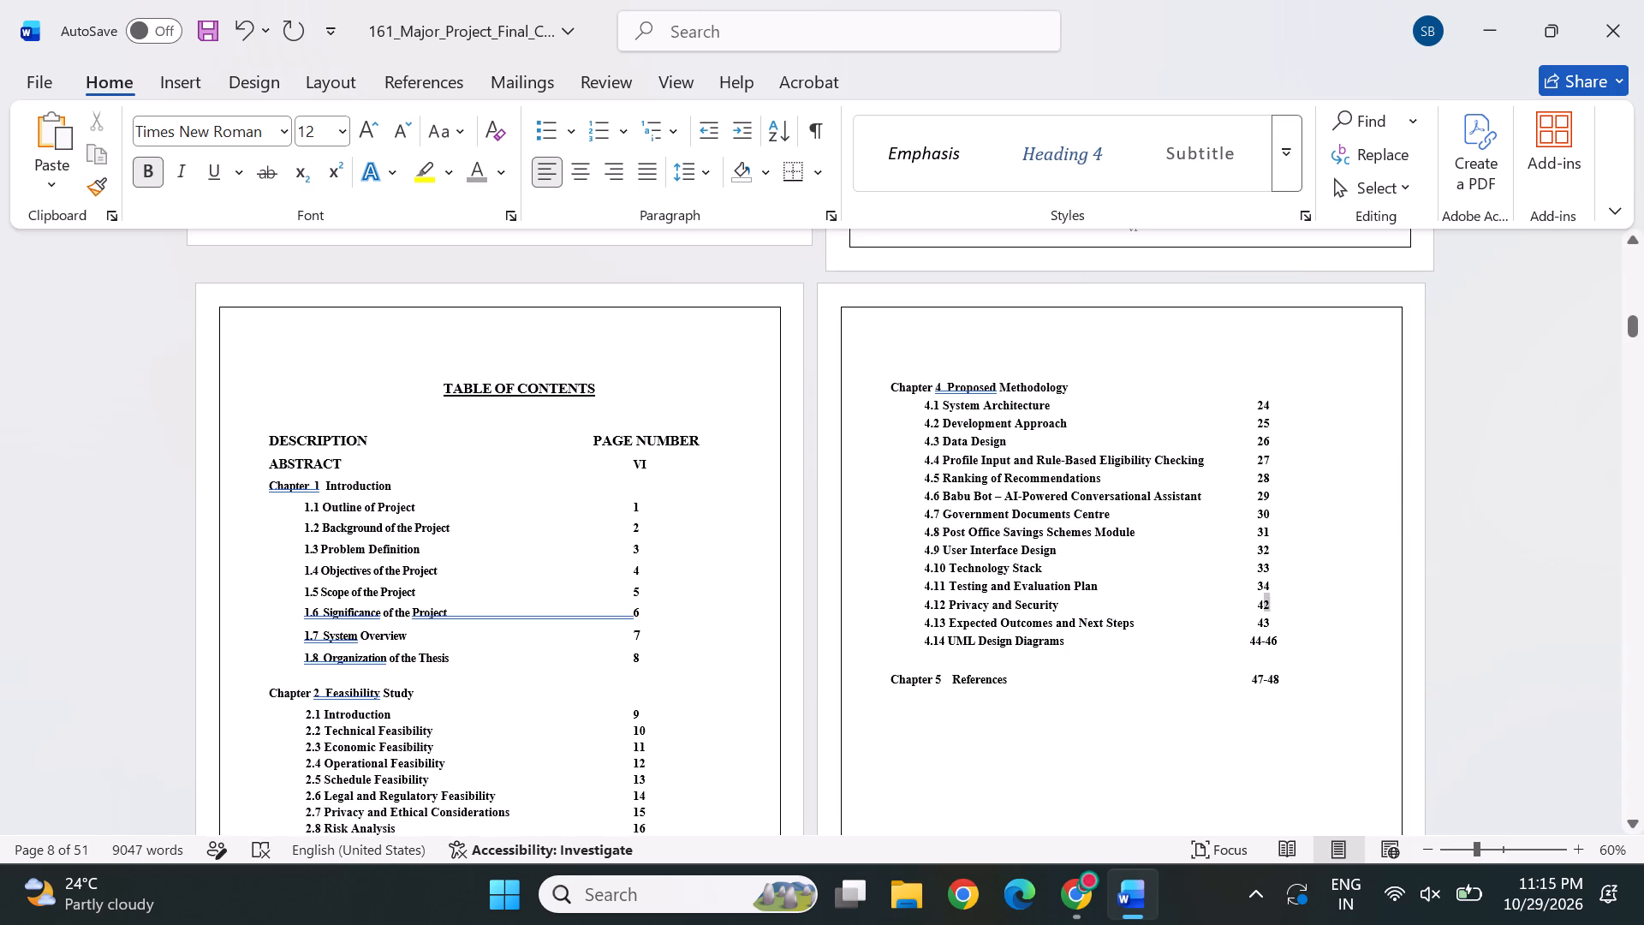
left_click_drag(1262, 605, 1256, 606)
type("35")
left_click_drag(1278, 617, 1258, 620)
type("36")
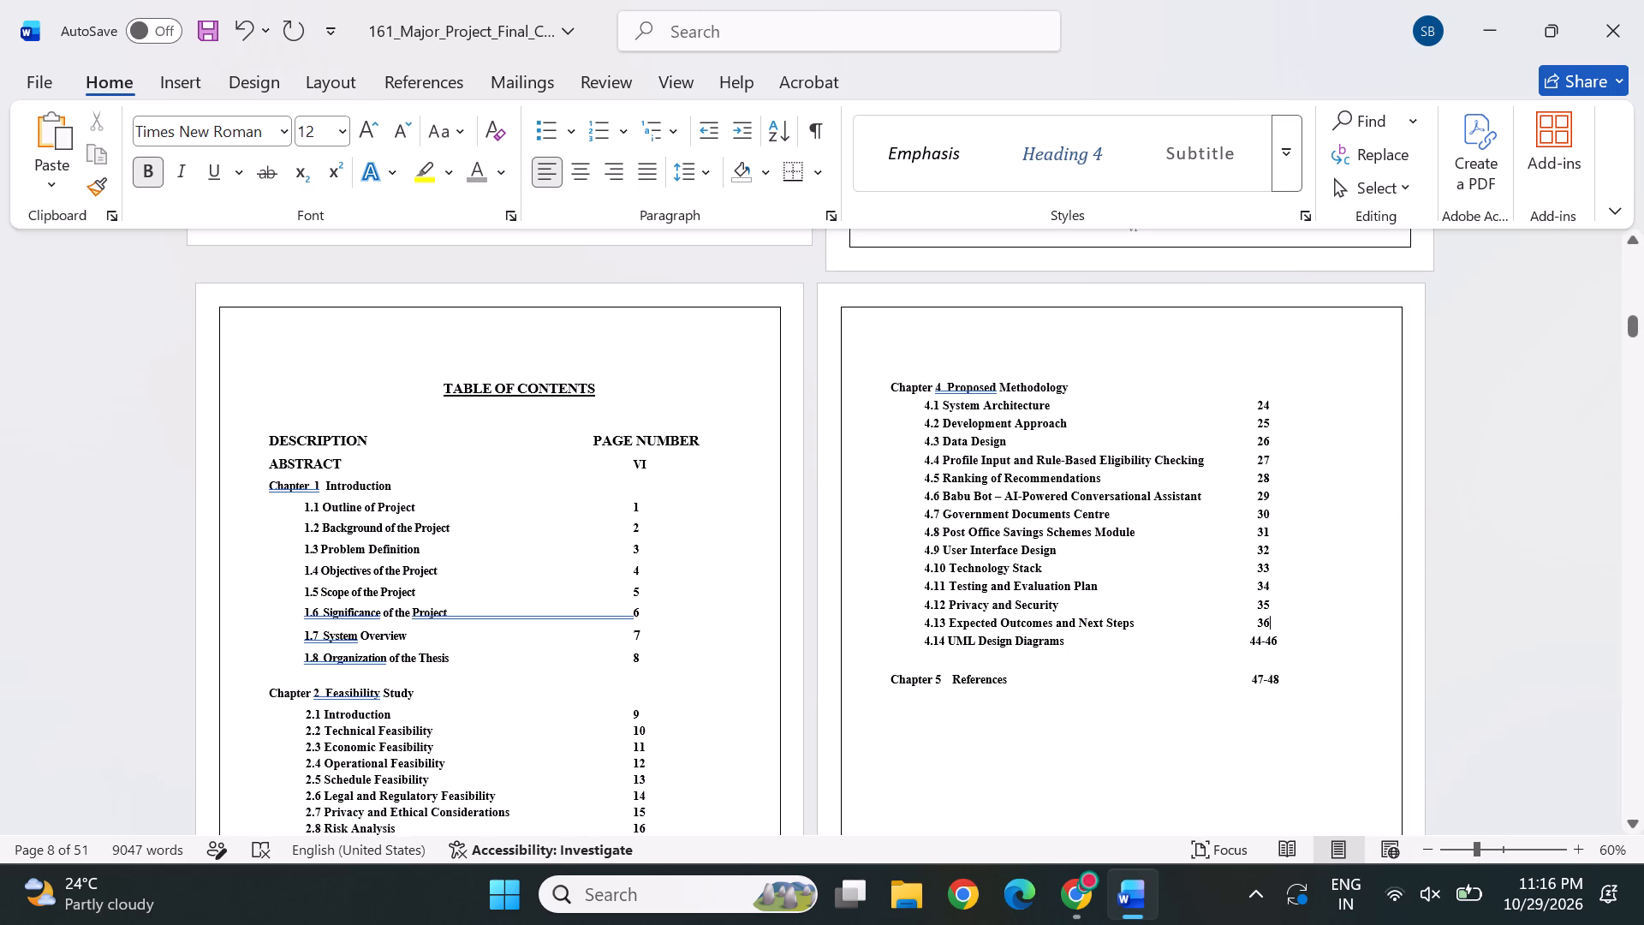
Set the Table of Contents page range of 4.14 UML Design Diagrams to 37-38.
left_click(1252, 637)
key("Right")
key("Delete")
key("7")
key("Right")
key("Right")
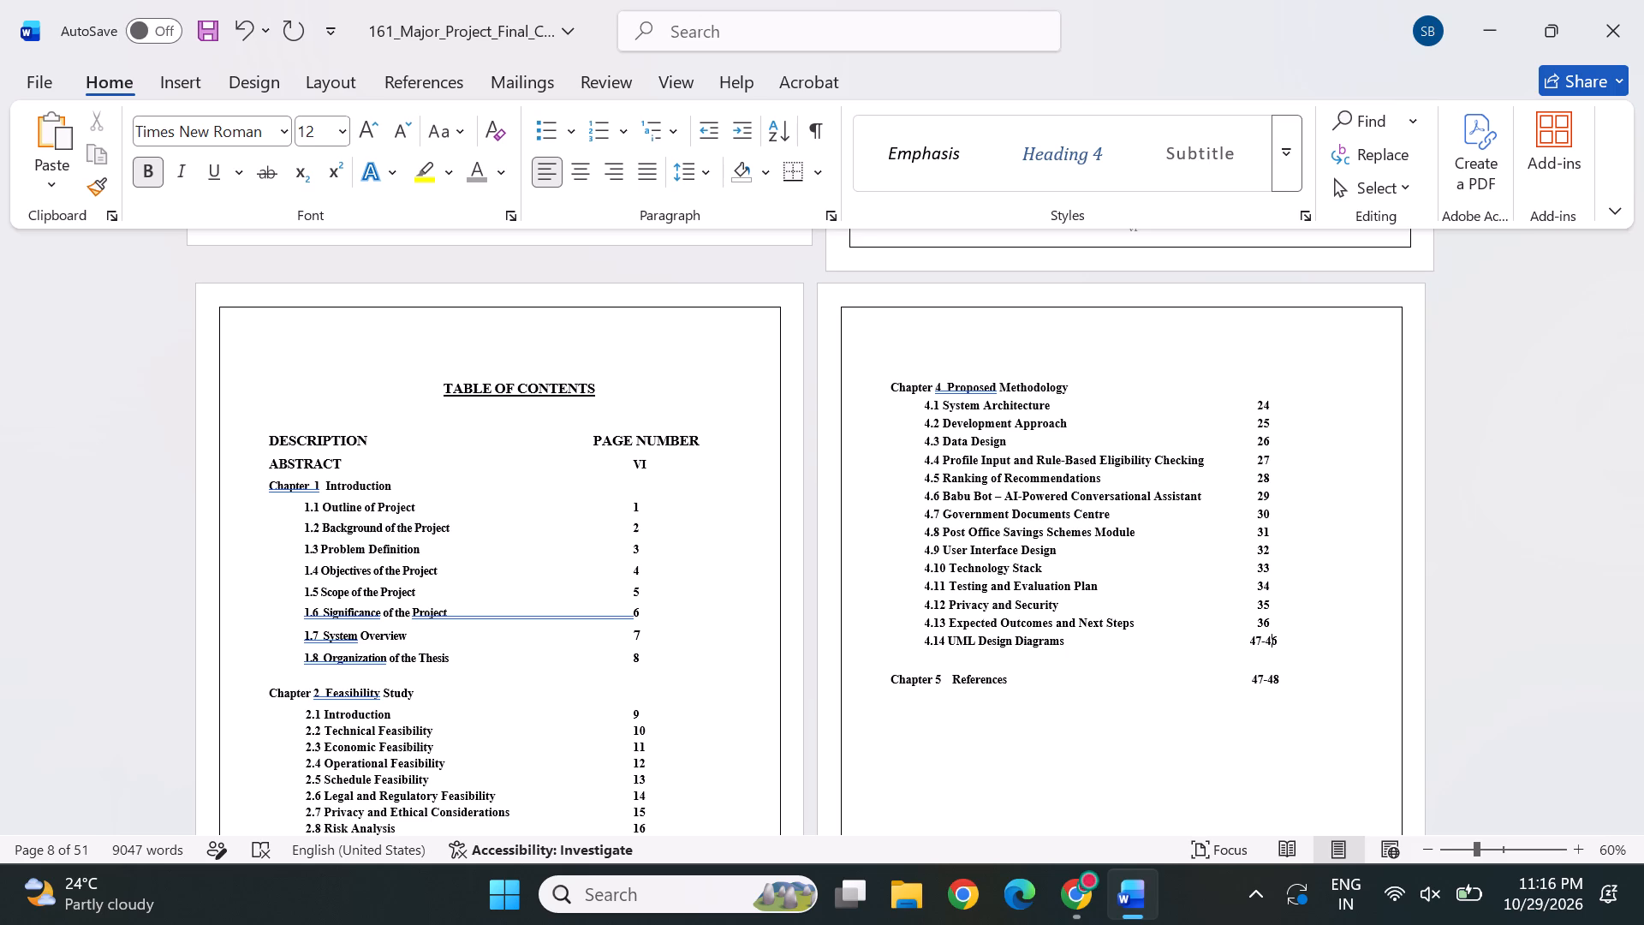
key("Left")
key("Left")
key("Left")
key("Left")
key("Delete")
key("3")
key("Right")
key("Right")
key("Right")
key("Delete")
key("Left")
key("Delete")
type("38")
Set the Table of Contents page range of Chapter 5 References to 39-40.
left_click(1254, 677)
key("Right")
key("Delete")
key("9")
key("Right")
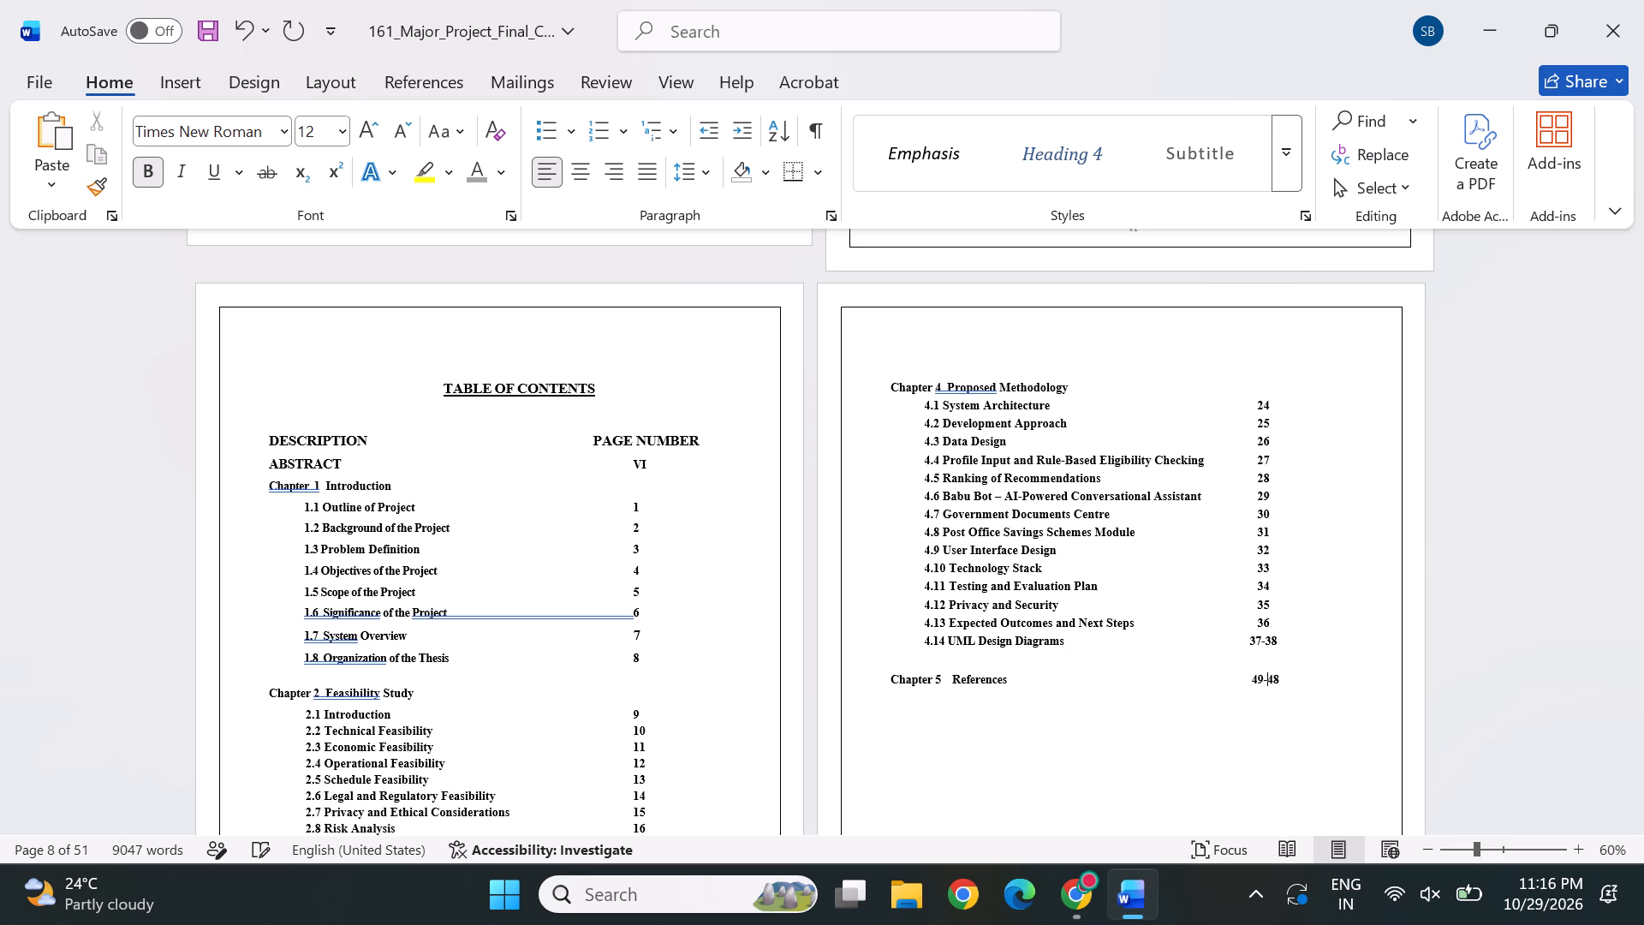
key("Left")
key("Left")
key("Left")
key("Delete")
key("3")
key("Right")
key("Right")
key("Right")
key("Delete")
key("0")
Examine the footer page numbers of the References and 4.14 UML Design Diagrams pages at the end of the report.
scroll(1469, 706, "down", 20)
scroll(1469, 706, "down", 17)
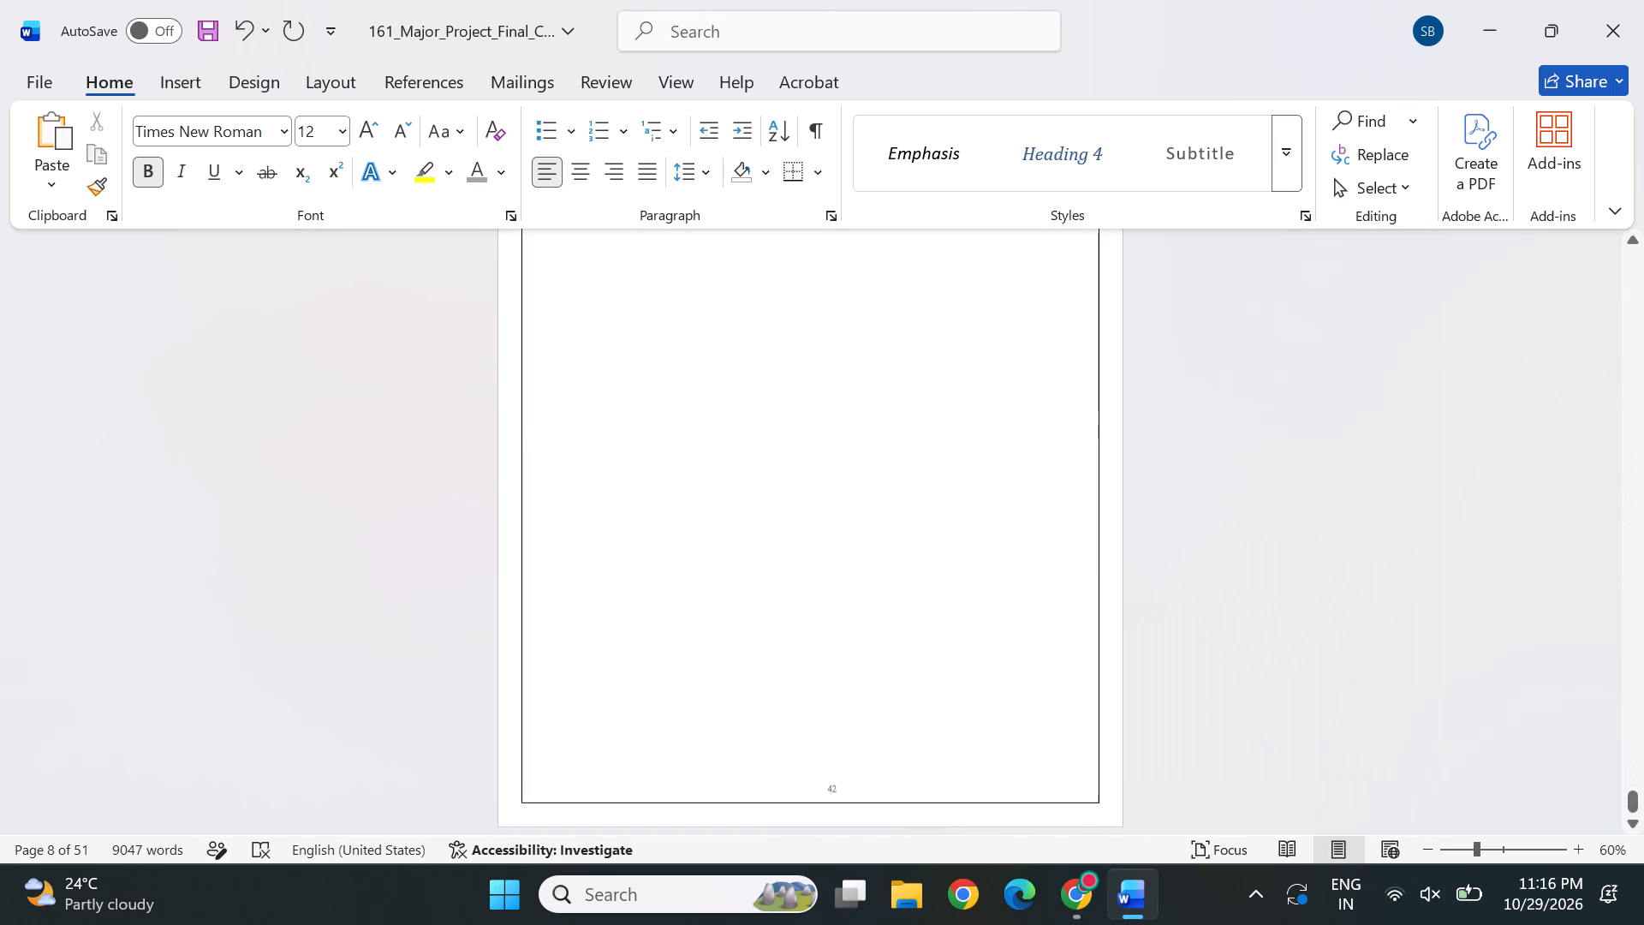
scroll(1469, 706, "down", 7)
scroll(975, 579, "up", 3)
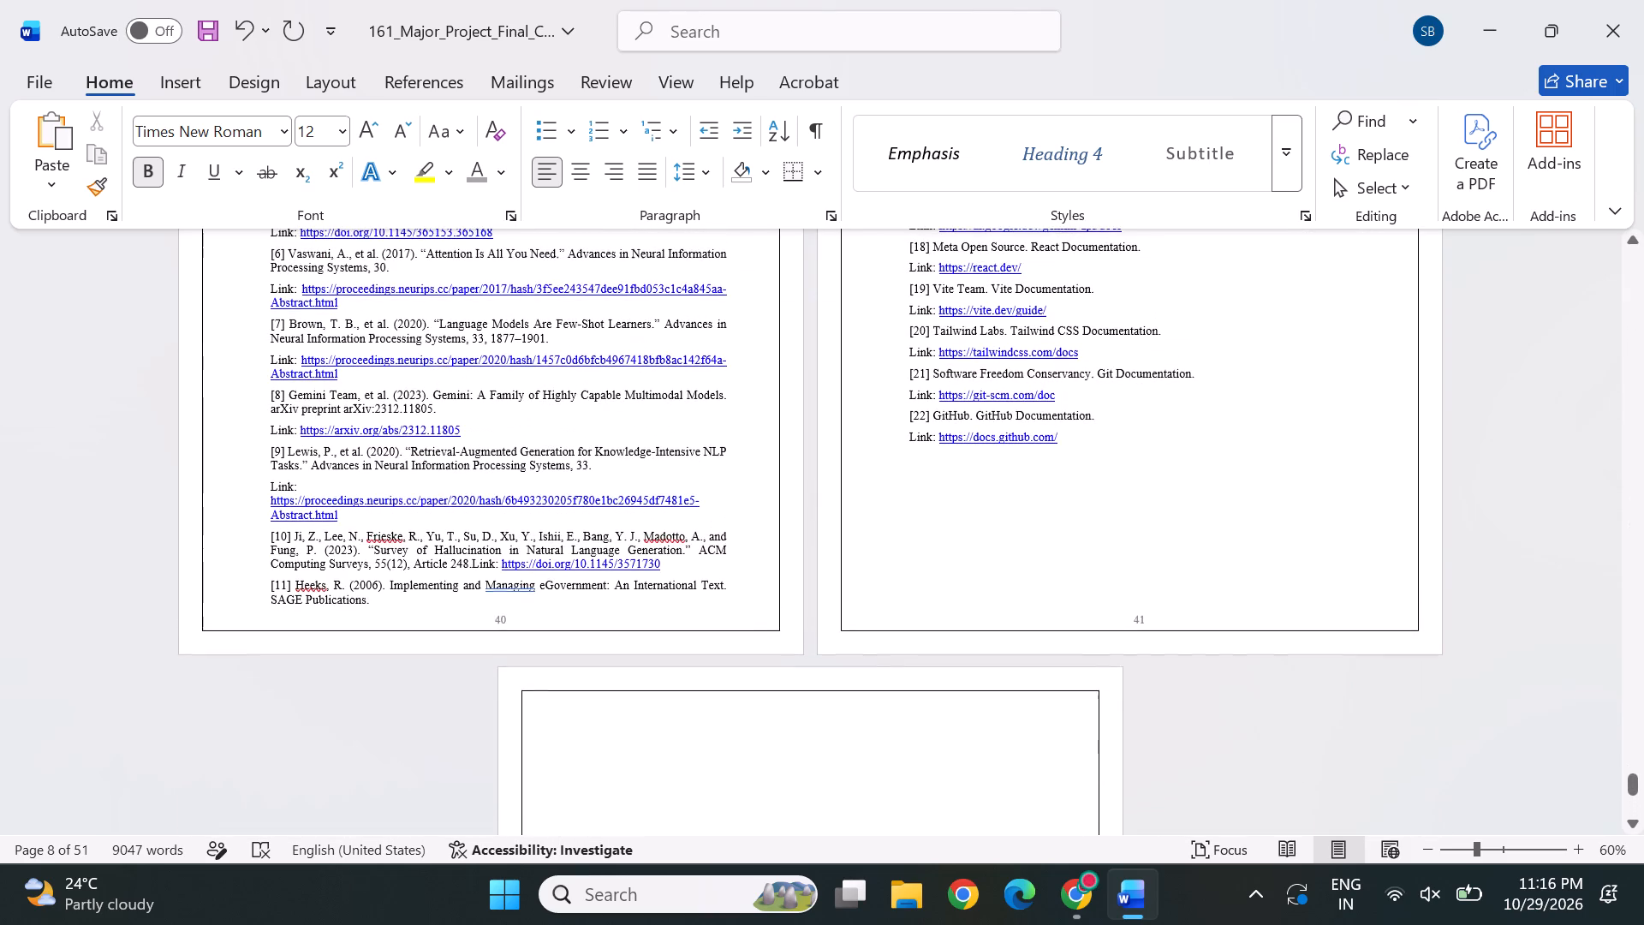
scroll(955, 557, "up", 2)
scroll(879, 459, "up", 1)
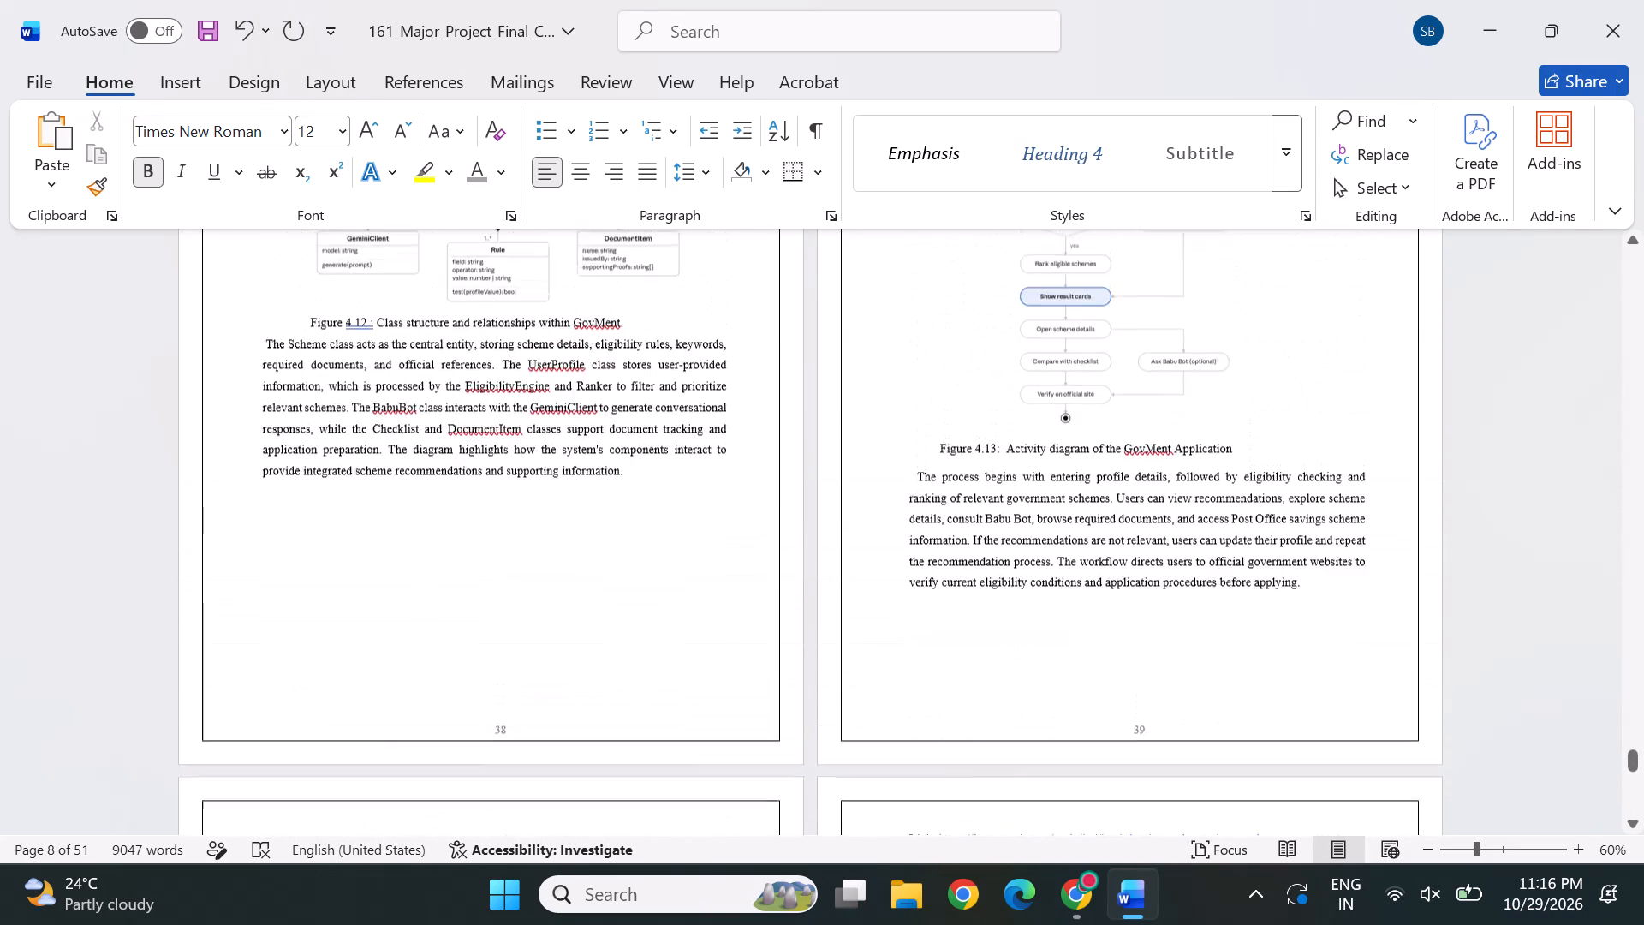
scroll(922, 389, "up", 1)
scroll(936, 517, "up", 2)
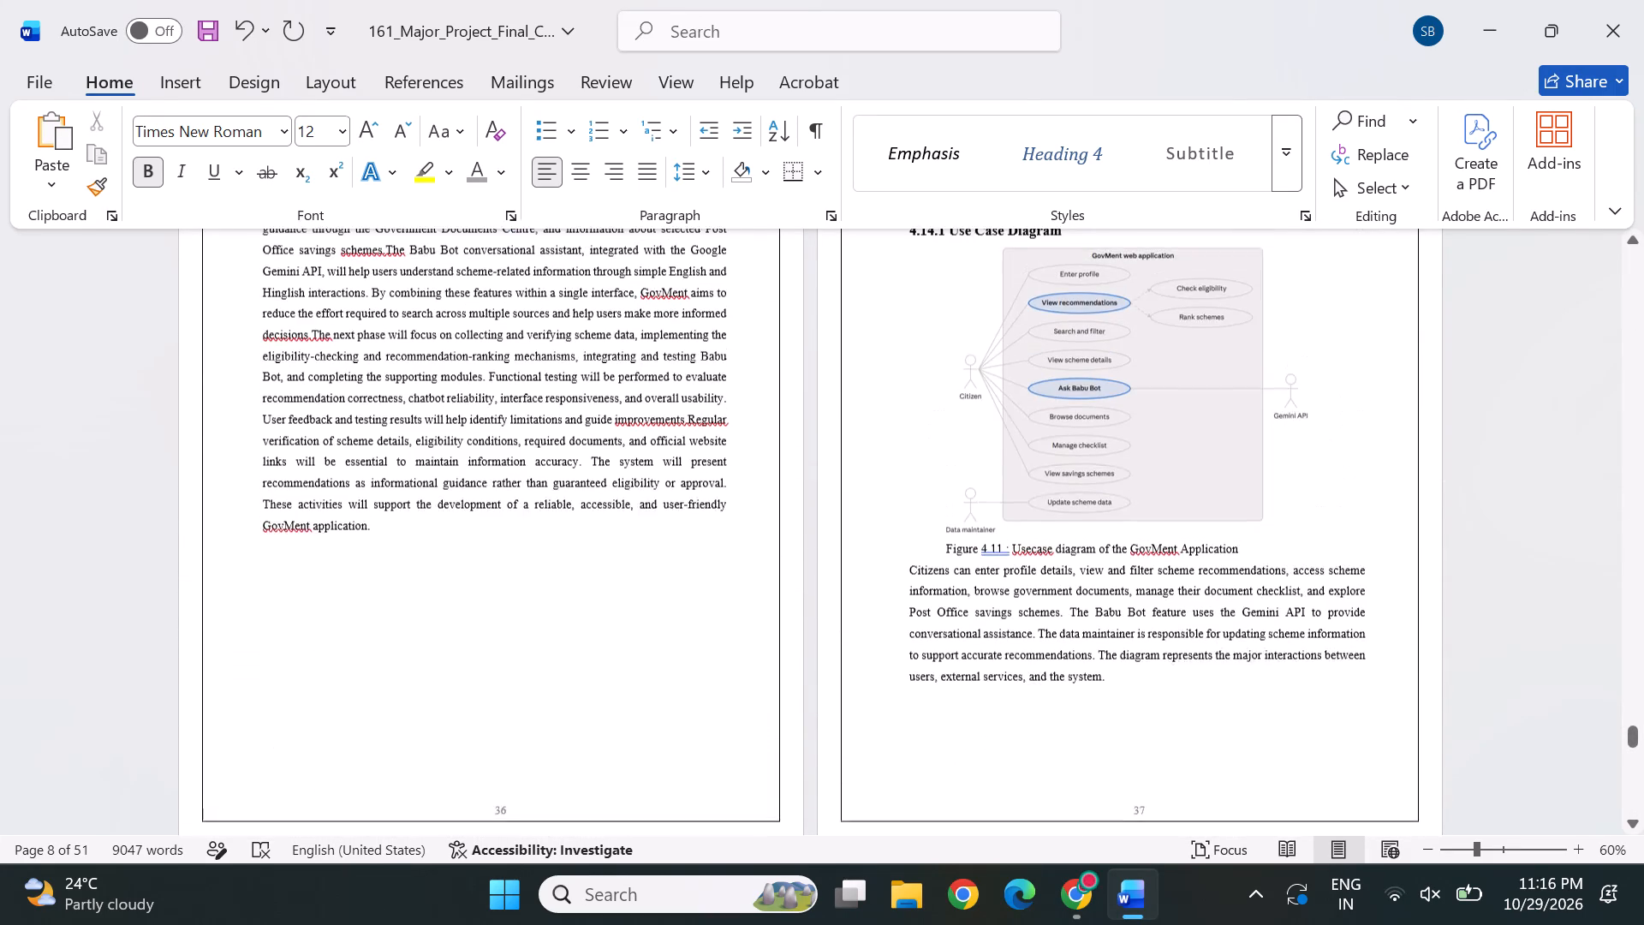
scroll(1072, 534, "up", 1)
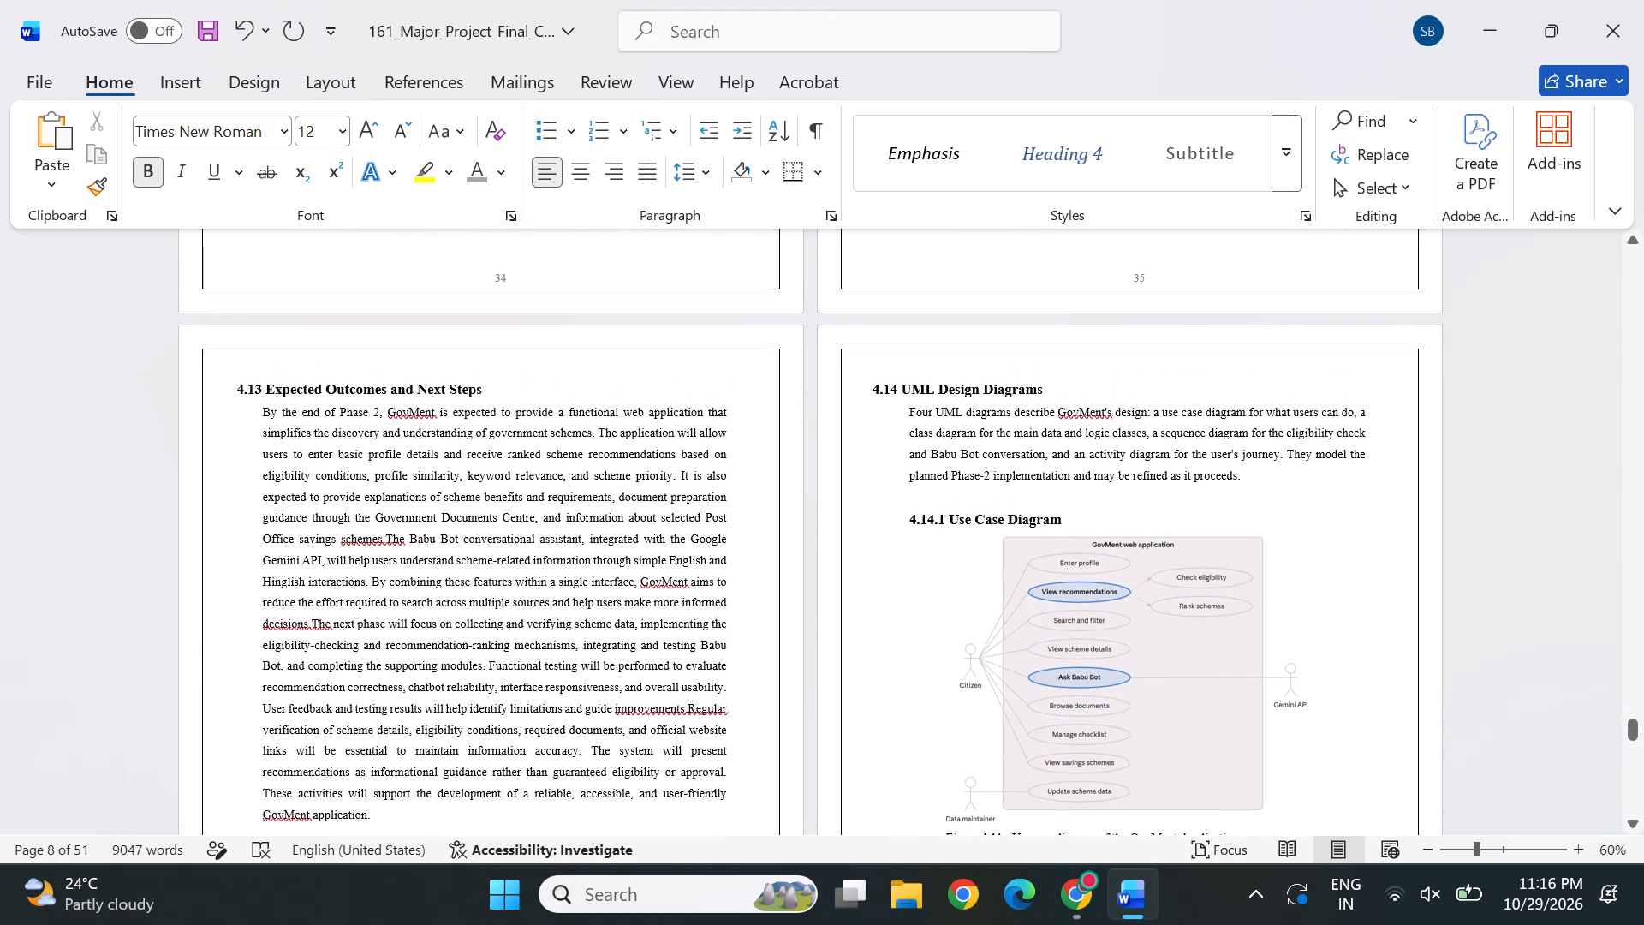
Set the Table of Contents page range of 4.14 UML Design Diagrams to 37-39.
left_click_drag(1643, 727, 1510, 0)
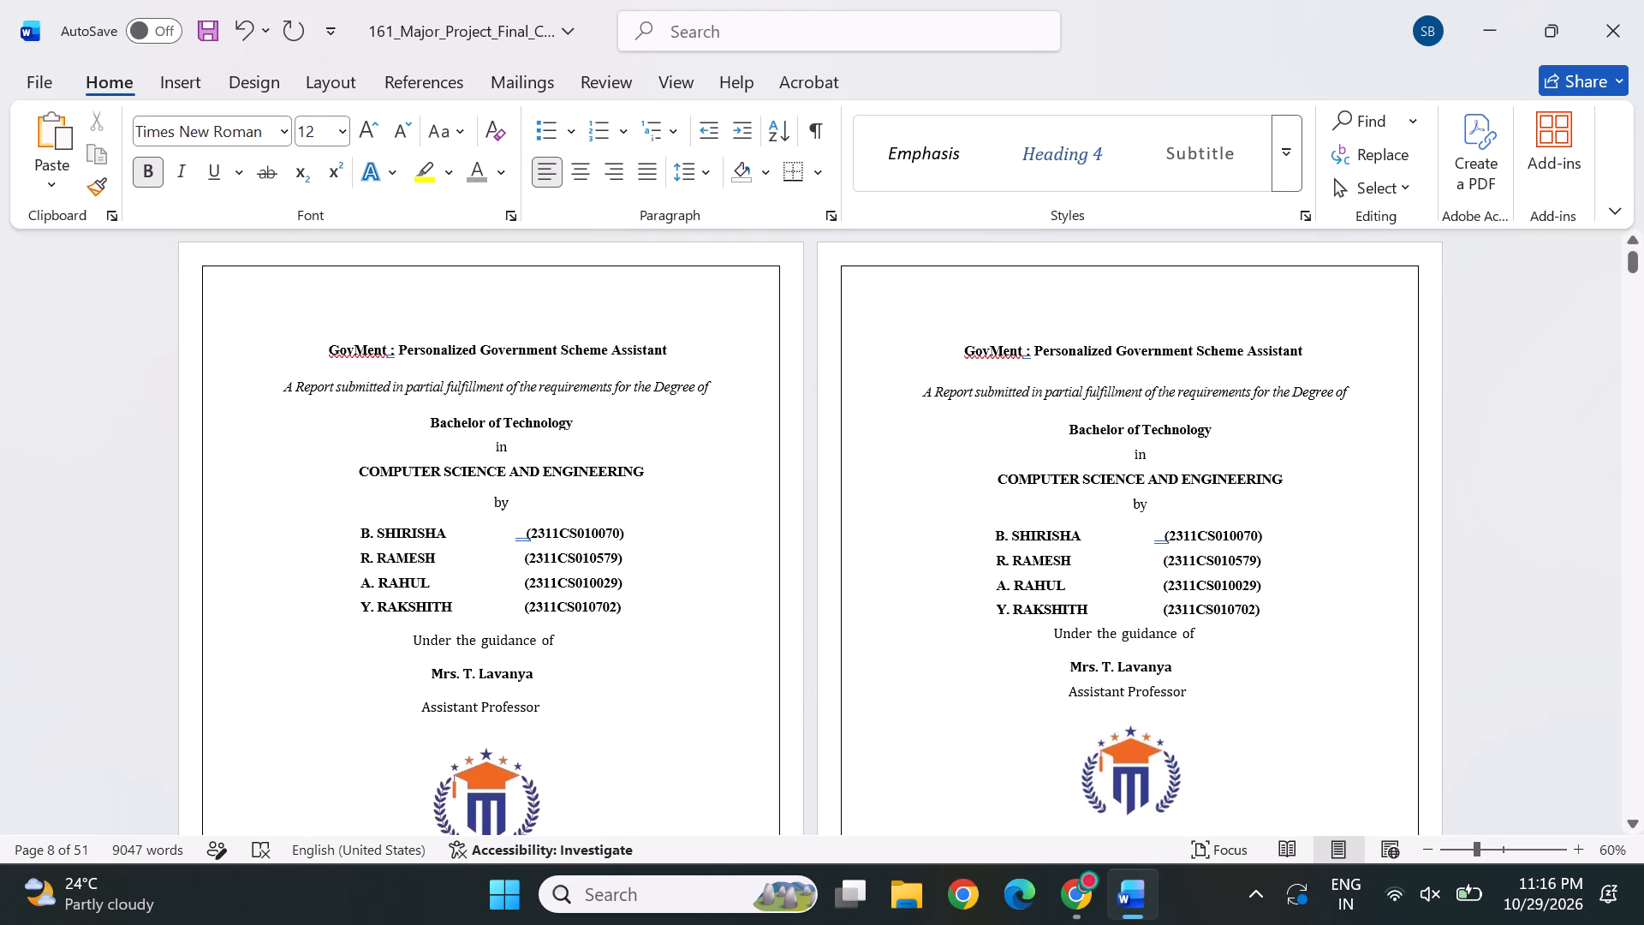
scroll(1218, 446, "down", 5)
scroll(1214, 558, "down", 1)
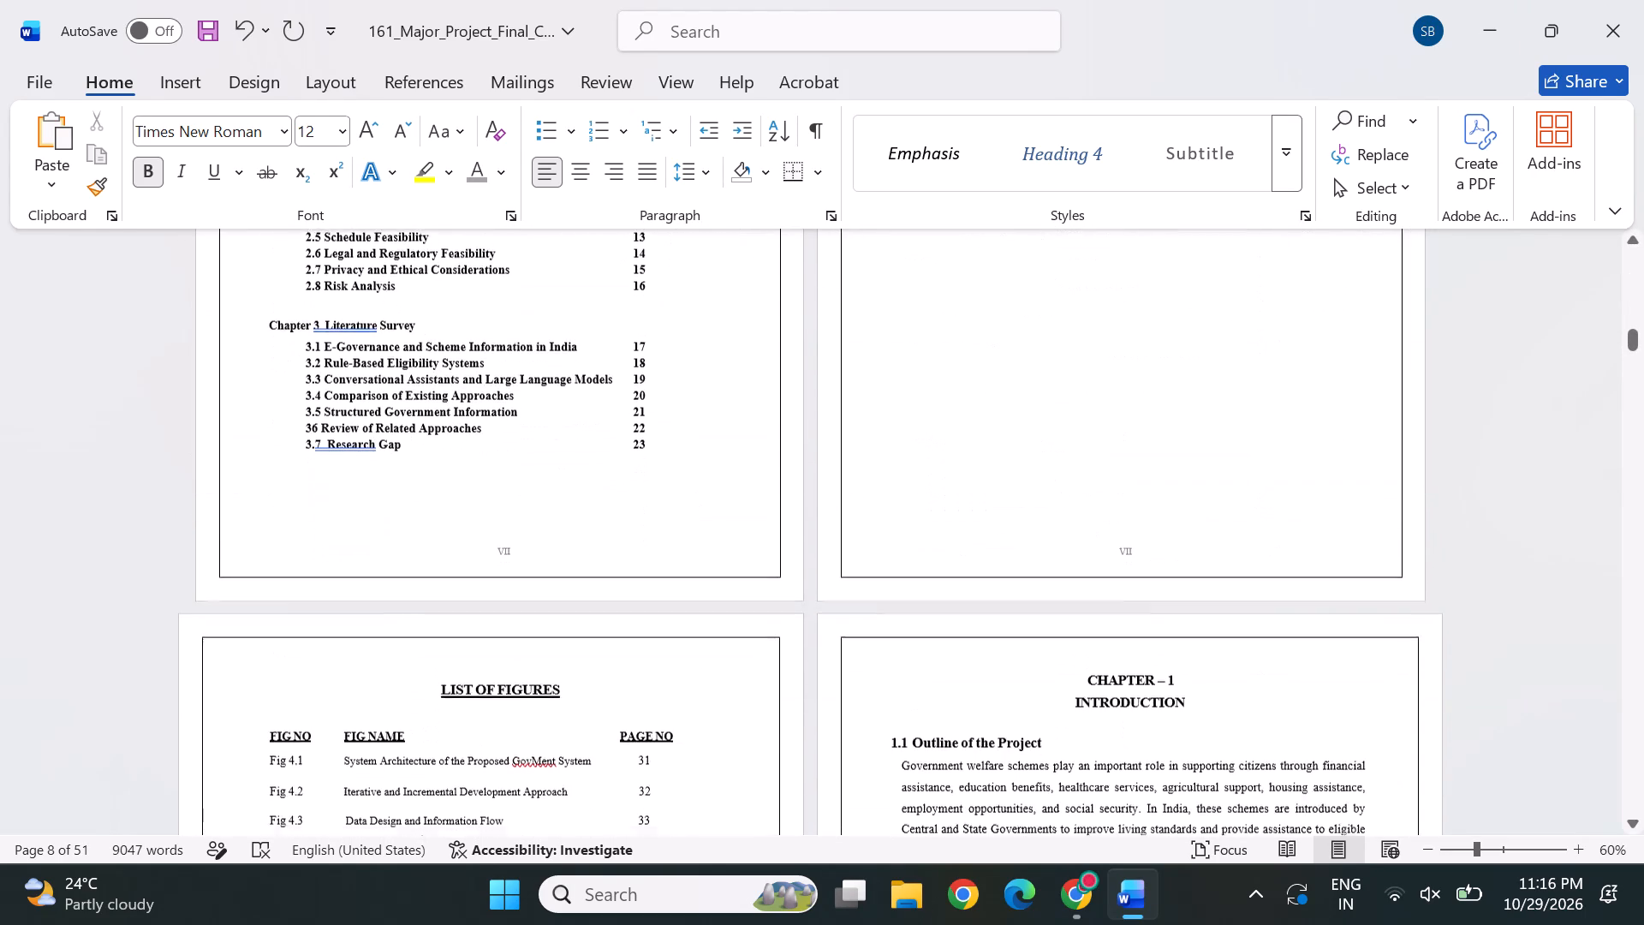
scroll(1288, 577, "up", 2)
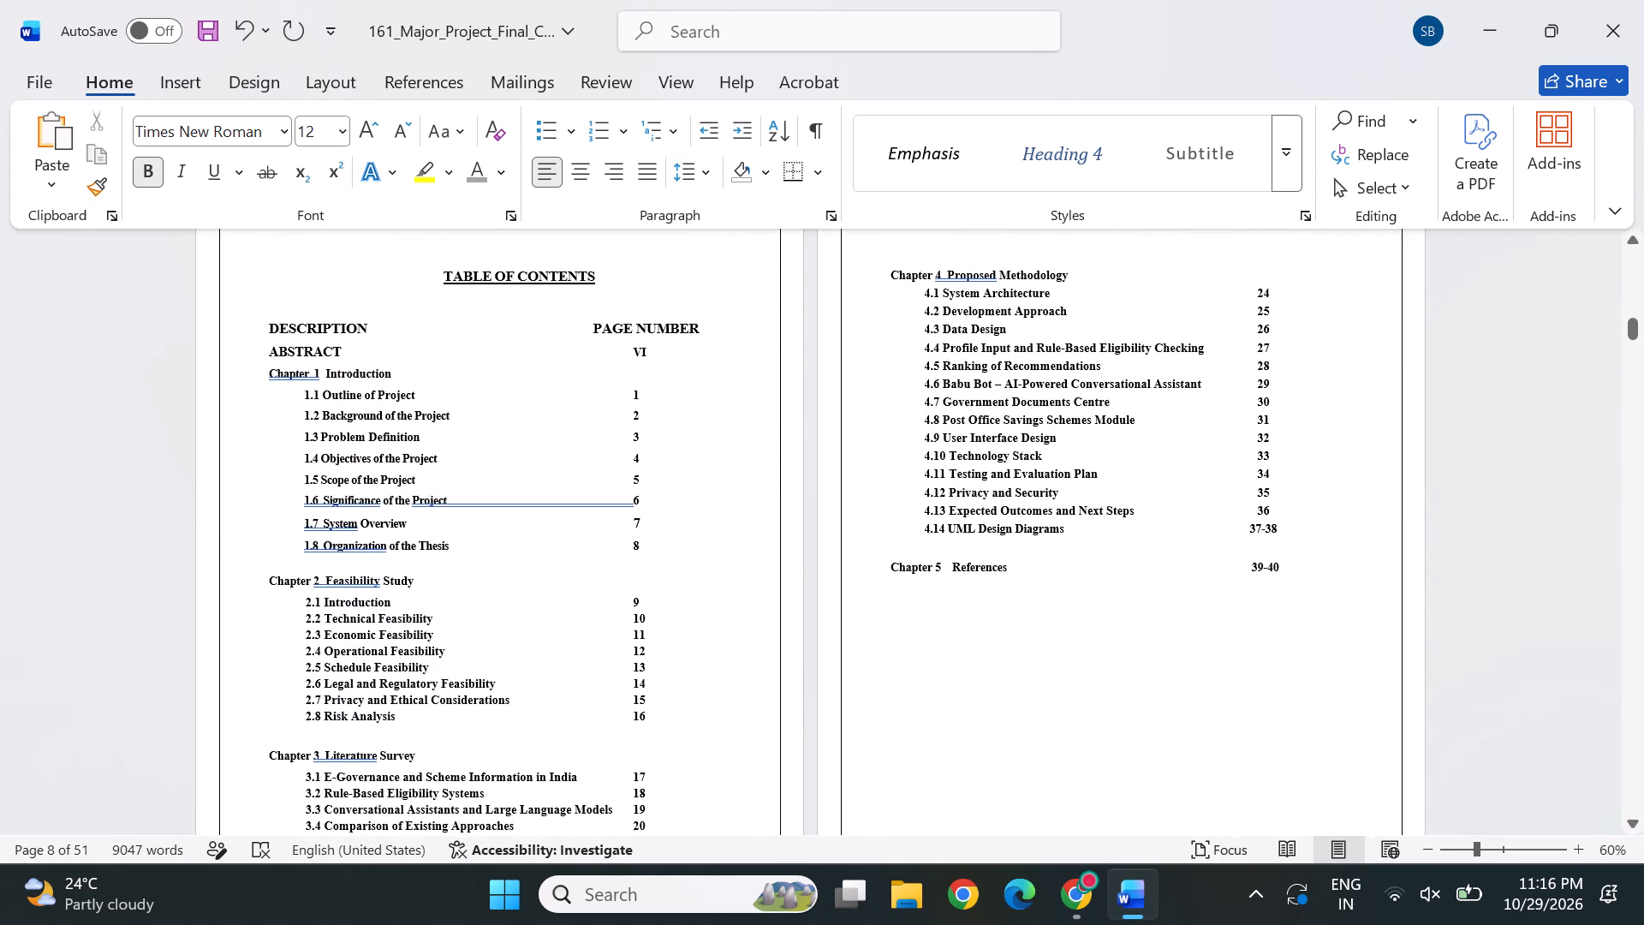
left_click(1284, 532)
key("Left")
key("Delete")
key("9")
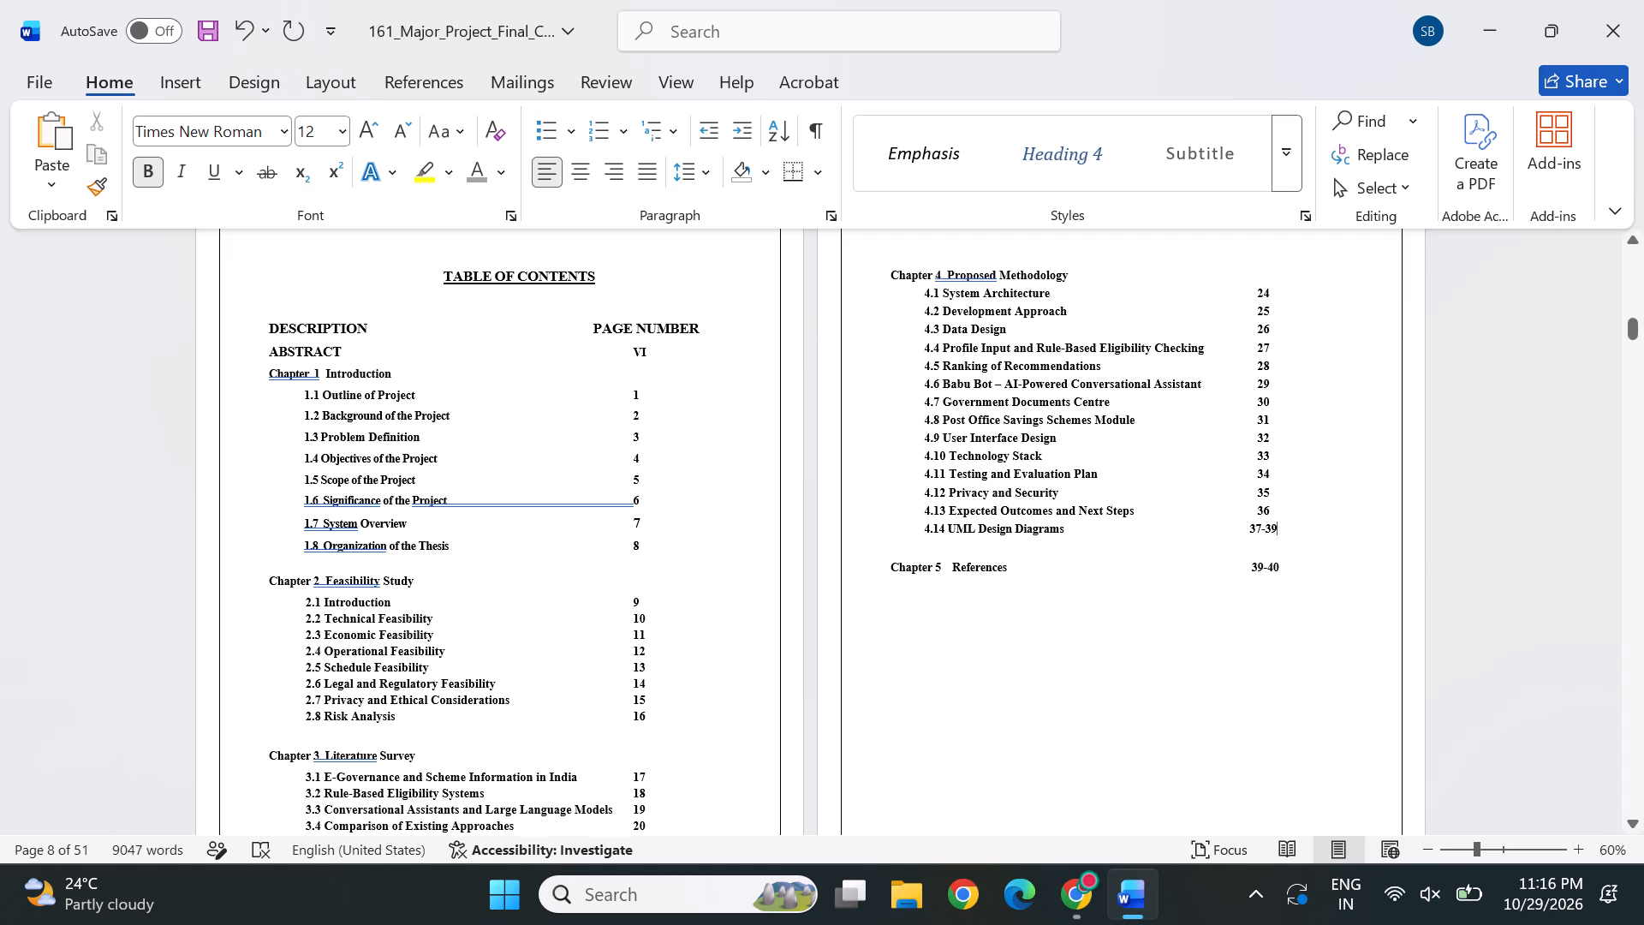
Set the Table of Contents page range of Chapter 5 References to 40-41.
left_click(1258, 572)
key("Delete")
key("Left")
key("Delete")
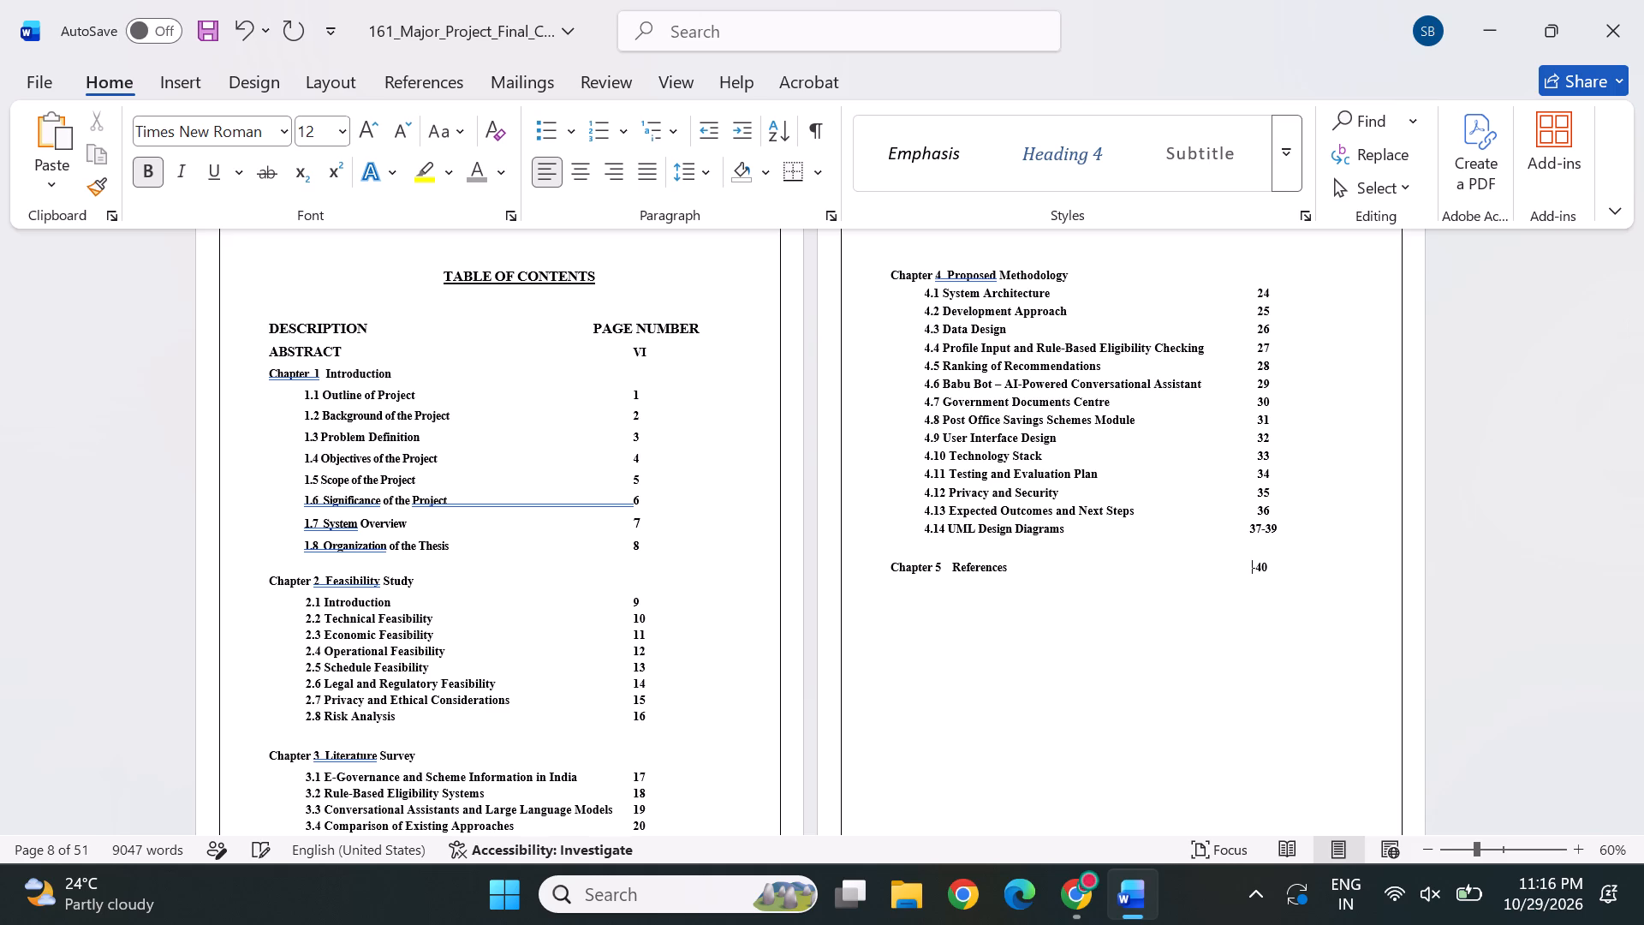
type("40")
key("Right")
key("Right")
key("Delete")
key("1")
Examine the footer page numbers of the References pages and the final page of the report.
scroll(1548, 535, "down", 3)
left_click_drag(1635, 337, 1640, 915)
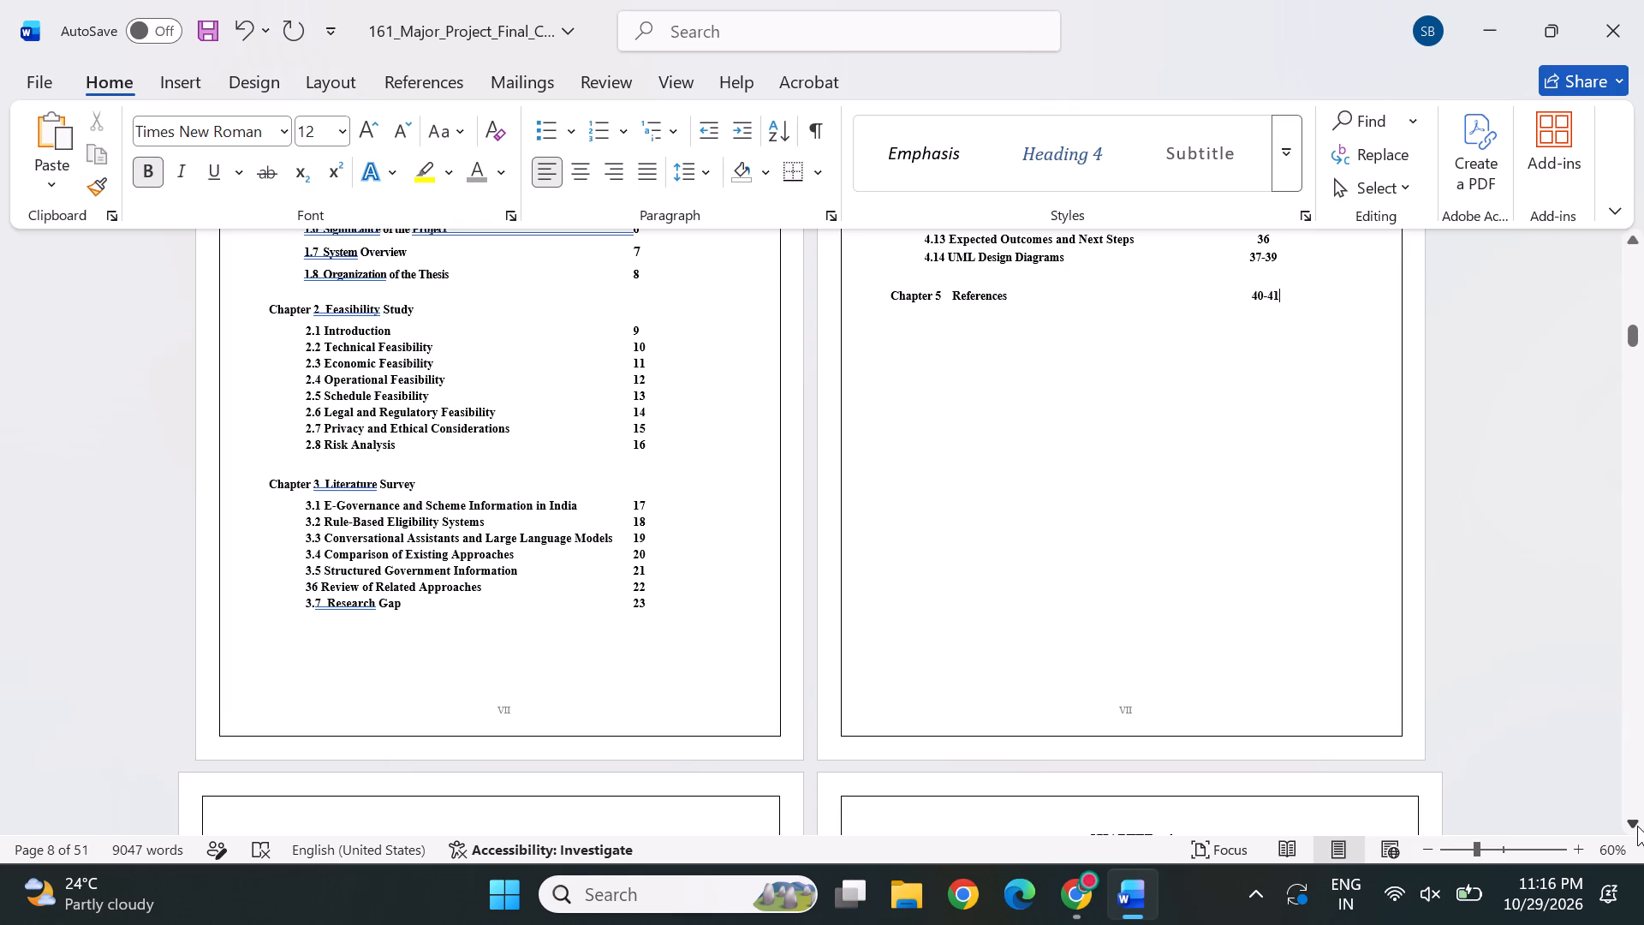
triple_click(1637, 821)
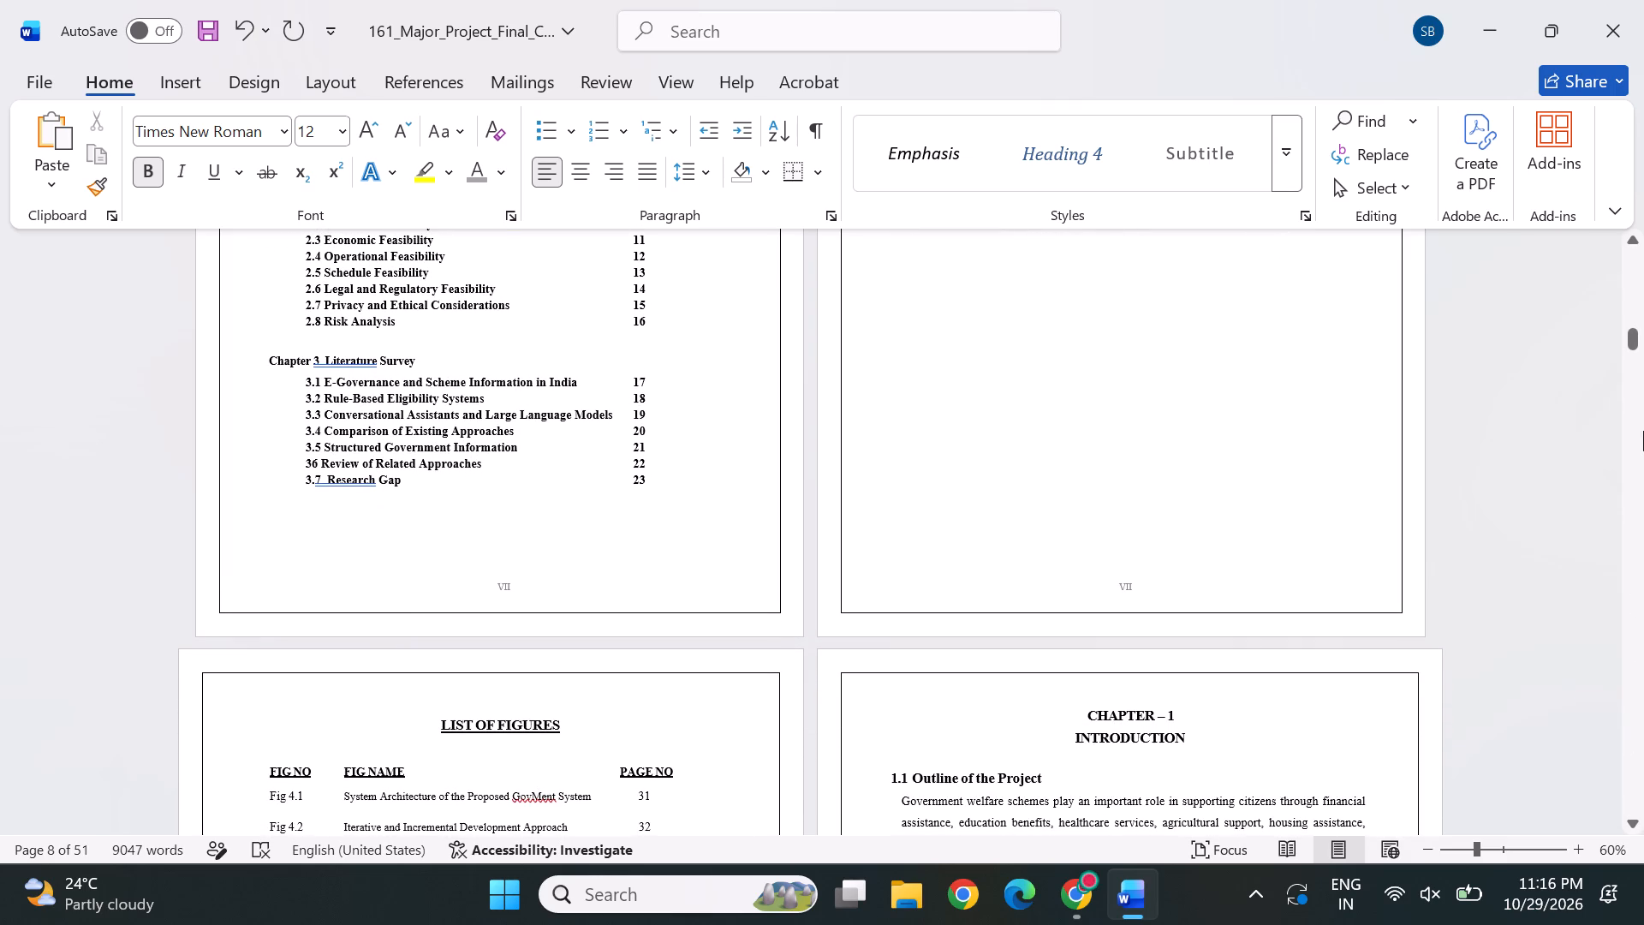
left_click_drag(1636, 344, 1643, 922)
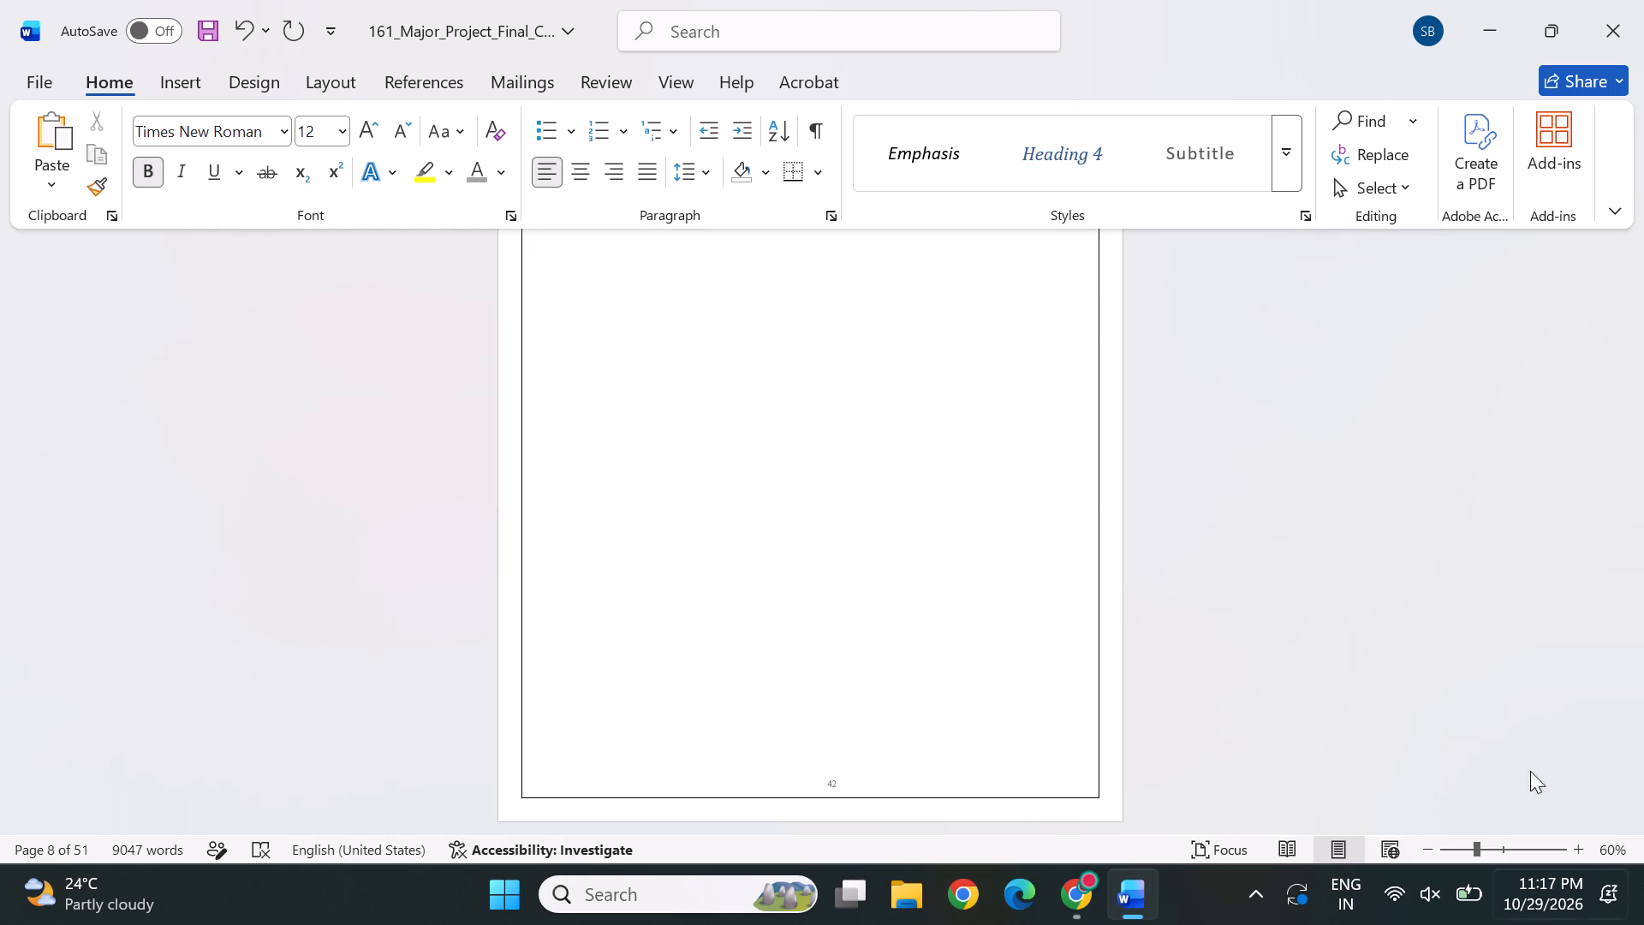
scroll(1034, 665, "up", 2)
scroll(1180, 692, "down", 1)
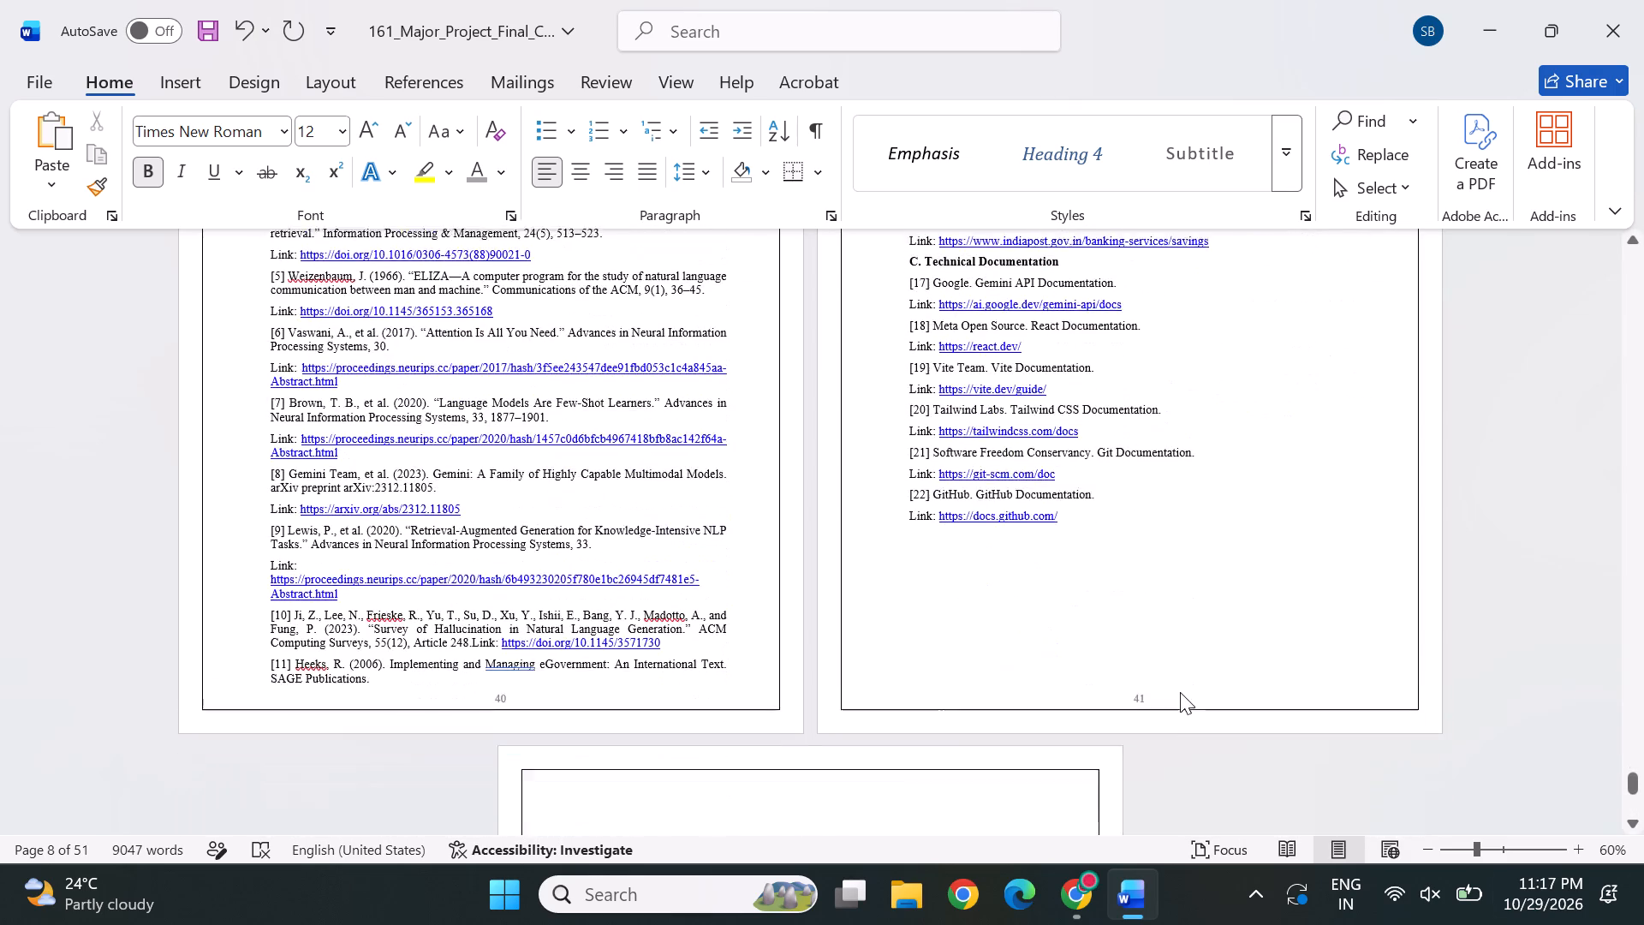
Examine the section headings, layout and footer page numbers of Chapter 4, working backward from 4.14 UML Design Diagrams.
scroll(1215, 607, "up", 2)
scroll(1032, 589, "up", 2)
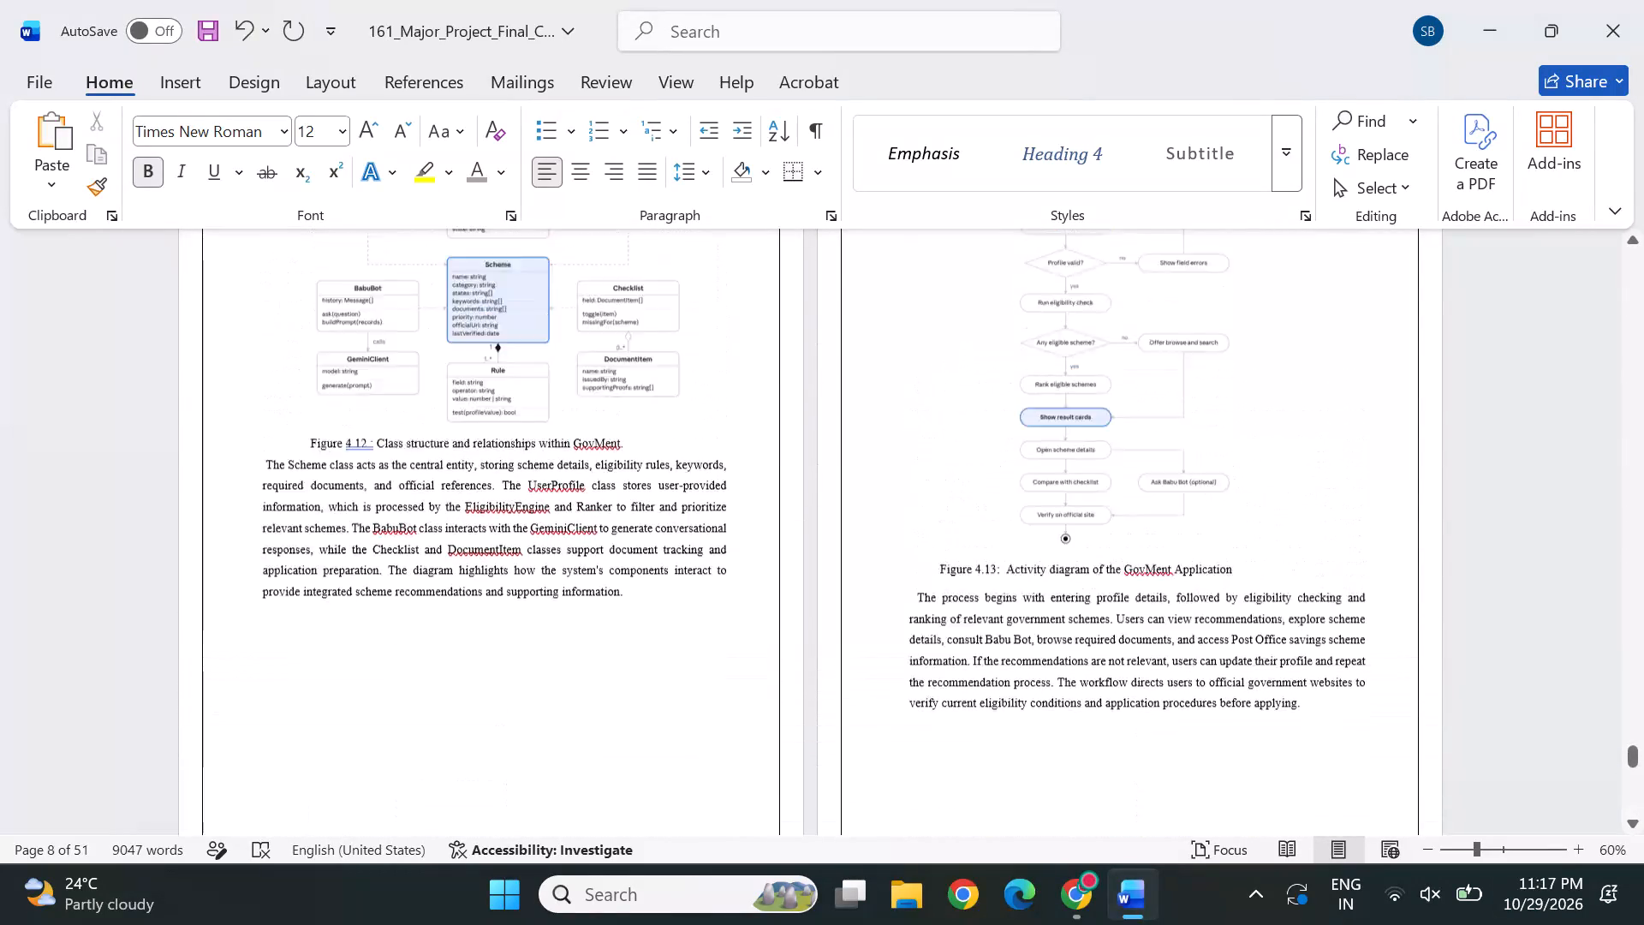
scroll(1032, 589, "up", 1)
scroll(938, 509, "up", 1)
scroll(1024, 586, "up", 1)
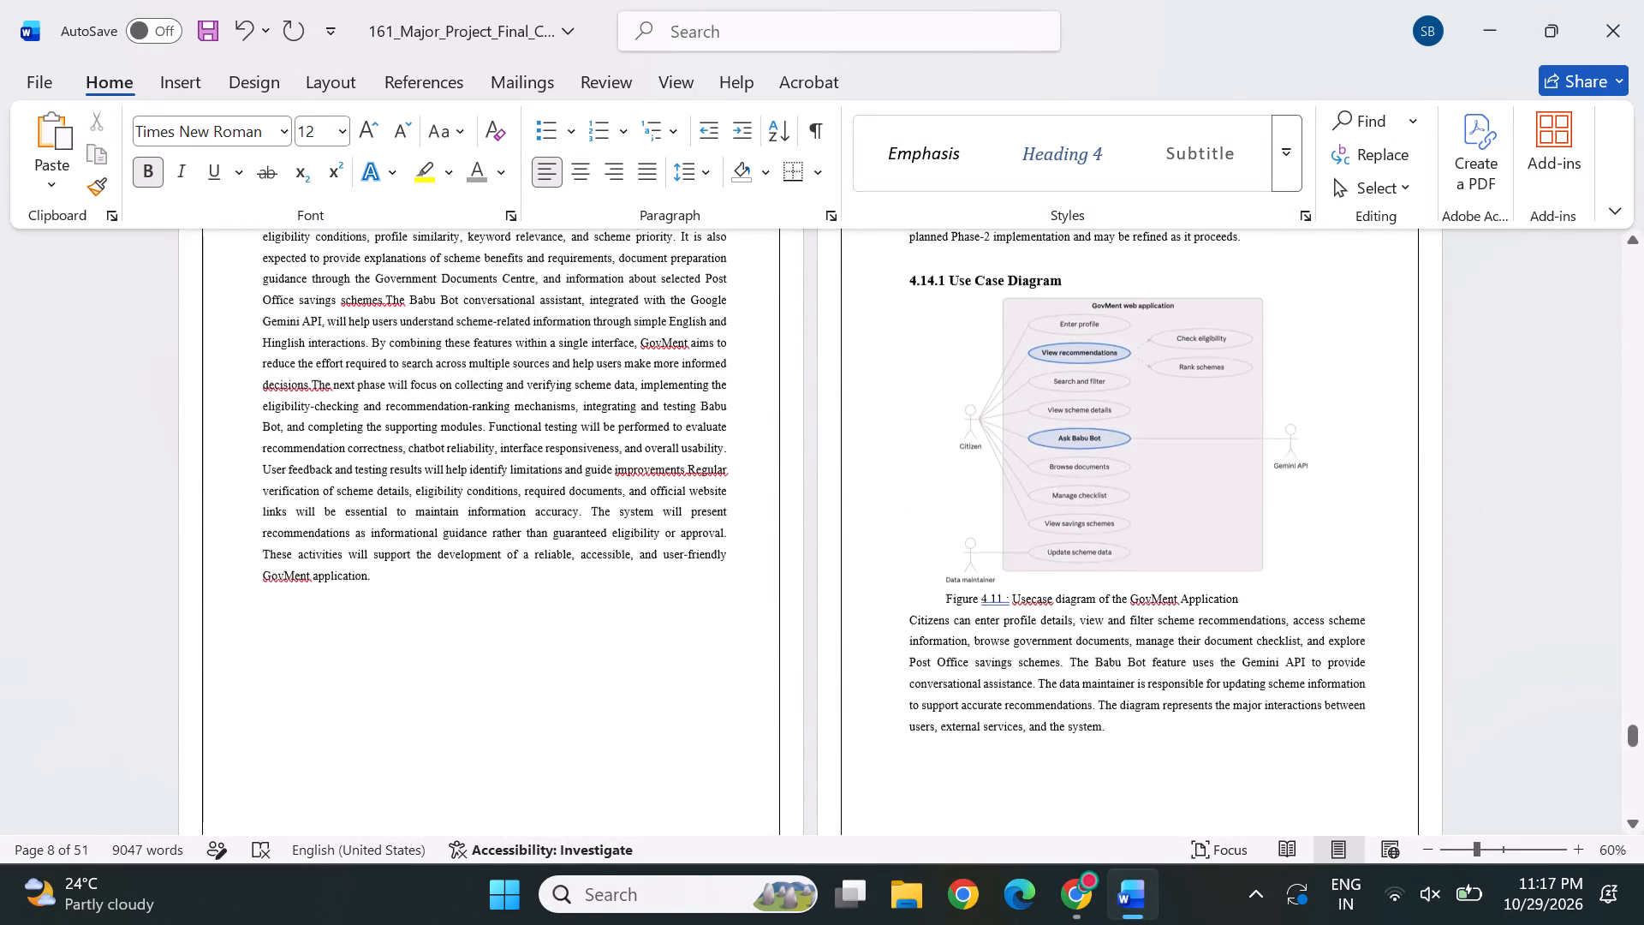
scroll(1024, 586, "up", 1)
scroll(871, 592, "up", 2)
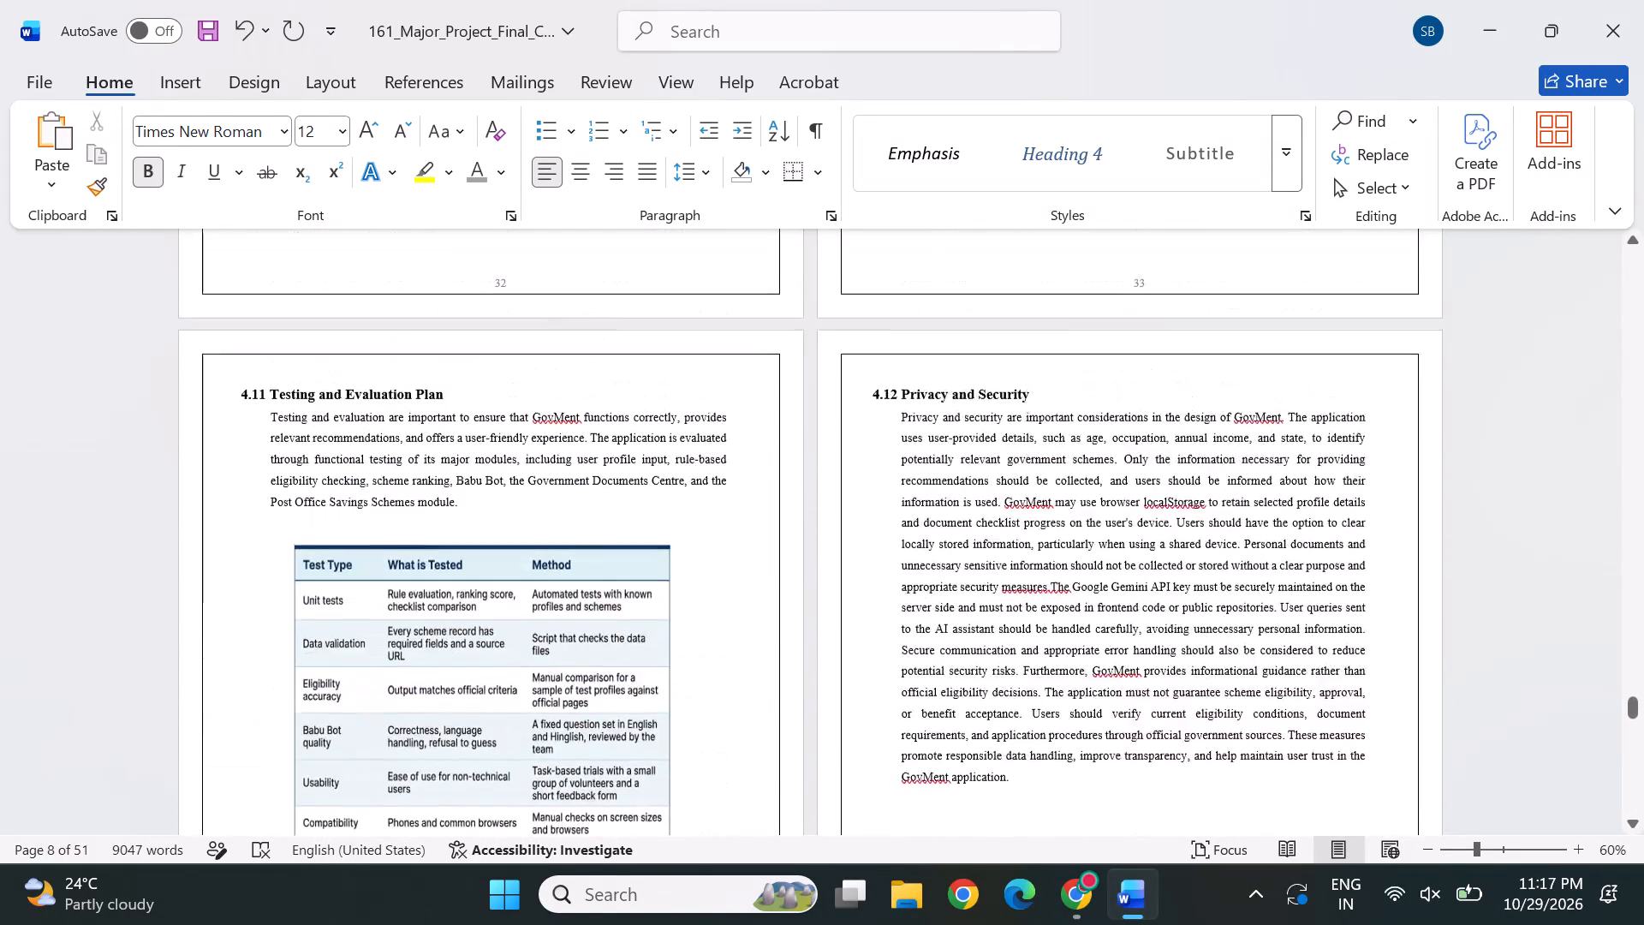
scroll(871, 592, "up", 1)
scroll(862, 489, "up", 3)
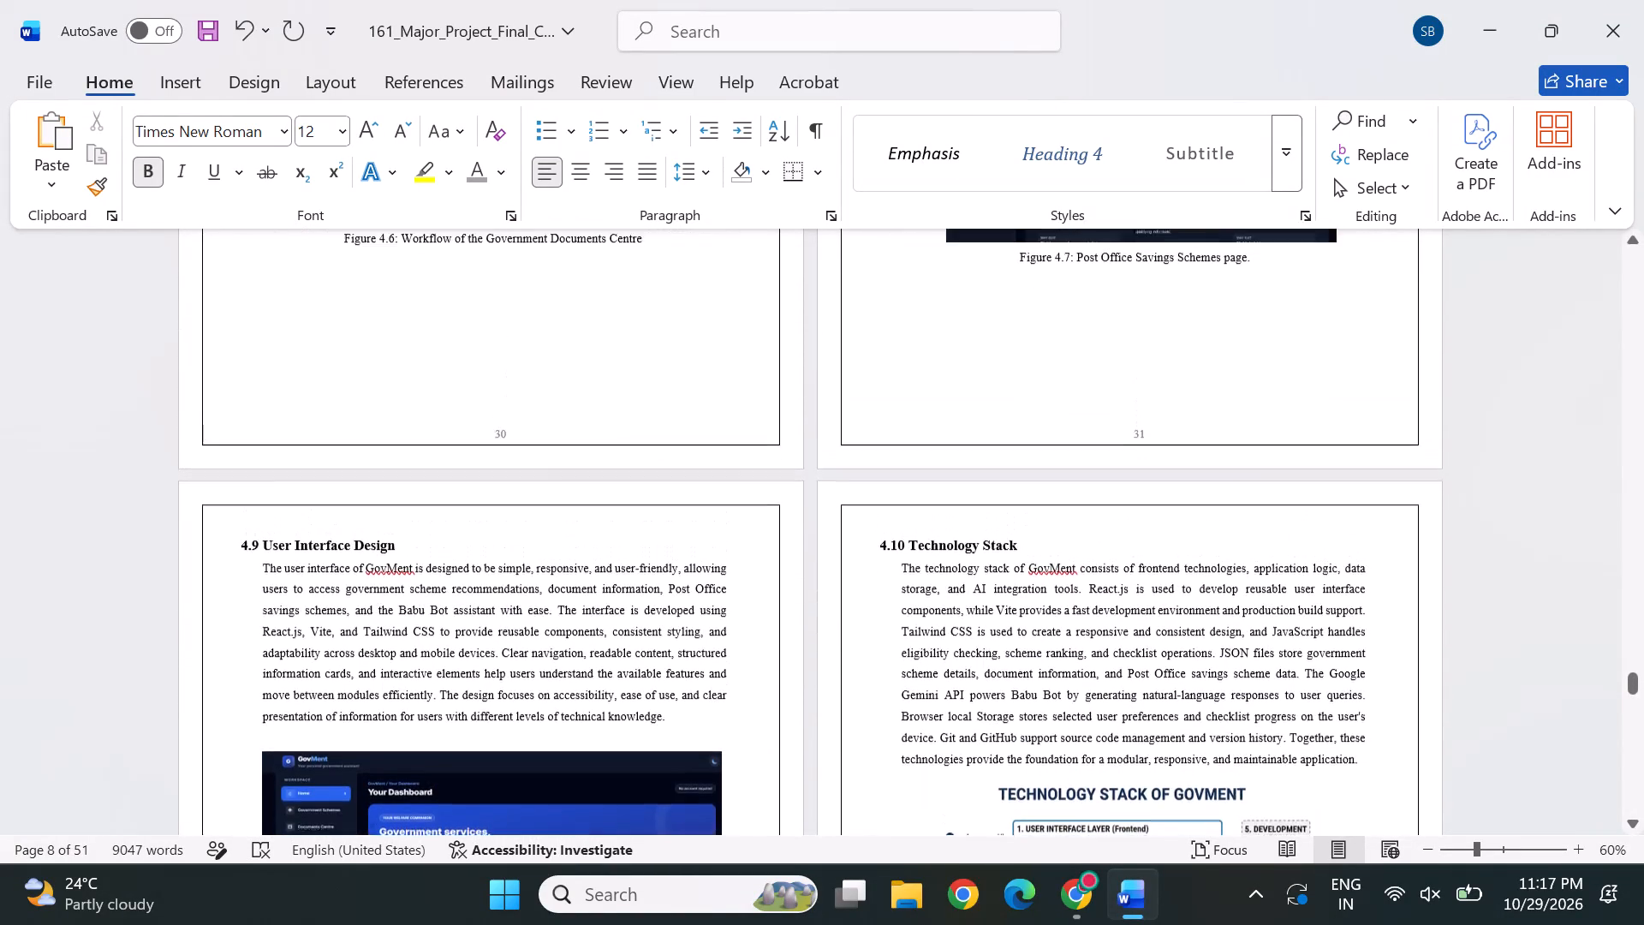
scroll(835, 558, "up", 3)
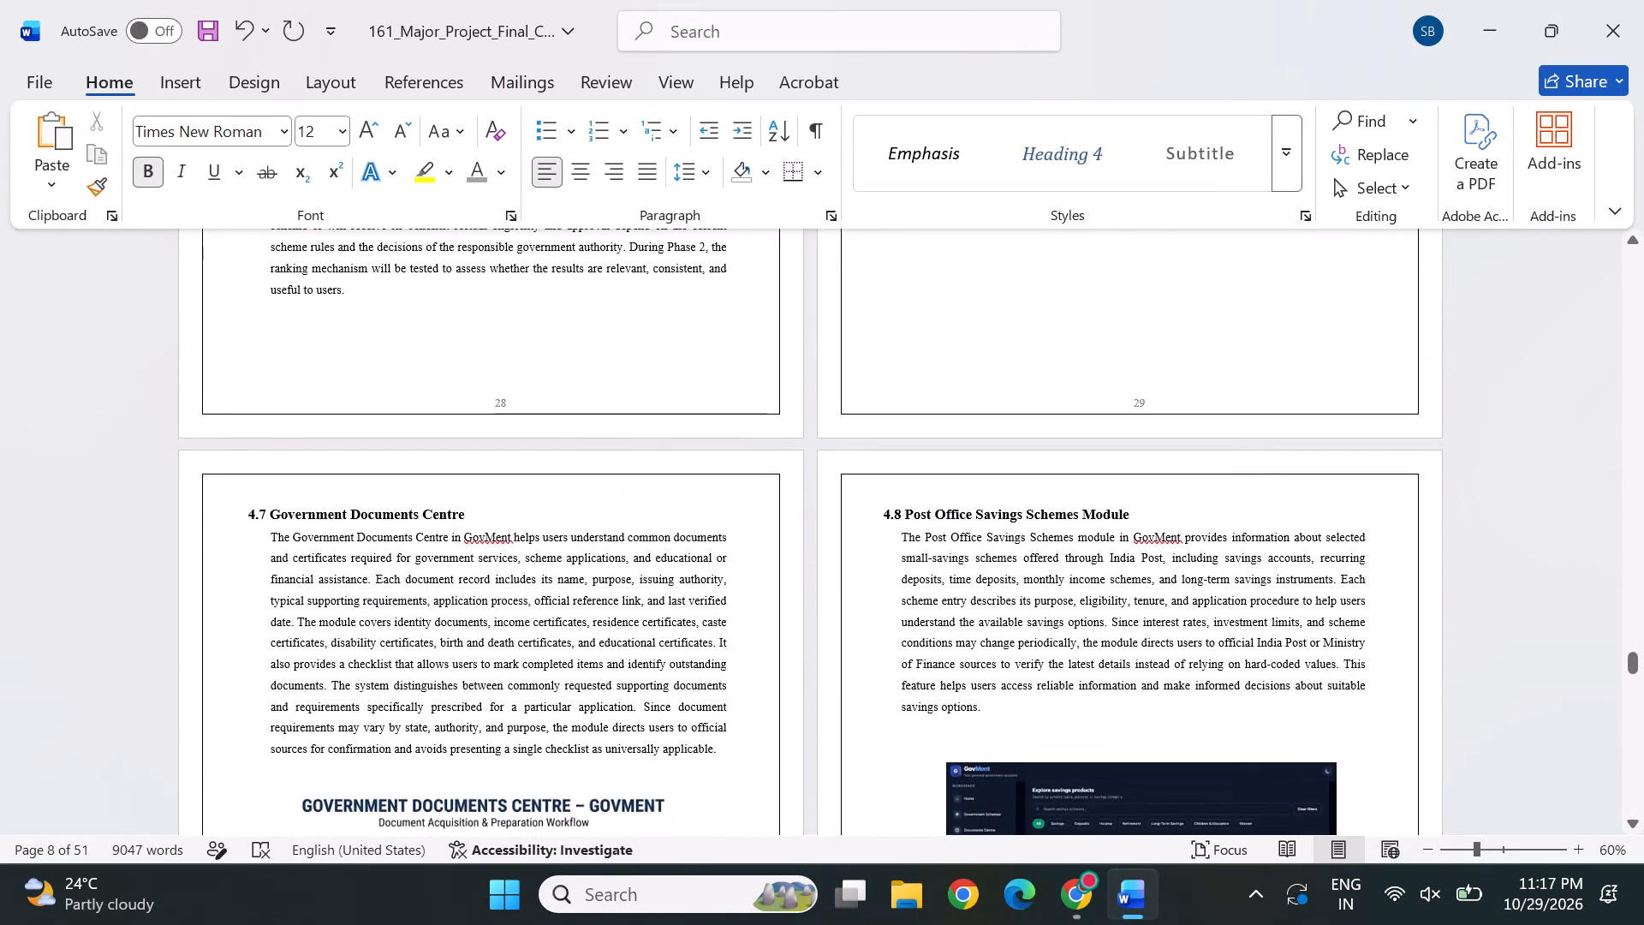
scroll(894, 628, "down", 1)
scroll(741, 582, "down", 1)
scroll(640, 572, "down", 1)
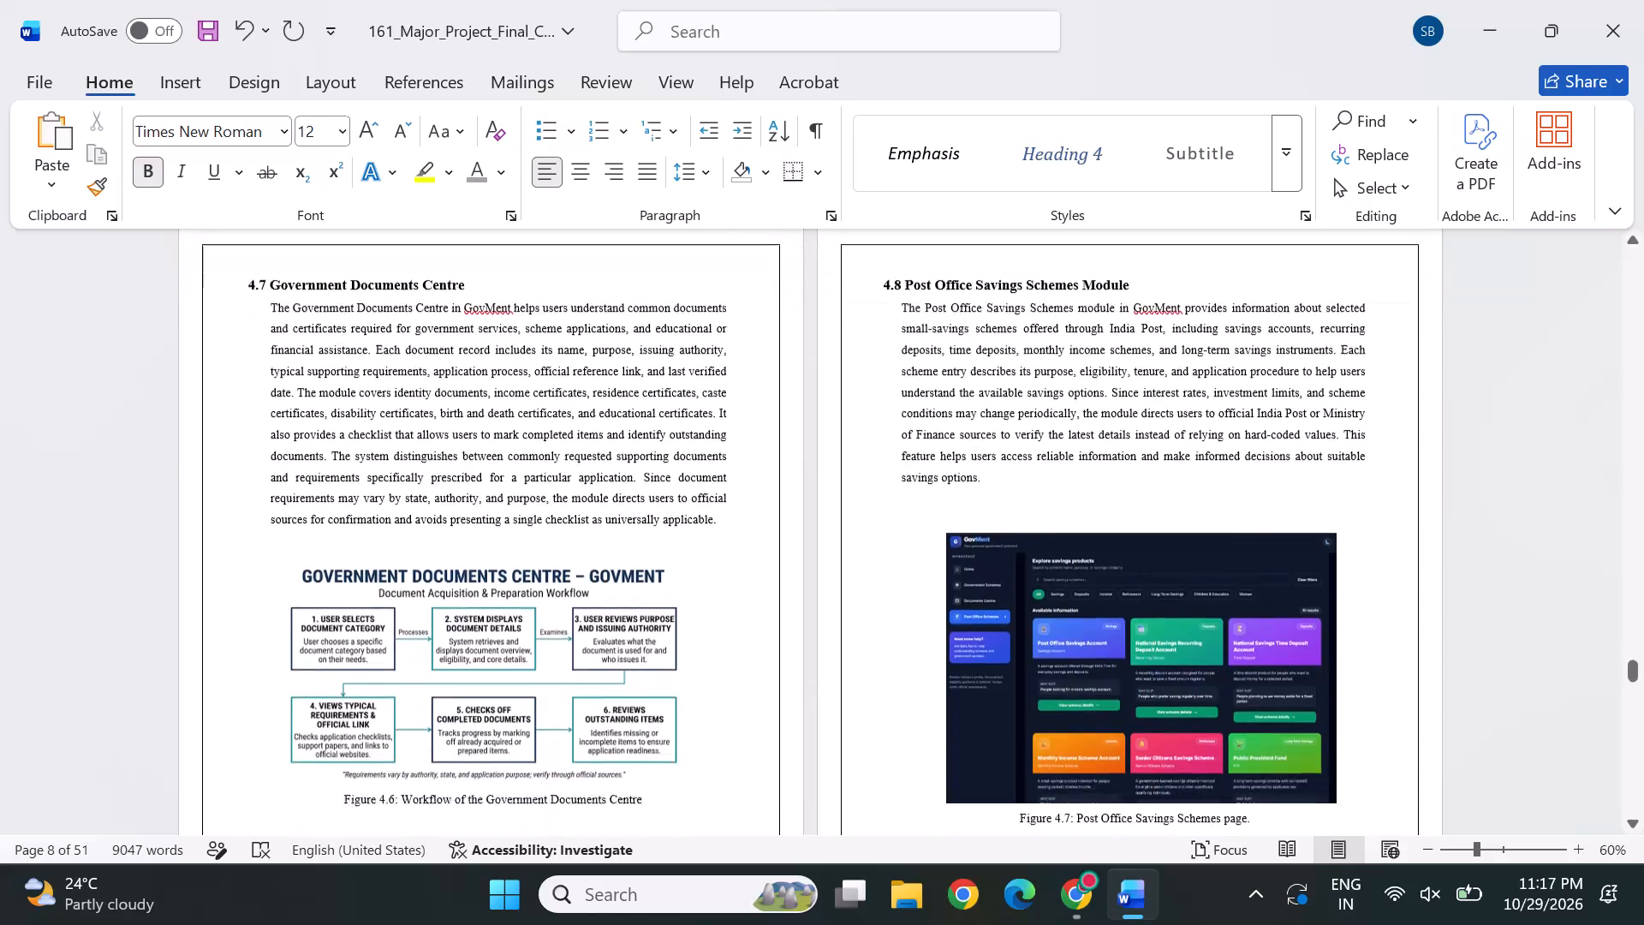
scroll(640, 572, "down", 1)
scroll(827, 625, "up", 3)
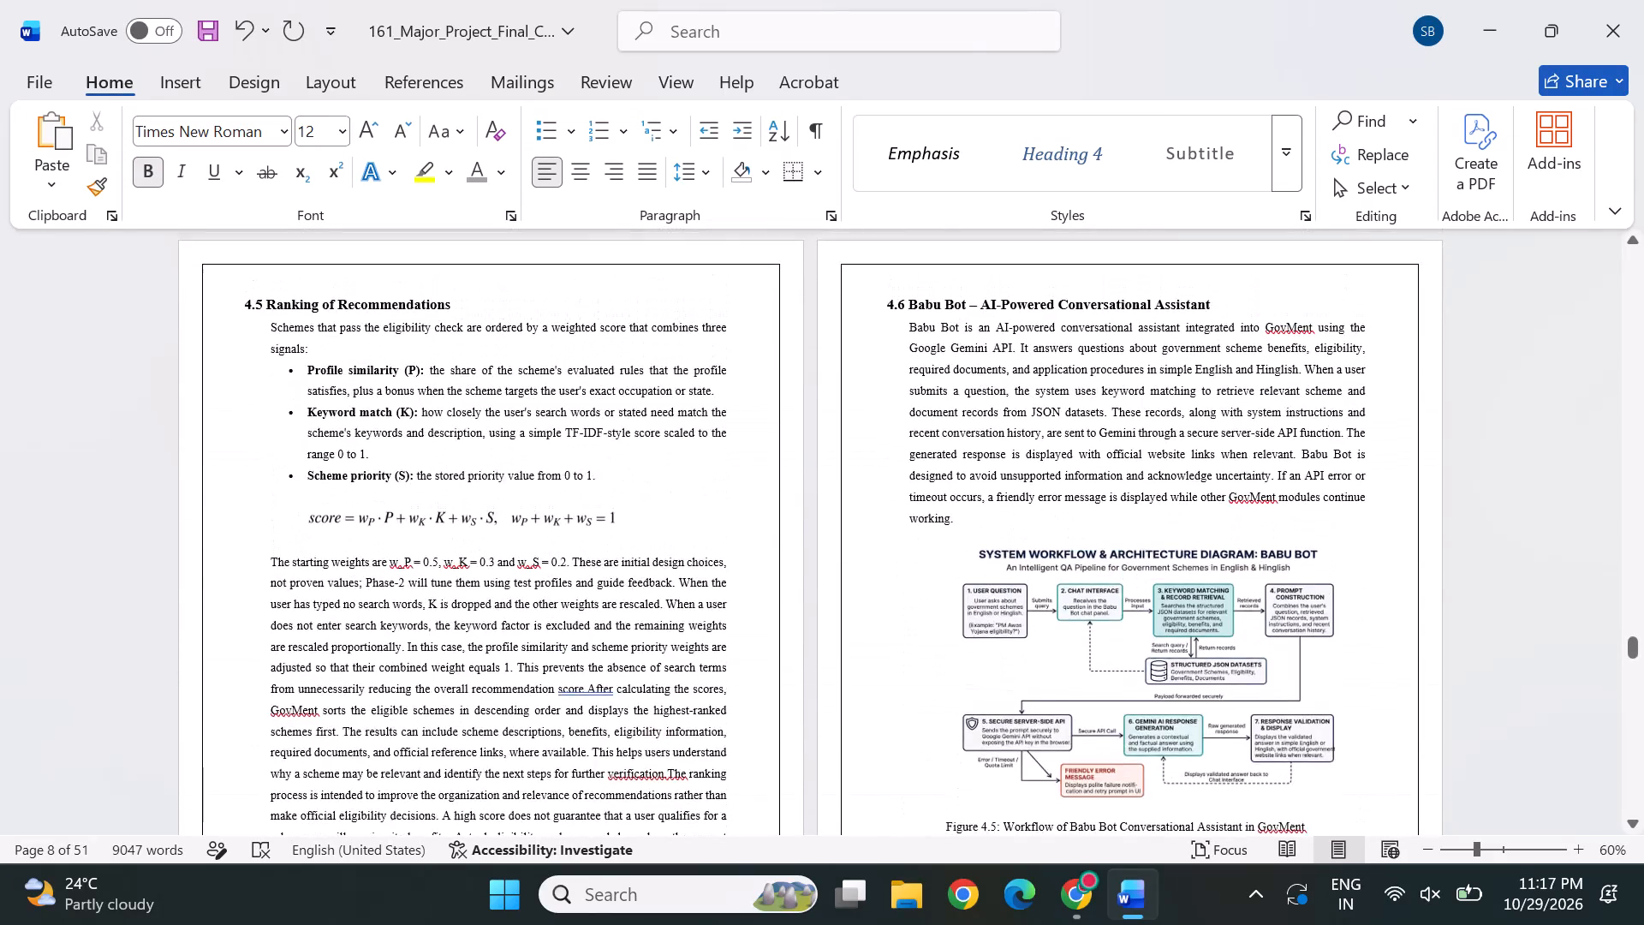
scroll(735, 659, "down", 1)
scroll(816, 654, "up", 1)
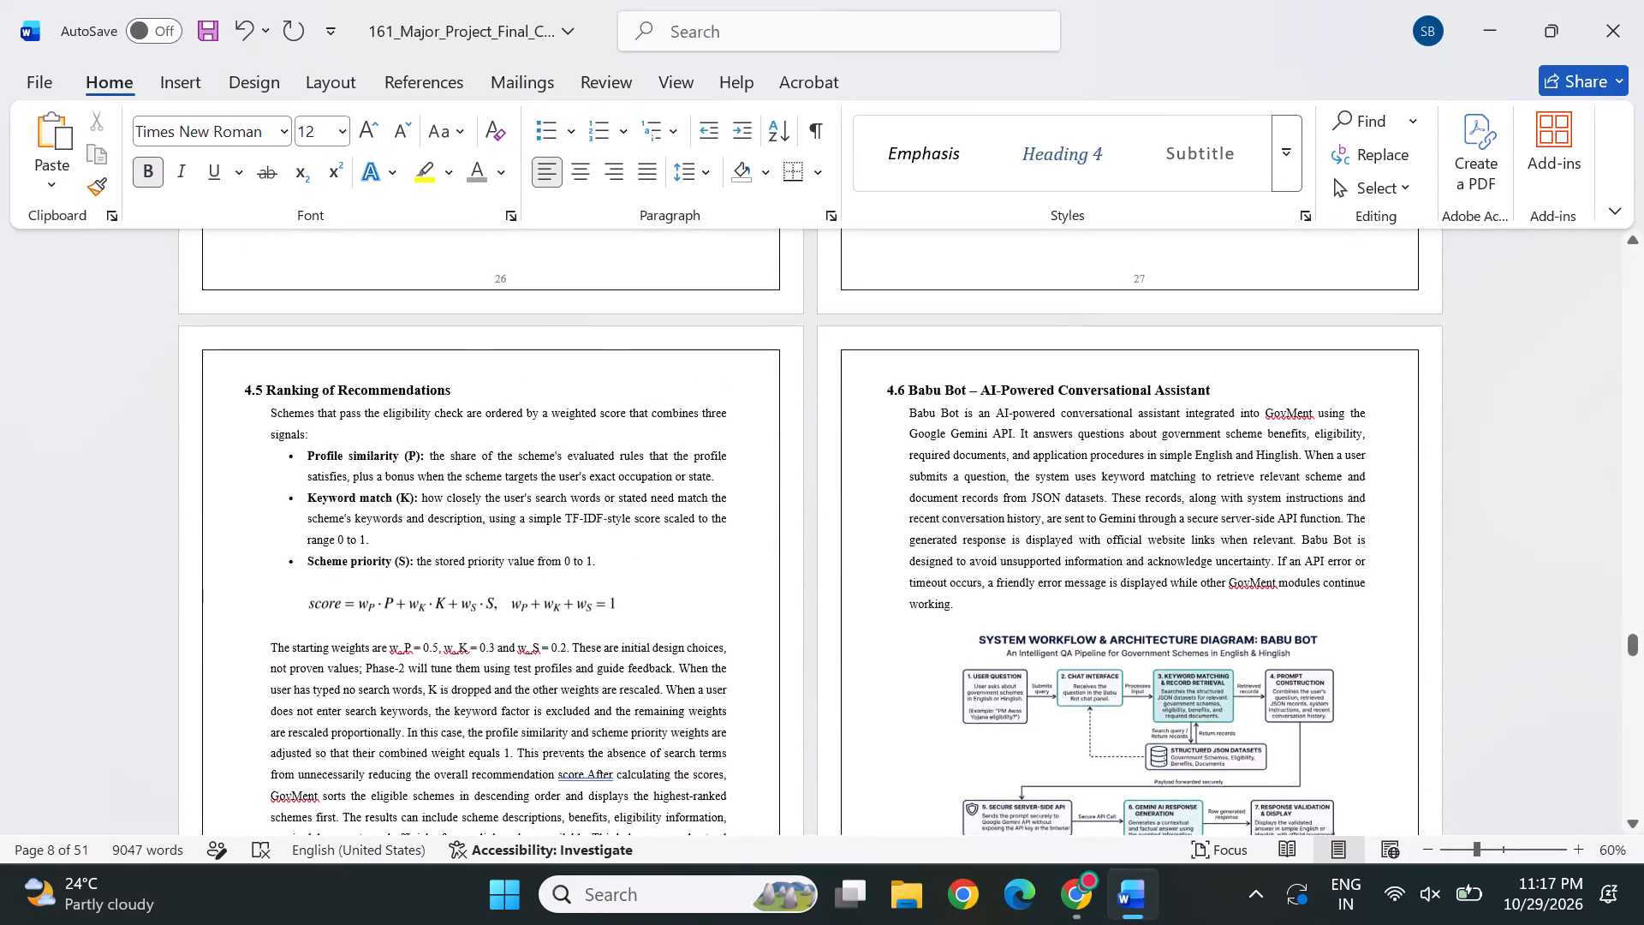
scroll(767, 493, "up", 4)
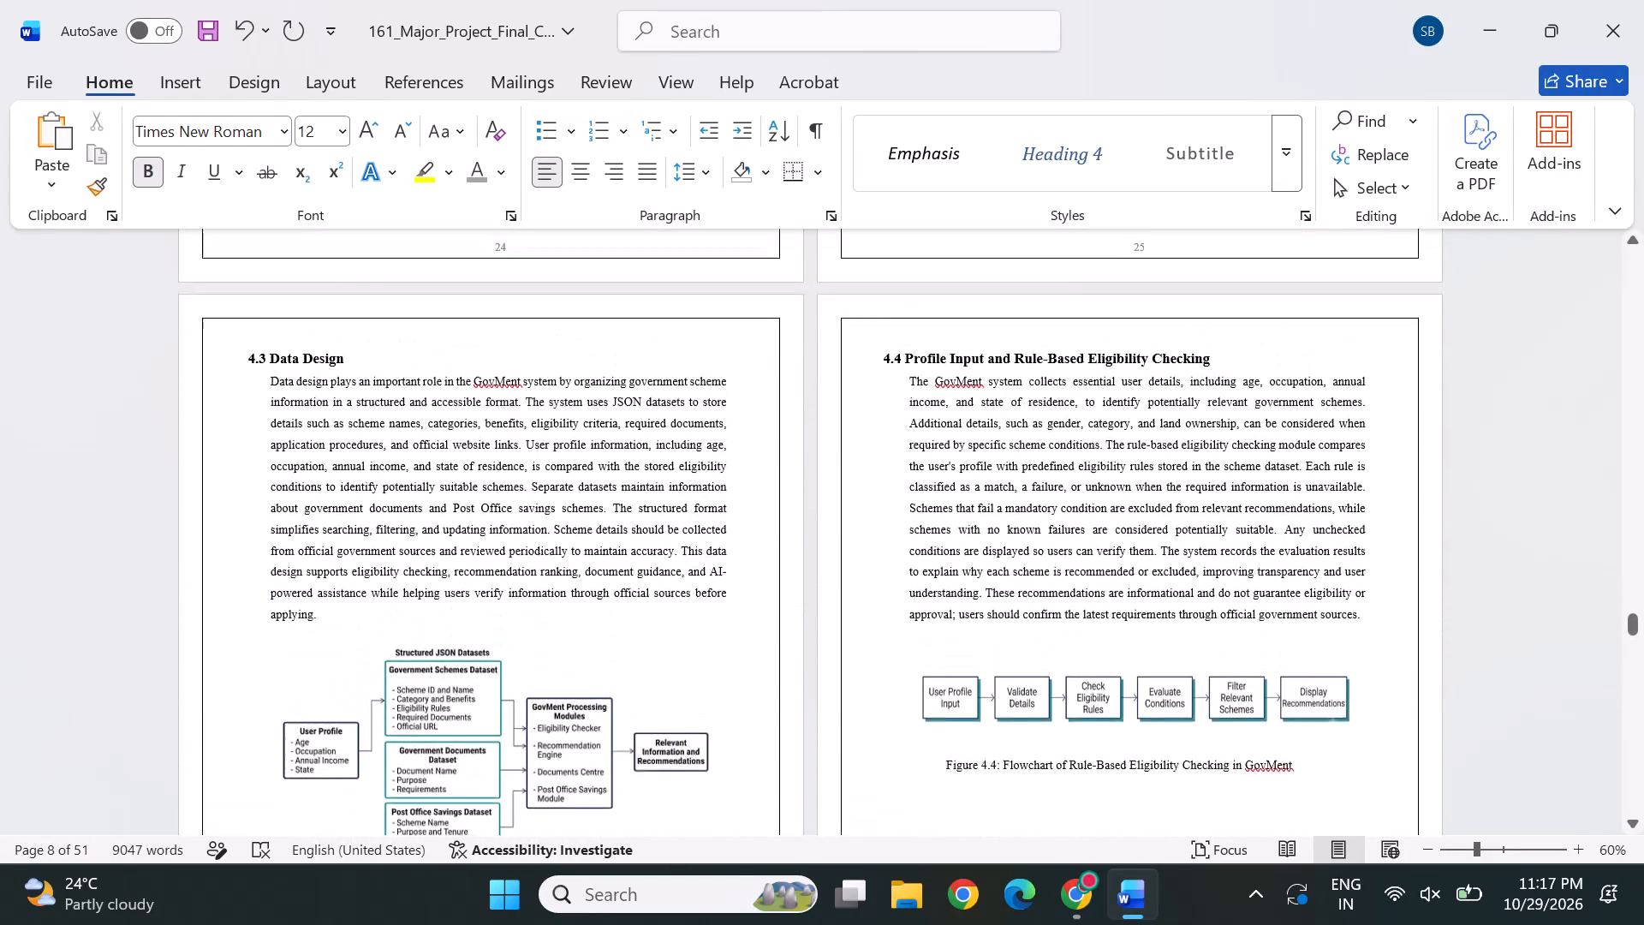
scroll(767, 493, "up", 1)
Examine the headings, text alignment and footer page numbers from 3.7 Research Gap back to 2.4 Operational Feasibility and 2.5 Schedule Feasibility.
scroll(676, 390, "up", 3)
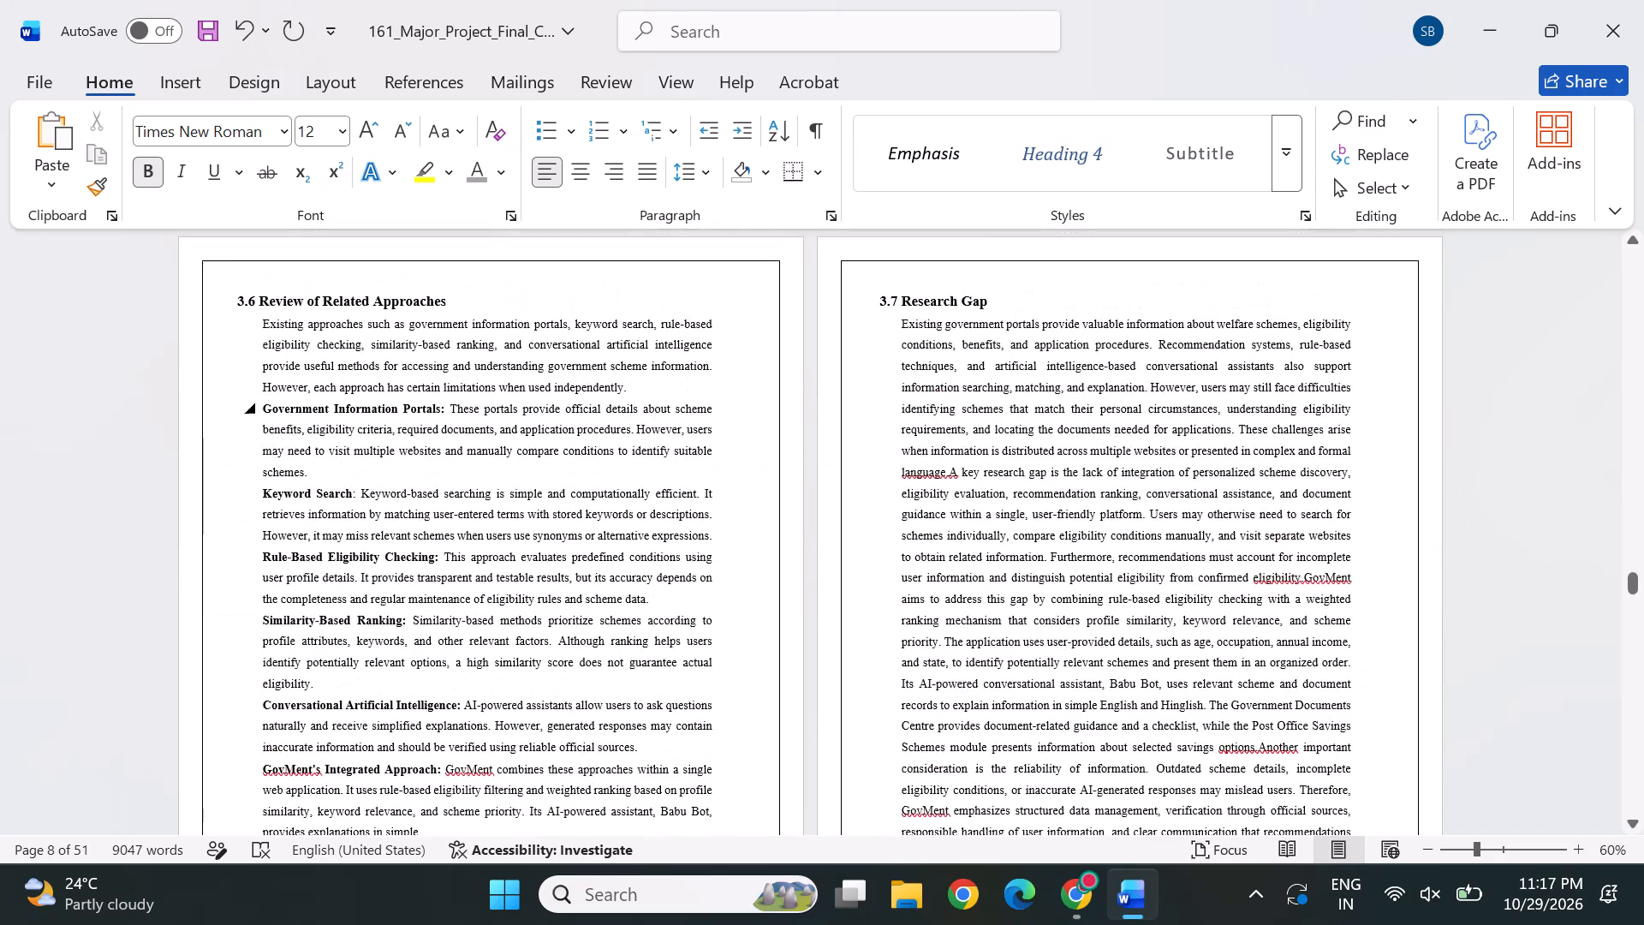
scroll(736, 486, "down", 2)
scroll(776, 508, "up", 1)
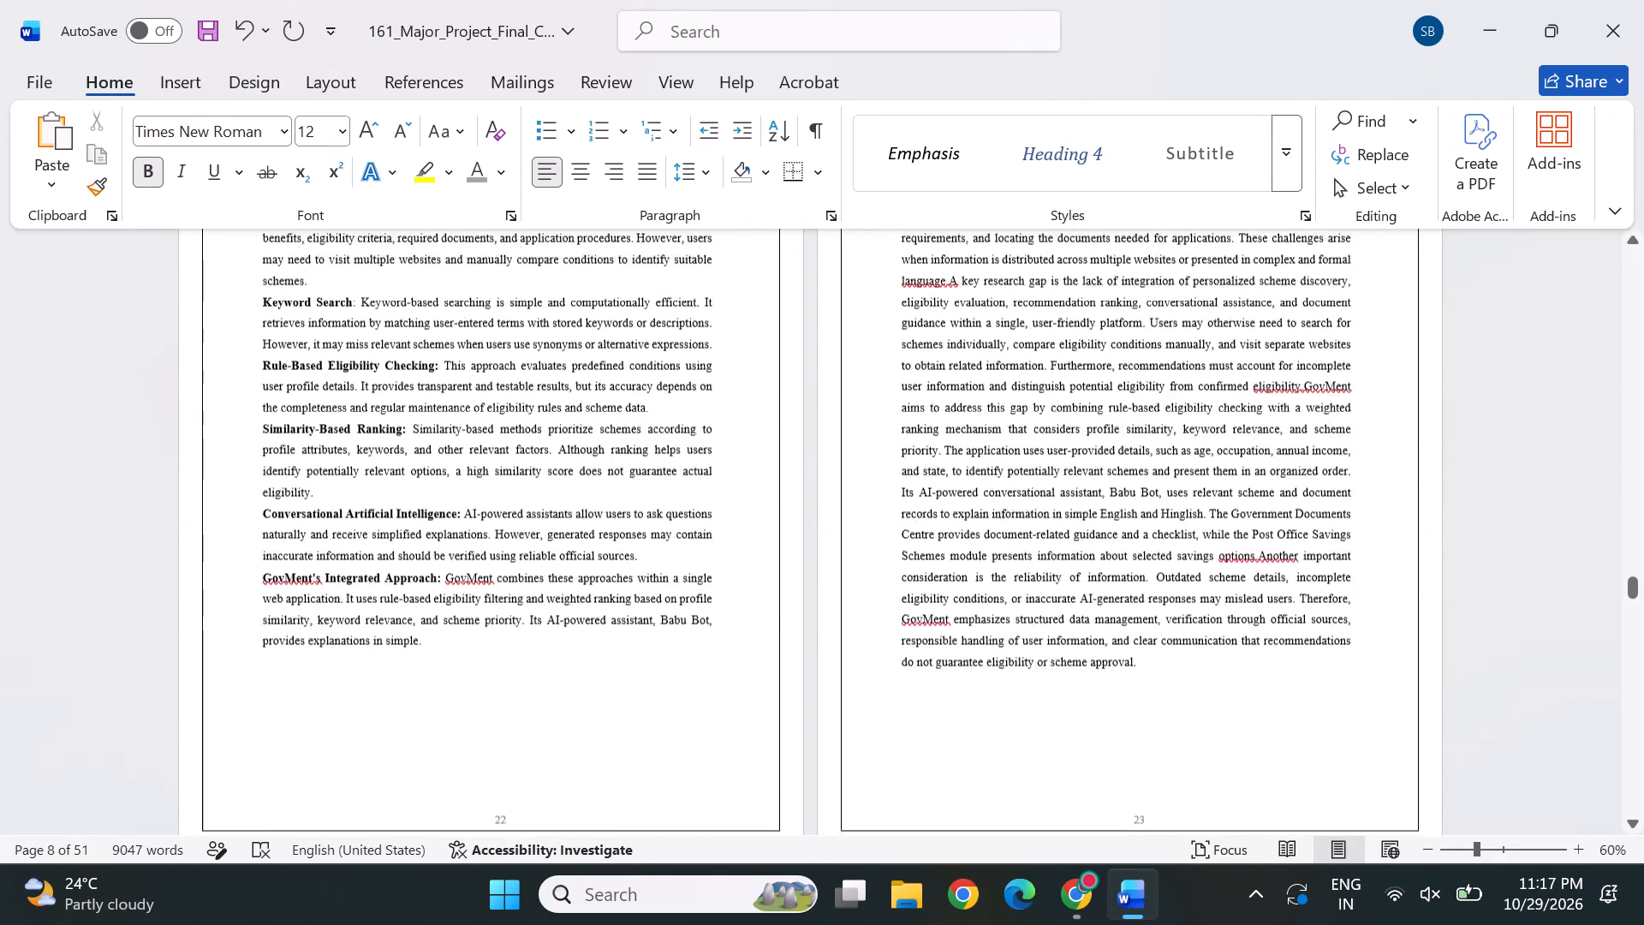
scroll(776, 508, "up", 4)
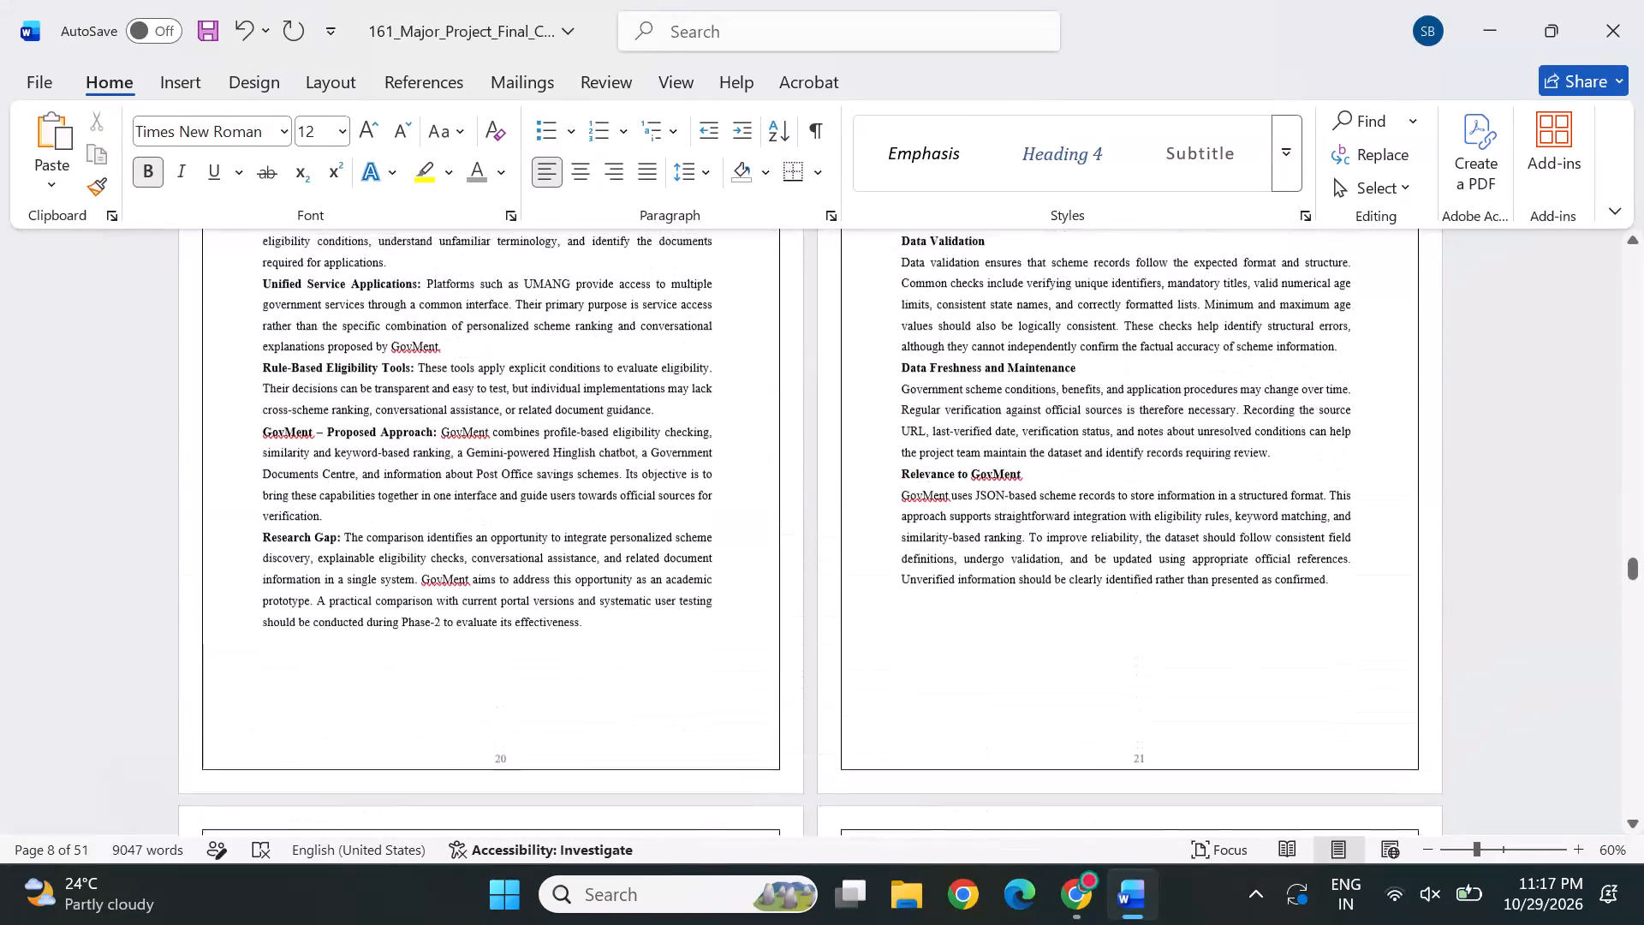
scroll(776, 508, "up", 2)
scroll(832, 549, "up", 1)
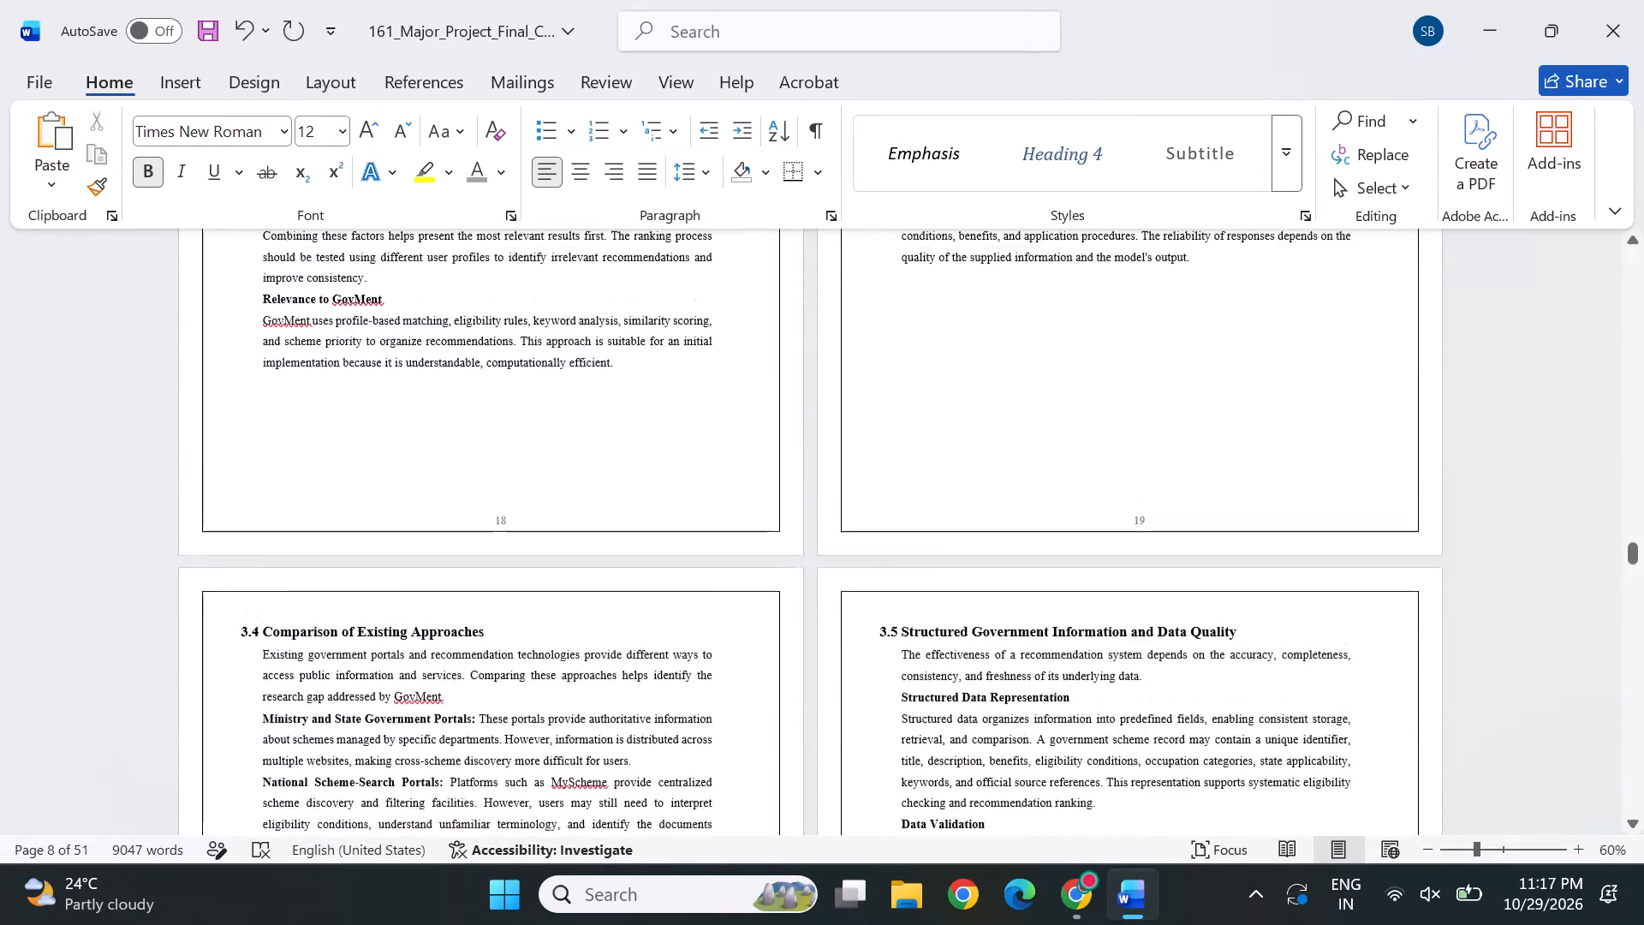
scroll(832, 549, "up", 4)
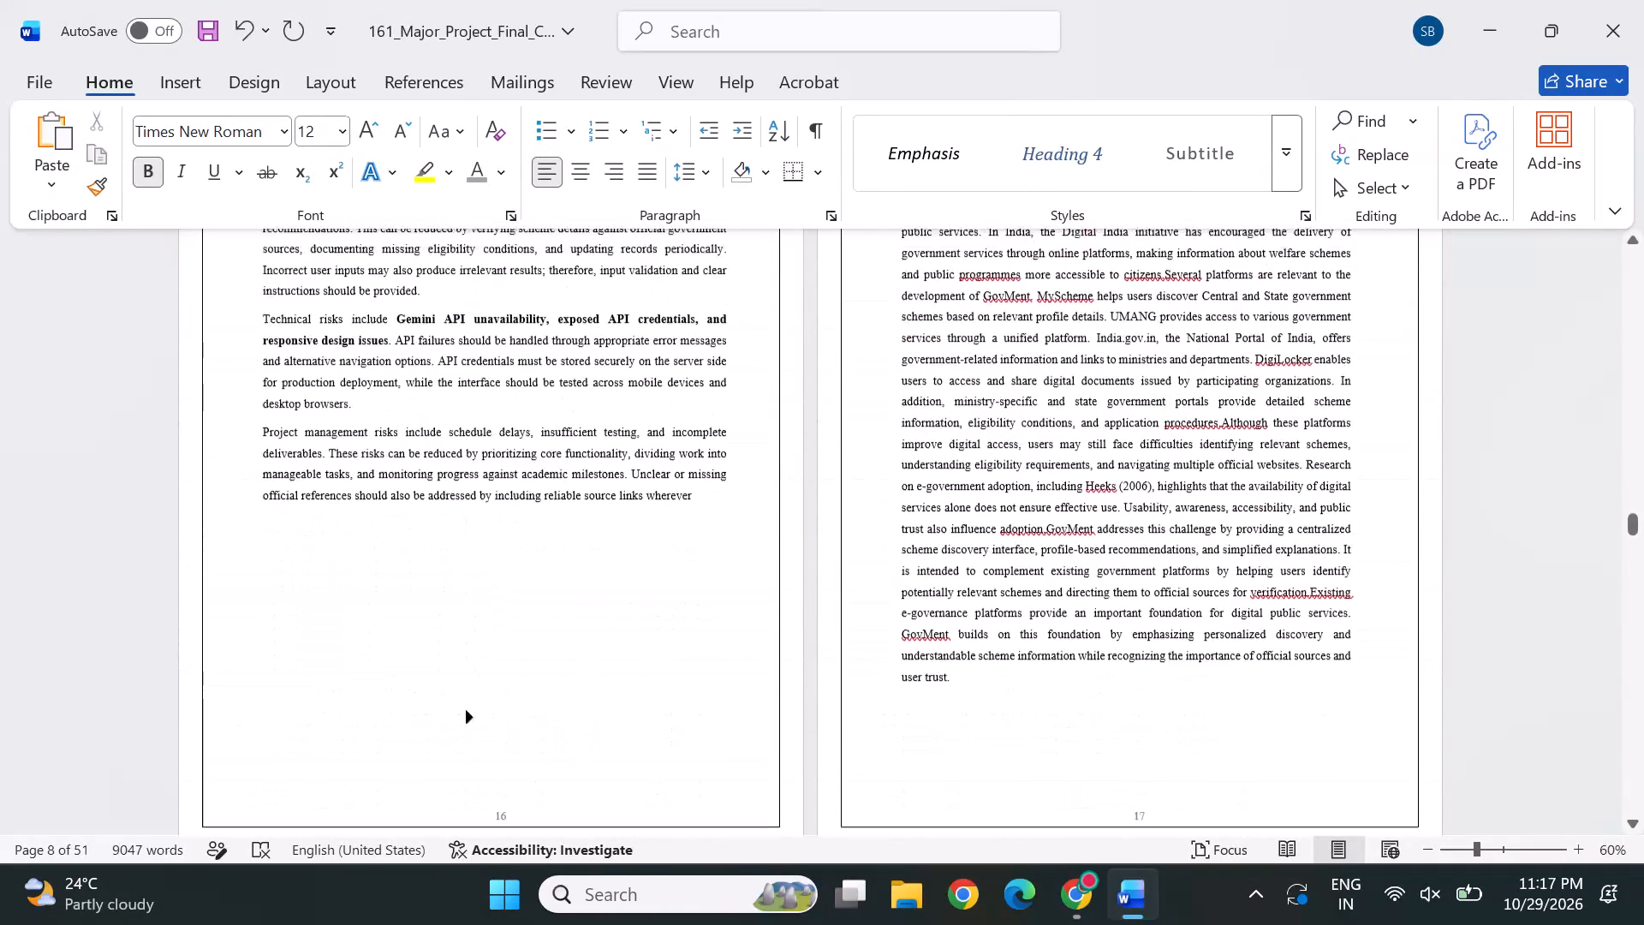
scroll(832, 549, "up", 2)
scroll(822, 450, "up", 2)
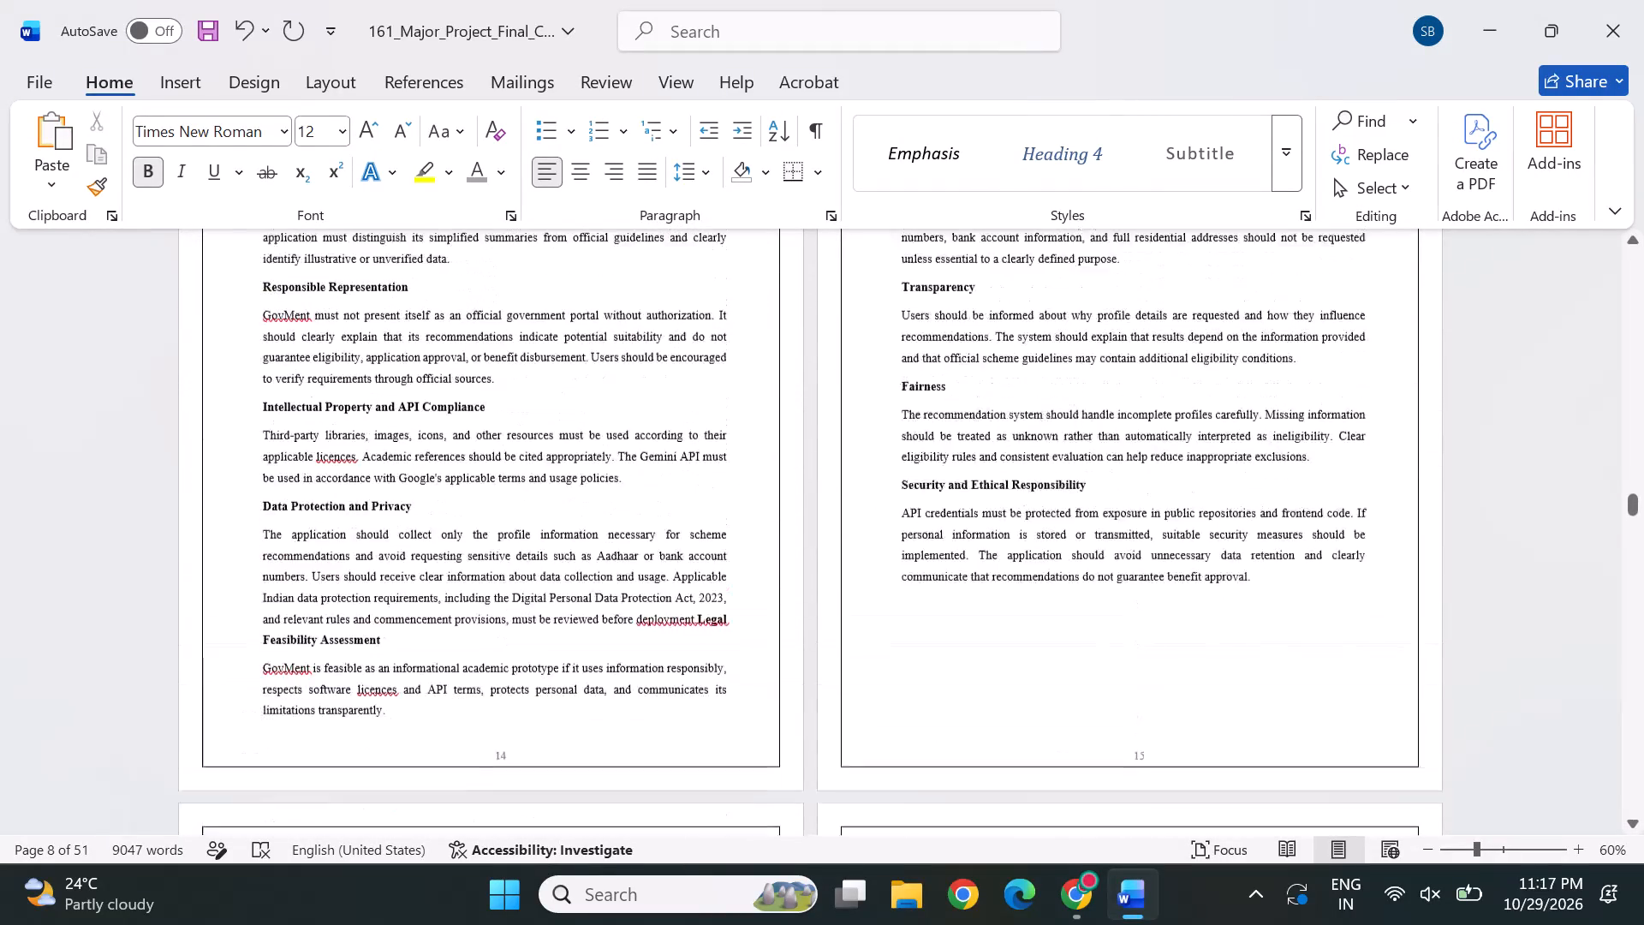
scroll(822, 450, "up", 3)
scroll(766, 492, "up", 2)
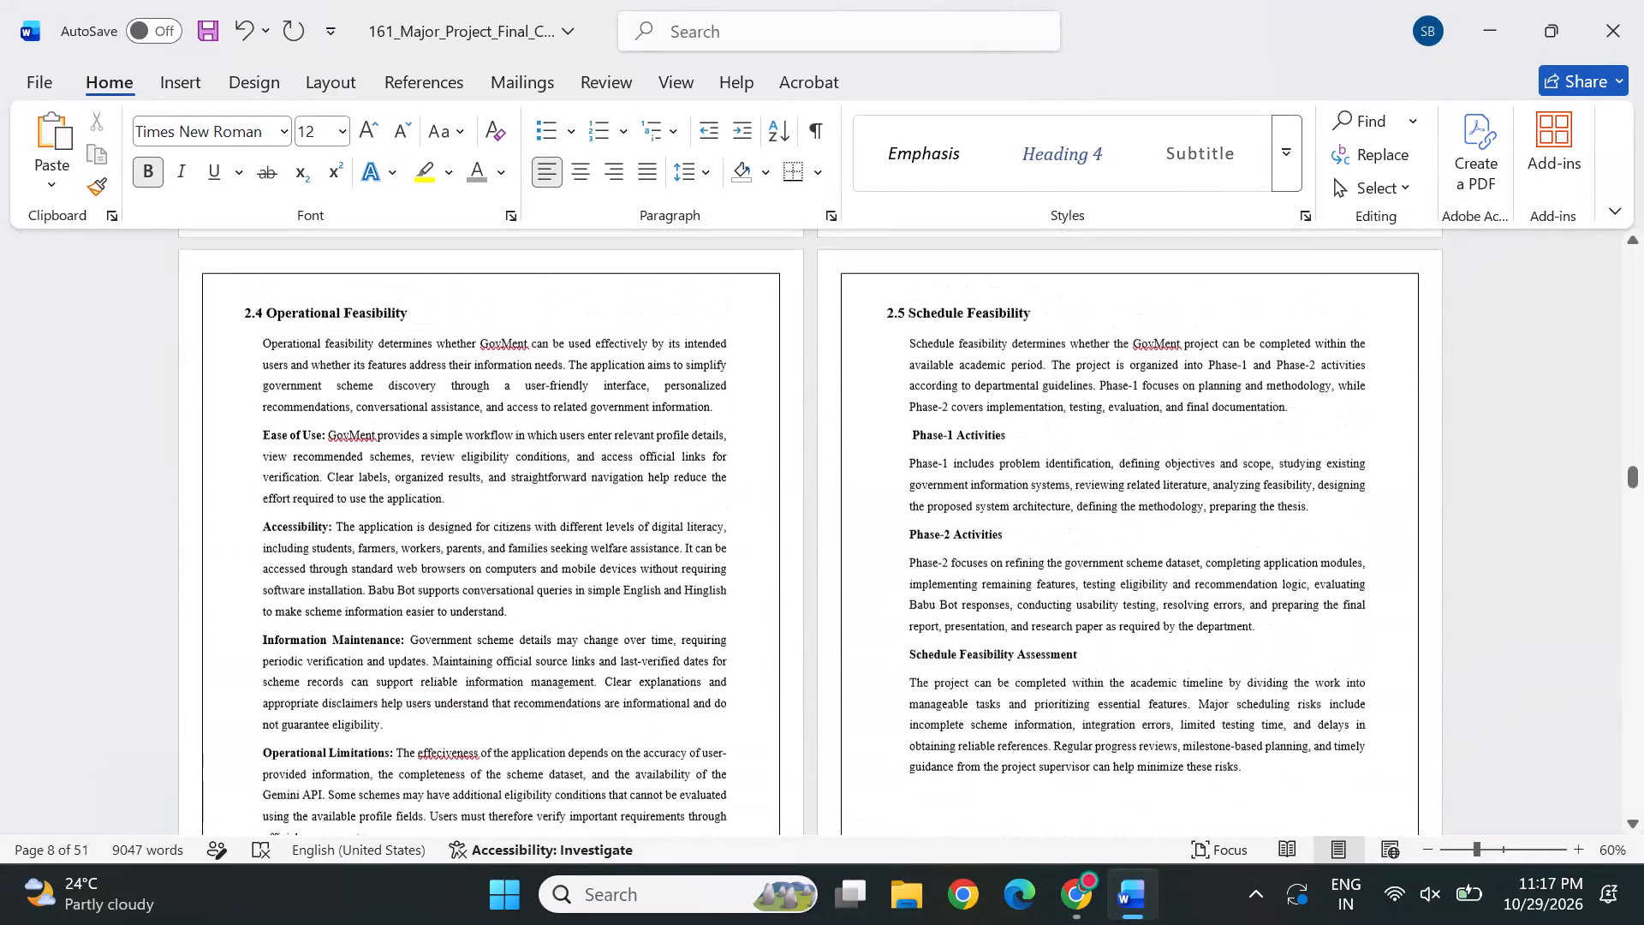
scroll(766, 492, "up", 2)
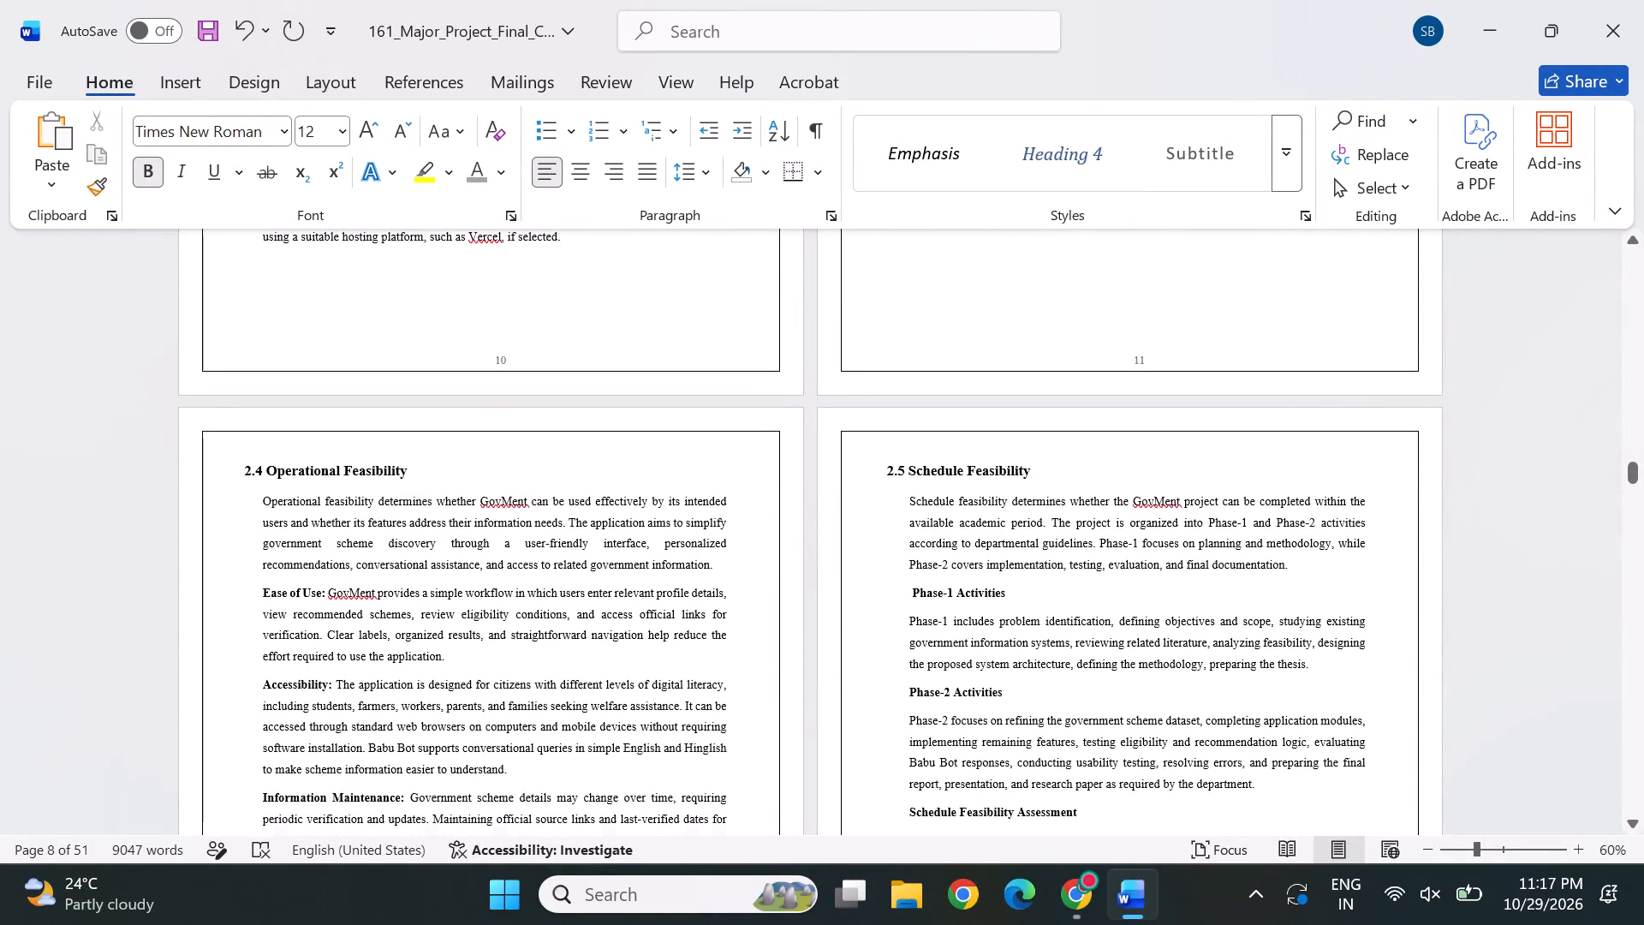
scroll(728, 443, "up", 2)
scroll(778, 469, "down", 3)
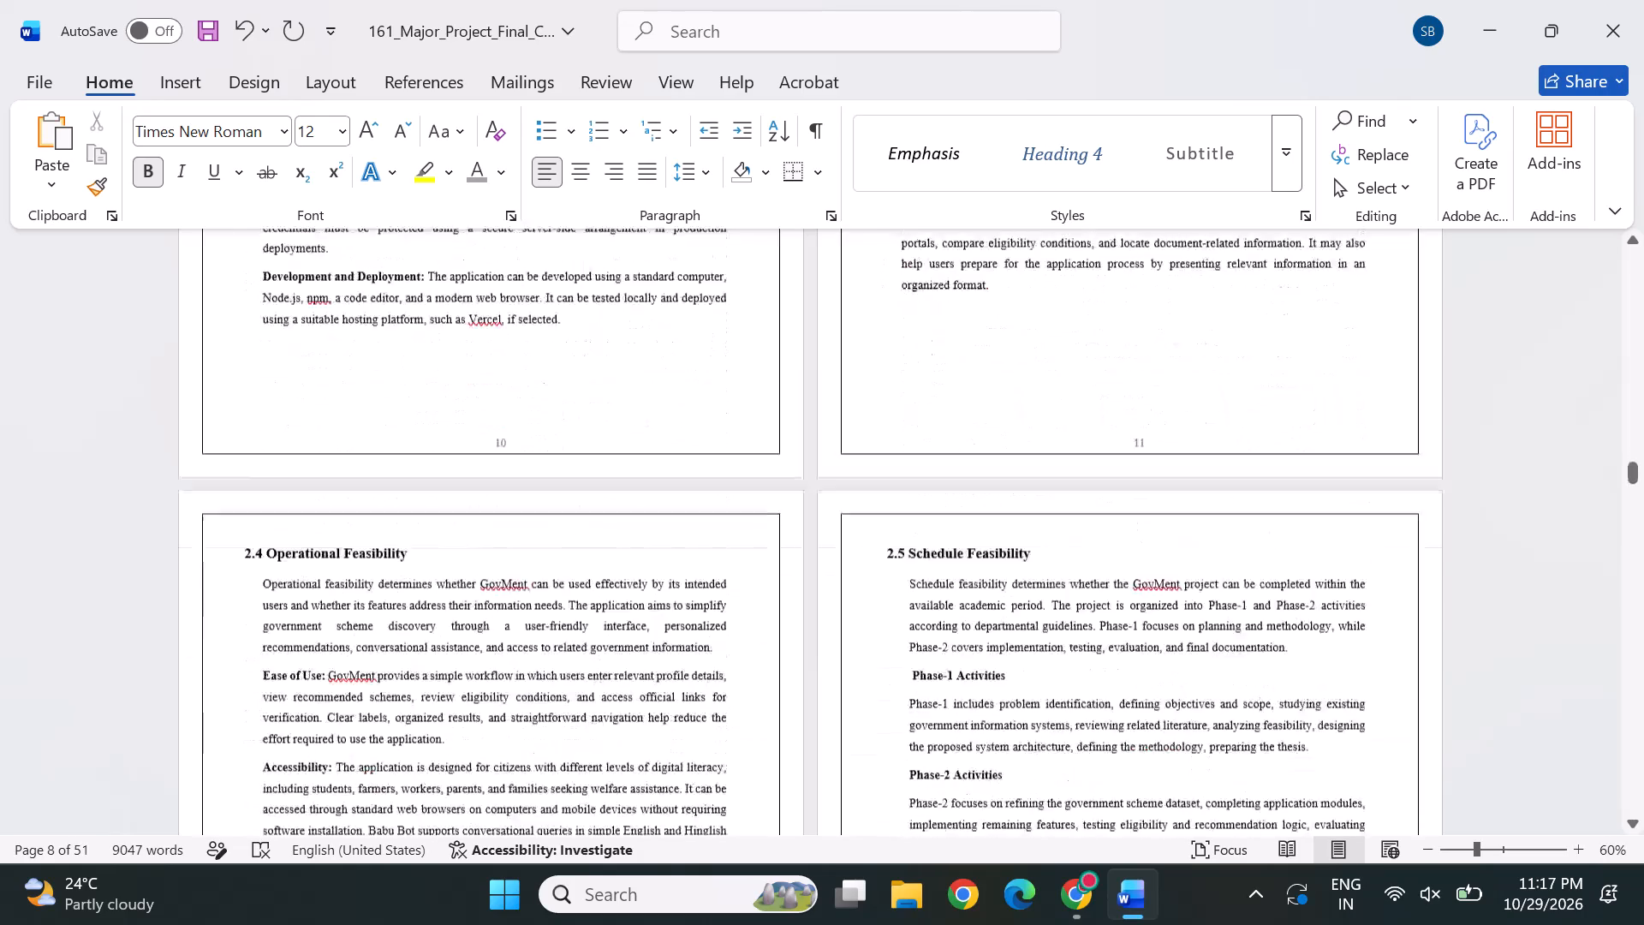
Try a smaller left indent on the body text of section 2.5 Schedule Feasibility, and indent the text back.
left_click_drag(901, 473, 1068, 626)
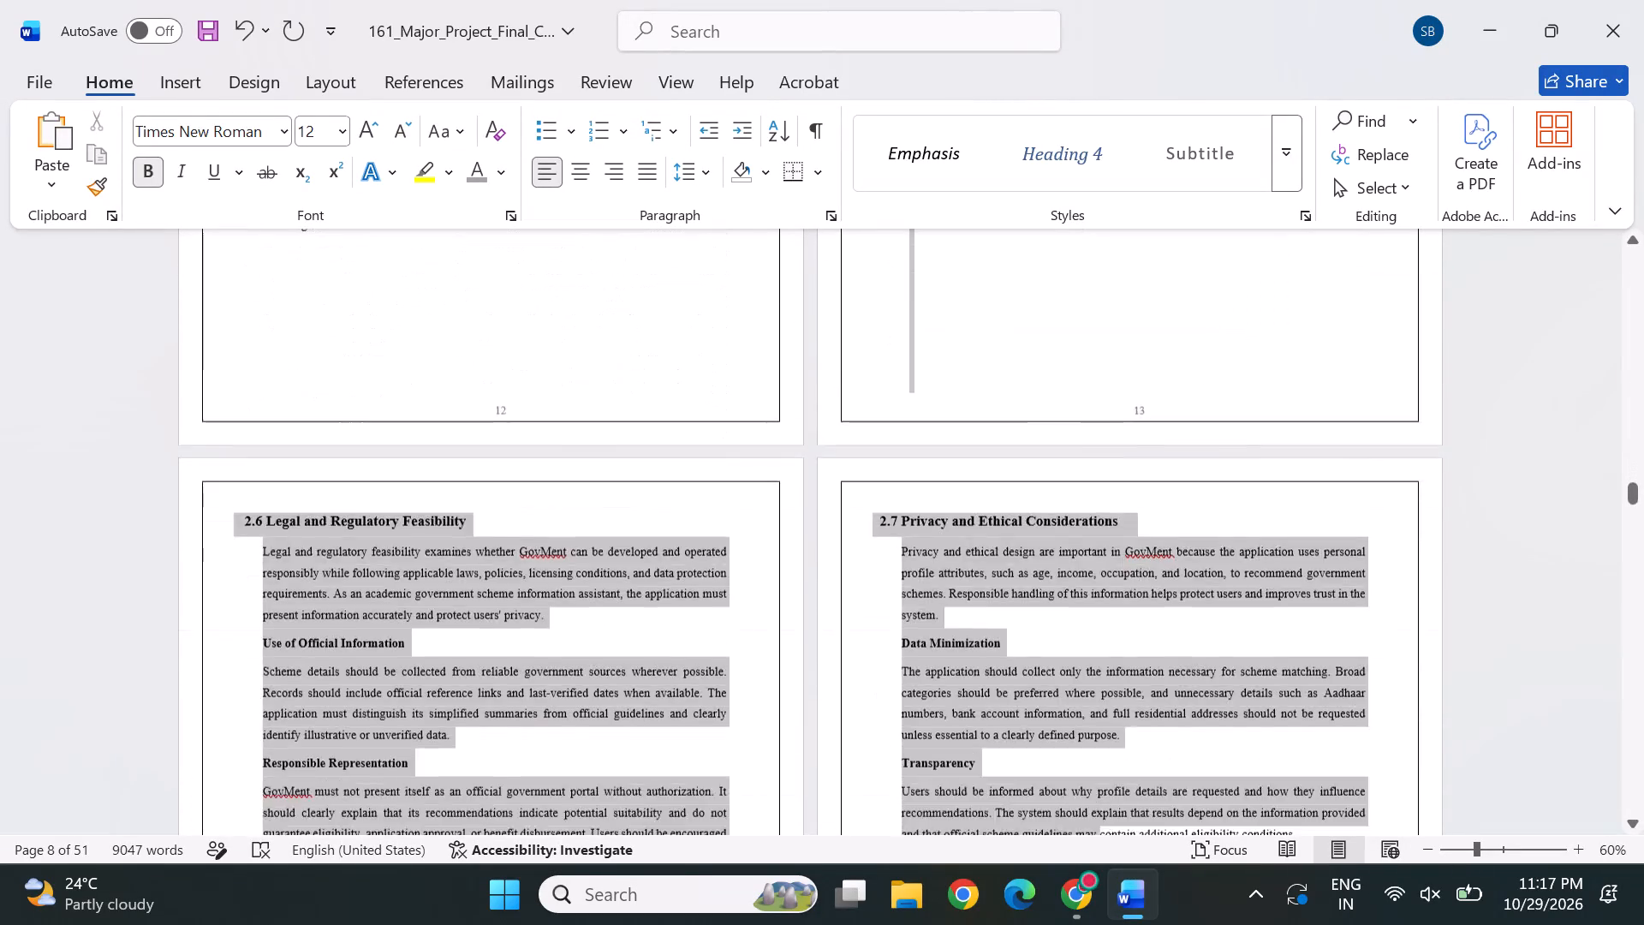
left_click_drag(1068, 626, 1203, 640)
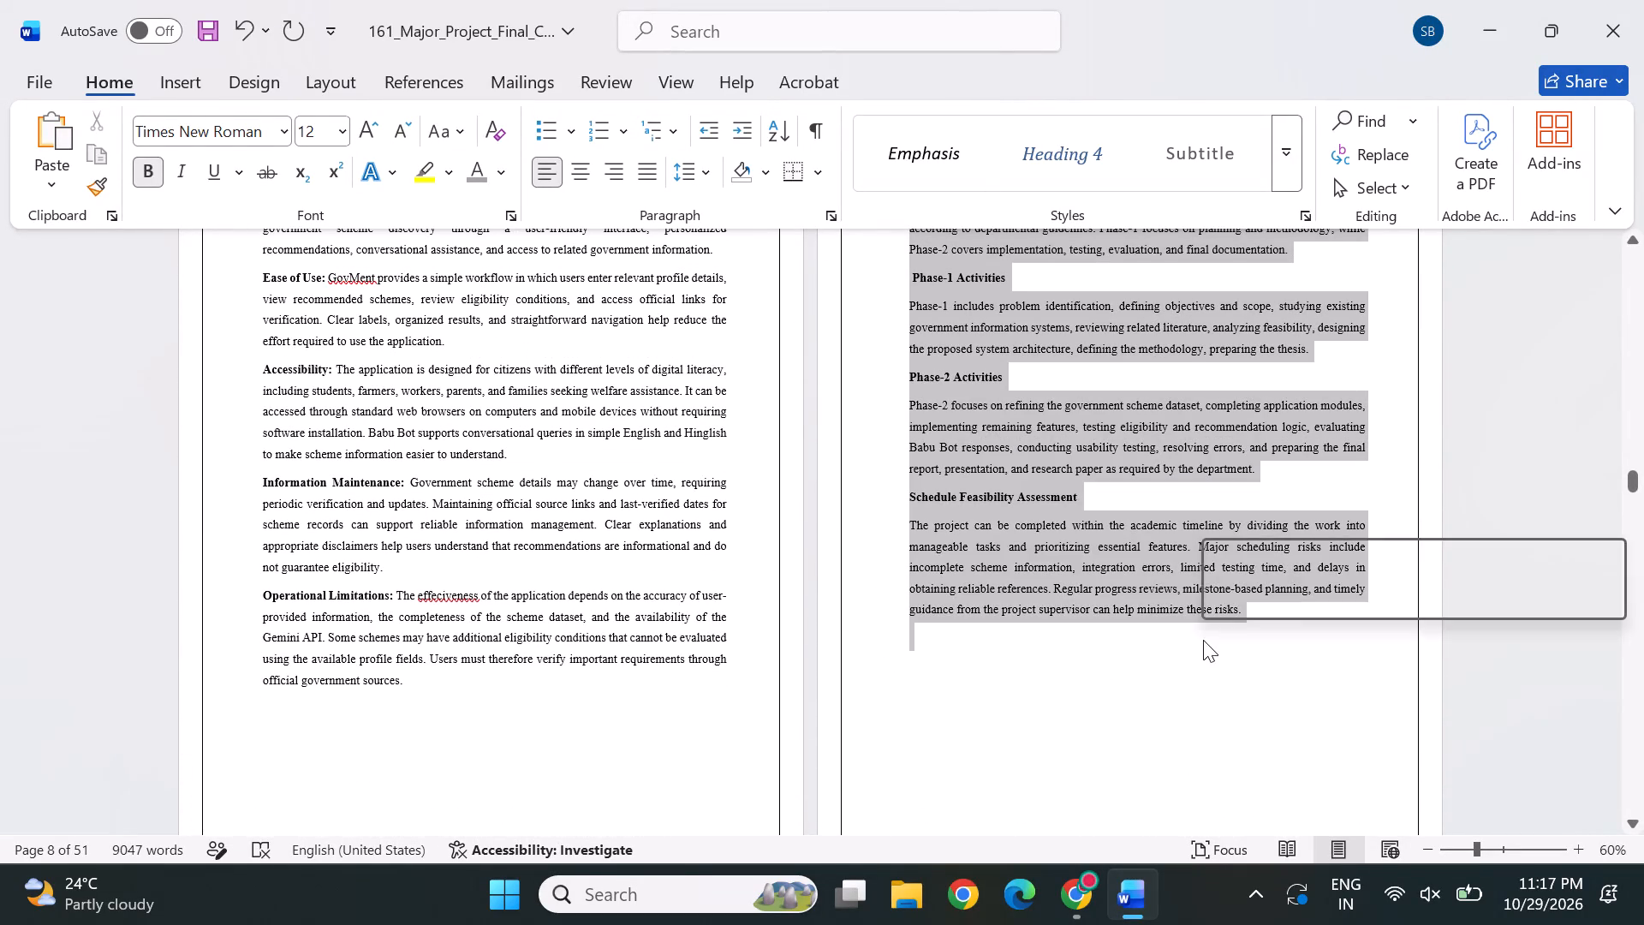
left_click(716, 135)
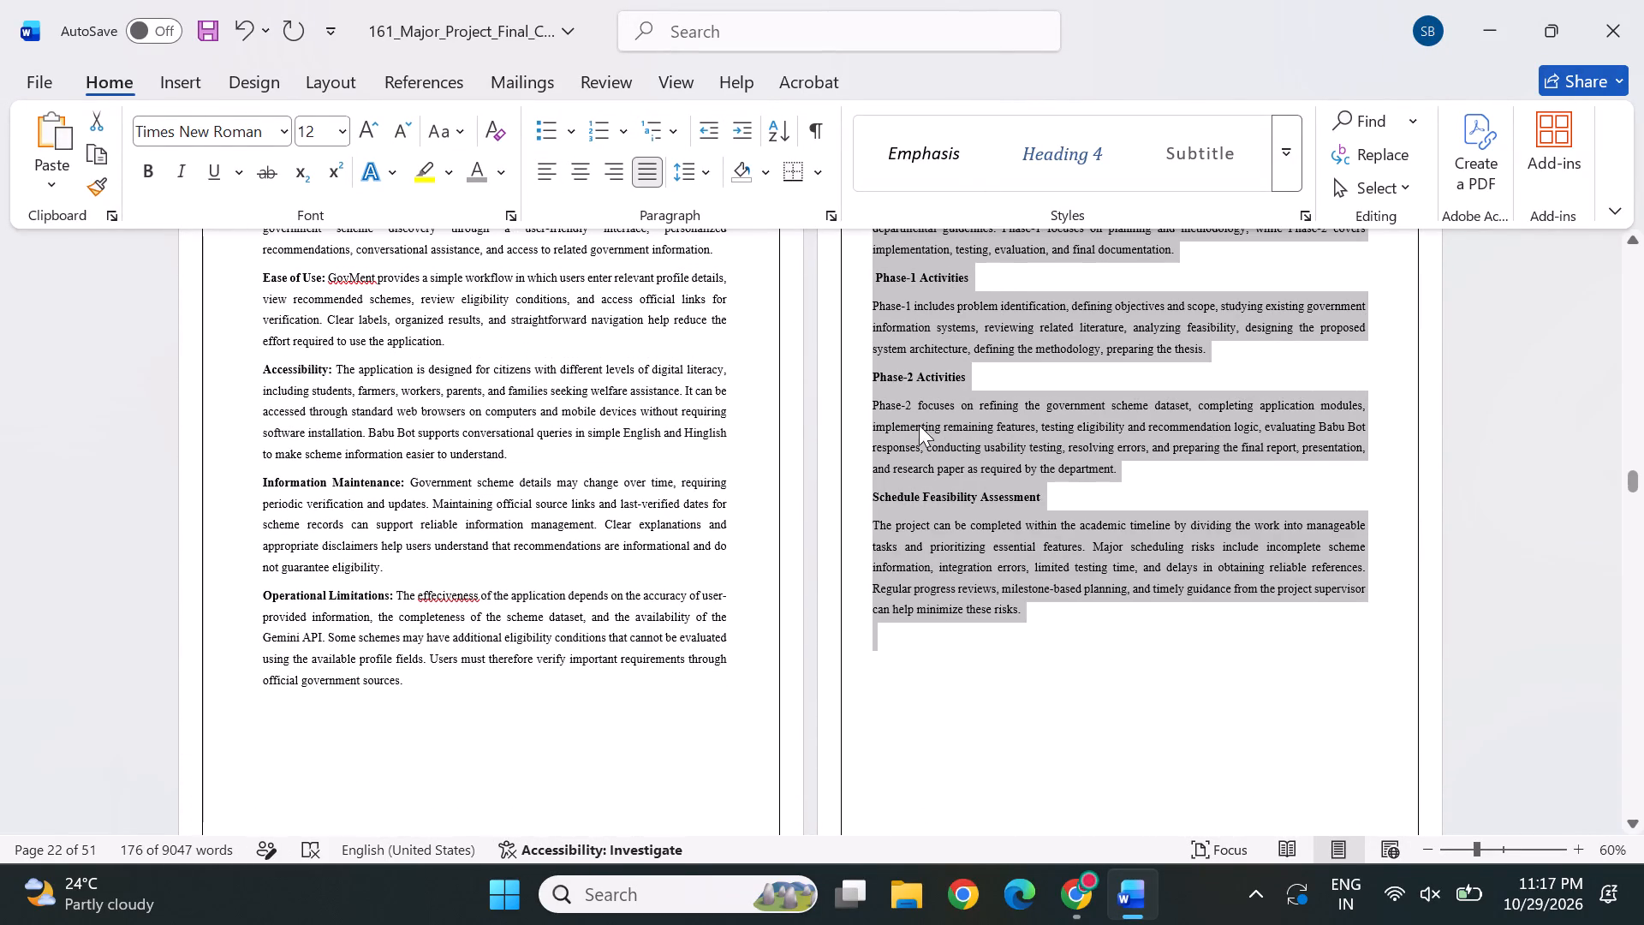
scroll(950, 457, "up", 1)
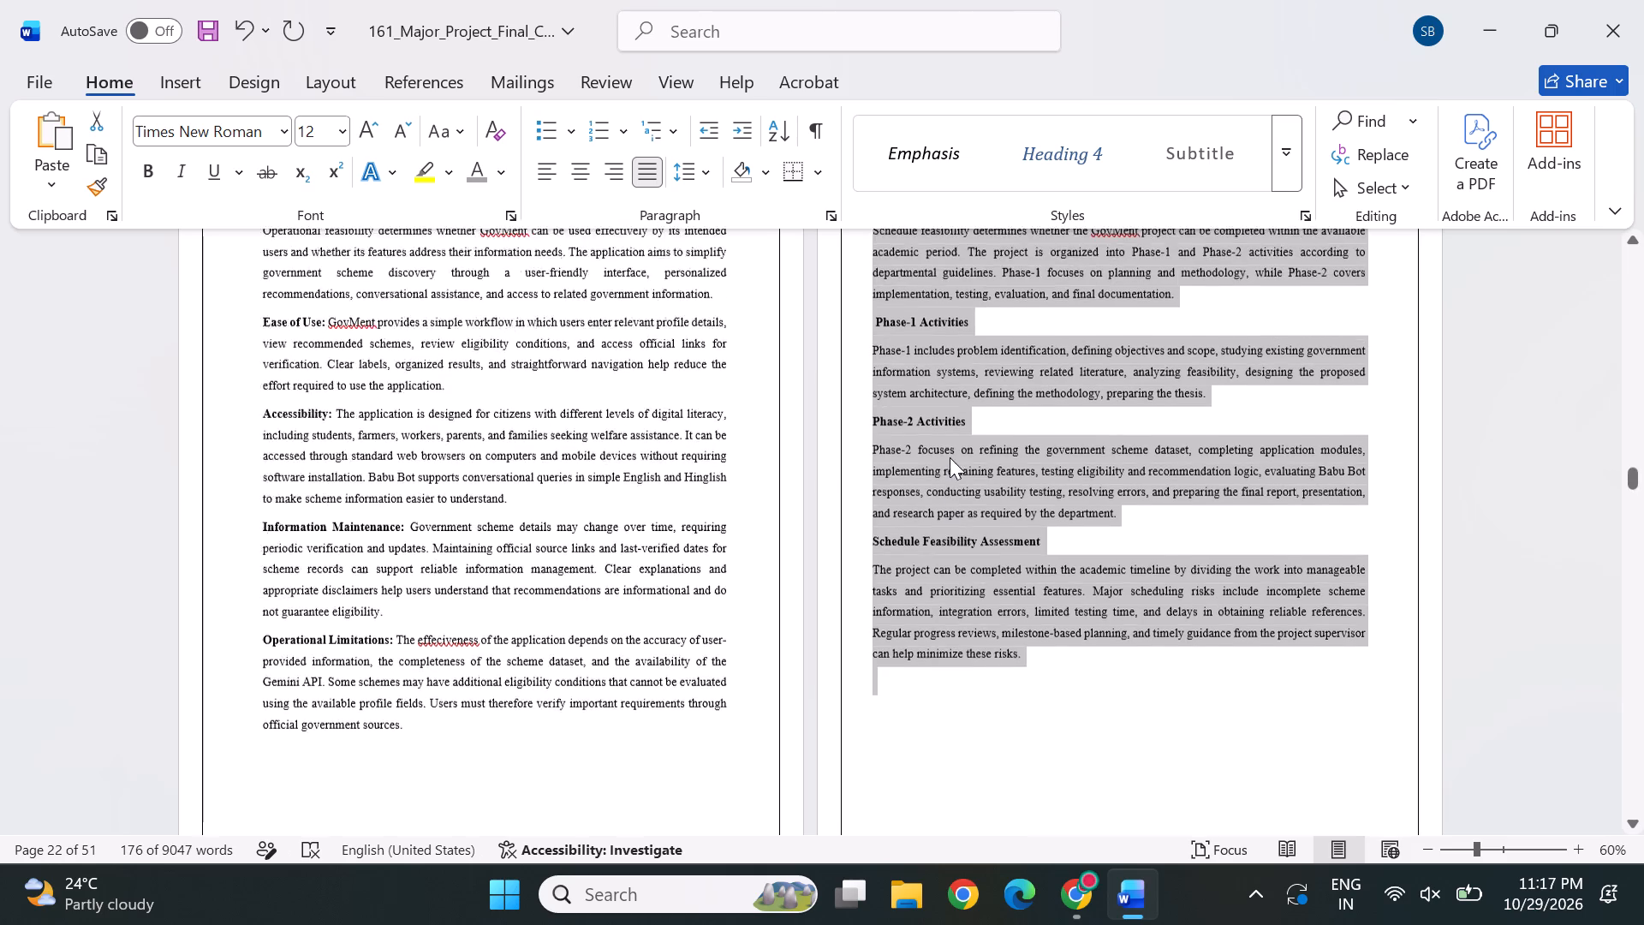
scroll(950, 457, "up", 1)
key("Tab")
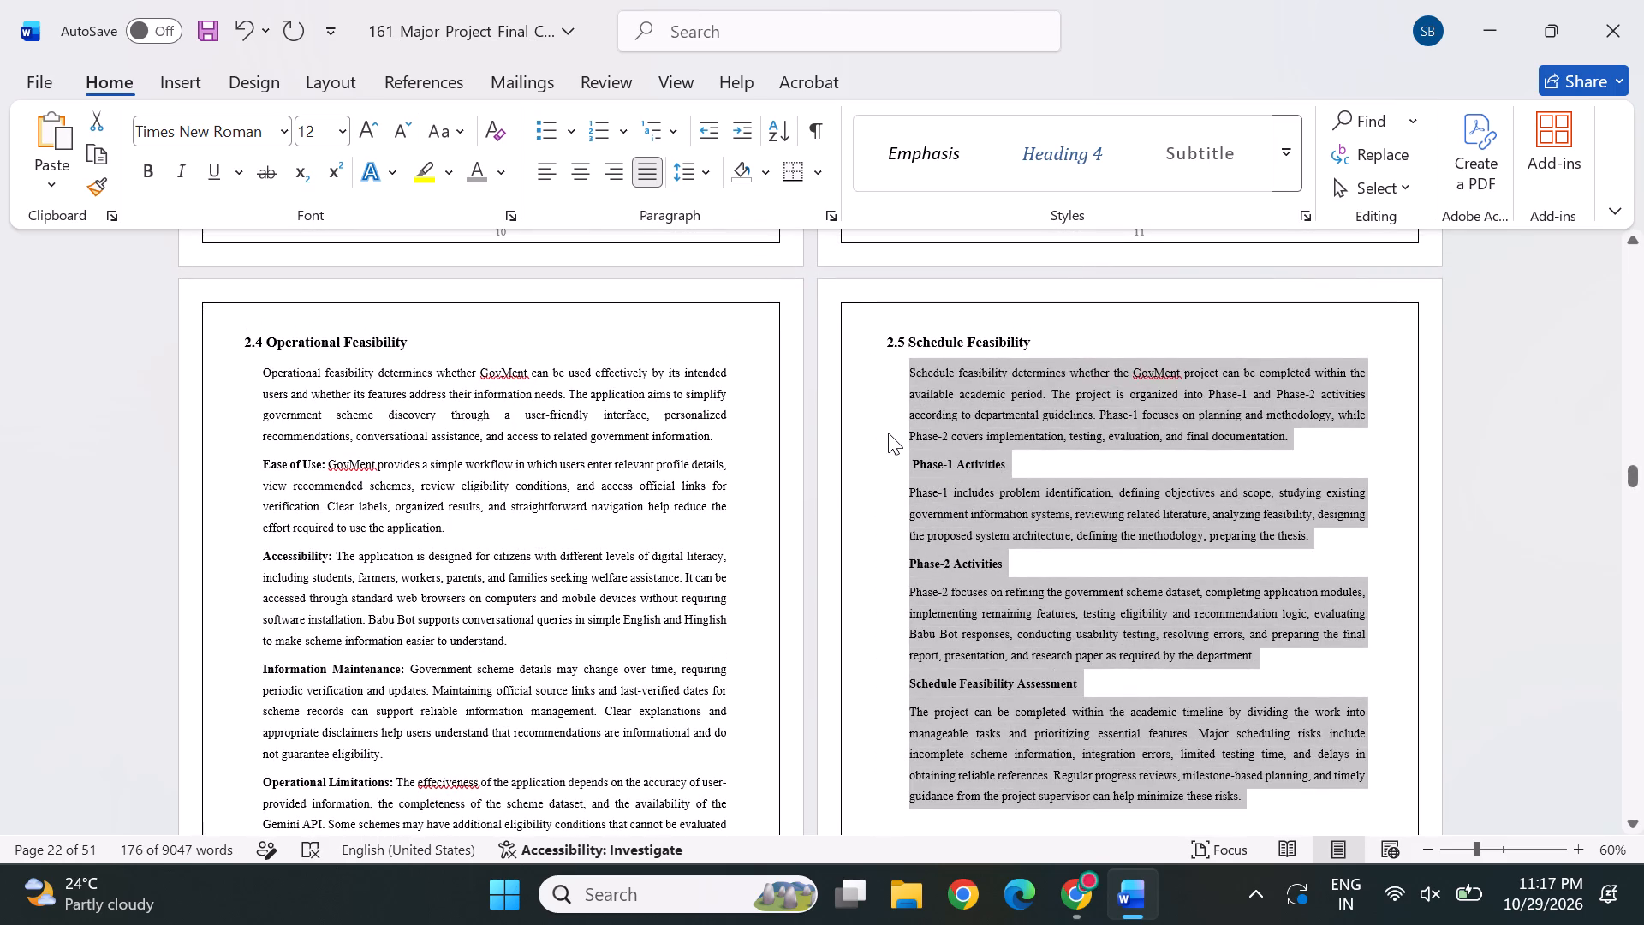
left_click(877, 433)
Examine the headings, body layout and footer page numbers from 2.5 Schedule Feasibility back to the start of Chapter 1.
scroll(967, 351, "up", 1)
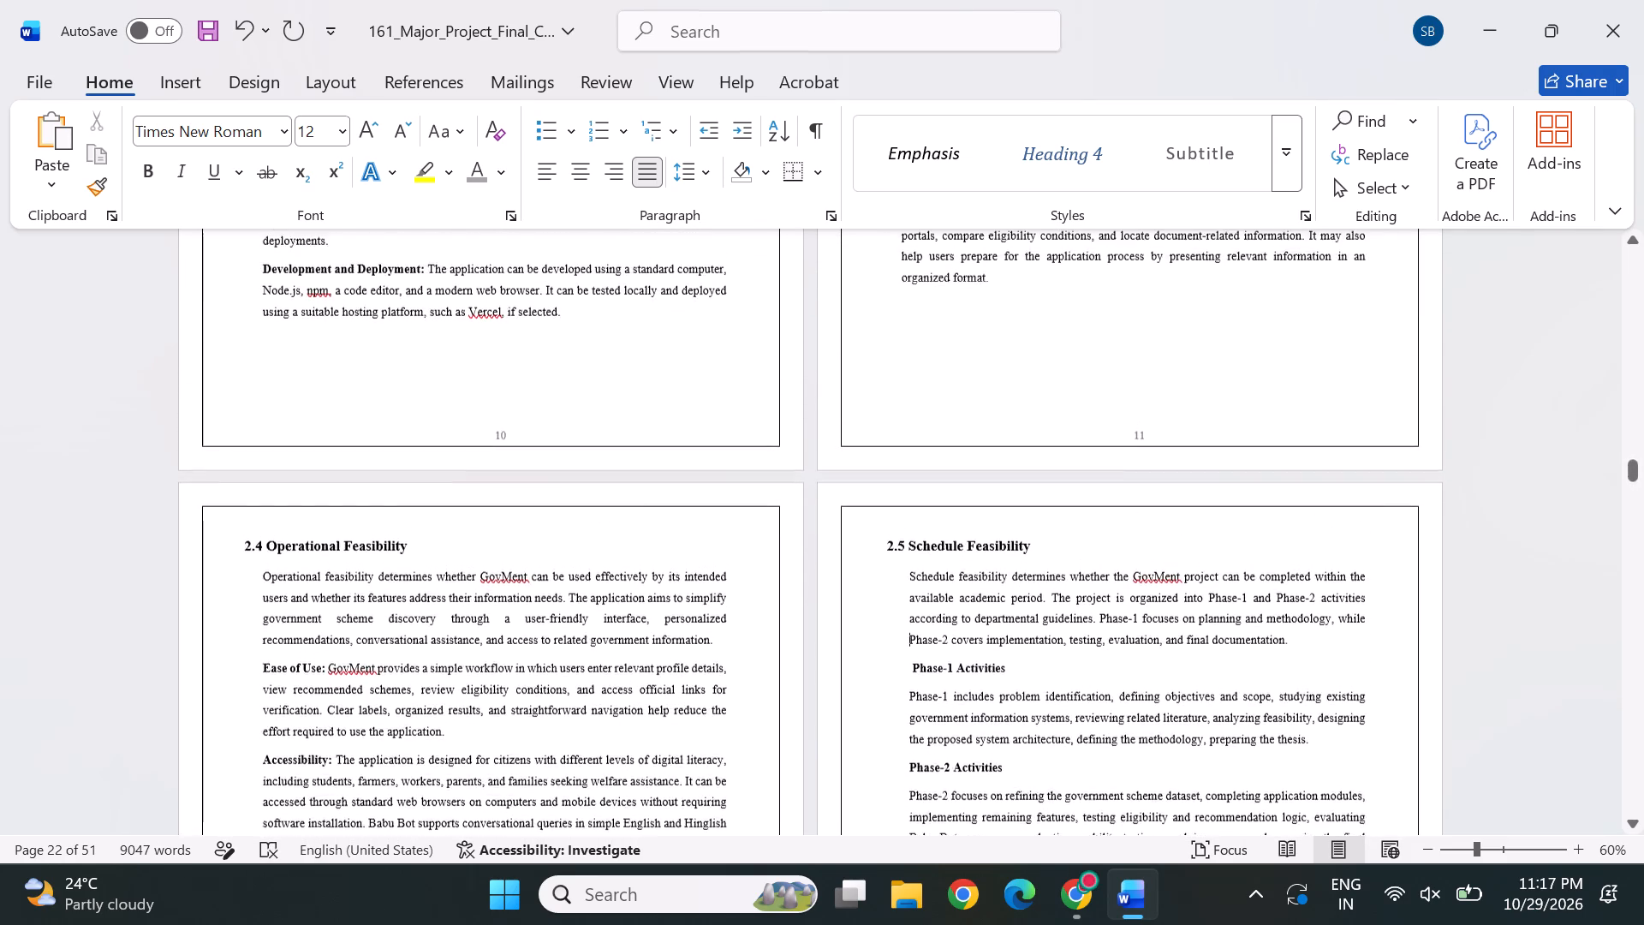
scroll(967, 351, "up", 2)
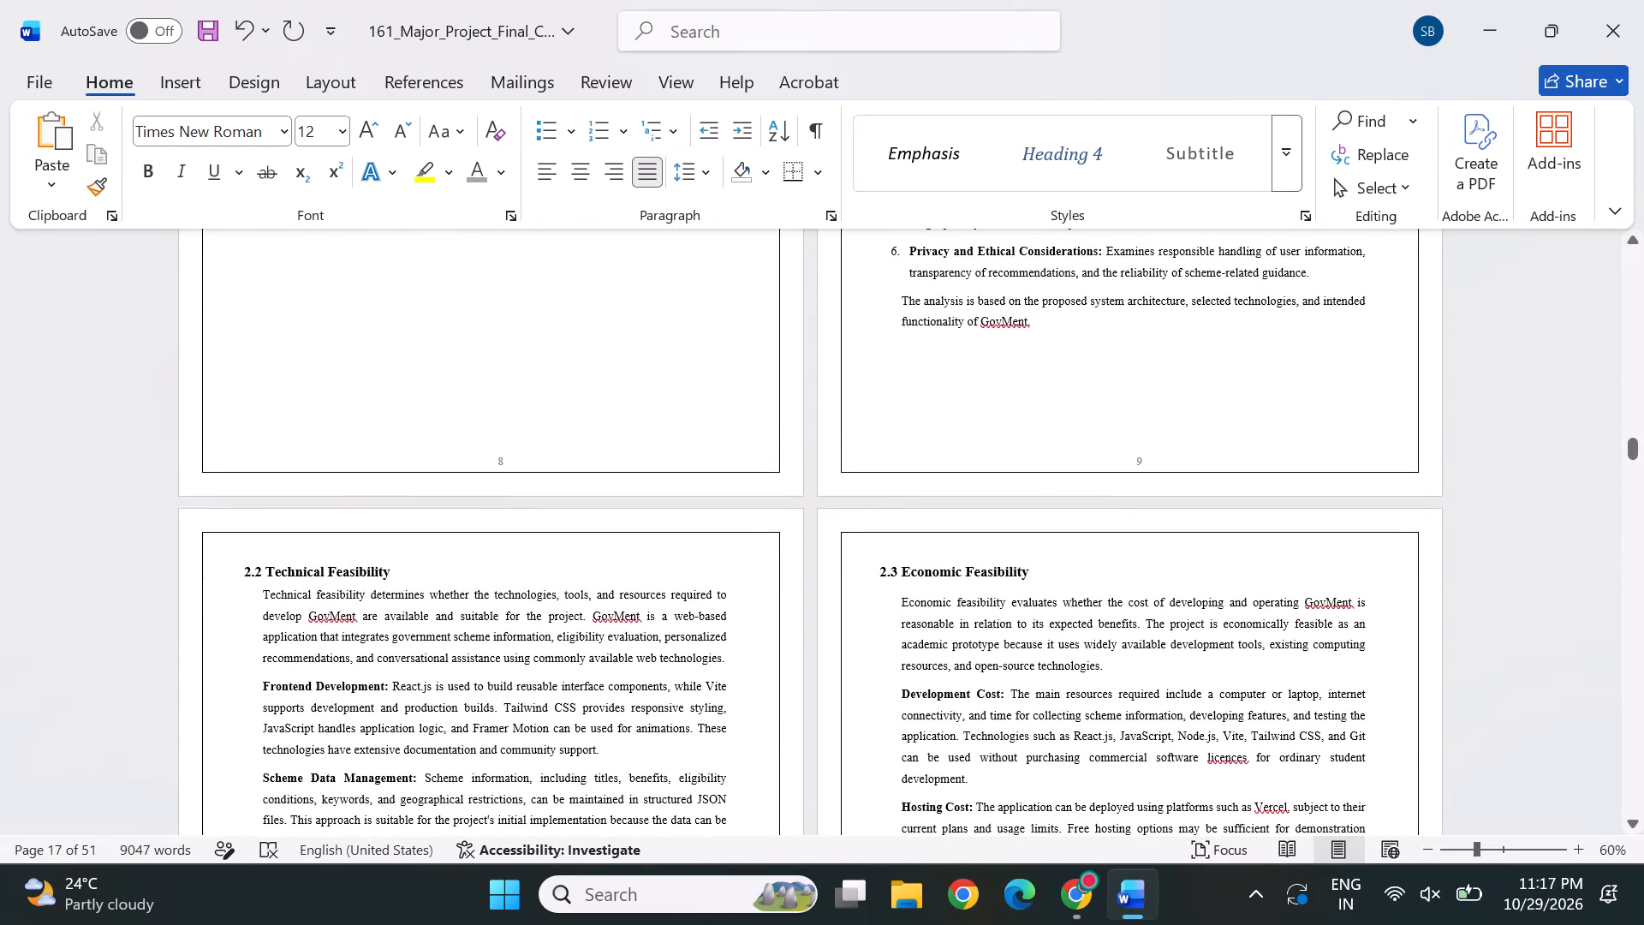
scroll(884, 427, "up", 1)
scroll(949, 481, "up", 2)
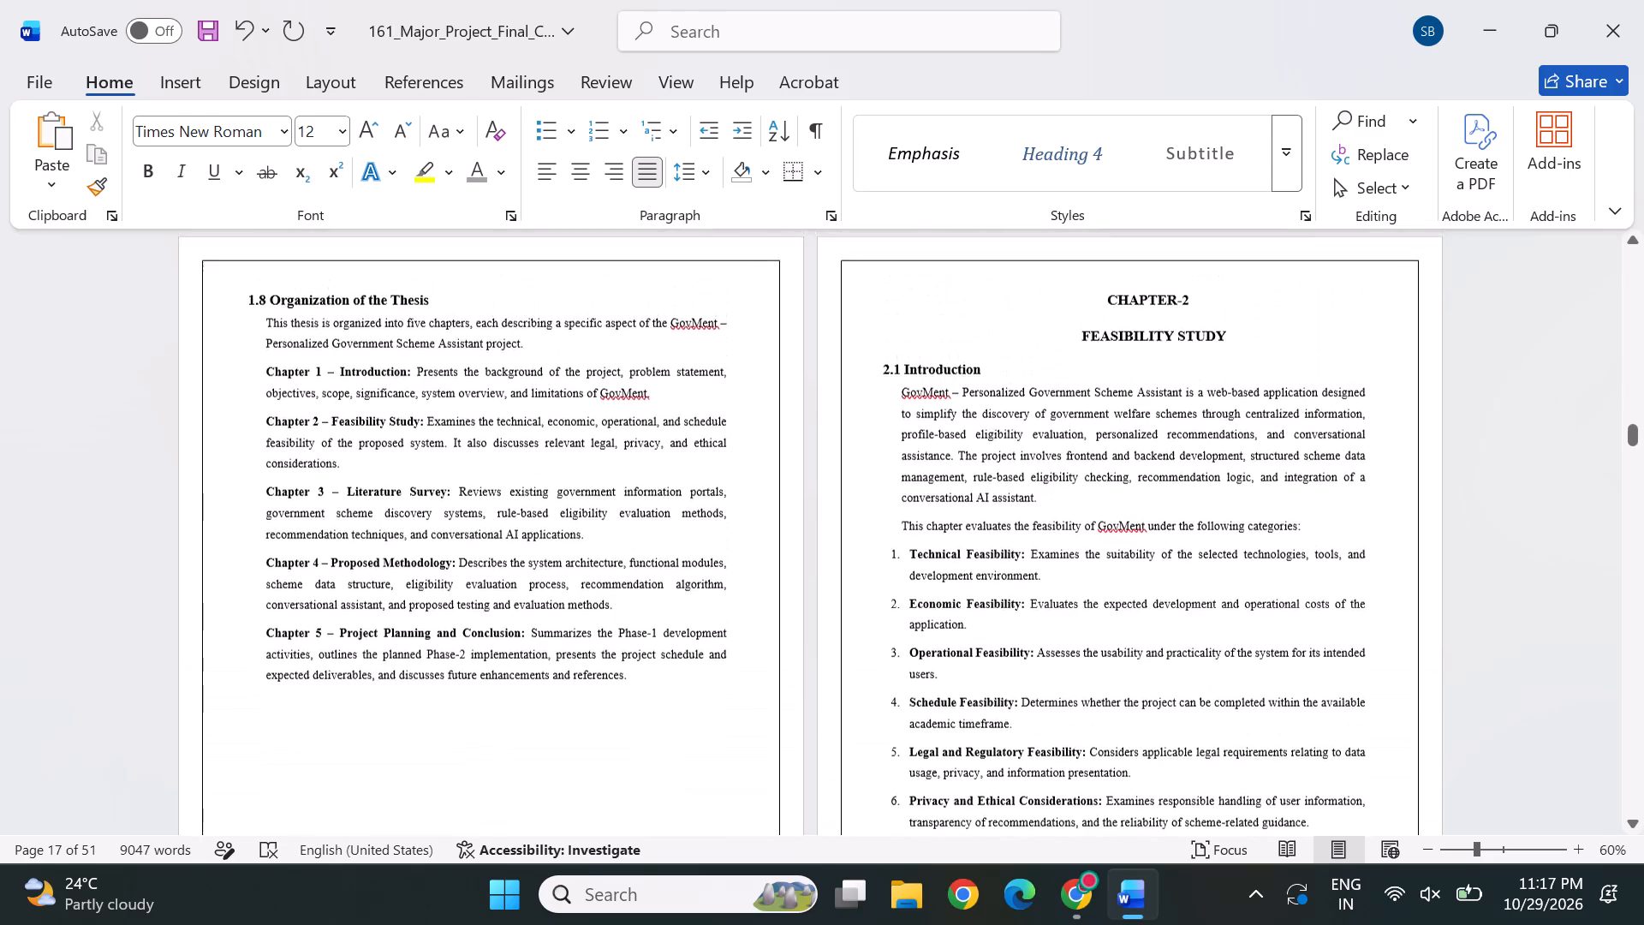
scroll(941, 420, "up", 1)
scroll(787, 403, "up", 1)
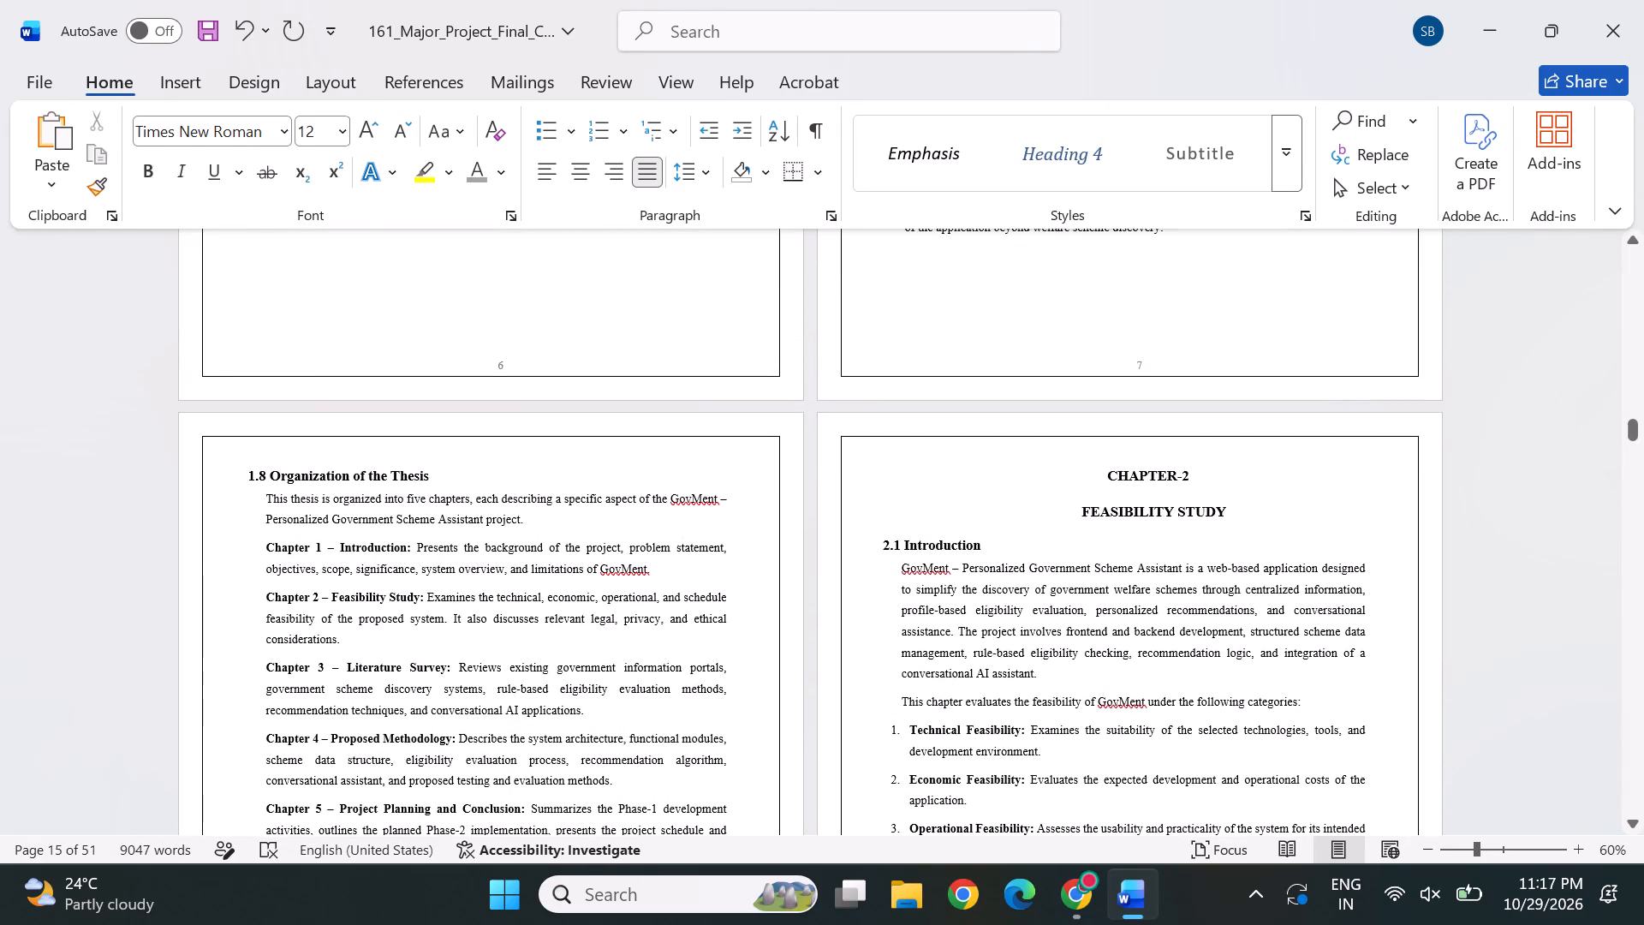
left_click_drag(1006, 548, 885, 549)
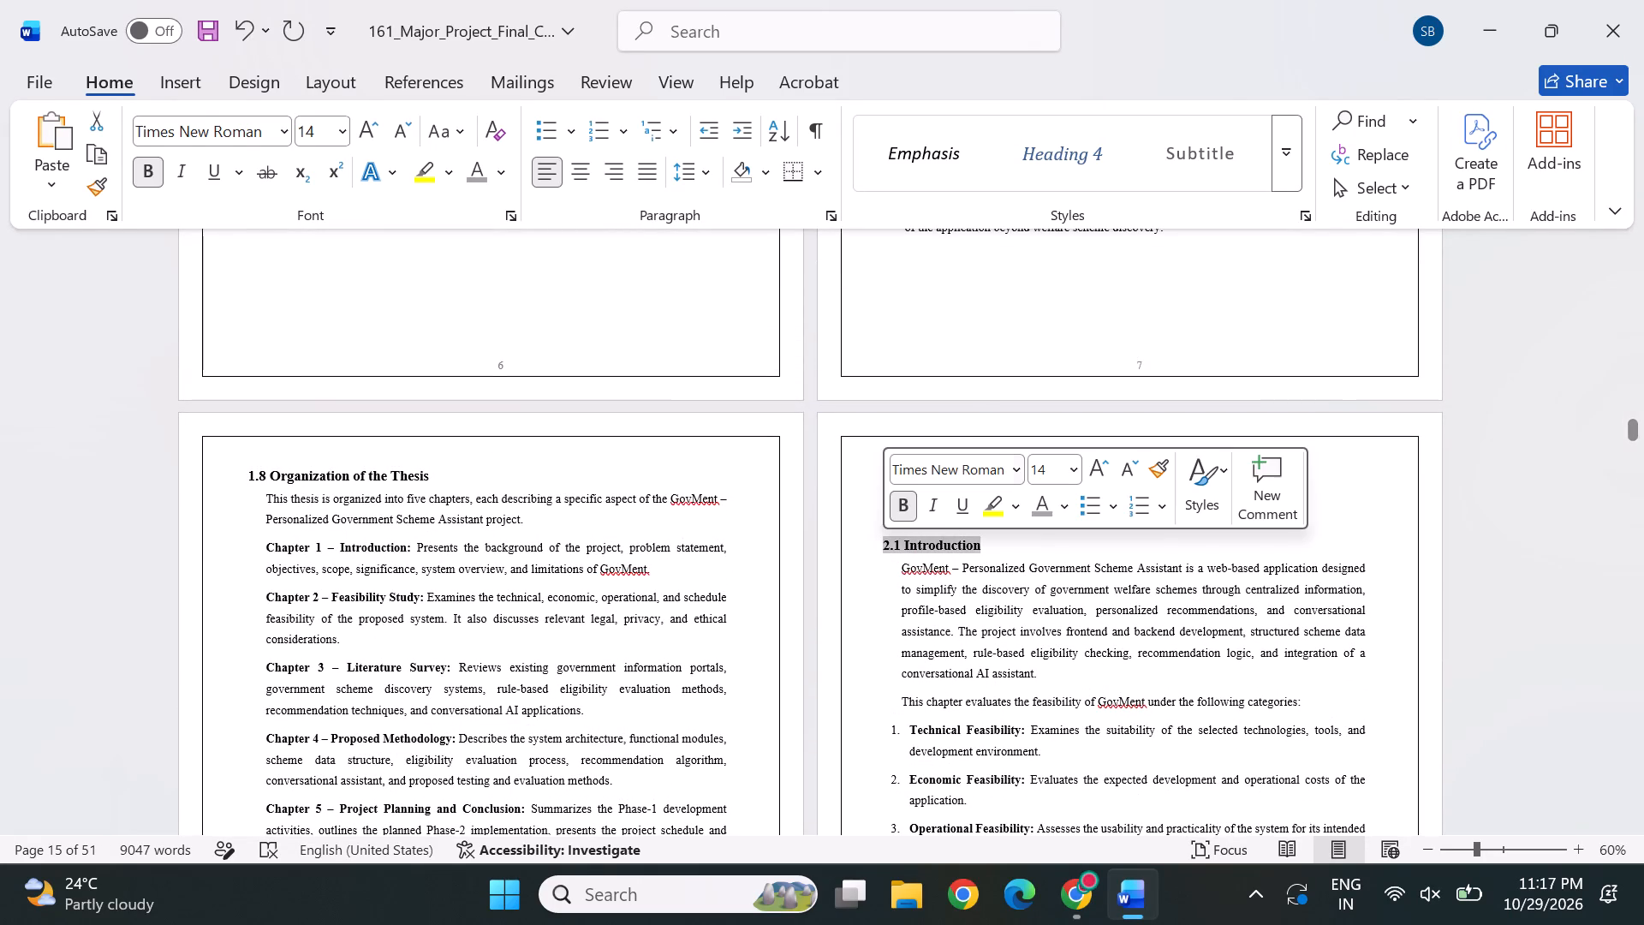
left_click(974, 387)
scroll(798, 399, "up", 2)
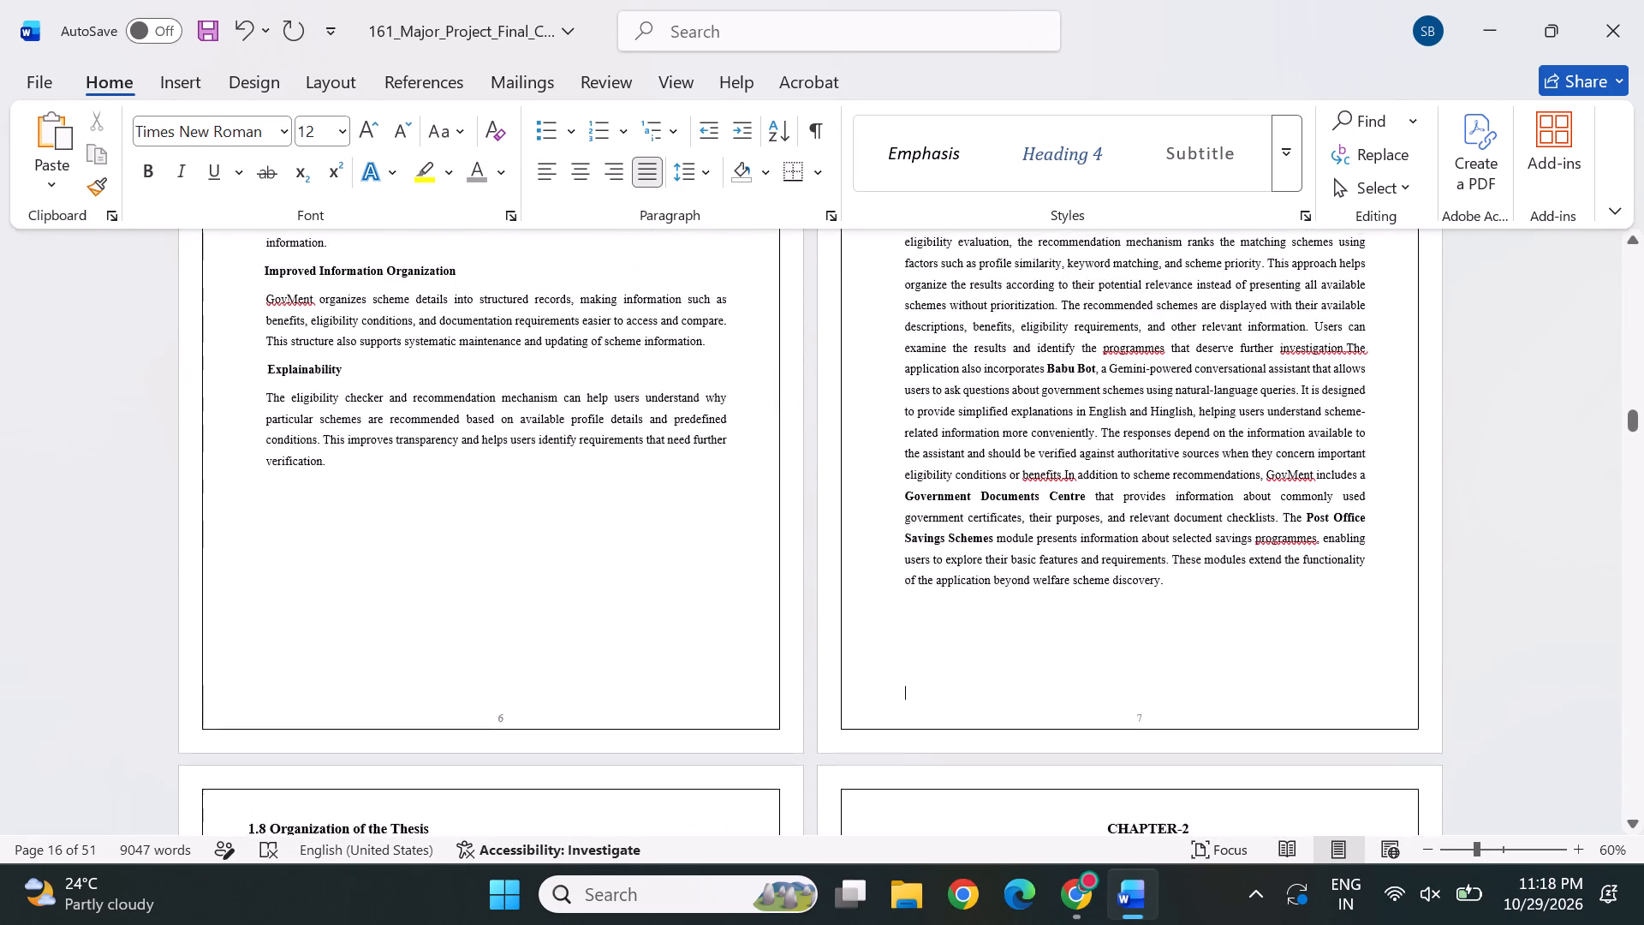
scroll(798, 399, "up", 2)
scroll(797, 546, "up", 2)
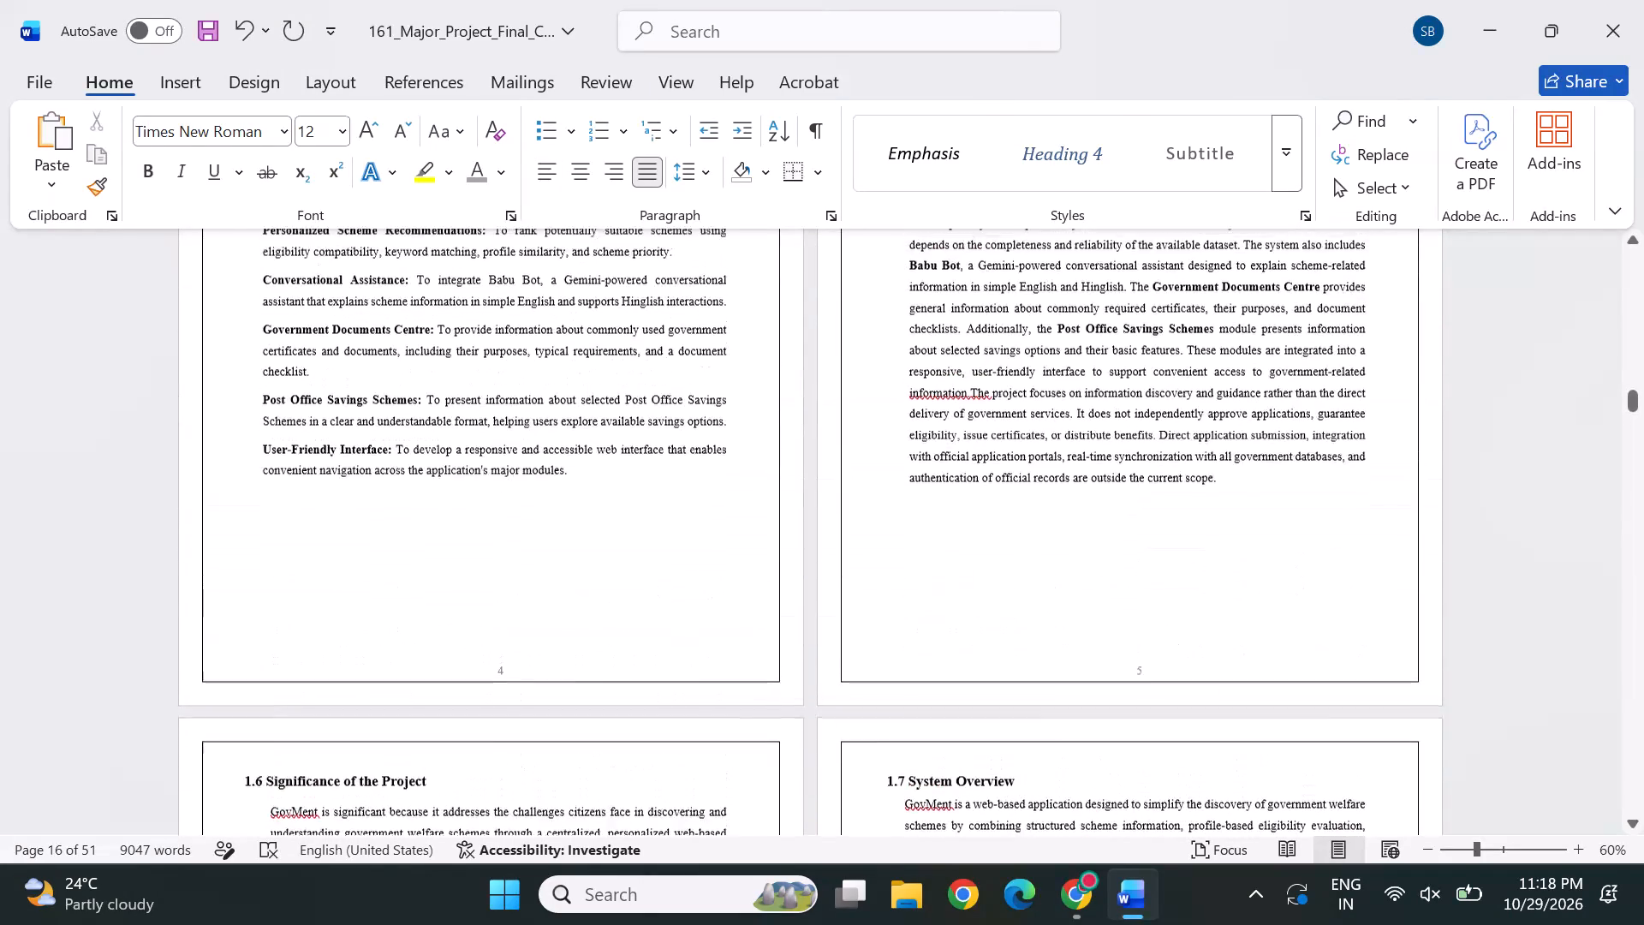
scroll(797, 546, "up", 4)
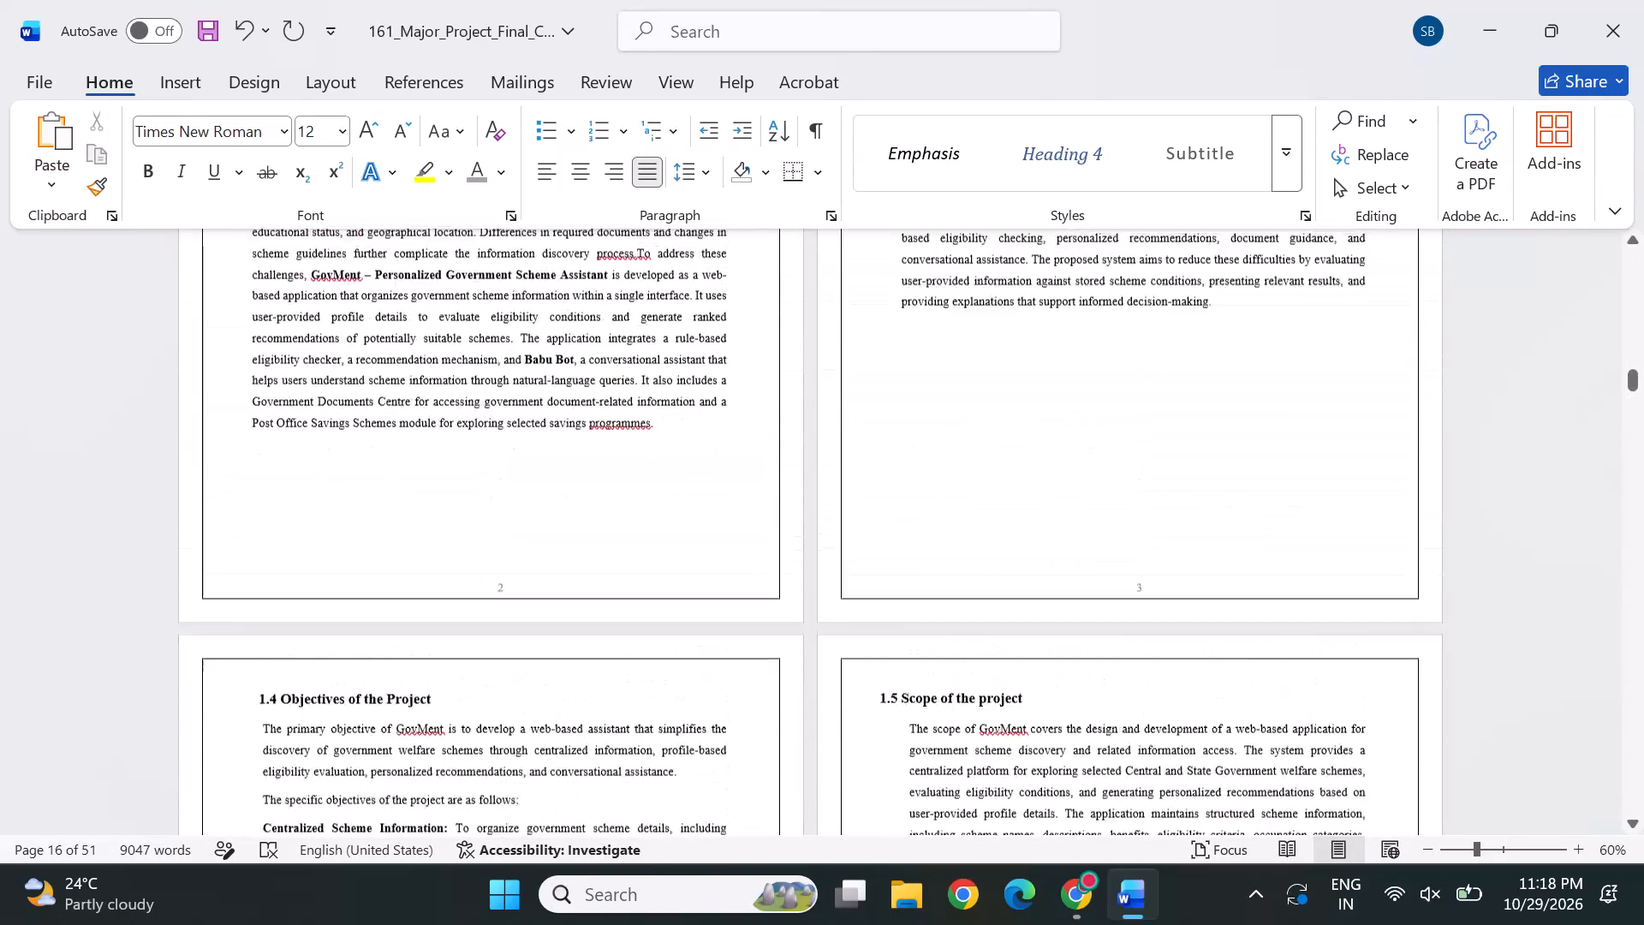
scroll(797, 546, "up", 4)
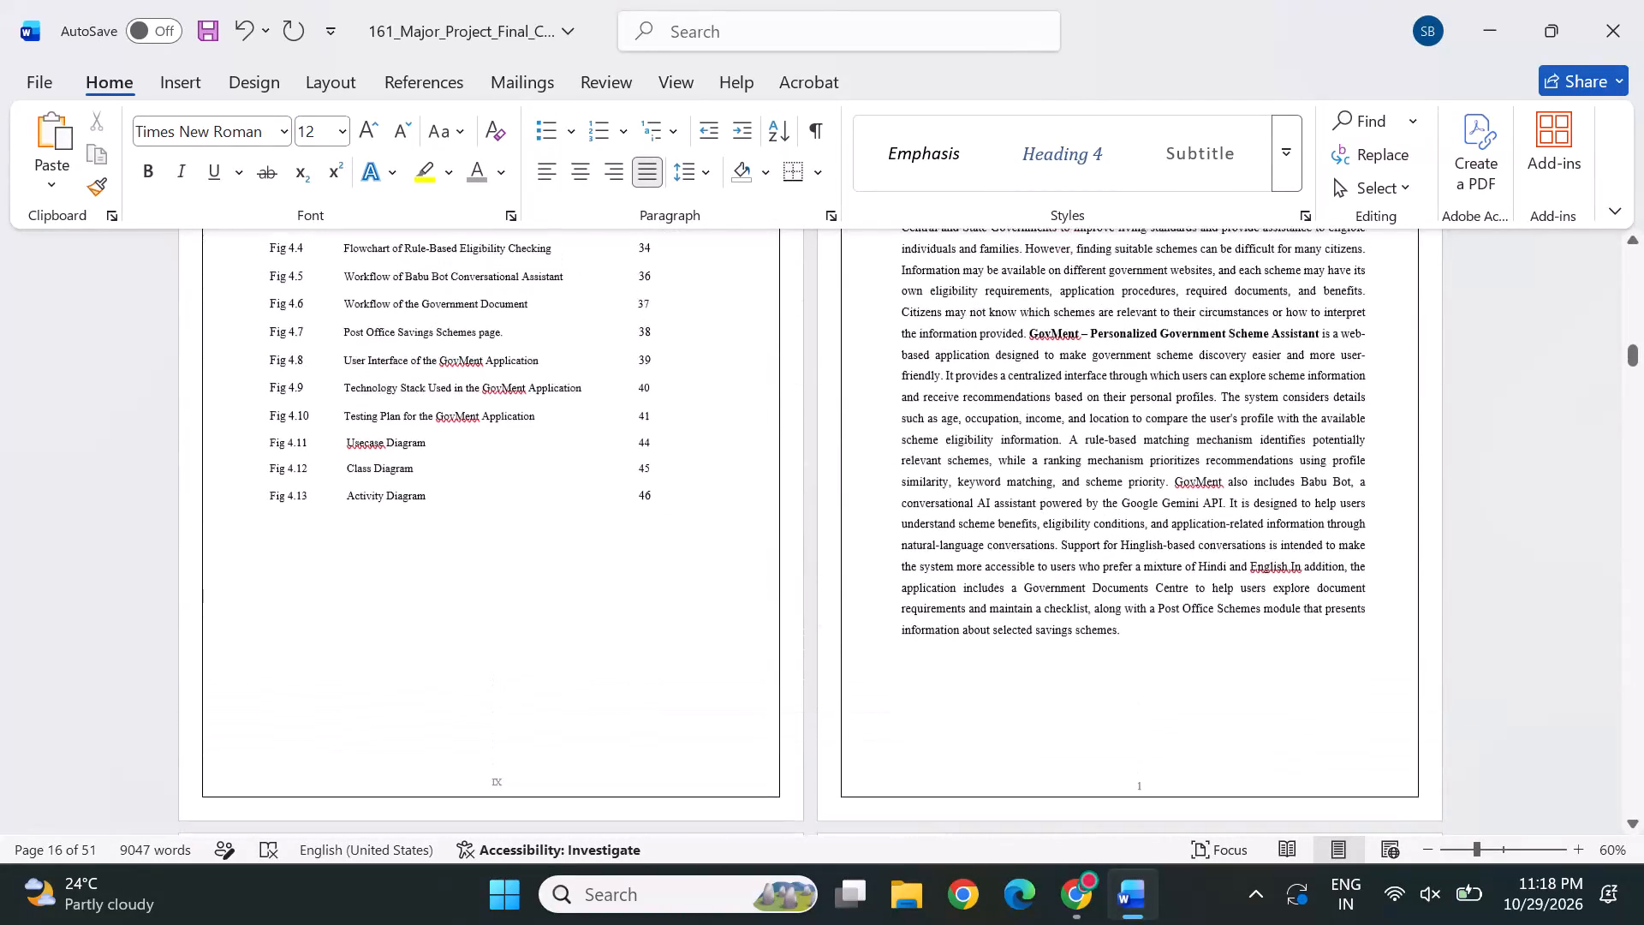
Set the page number of Fig 4.1 System Architecture in the List of Figures to 24, matching the Table of Contents.
scroll(769, 561, "up", 1)
scroll(678, 482, "up", 1)
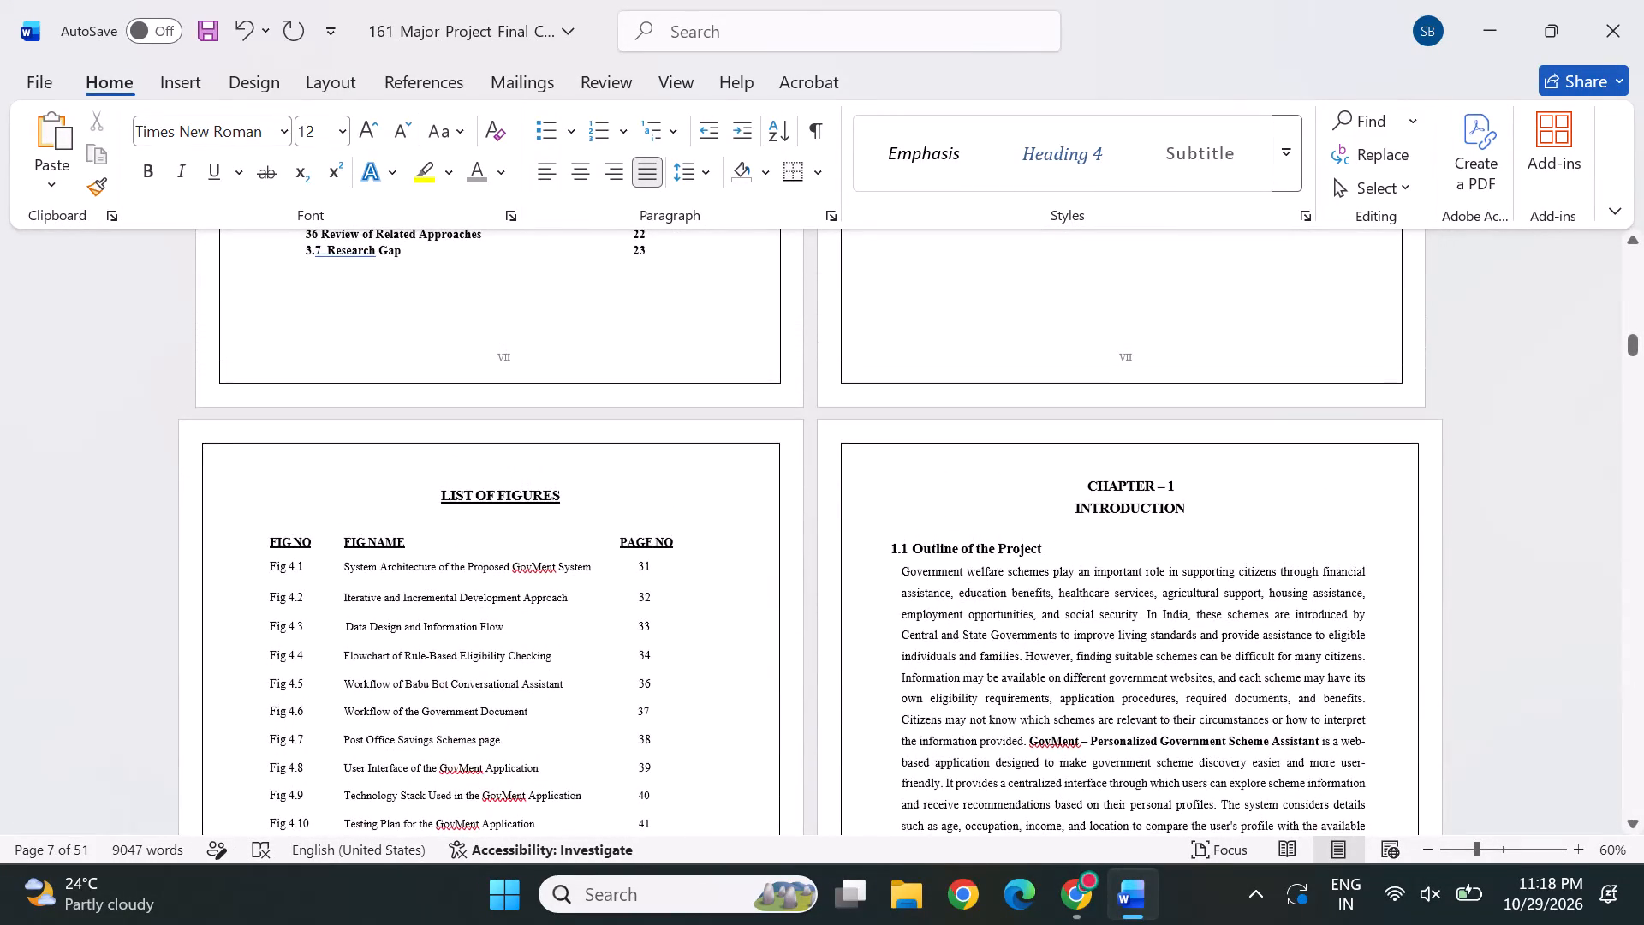
scroll(678, 482, "up", 1)
scroll(678, 482, "down", 2)
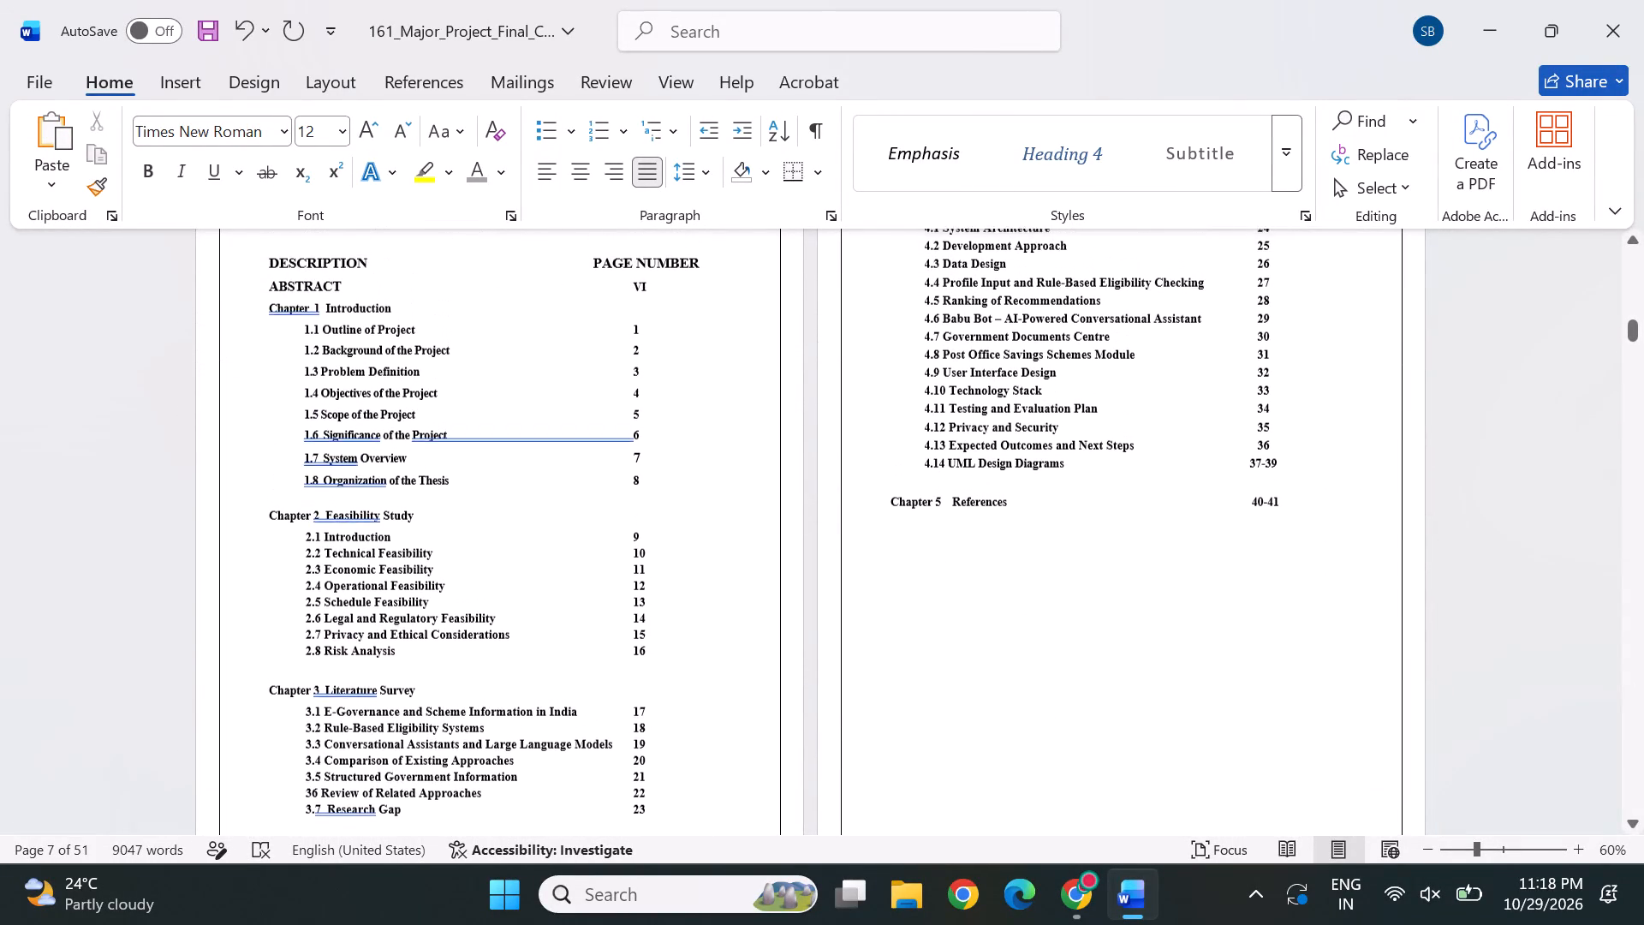
scroll(678, 482, "down", 2)
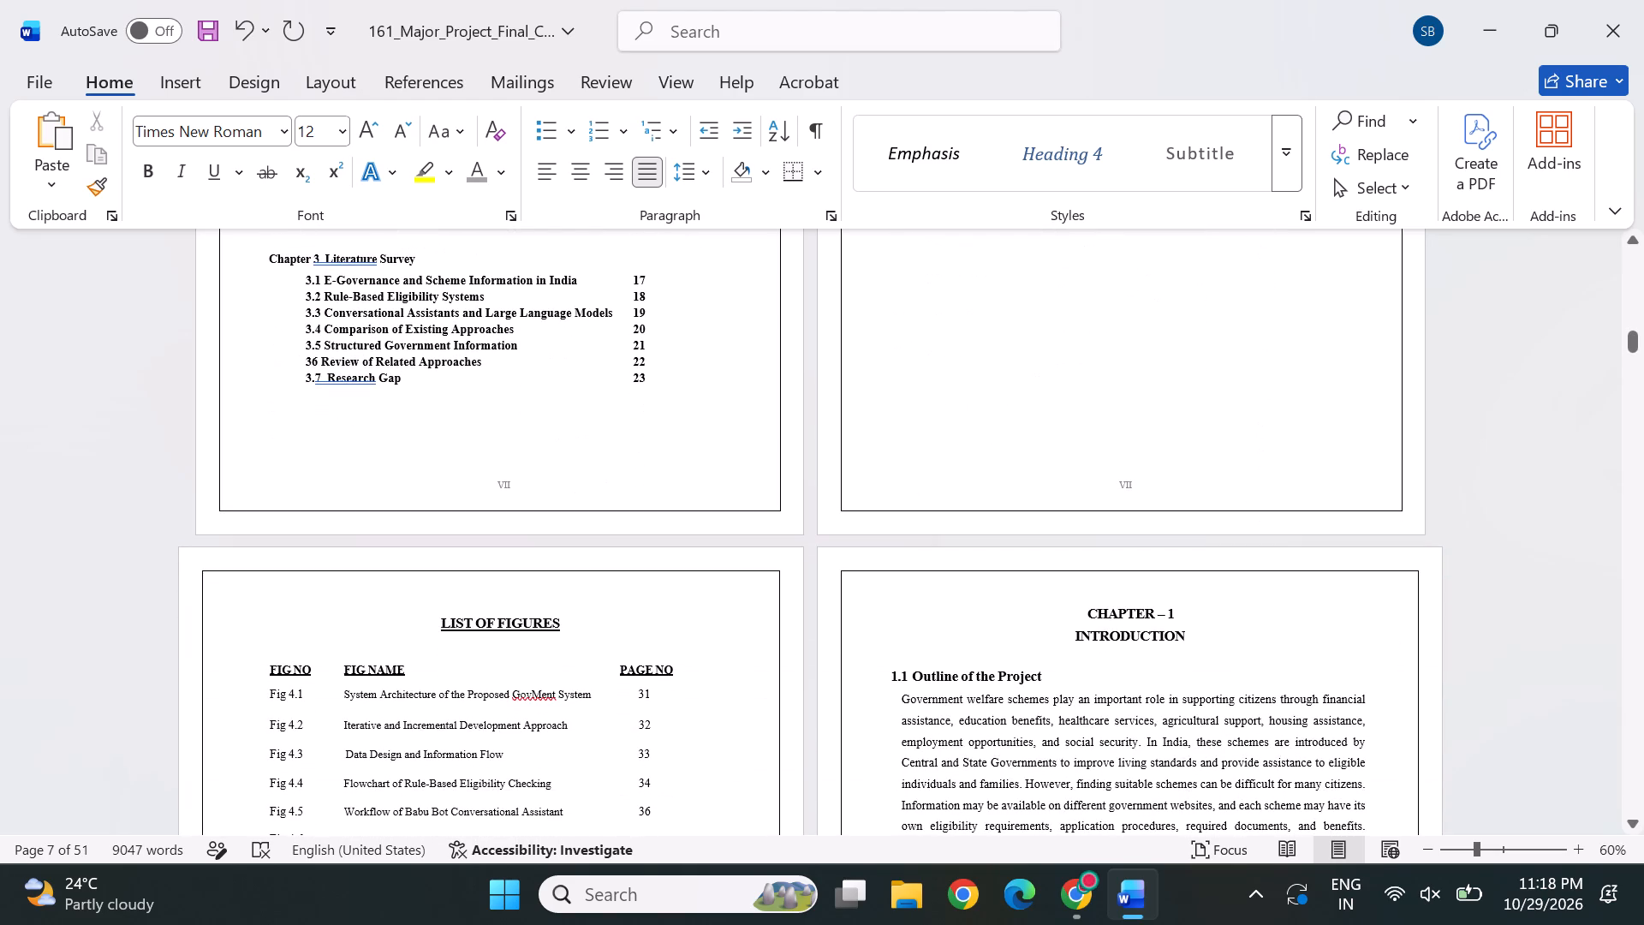
left_click_drag(640, 696, 655, 696)
type("24")
Set the List of Figures page numbers for the Usecase, Class and Activity Diagrams (Fig 4.11 to 4.13) to 37, 38 and 39.
scroll(888, 533, "up", 2)
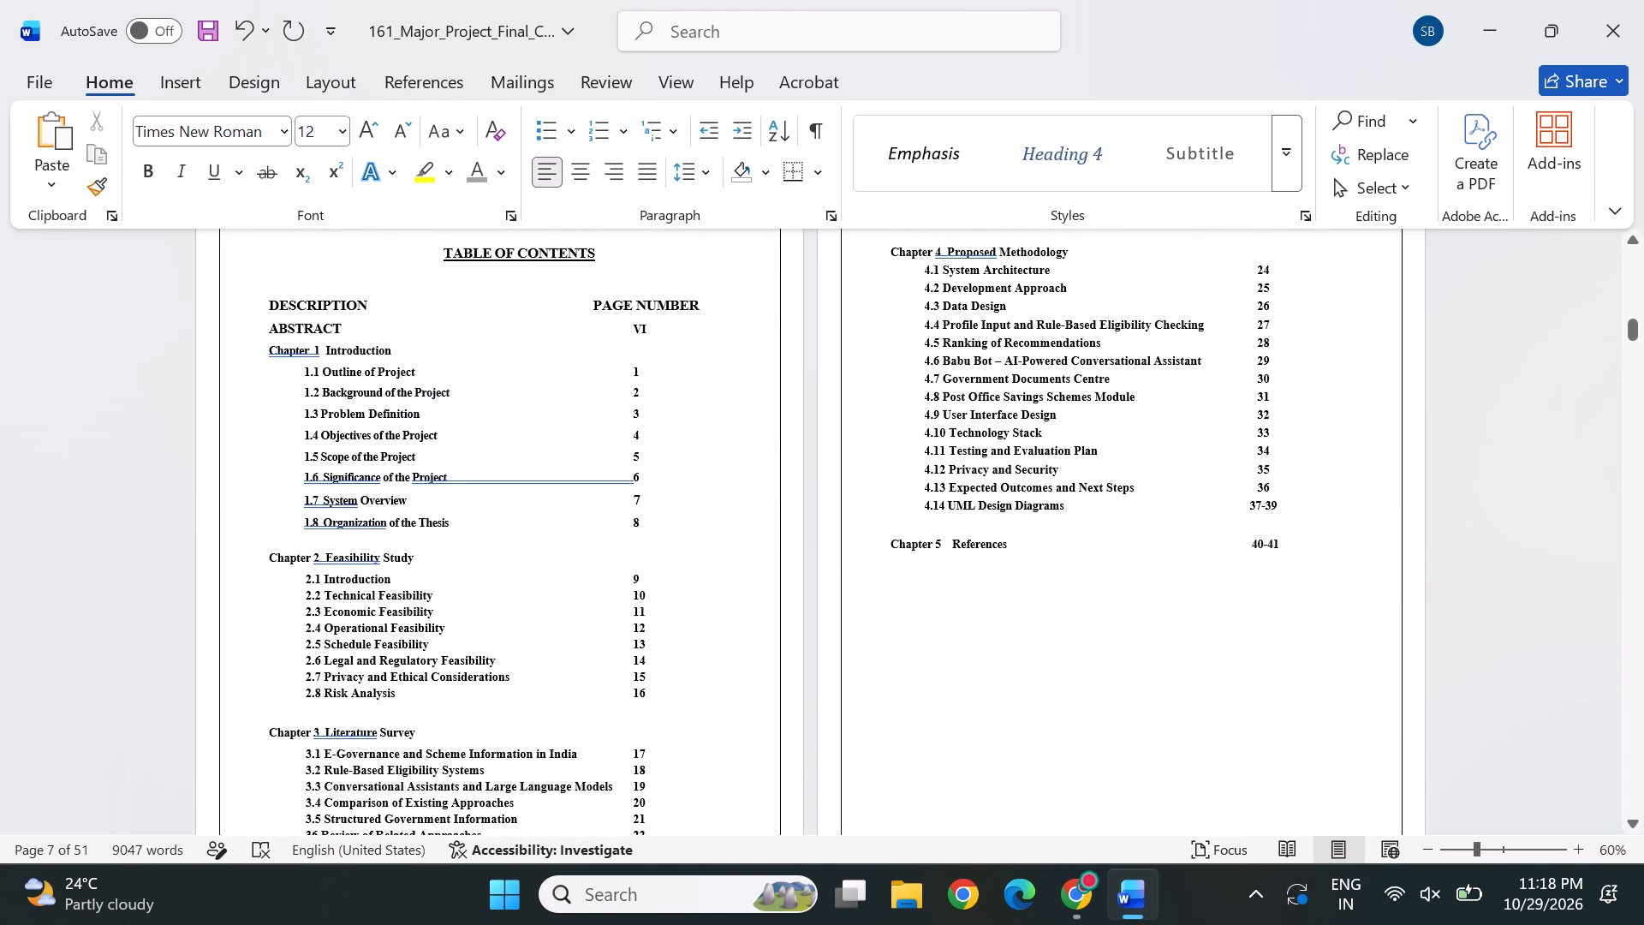
scroll(888, 533, "down", 1)
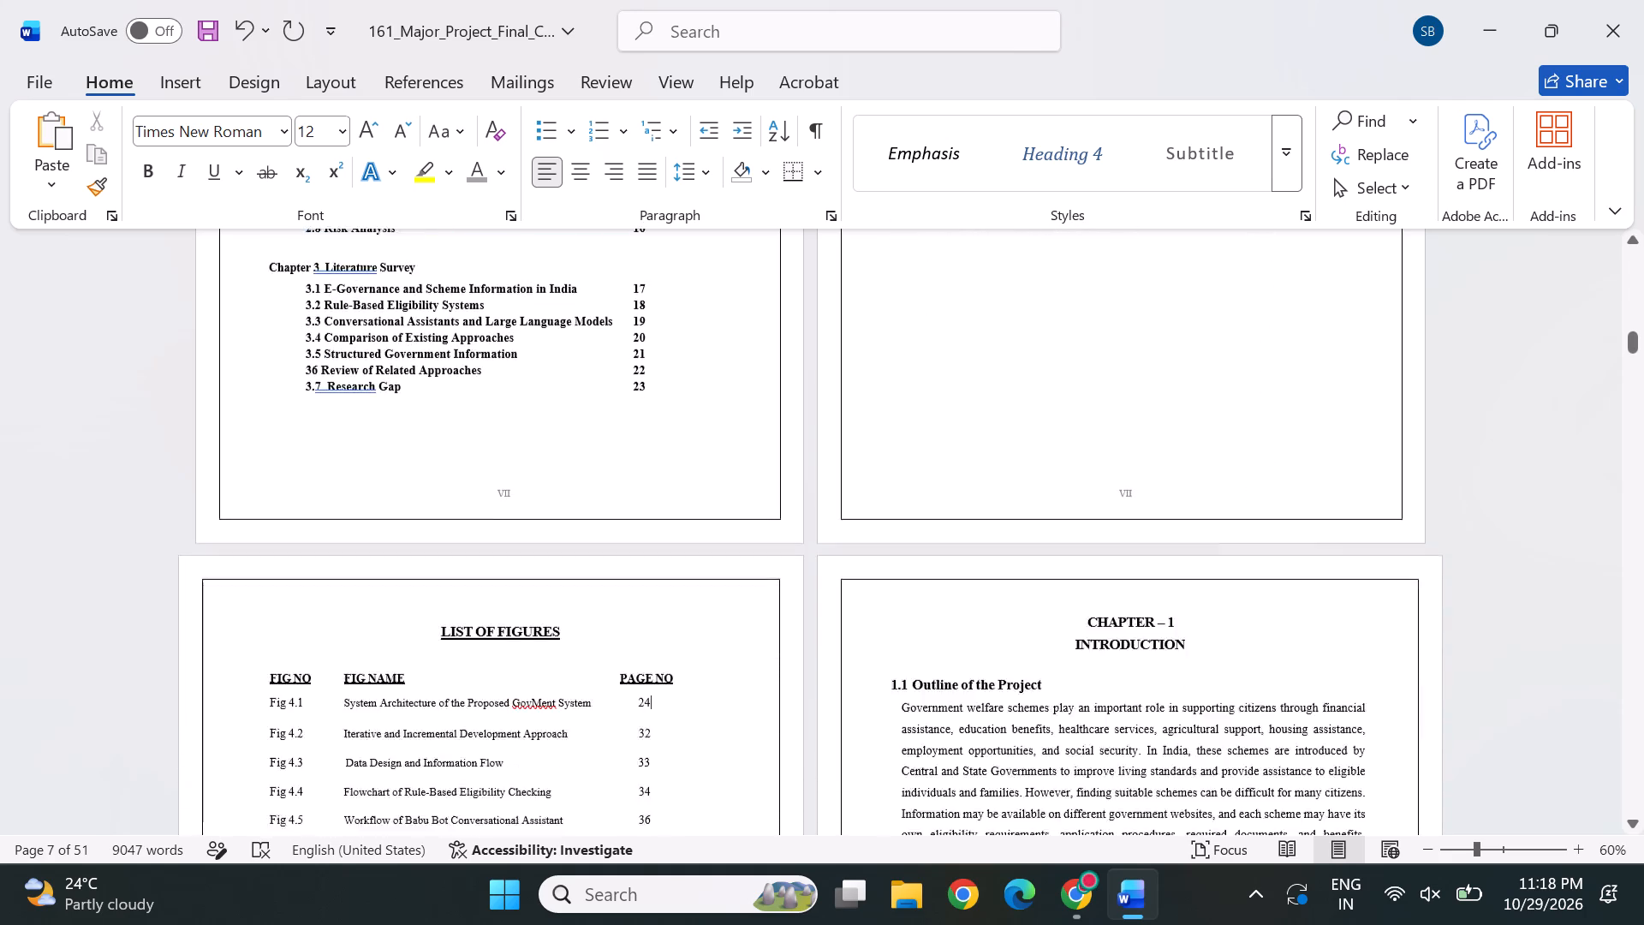
scroll(722, 539, "up", 1)
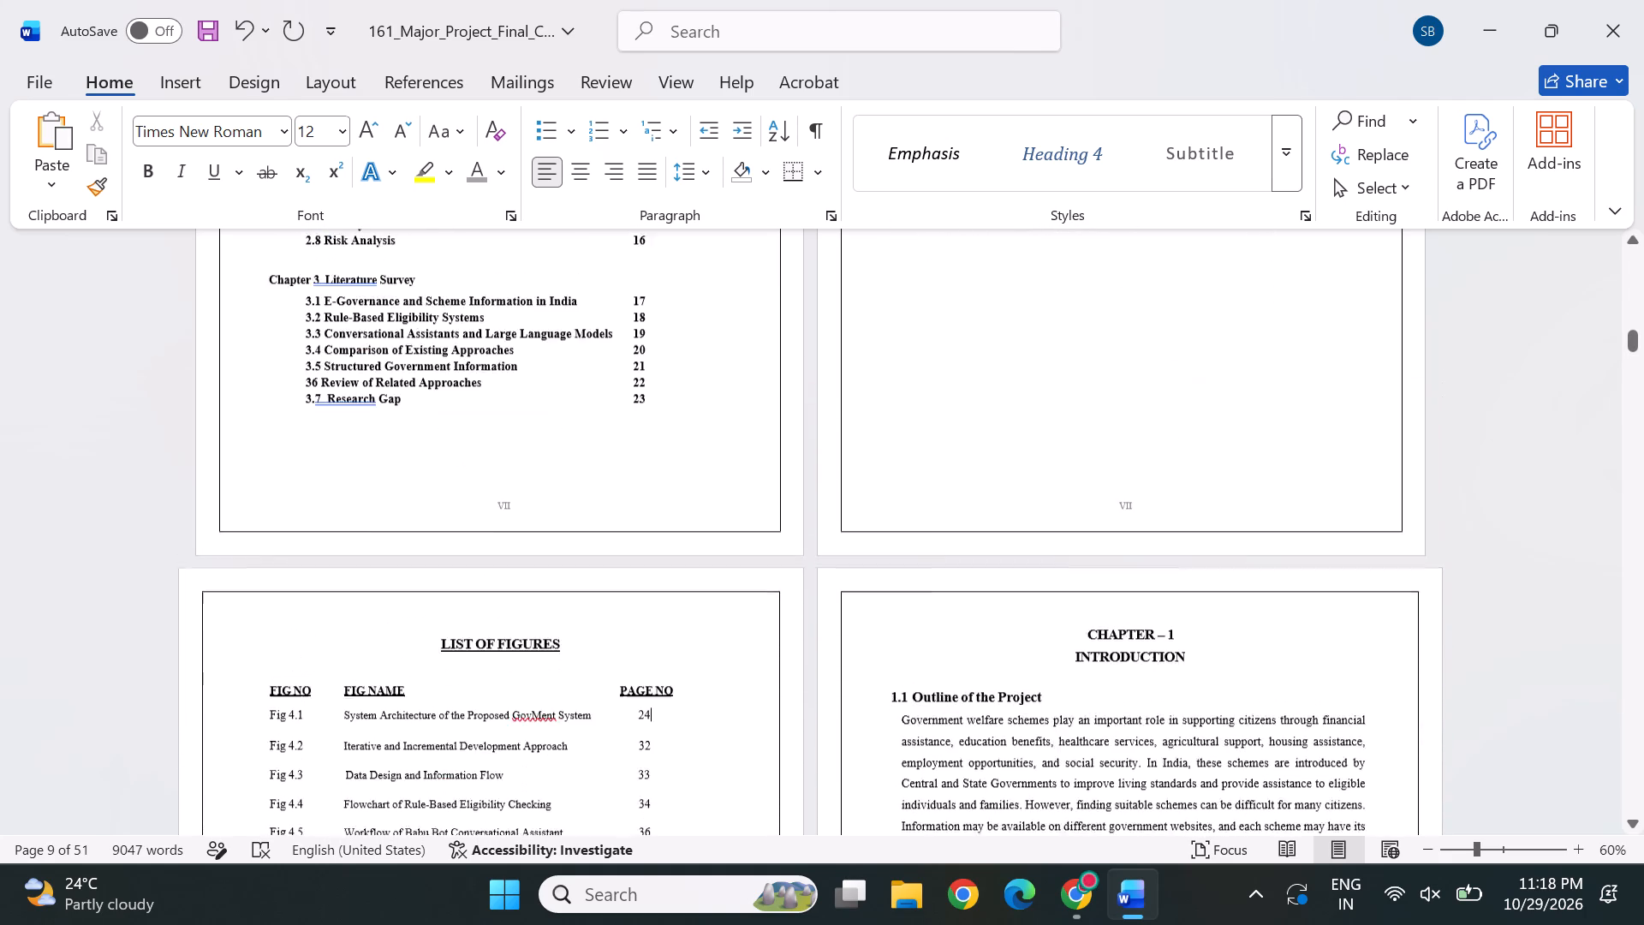
scroll(722, 539, "up", 2)
scroll(722, 539, "down", 1)
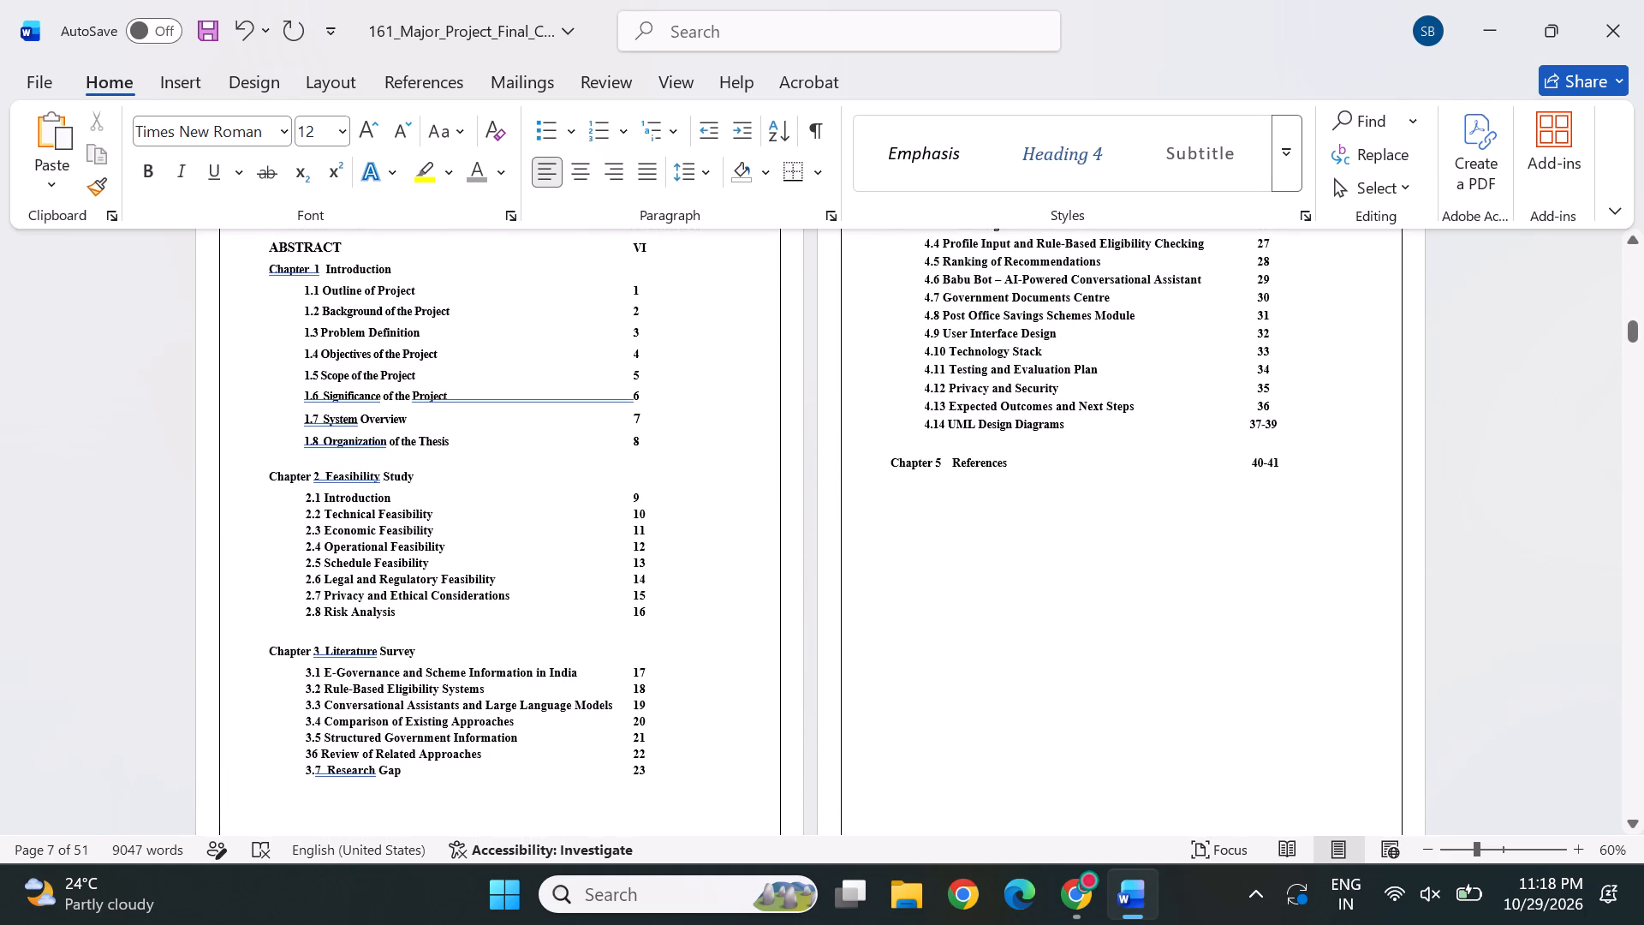
scroll(722, 539, "down", 2)
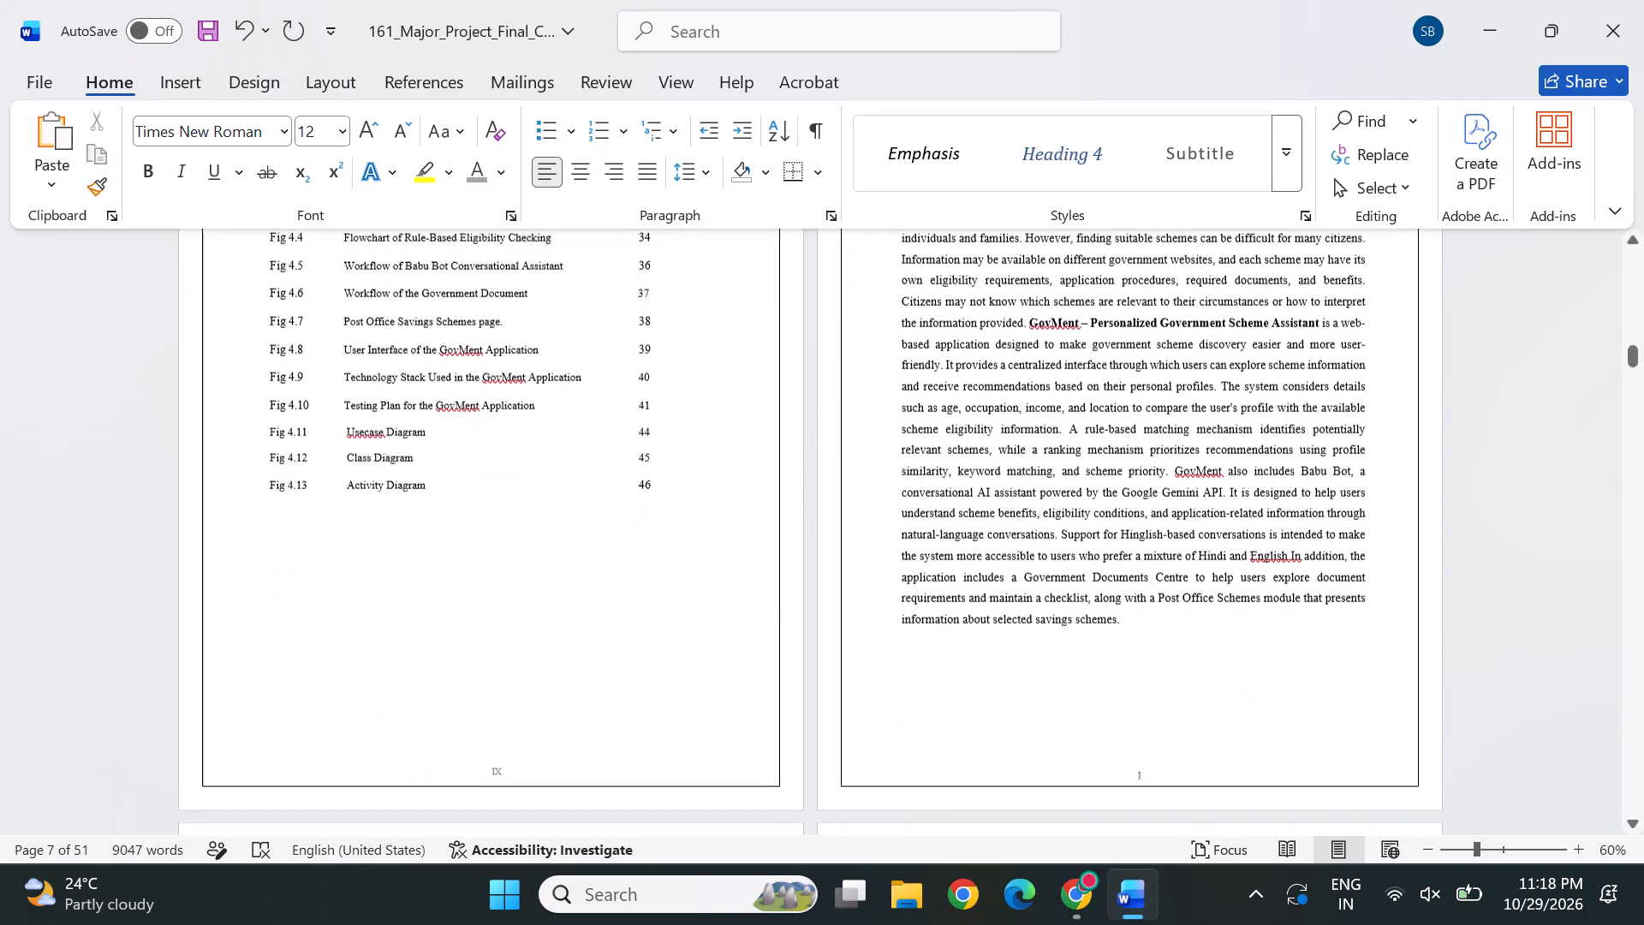
left_click_drag(658, 403, 652, 405)
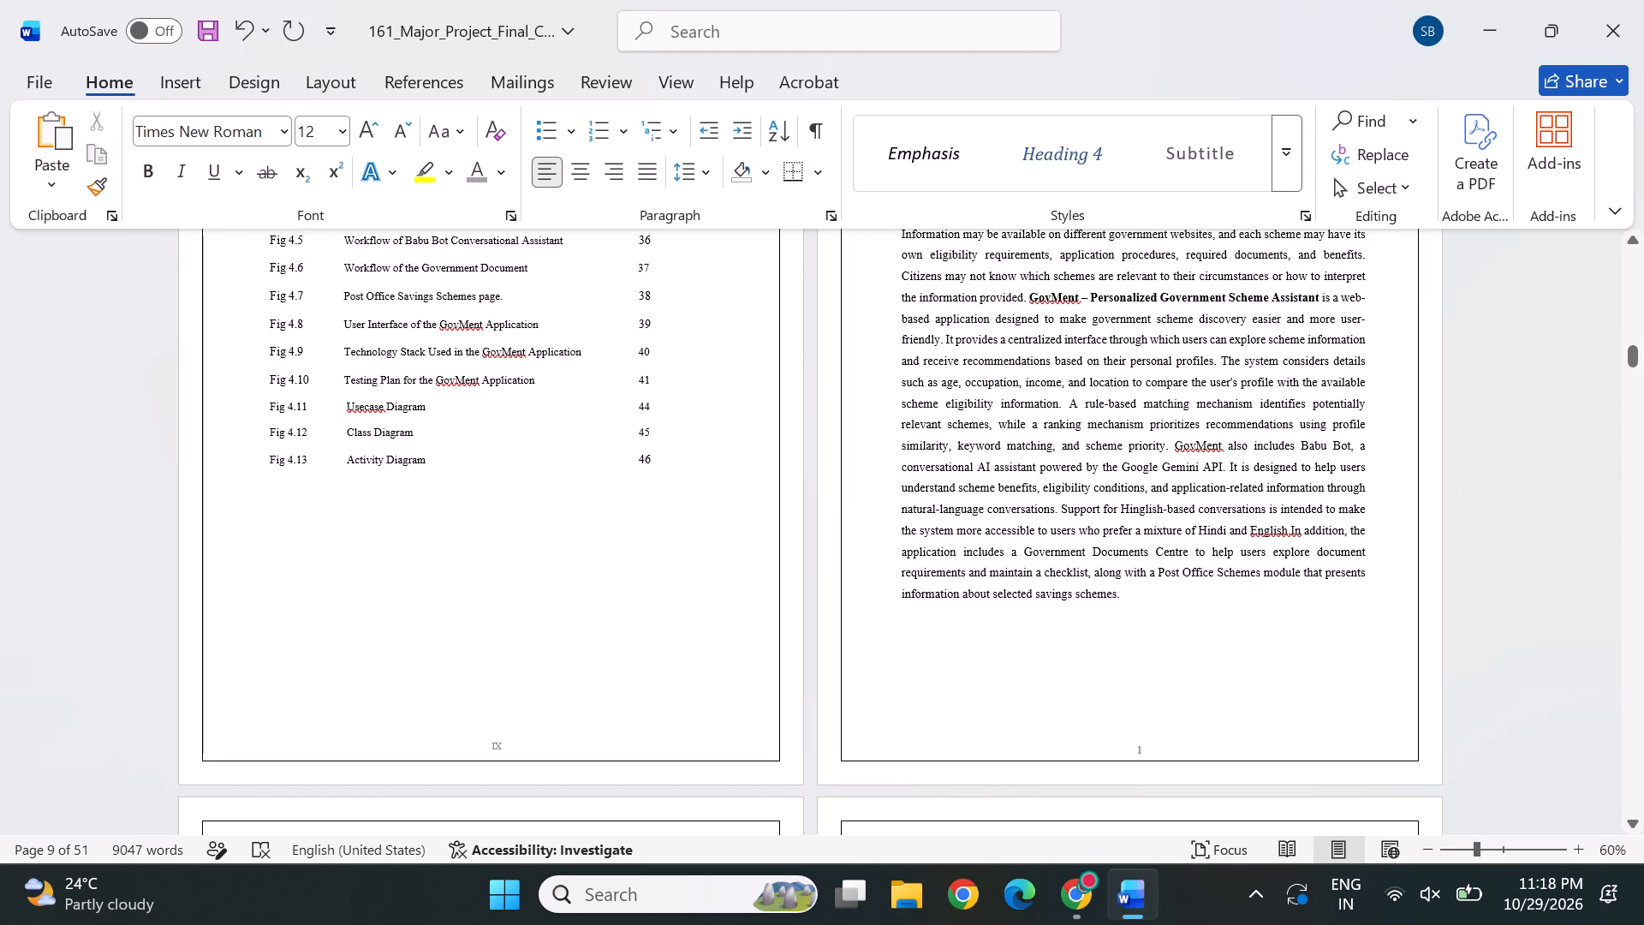
left_click_drag(652, 405, 634, 408)
type("37")
left_click_drag(661, 429, 634, 430)
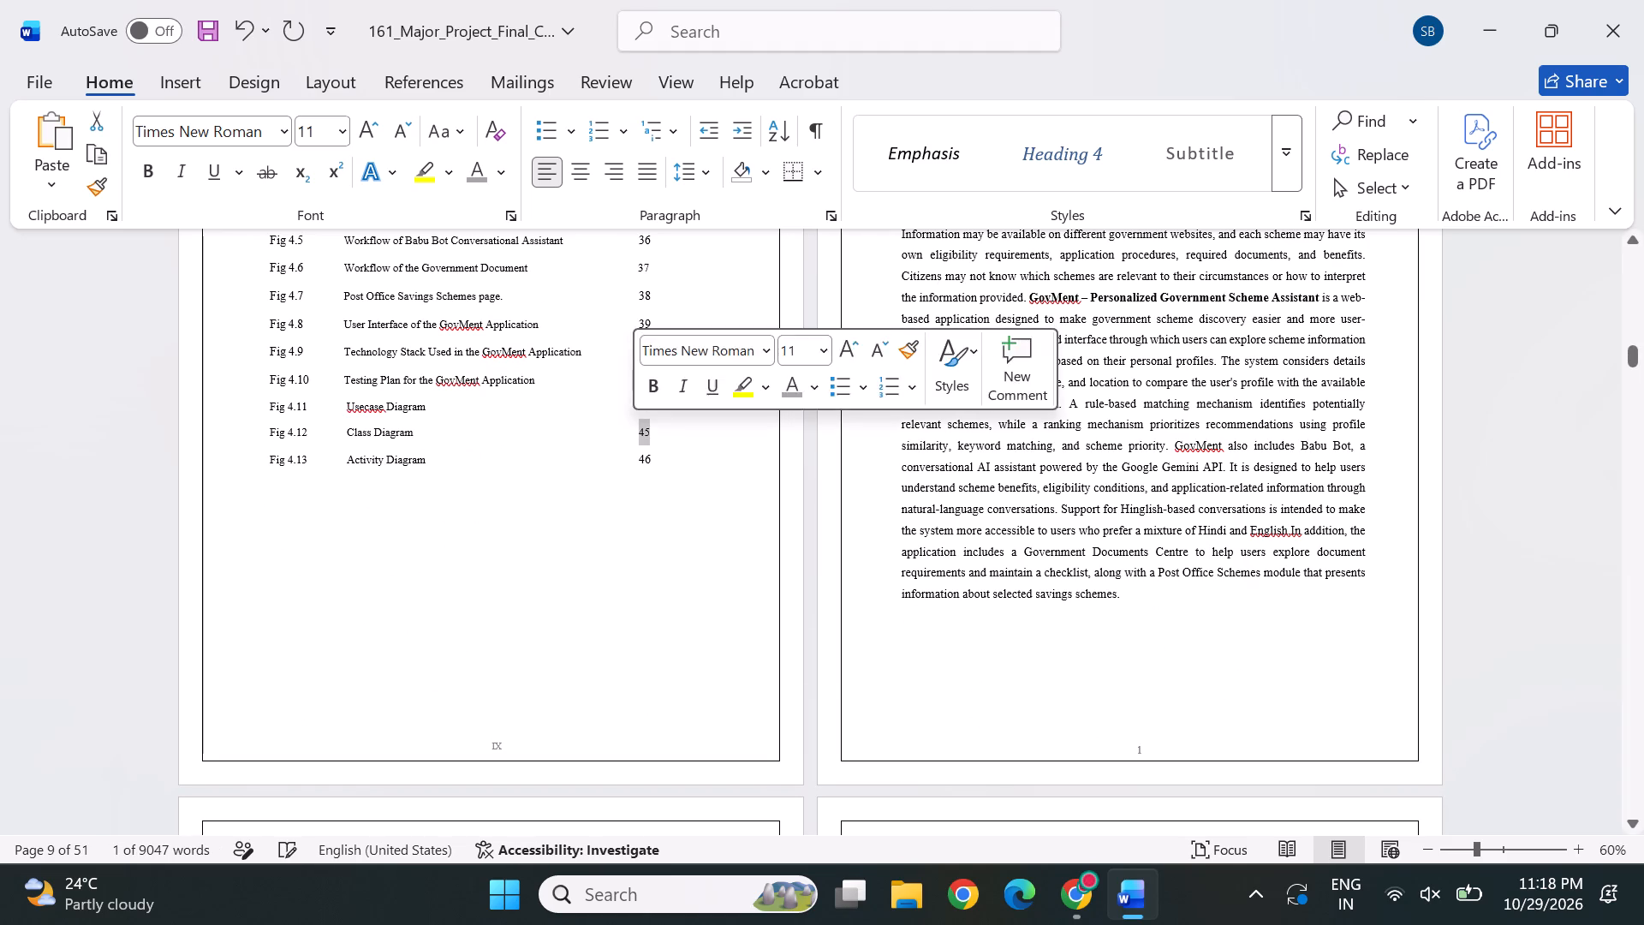
type("38")
left_click_drag(655, 456, 642, 459)
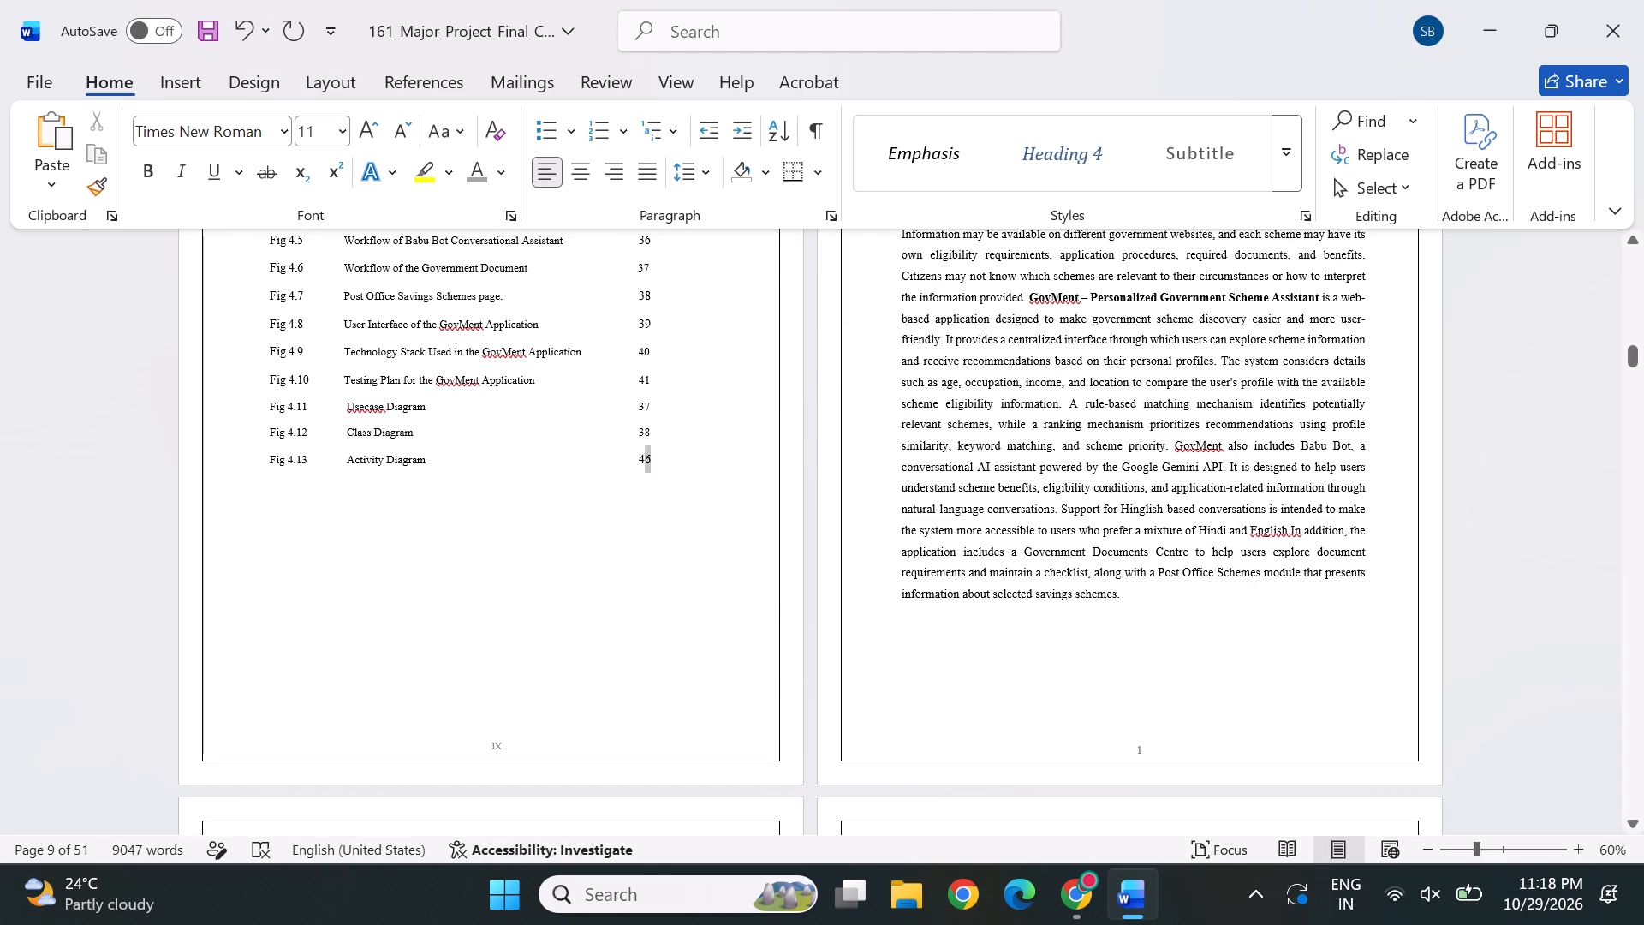
left_click_drag(642, 459, 635, 460)
type("39")
Using the Table of Contents, set the List of Figures page numbers to 34 for Fig 4.10 Testing Plan and 33 for Fig 4.9 Technology Stack.
scroll(669, 439, "up", 1)
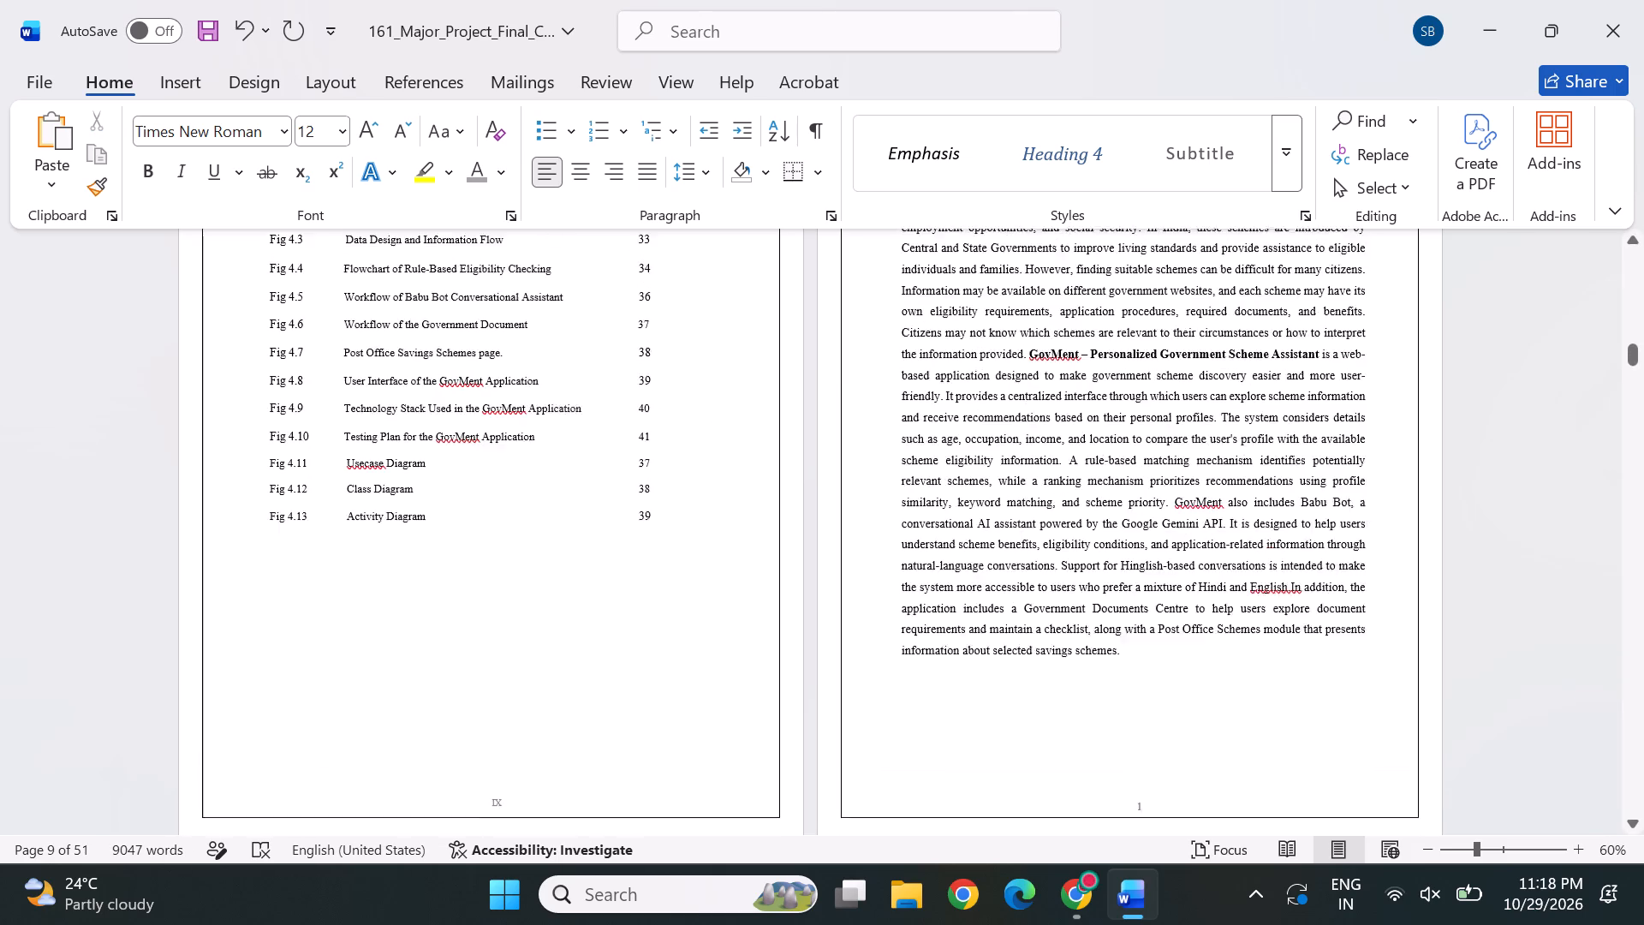
scroll(669, 439, "up", 1)
scroll(797, 482, "up", 2)
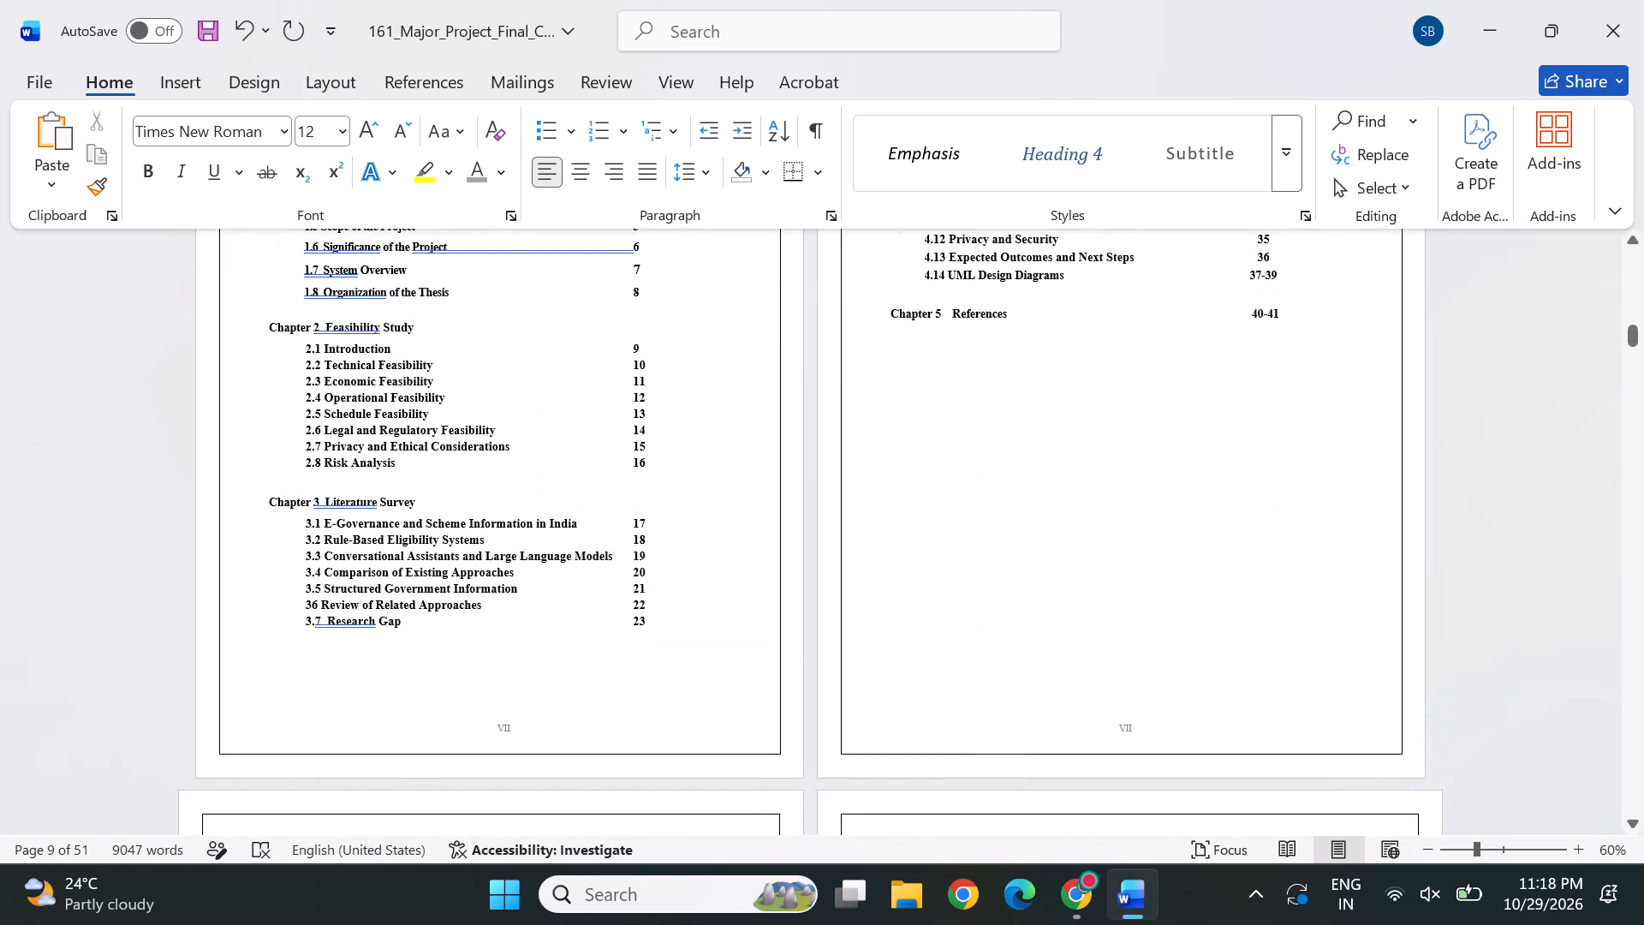
scroll(984, 428, "up", 1)
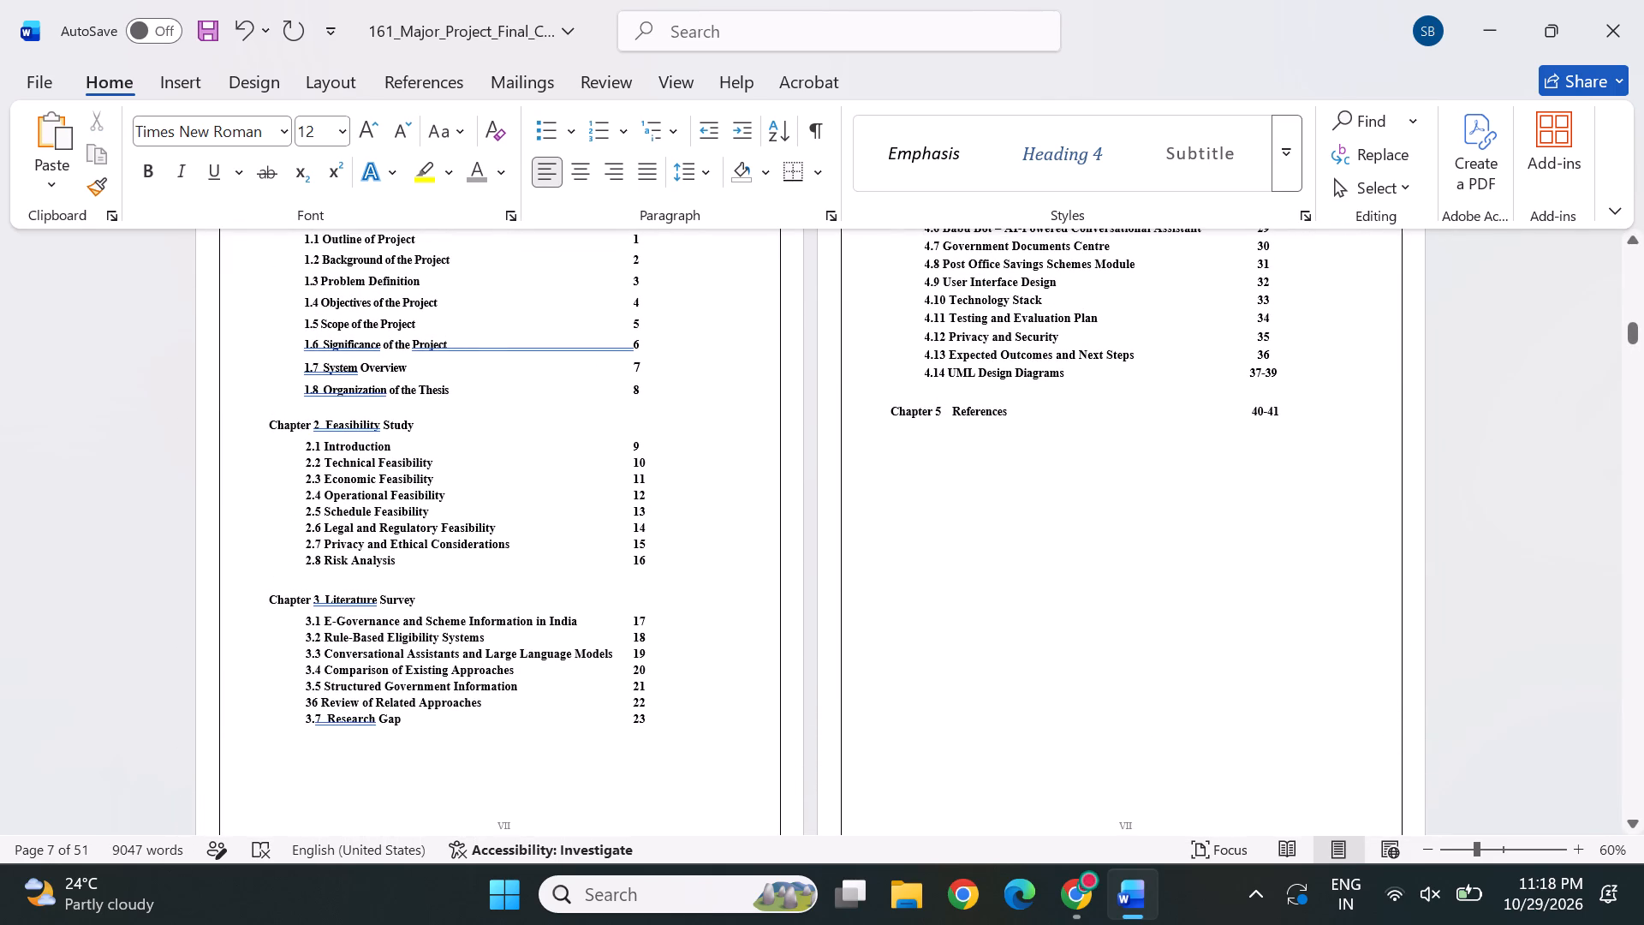
scroll(765, 516, "down", 2)
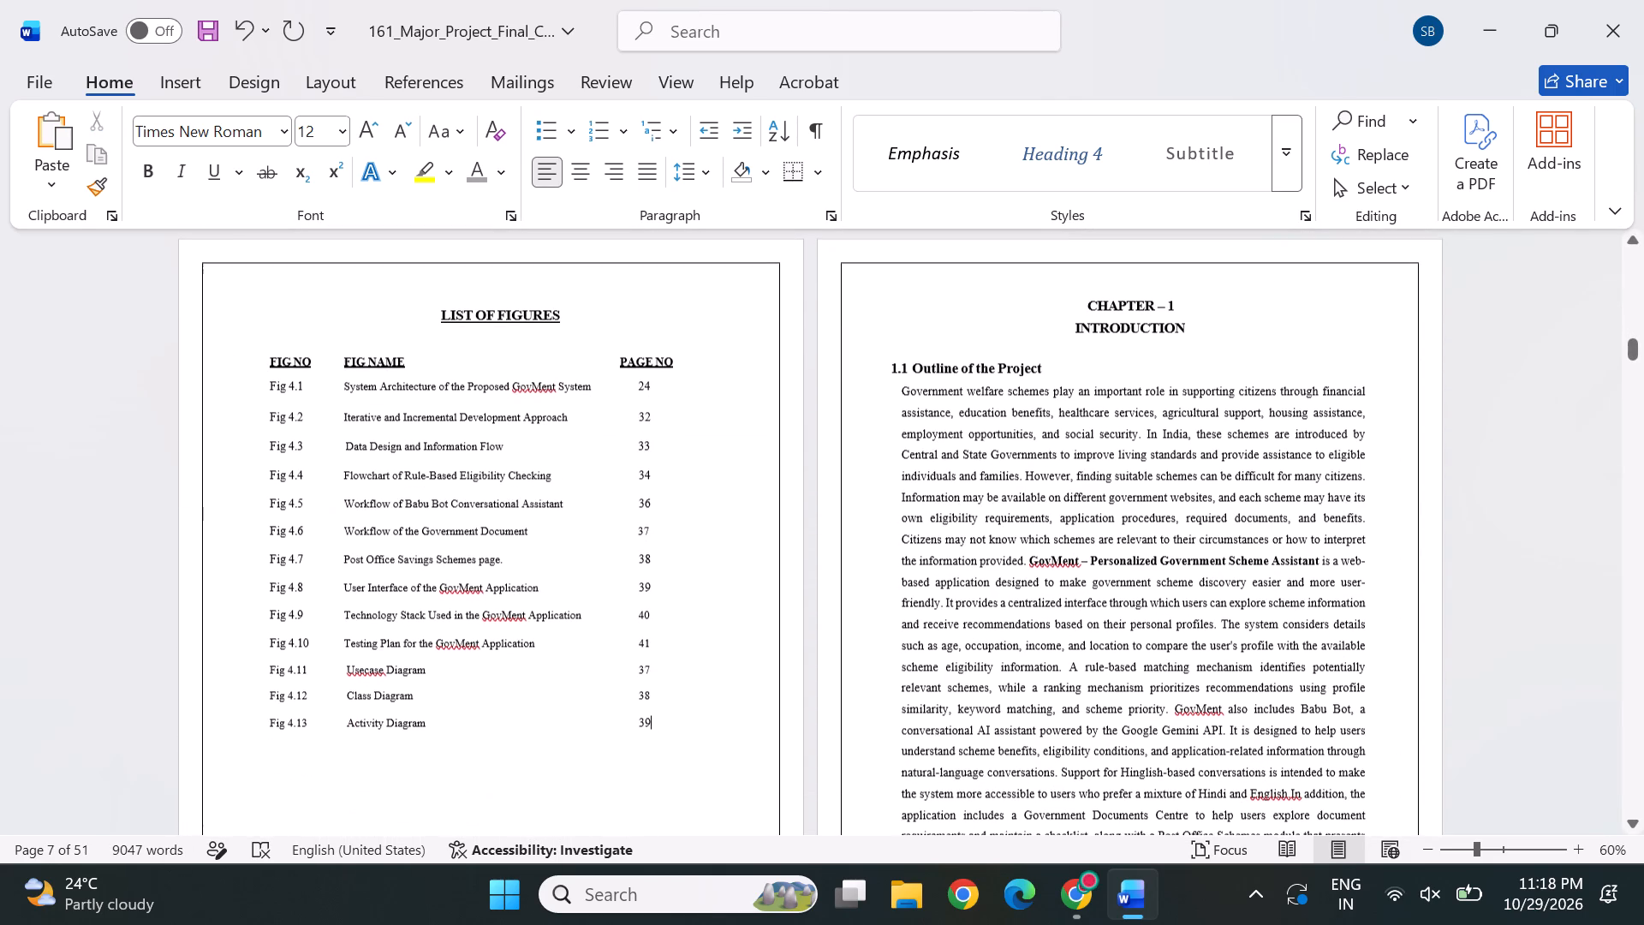
left_click_drag(669, 643, 630, 645)
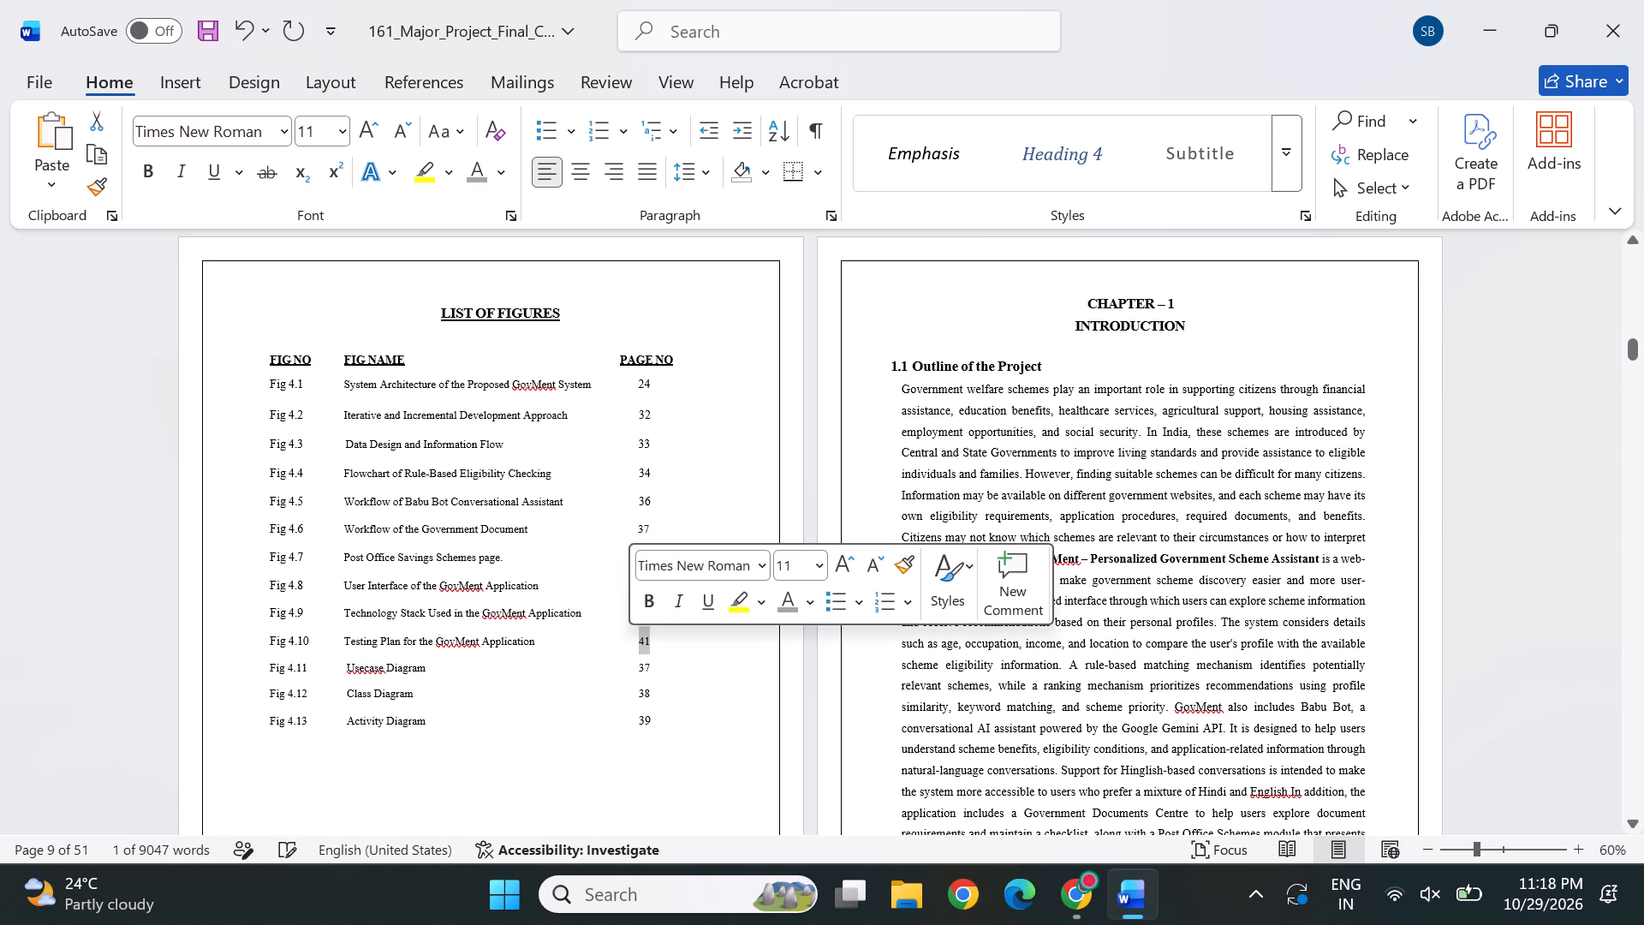
type("34")
scroll(940, 522, "up", 3)
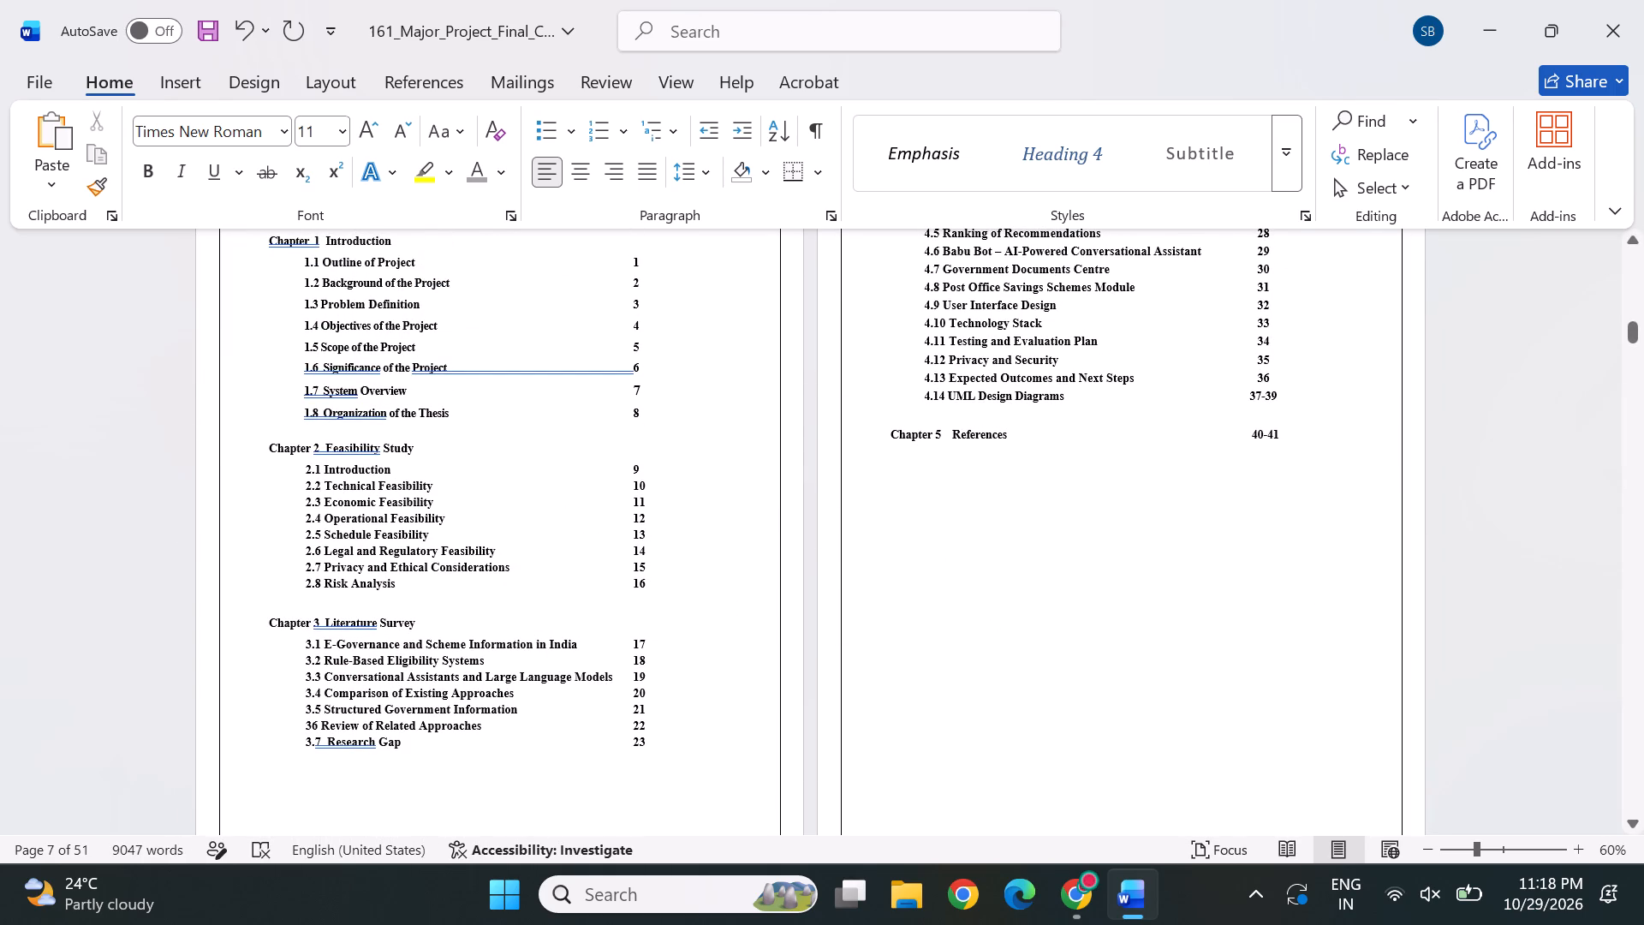
scroll(650, 626, "down", 2)
scroll(616, 749, "down", 1)
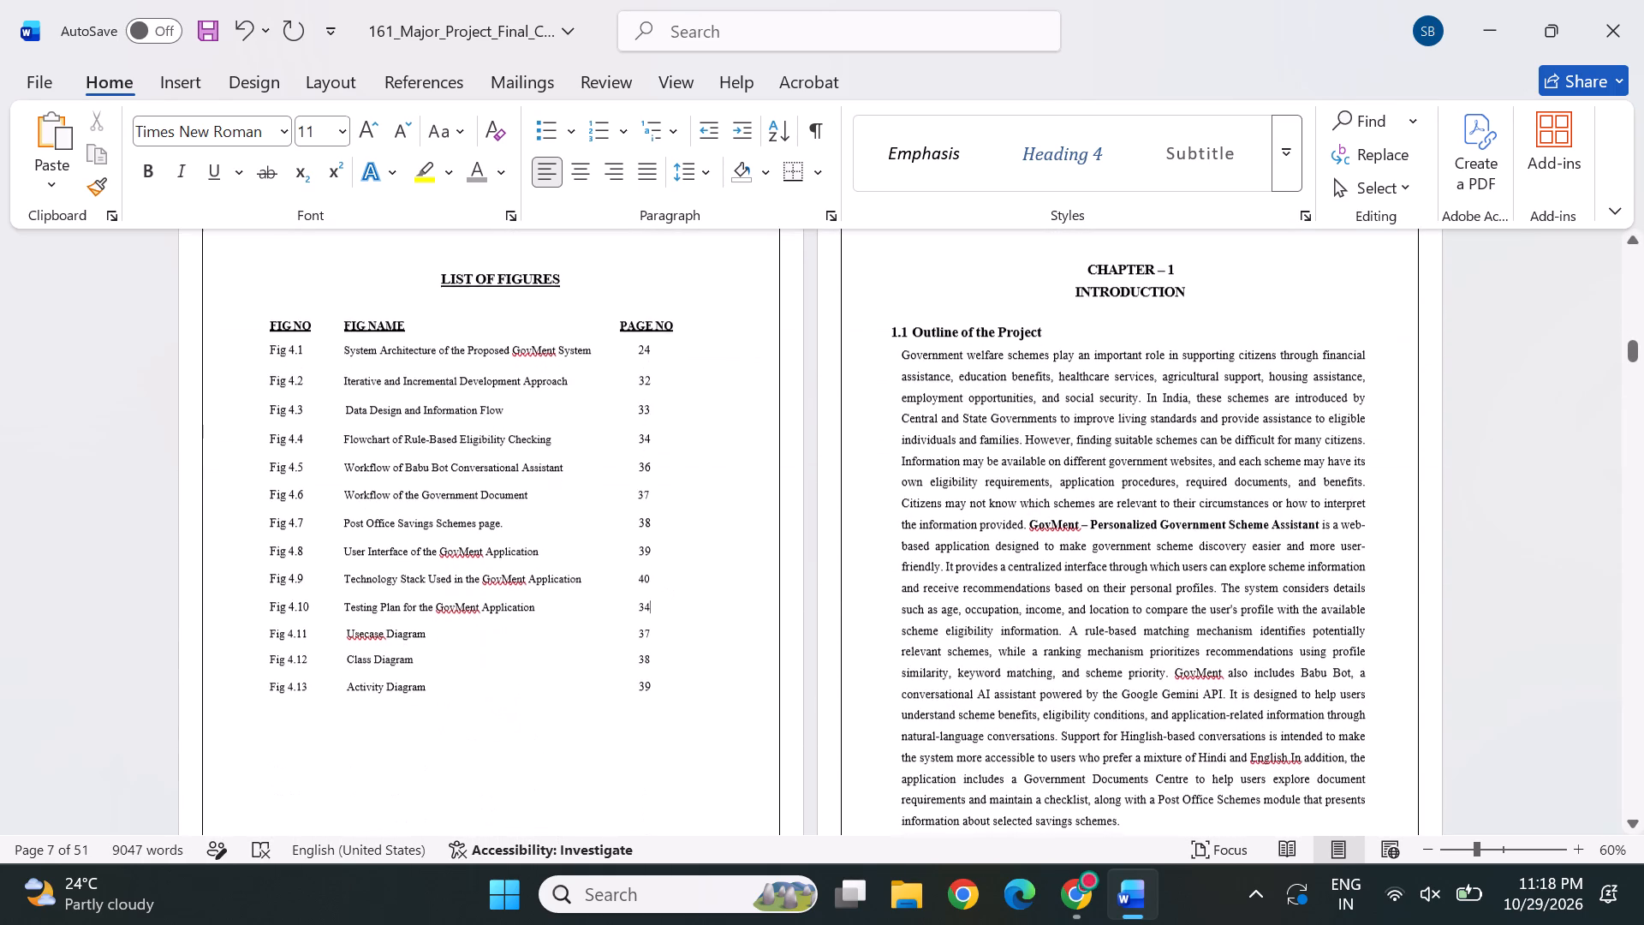
left_click_drag(656, 573, 638, 573)
type("33")
Using the Table of Contents, set the List of Figures page numbers to 32 for Fig 4.8 User Interface and 31 for Fig 4.7 Post Office Savings Schemes.
left_click_drag(674, 546, 629, 546)
scroll(981, 439, "up", 3)
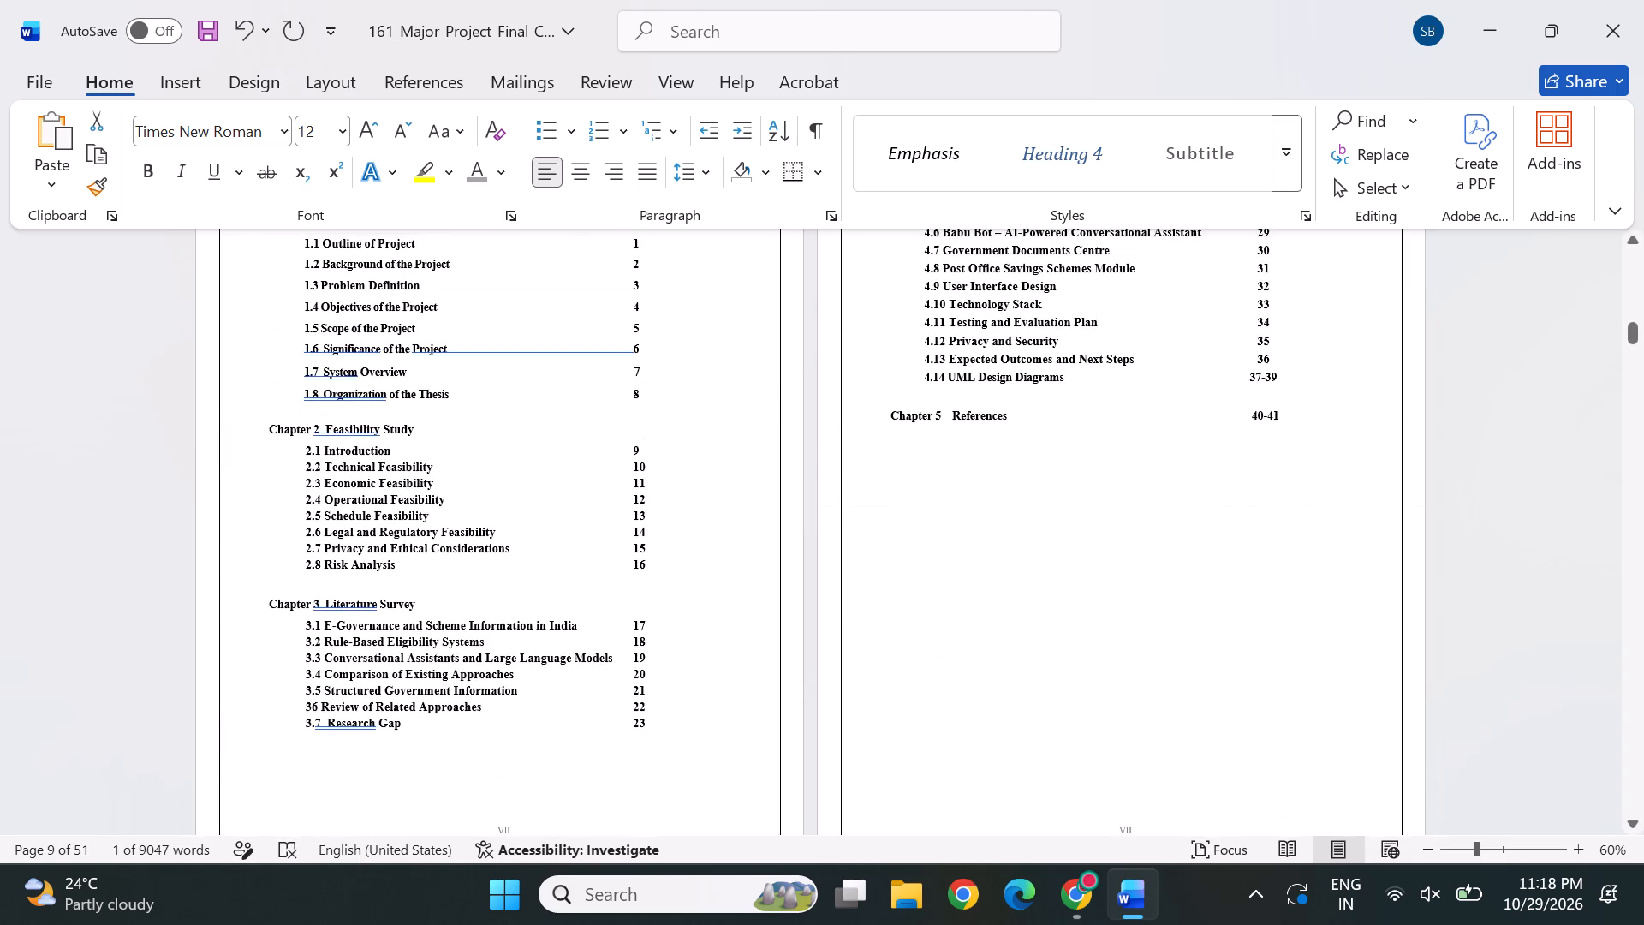
scroll(616, 703, "down", 2)
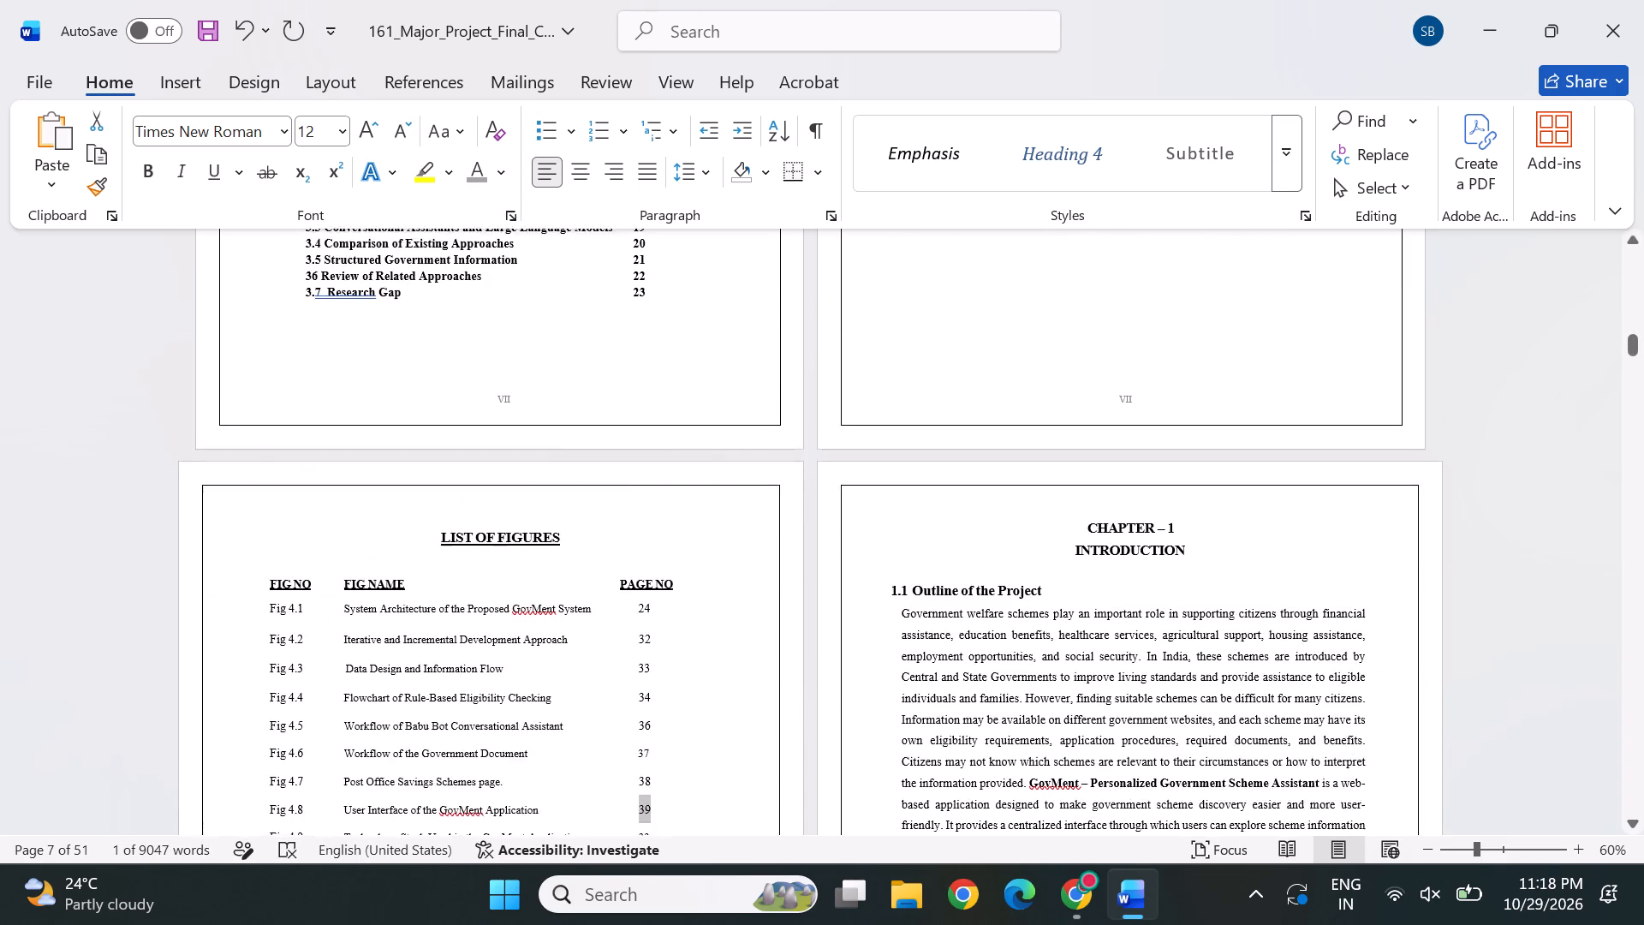
scroll(664, 751, "down", 1)
type("32")
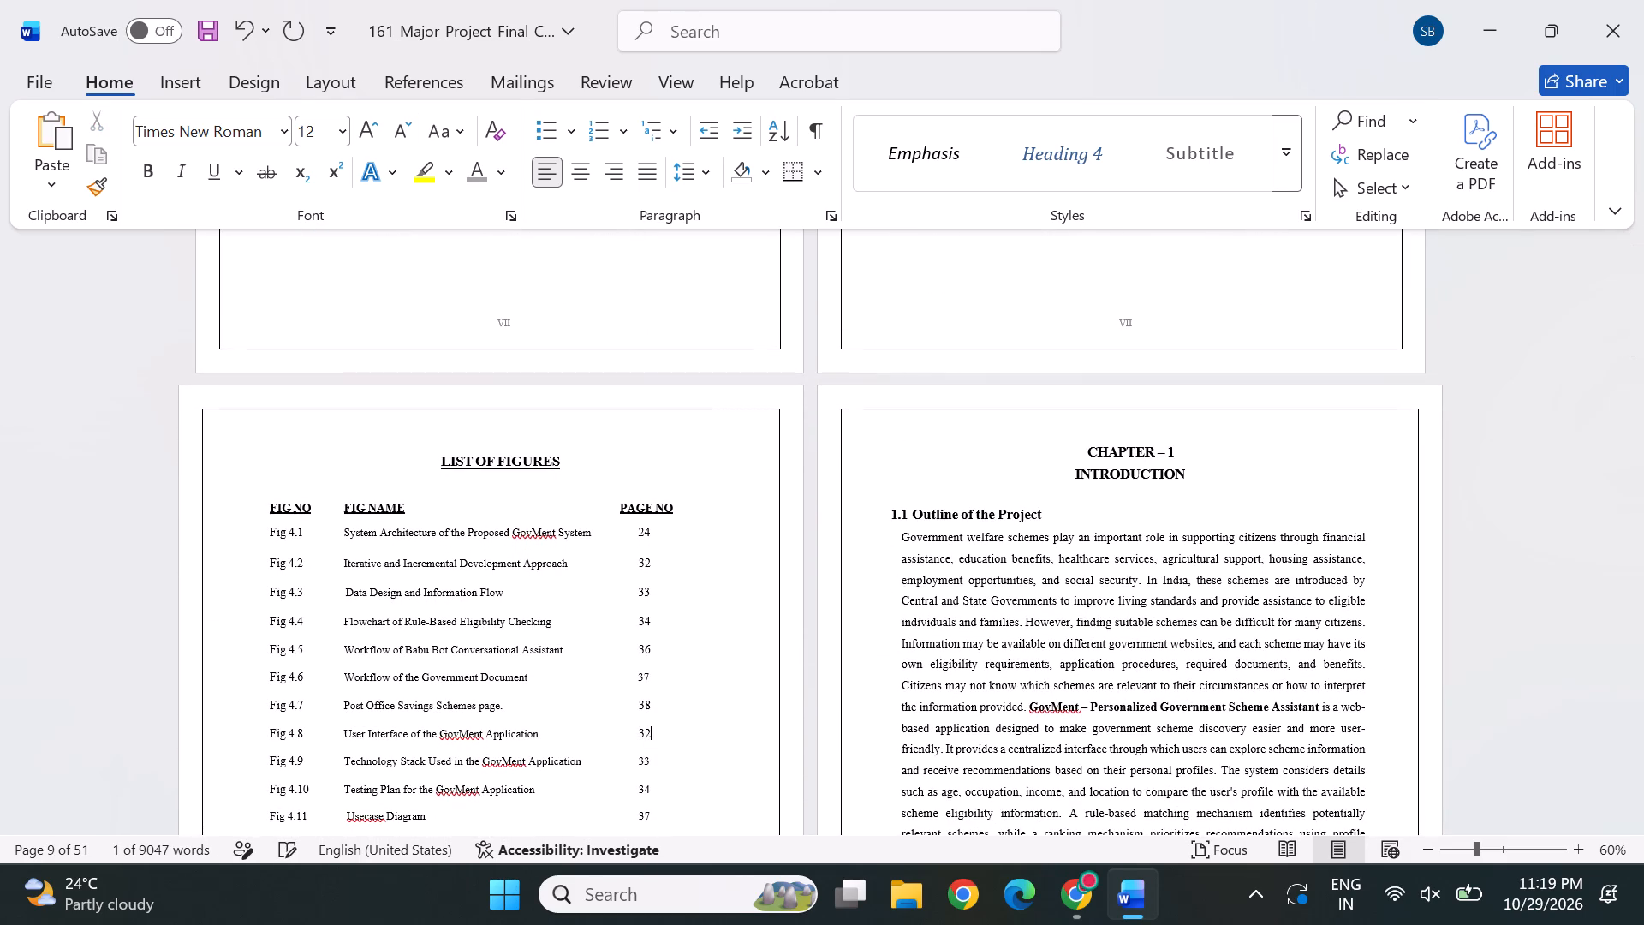
left_click_drag(668, 695, 598, 705)
scroll(956, 596, "up", 1)
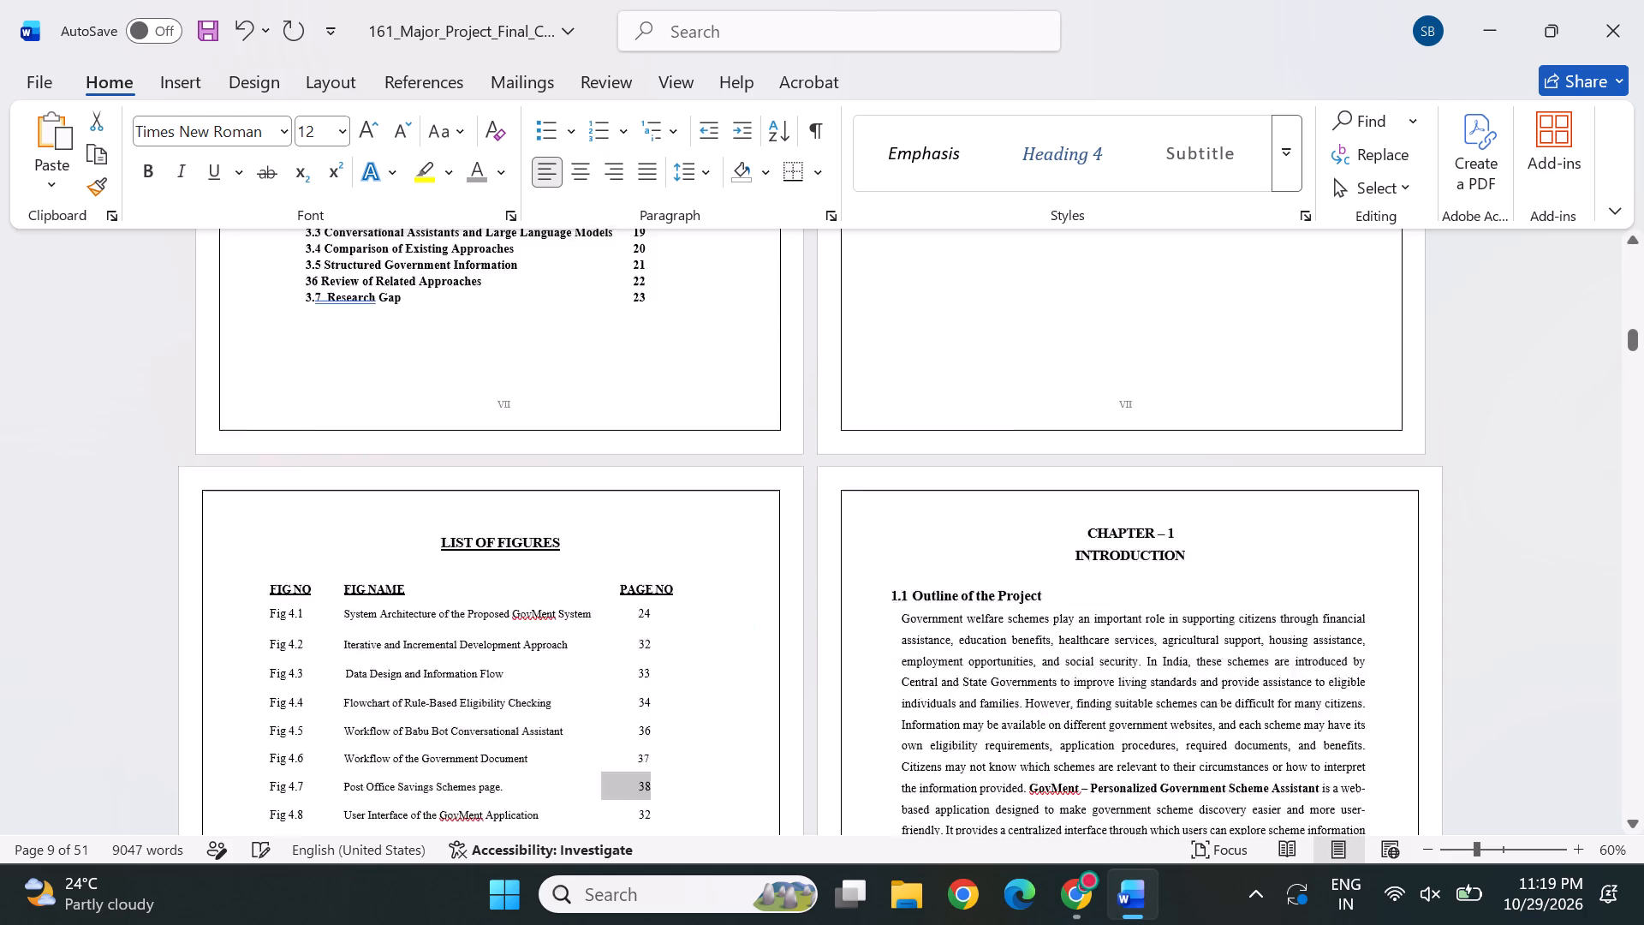
scroll(956, 596, "up", 1)
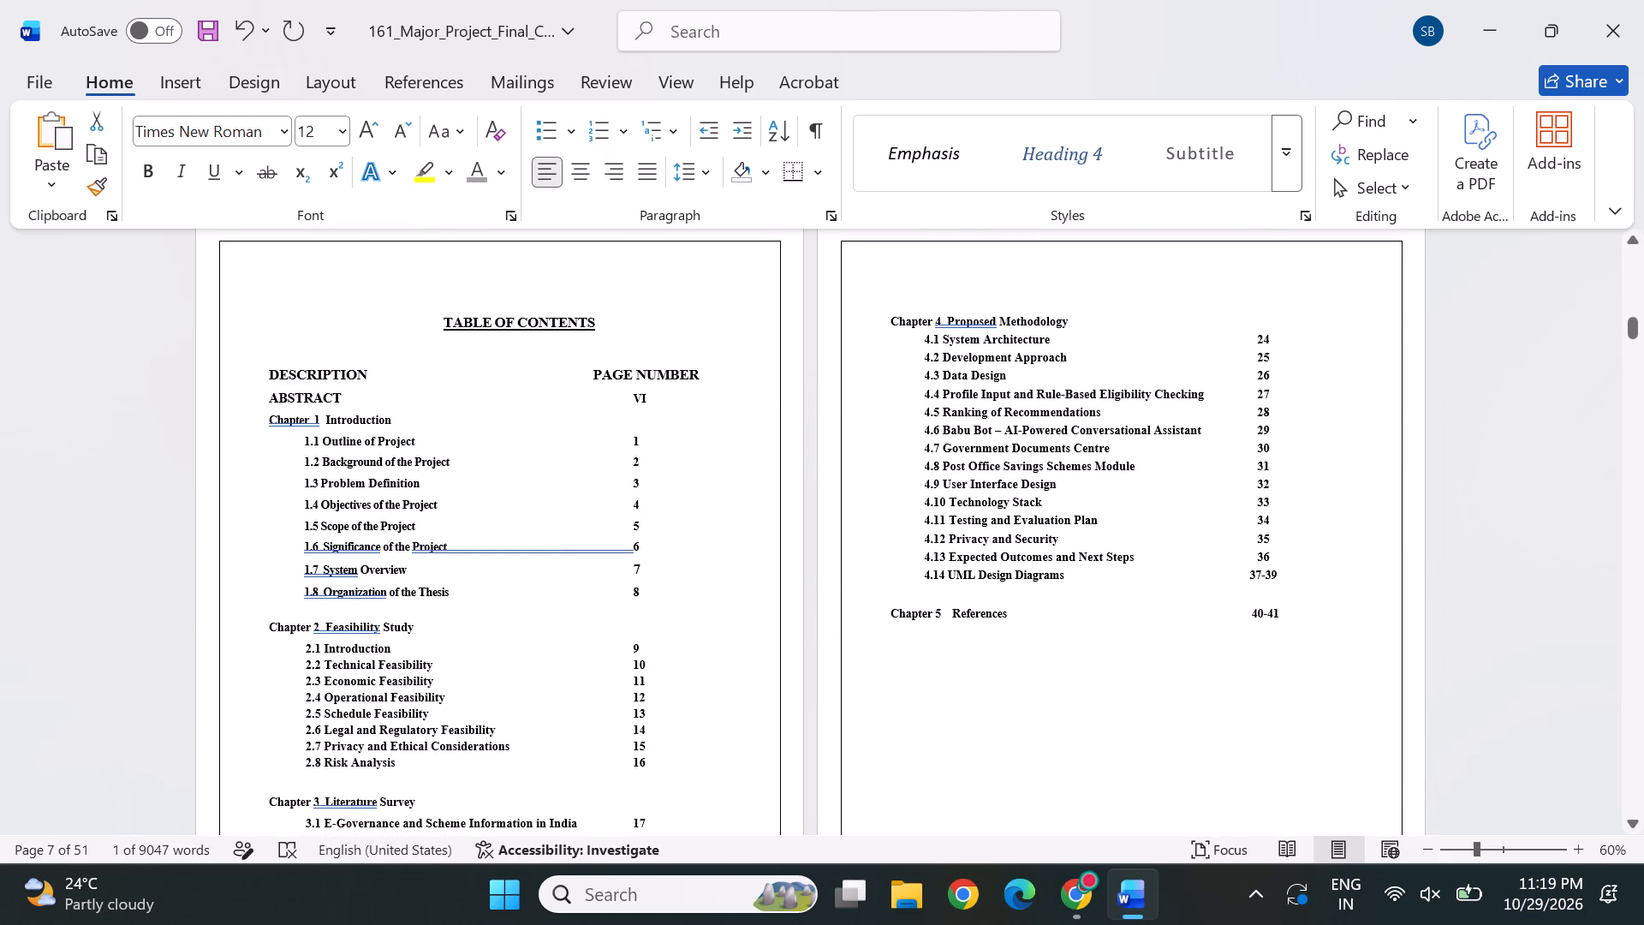
scroll(641, 659, "down", 2)
scroll(620, 745, "down", 1)
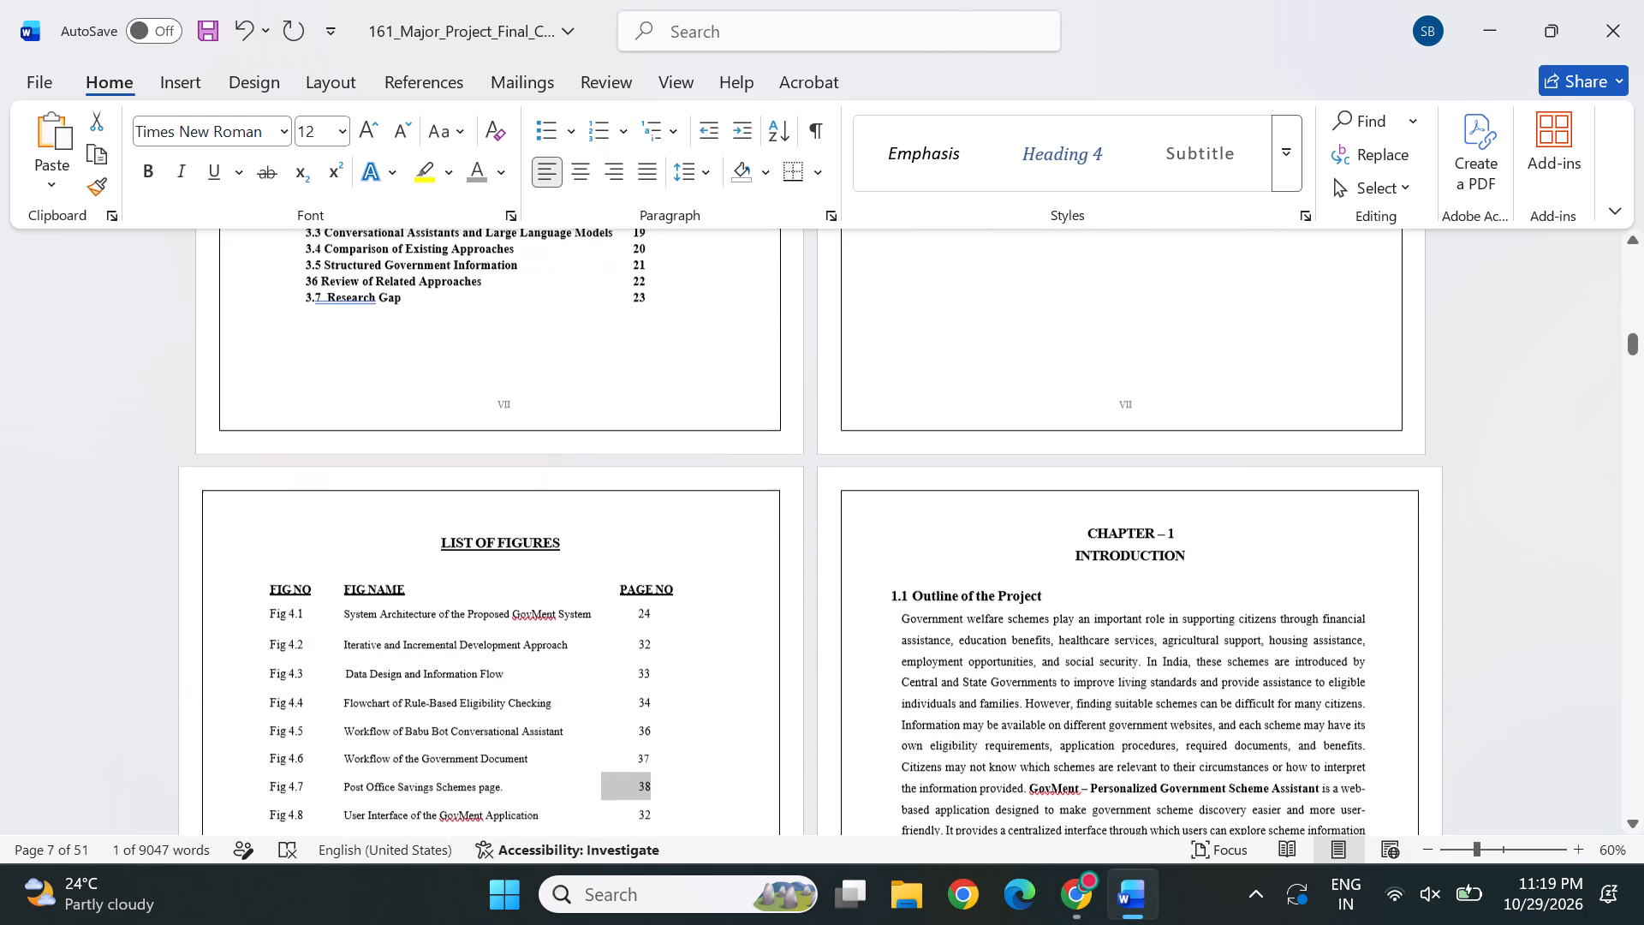
type("31")
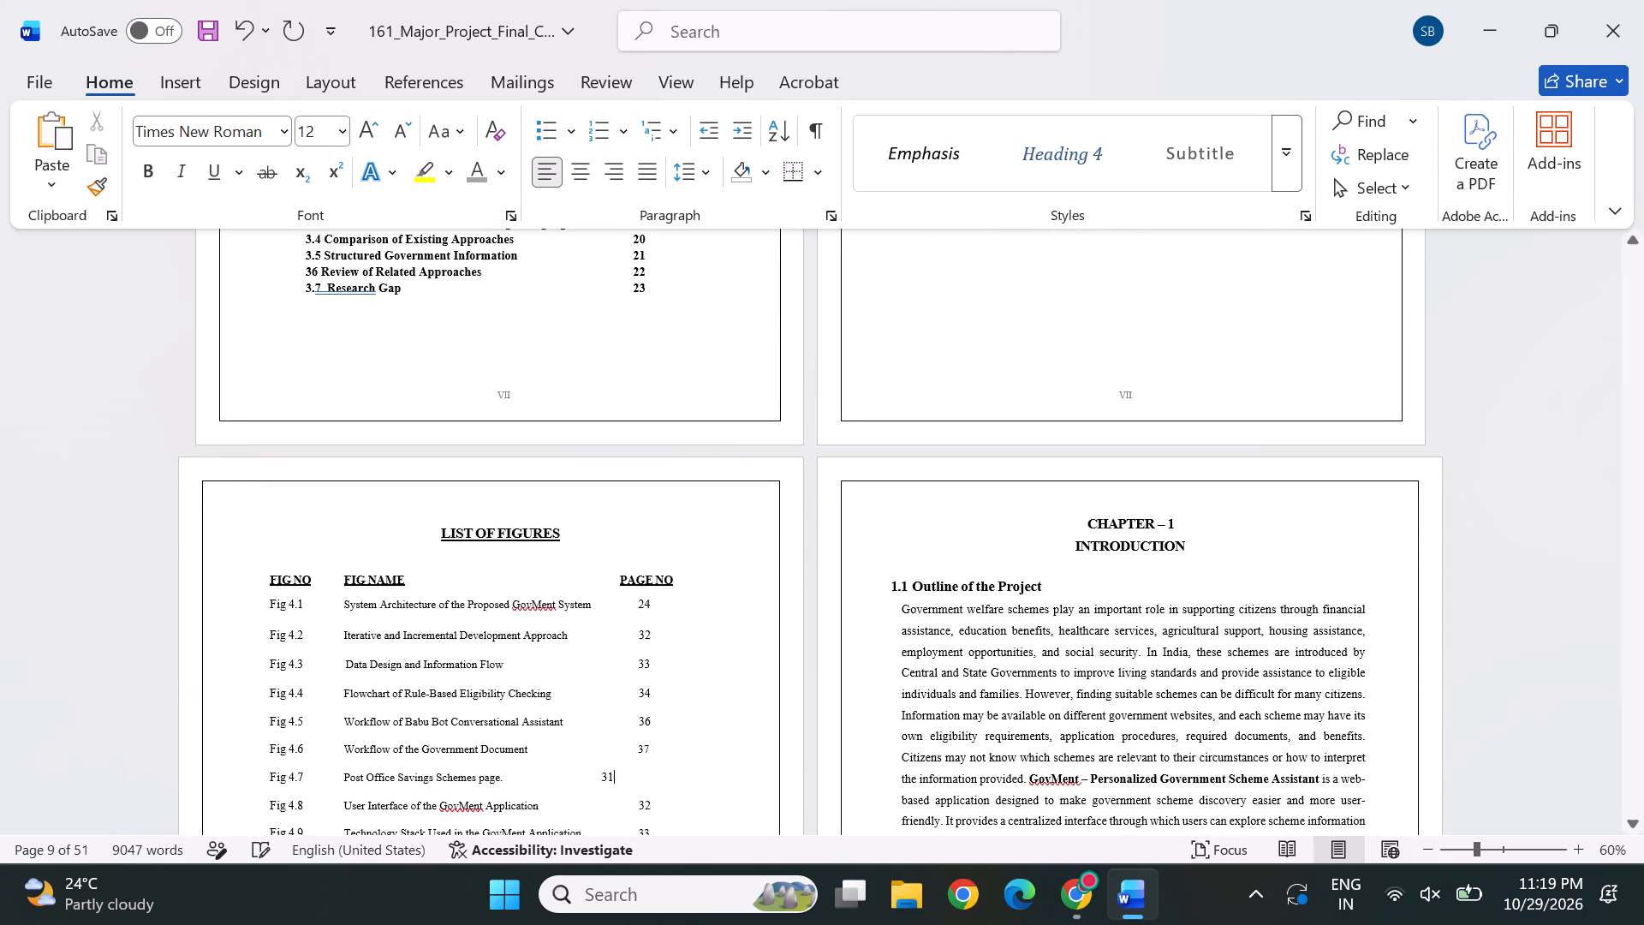
Align the Fig 4.7 Post Office Savings Schemes page number with the other entries in the PAGE NO column of the List of Figures.
left_click(598, 775)
key("Tab")
key("Tab")
right_click(729, 780)
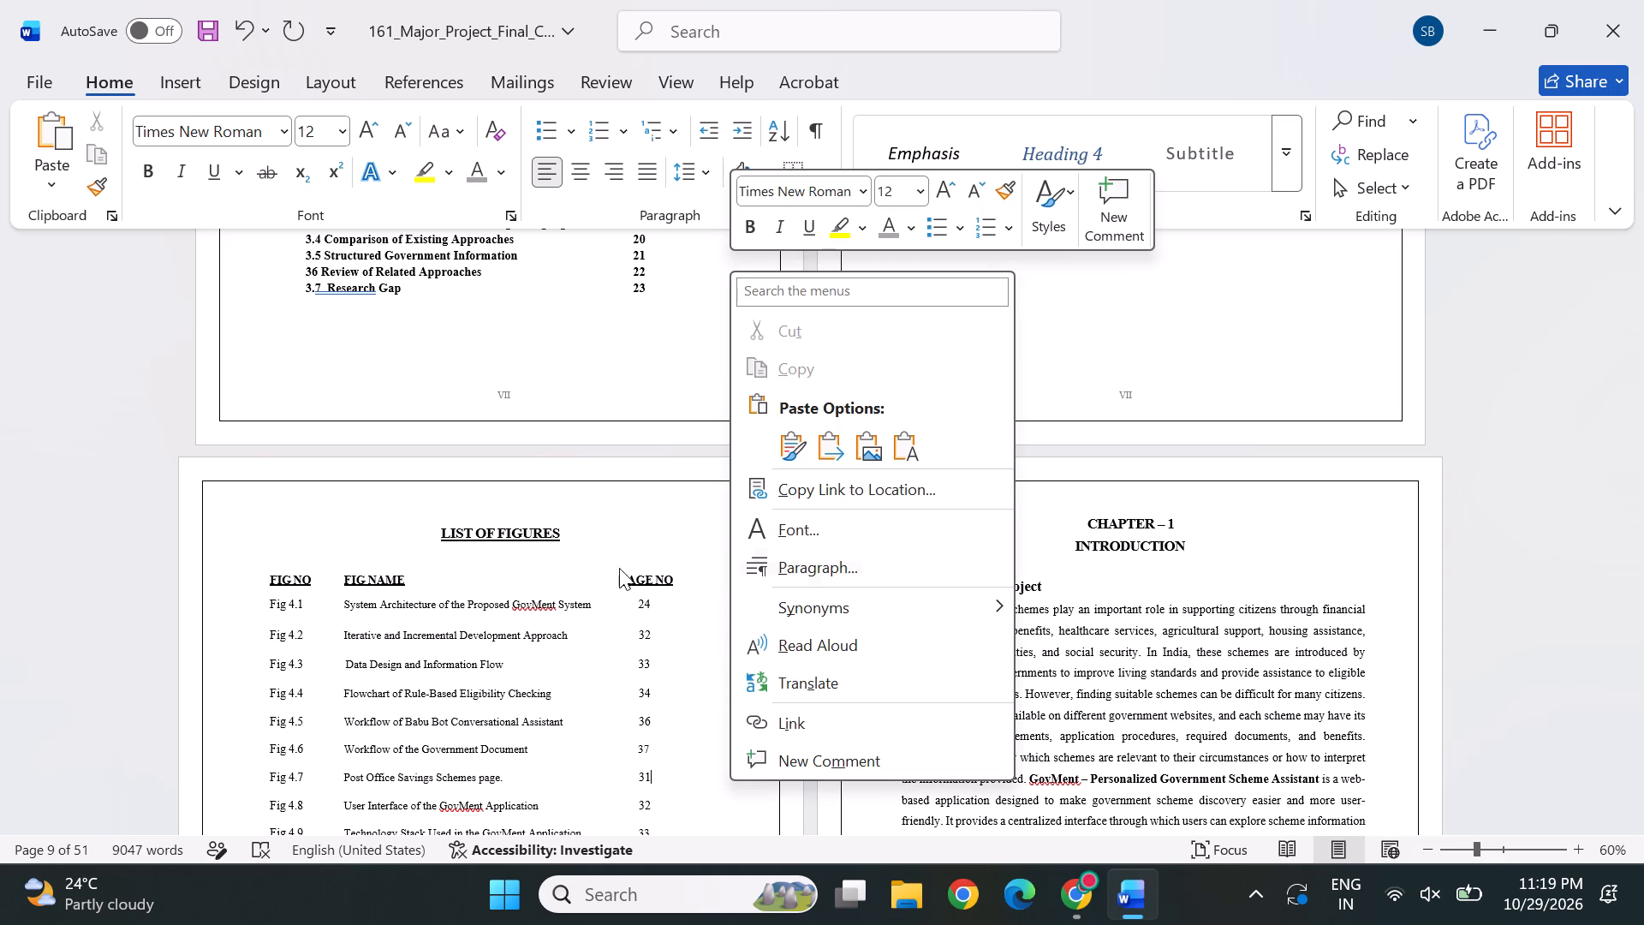
left_click(1263, 413)
Using the Table of Contents, set the List of Figures page numbers to 30 for Fig 4.6 Government Document and 29 for Fig 4.5 Babu Bot.
scroll(1263, 413, "up", 1)
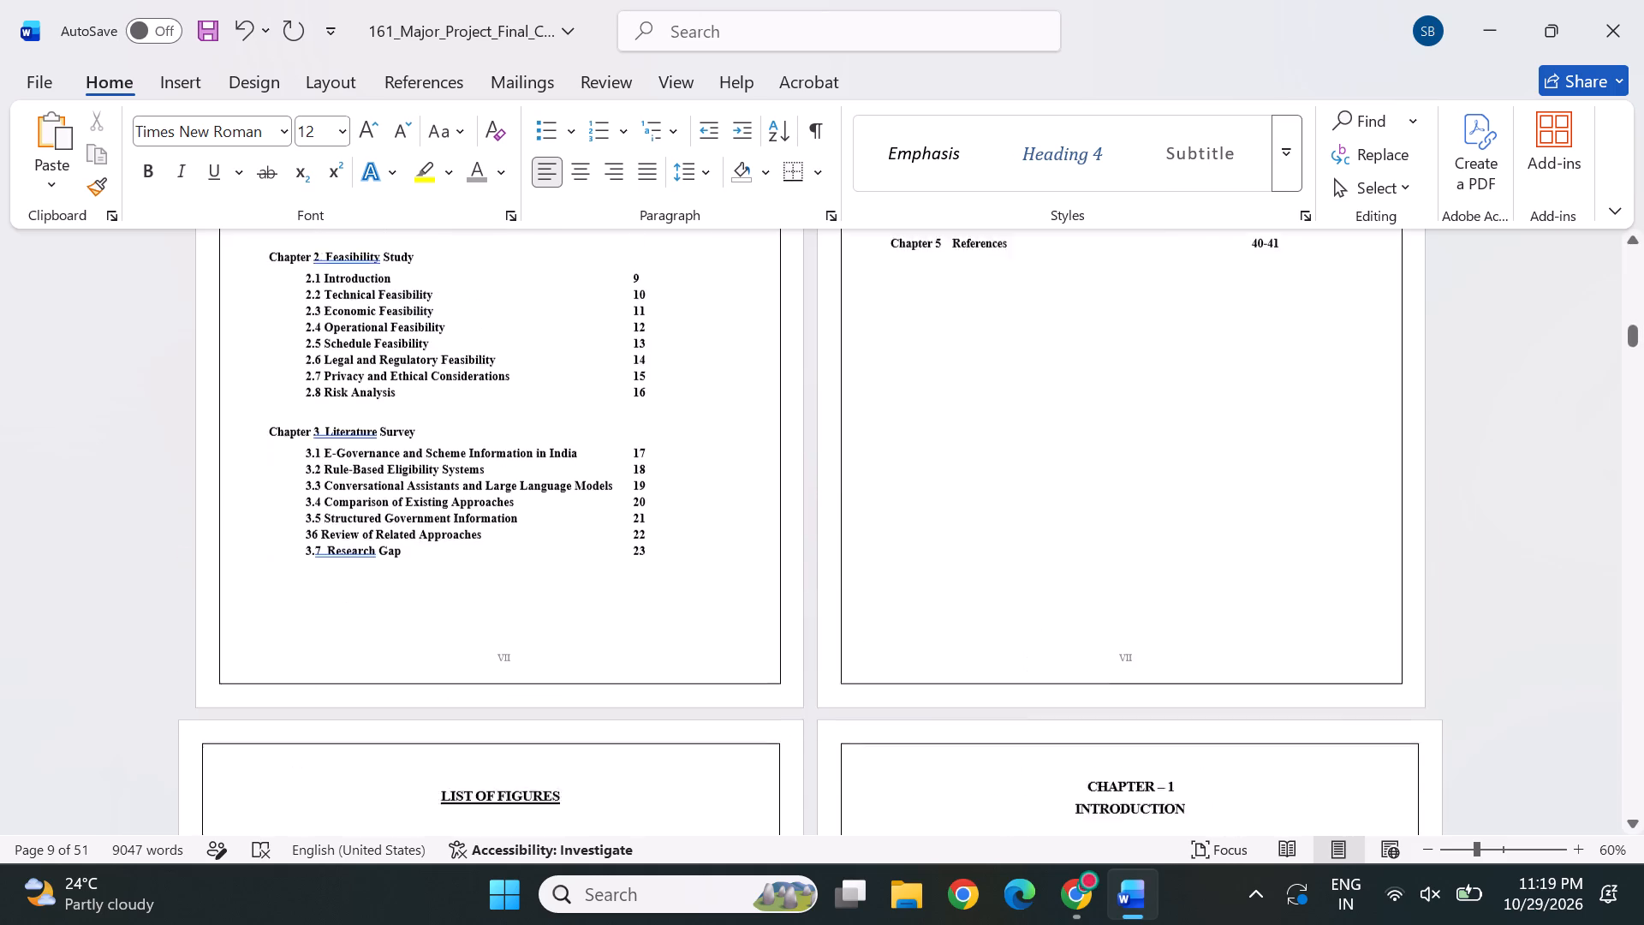
scroll(1263, 413, "up", 1)
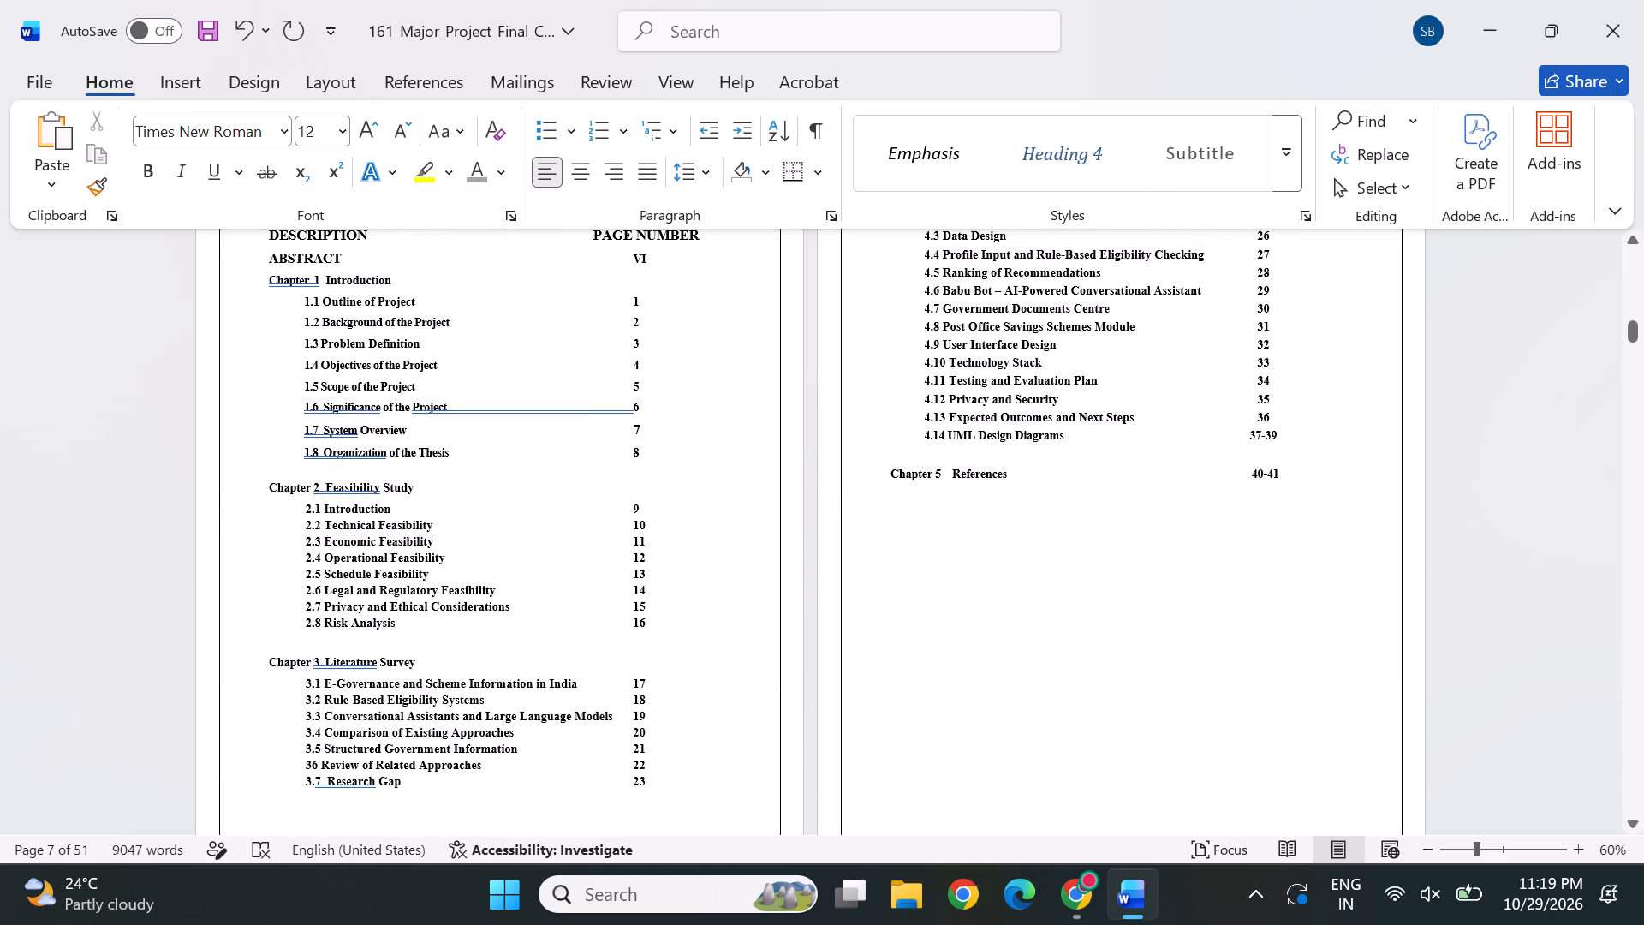
scroll(742, 570, "down", 2)
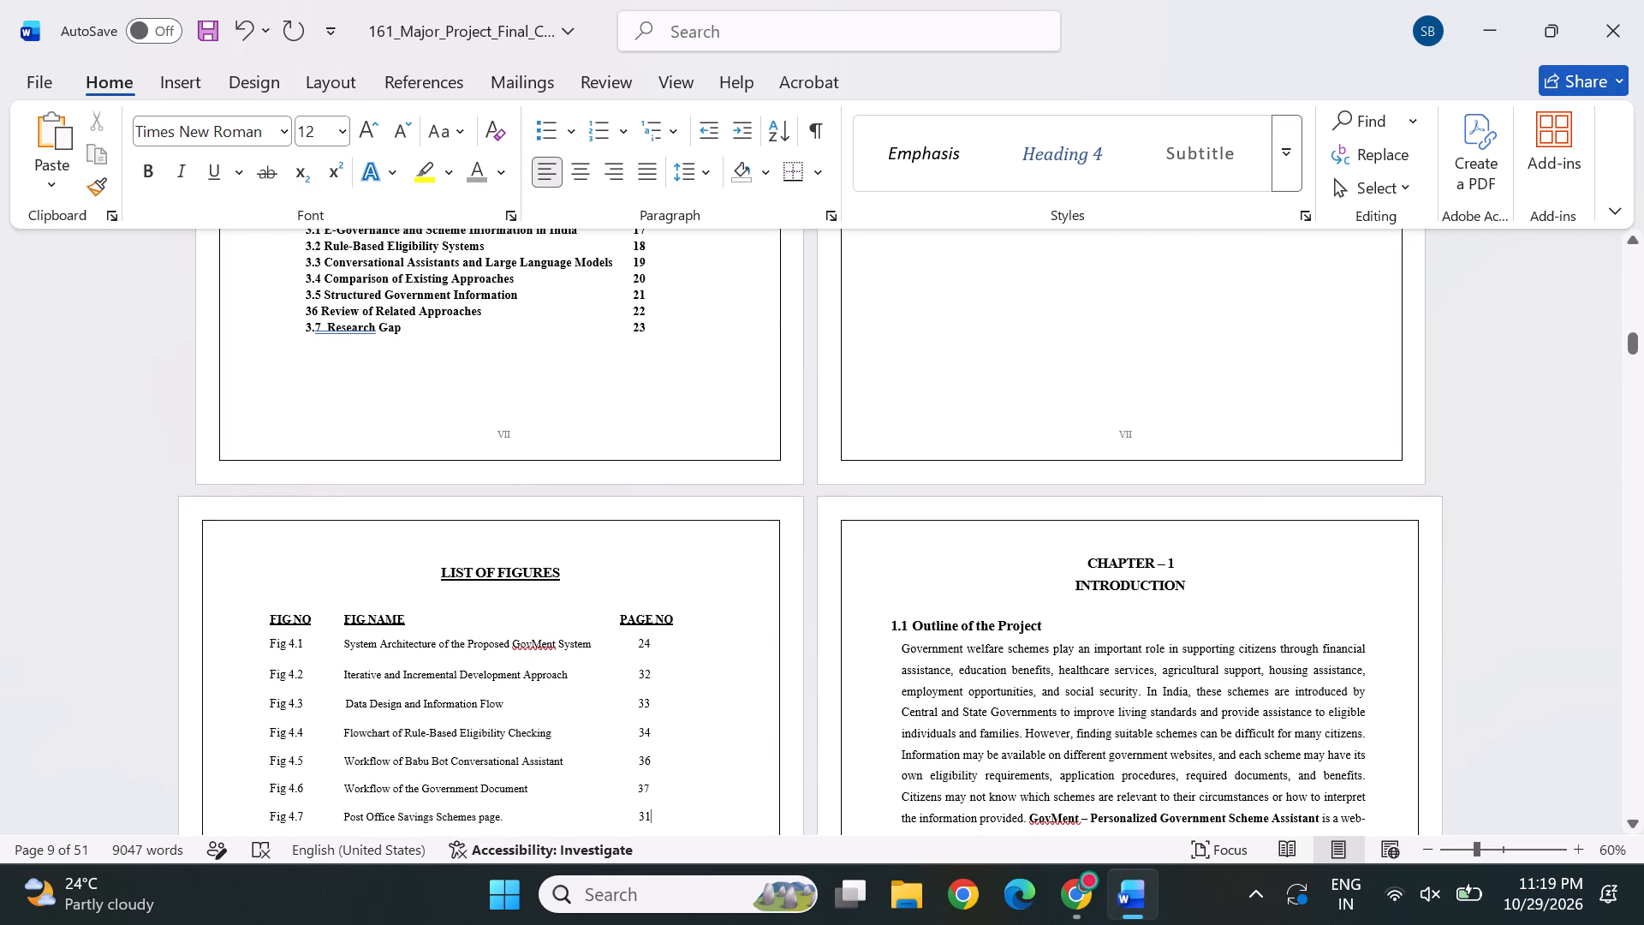
left_click(646, 791)
key("Delete")
key("0")
key("Up")
key("Left")
key("Left")
key("Delete")
key("Delete")
type("29")
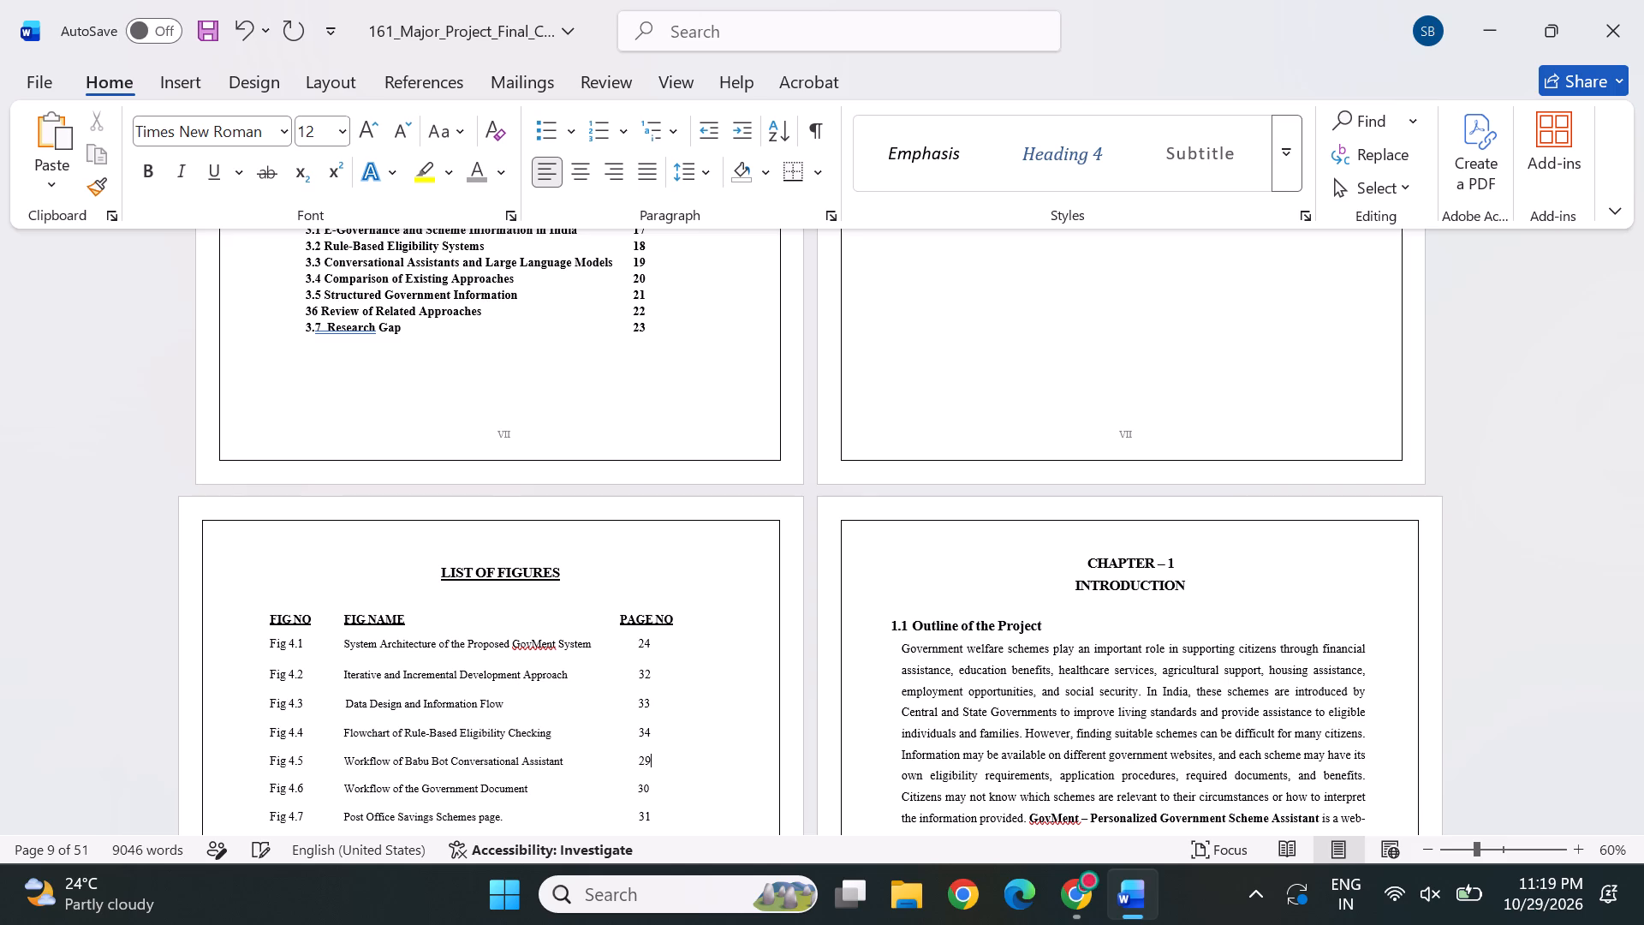
Using the Table of Contents, set the List of Figures page number of Fig 4.4 Flowchart of Rule-Based Eligibility Checking to 27.
scroll(1042, 528, "up", 2)
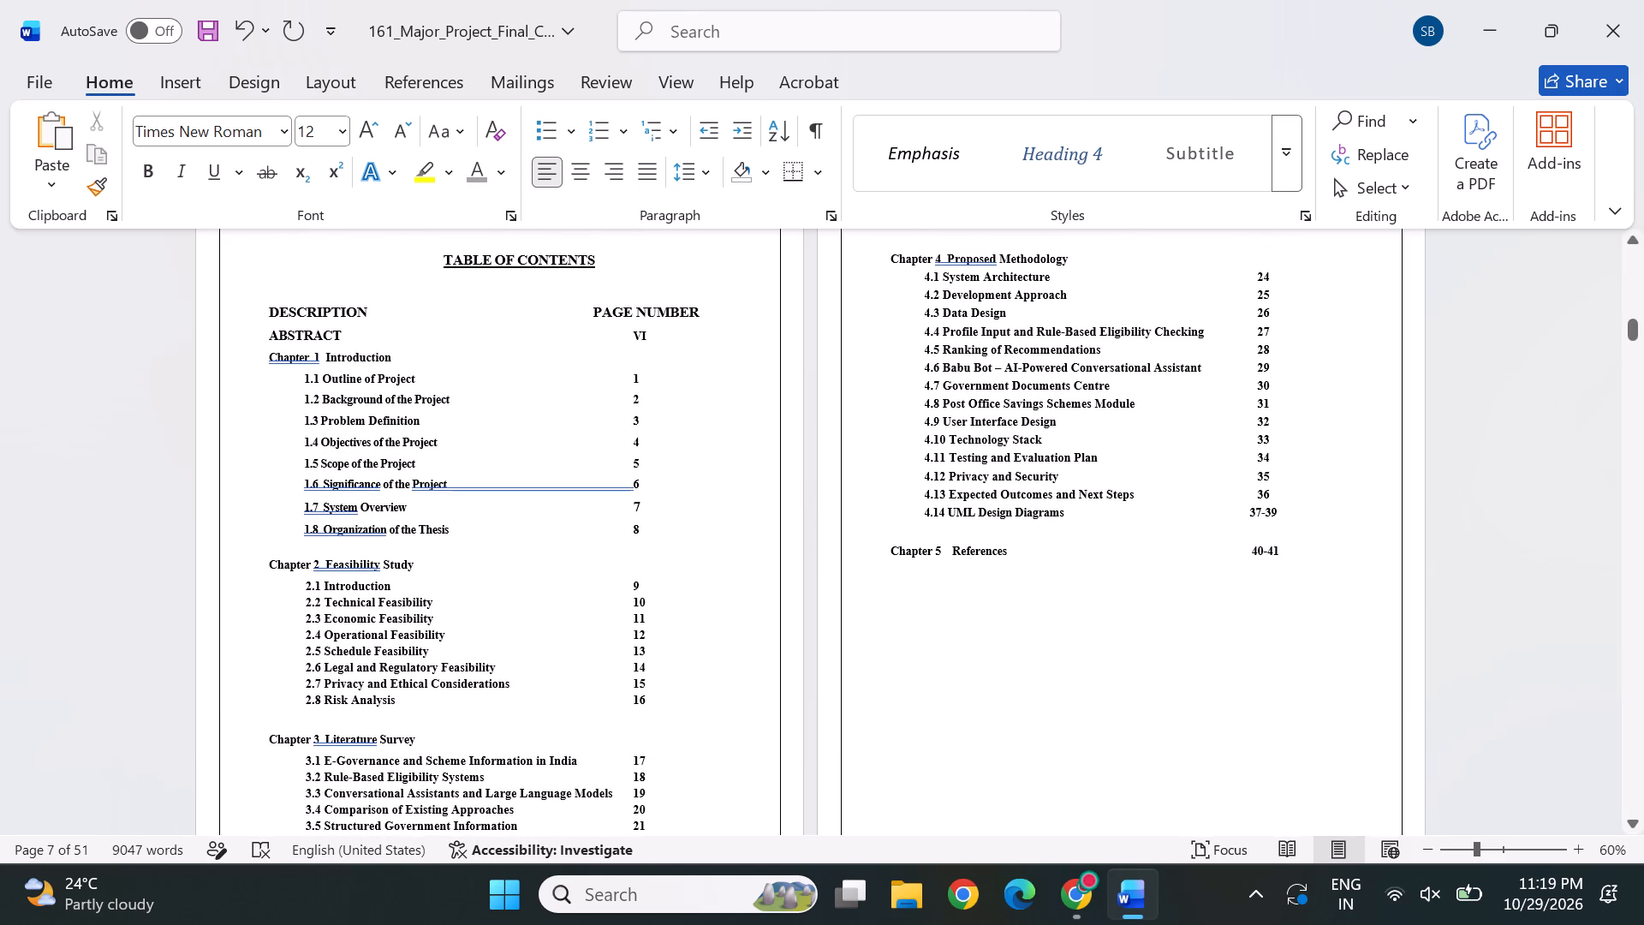
scroll(717, 591, "down", 3)
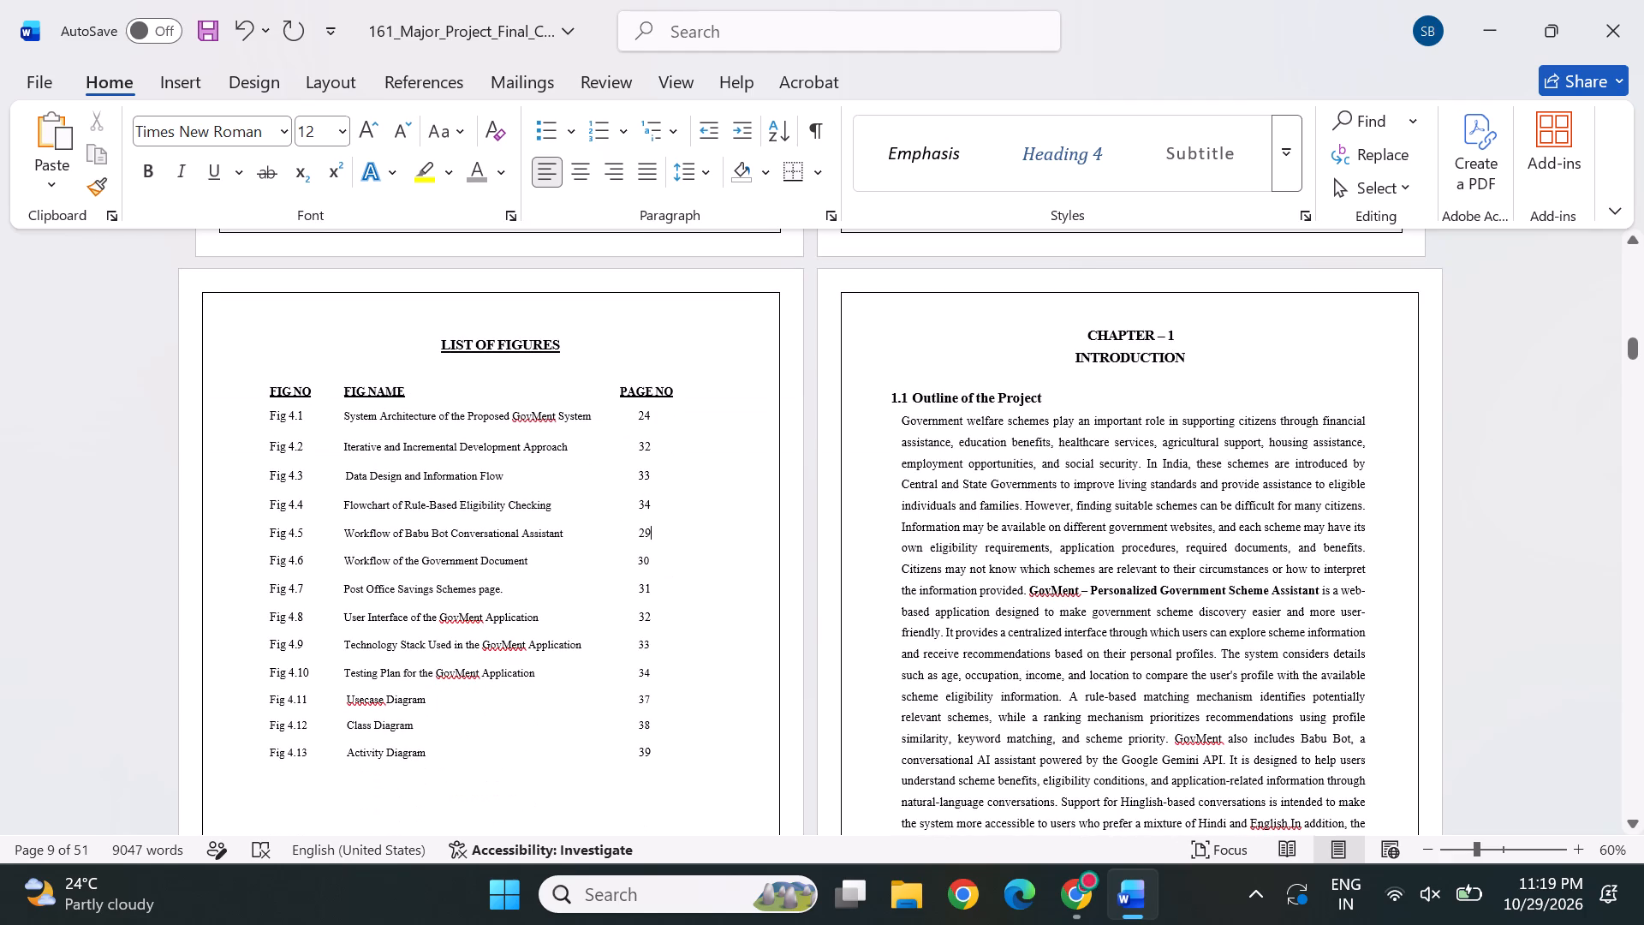
left_click_drag(668, 505, 639, 507)
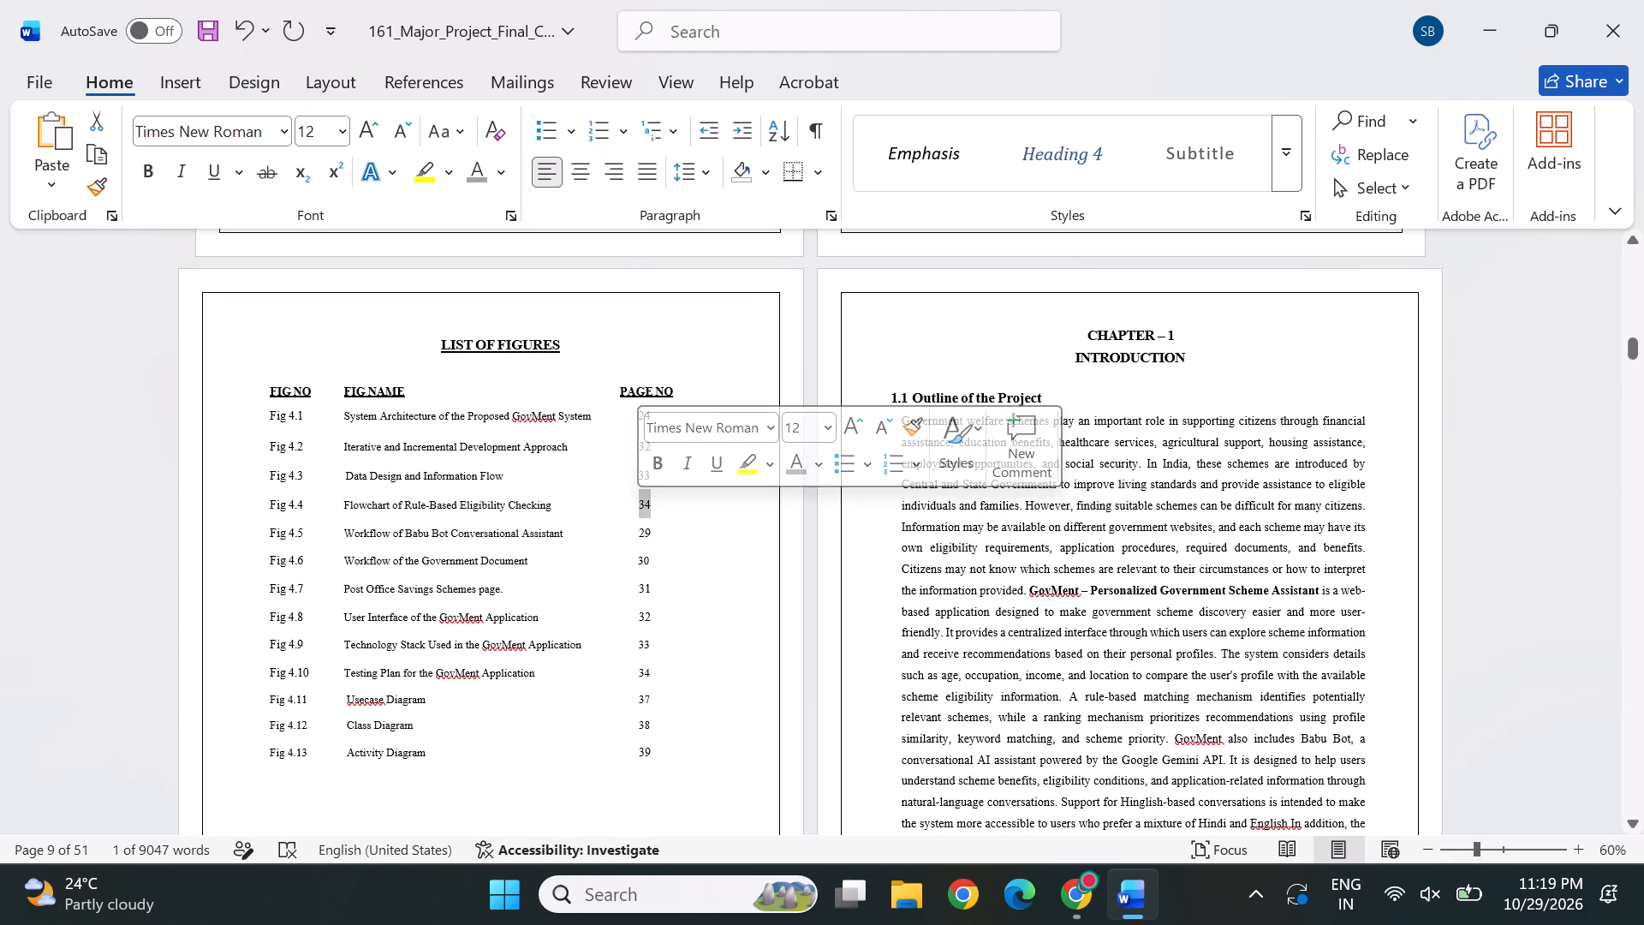
type("27")
Using the Table of Contents, set the List of Figures page numbers to 26 for Fig 4.3 Data Design and 25 for Fig 4.2 Development Approach.
scroll(748, 536, "up", 1)
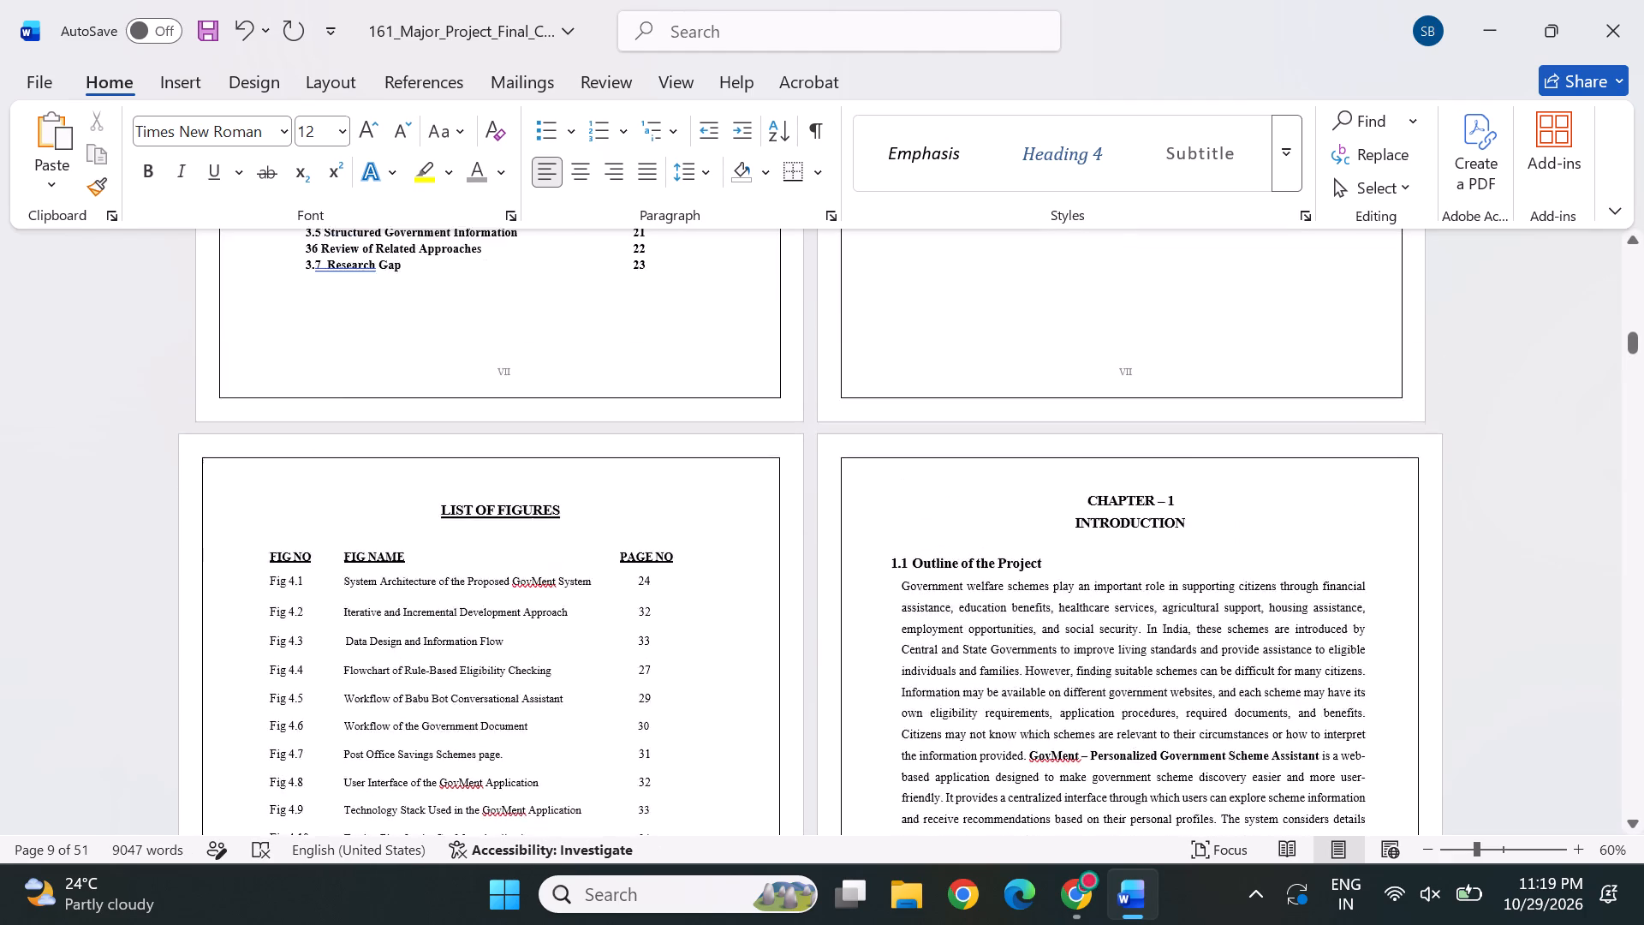
scroll(748, 536, "up", 1)
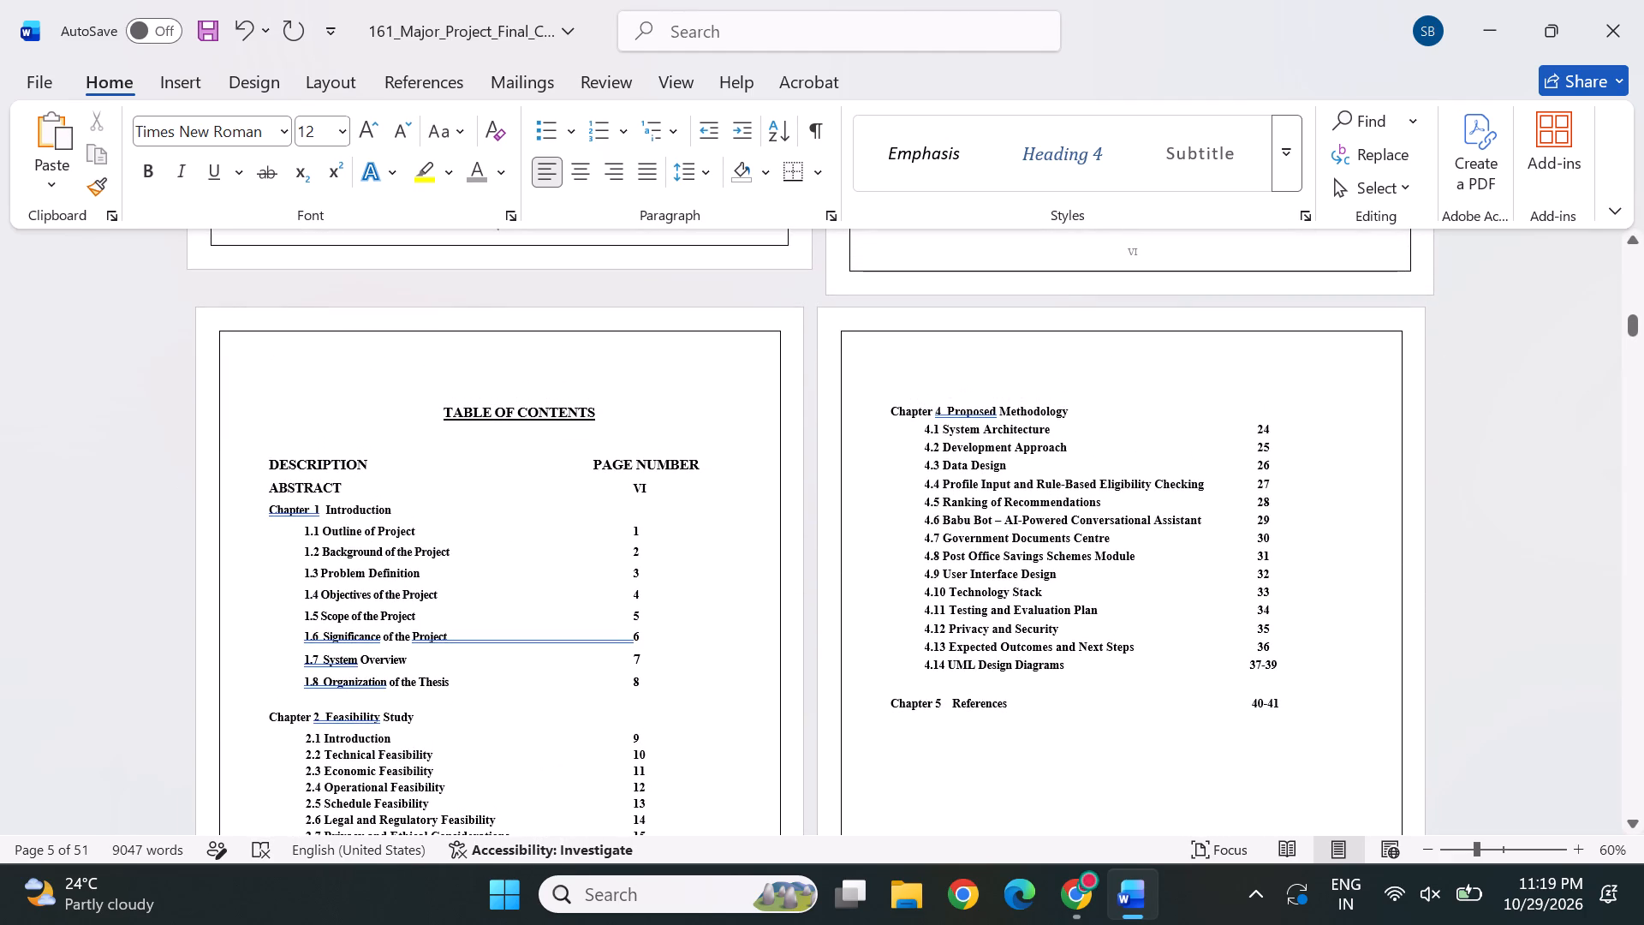
scroll(692, 796, "down", 1)
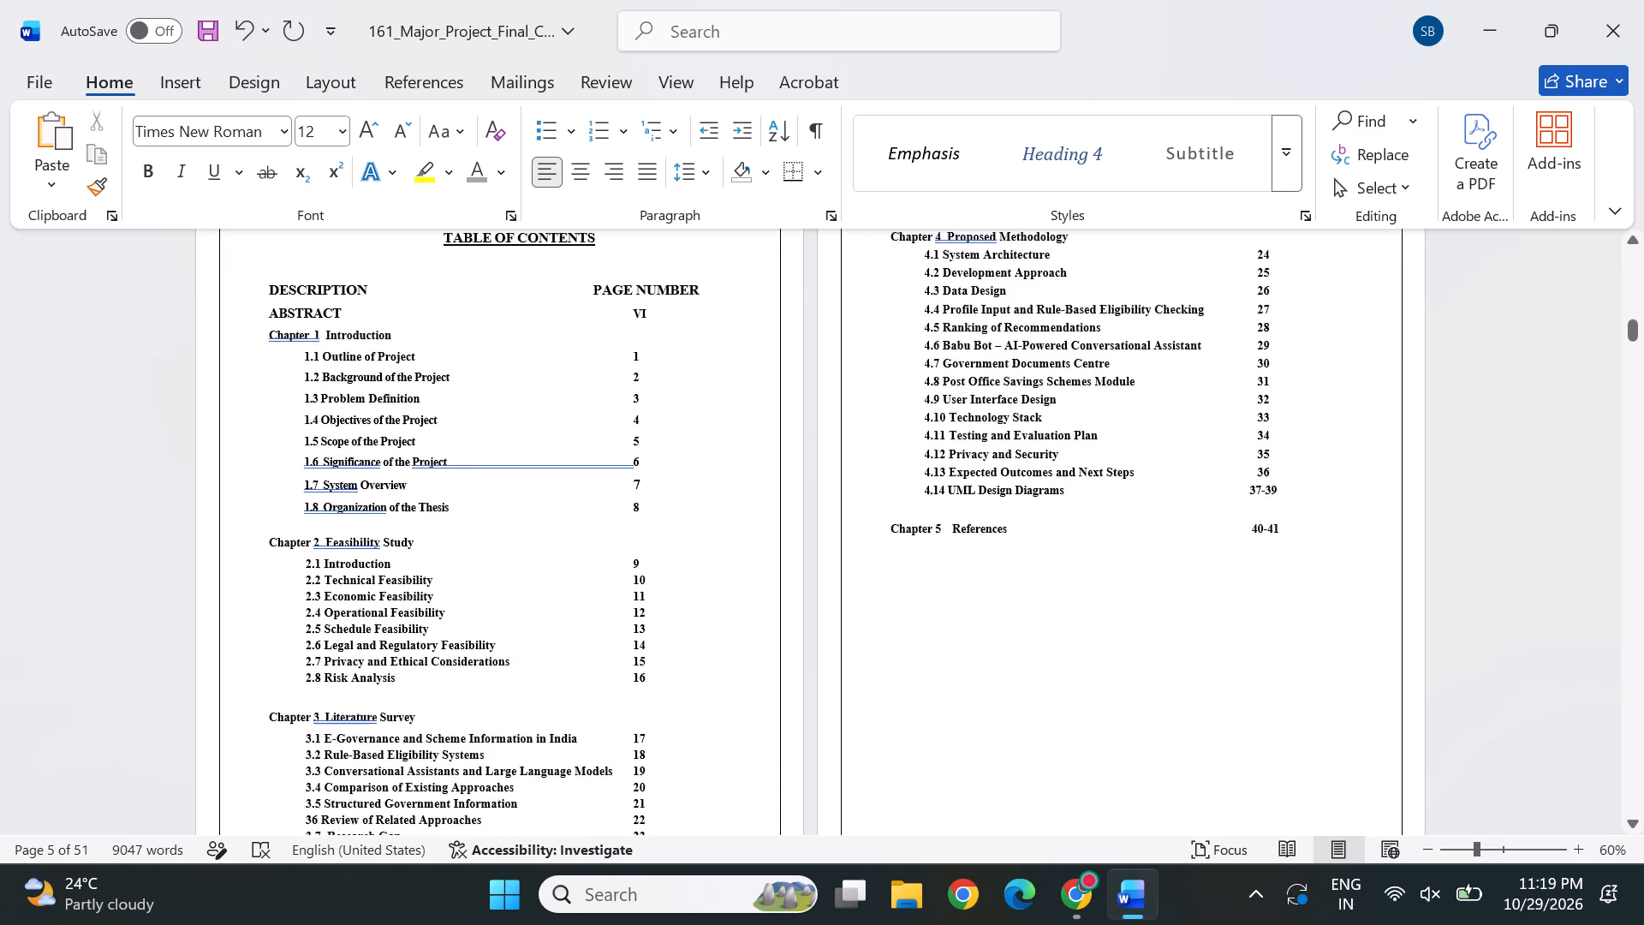
scroll(692, 796, "down", 1)
left_click_drag(665, 665, 664, 665)
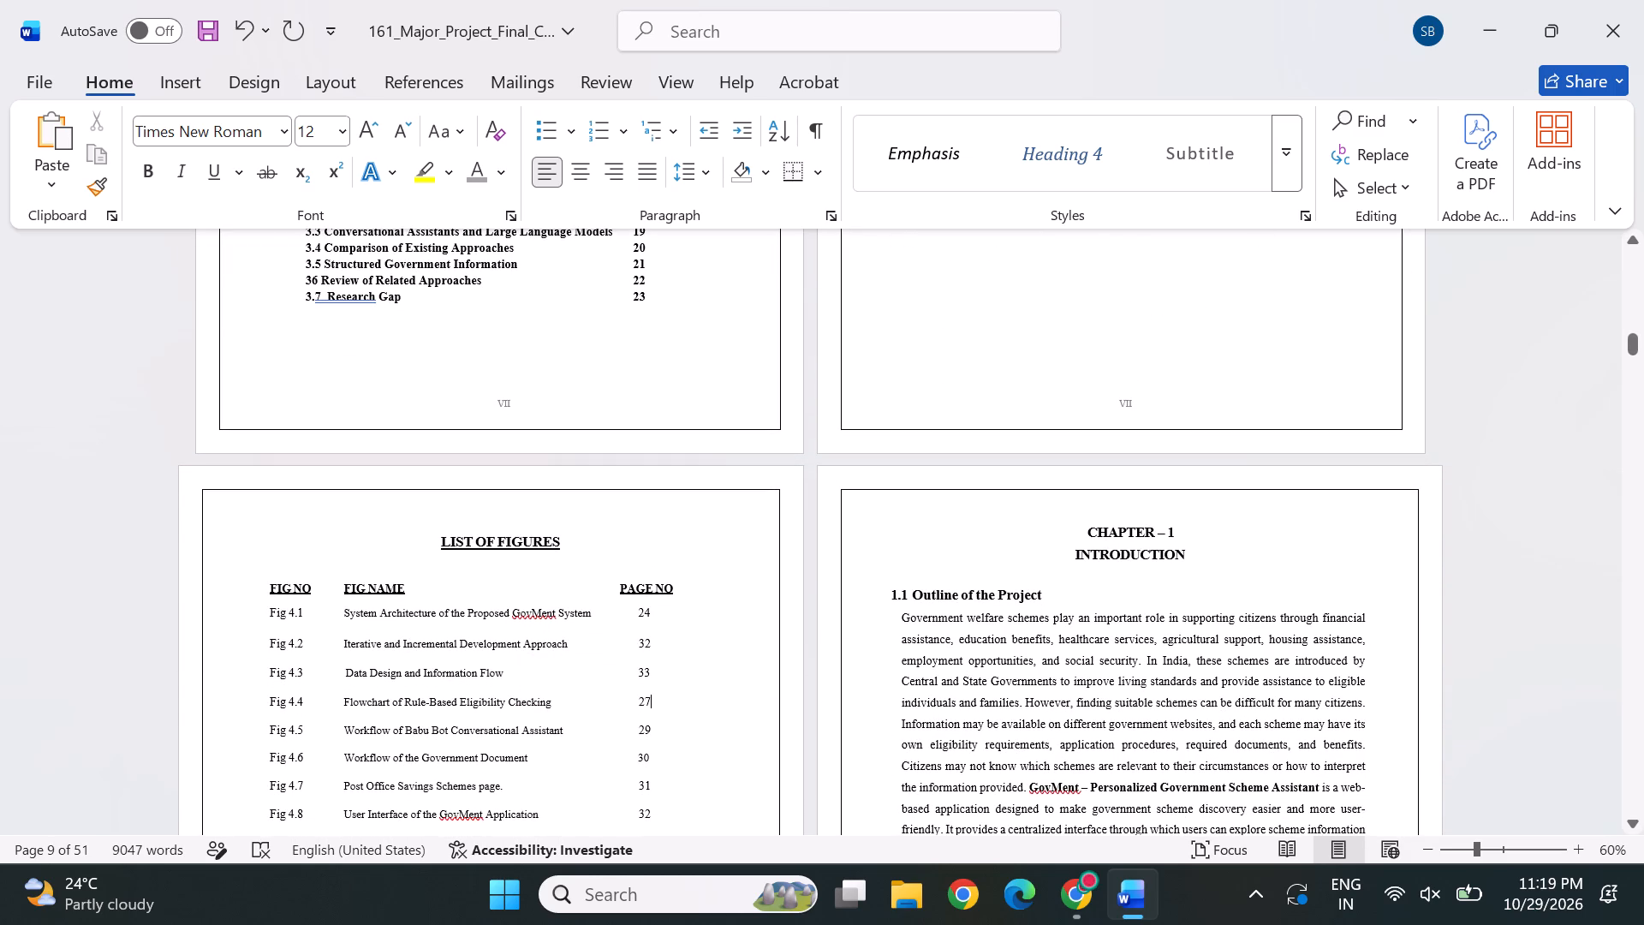
left_click_drag(664, 665, 636, 671)
type("26")
scroll(962, 435, "up", 1)
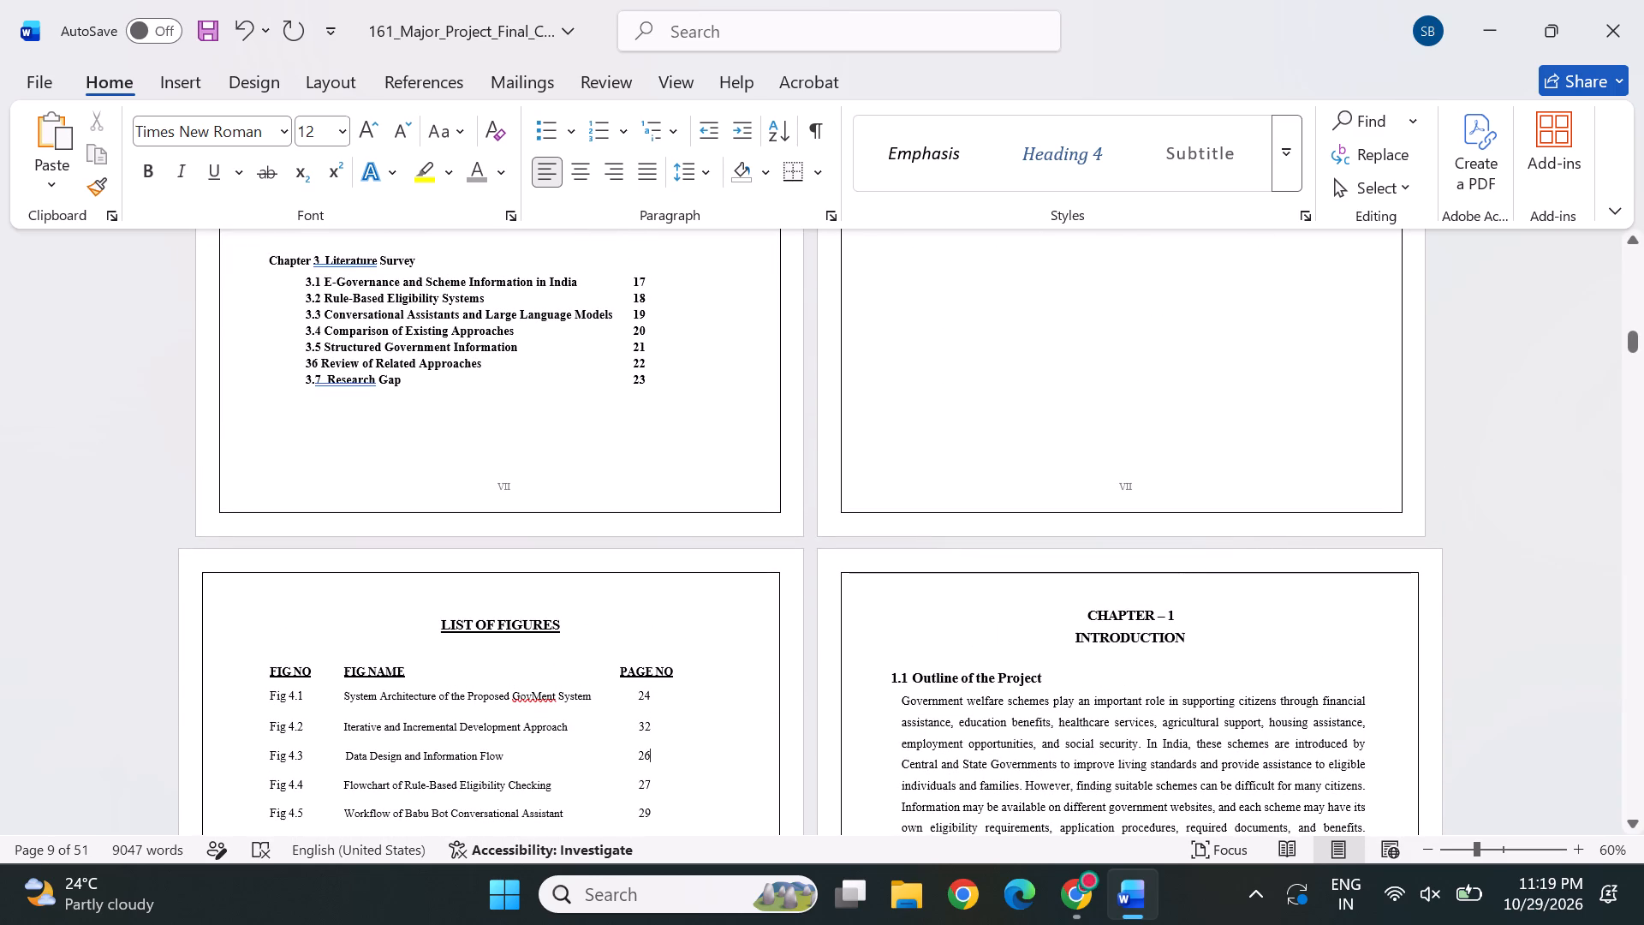
left_click_drag(669, 721, 635, 725)
type("25")
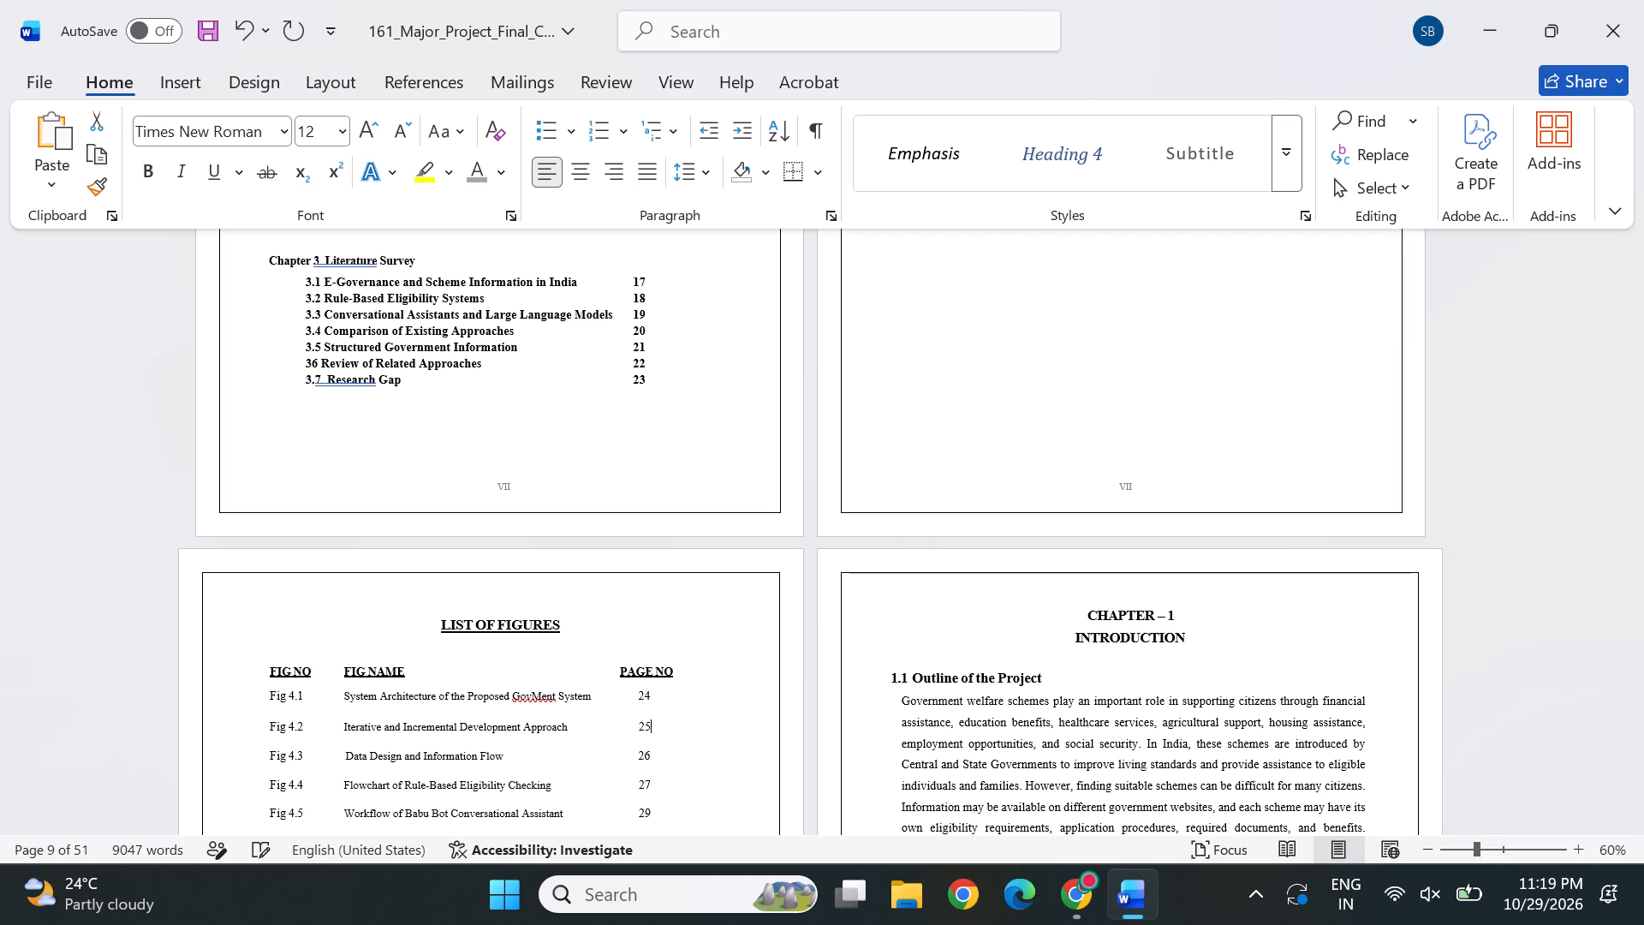
Check the captions and footer page numbers of Figures 4.1 to 4.4 in Chapter 4 against the List of Figures.
scroll(712, 708, "down", 6)
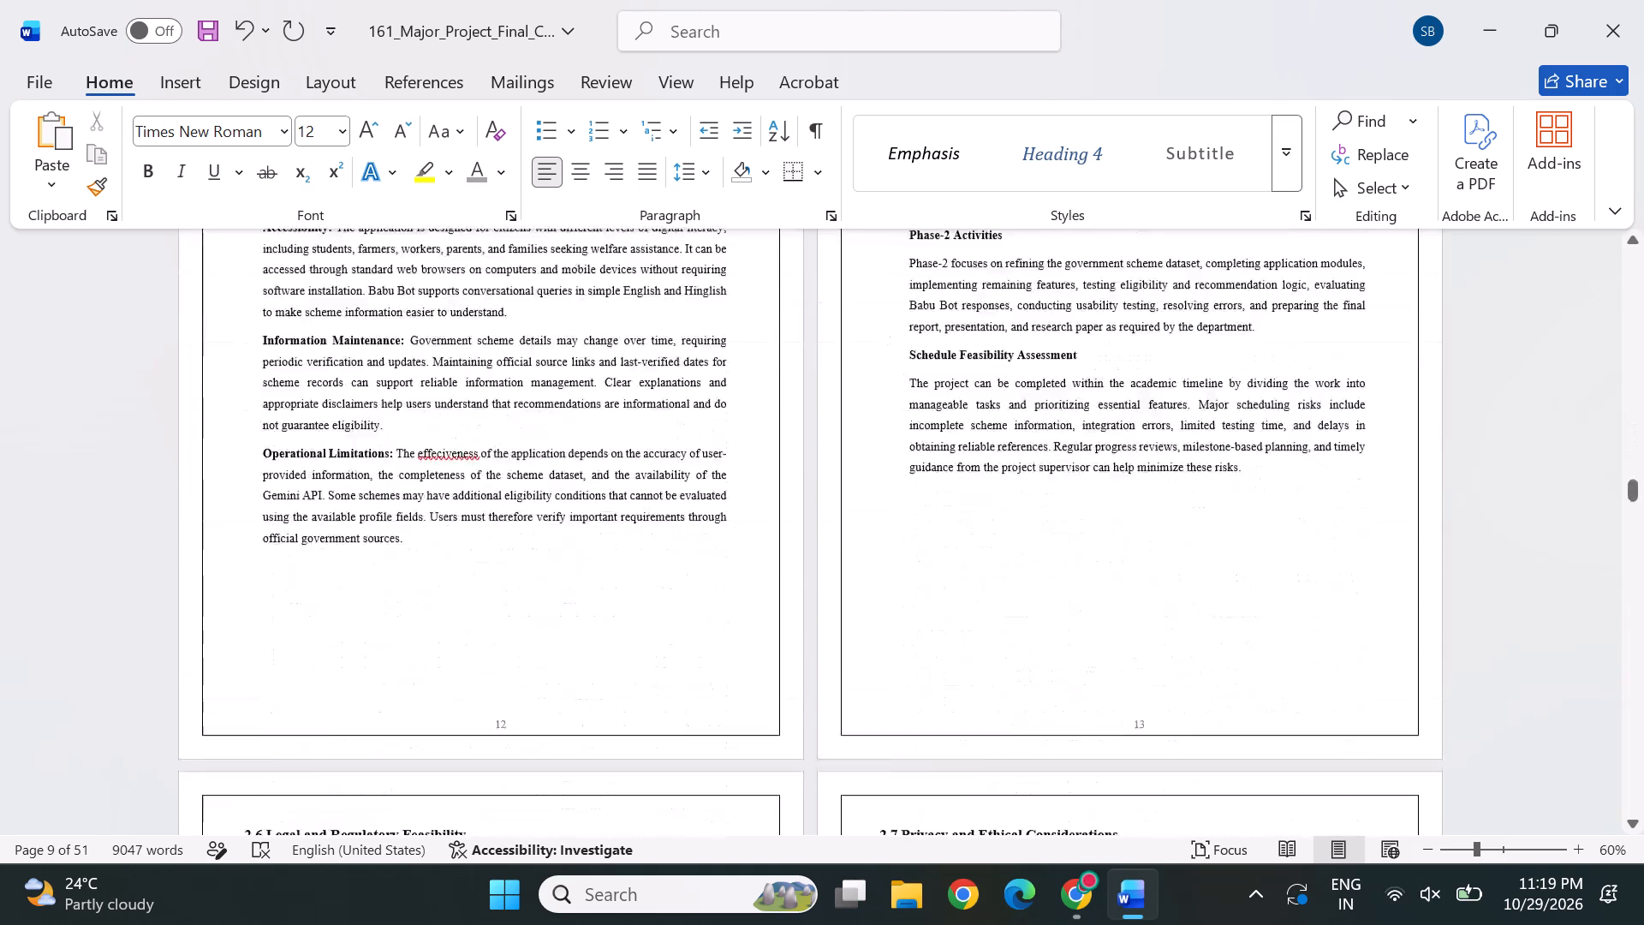
scroll(759, 587, "down", 5)
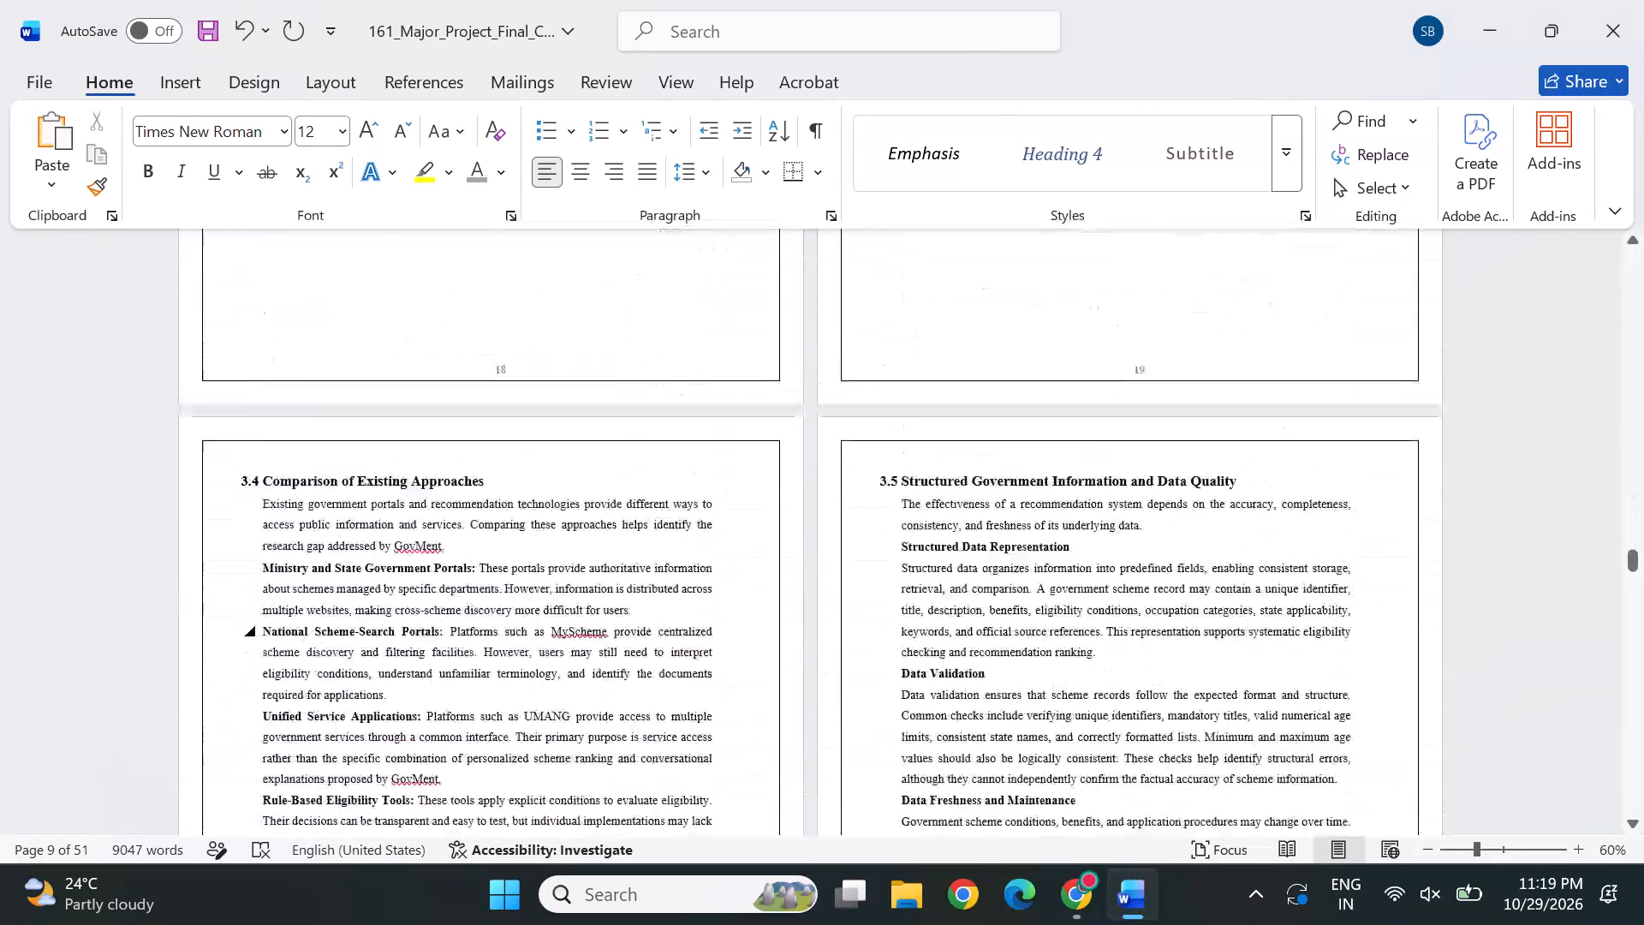
scroll(759, 587, "down", 3)
scroll(759, 587, "up", 4)
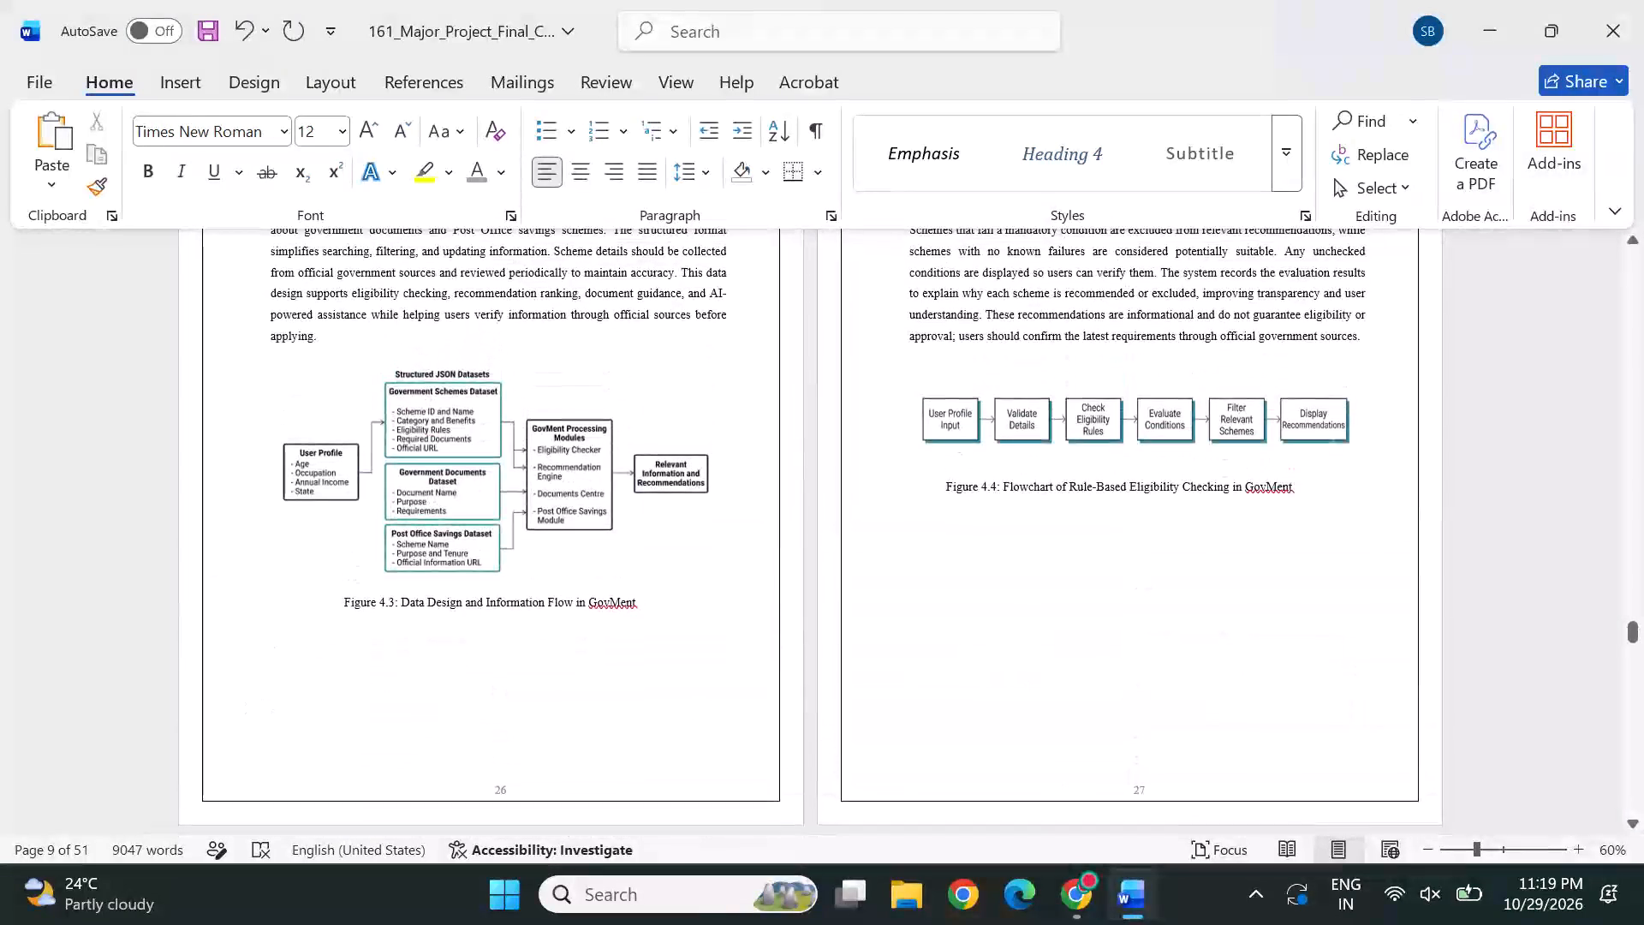
scroll(759, 587, "up", 3)
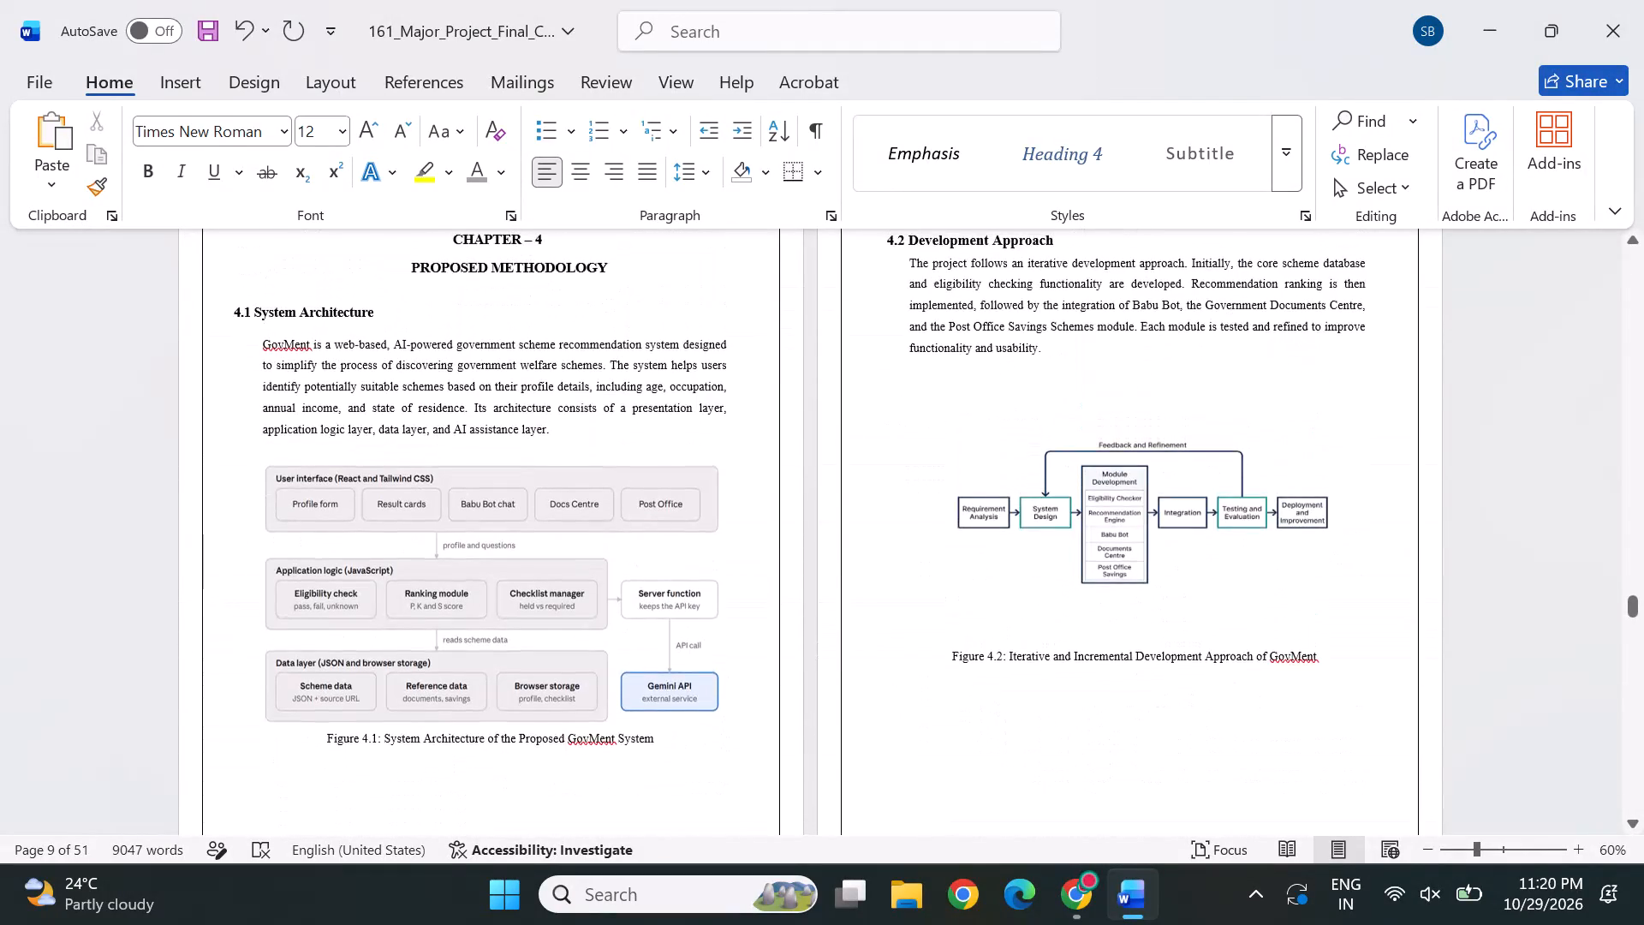
scroll(616, 642, "down", 1)
scroll(562, 748, "down", 1)
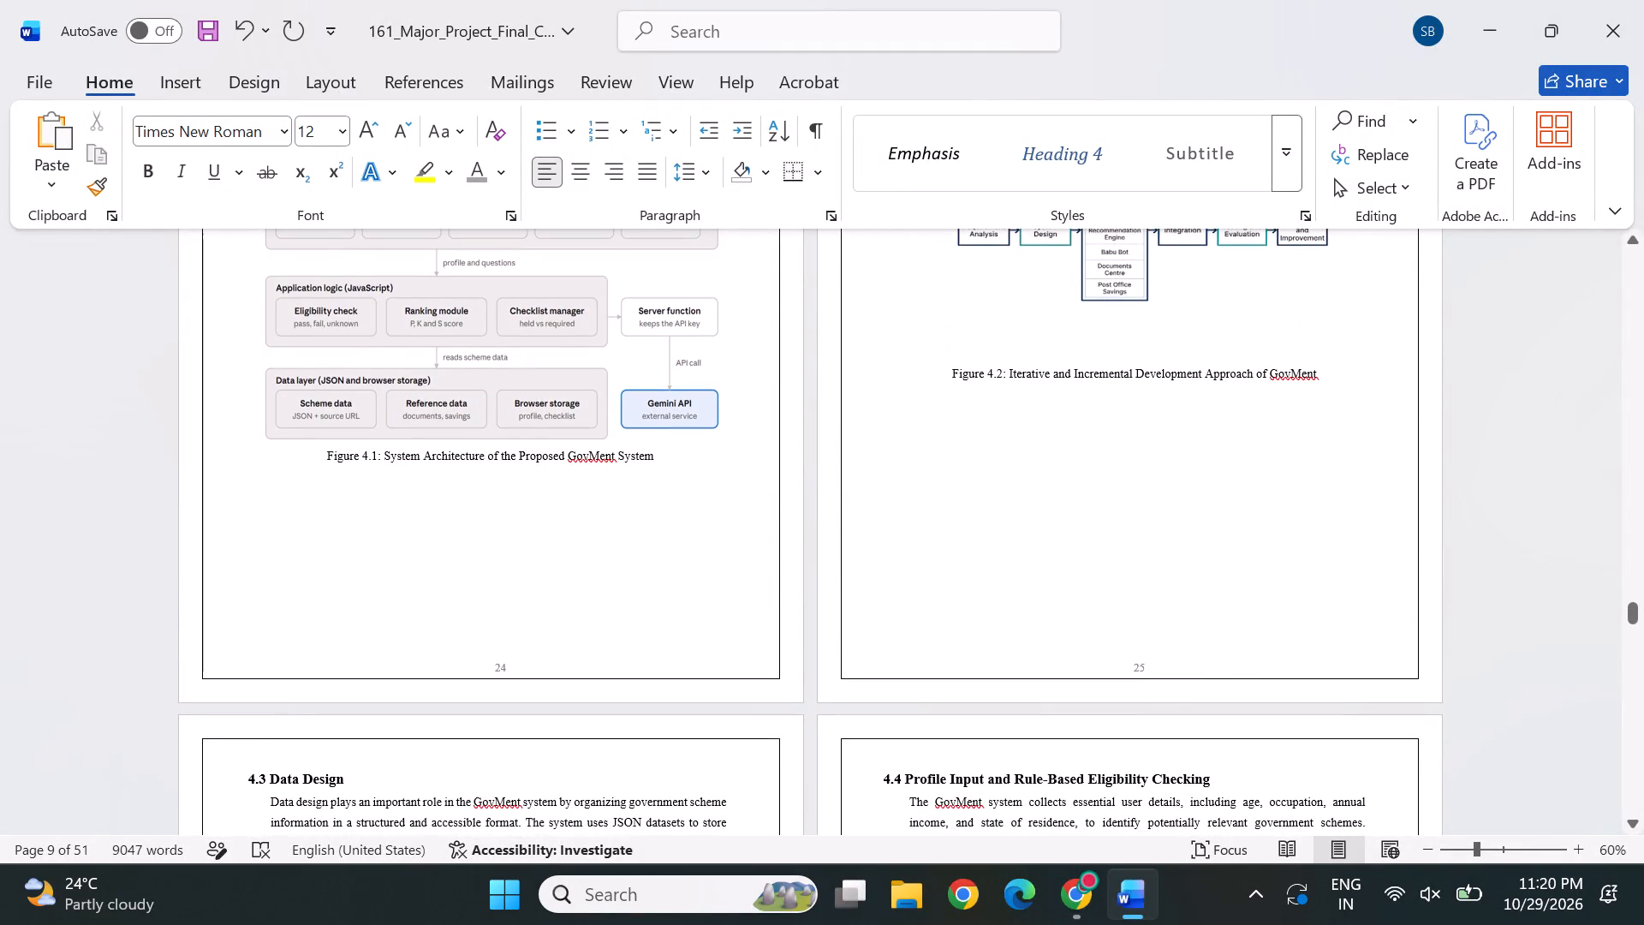
scroll(915, 556, "up", 1)
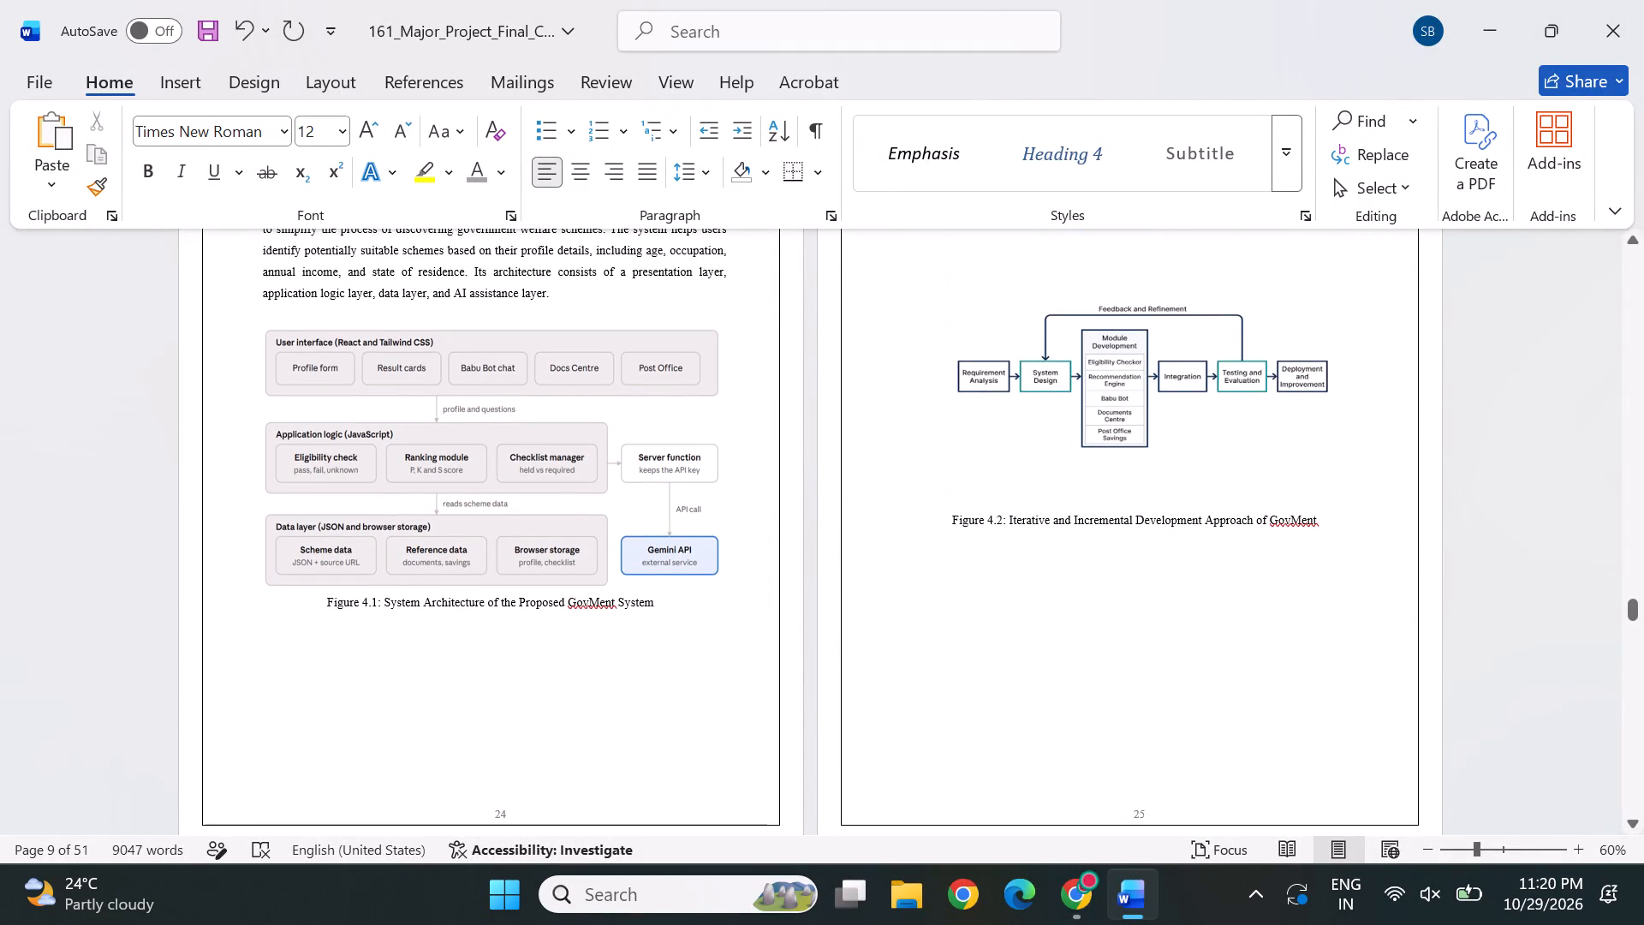
scroll(879, 591, "down", 3)
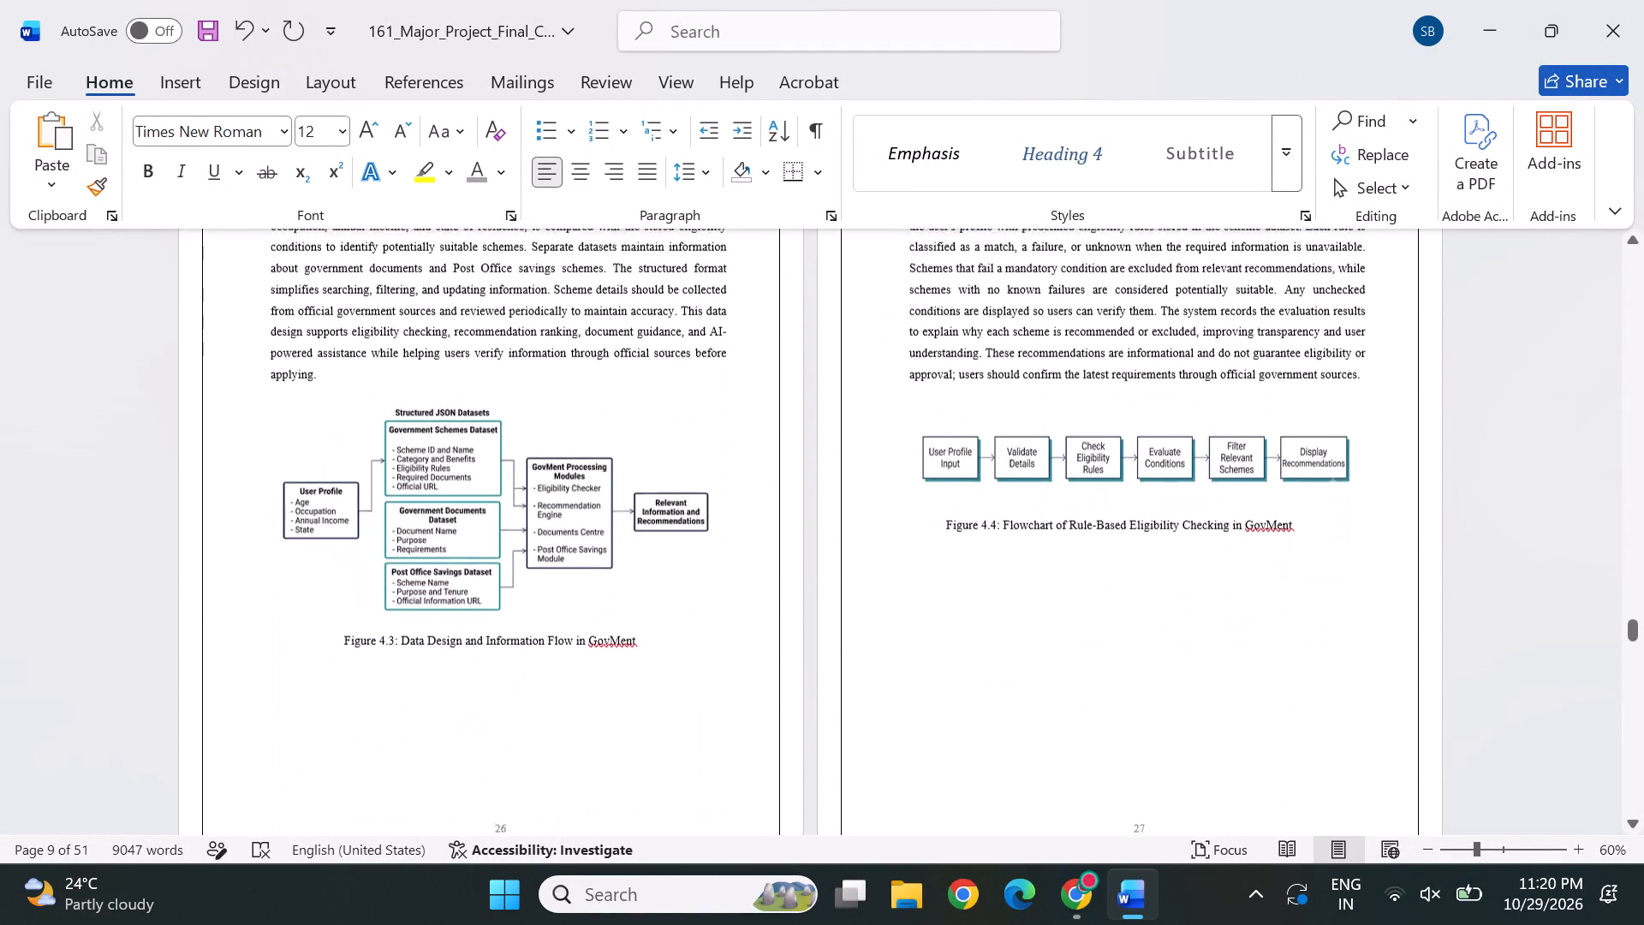
scroll(728, 657, "down", 1)
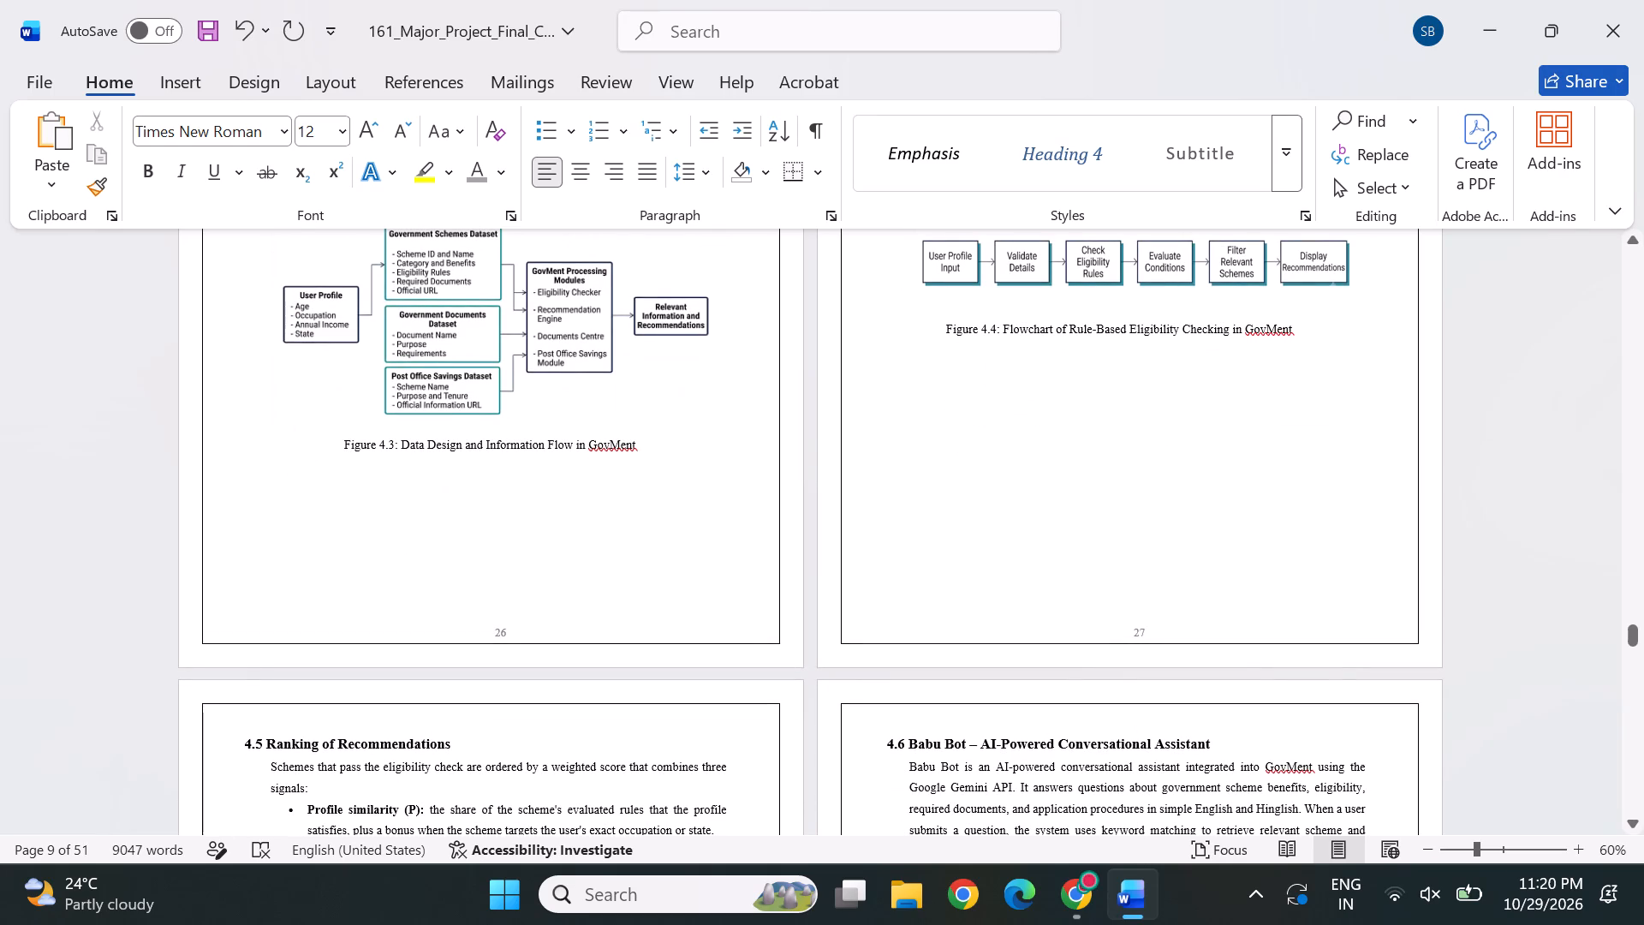
Compare the page numbers in the List of Figures with the captions and footer numbers of Figures 4.1 to 4.4.
left_click_drag(1629, 632, 1593, 464)
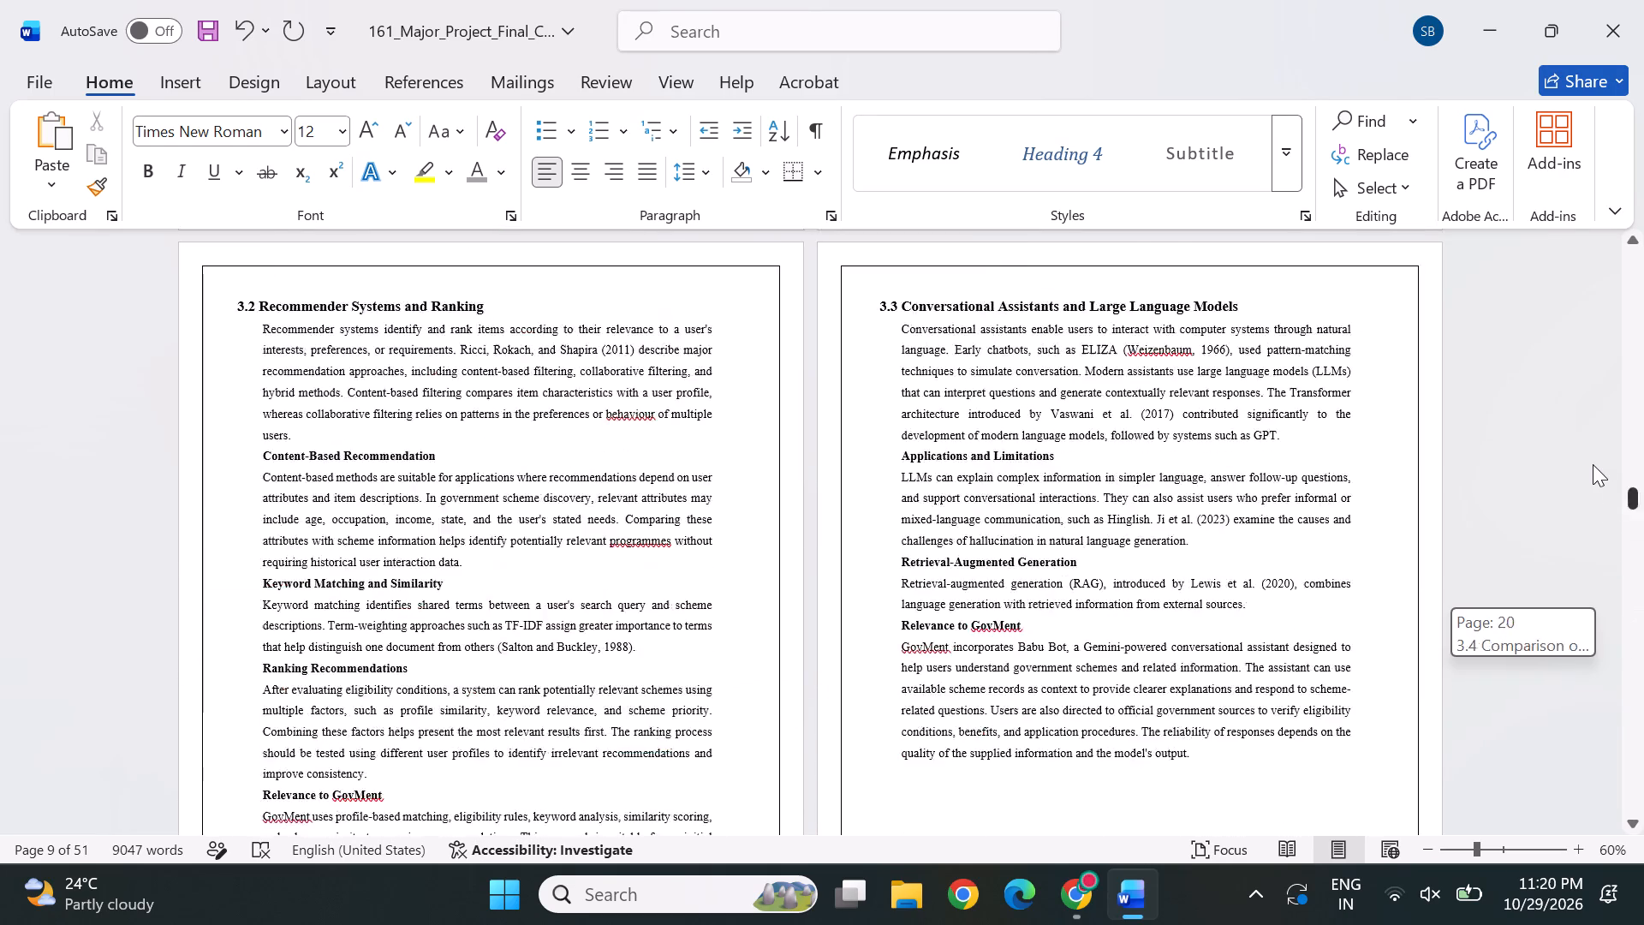
left_click_drag(1593, 464, 1583, 291)
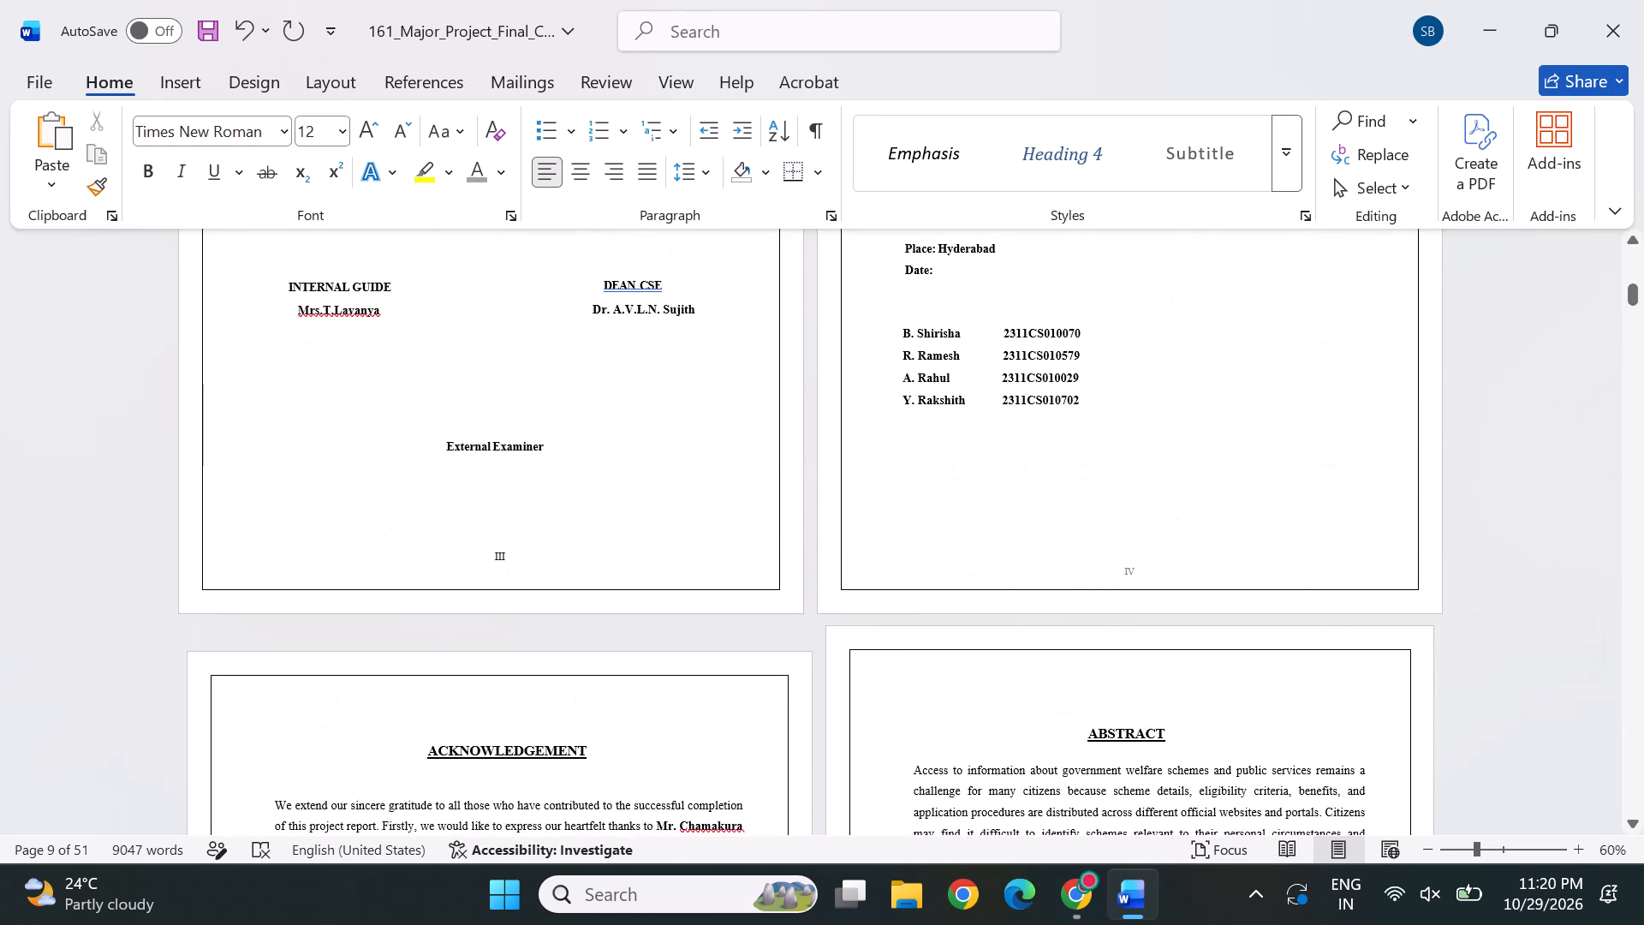
scroll(783, 749, "down", 5)
scroll(783, 749, "up", 1)
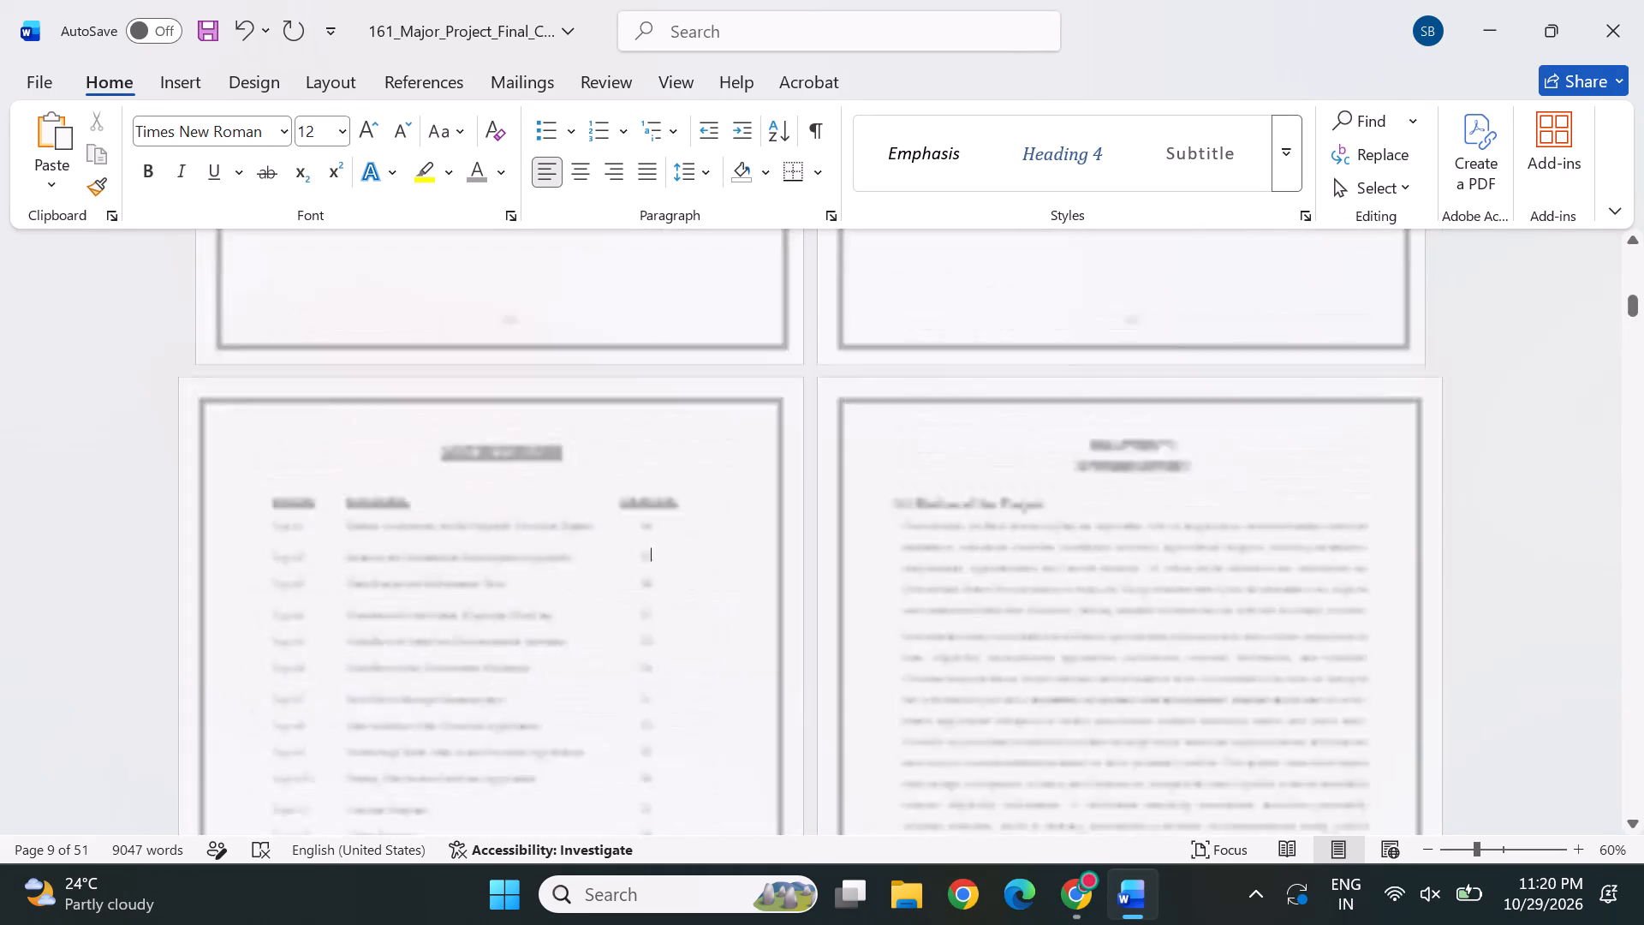
scroll(783, 749, "up", 2)
scroll(718, 705, "down", 5)
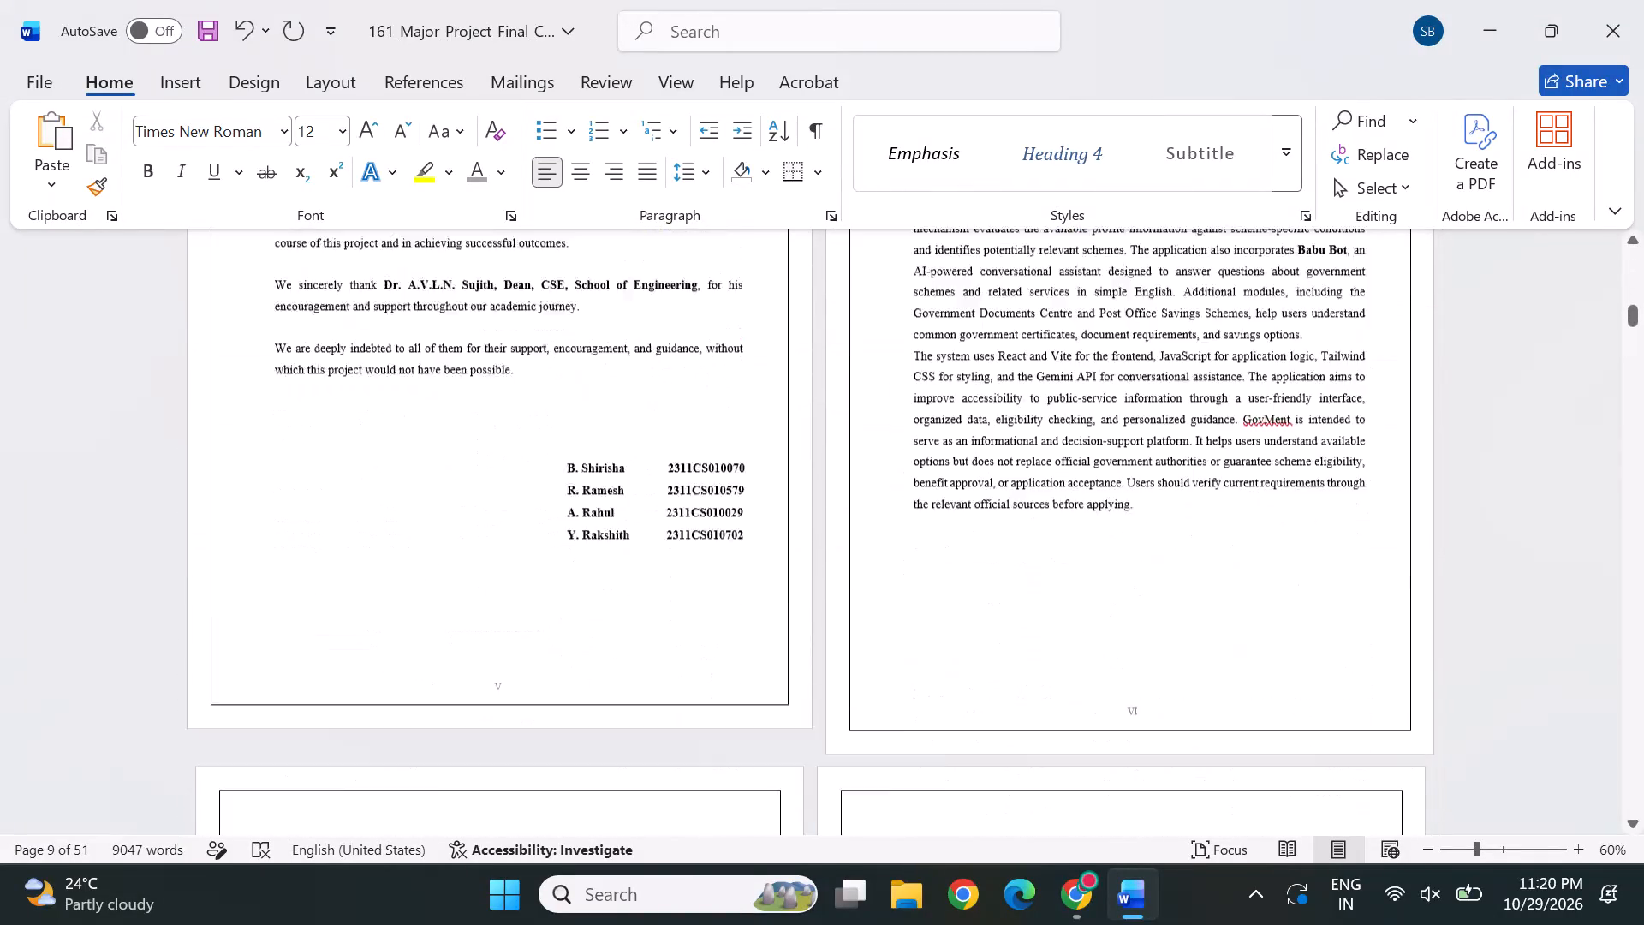
scroll(718, 705, "down", 8)
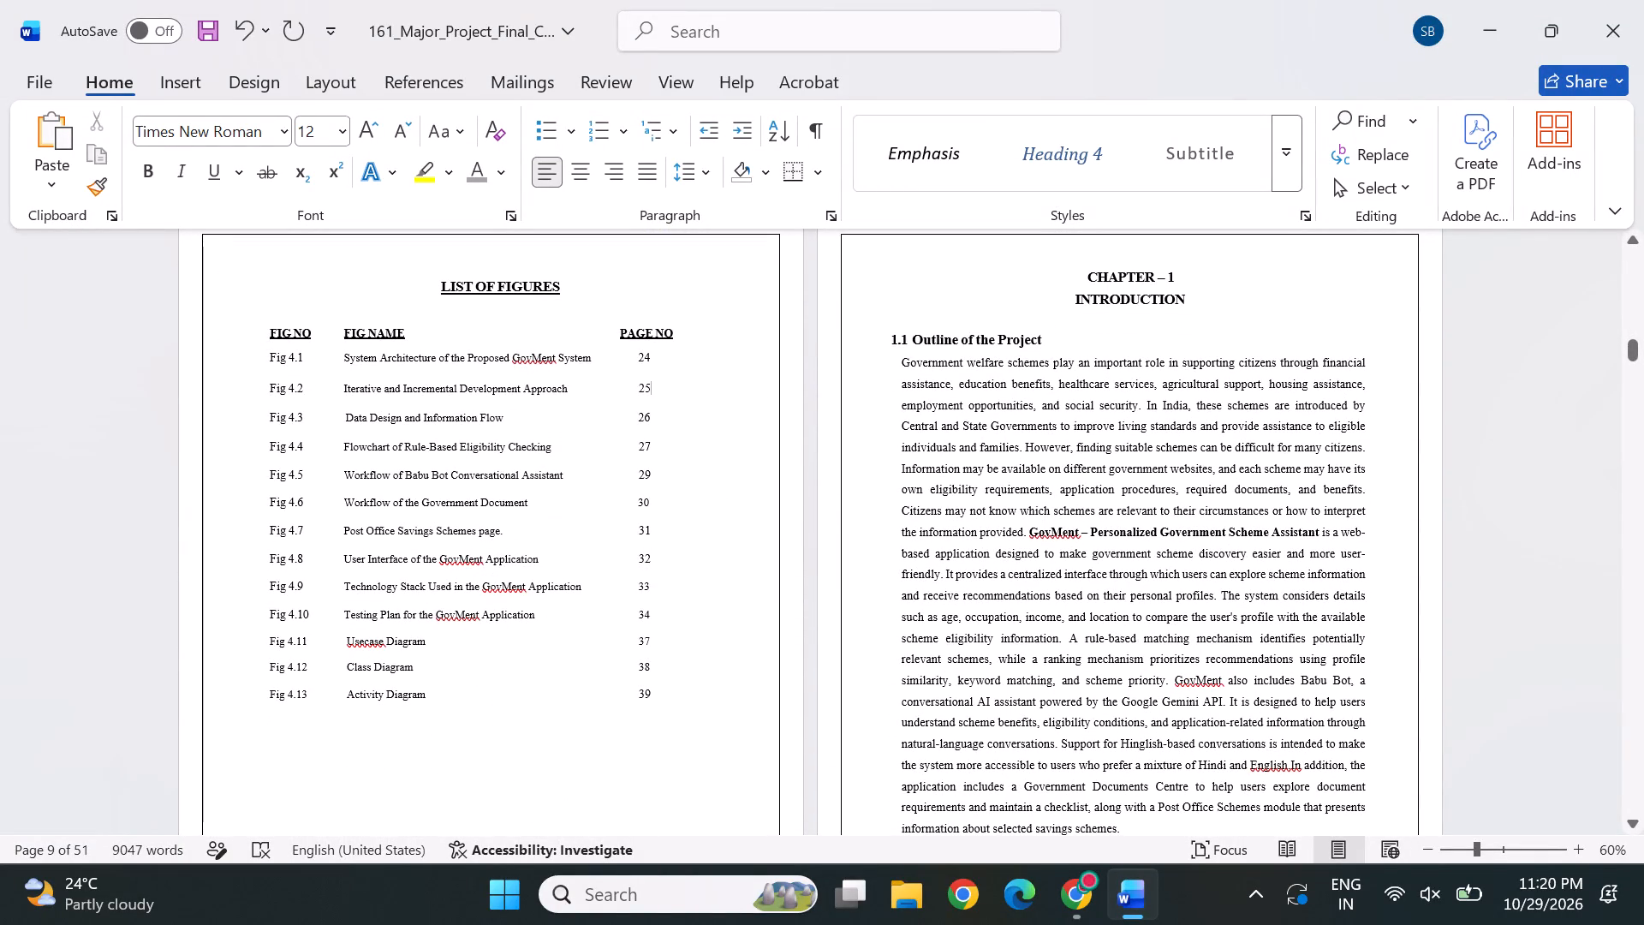
scroll(950, 610, "down", 12)
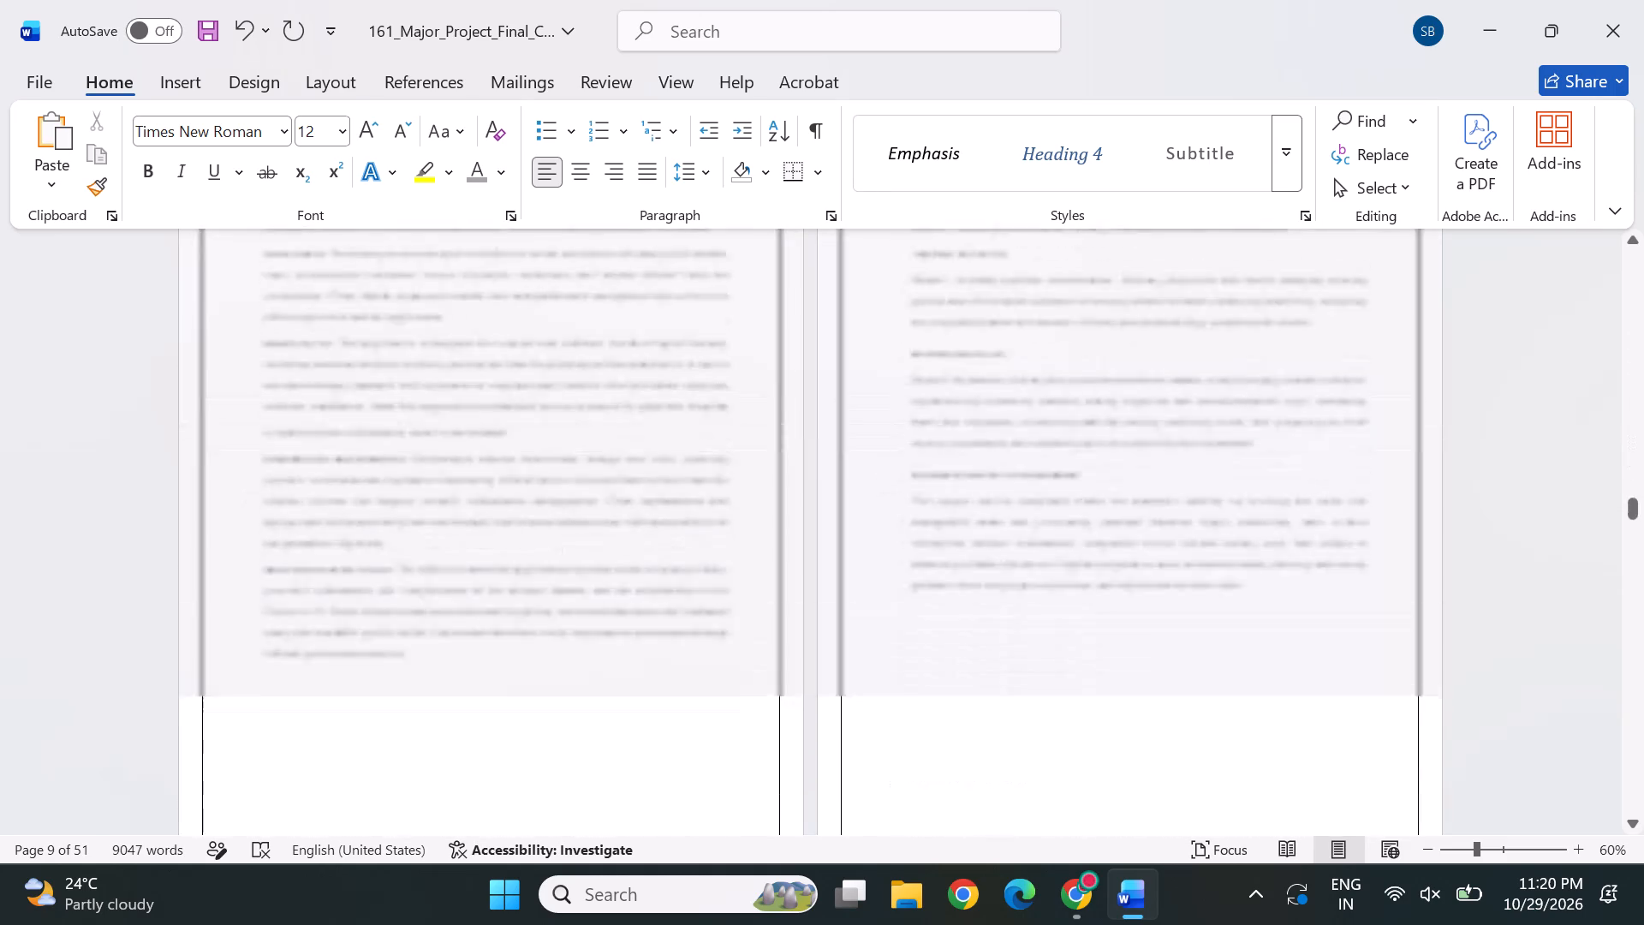
scroll(950, 610, "down", 2)
scroll(950, 610, "down", 20)
scroll(950, 610, "down", 5)
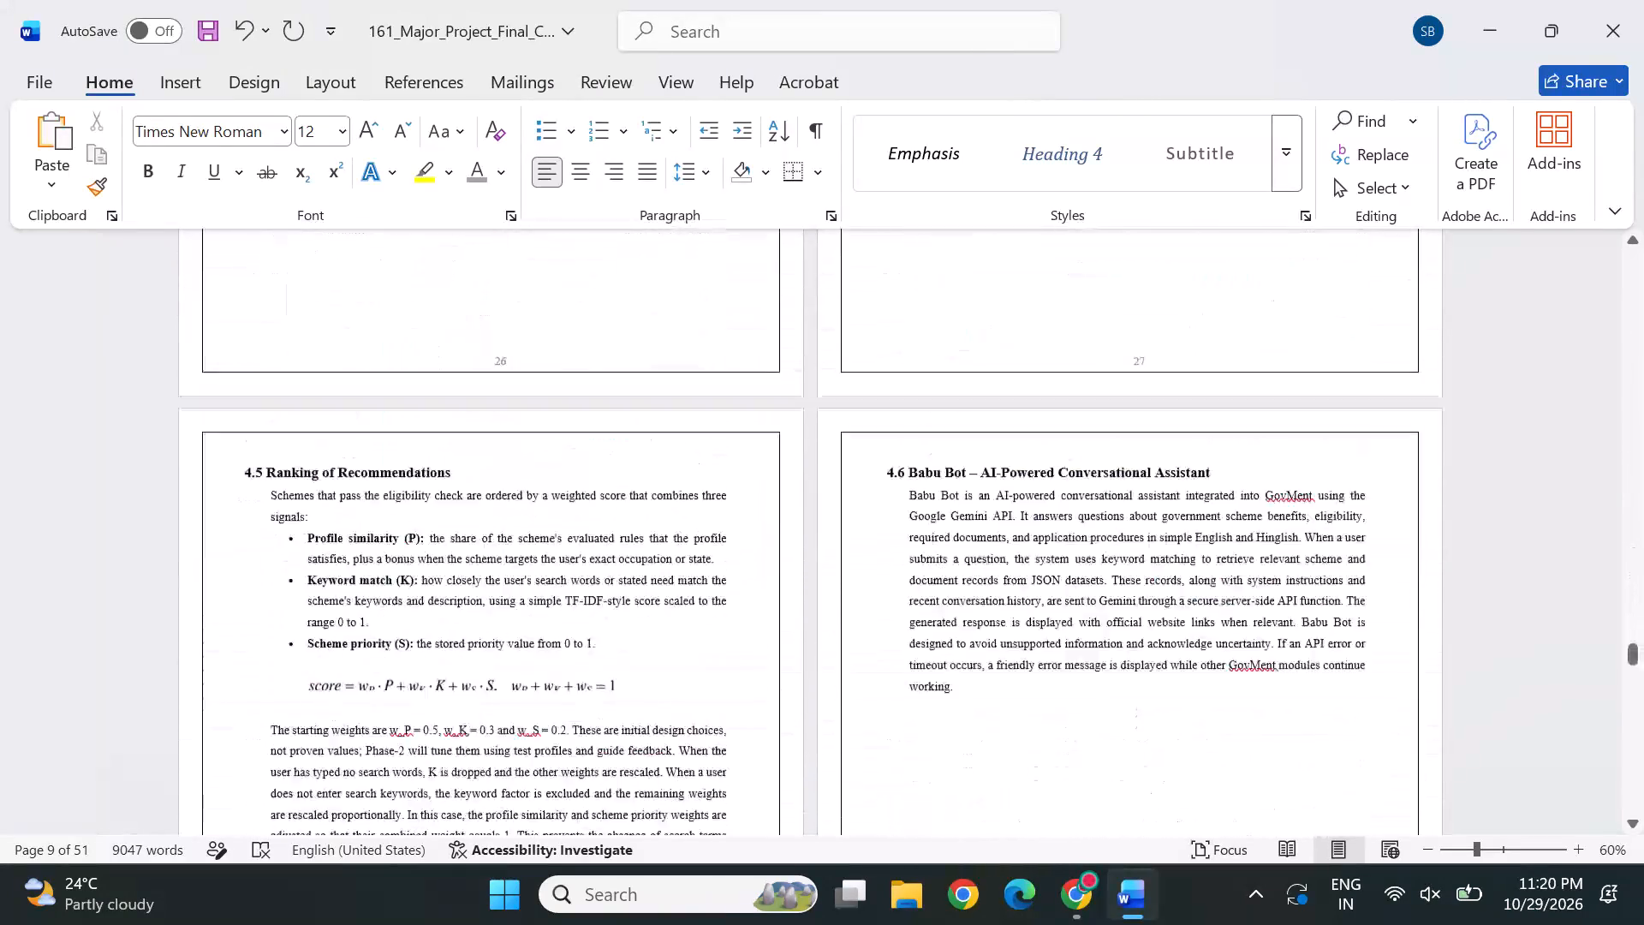
scroll(950, 610, "up", 4)
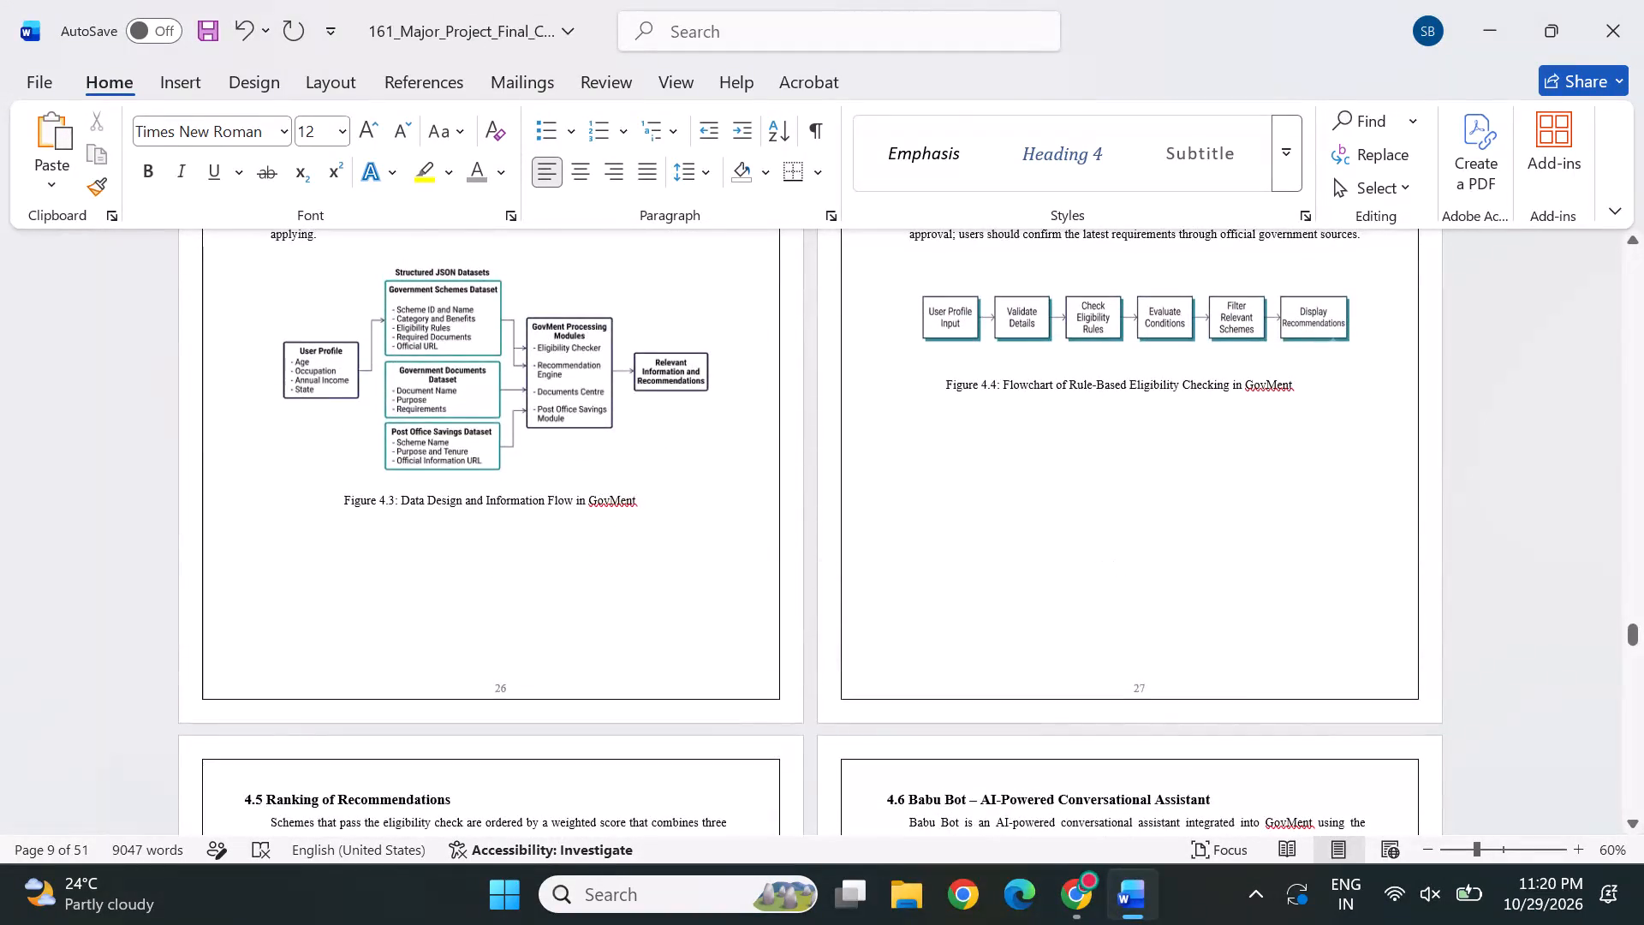
scroll(1113, 552, "up", 4)
scroll(1032, 600, "down", 1)
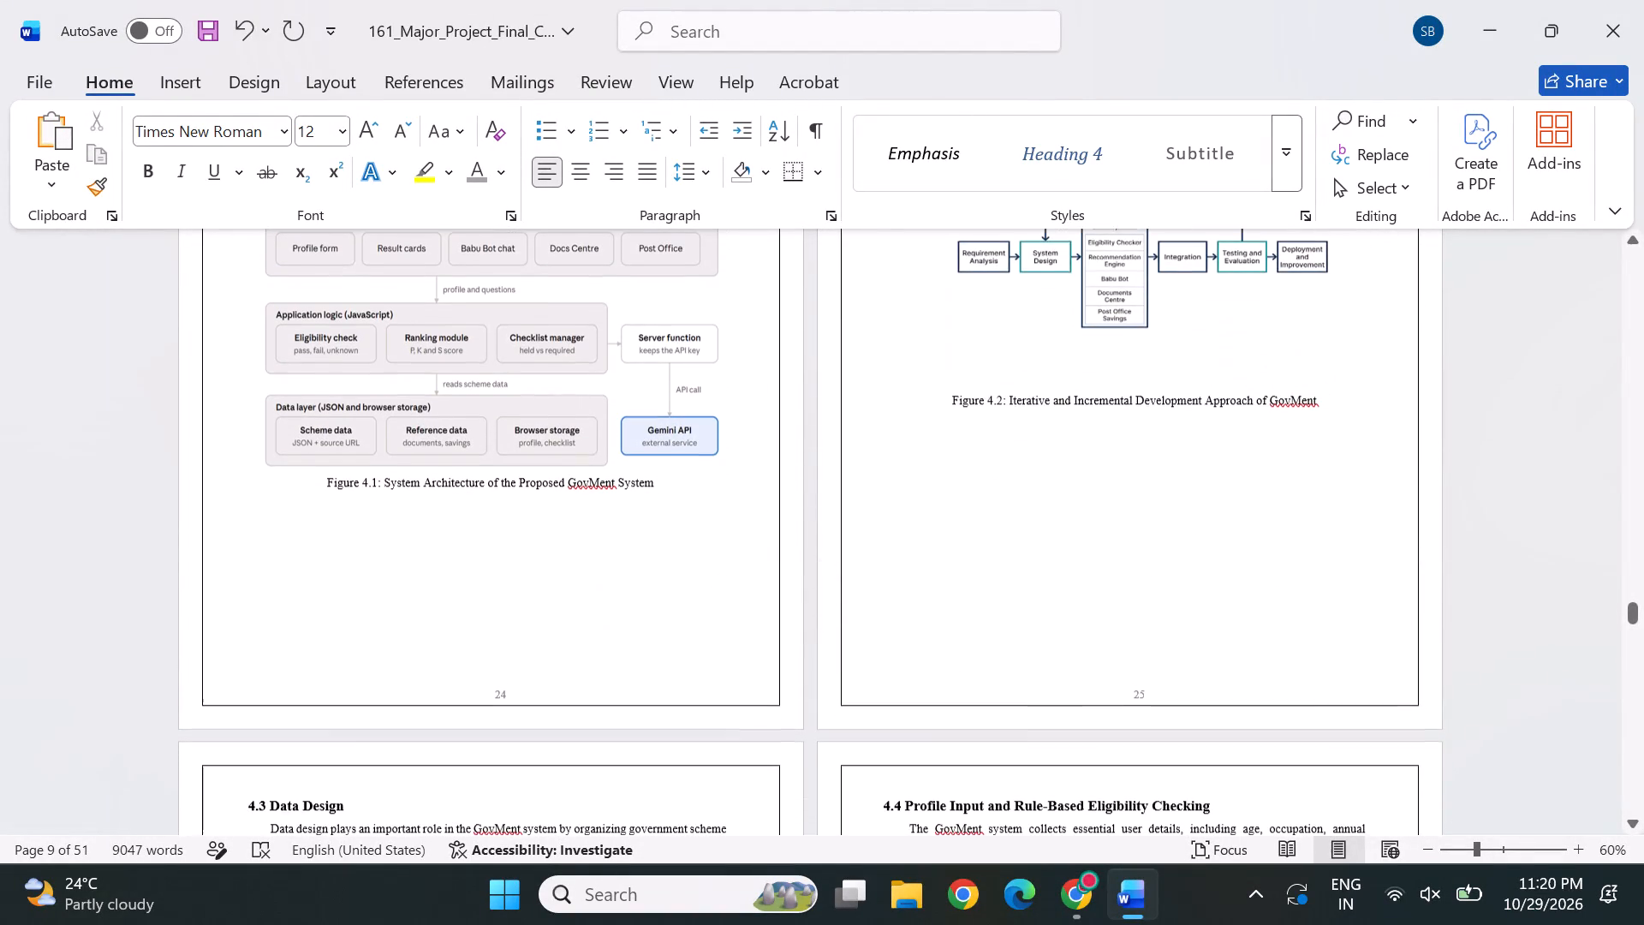
scroll(663, 595, "up", 1)
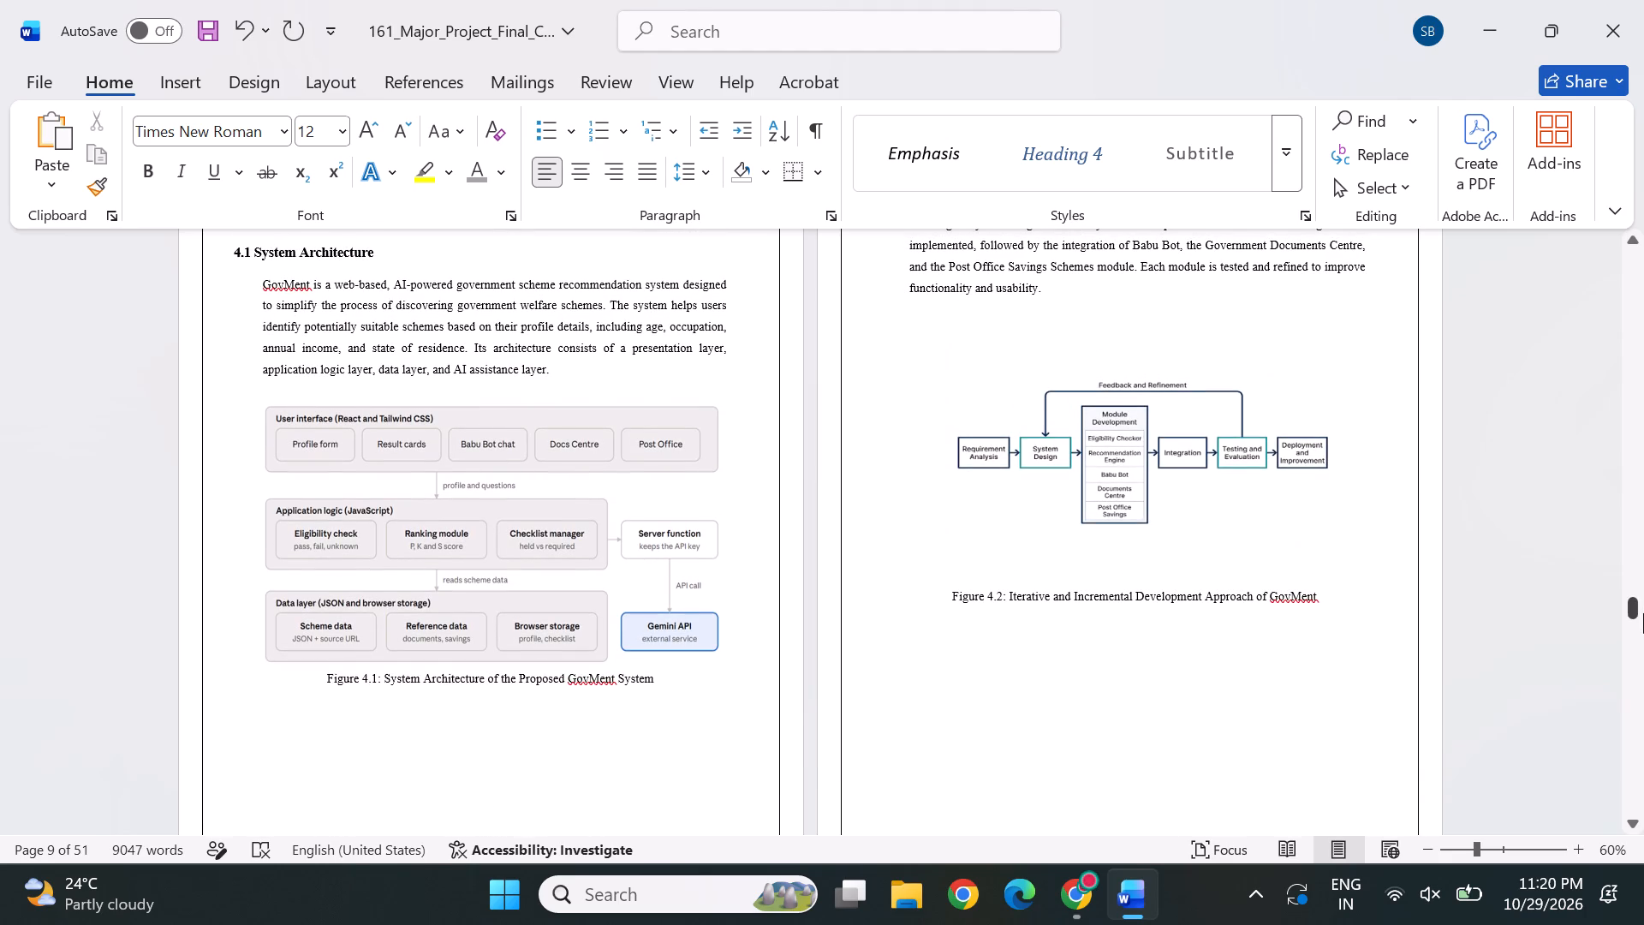
Compare the List of Figures entries with the figure captions and footer page numbers through Chapter 4, up to the Use Case Diagram.
left_click_drag(1627, 608, 1558, 315)
scroll(837, 659, "down", 1)
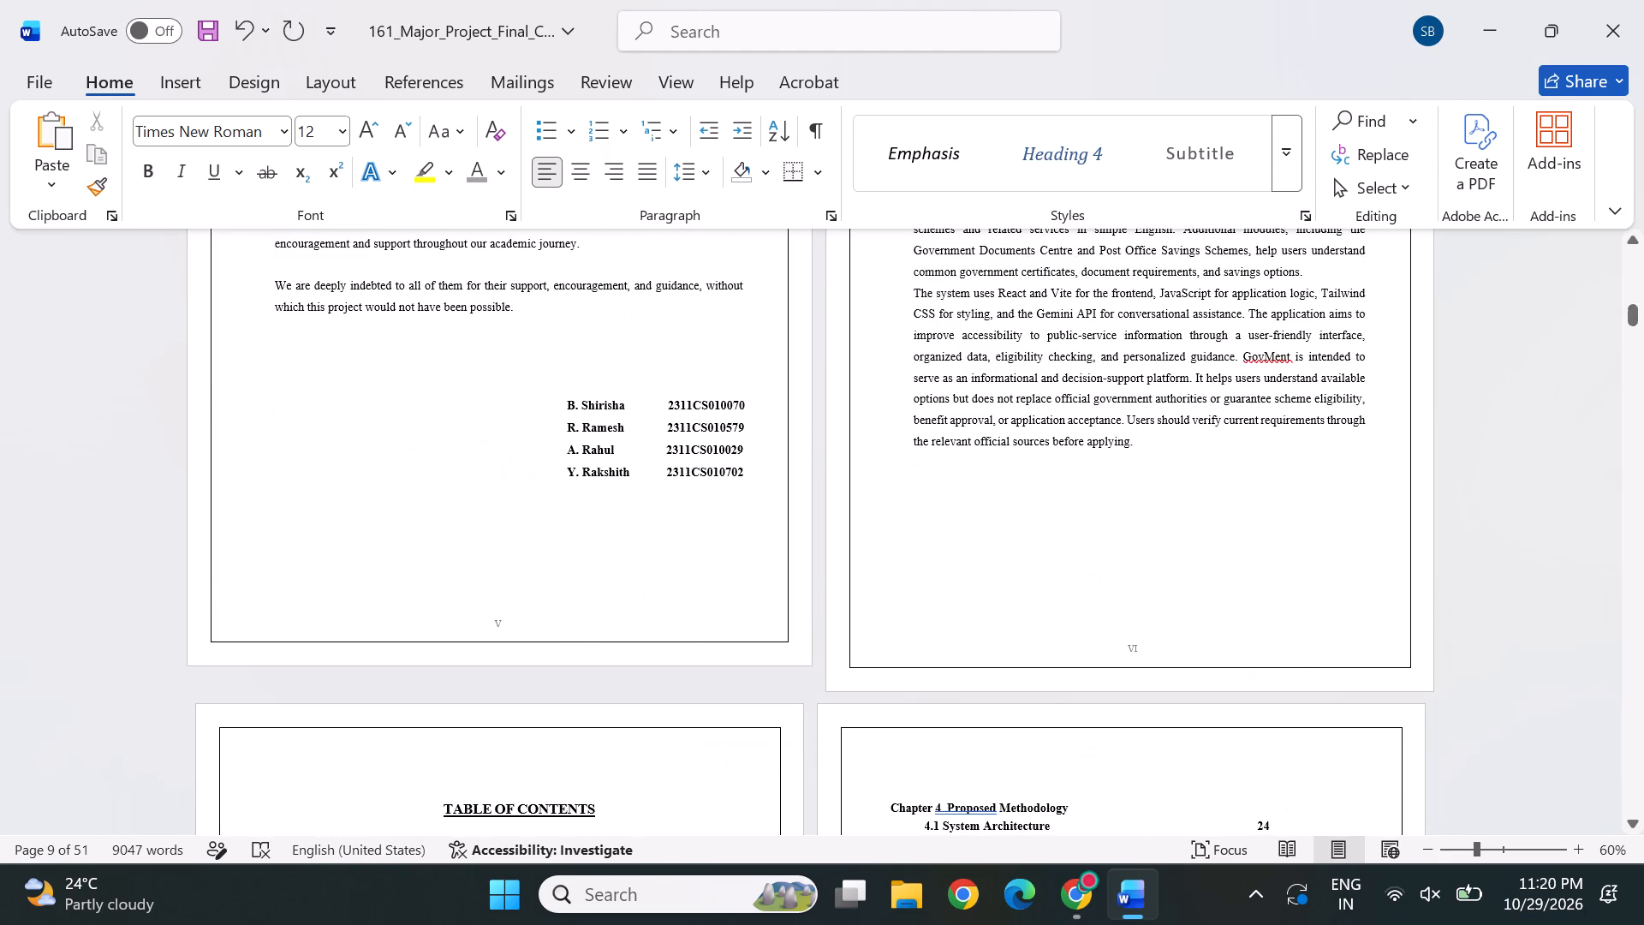
scroll(837, 659, "down", 1)
scroll(821, 540, "down", 3)
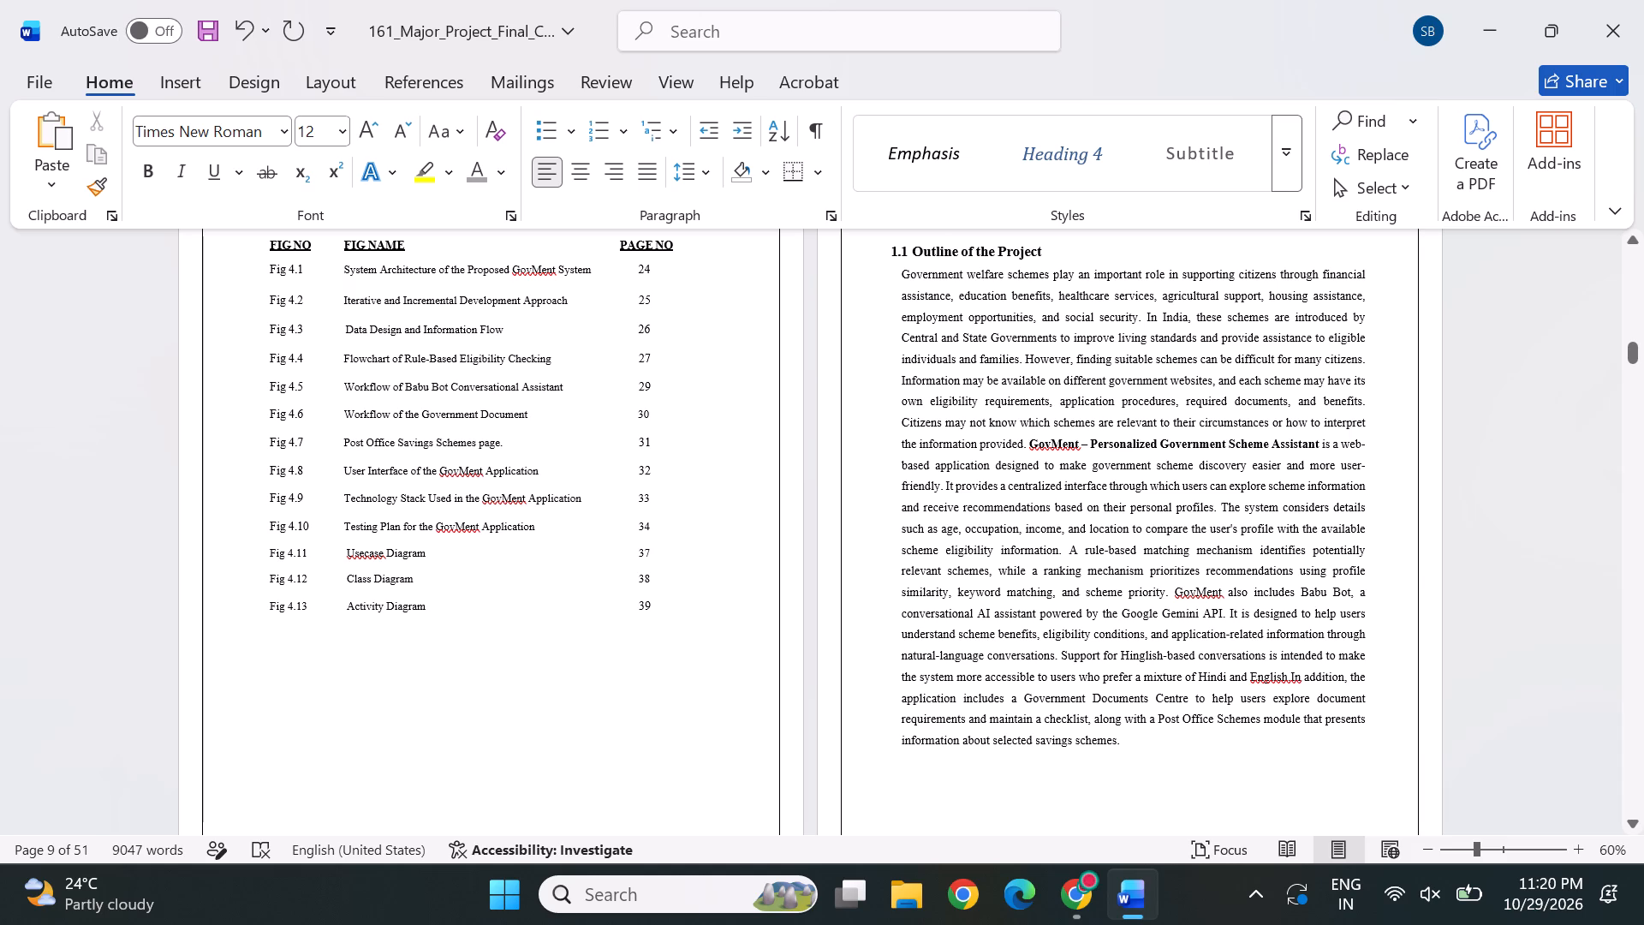
left_click_drag(1627, 363, 1633, 415)
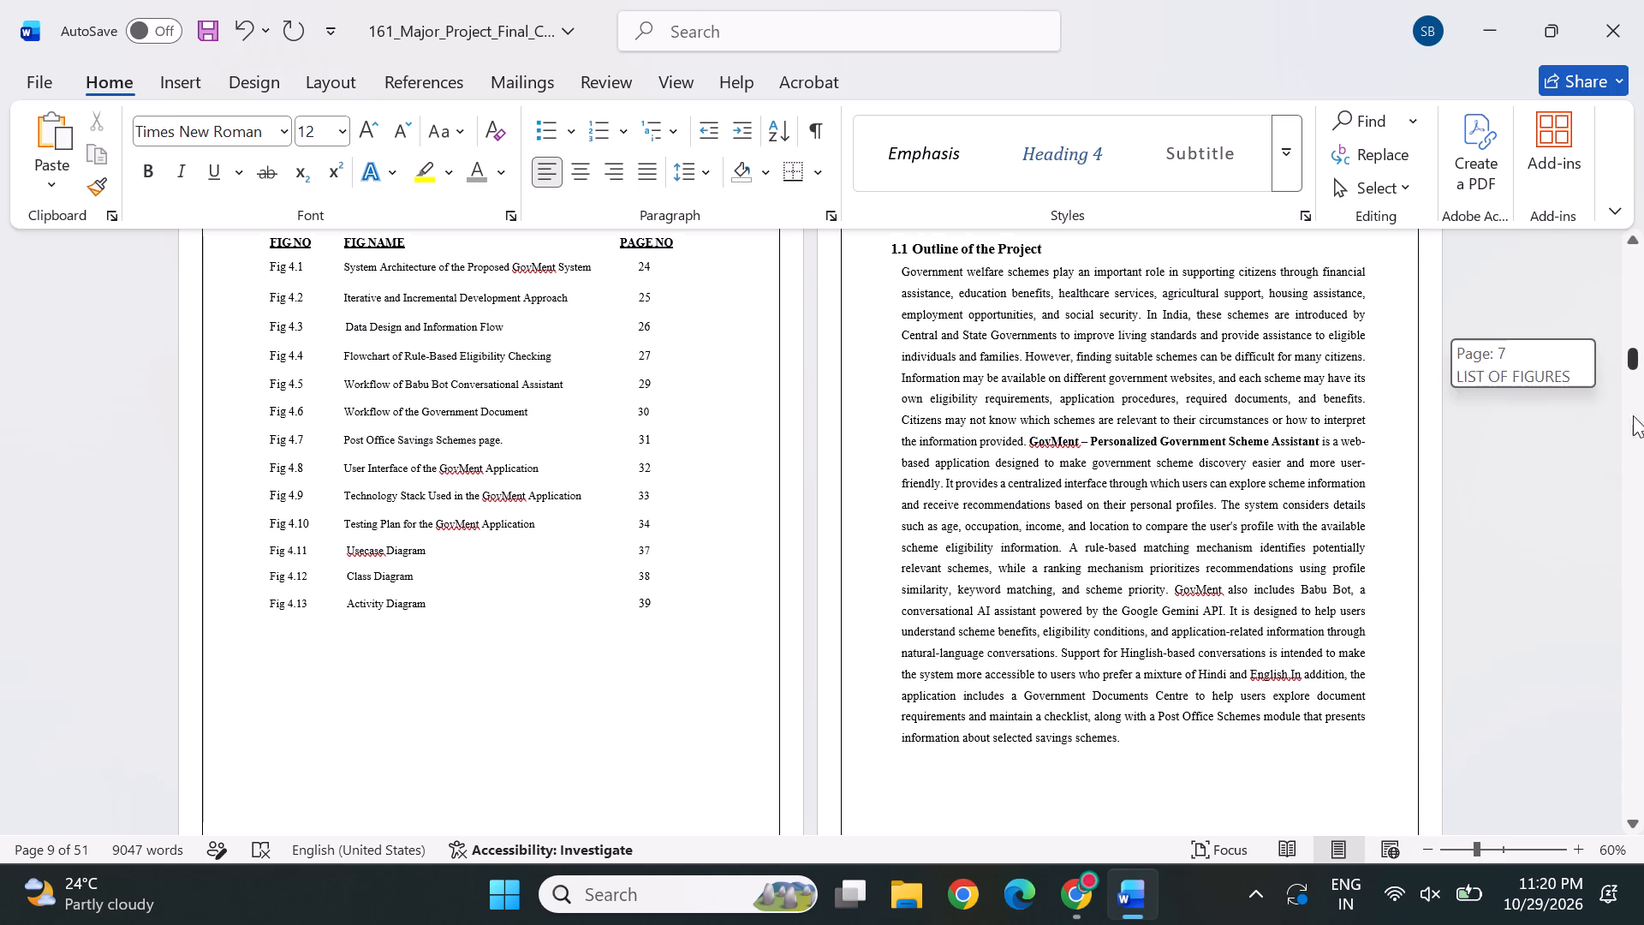
left_click_drag(1633, 415, 1643, 617)
scroll(1118, 618, "down", 4)
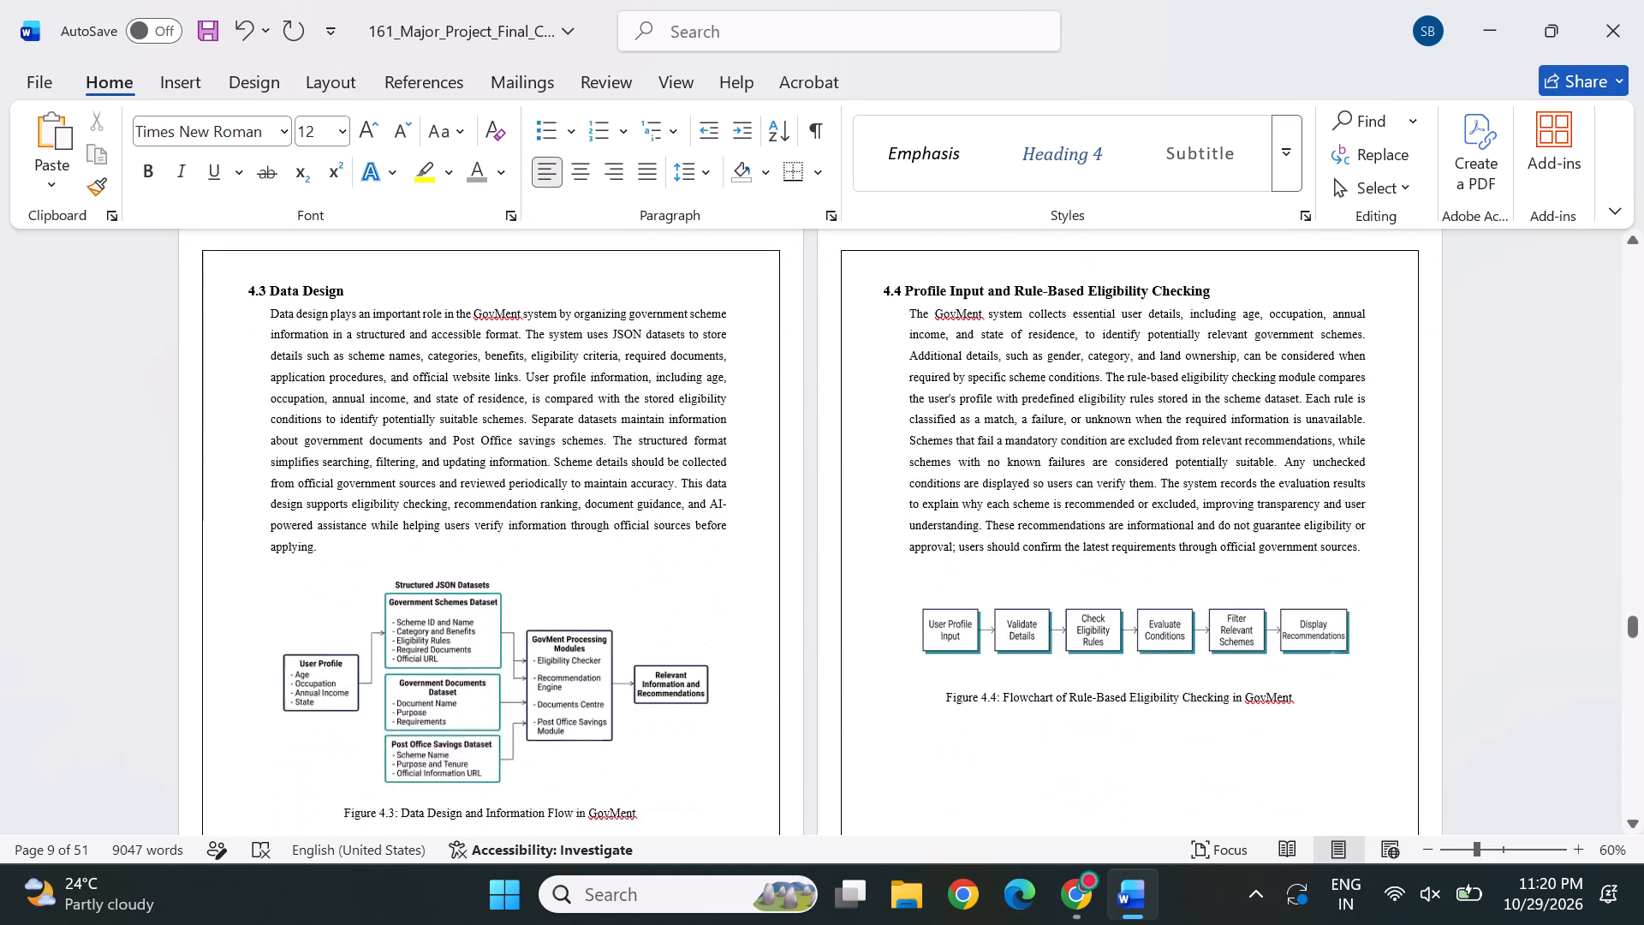
scroll(1131, 532, "down", 3)
scroll(851, 613, "down", 2)
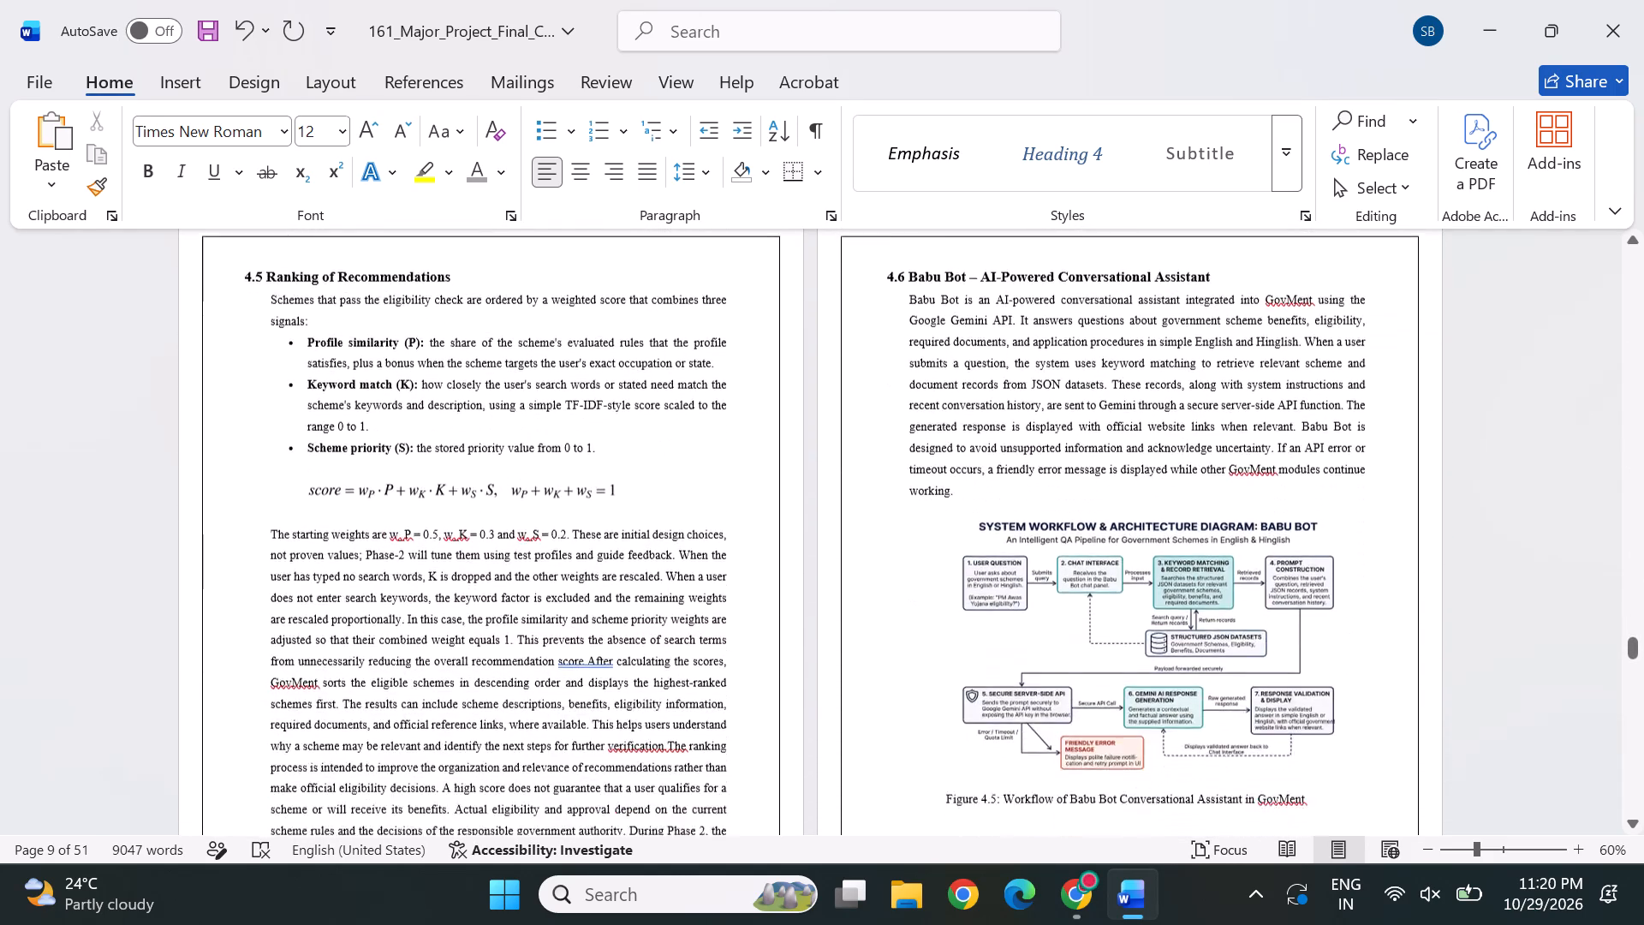
scroll(851, 613, "down", 5)
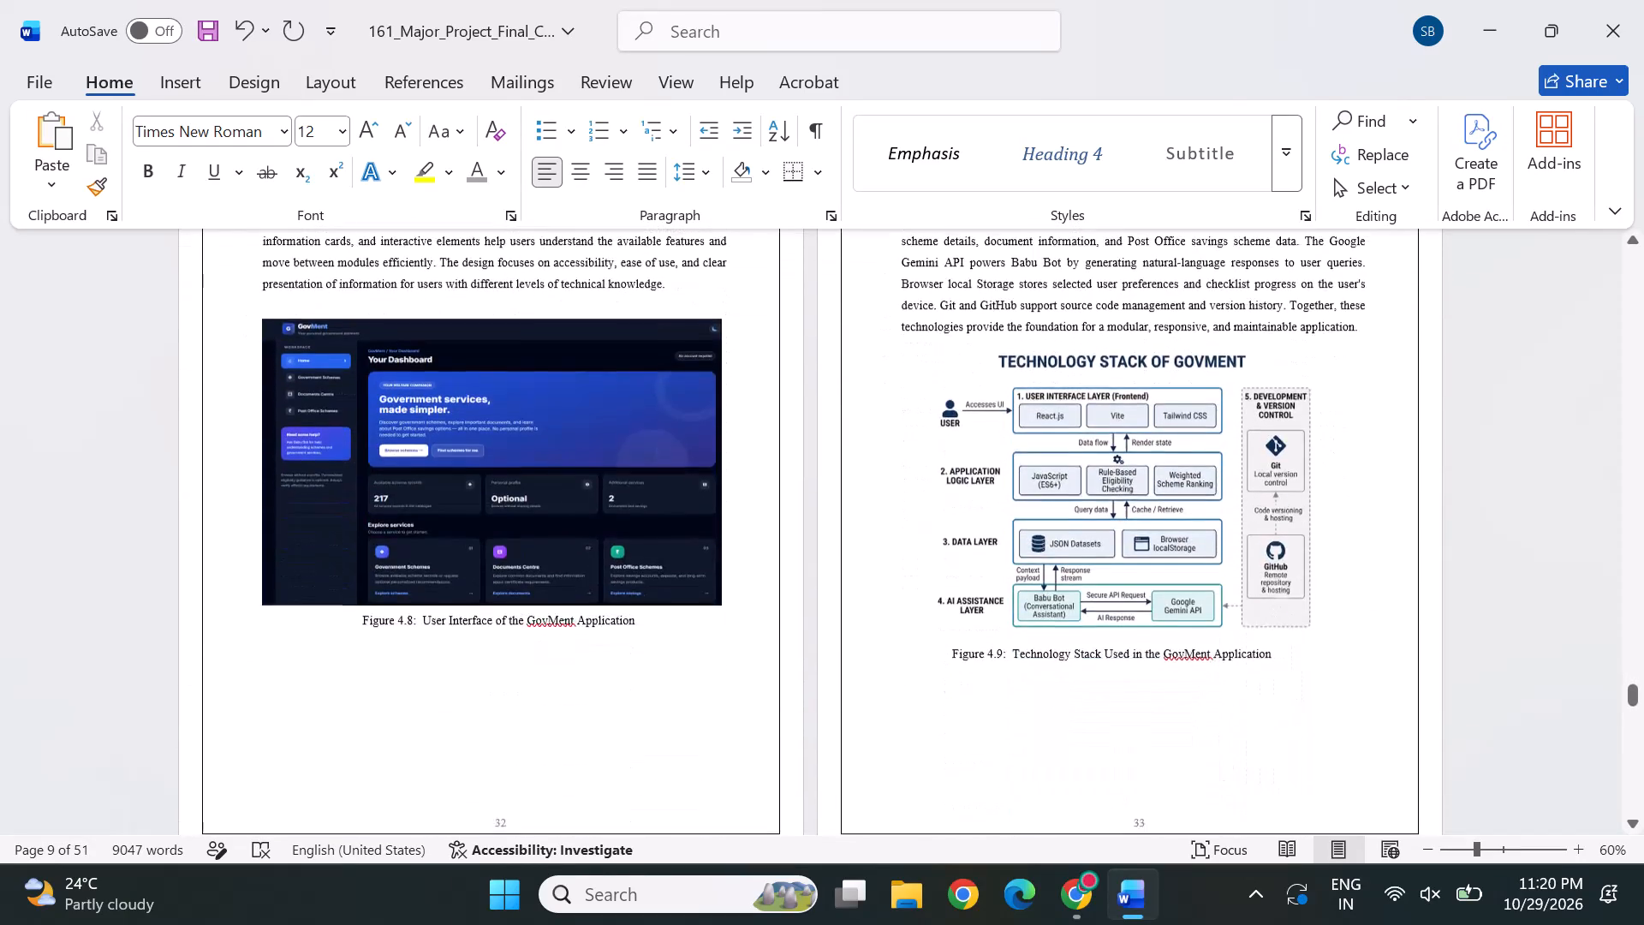
scroll(863, 651, "down", 3)
scroll(996, 603, "down", 1)
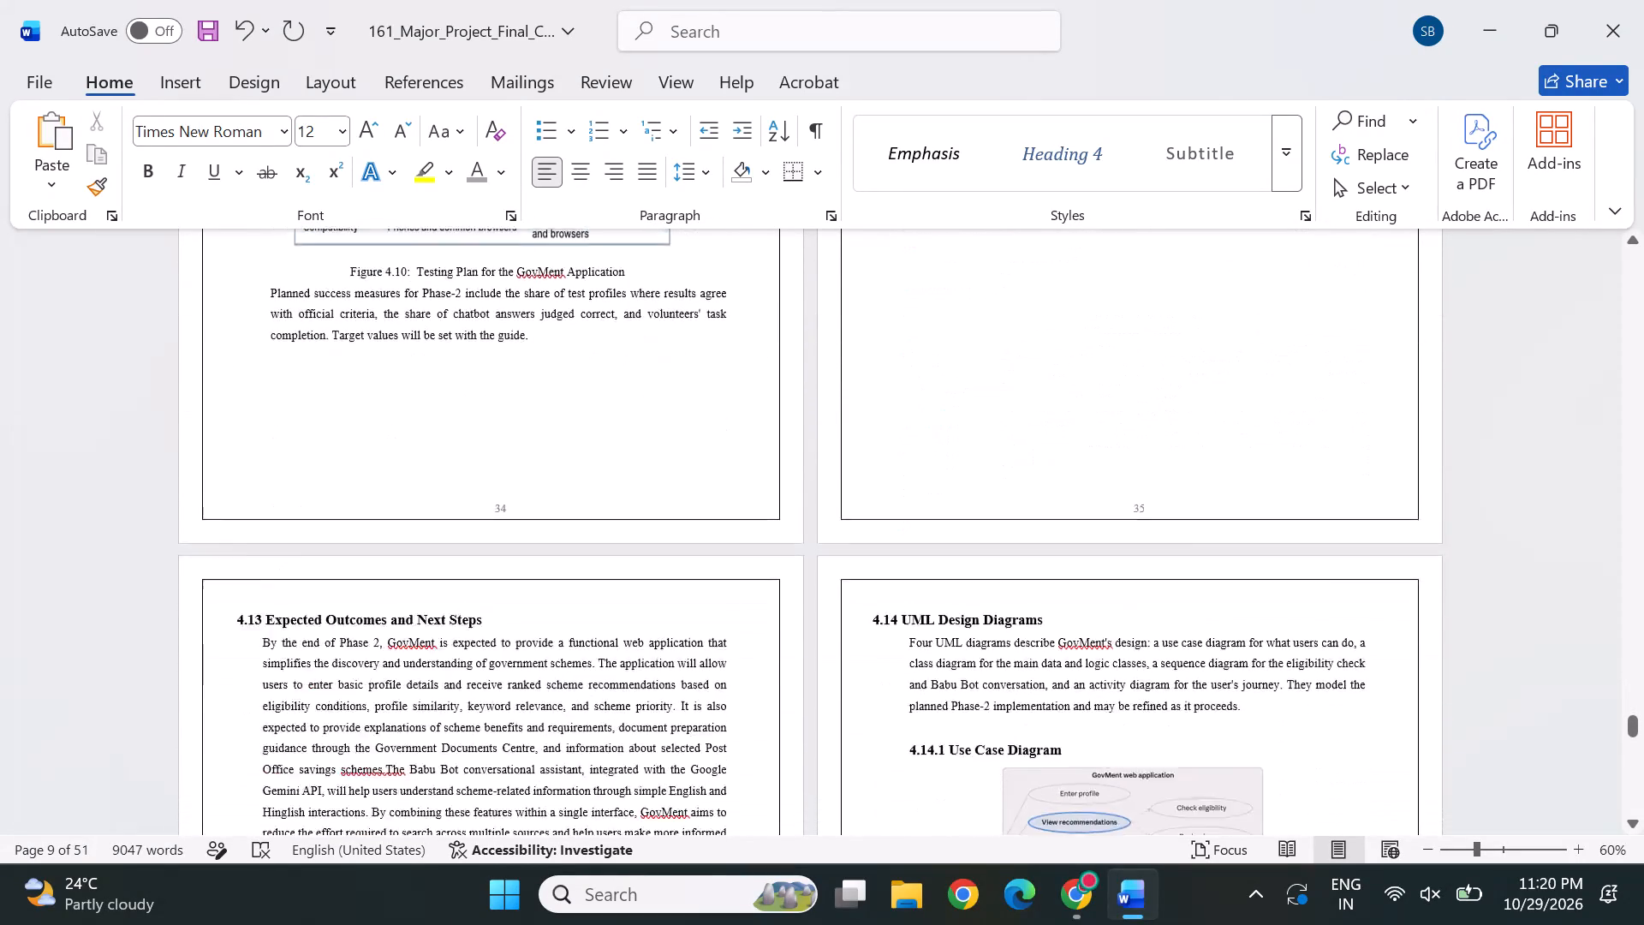
scroll(996, 603, "down", 1)
scroll(668, 657, "down", 1)
scroll(777, 541, "down", 1)
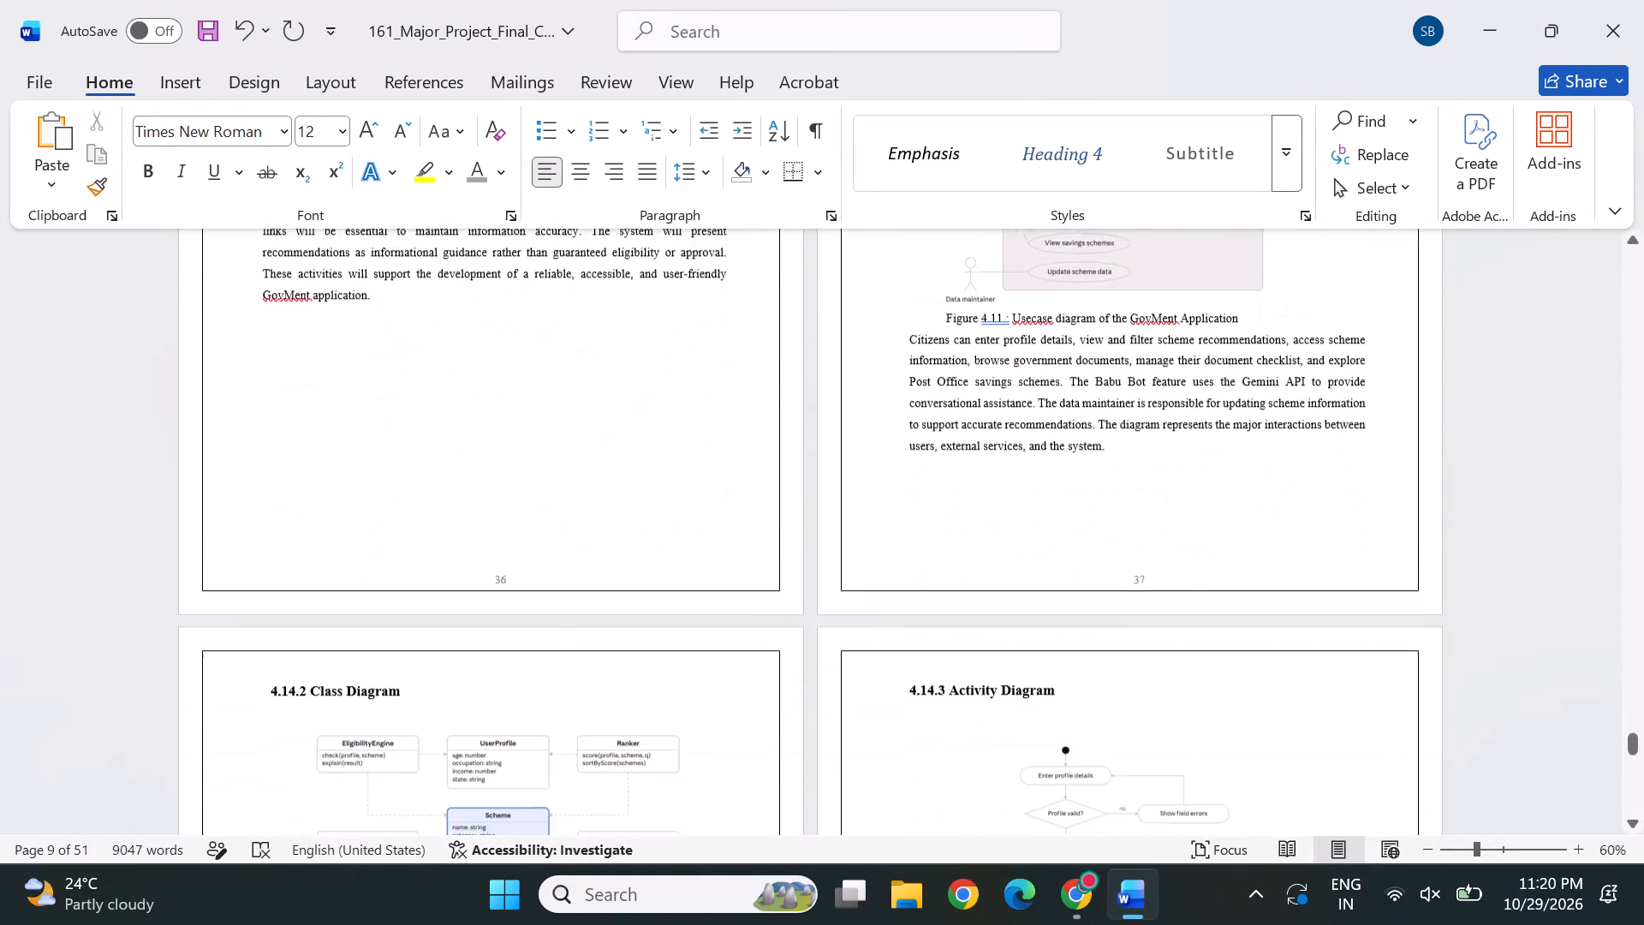
Save the report with the corrected List of Figures page numbers.
key("ctrl+s")
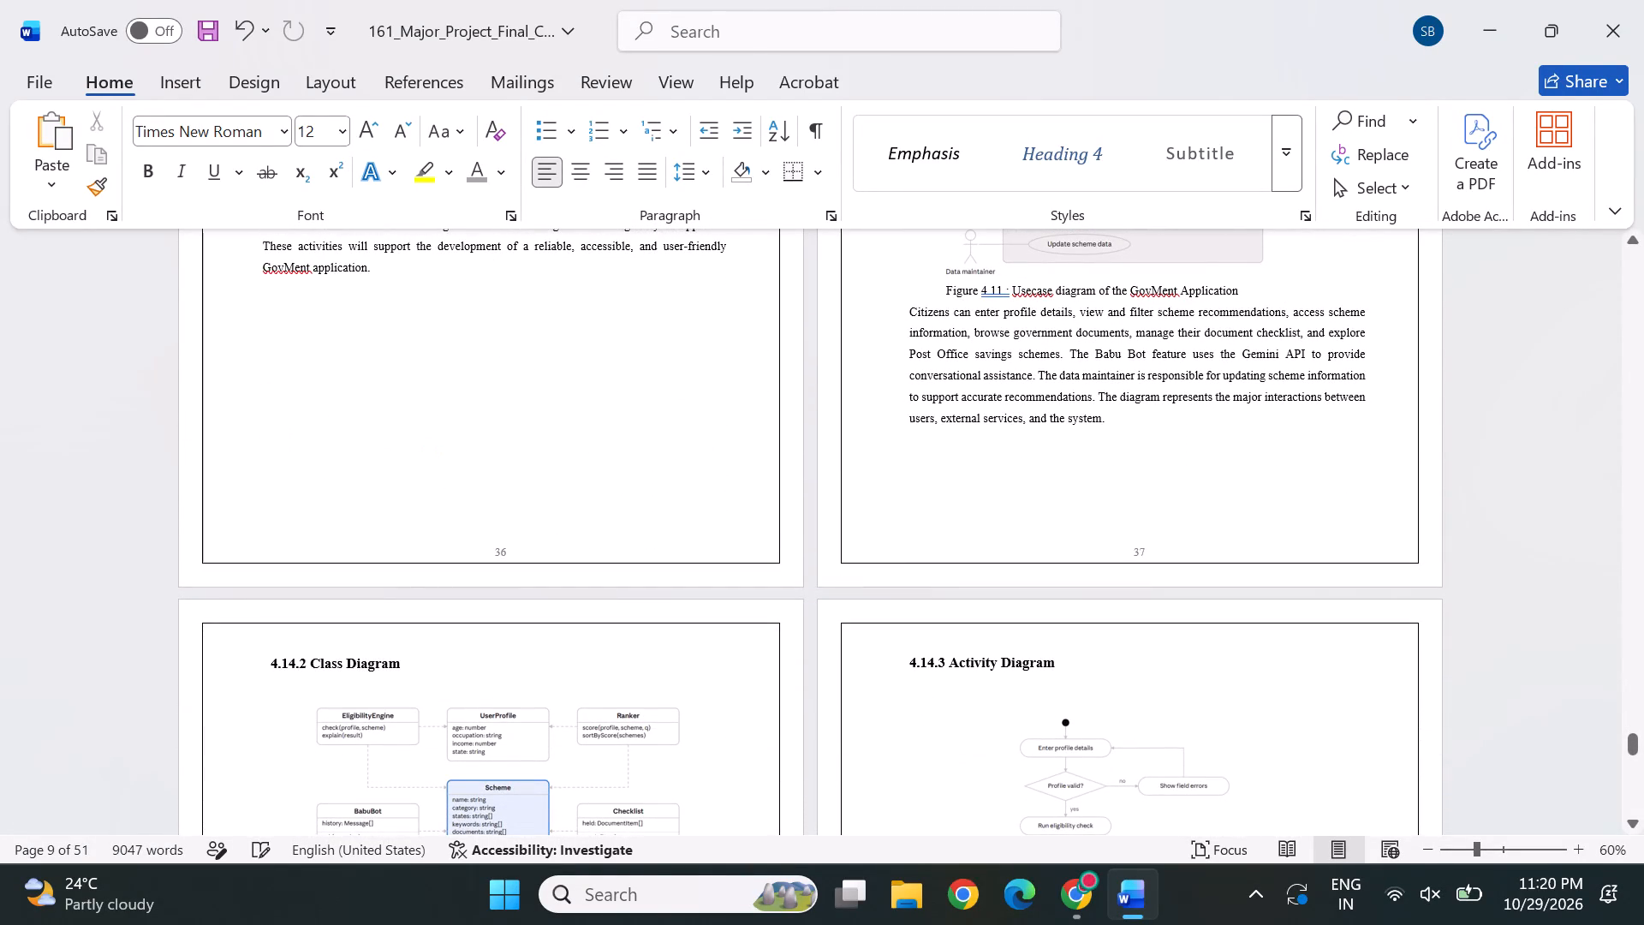
Review the title pages, Certificate and Declaration with their Roman footer page numbers, and keep the report saved.
scroll(587, 439, "up", 20)
scroll(587, 439, "up", 20)
scroll(587, 439, "up", 20)
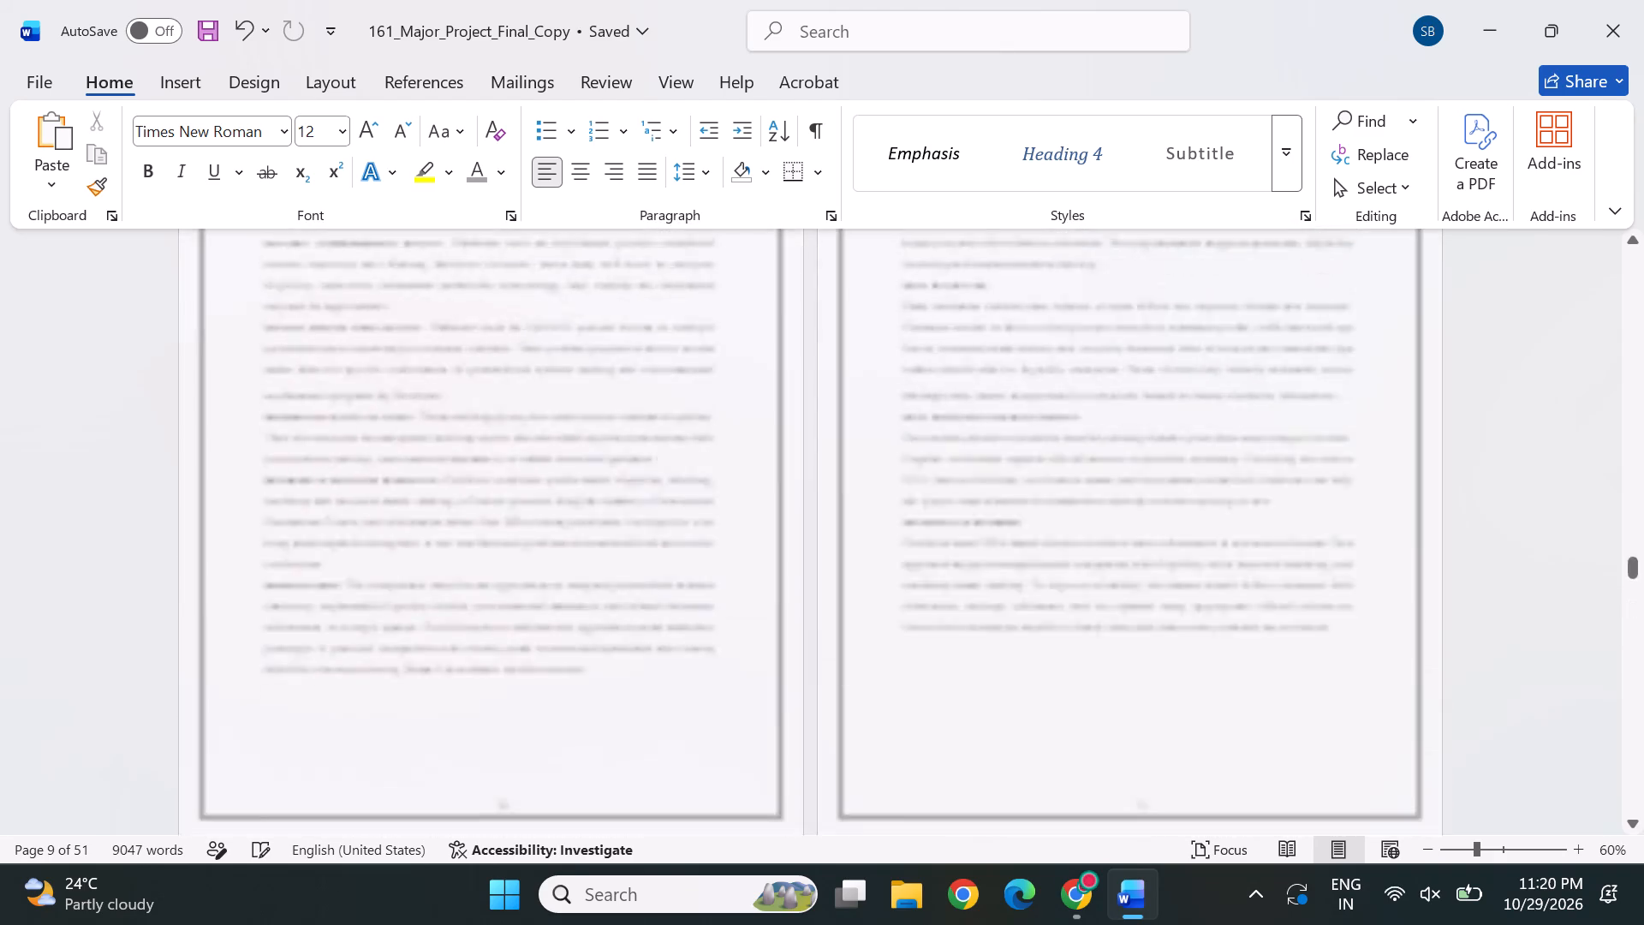
scroll(675, 426, "up", 20)
scroll(675, 426, "up", 14)
left_click_drag(1636, 303, 1630, 54)
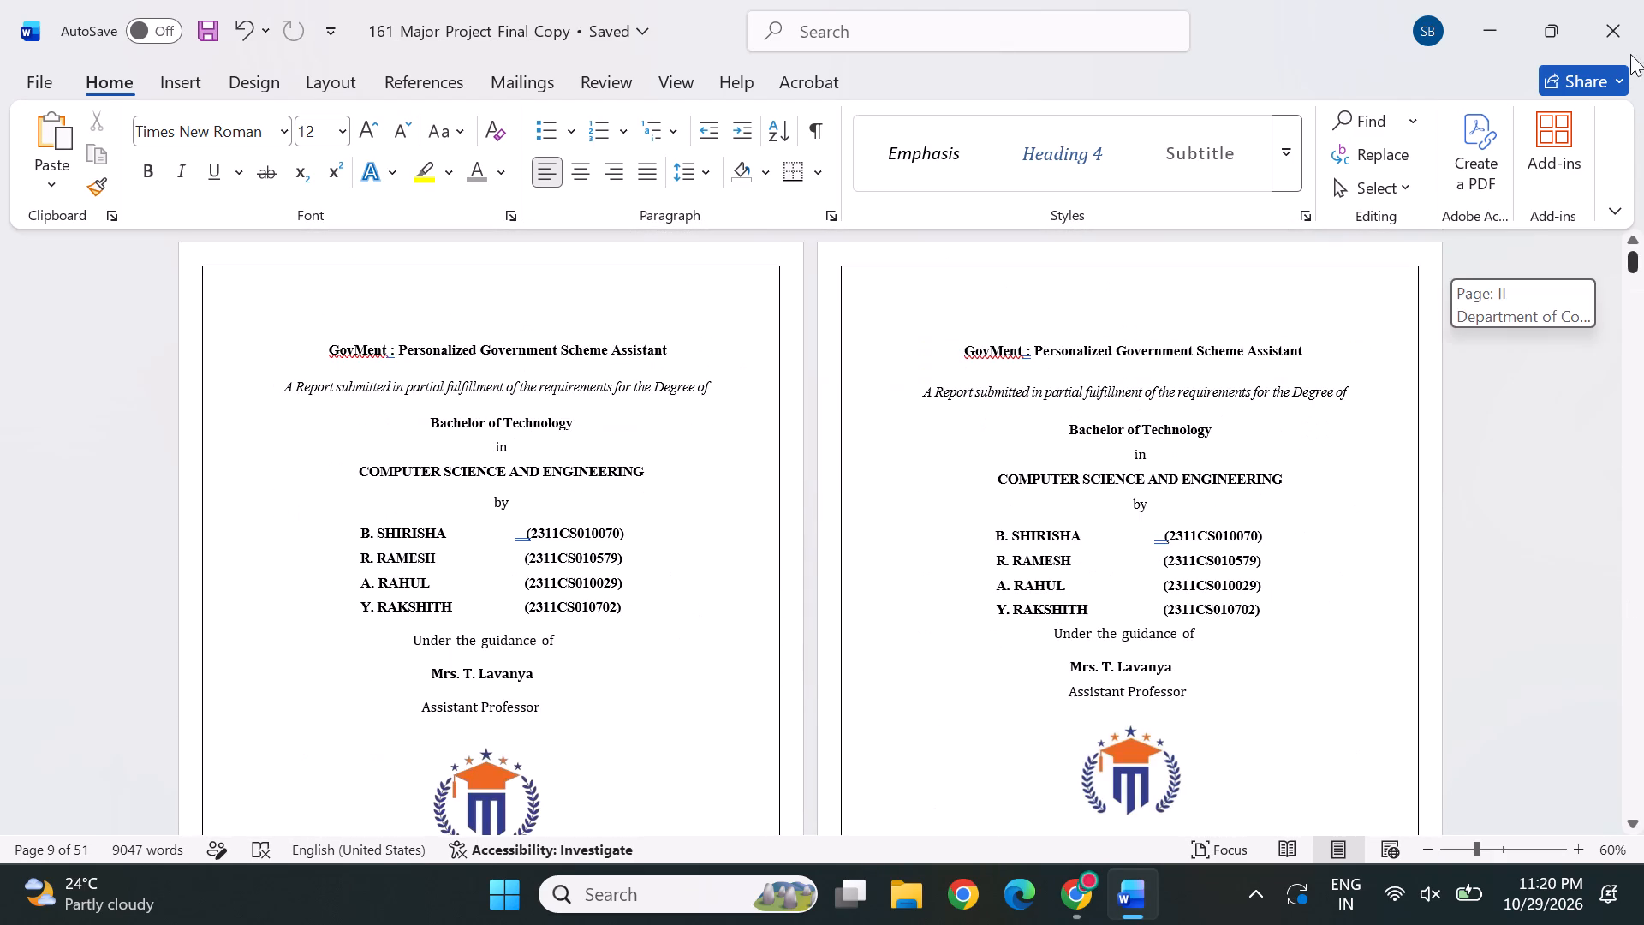
left_click_drag(1630, 54, 1630, 27)
scroll(624, 557, "down", 2)
scroll(624, 557, "up", 4)
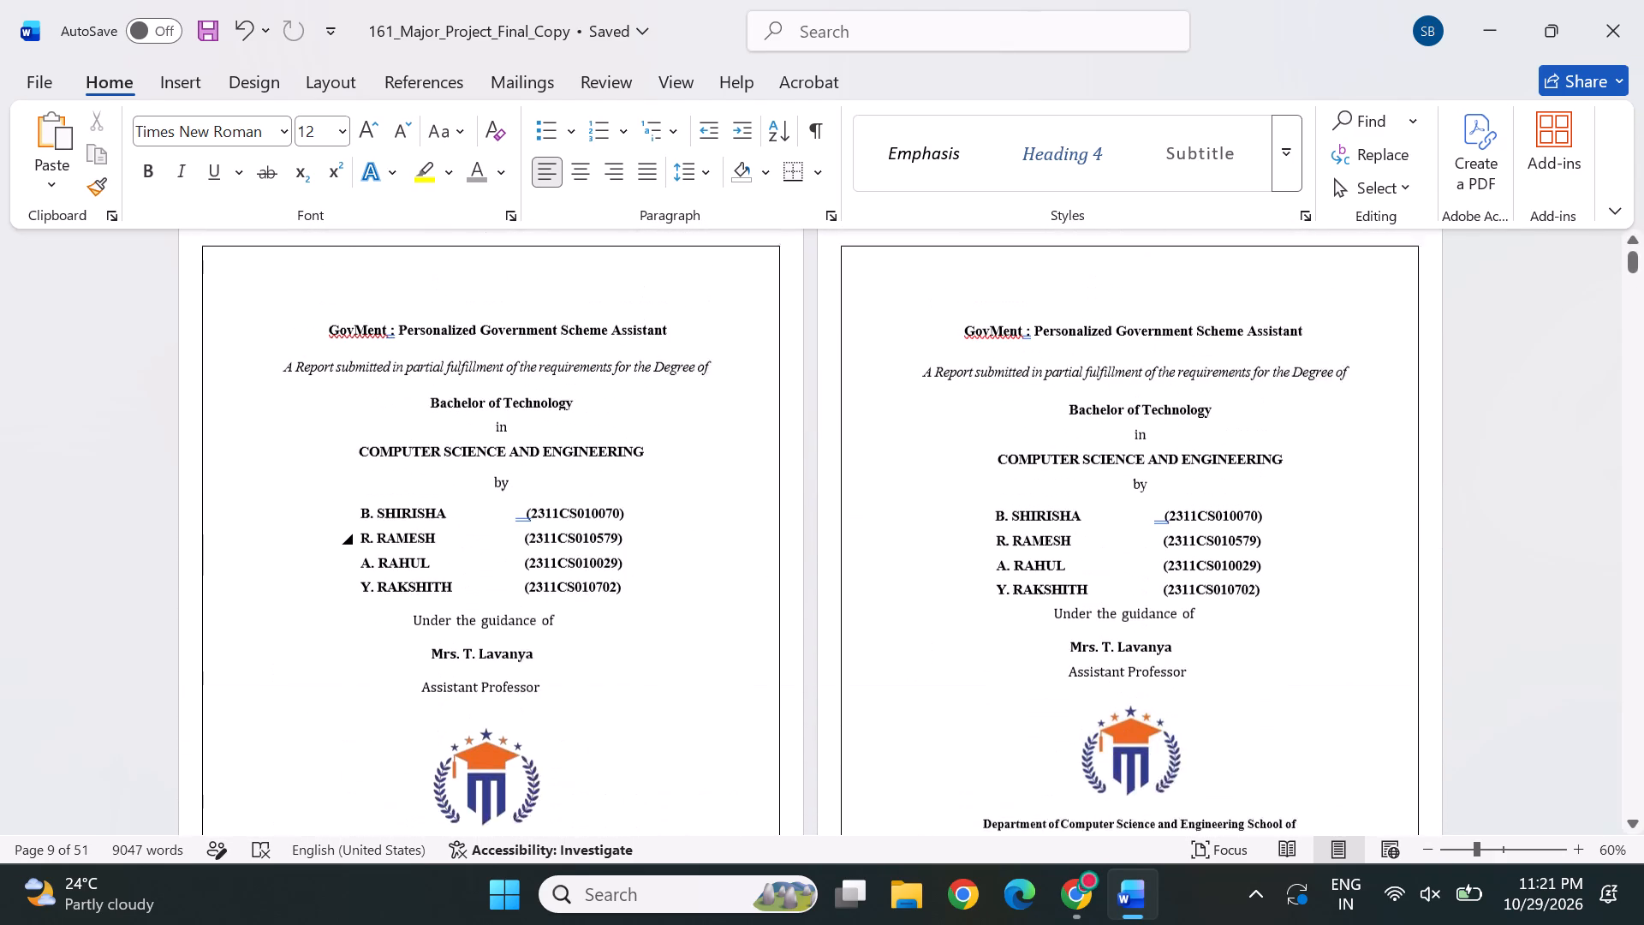
scroll(624, 557, "up", 3)
key("ctrl+s")
scroll(663, 680, "down", 2)
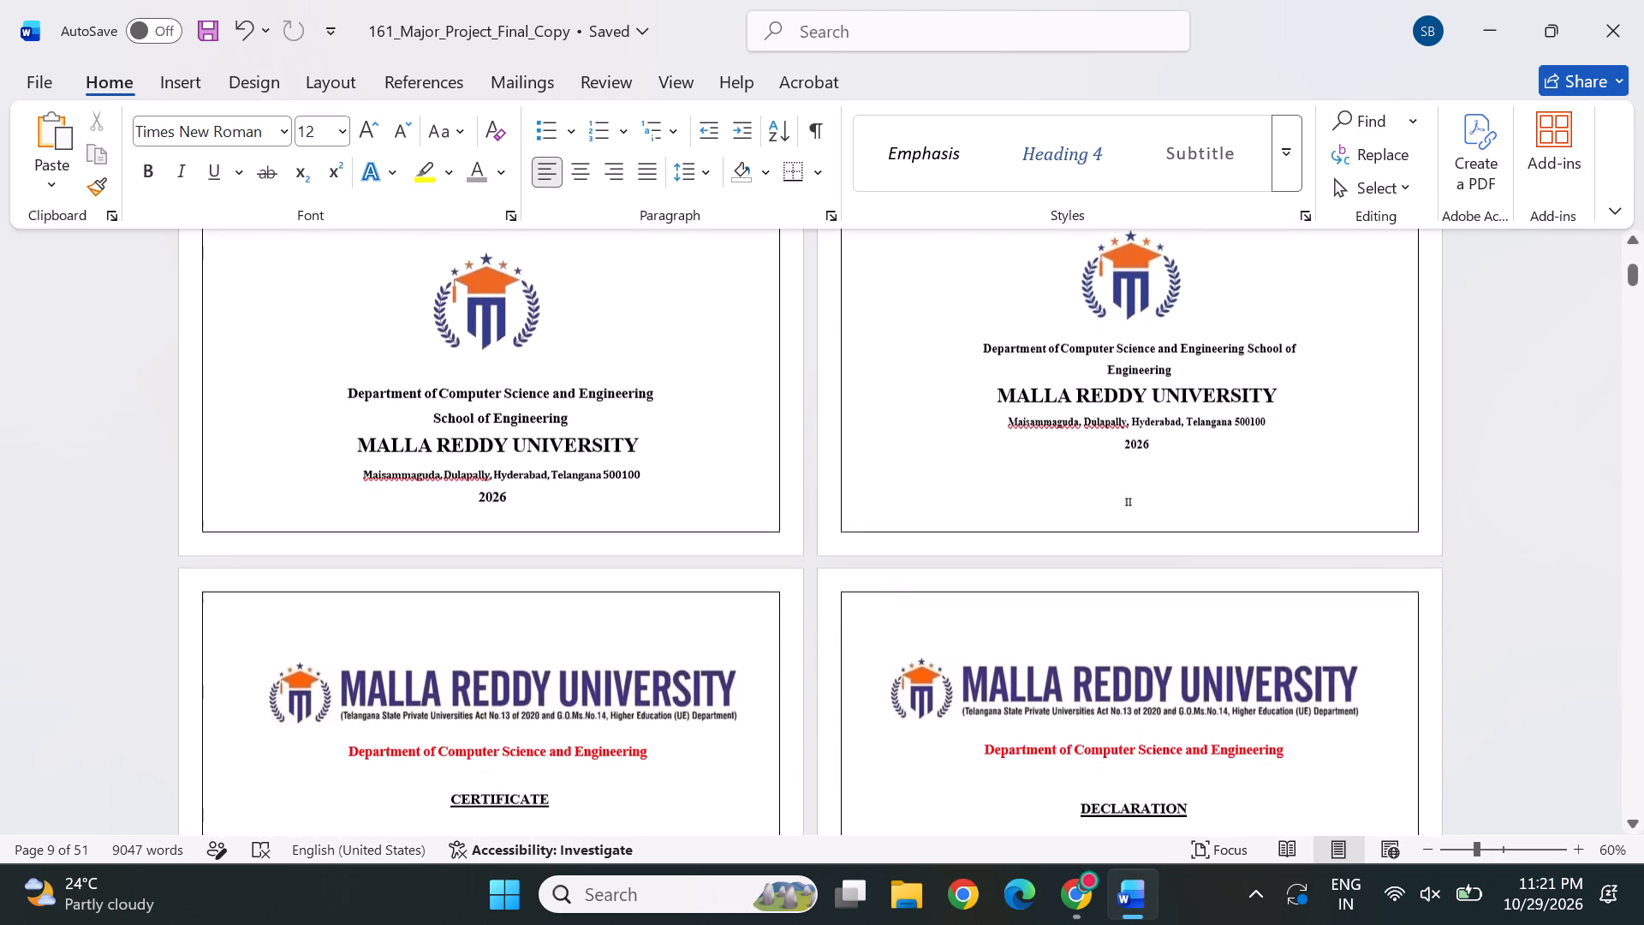
scroll(814, 659, "down", 1)
scroll(834, 583, "up", 2)
scroll(714, 510, "up", 1)
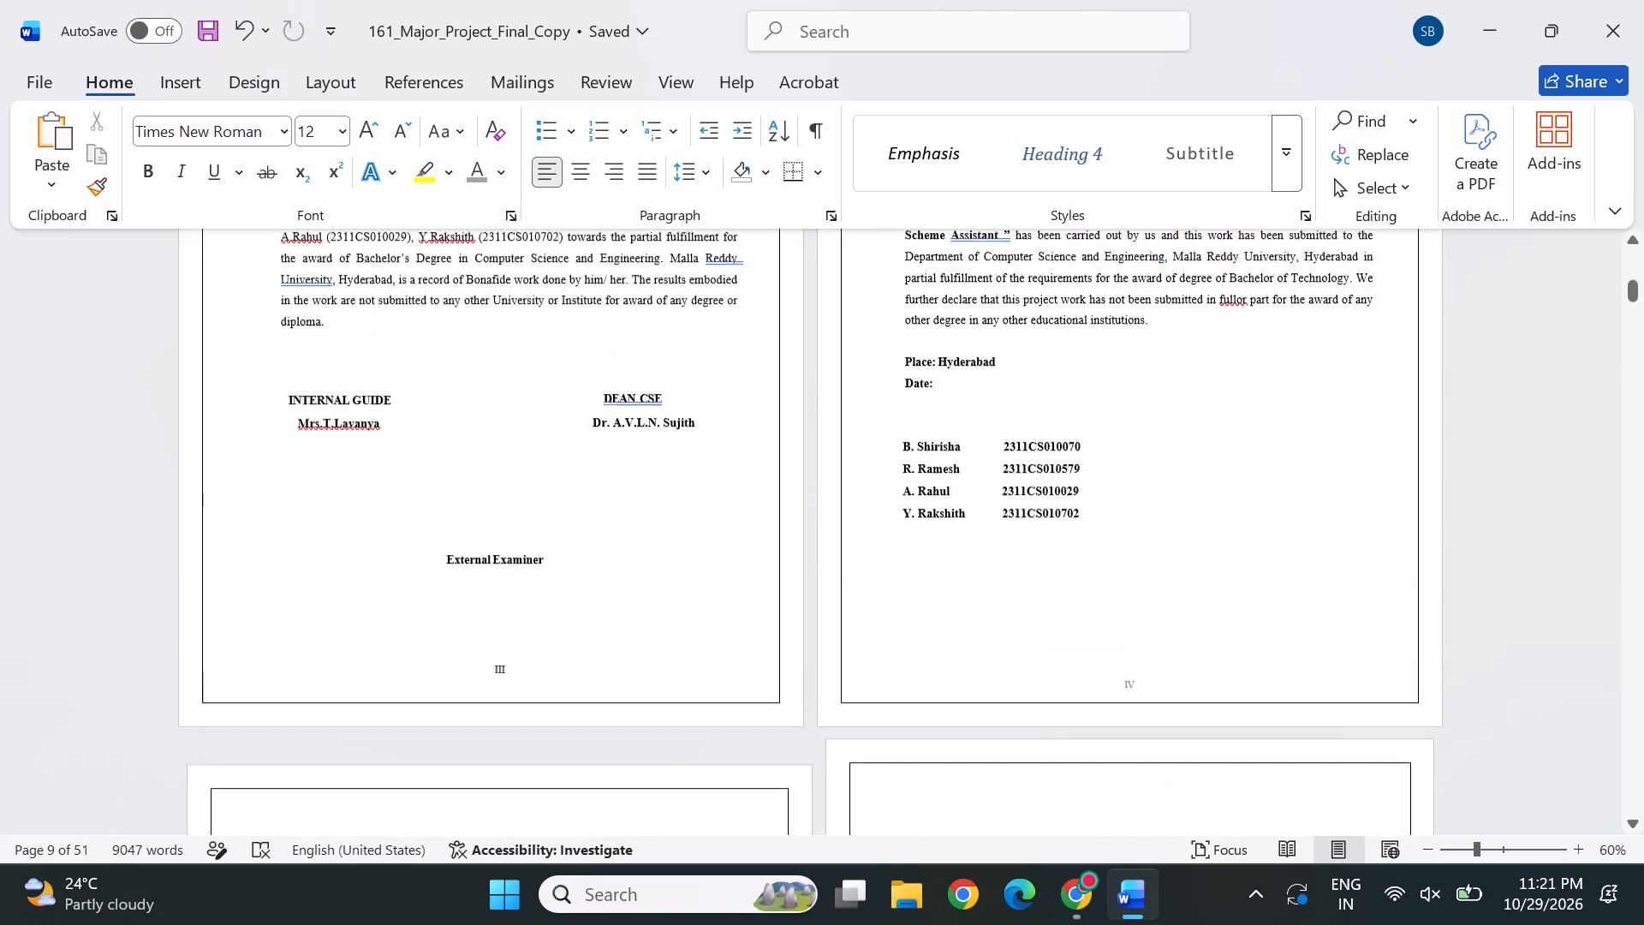
scroll(714, 510, "up", 1)
scroll(1169, 530, "up", 1)
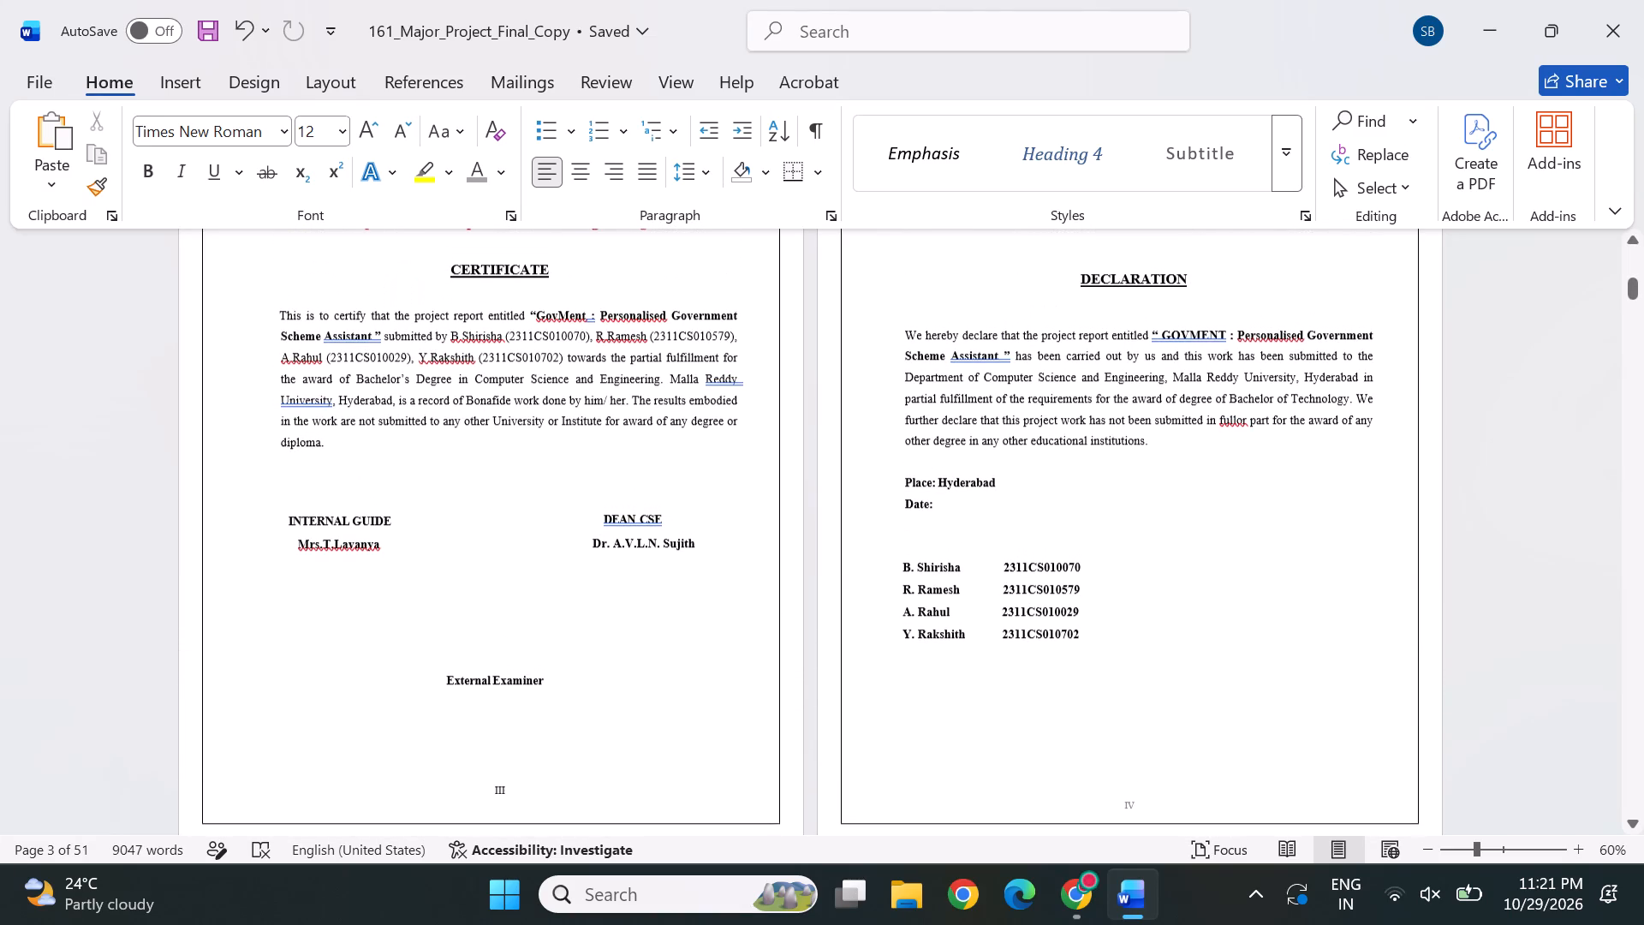
key("ctrl+s")
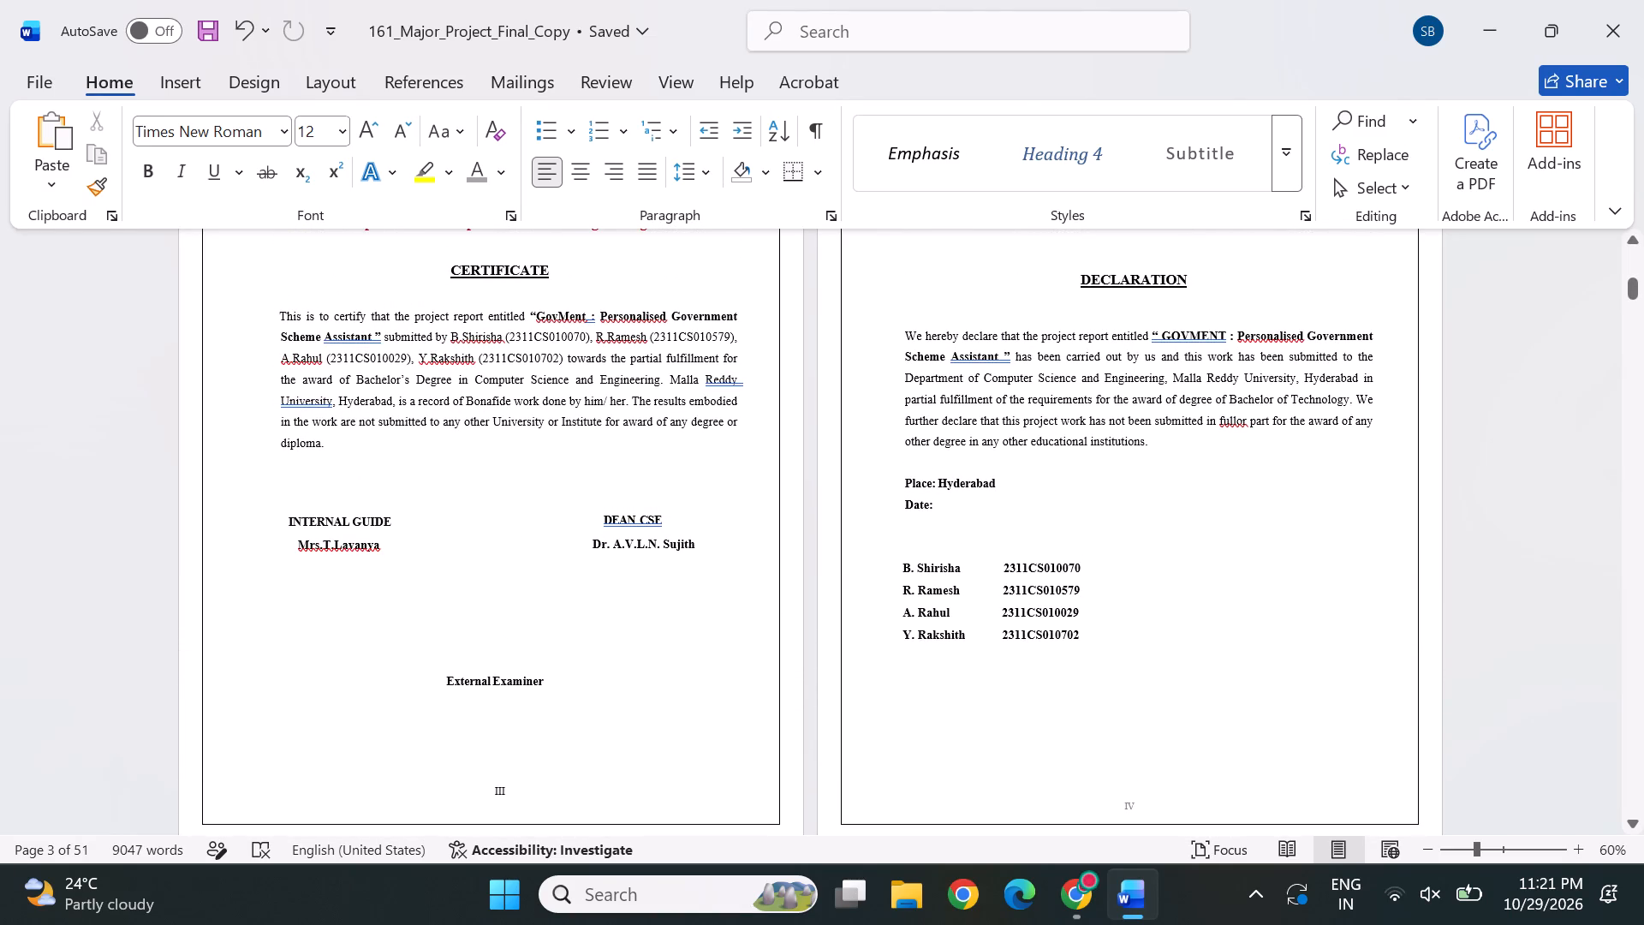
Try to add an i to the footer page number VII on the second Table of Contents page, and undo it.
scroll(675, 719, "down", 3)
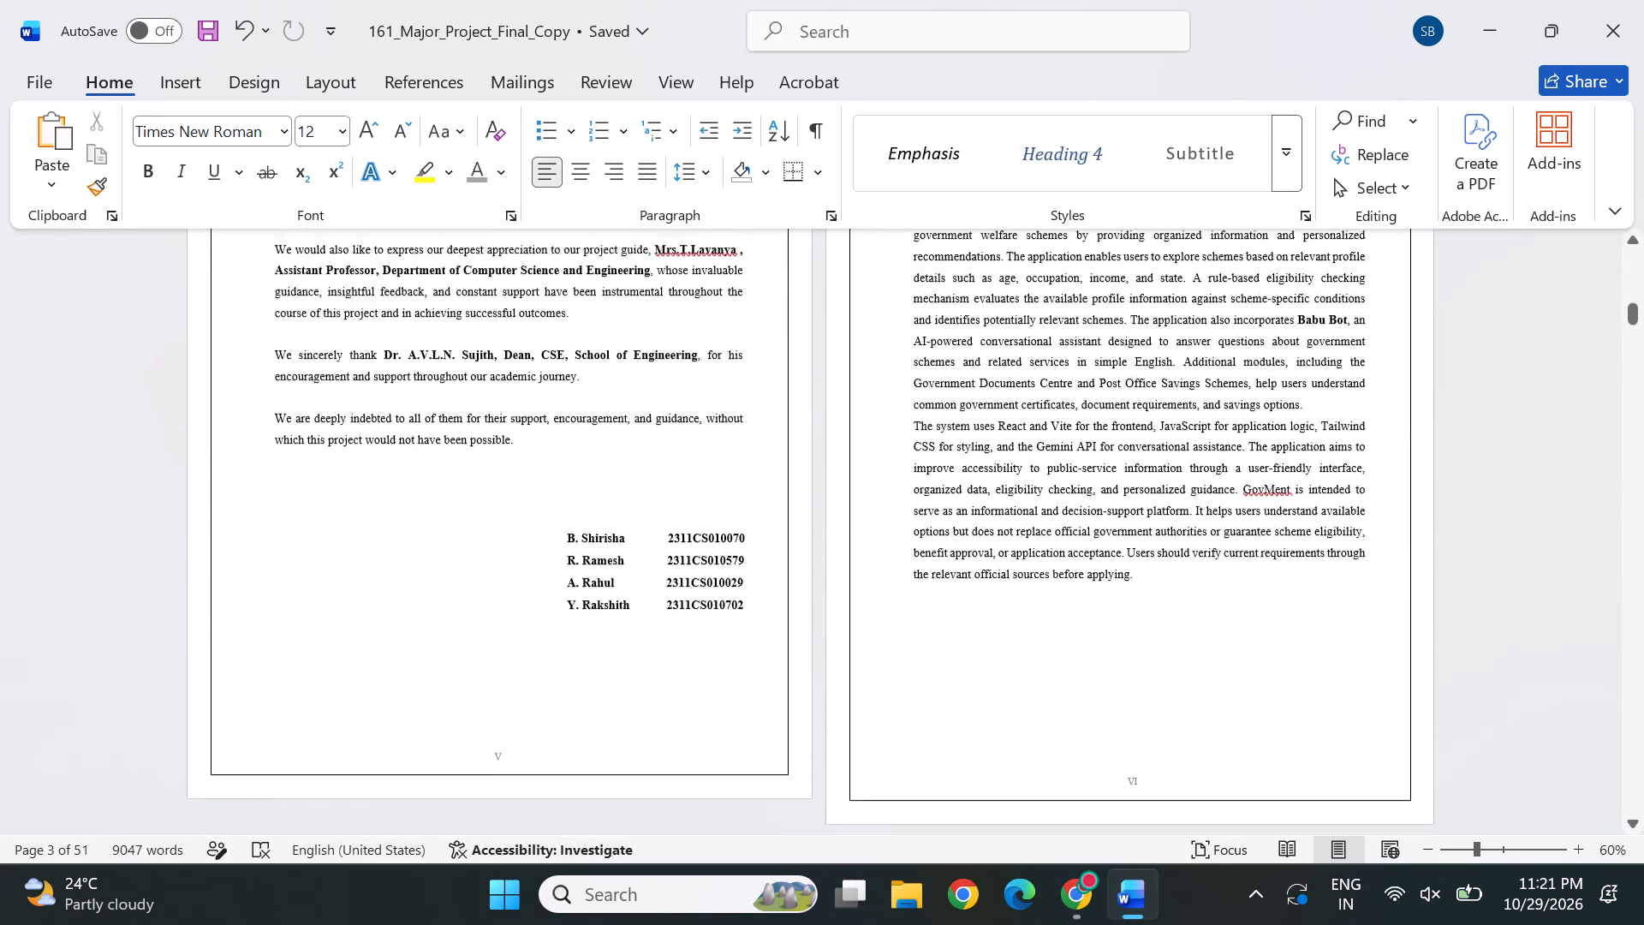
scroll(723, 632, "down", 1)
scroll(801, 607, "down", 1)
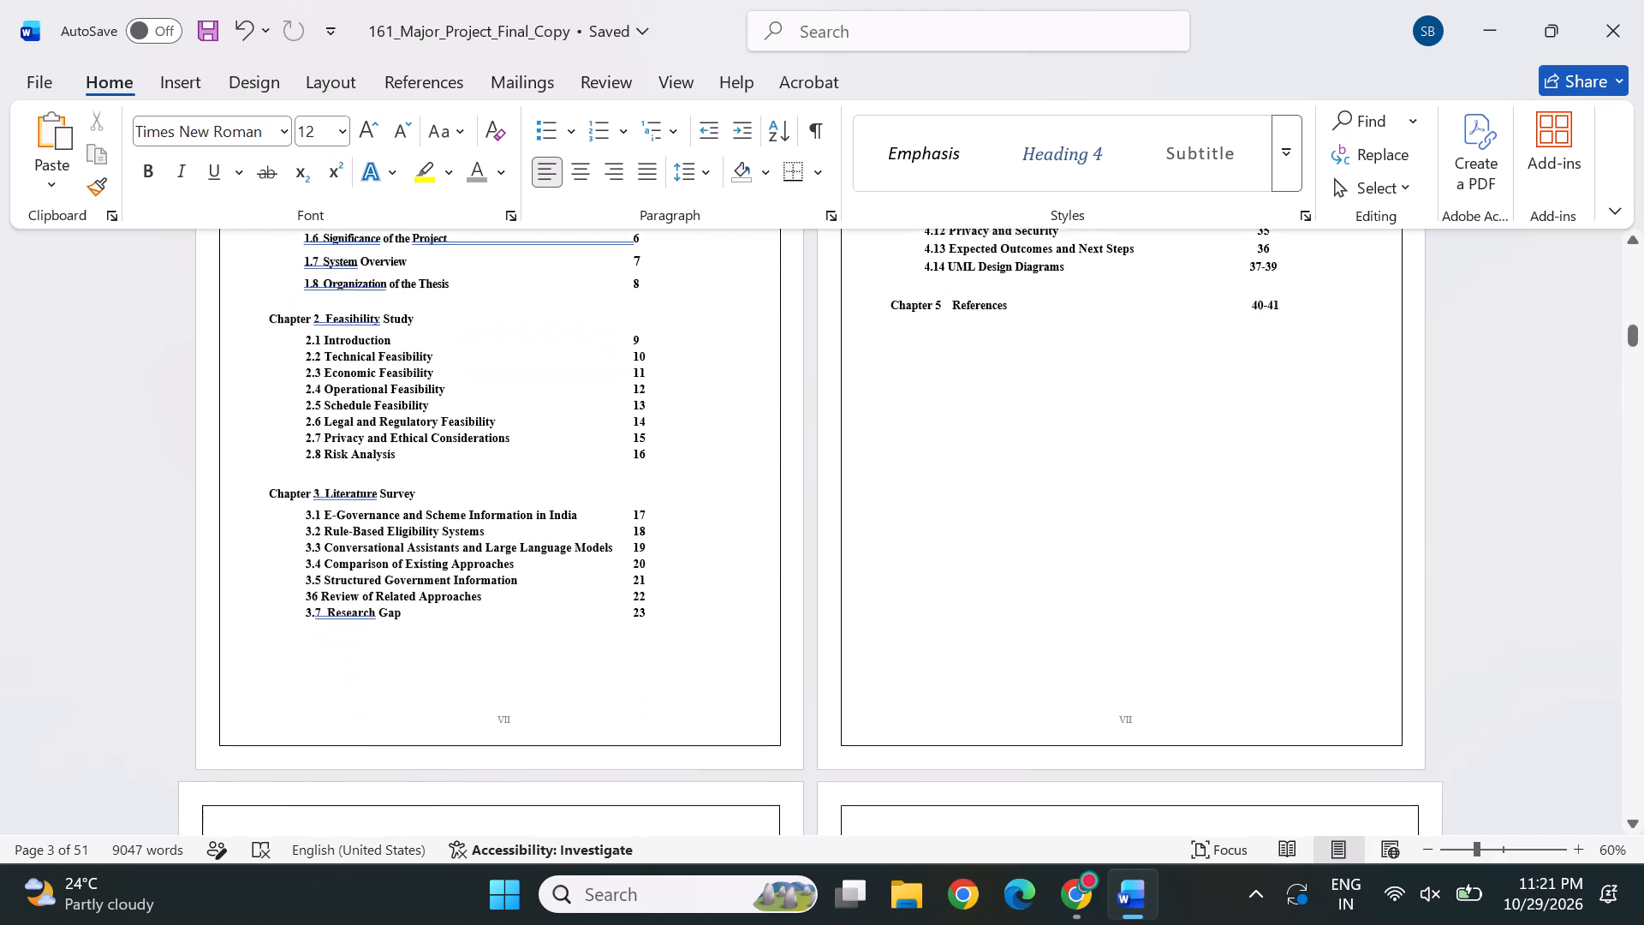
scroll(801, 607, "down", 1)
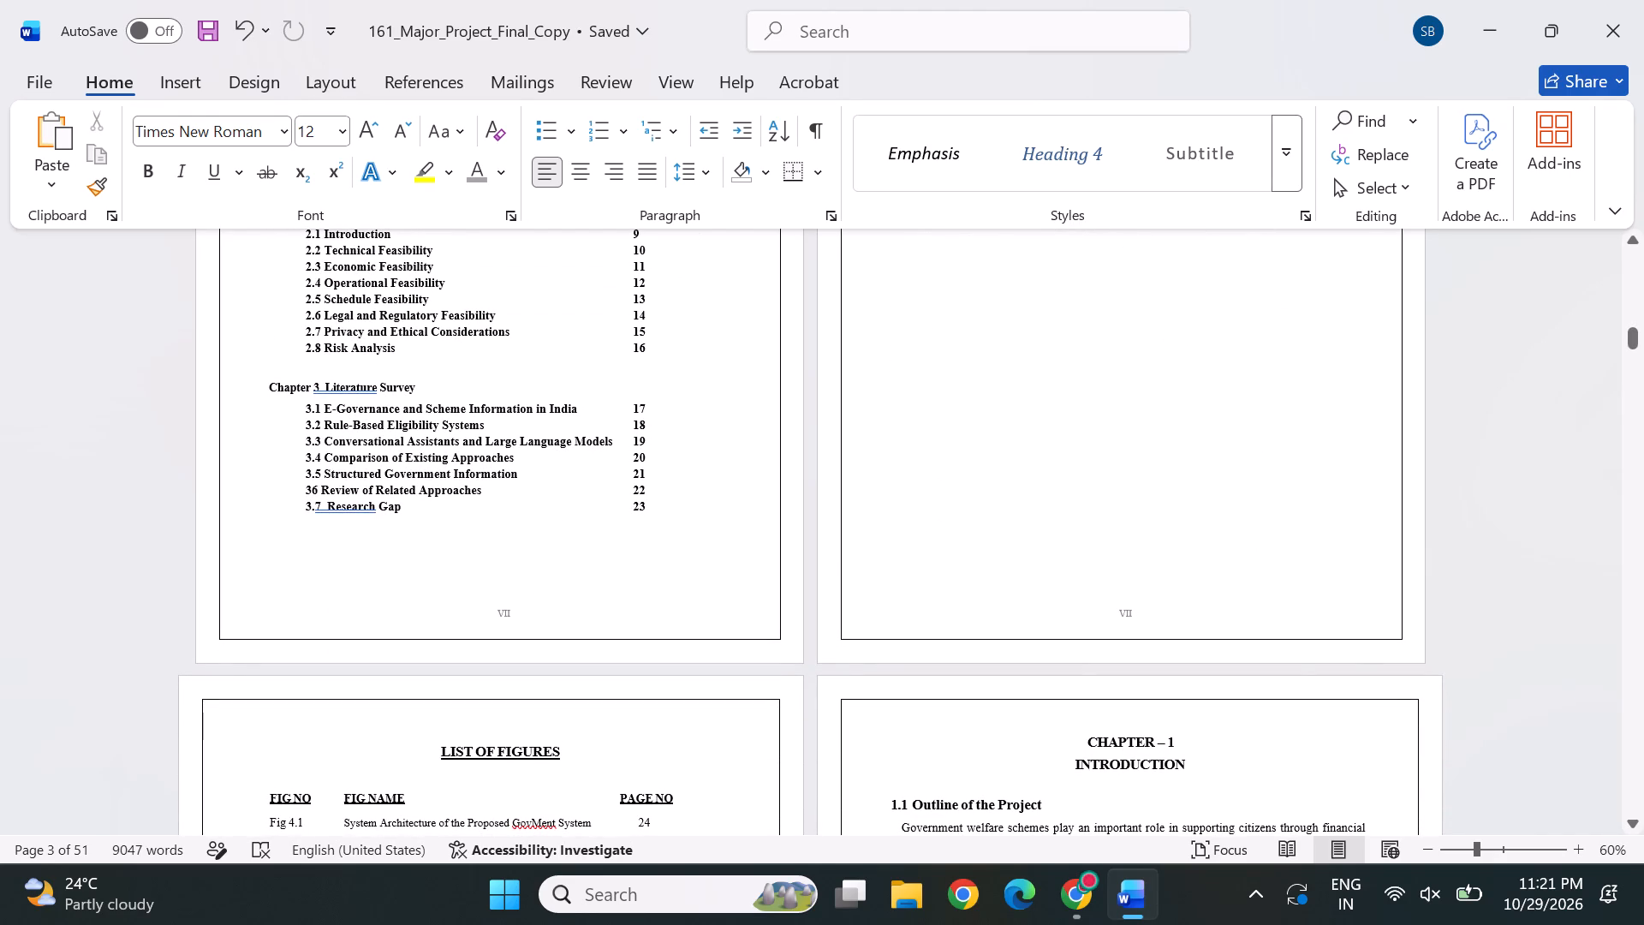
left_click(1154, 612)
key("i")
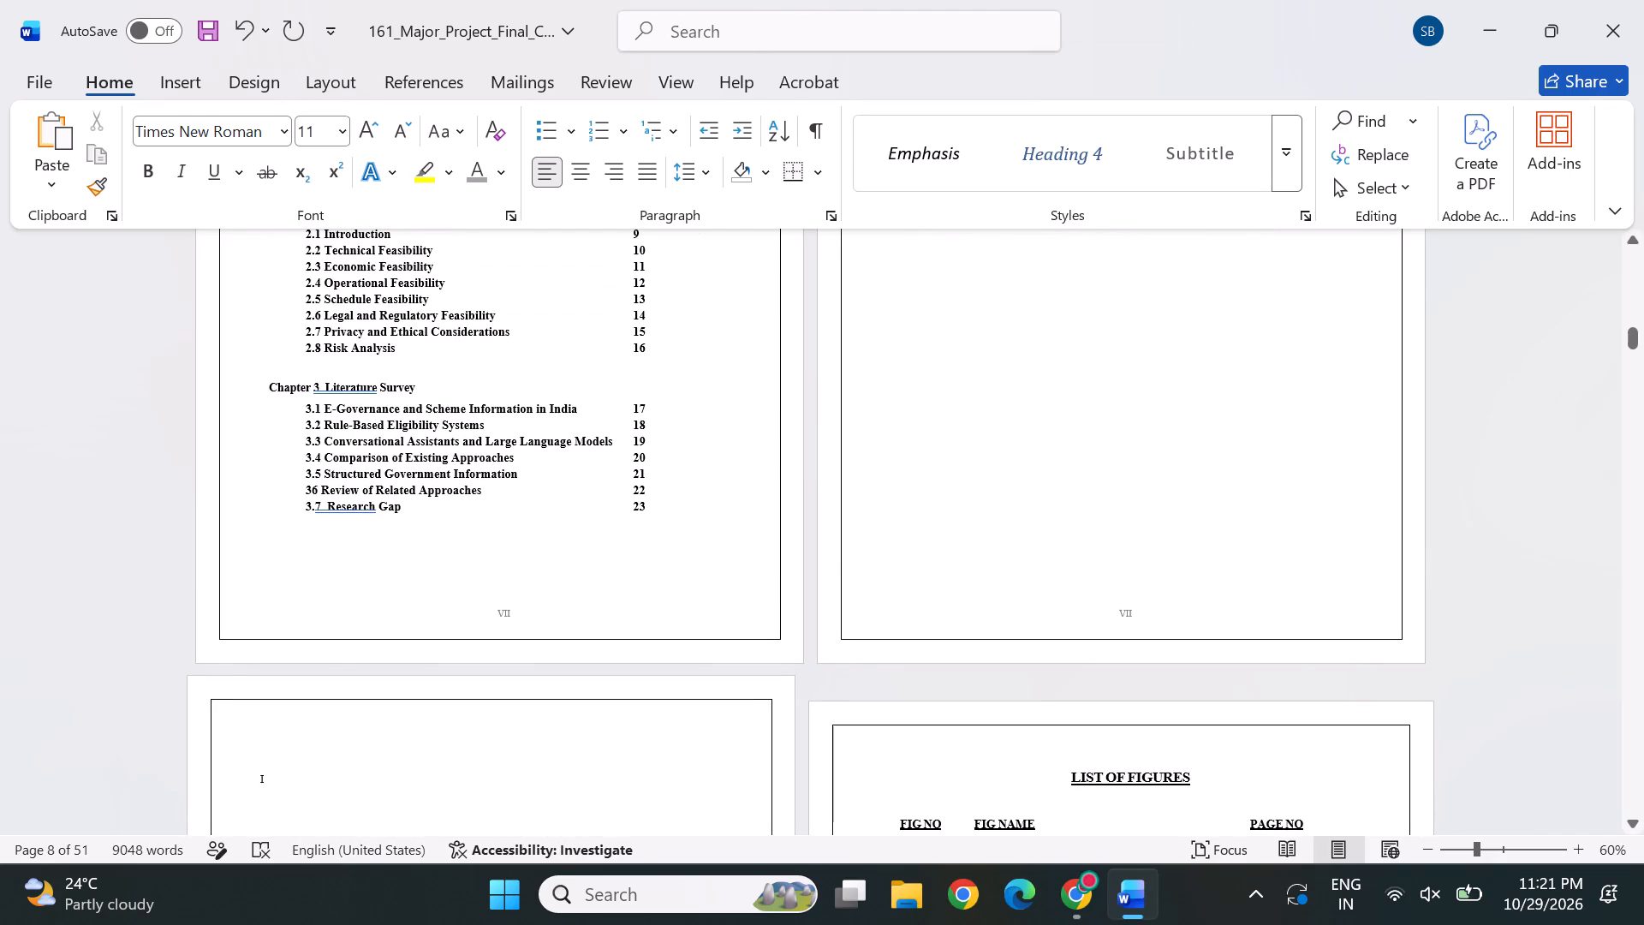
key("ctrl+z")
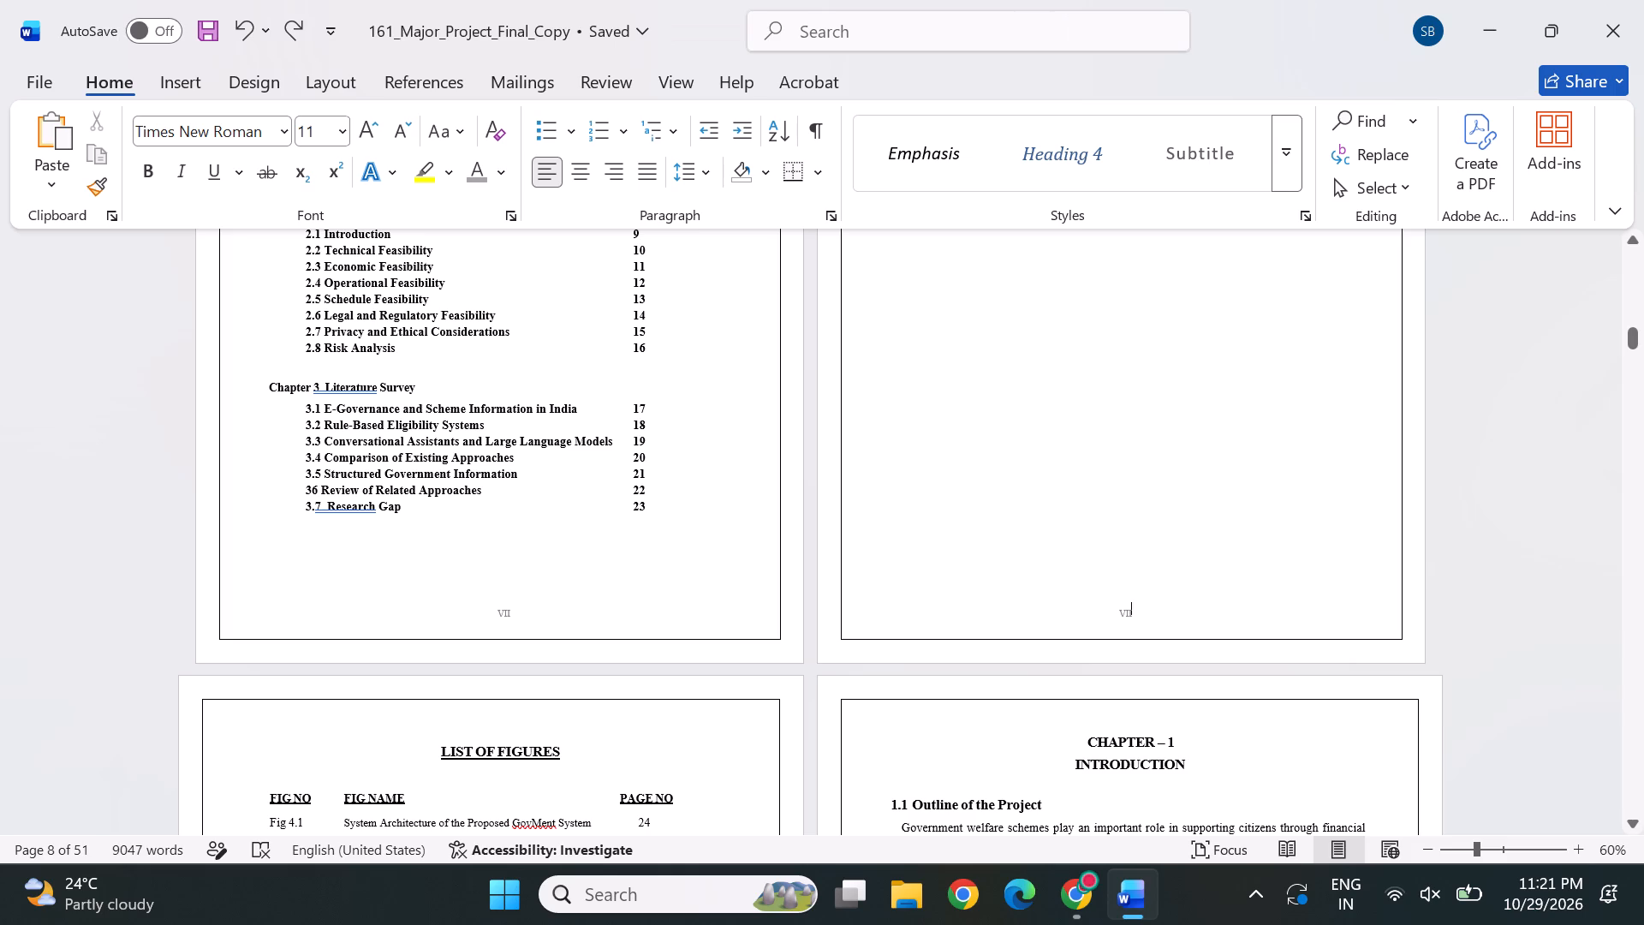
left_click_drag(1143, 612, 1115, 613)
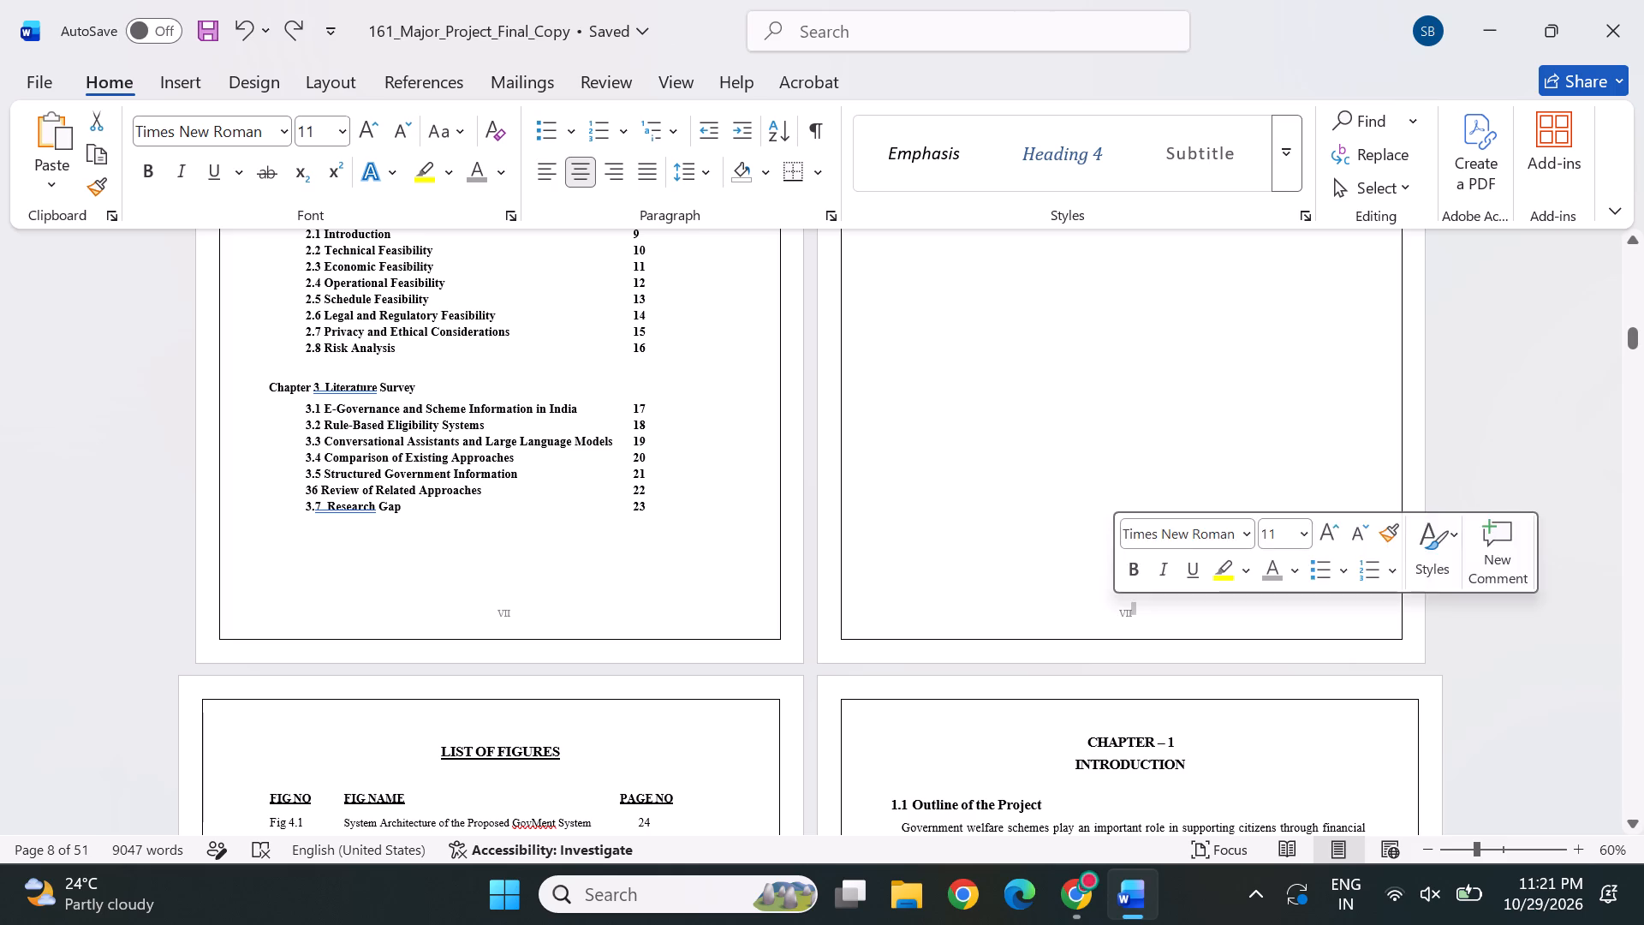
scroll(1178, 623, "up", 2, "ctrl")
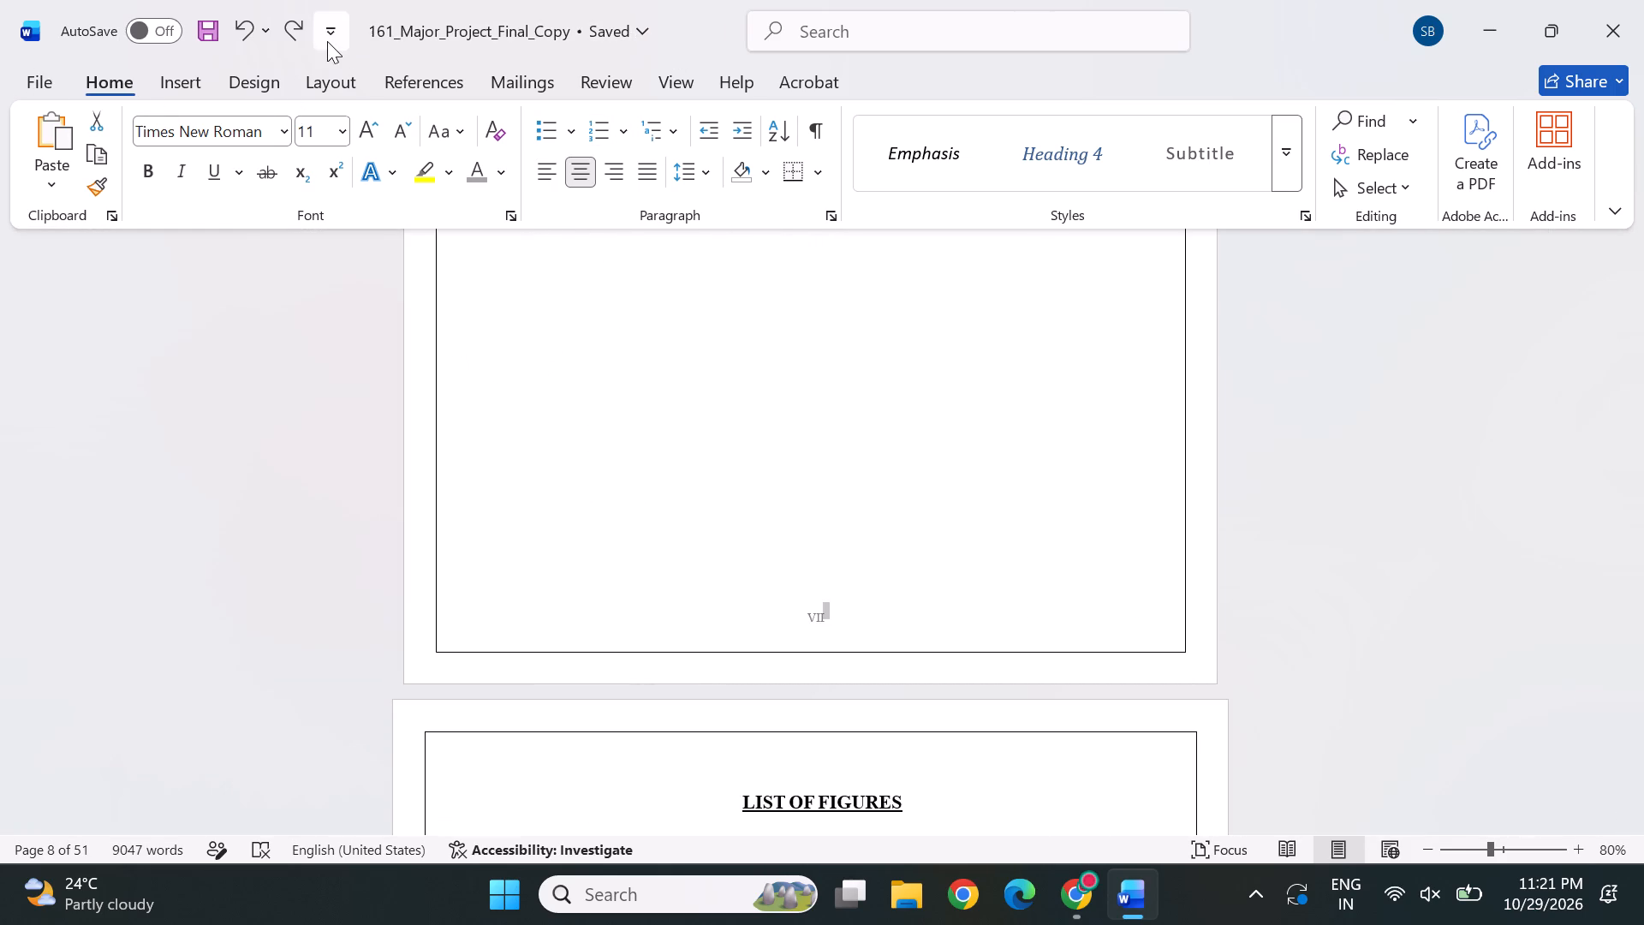
Save a copy of the report in the Downloads folder as a Word document named 161.
left_click(52, 81)
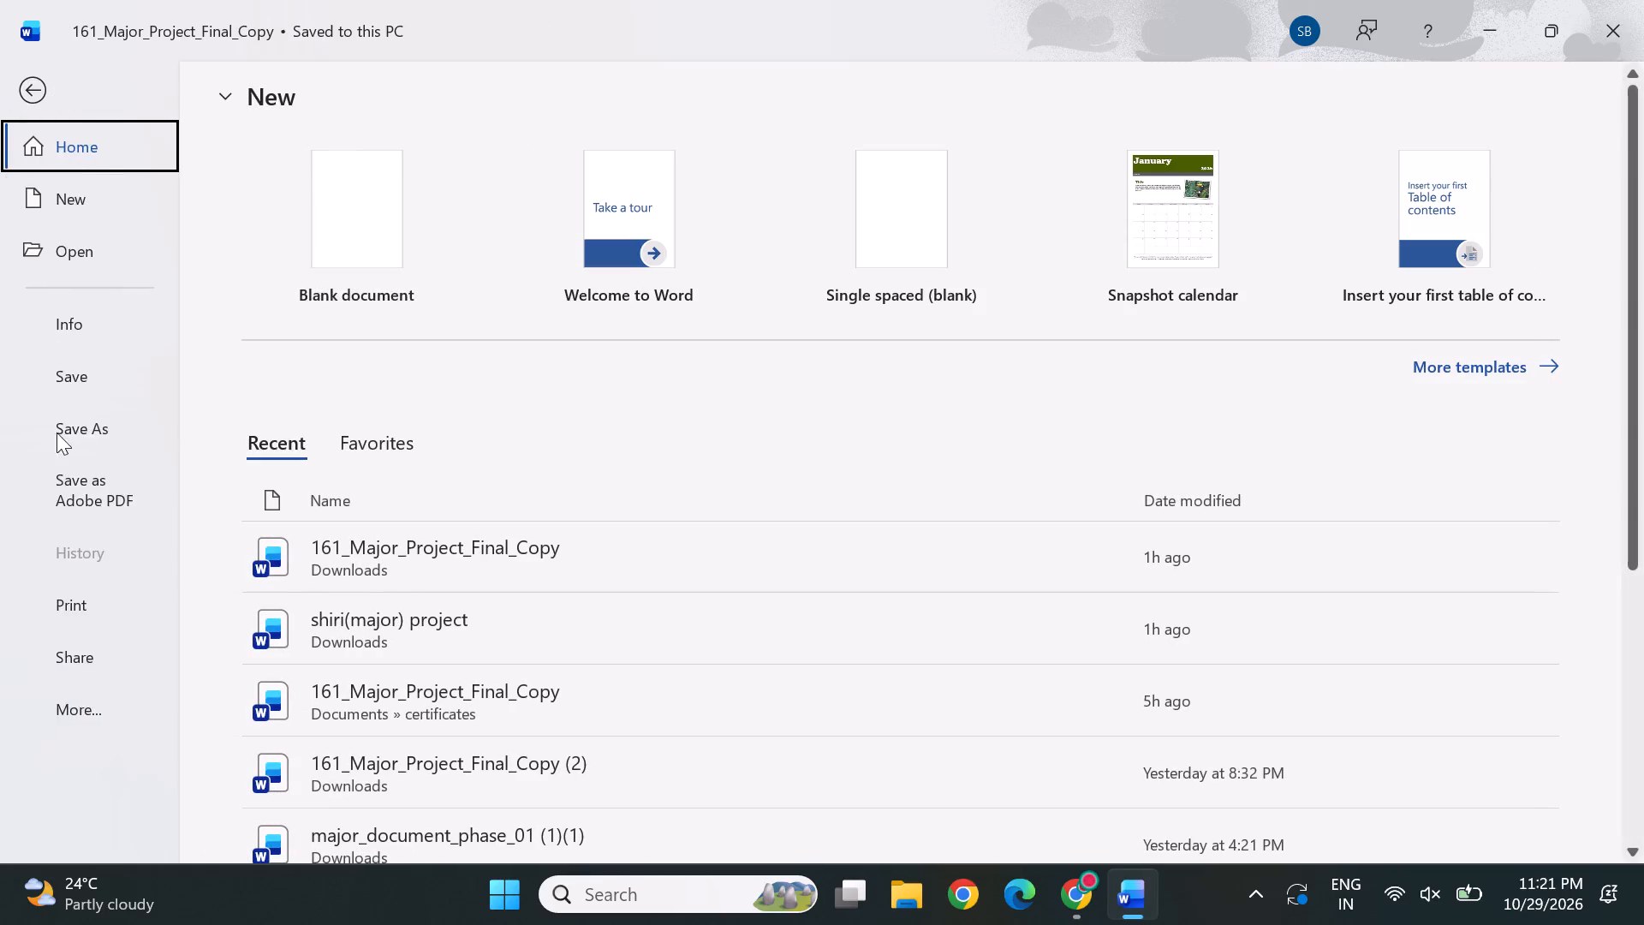
left_click(92, 445)
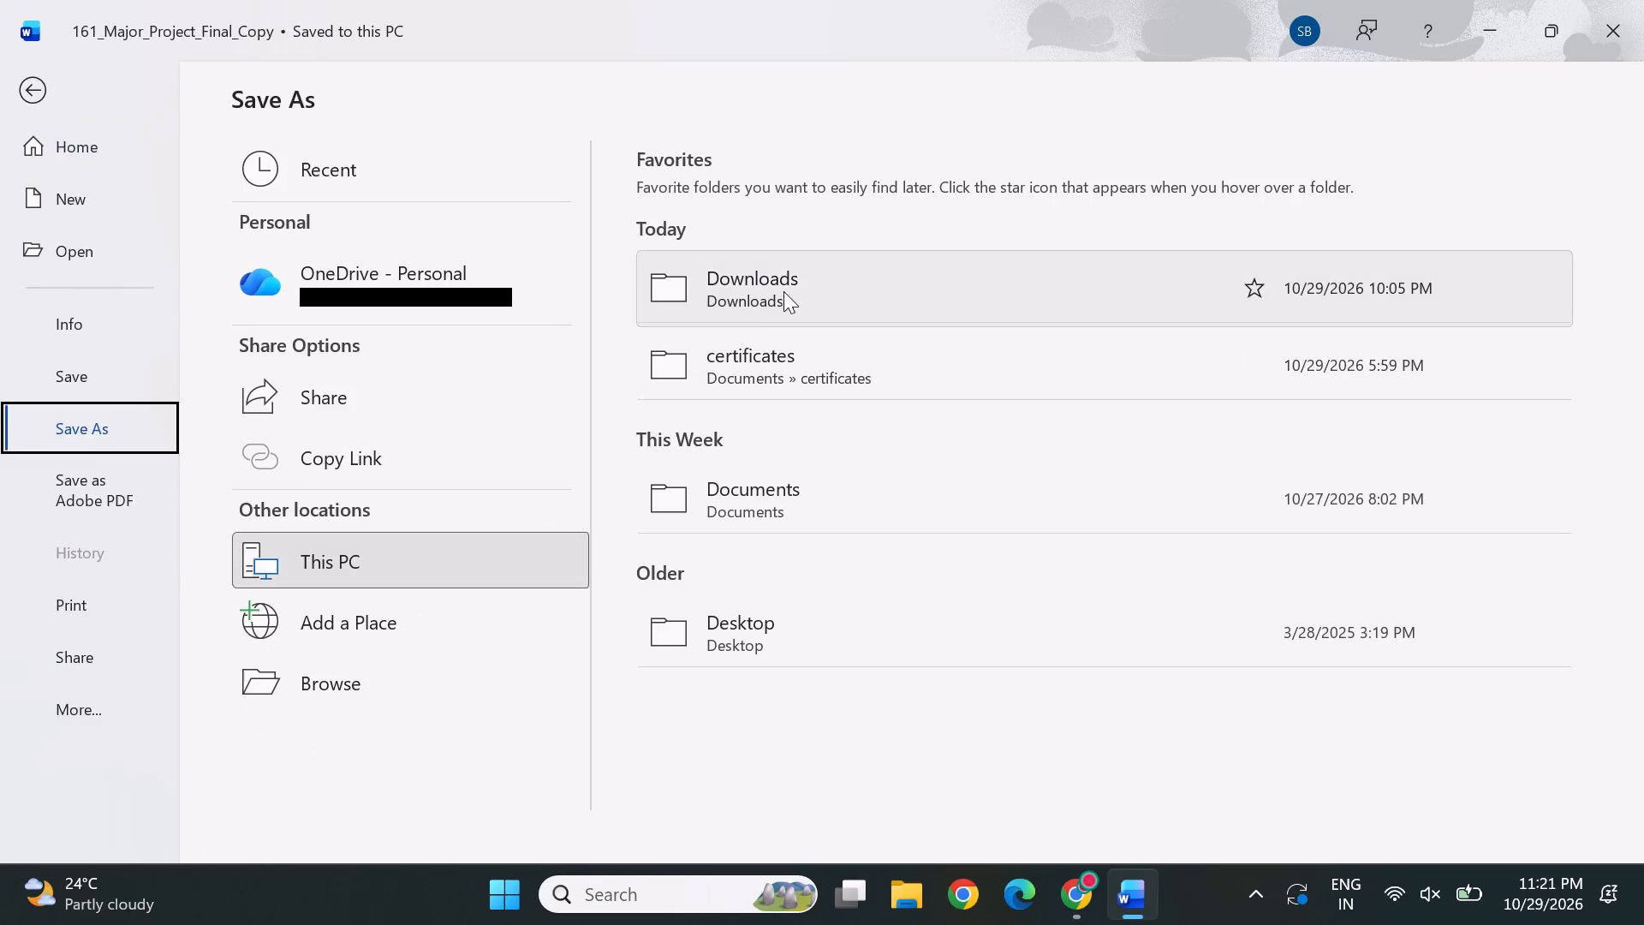
double_click(787, 300)
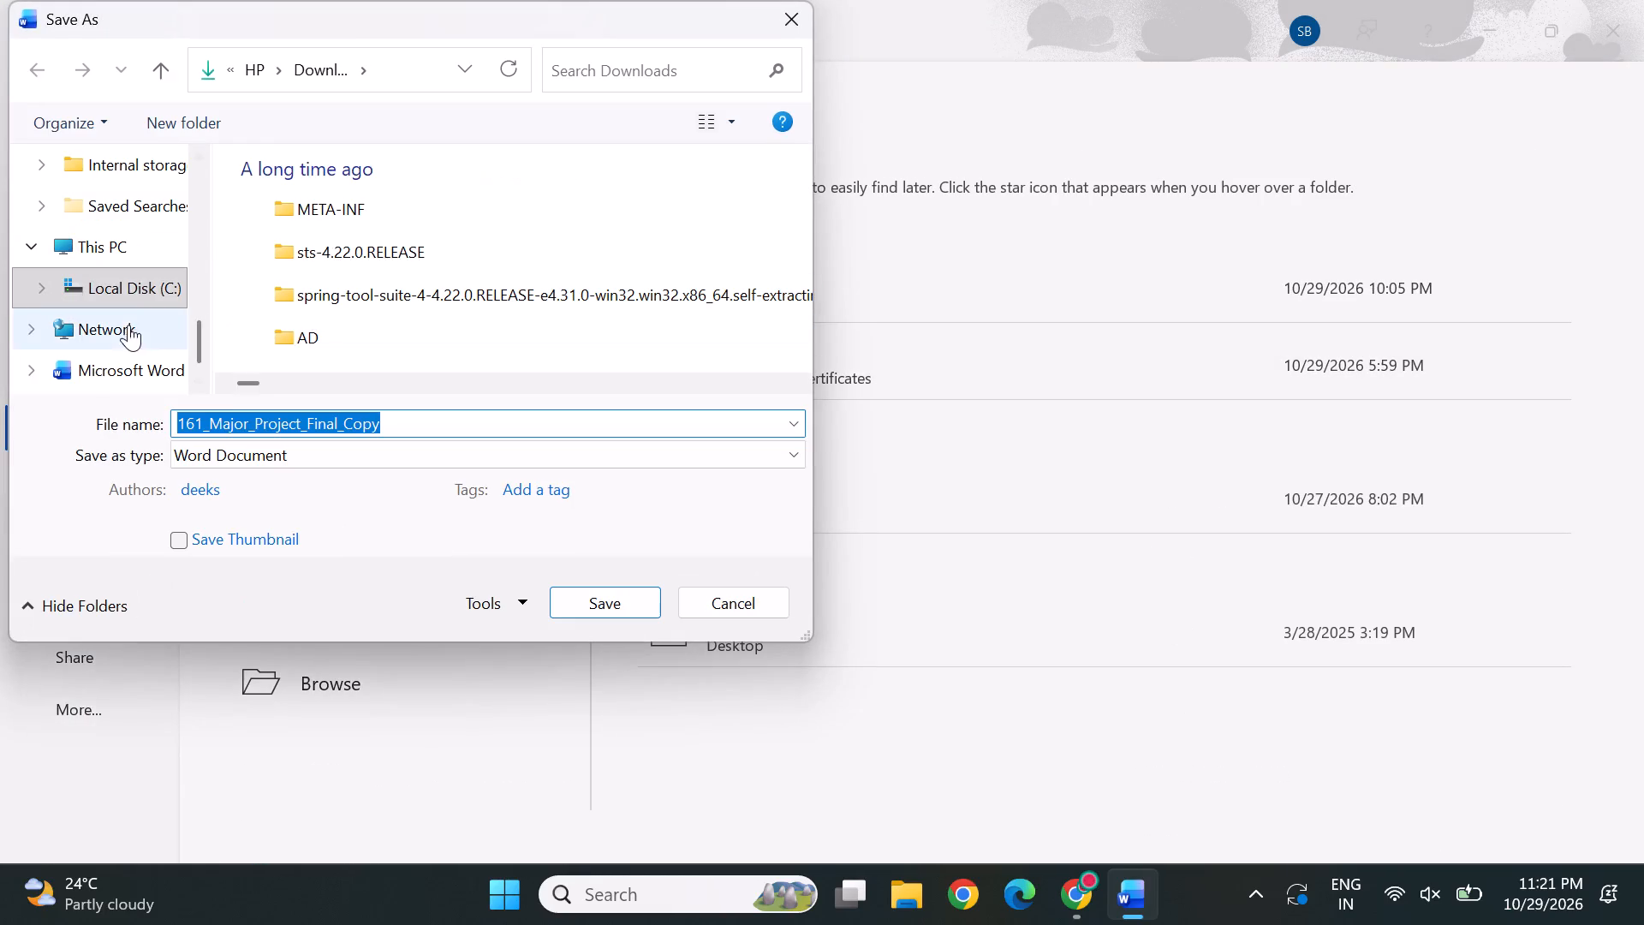
scroll(146, 324, "up", 3)
scroll(111, 257, "down", 1)
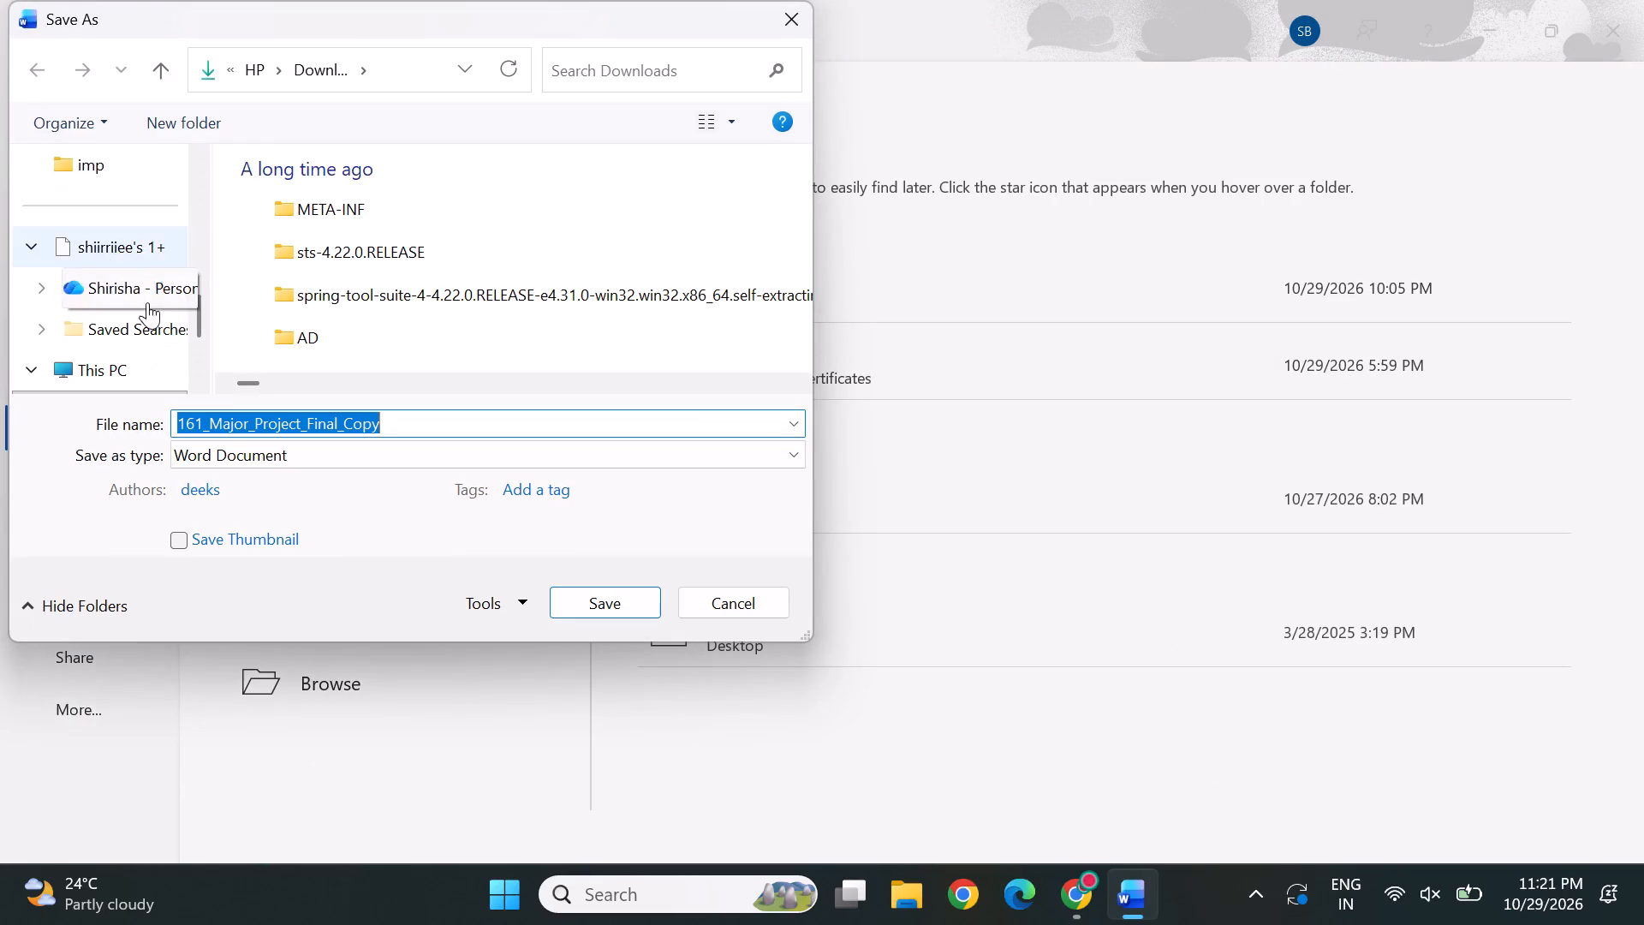
scroll(147, 304, "up", 7)
scroll(116, 326, "down", 1)
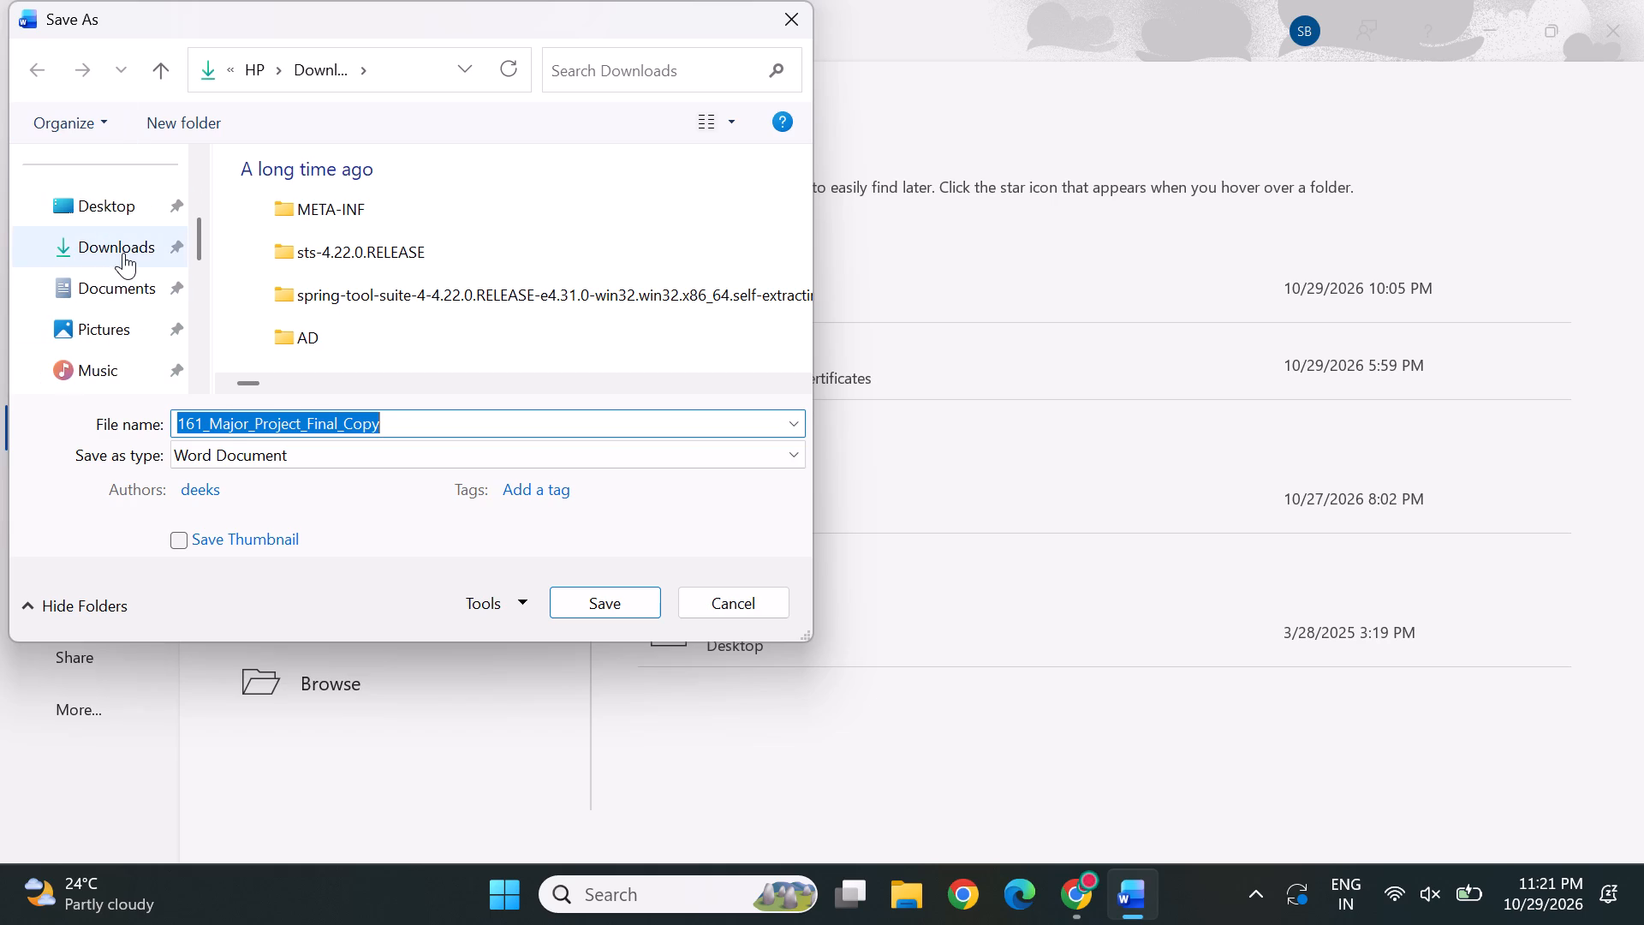
double_click(123, 253)
left_click(406, 409)
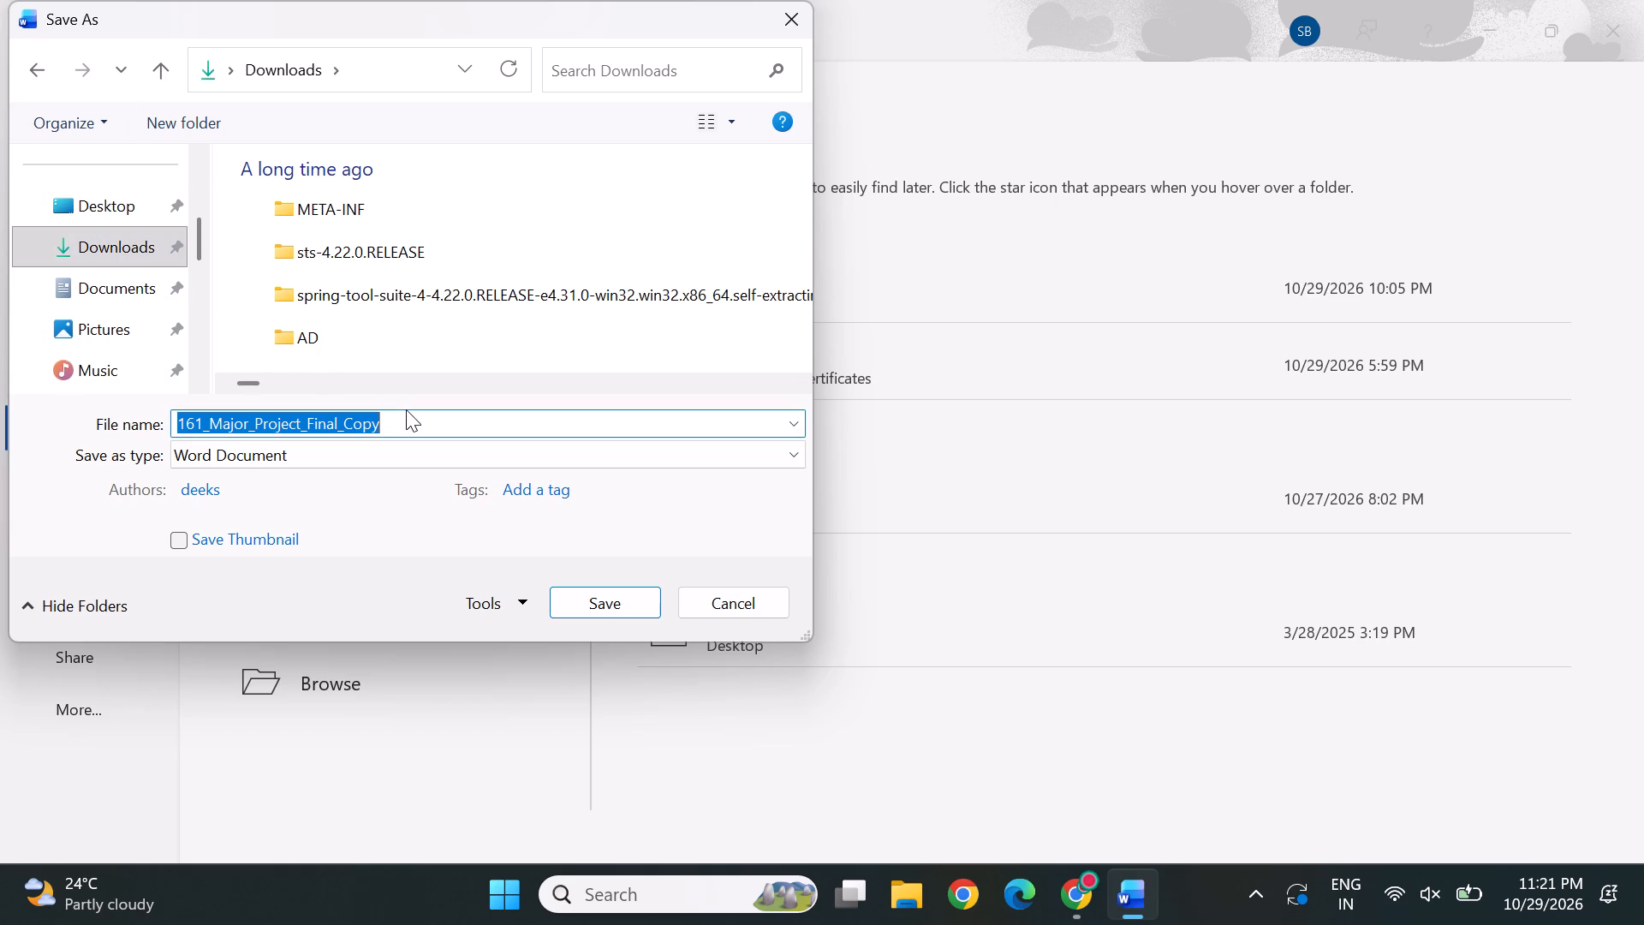
key("Delete")
type("161")
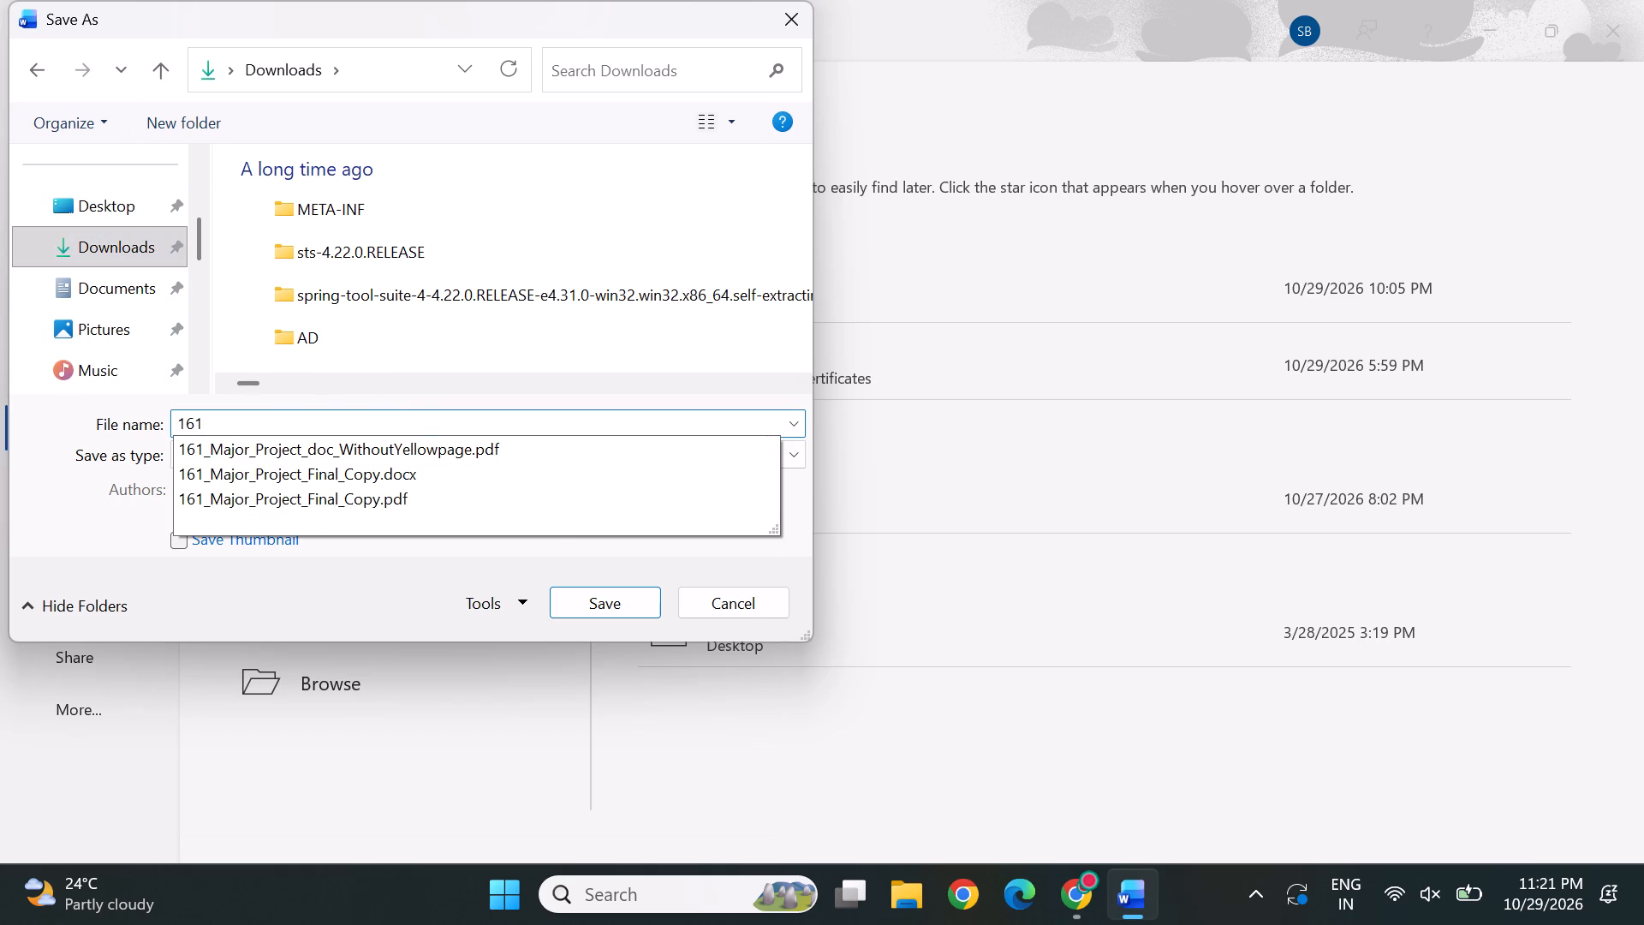
left_click(385, 419)
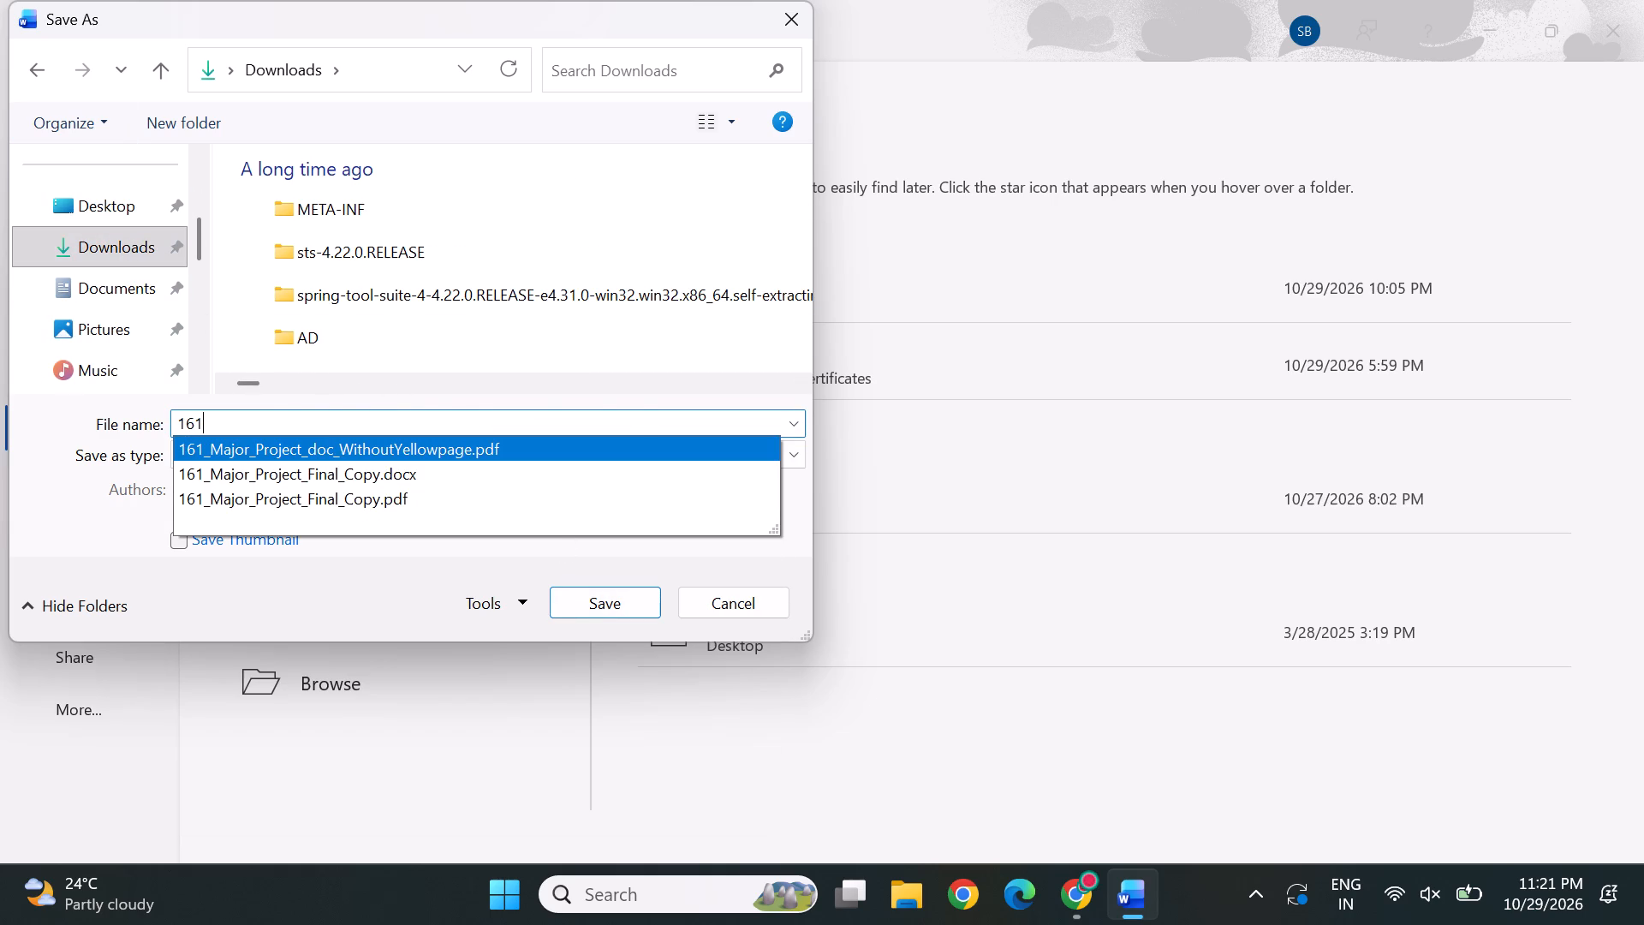
left_click(591, 604)
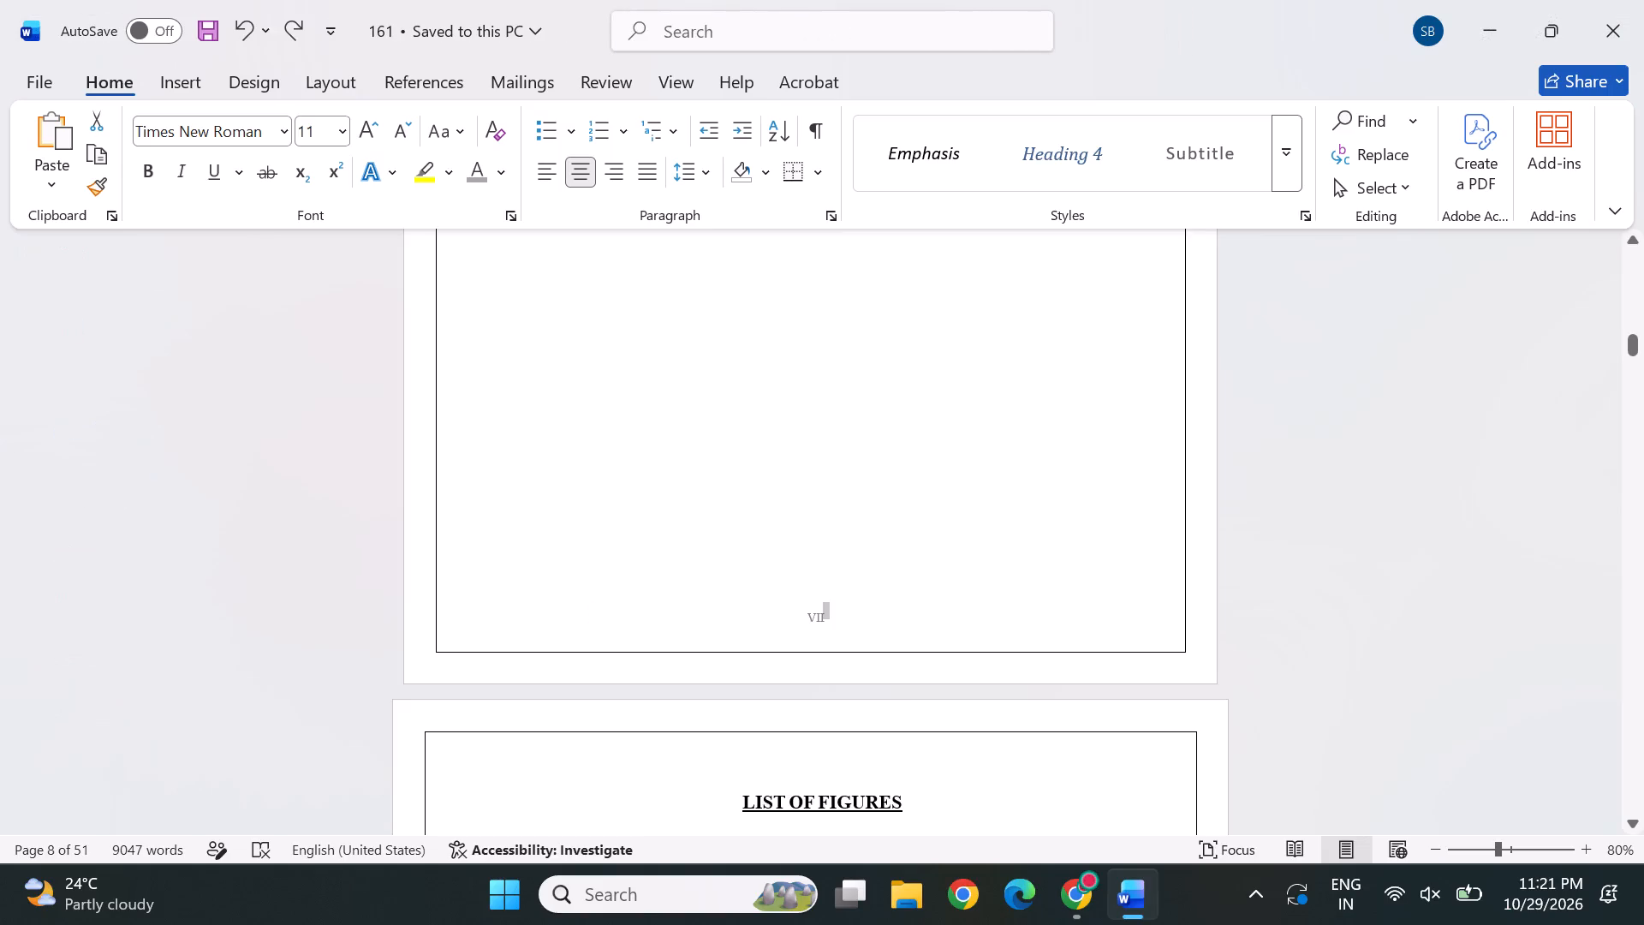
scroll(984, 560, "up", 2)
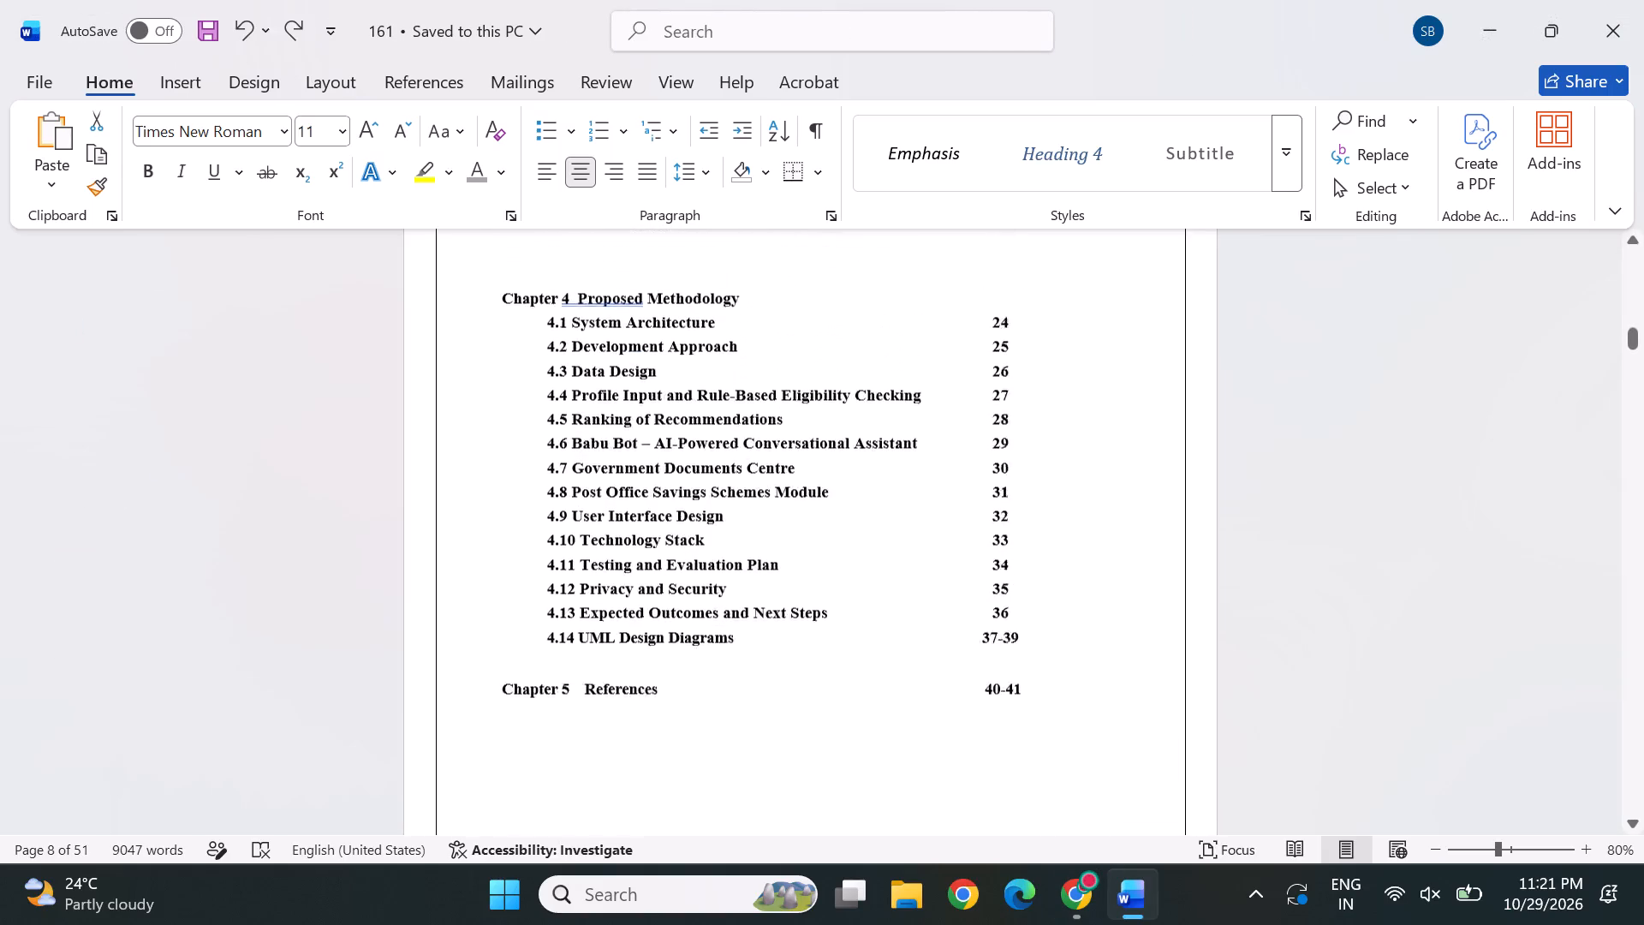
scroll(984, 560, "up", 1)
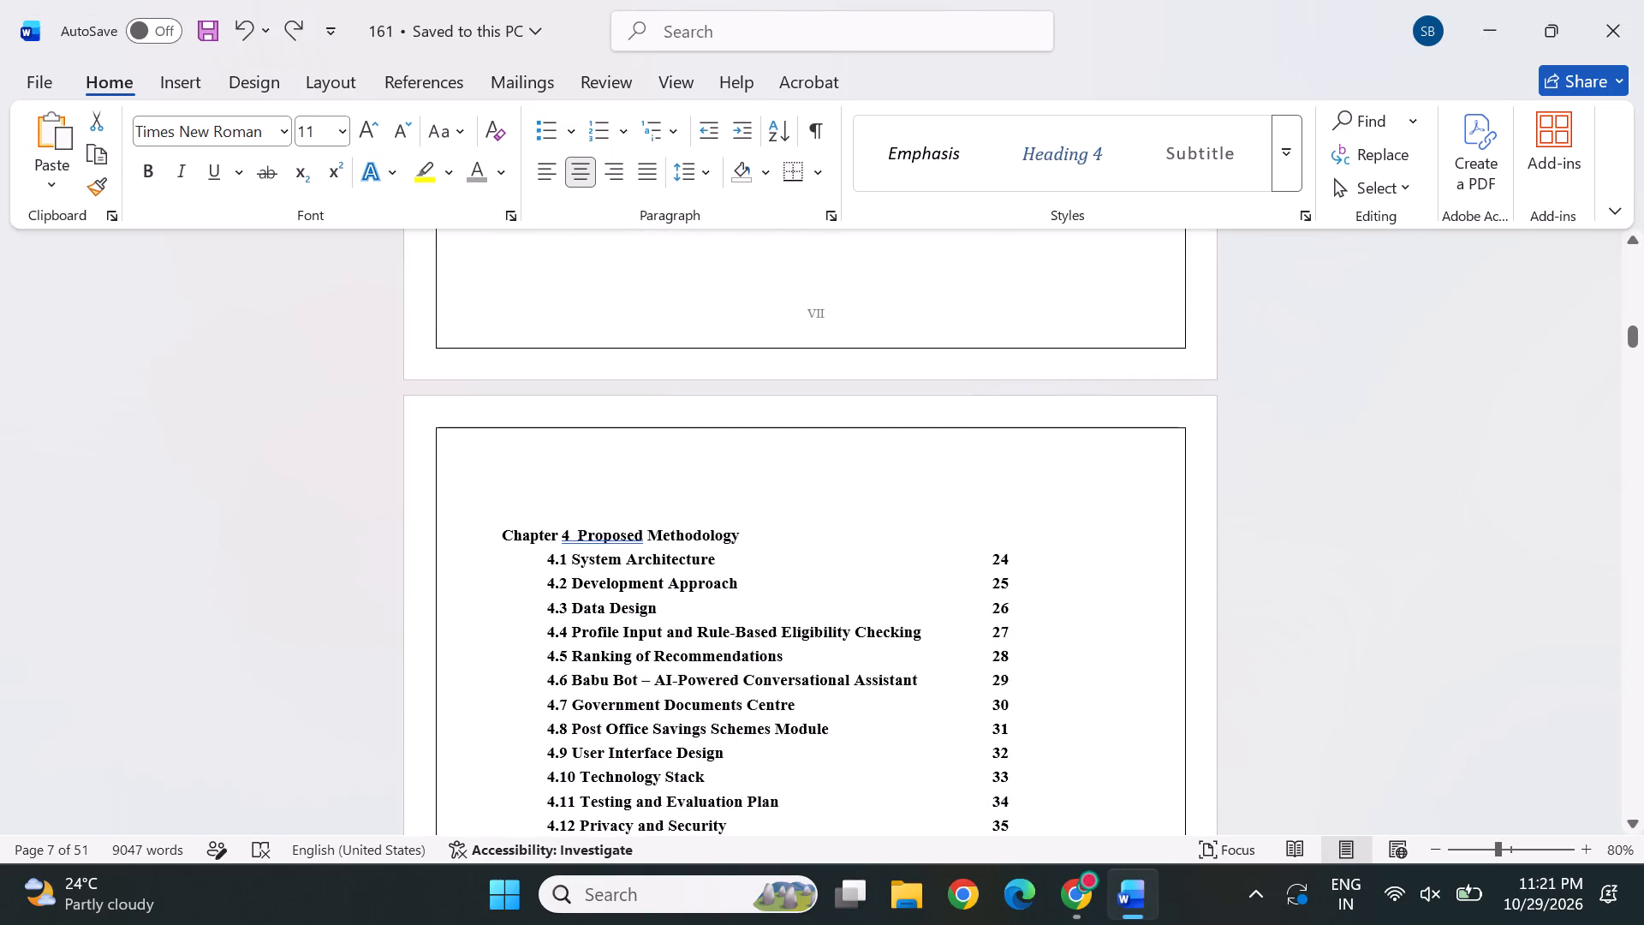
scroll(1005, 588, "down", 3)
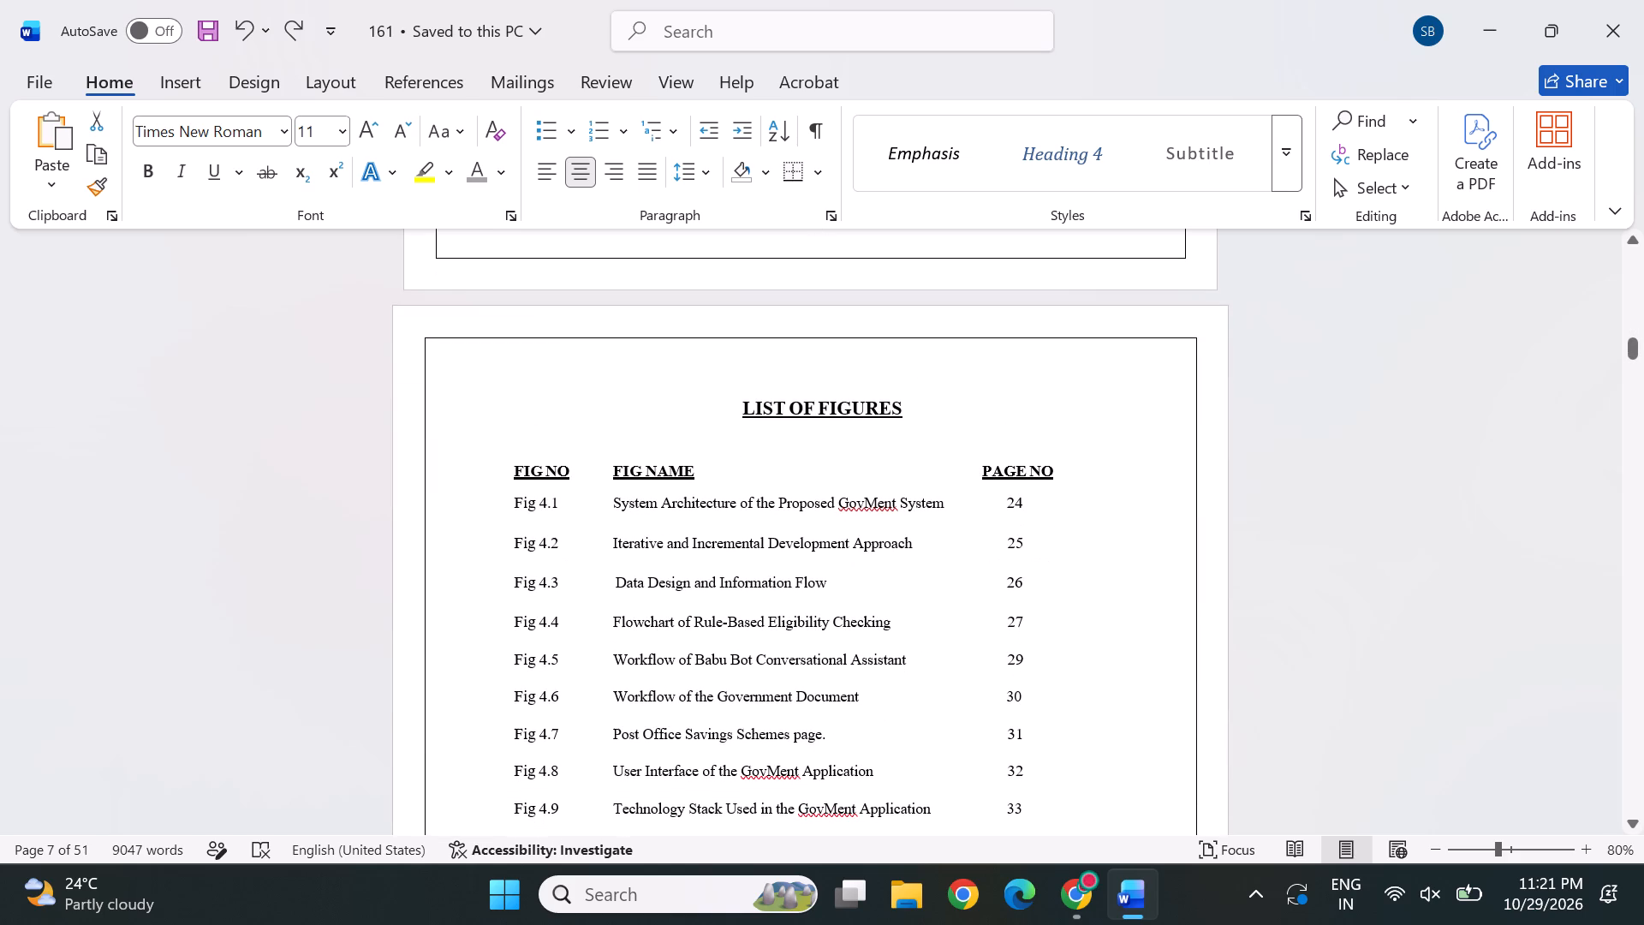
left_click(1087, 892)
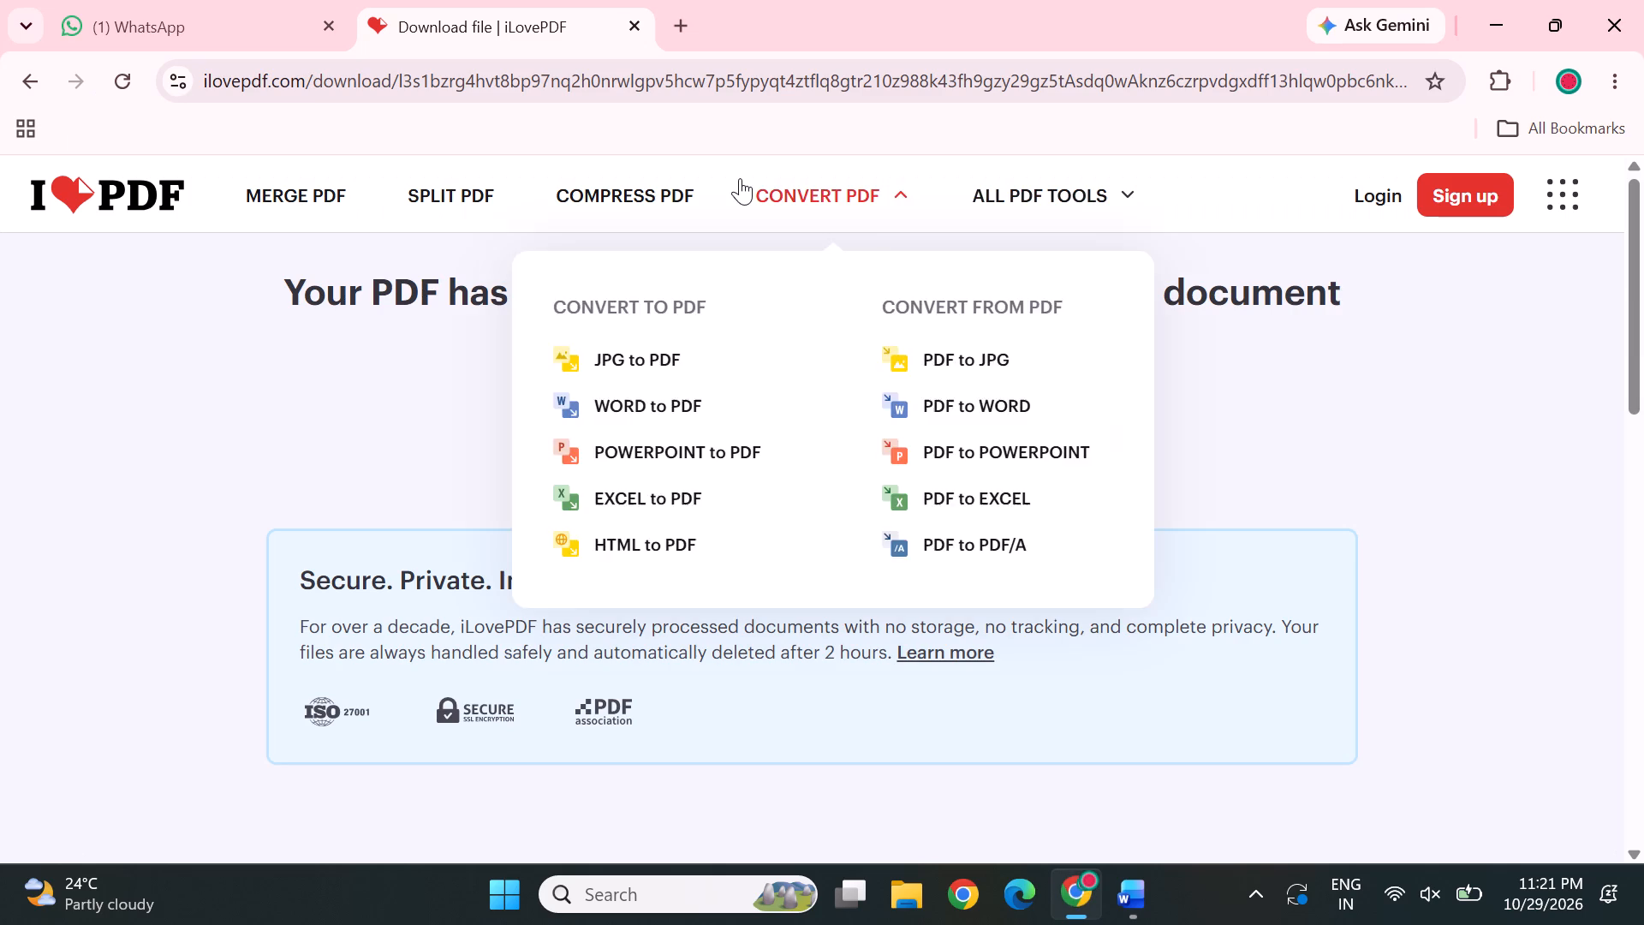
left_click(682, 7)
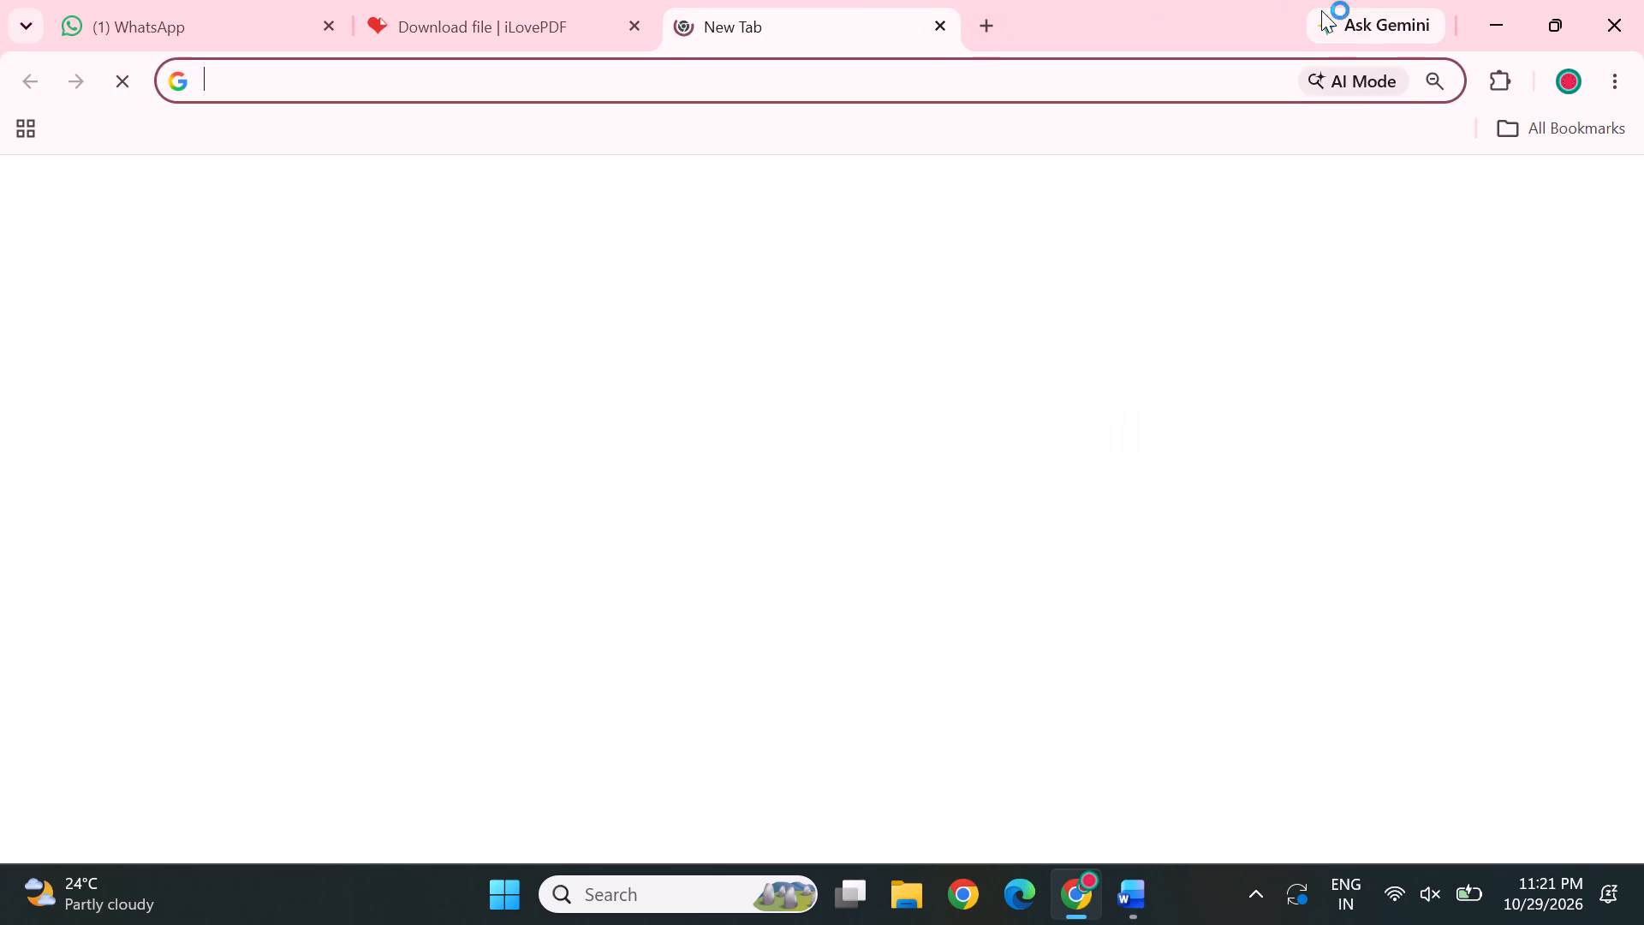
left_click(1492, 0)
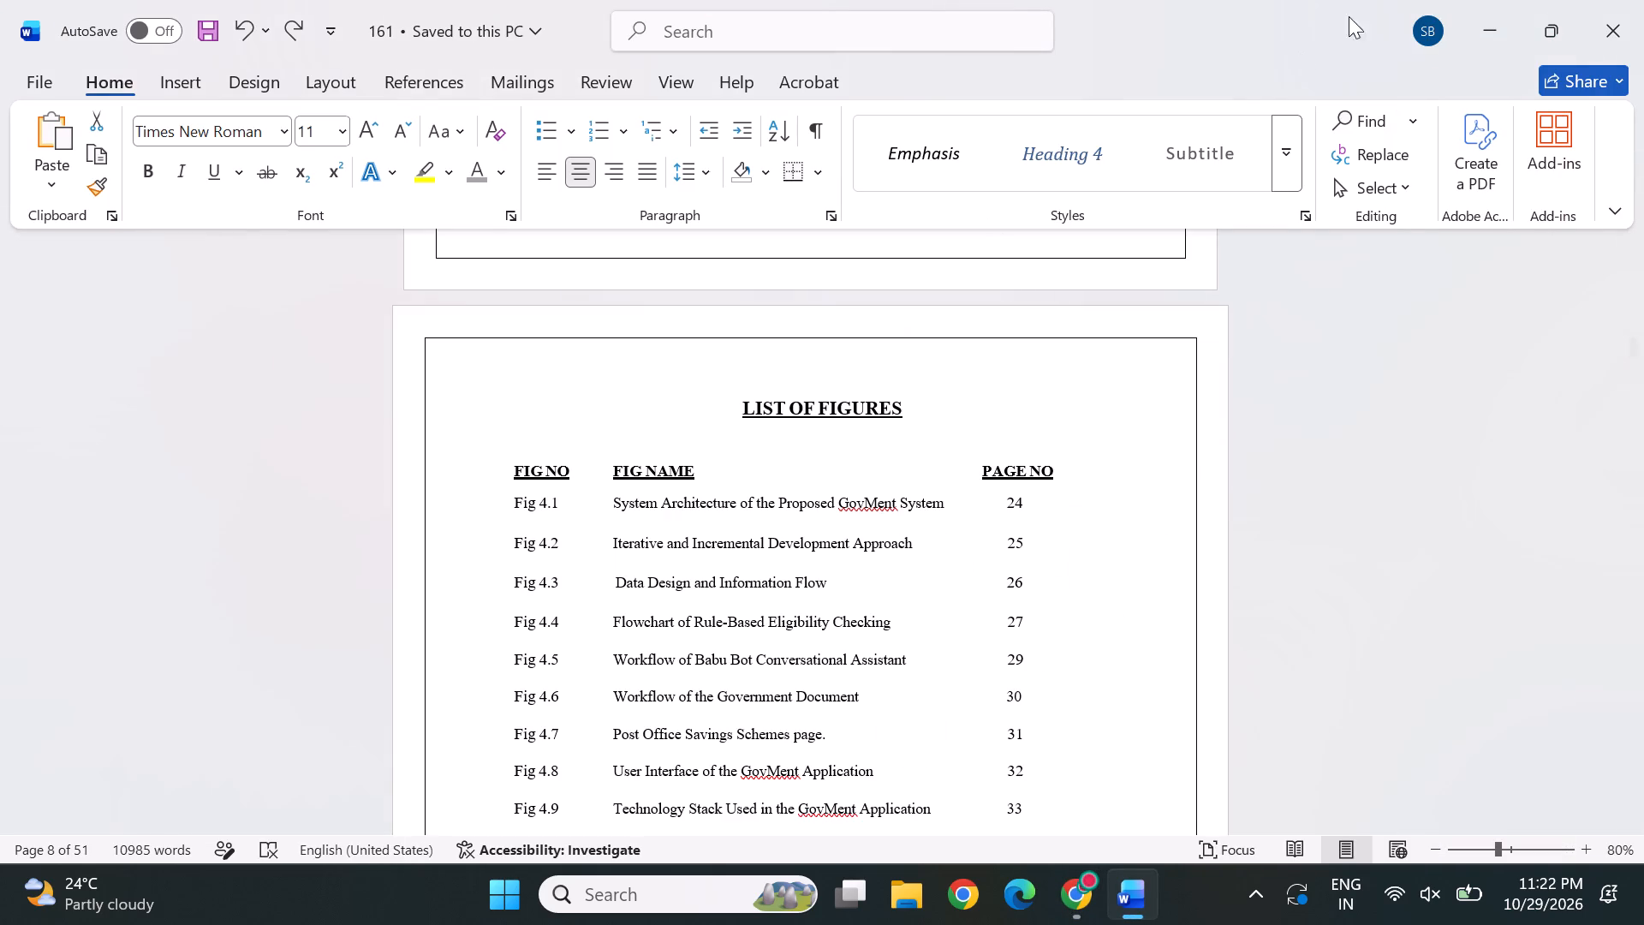
Minimize the 161 report window and launch the Kuro app from its desktop shortcut.
double_click(1492, 21)
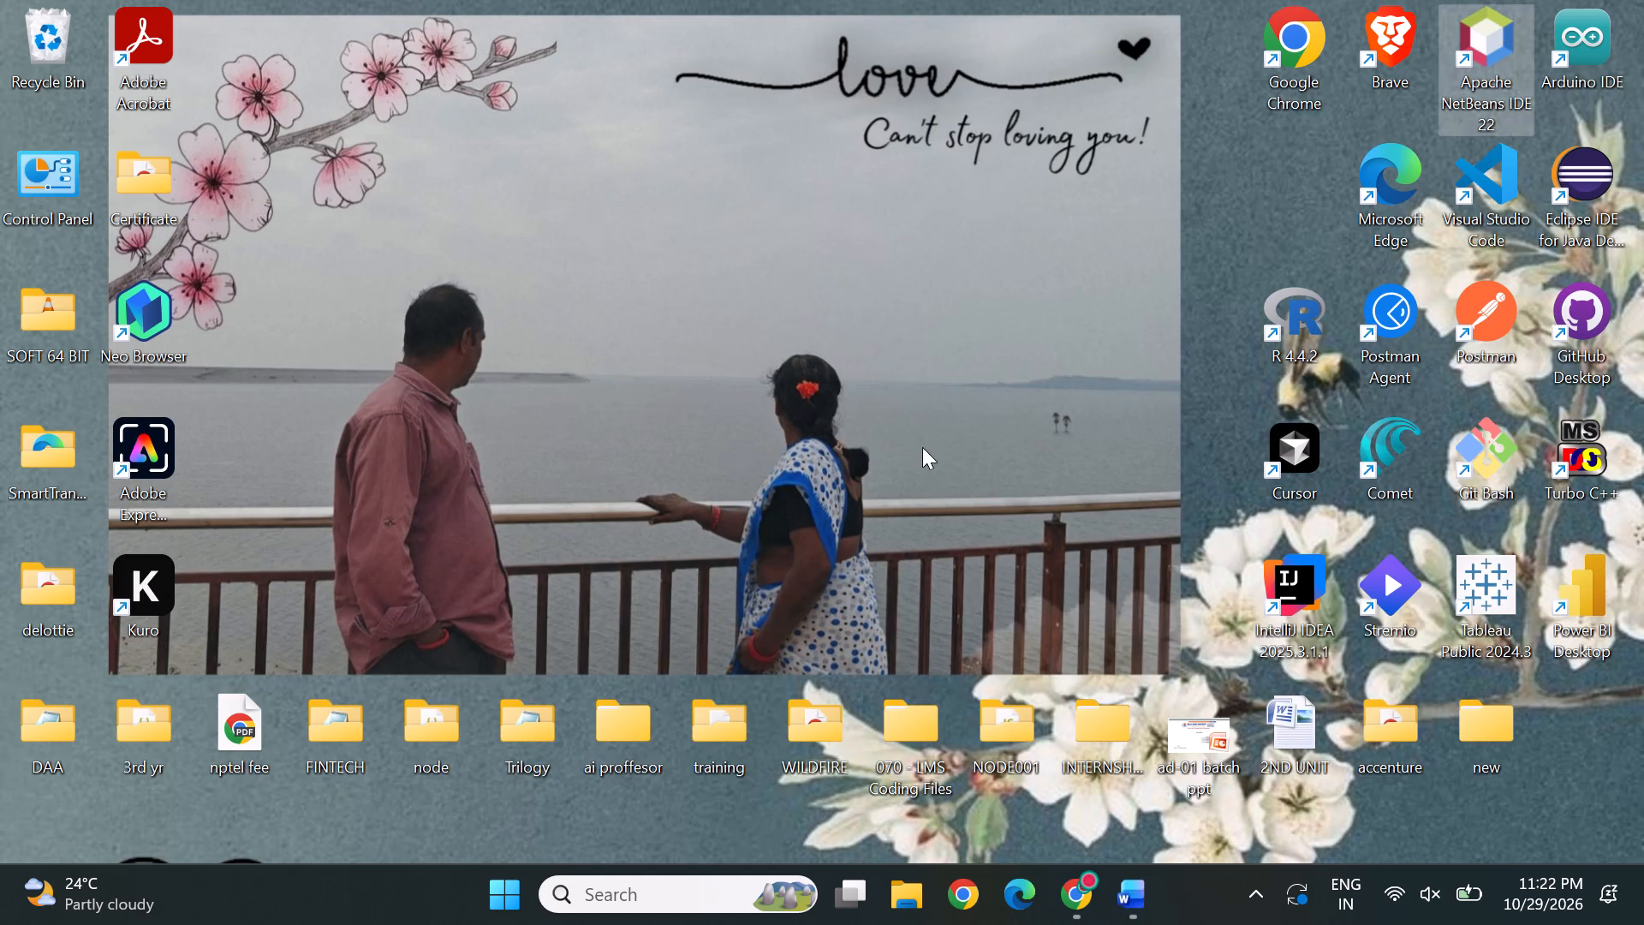
double_click(147, 599)
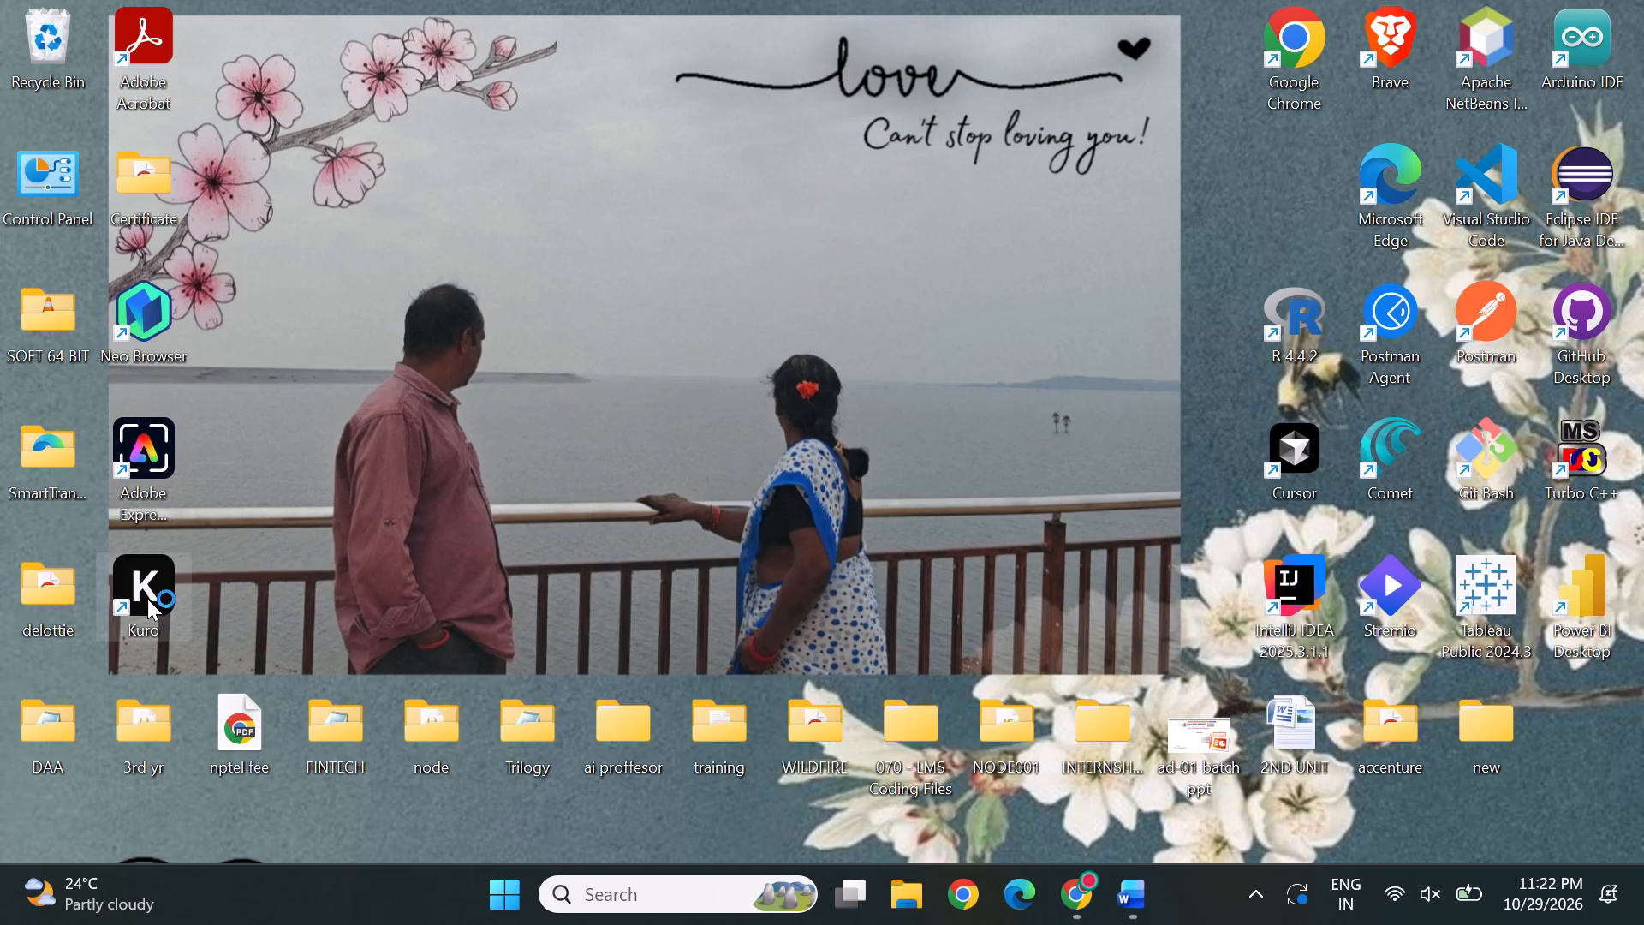
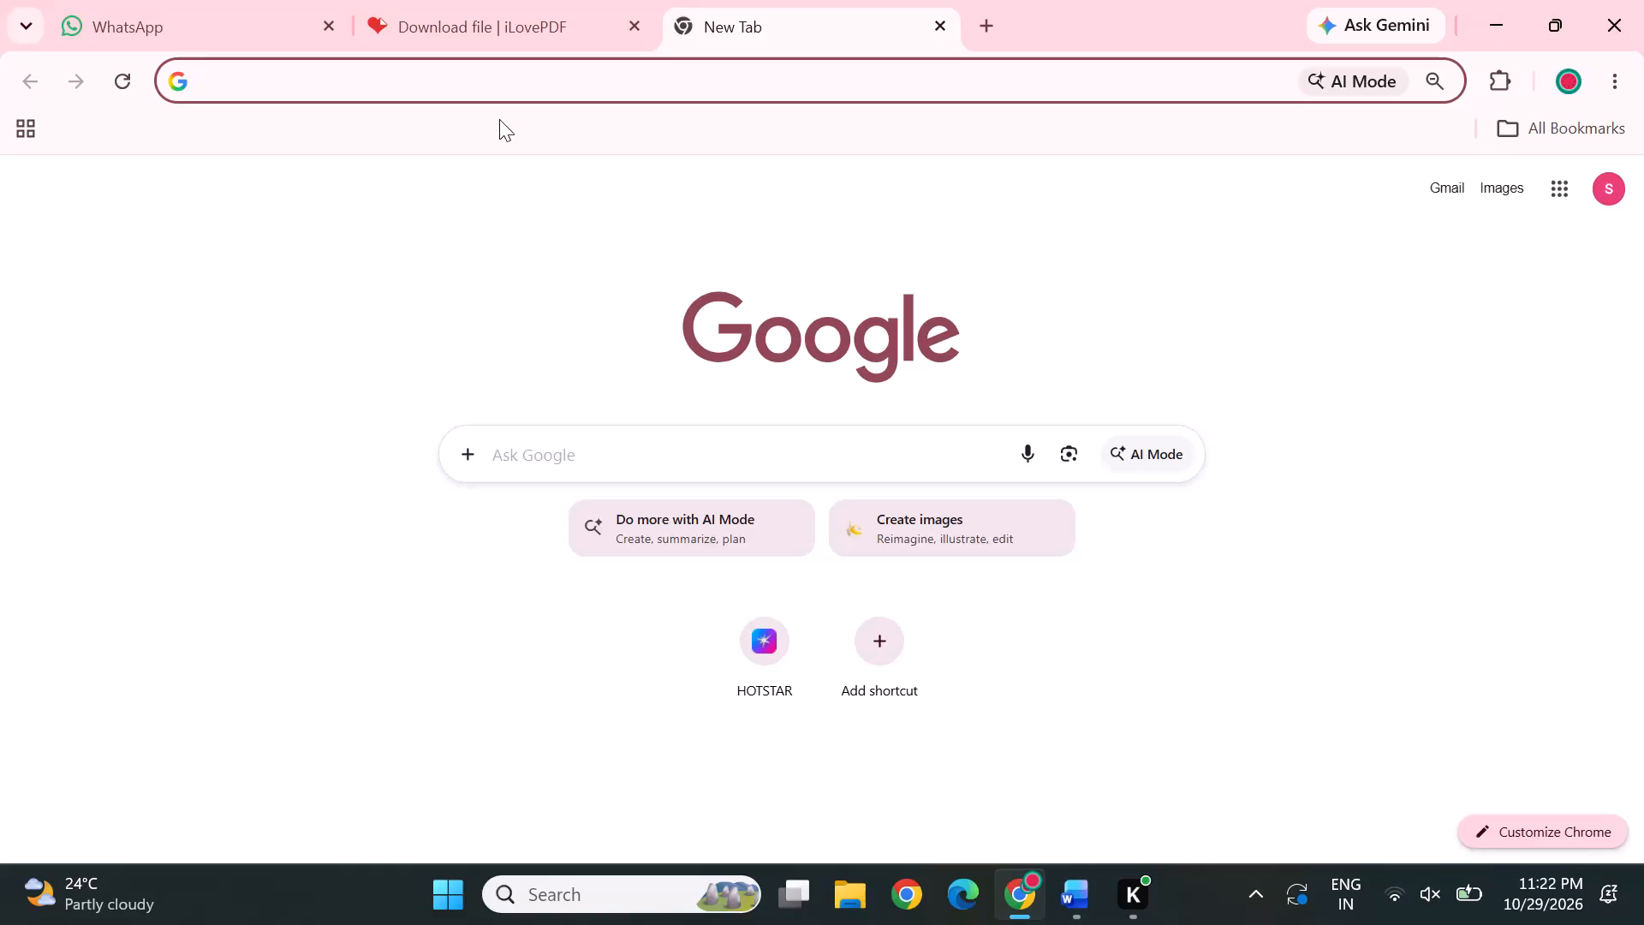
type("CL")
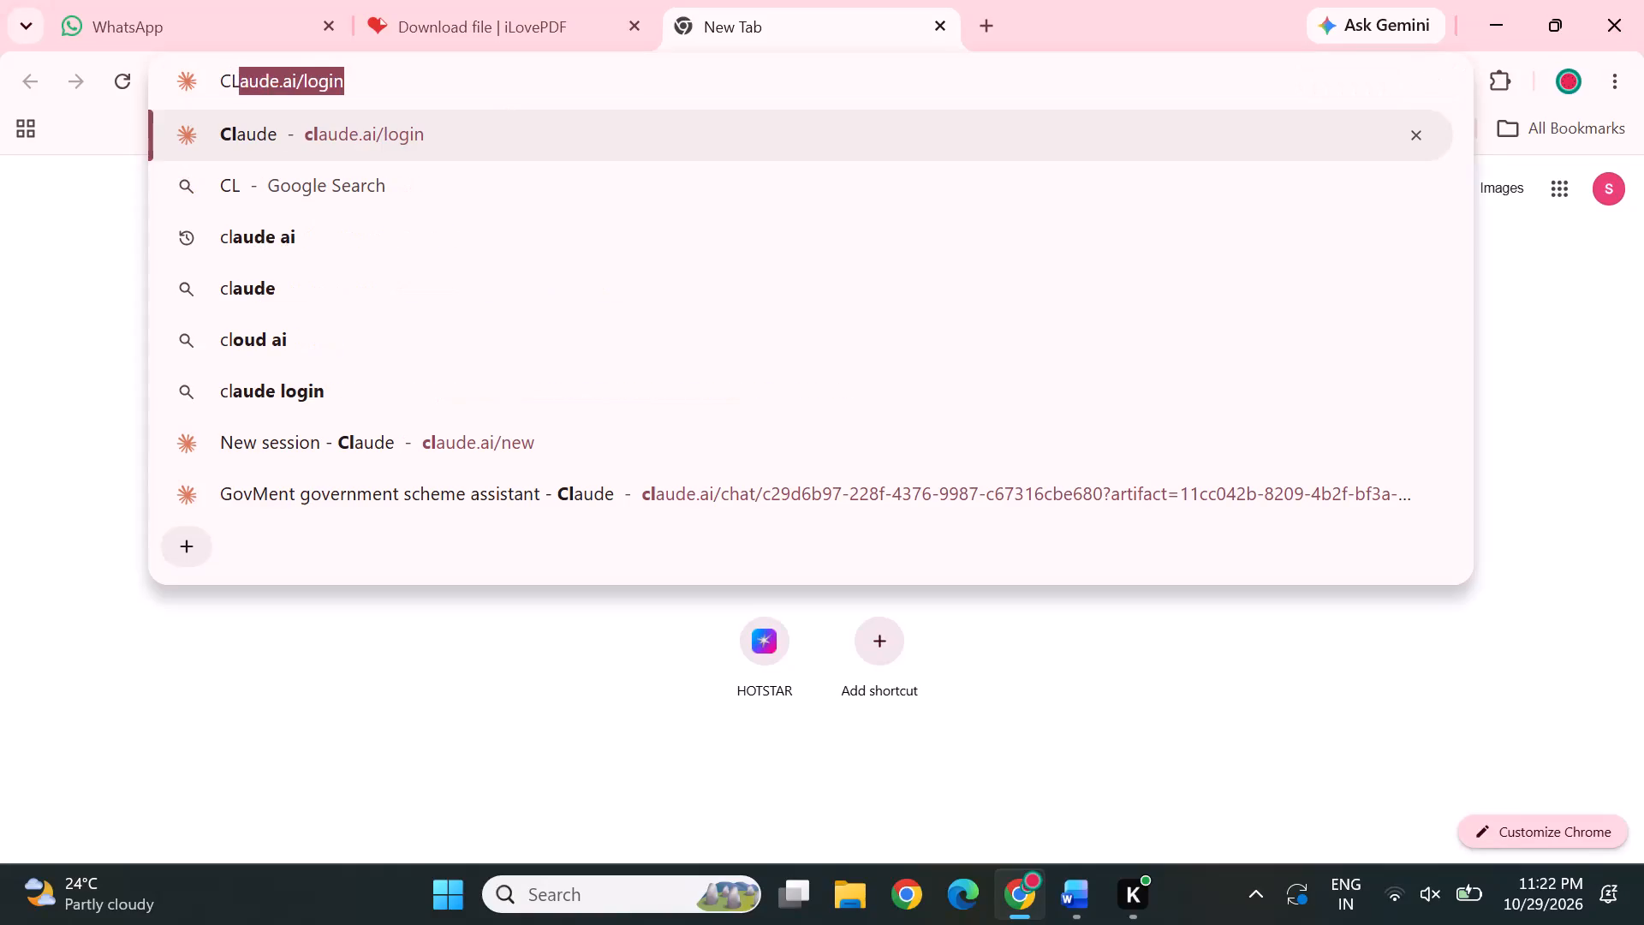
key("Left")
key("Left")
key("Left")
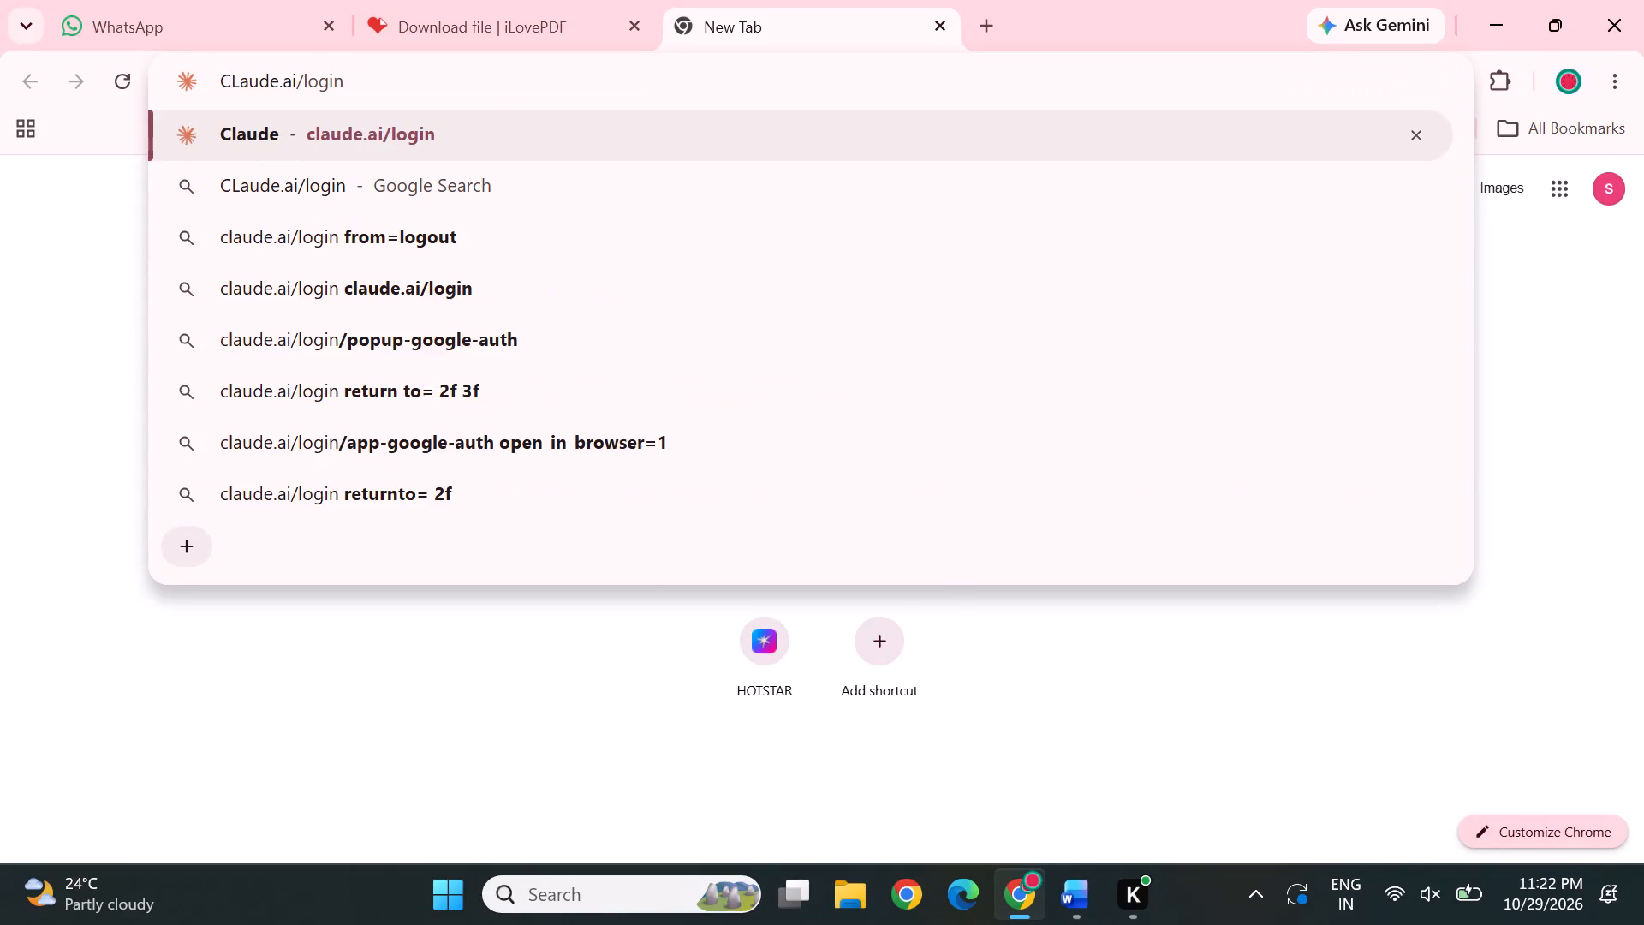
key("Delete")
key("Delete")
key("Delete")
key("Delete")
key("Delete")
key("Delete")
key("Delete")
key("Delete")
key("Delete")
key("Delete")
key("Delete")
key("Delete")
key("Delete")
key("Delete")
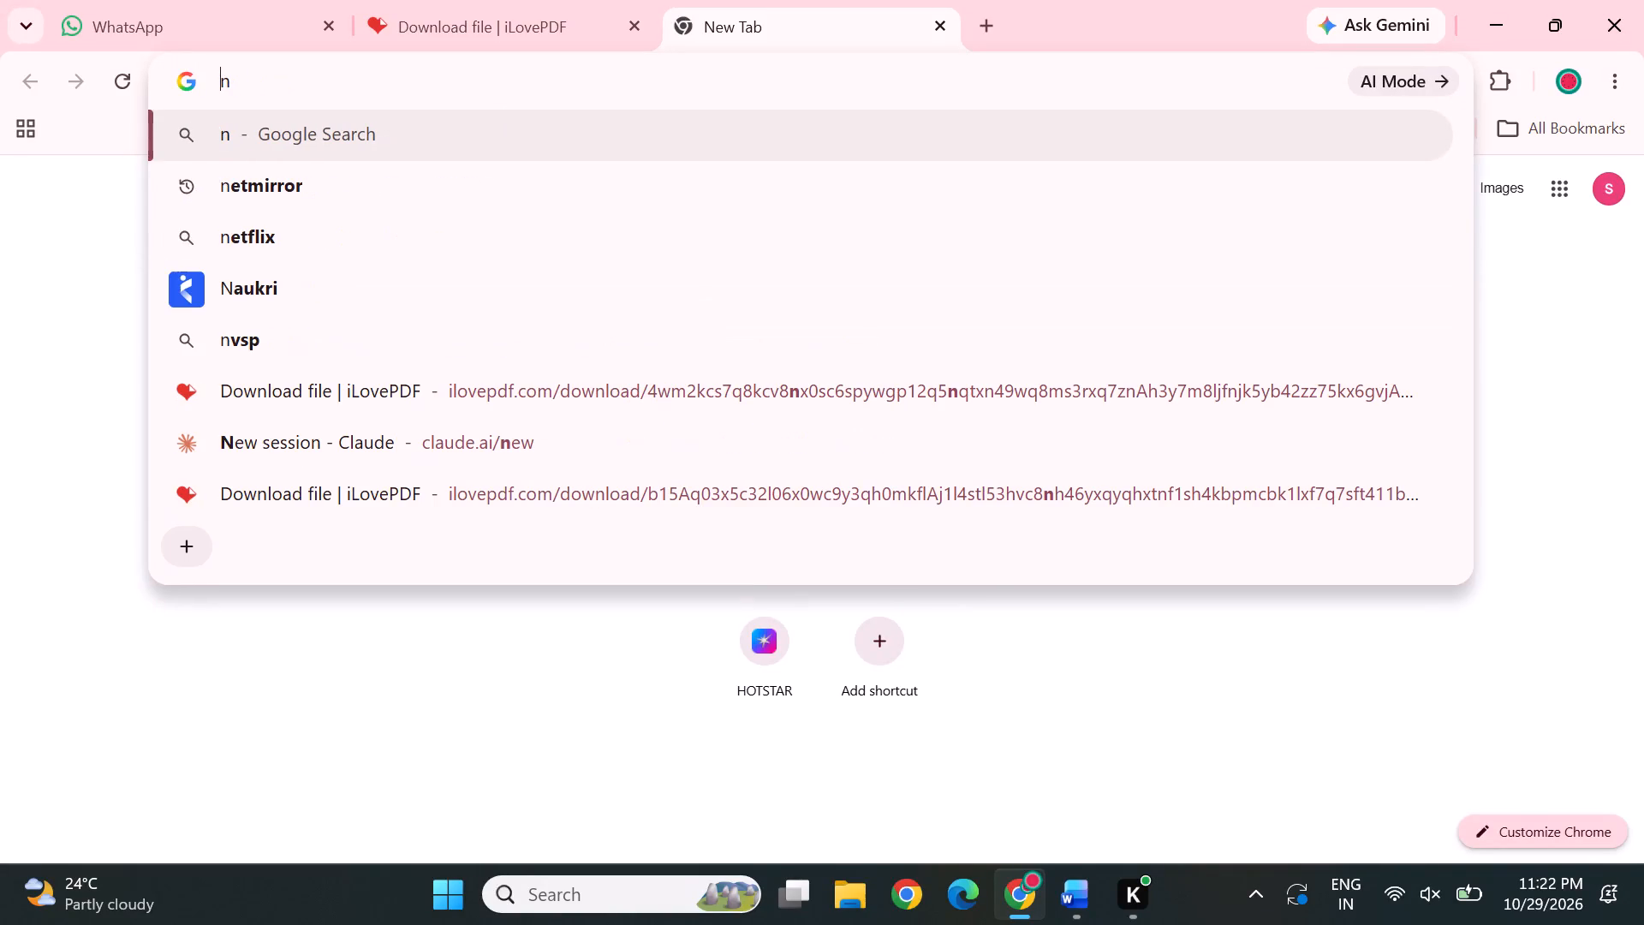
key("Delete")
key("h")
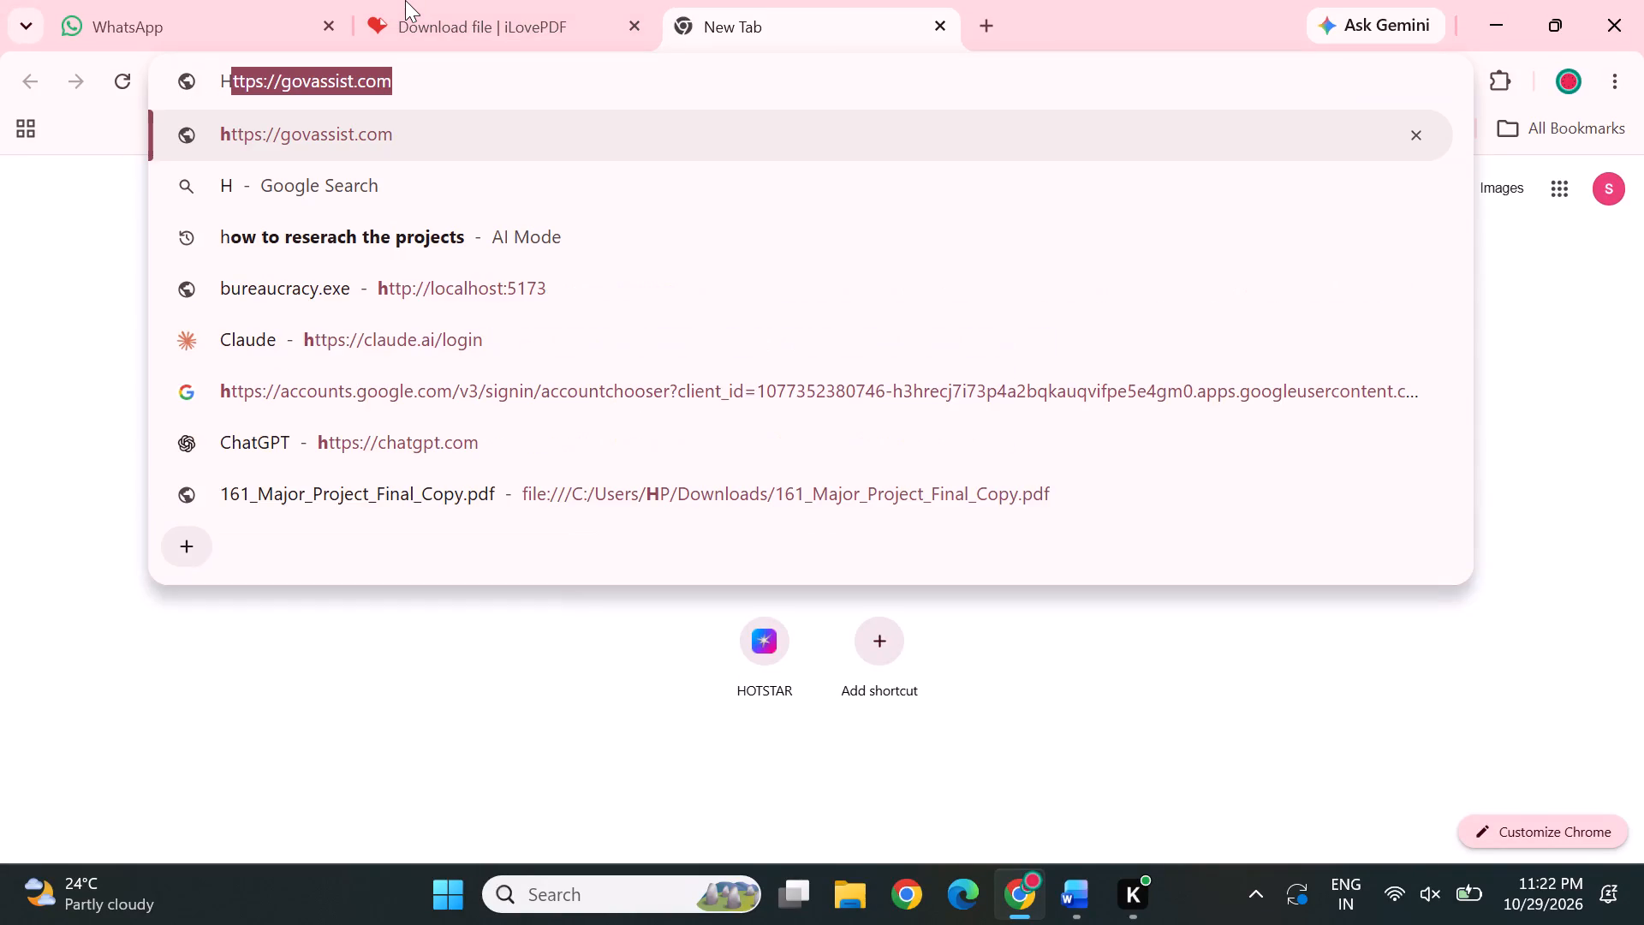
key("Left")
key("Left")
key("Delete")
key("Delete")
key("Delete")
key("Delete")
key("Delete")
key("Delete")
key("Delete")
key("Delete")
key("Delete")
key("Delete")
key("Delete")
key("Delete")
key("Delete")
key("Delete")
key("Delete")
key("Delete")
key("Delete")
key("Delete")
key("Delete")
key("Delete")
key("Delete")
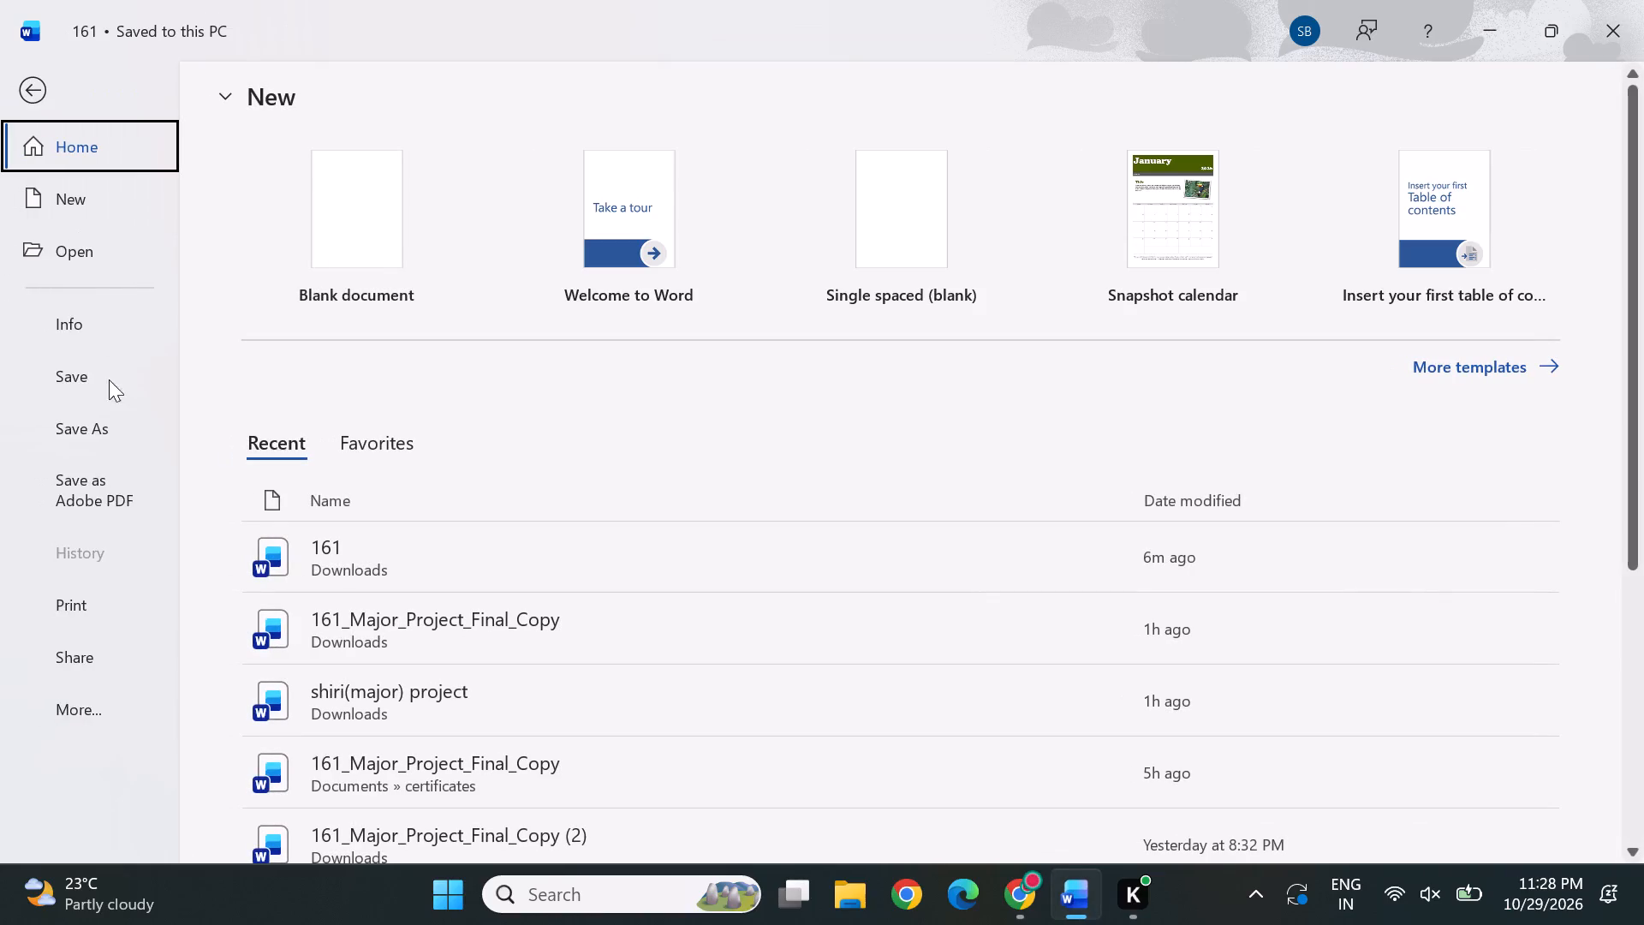
left_click(87, 256)
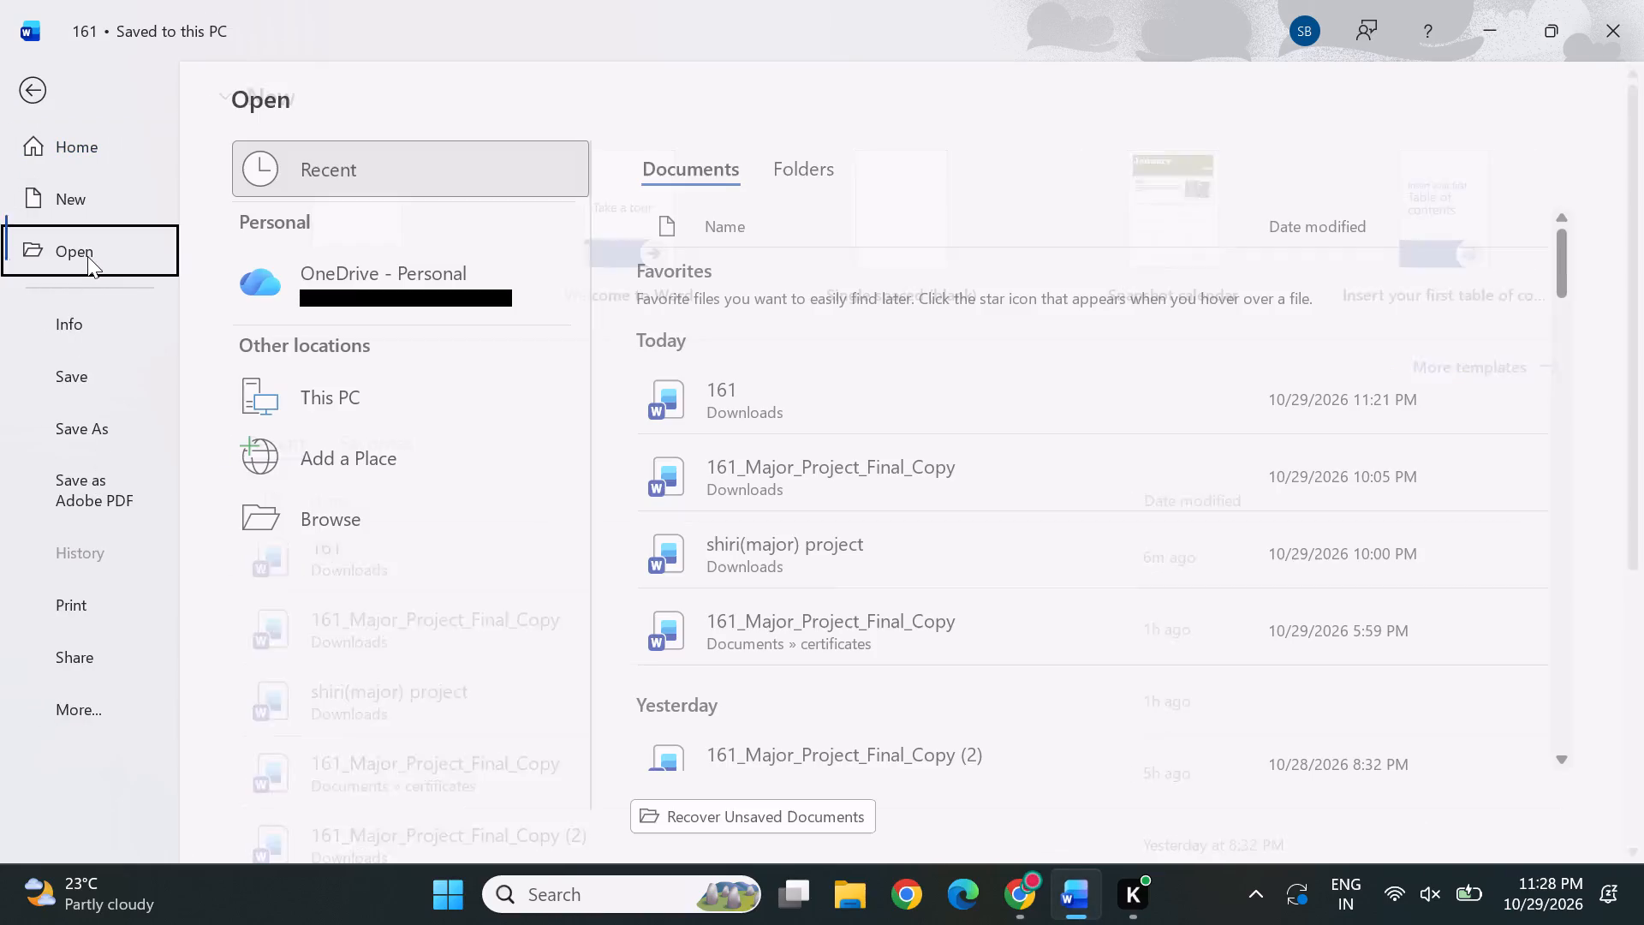
double_click(375, 516)
scroll(158, 369, "up", 3)
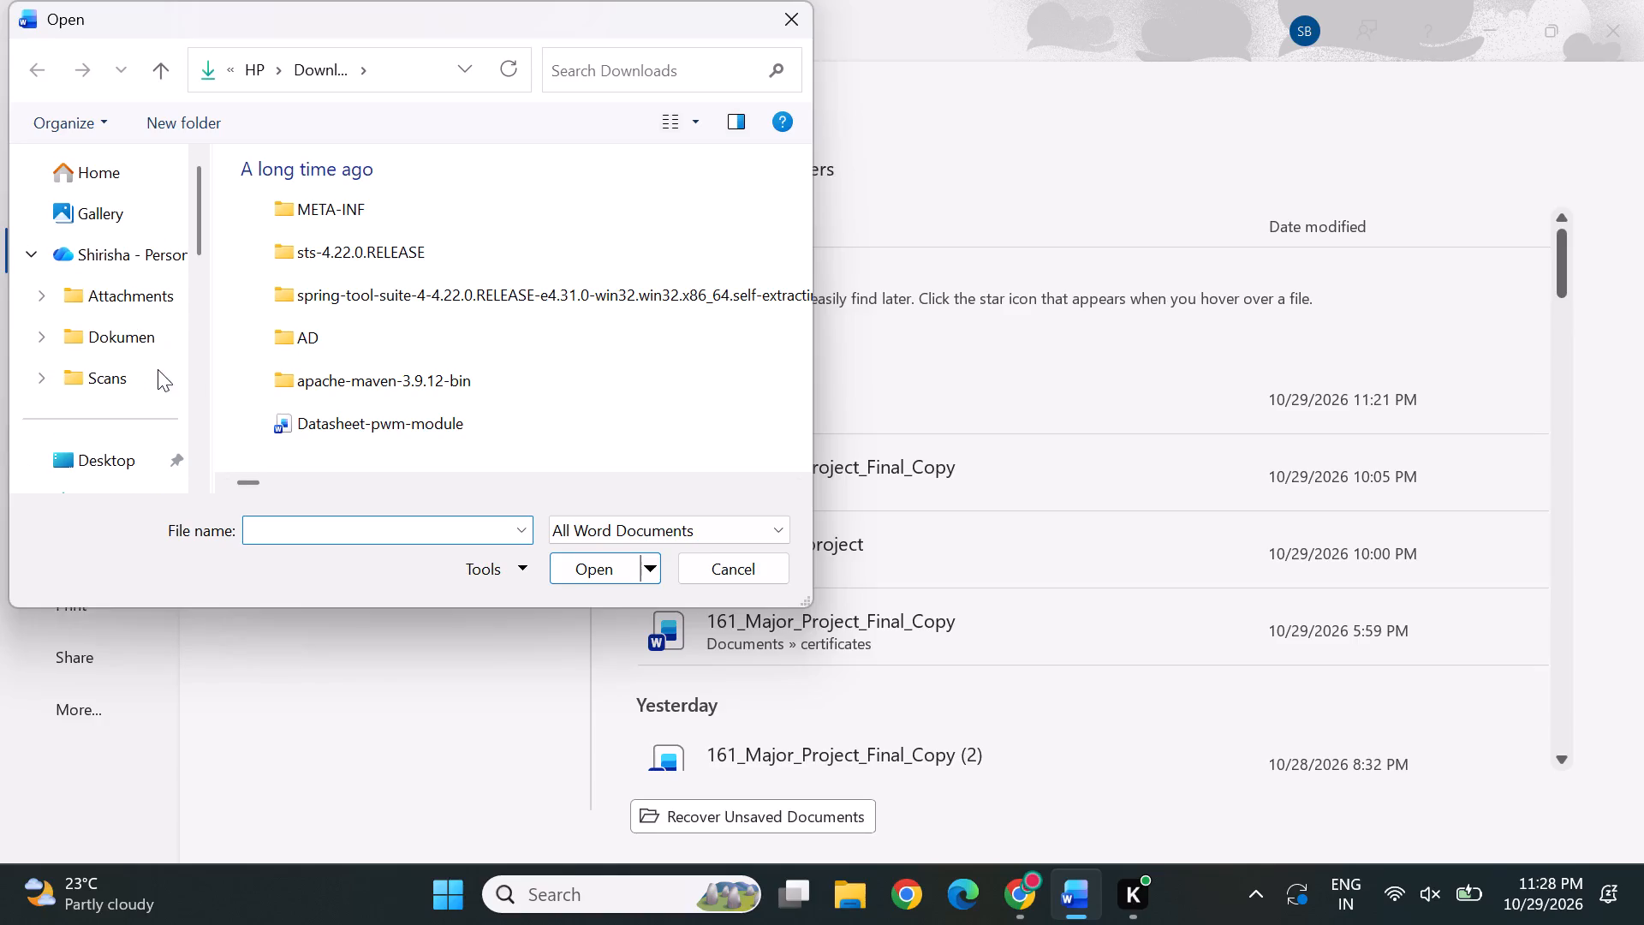
scroll(99, 410, "down", 1)
double_click(107, 238)
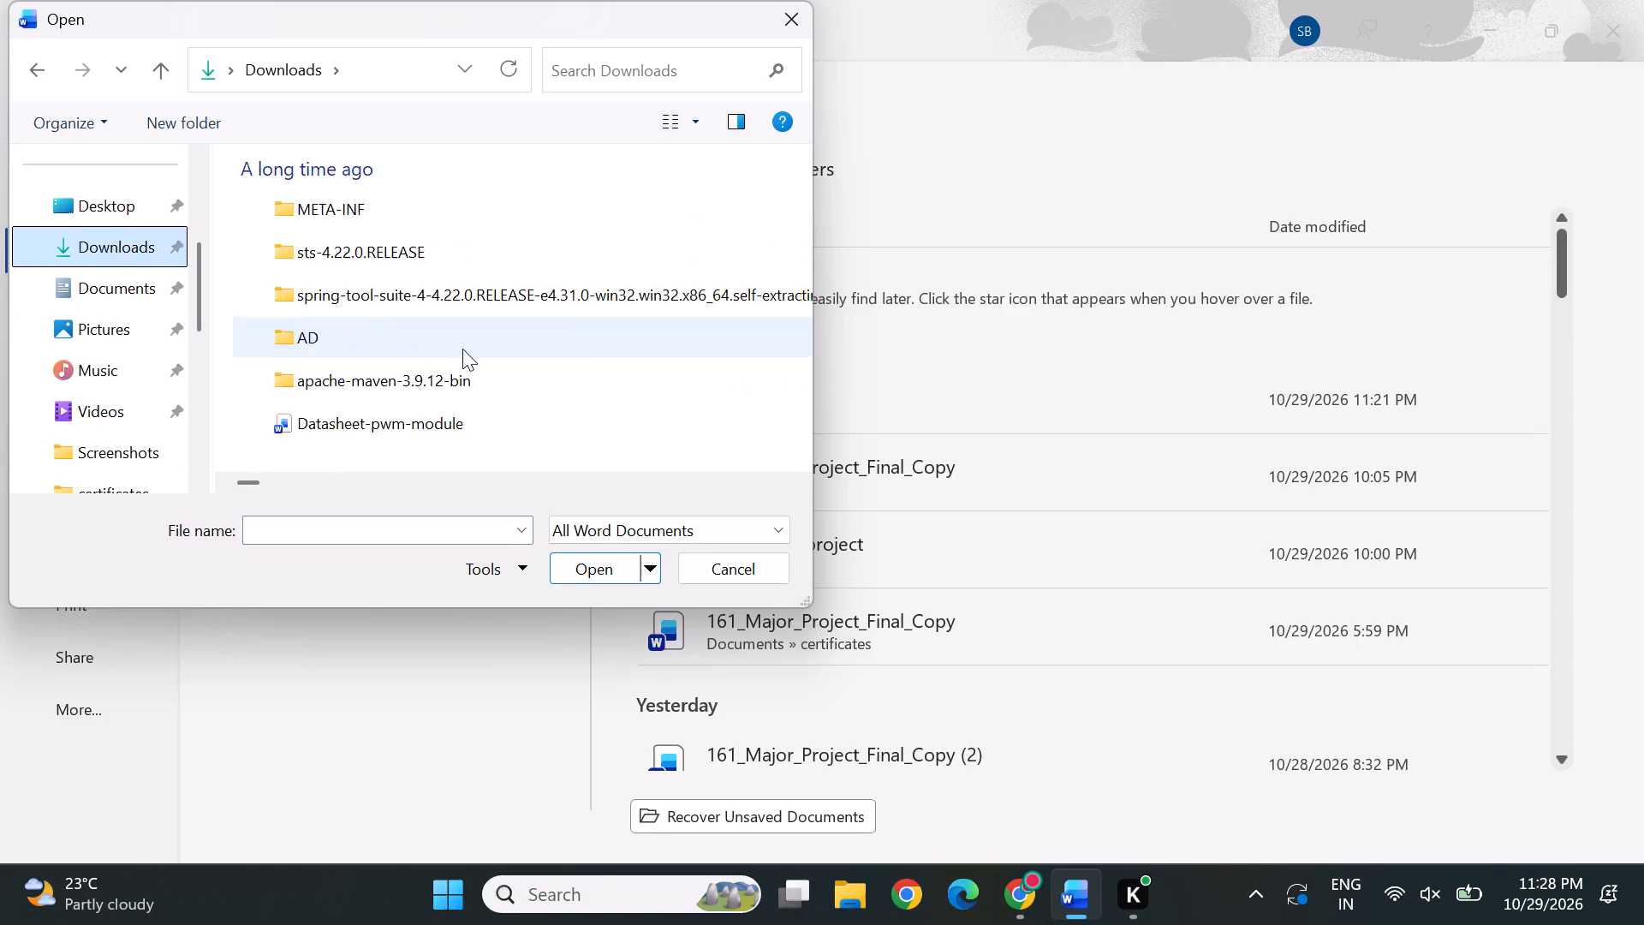
scroll(462, 349, "down", 20)
scroll(462, 349, "down", 20)
scroll(462, 349, "down", 20)
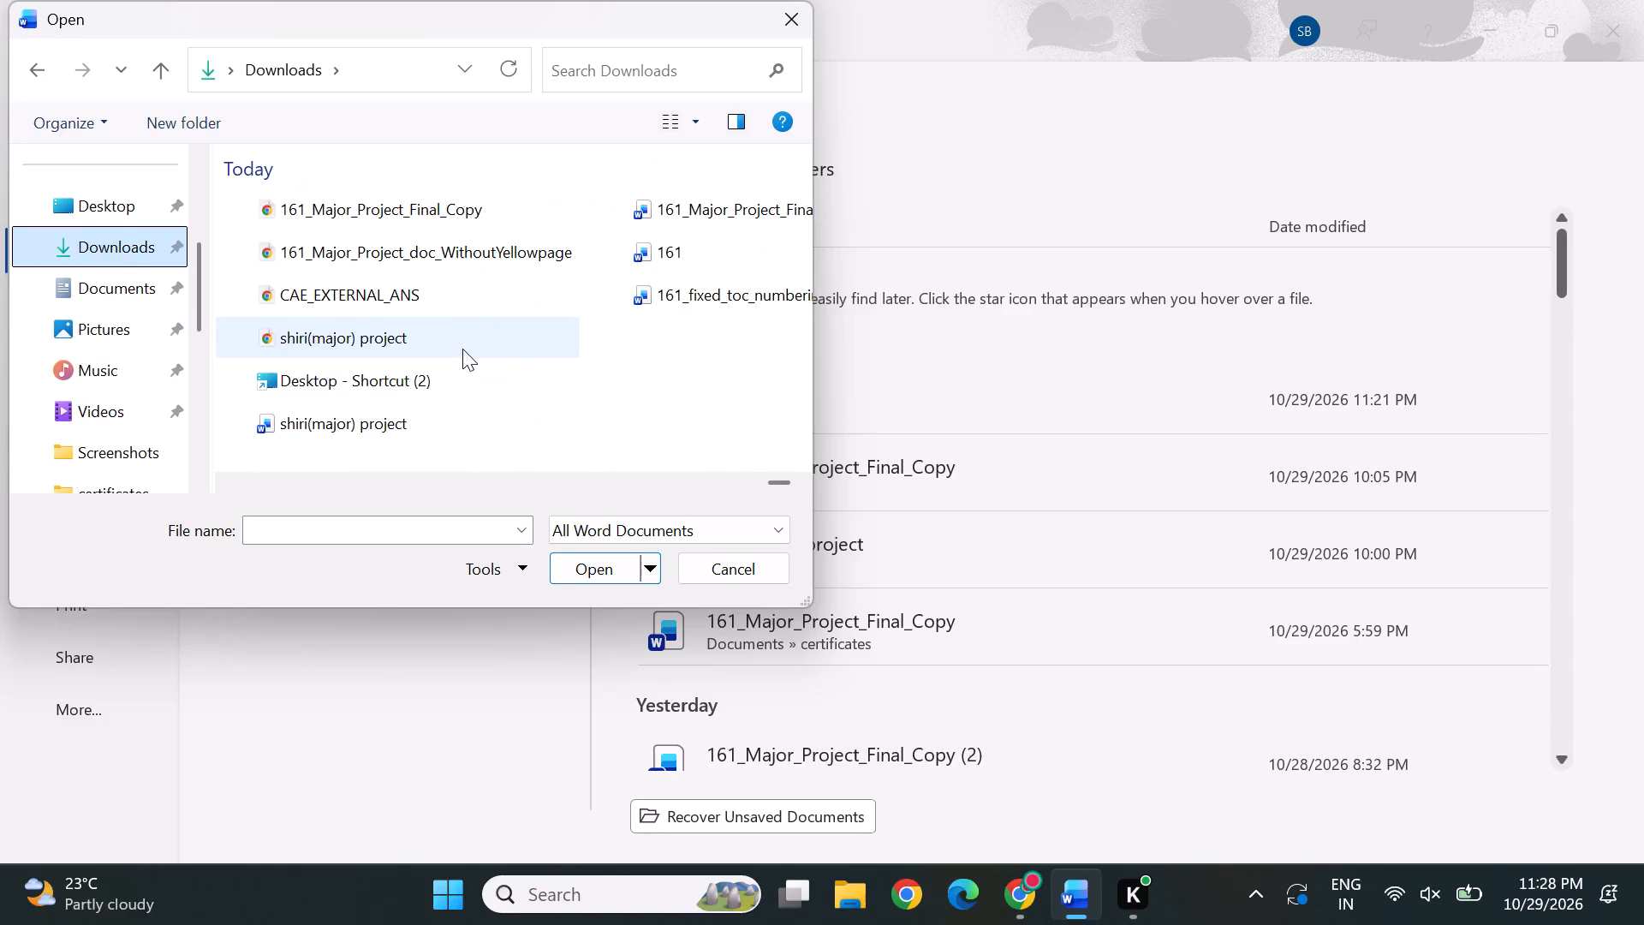
scroll(462, 349, "down", 8)
left_click(396, 304)
left_click(608, 558)
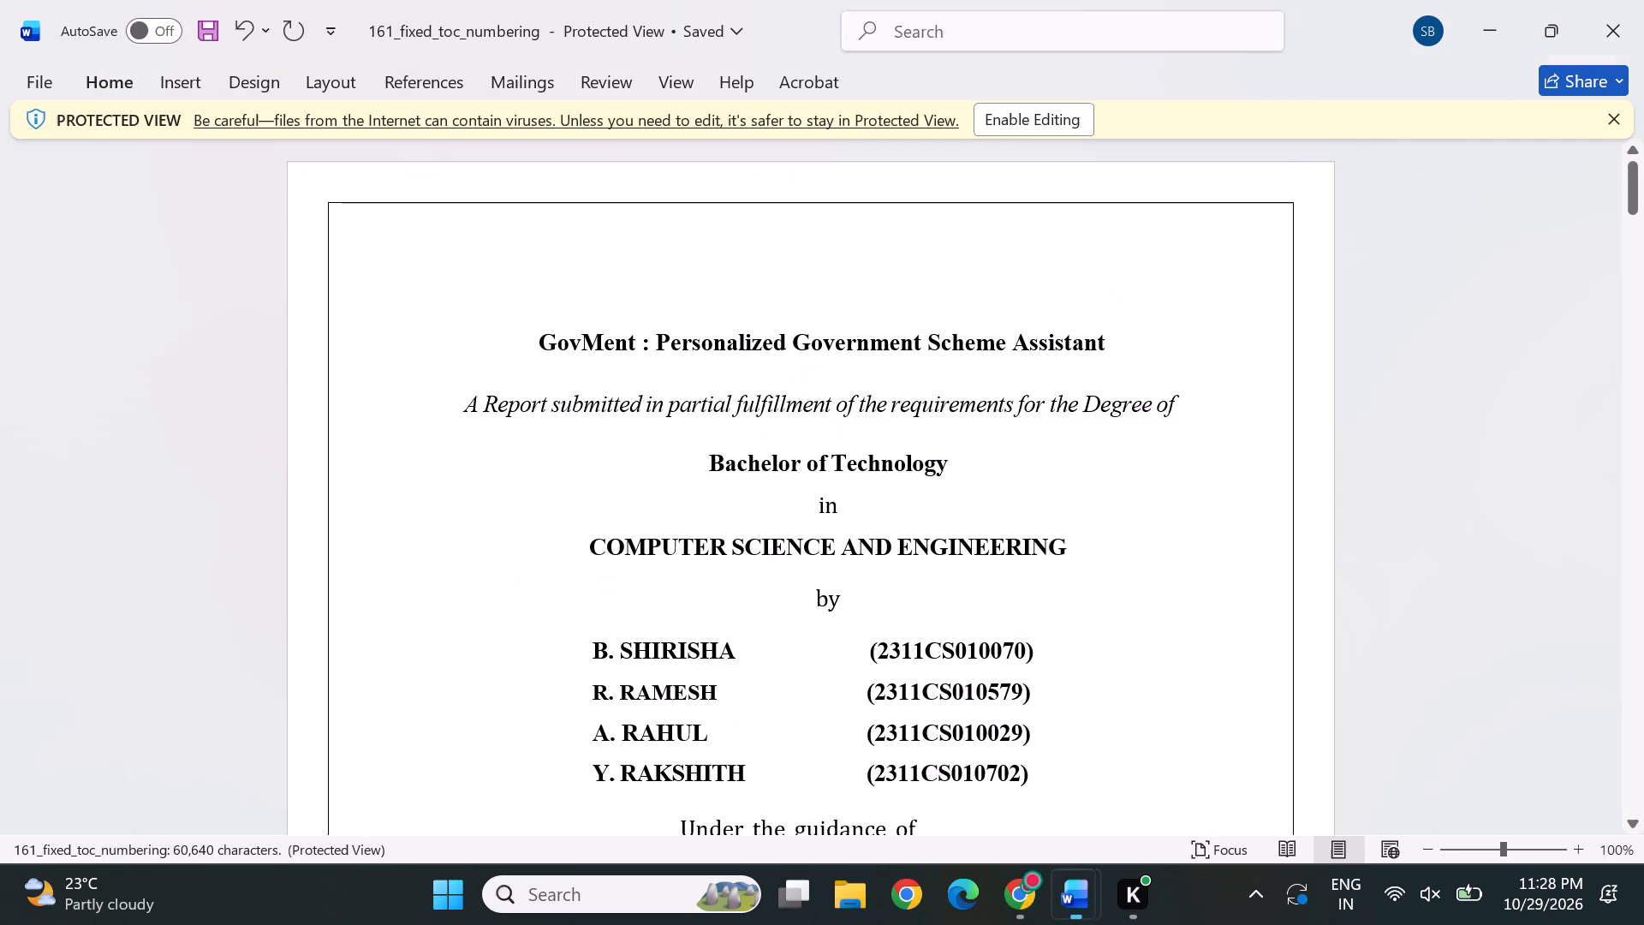
Examine the footer page numbers on both Table of Contents pages and the neighbouring front-matter pages of the corrected document.
scroll(994, 583, "down", 2)
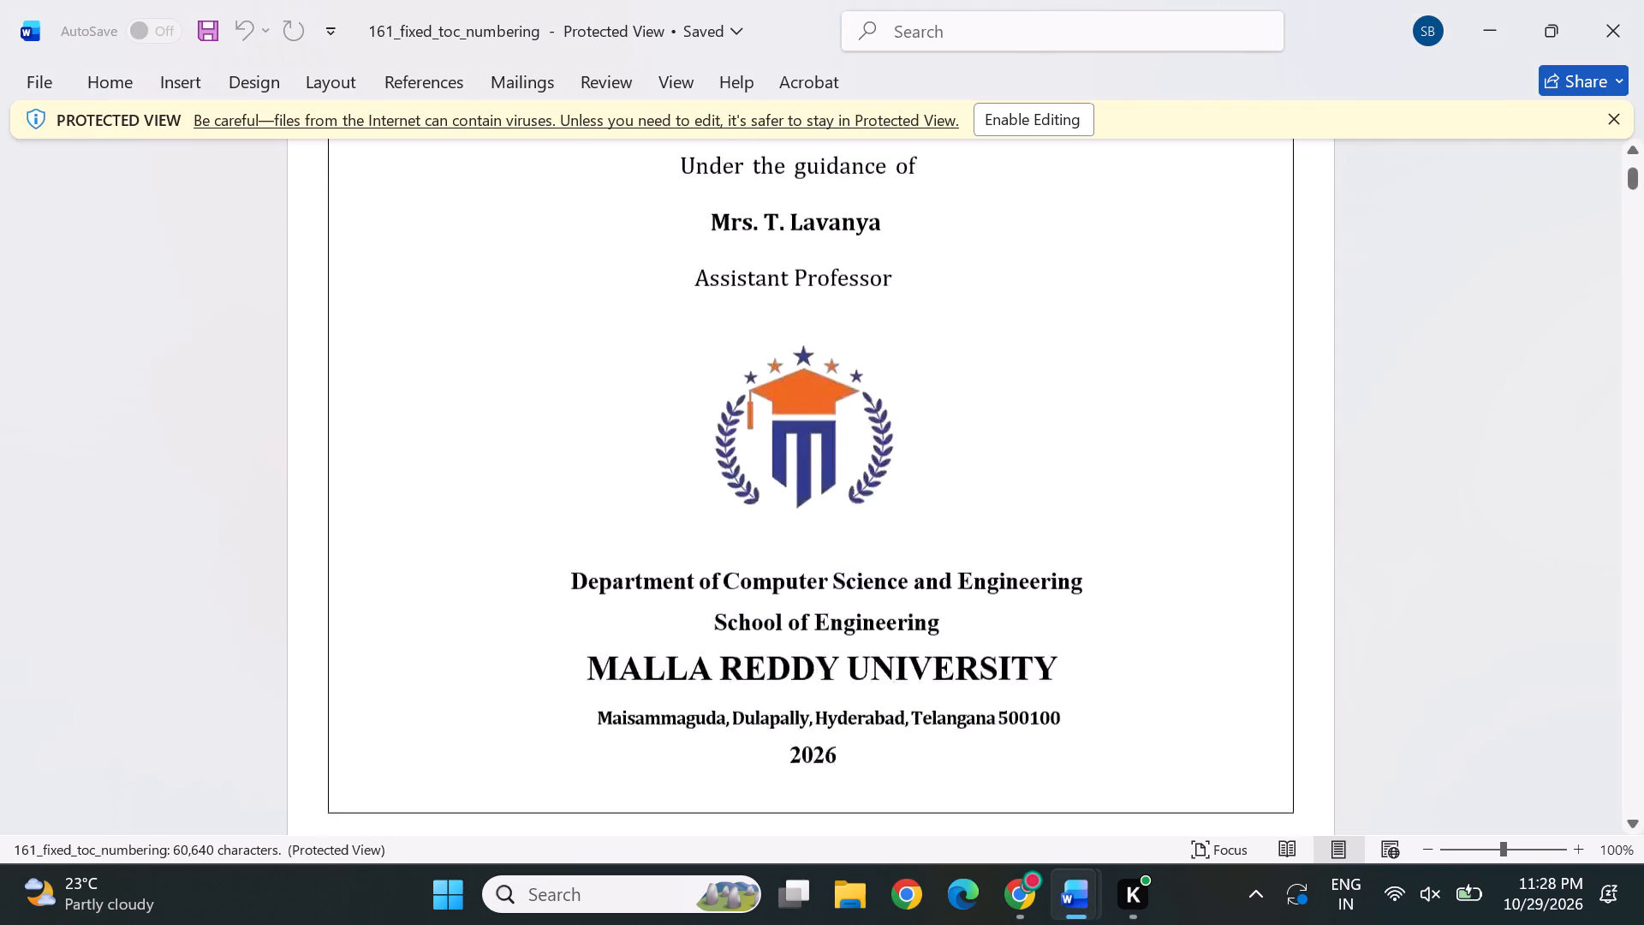
scroll(994, 583, "down", 3)
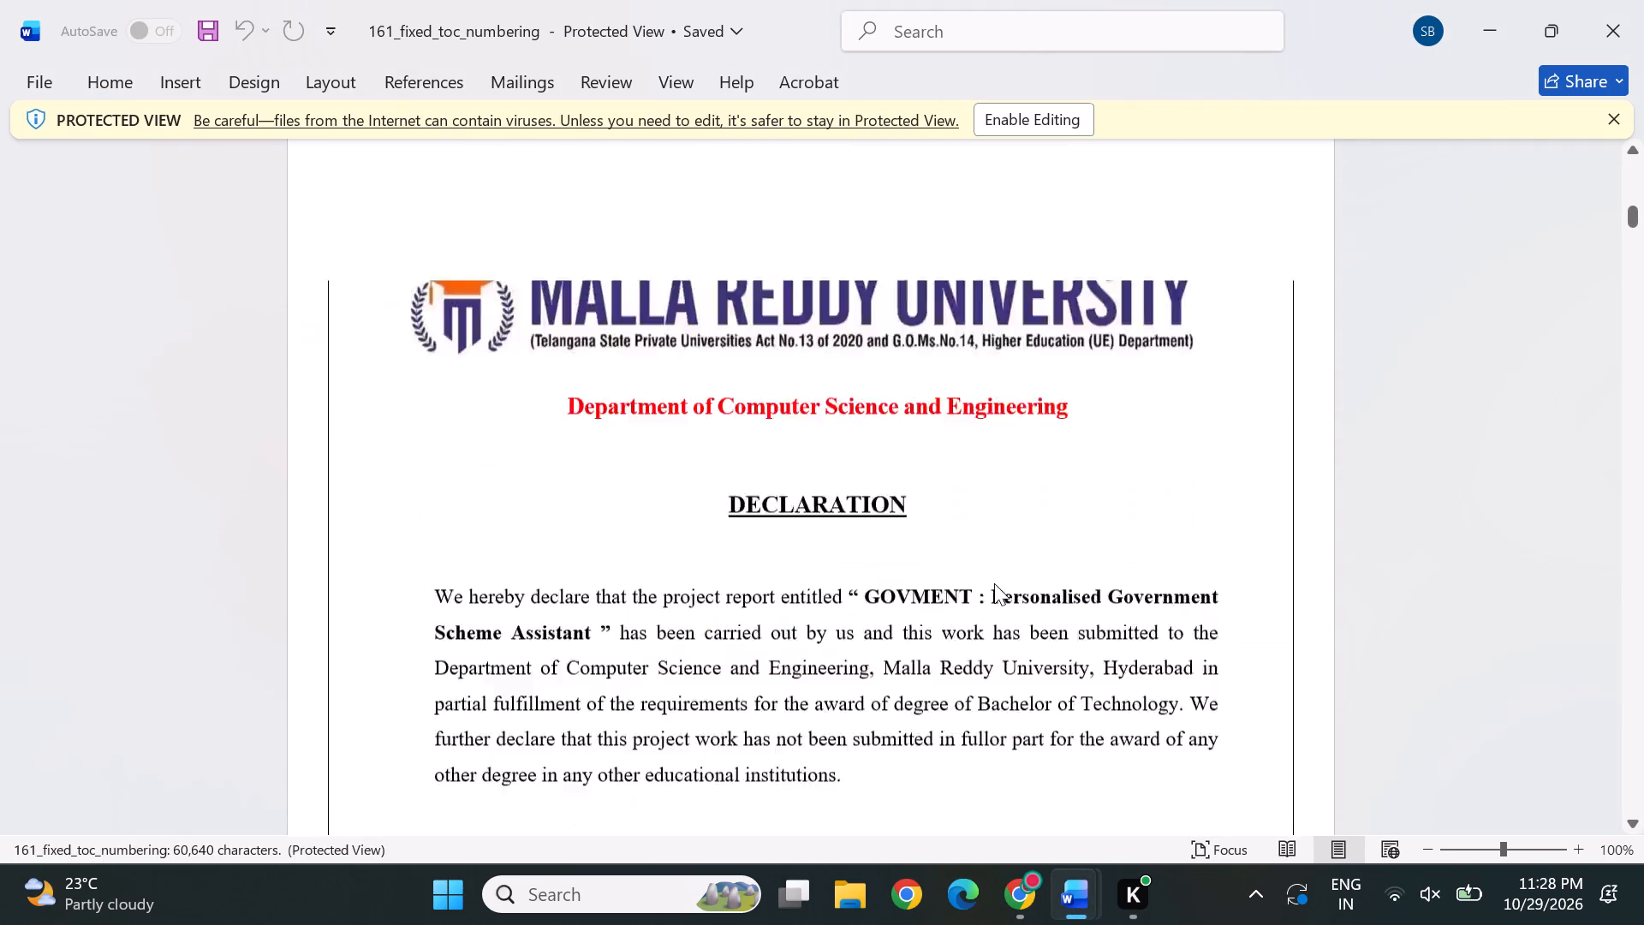
scroll(994, 583, "down", 3)
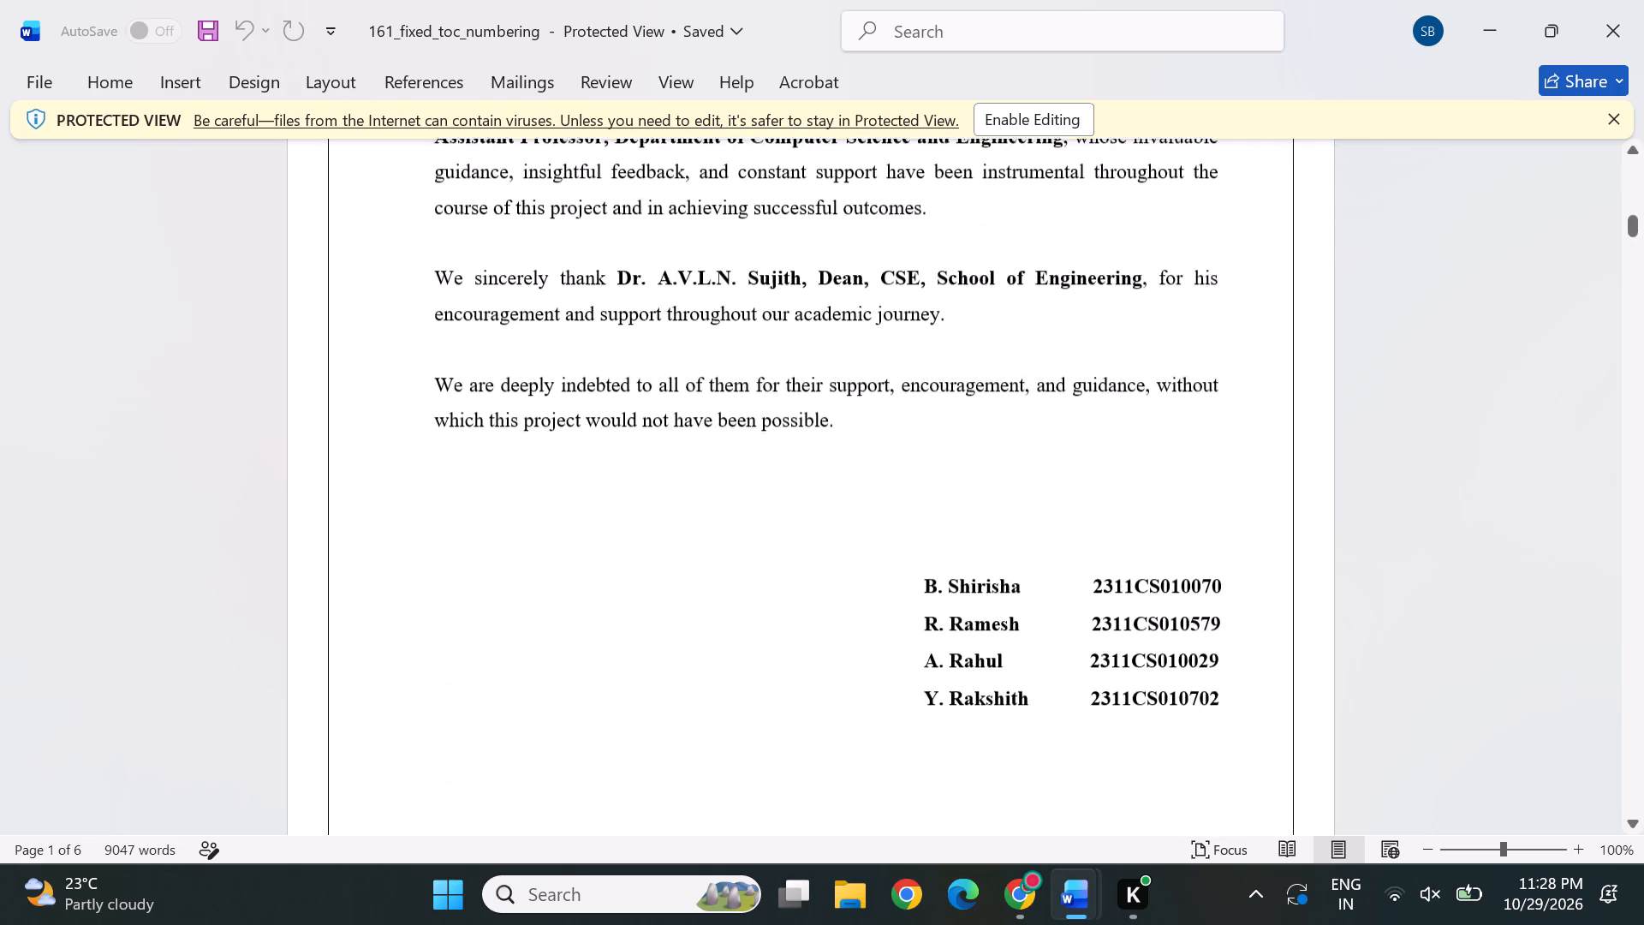
scroll(994, 583, "down", 3)
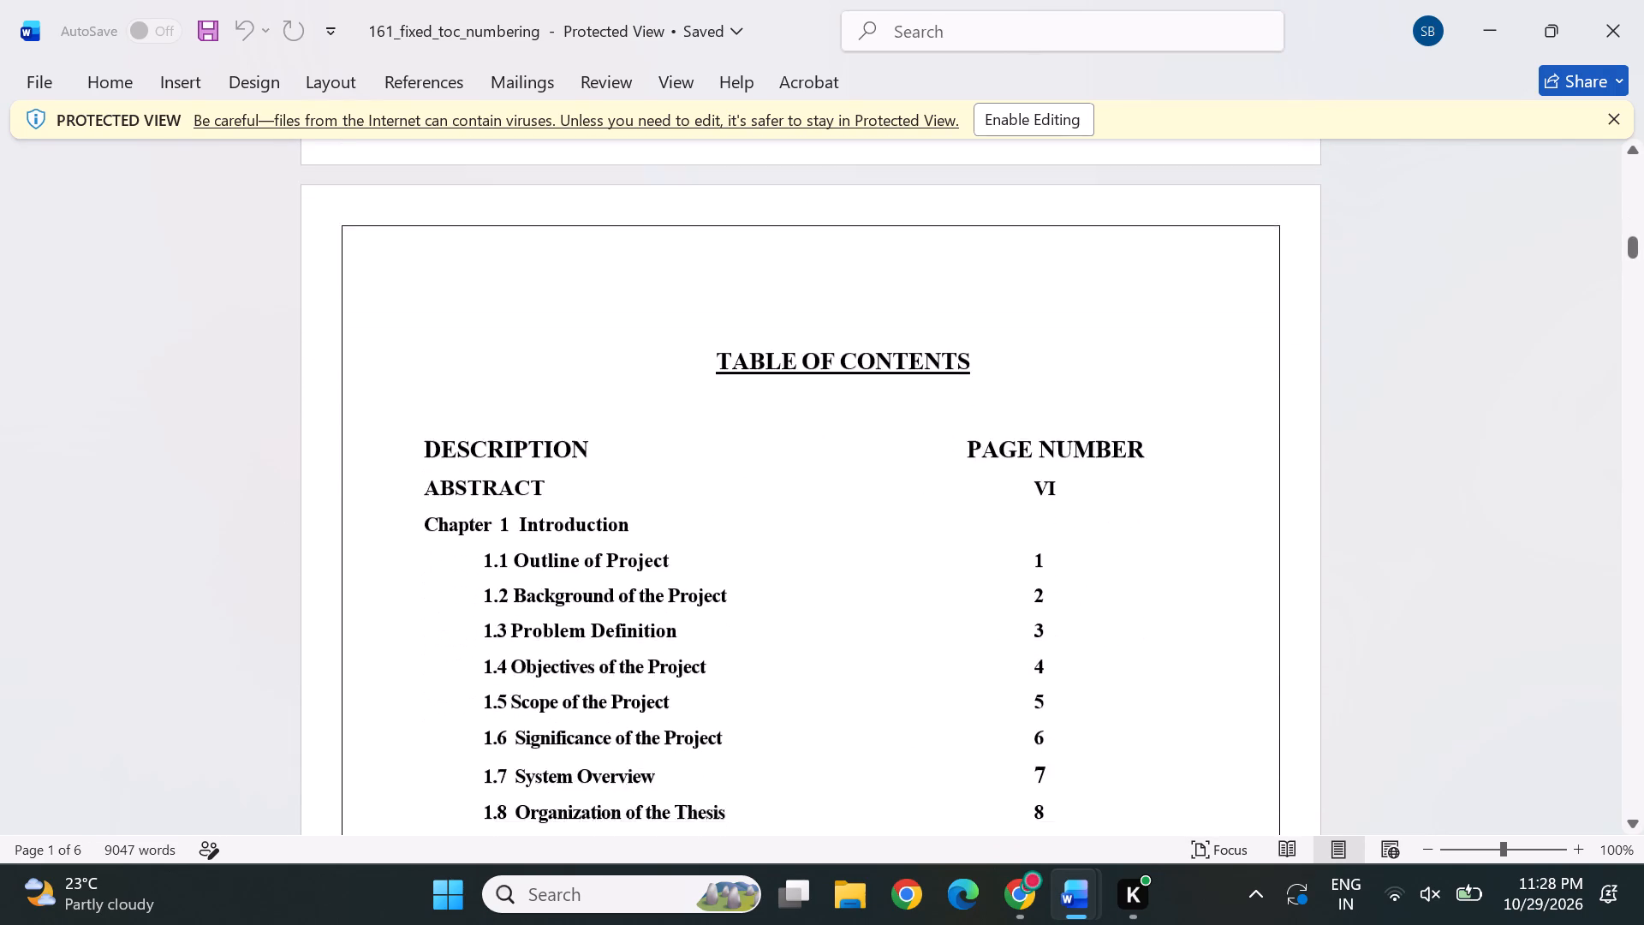
scroll(994, 583, "down", 4)
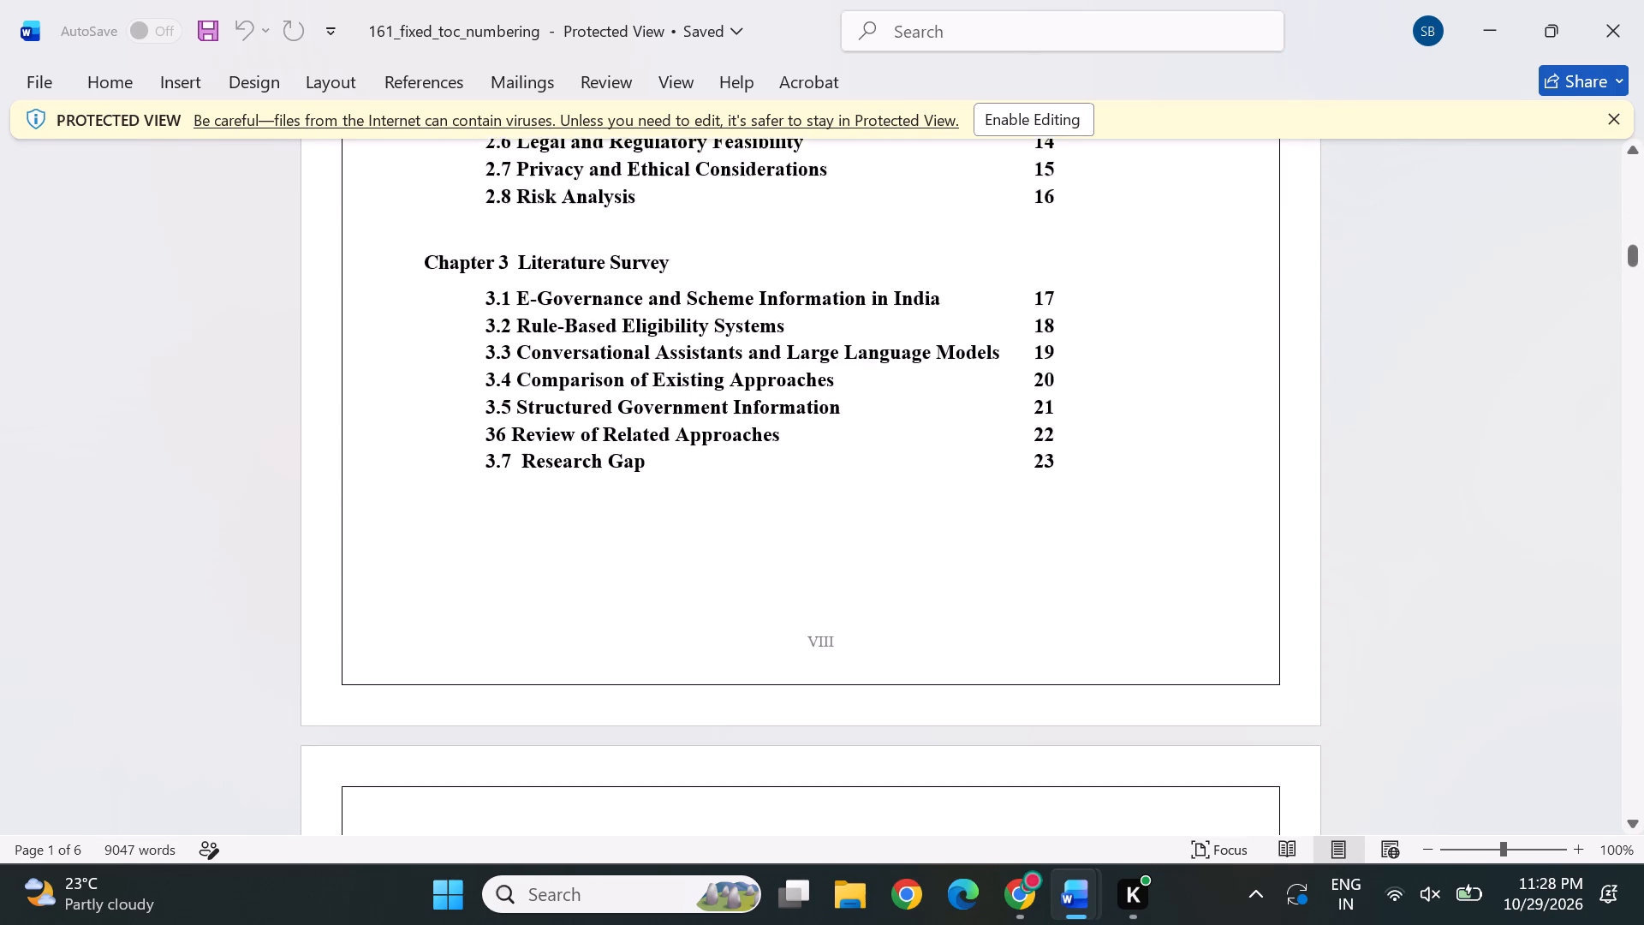
scroll(994, 583, "down", 1)
scroll(902, 535, "down", 2)
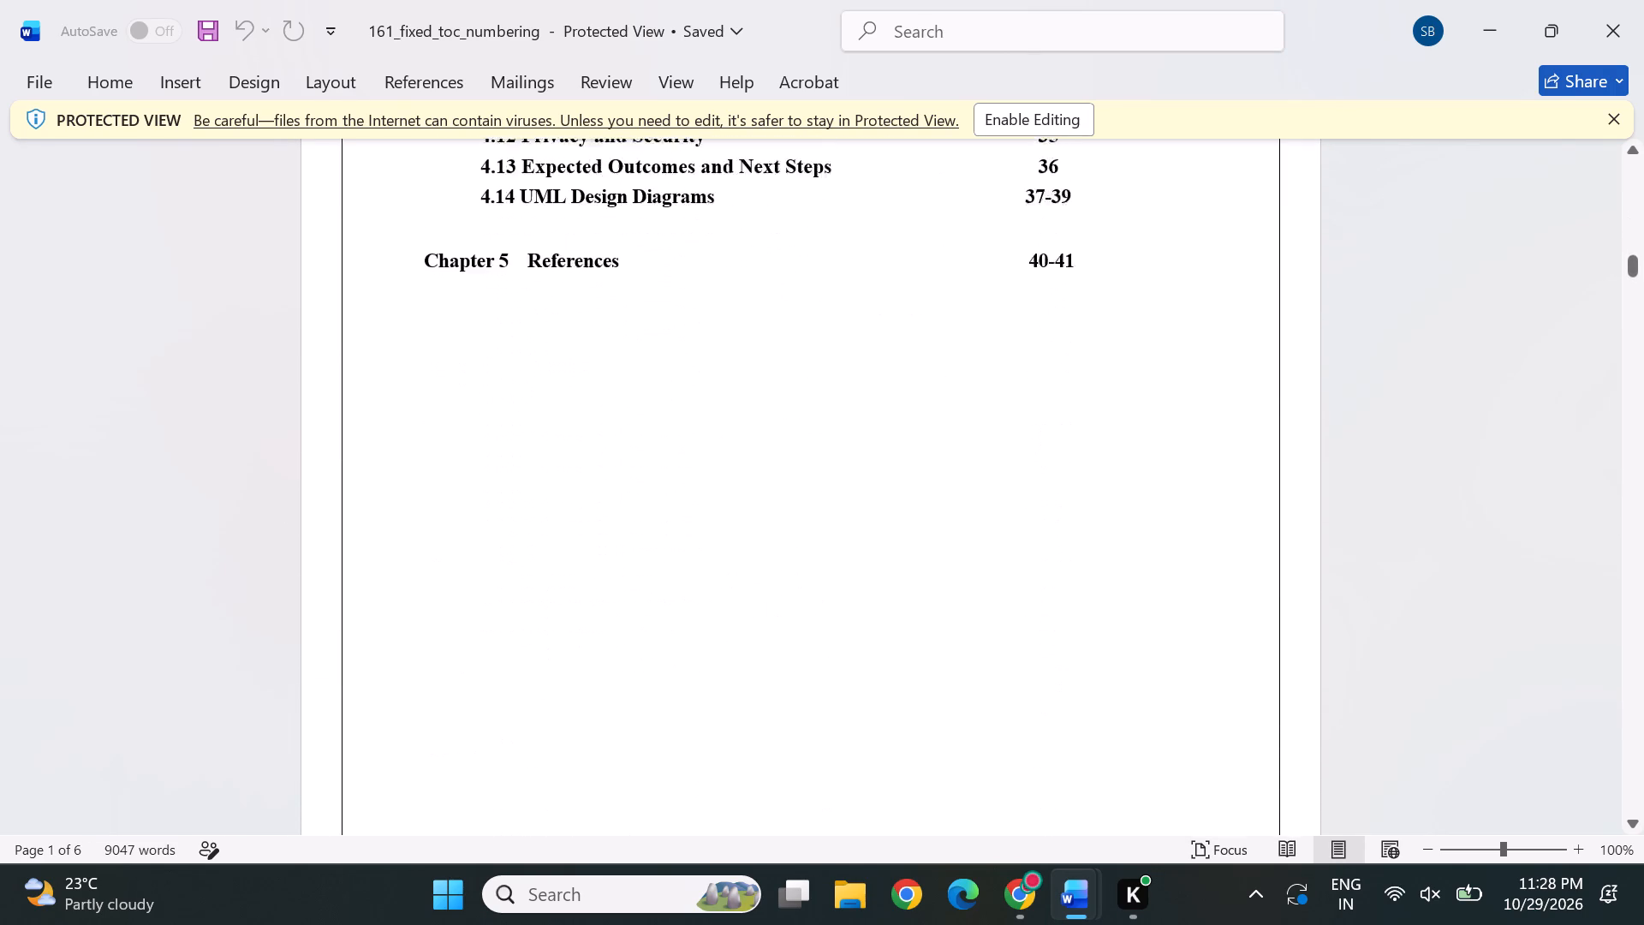
scroll(902, 535, "down", 2)
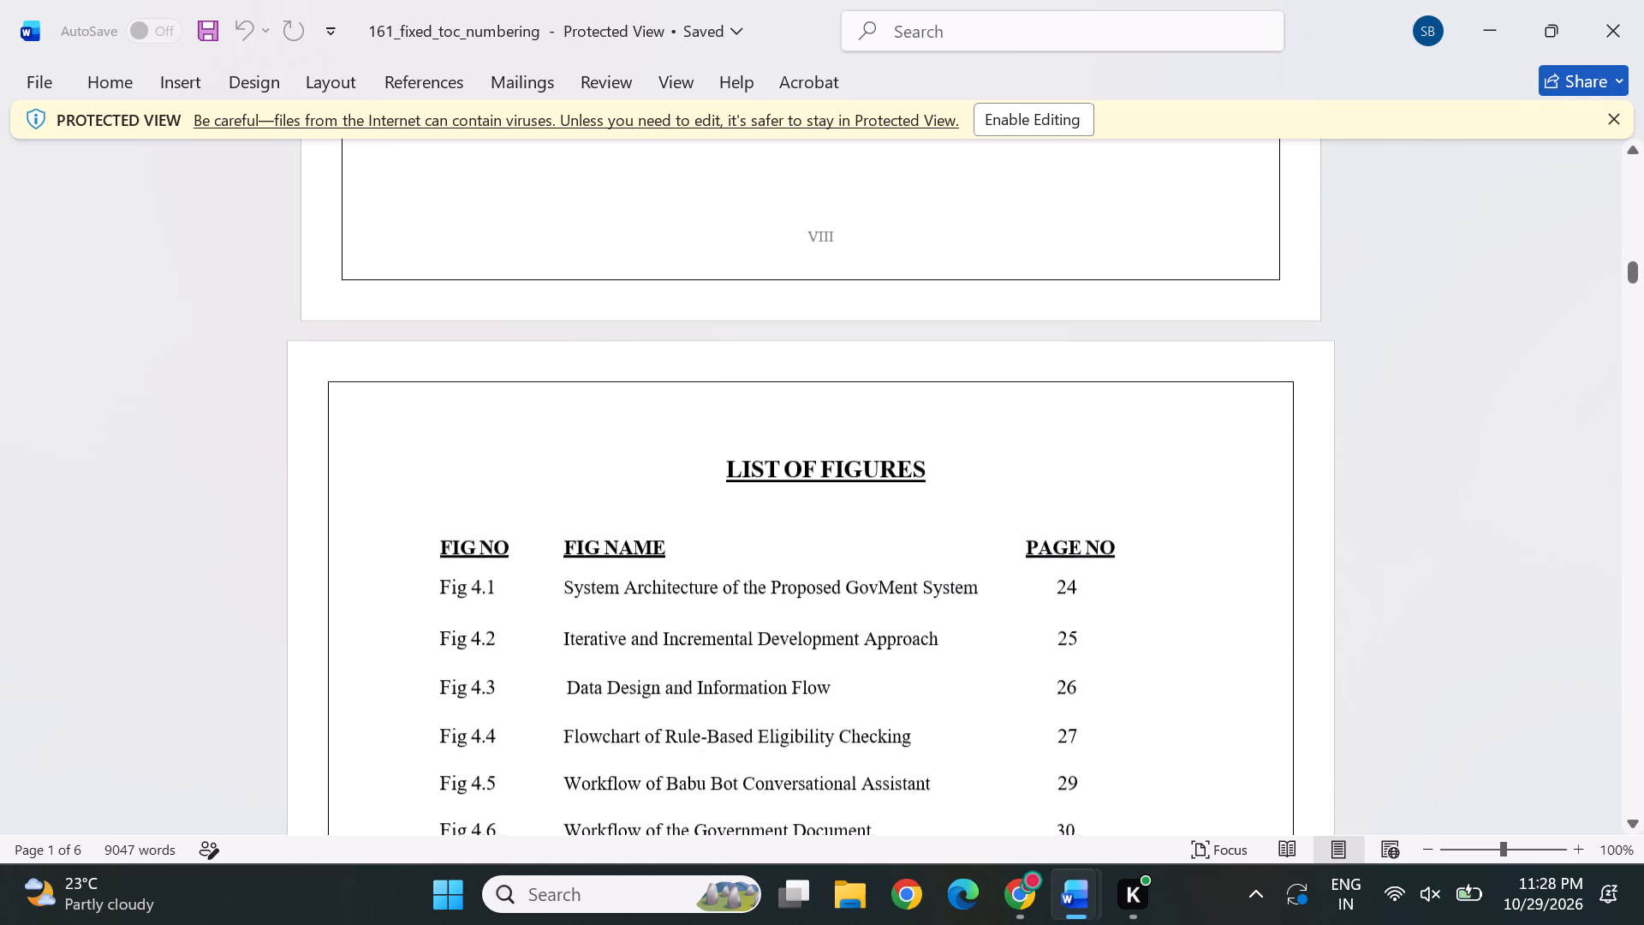
scroll(902, 535, "down", 1)
scroll(902, 535, "up", 4)
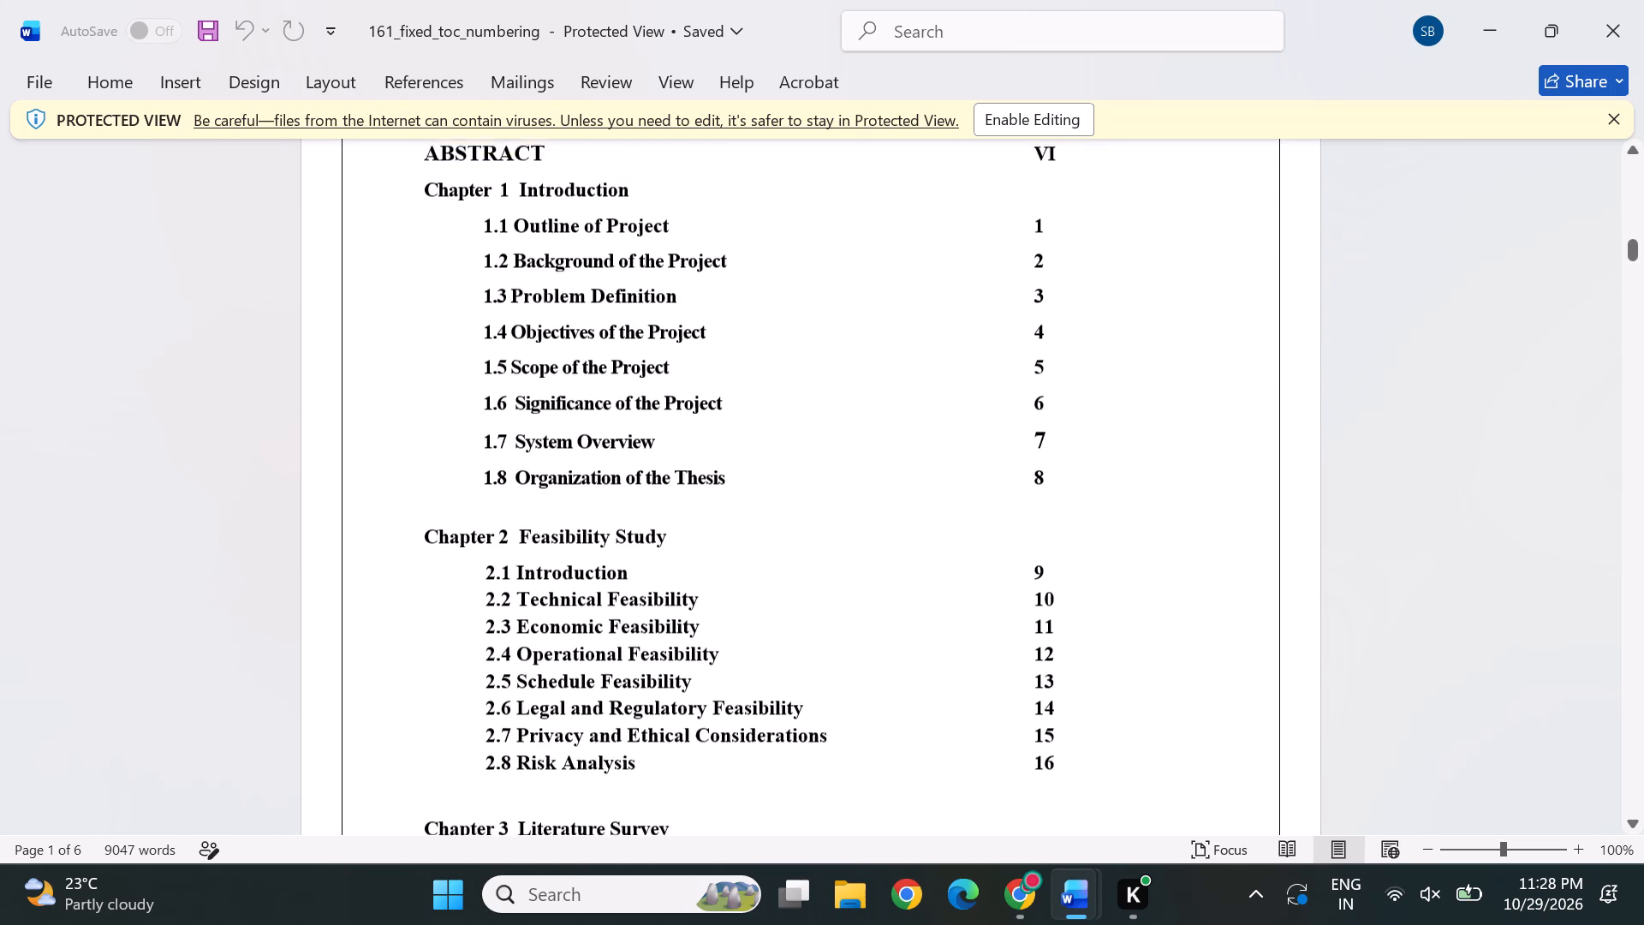
scroll(902, 535, "down", 1, "ctrl")
Enable editing for the protected 161_fixed_toc_numbering document.
left_click(1019, 125)
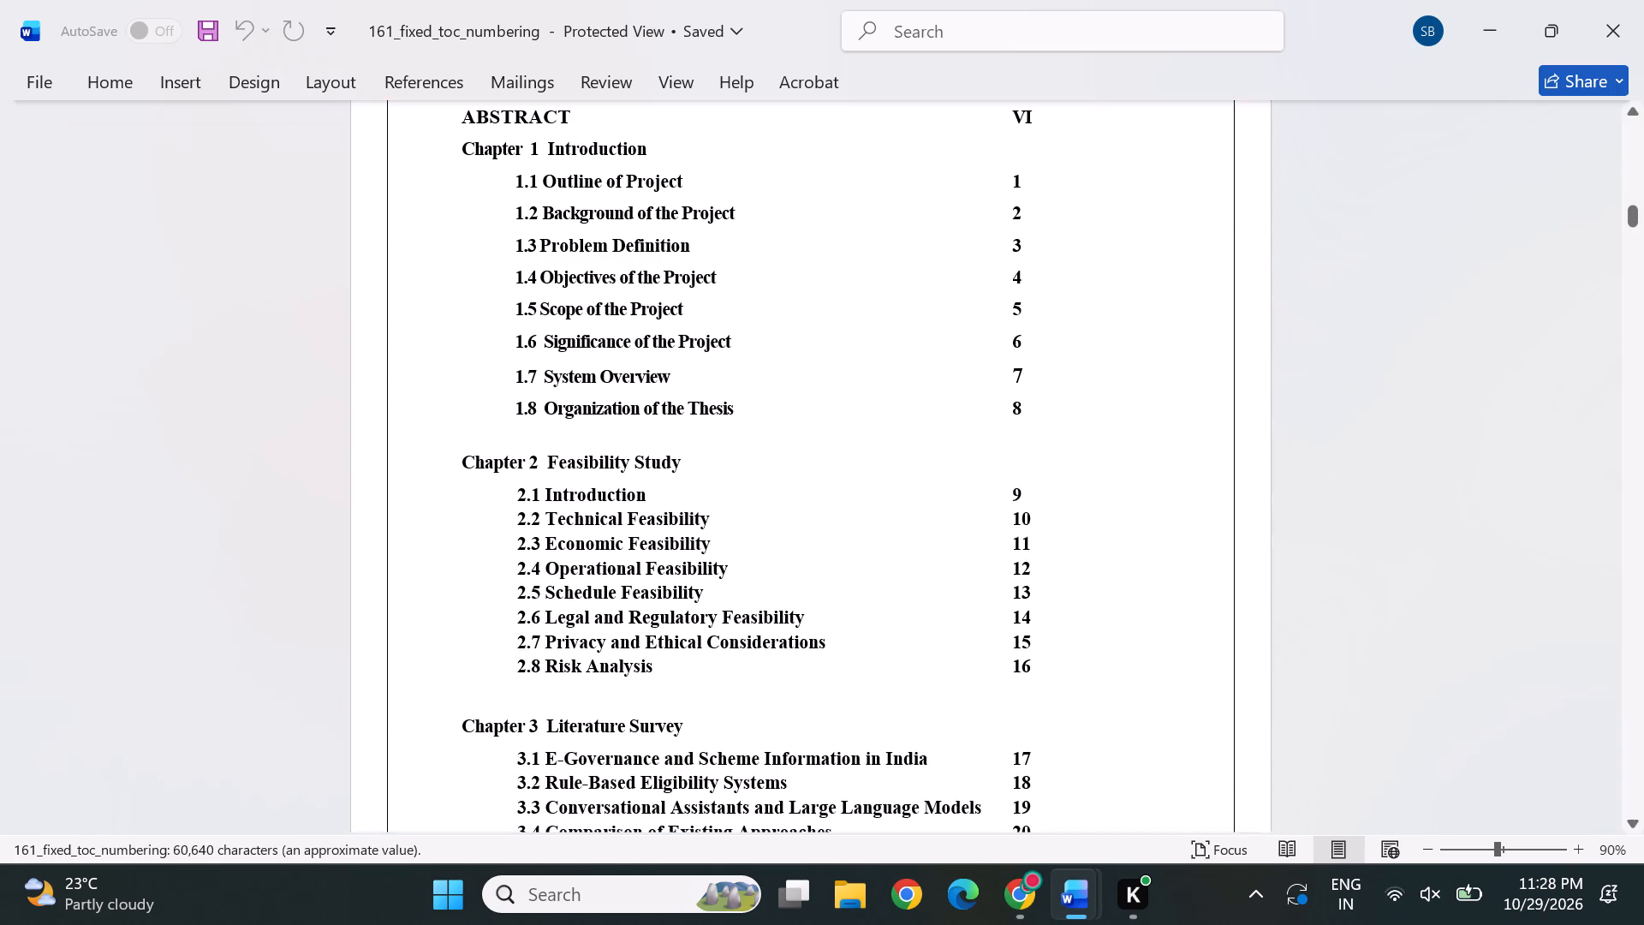
Compare the footer numbers of the two Table of Contents pages and the List of Figures page side by side at 50% zoom.
scroll(960, 664, "down", 1)
scroll(1063, 691, "down", 2)
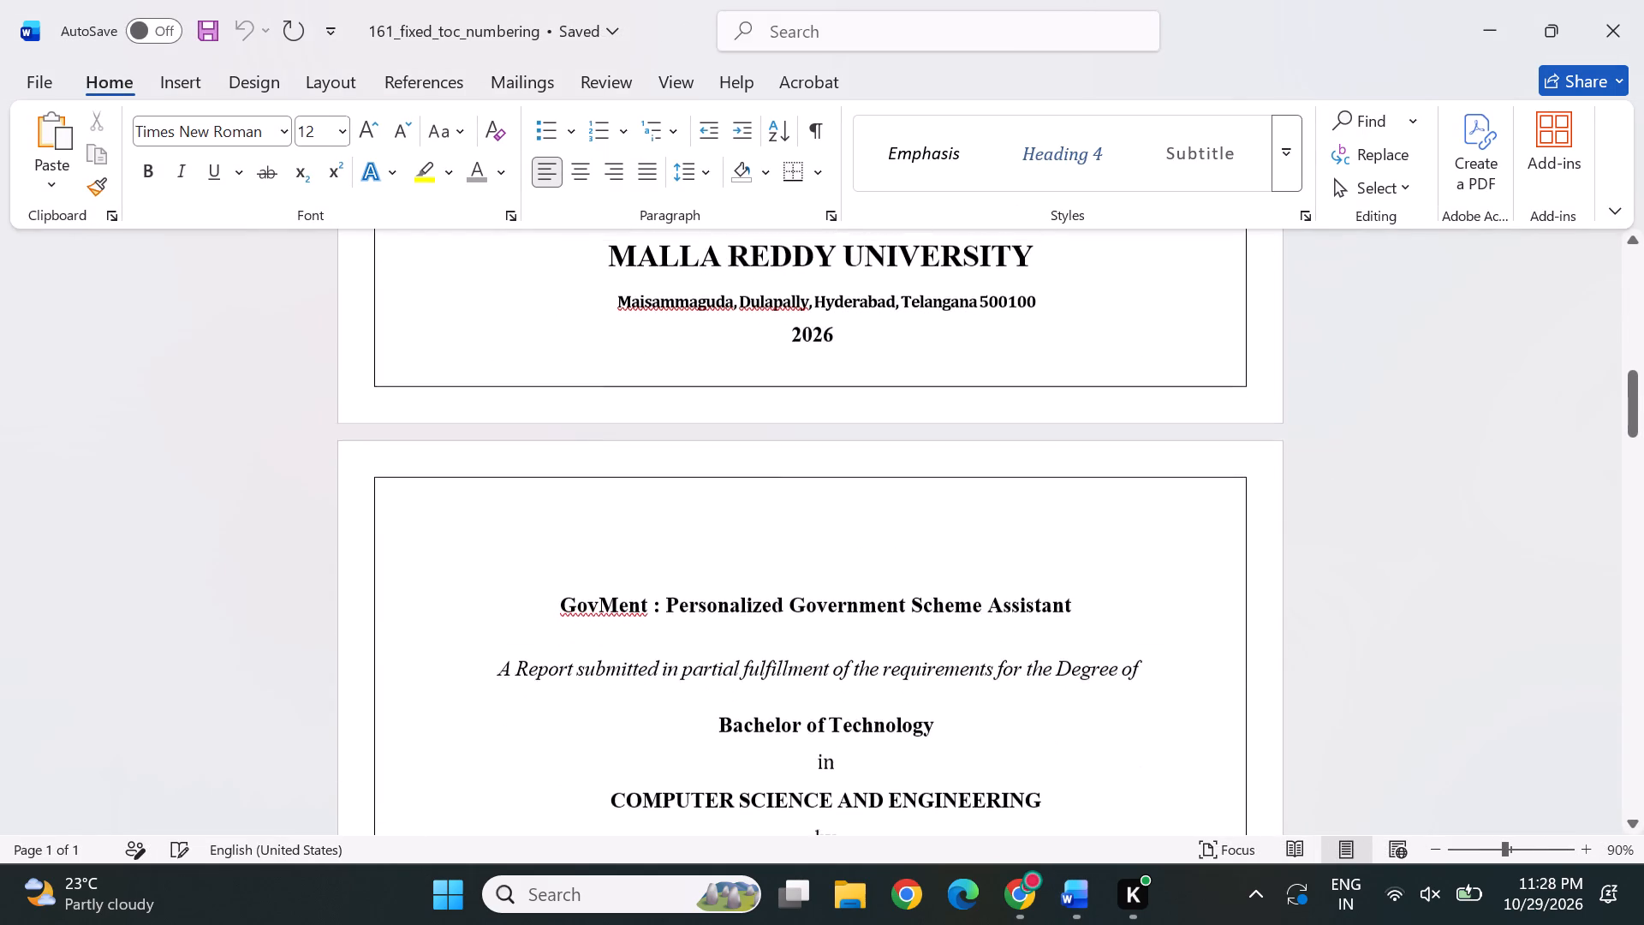
scroll(1063, 691, "down", 4, "ctrl")
scroll(1063, 691, "down", 1)
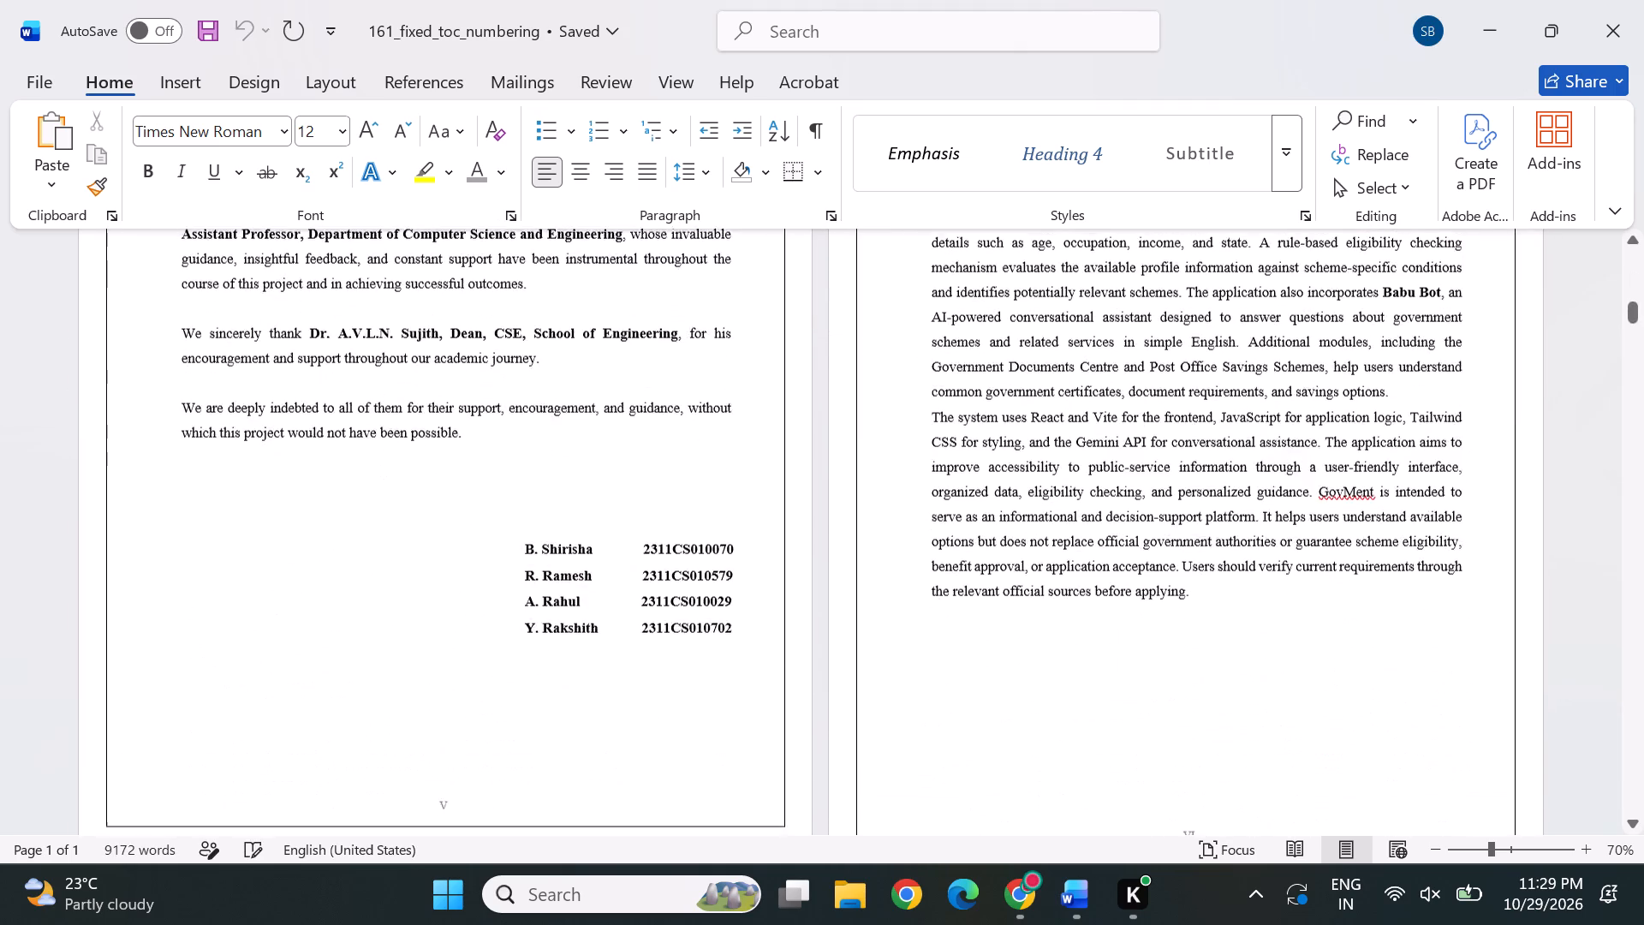
scroll(1021, 528, "down", 1)
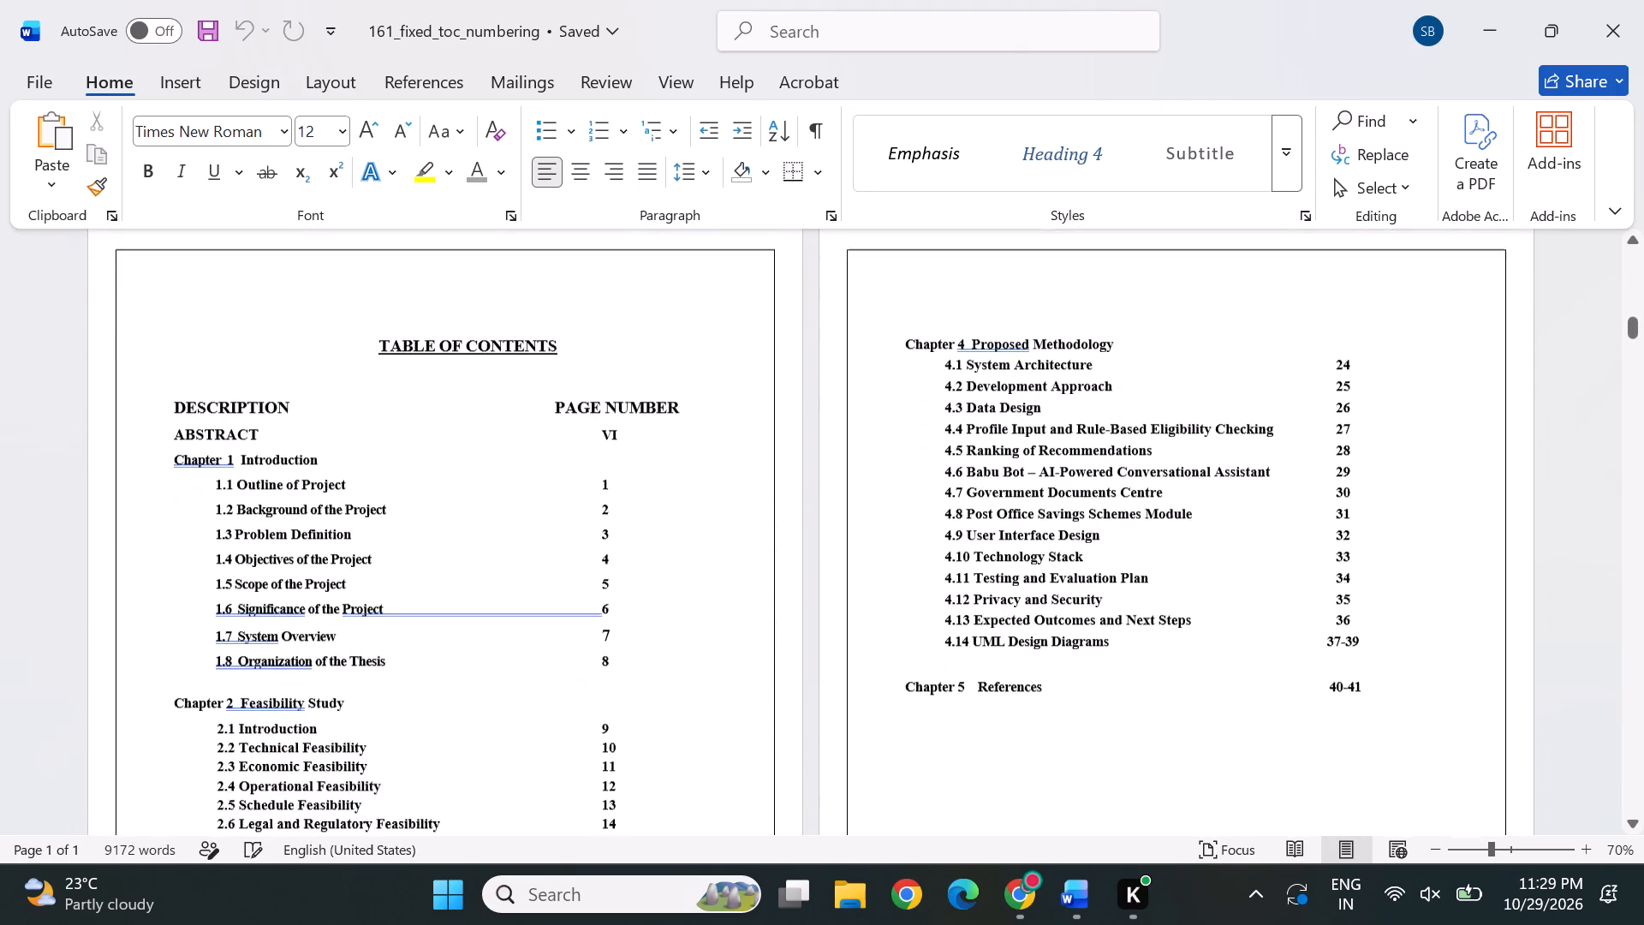
scroll(1021, 528, "down", 1)
scroll(1021, 528, "down", 2, "ctrl")
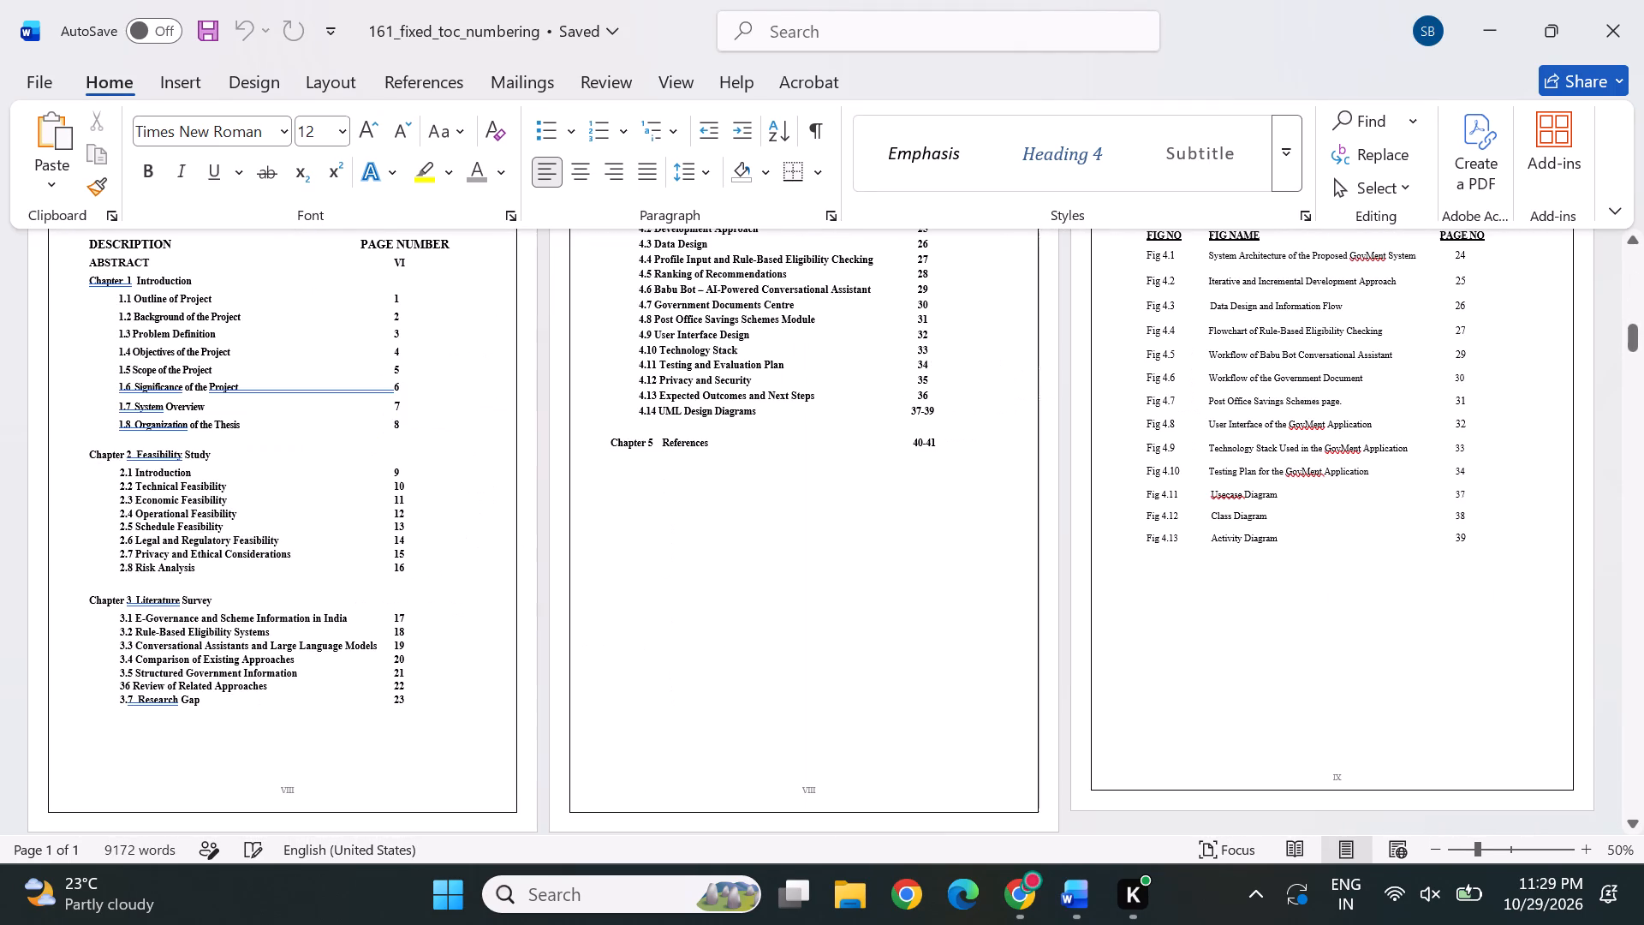
scroll(1028, 605, "right", 1)
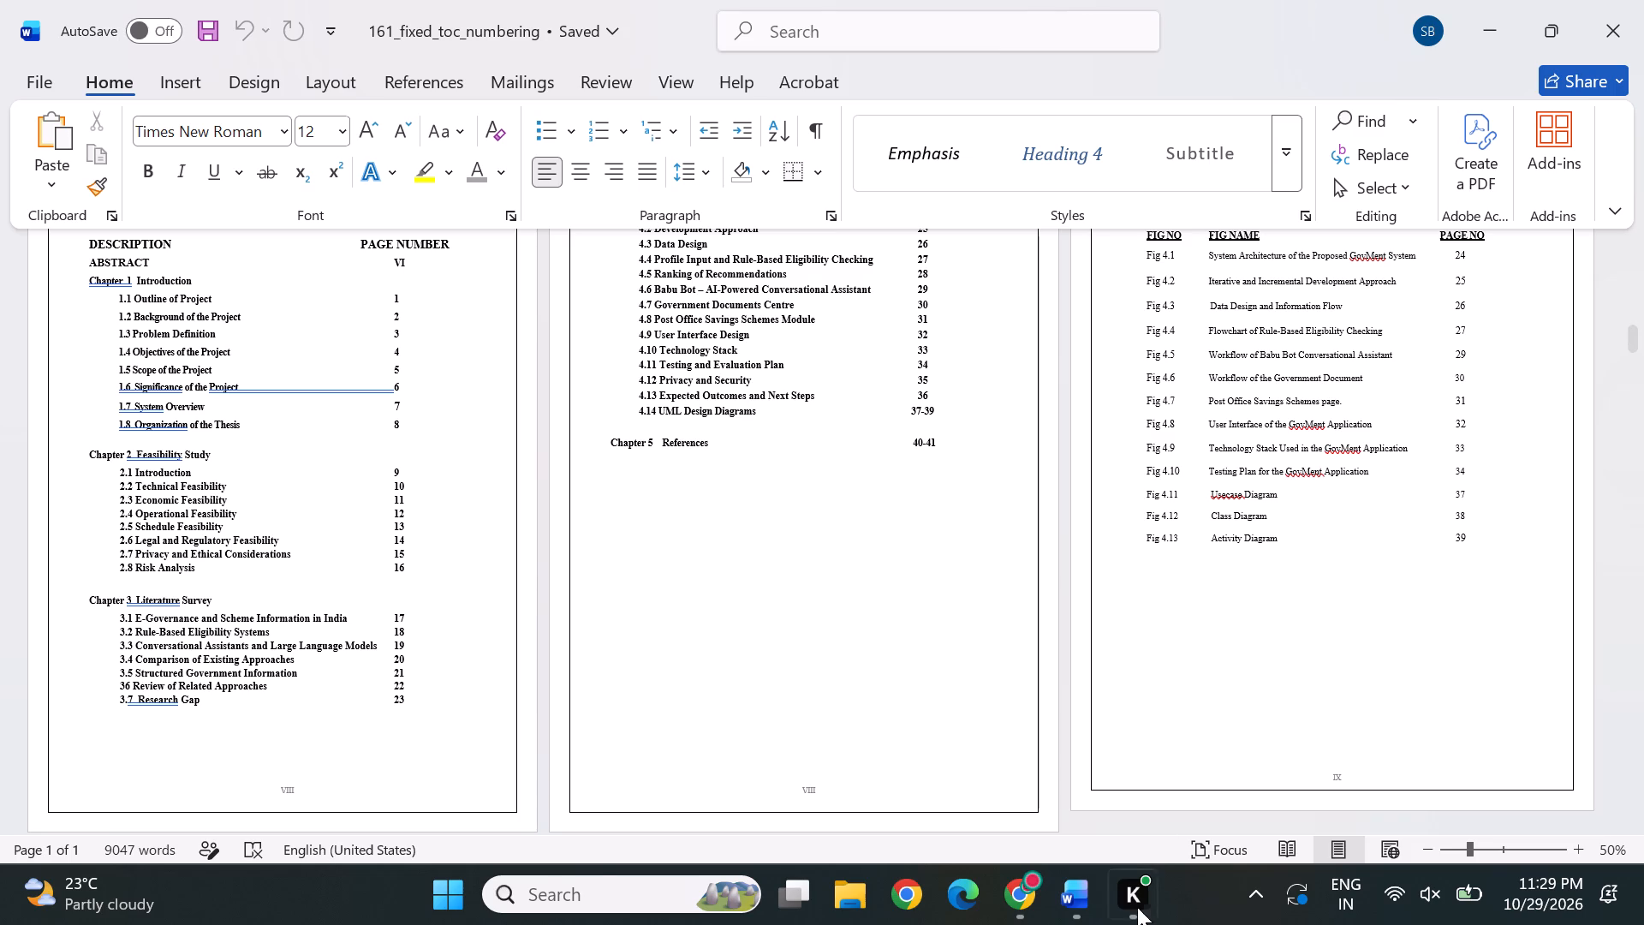
Capture a full-screen snip of Word showing the two Table of Contents pages and List of Figures page with Snipping Tool.
left_click(595, 889)
type("SNI")
left_click(684, 243)
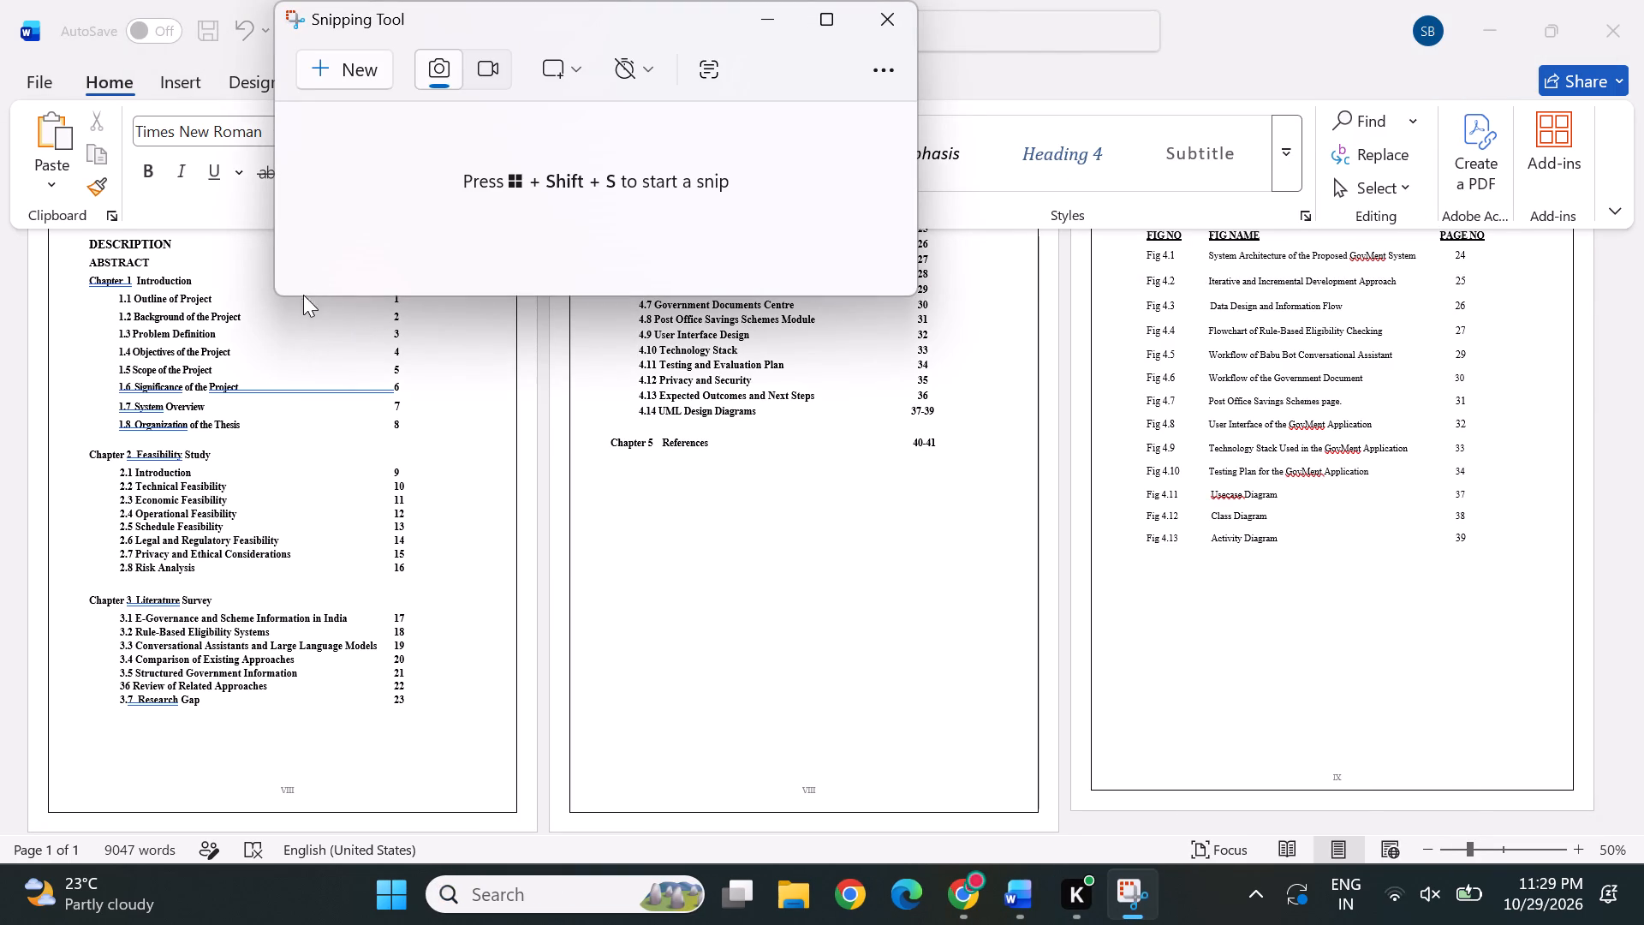
left_click(783, 9)
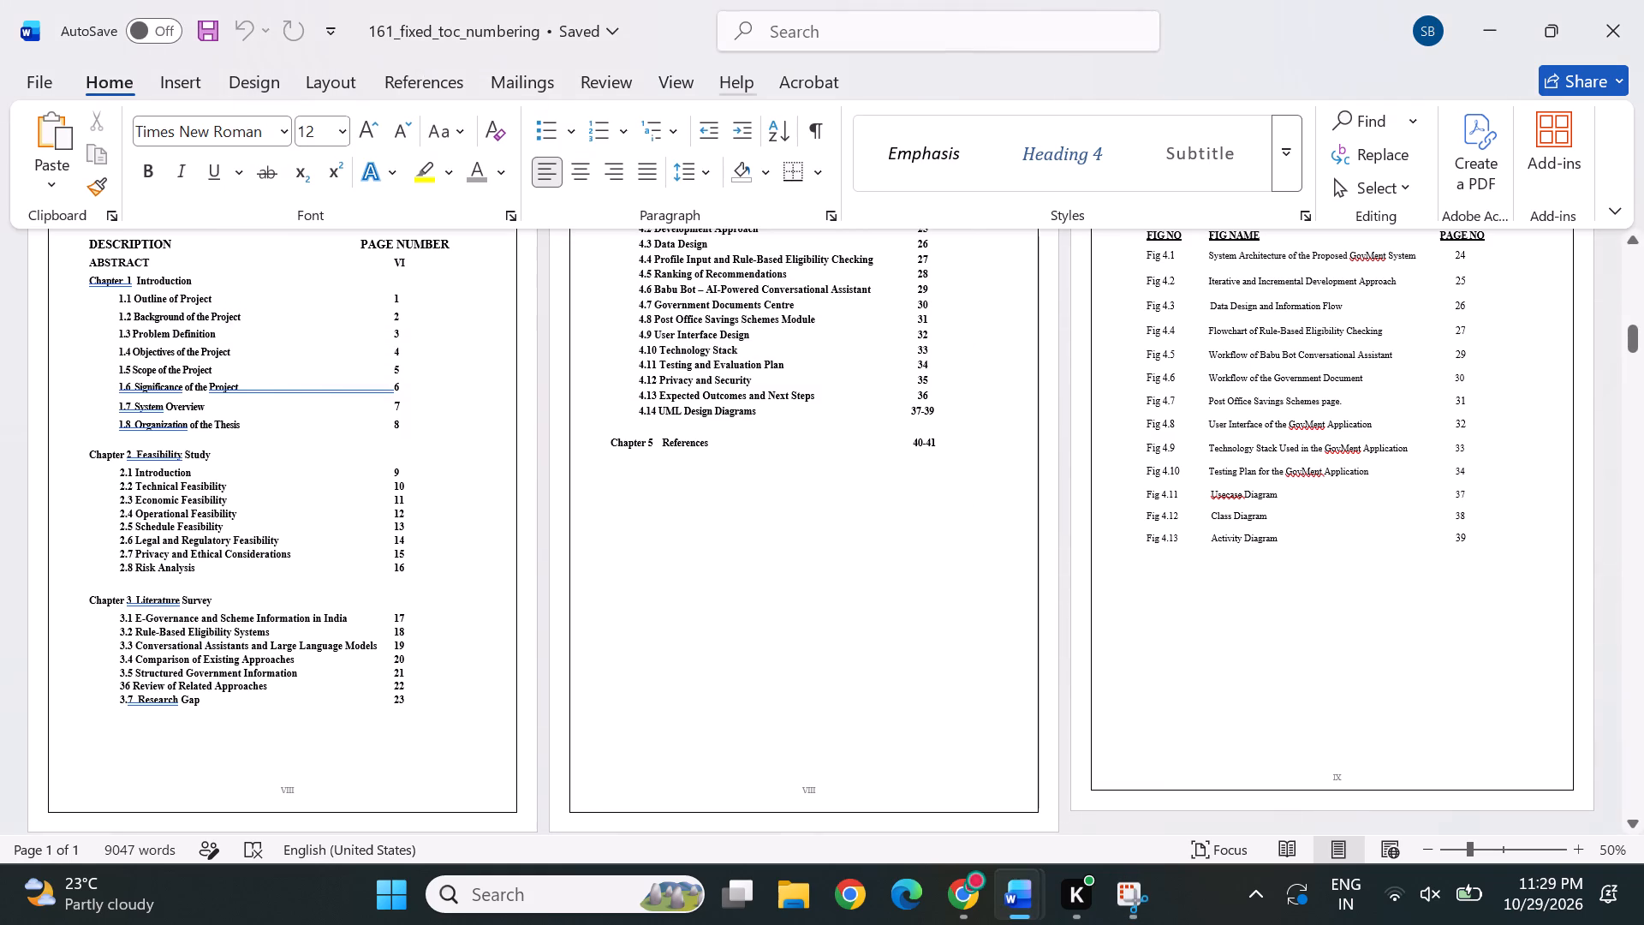
scroll(697, 320, "up", 1)
scroll(622, 452, "up", 2)
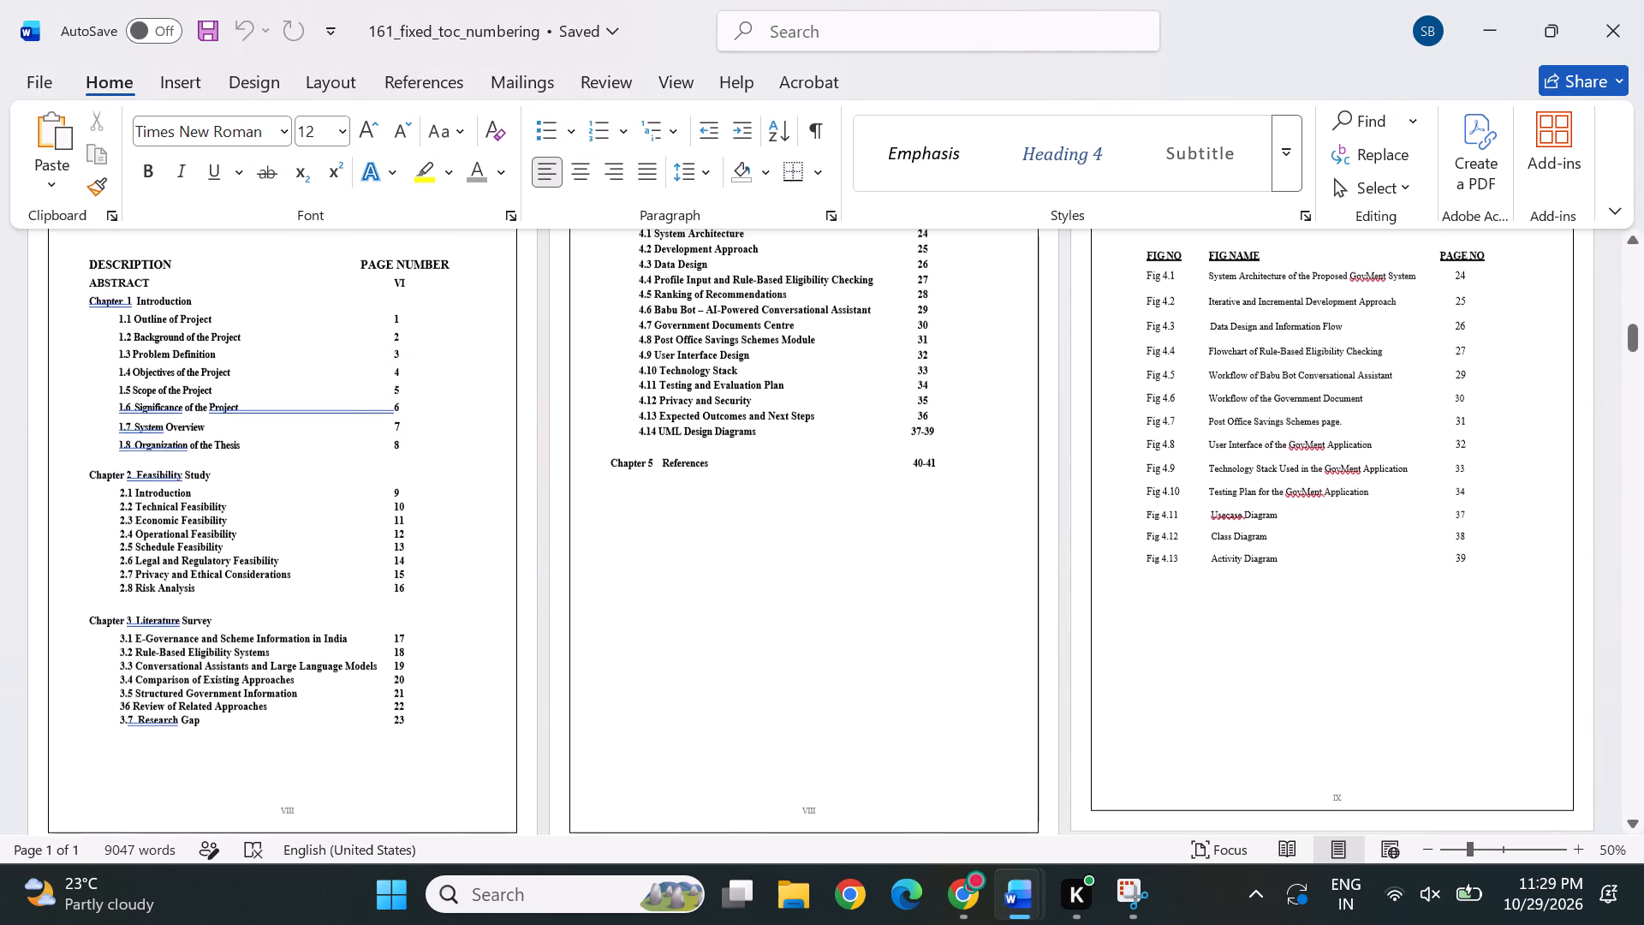
scroll(568, 419, "up", 1)
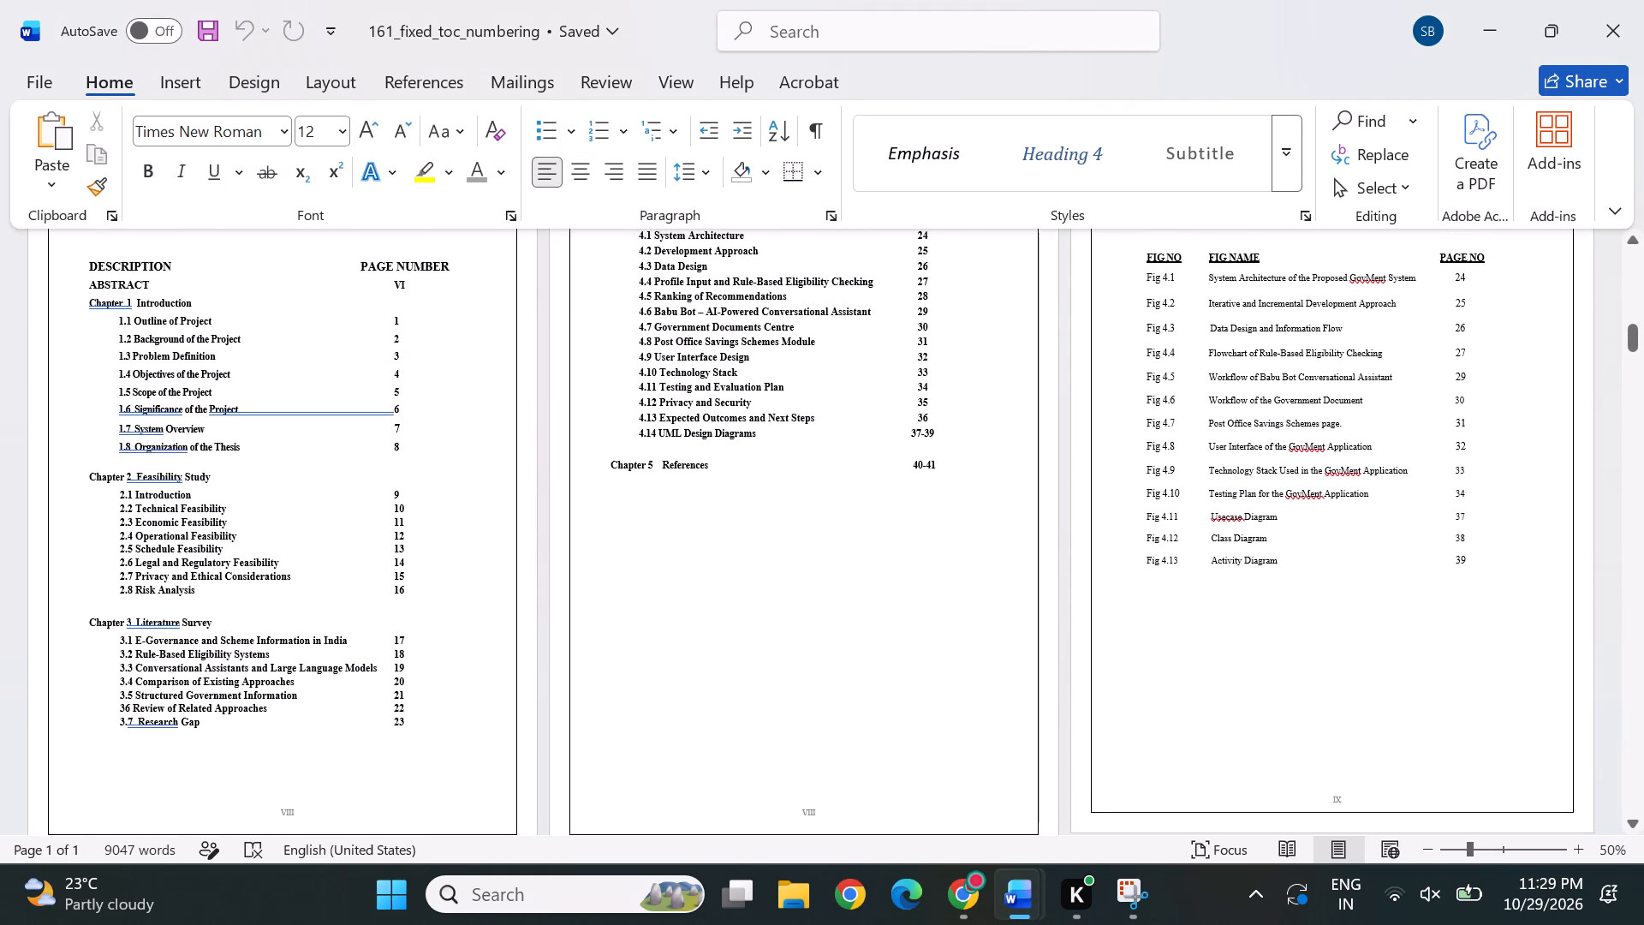
left_click(1135, 880)
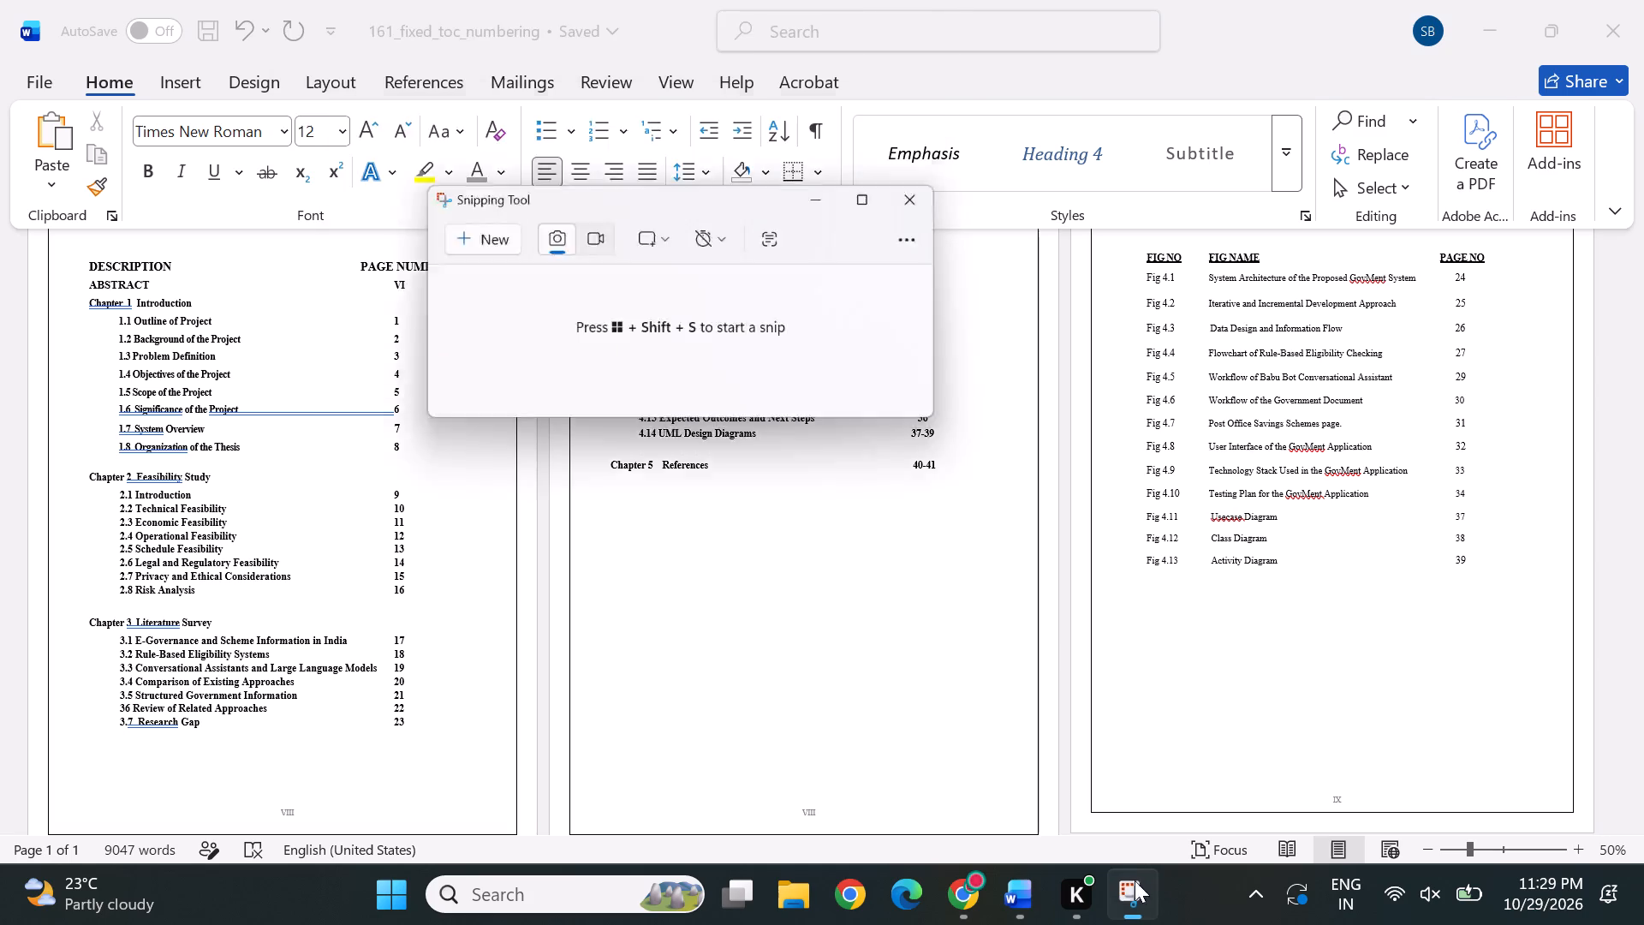
left_click(352, 74)
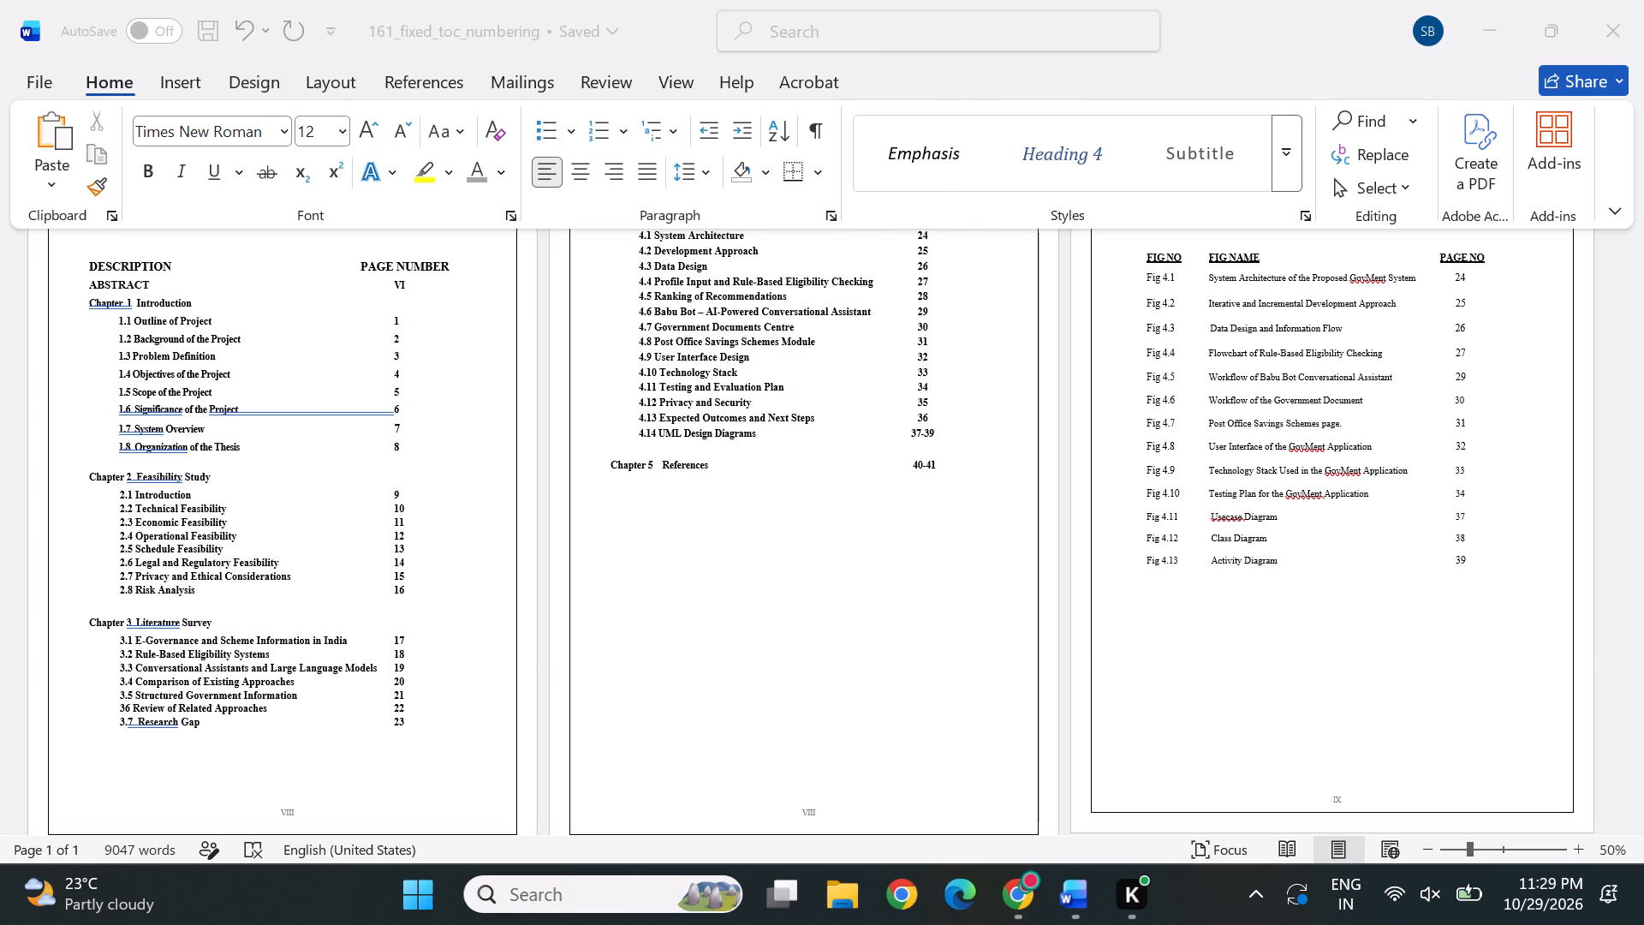
left_click_drag(0, 0, 994, 430)
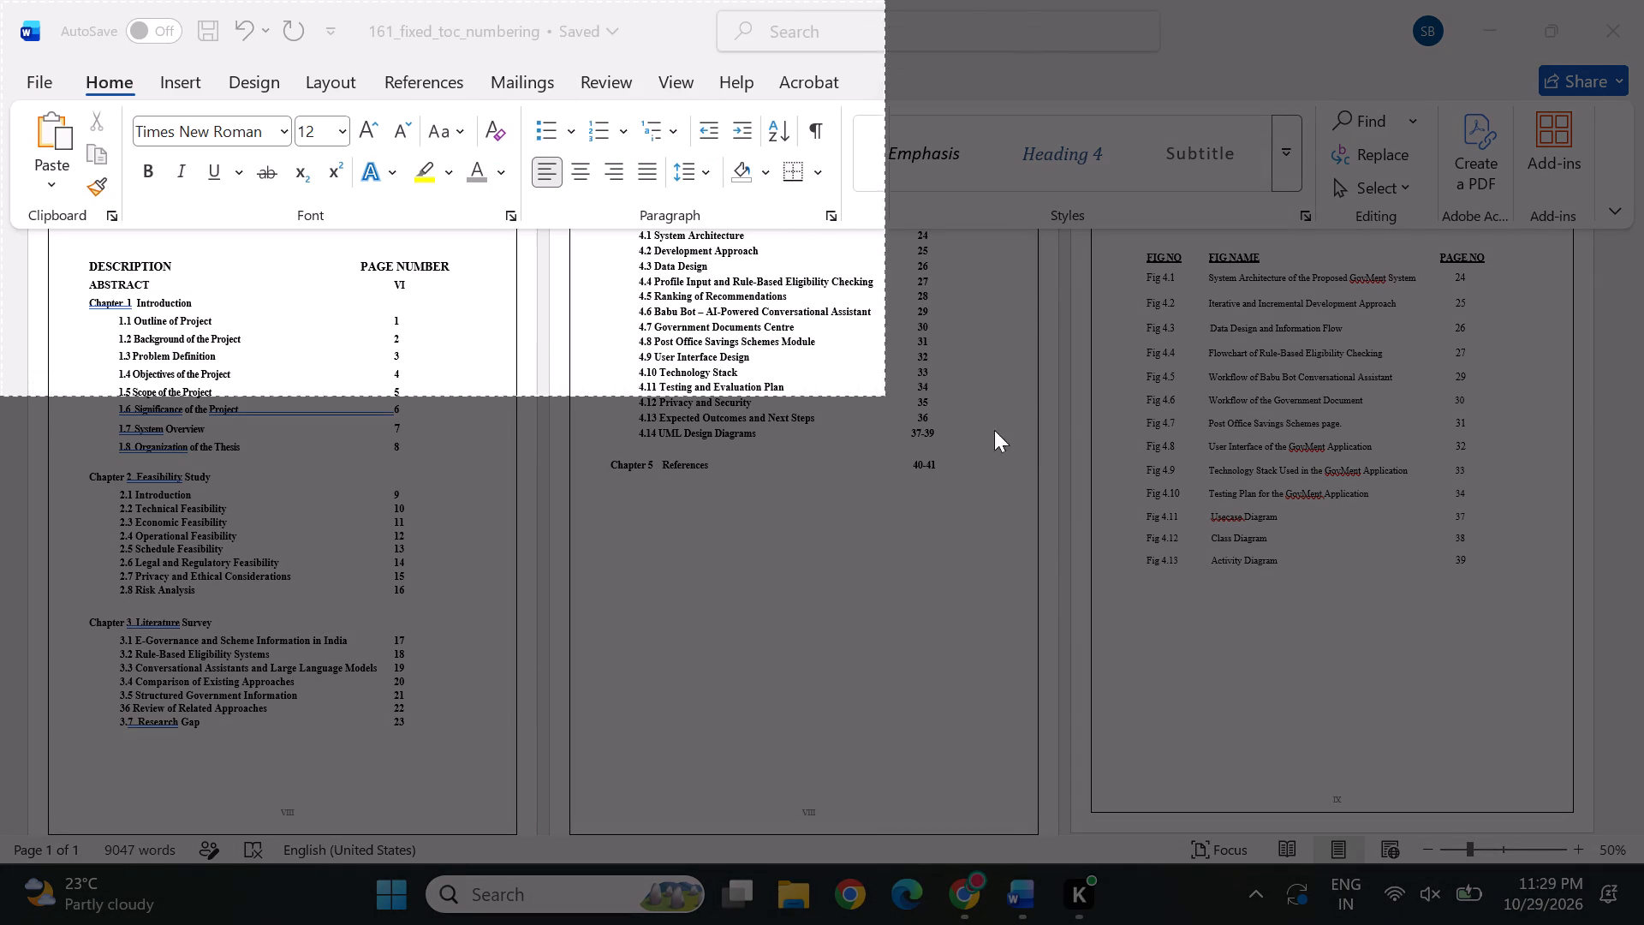
left_click_drag(994, 430, 1531, 492)
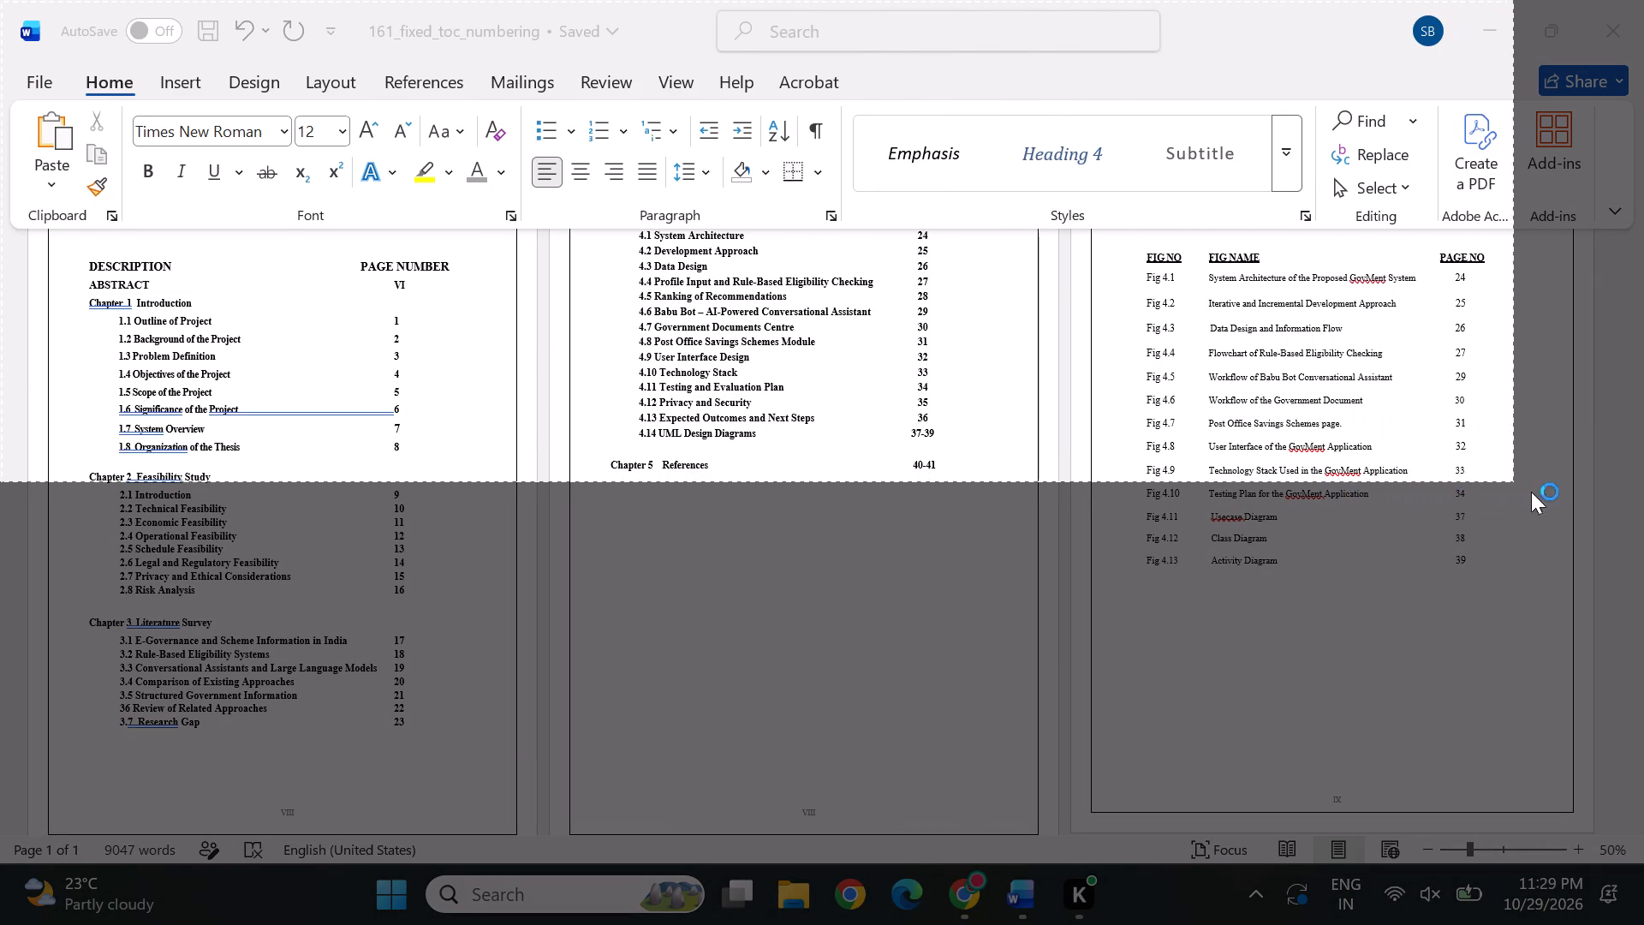
left_click_drag(1531, 492, 1643, 924)
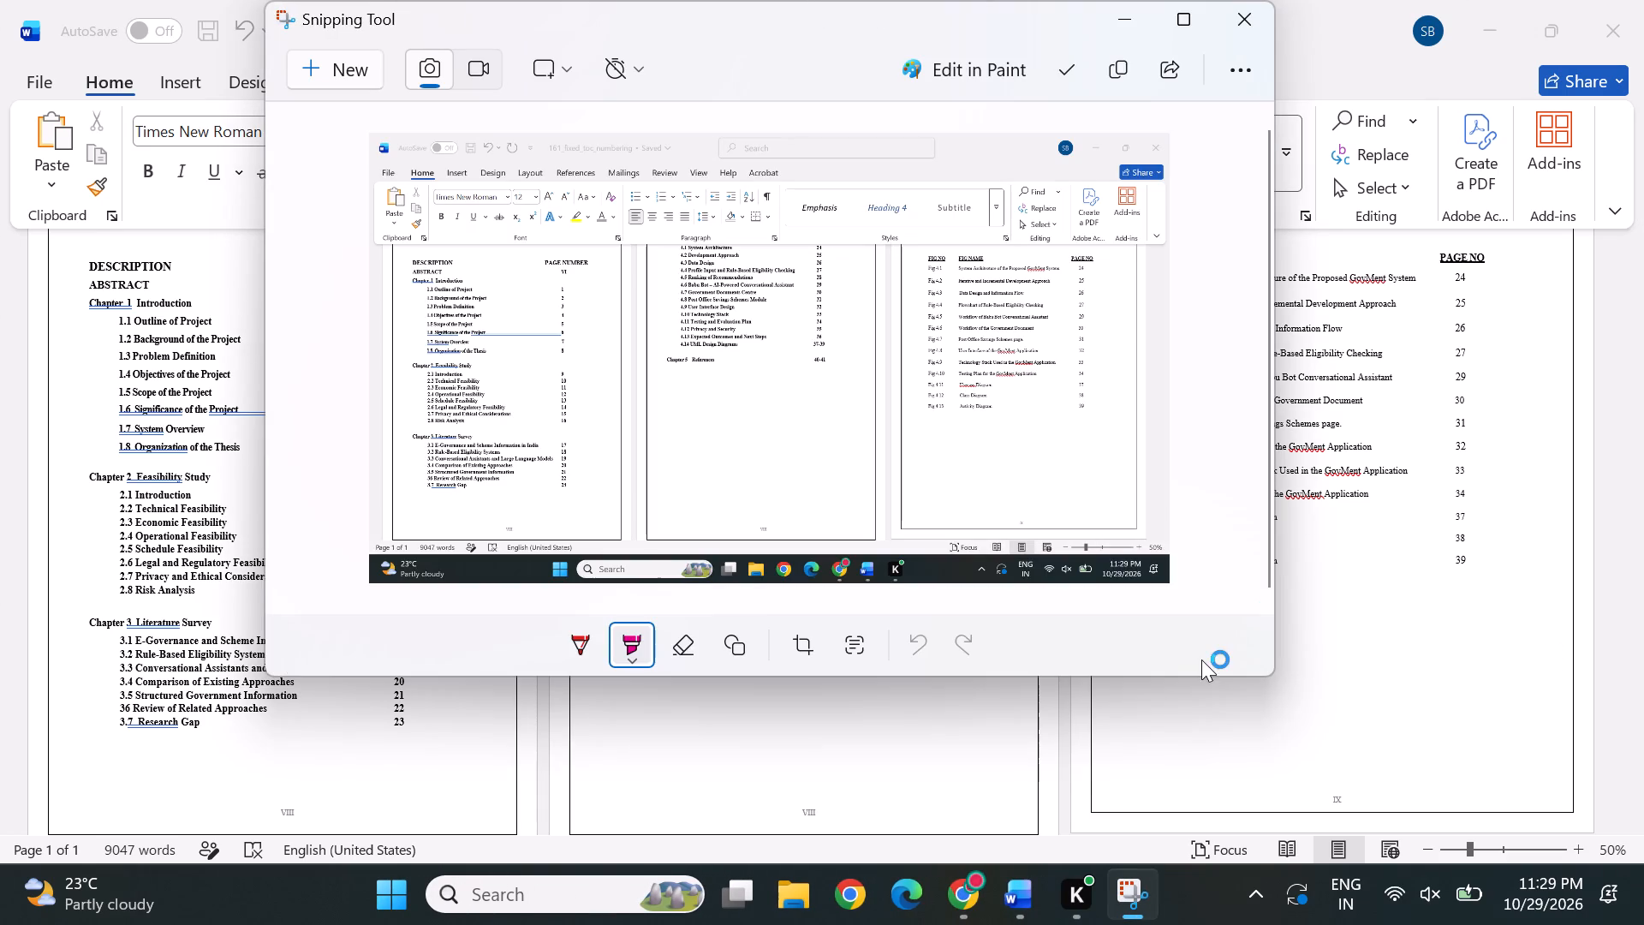
Circle the second Table of Contents page's footer number in red, tick the other two pages, and copy the marked-up screenshot.
left_click(598, 647)
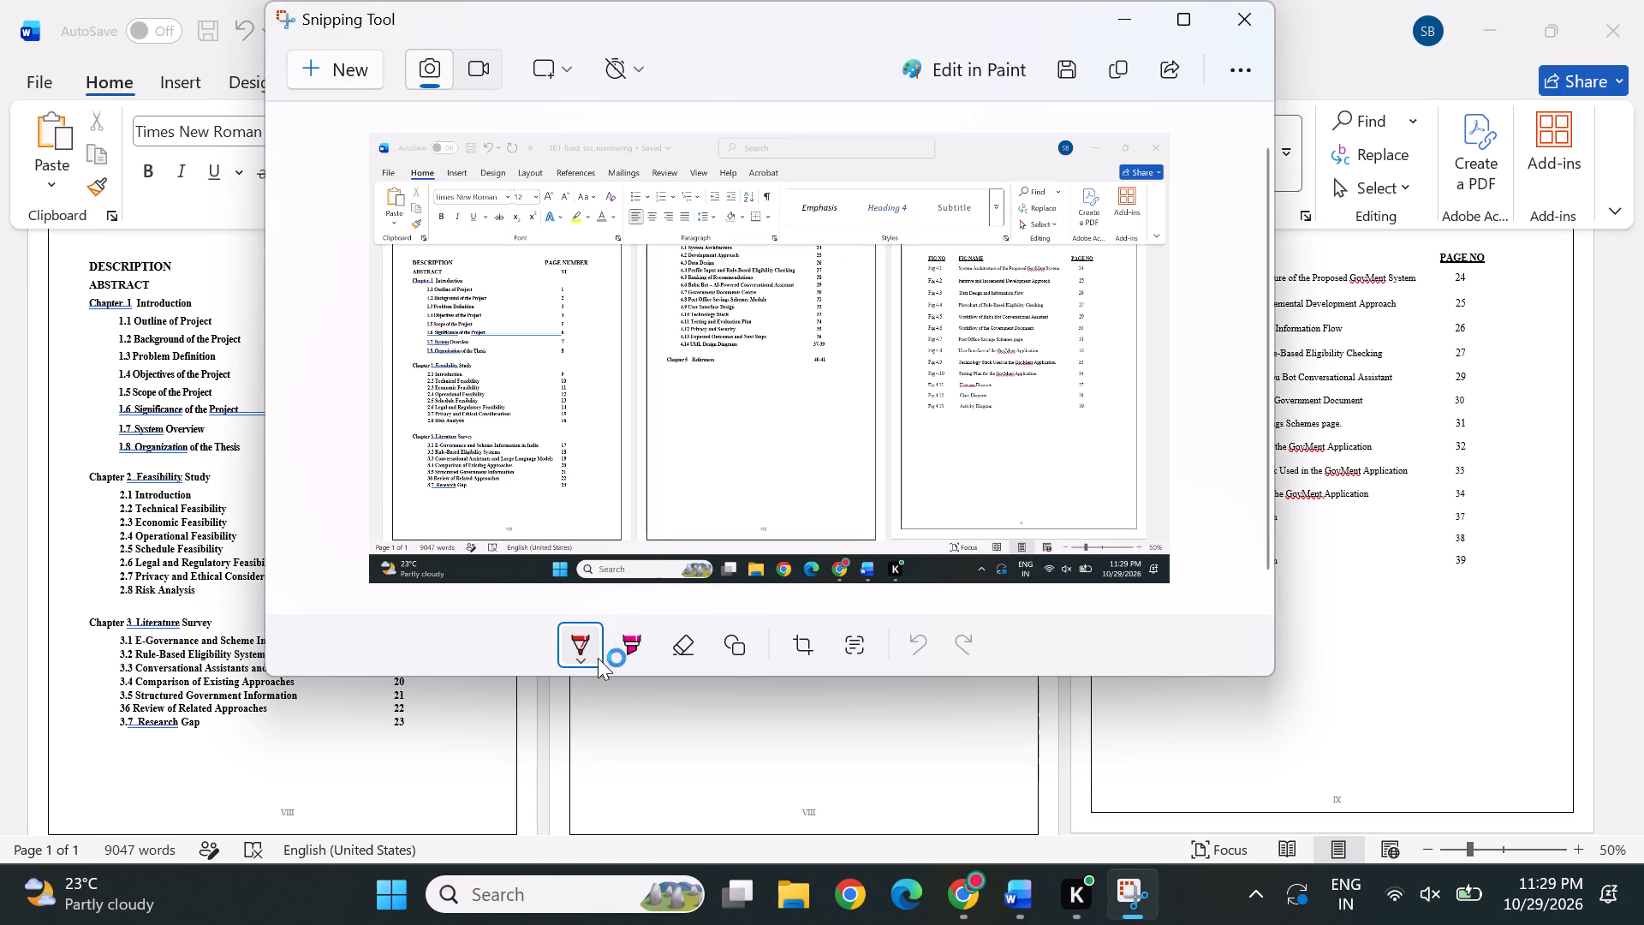
left_click_drag(747, 488, 730, 497)
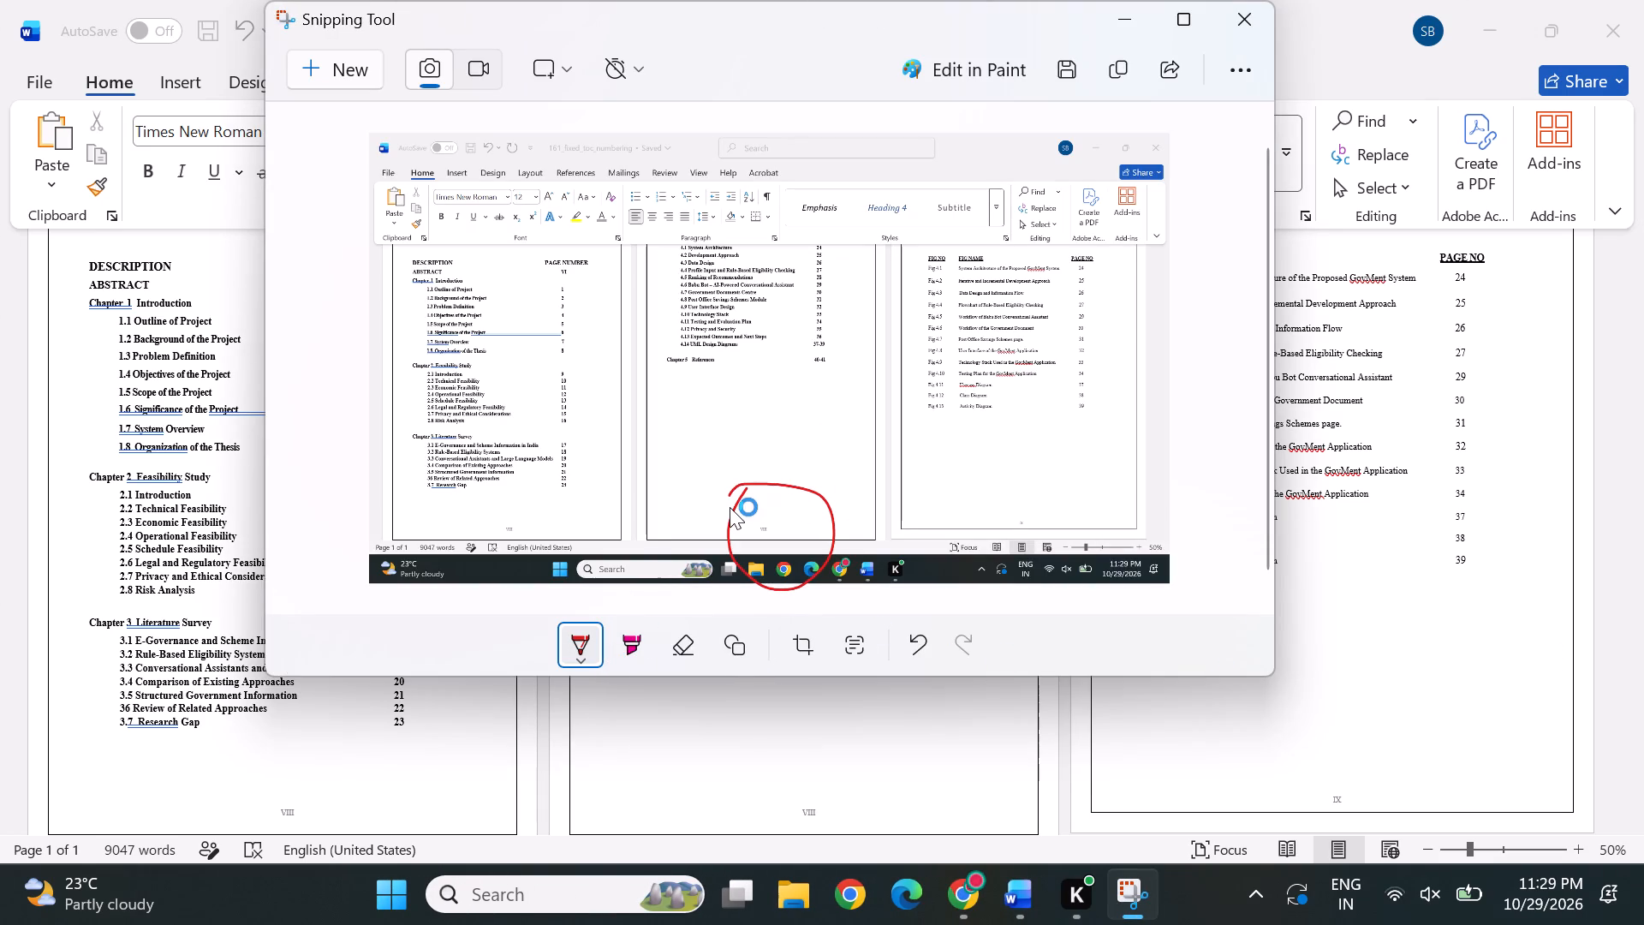
left_click_drag(475, 480, 540, 327)
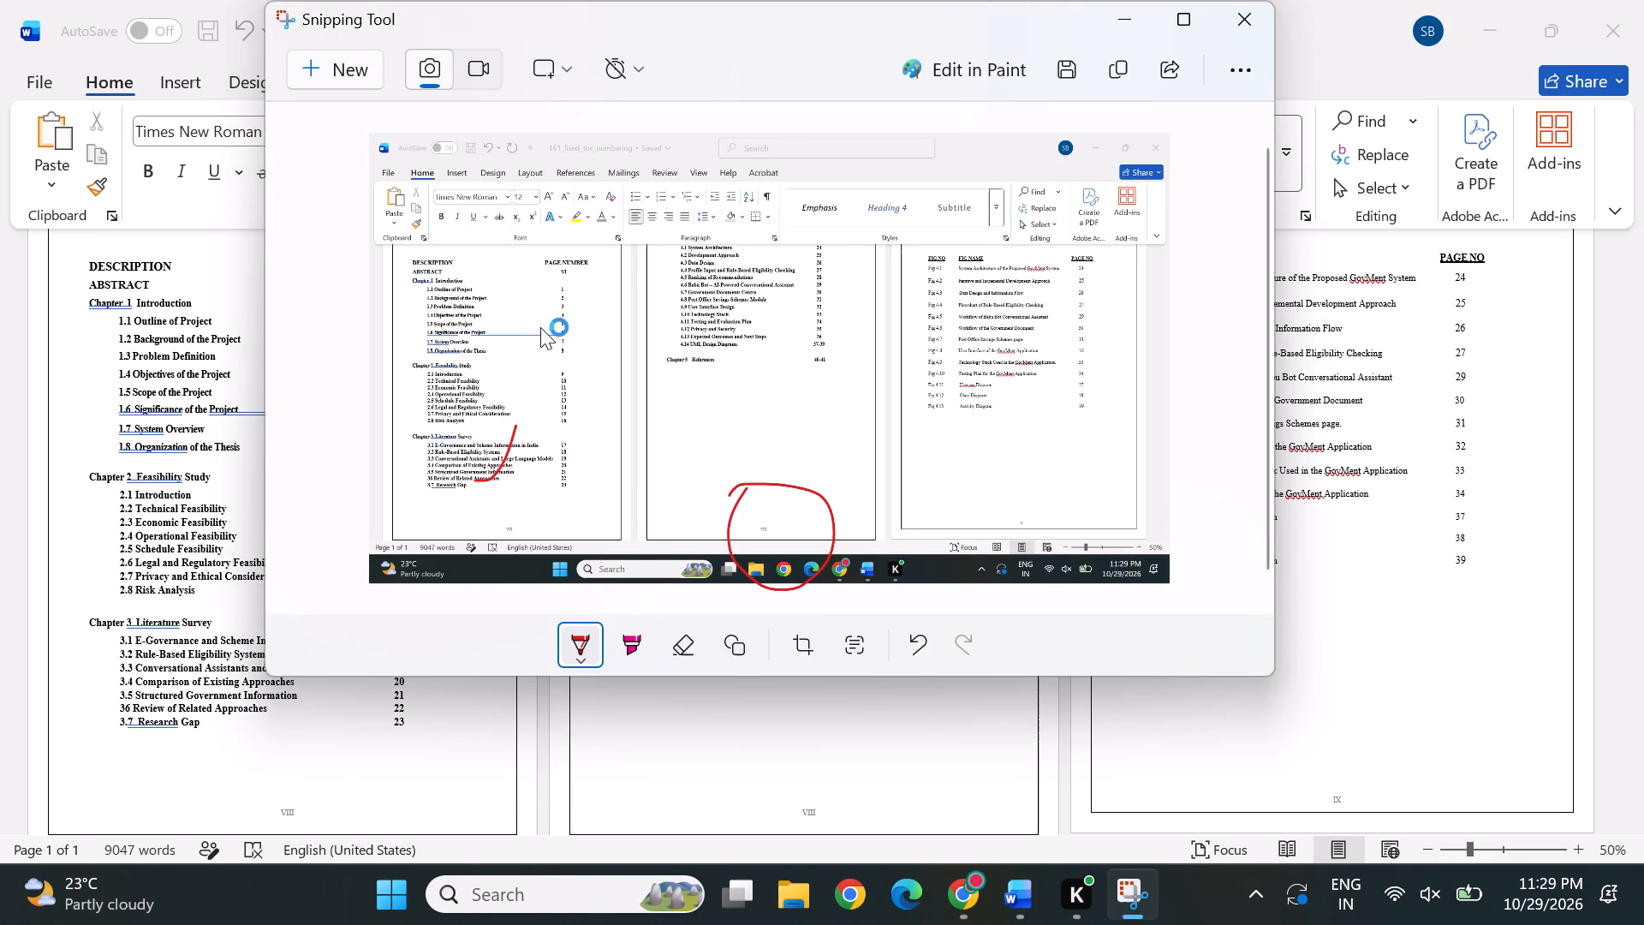
left_click_drag(540, 327, 543, 306)
left_click_drag(1022, 428, 1085, 325)
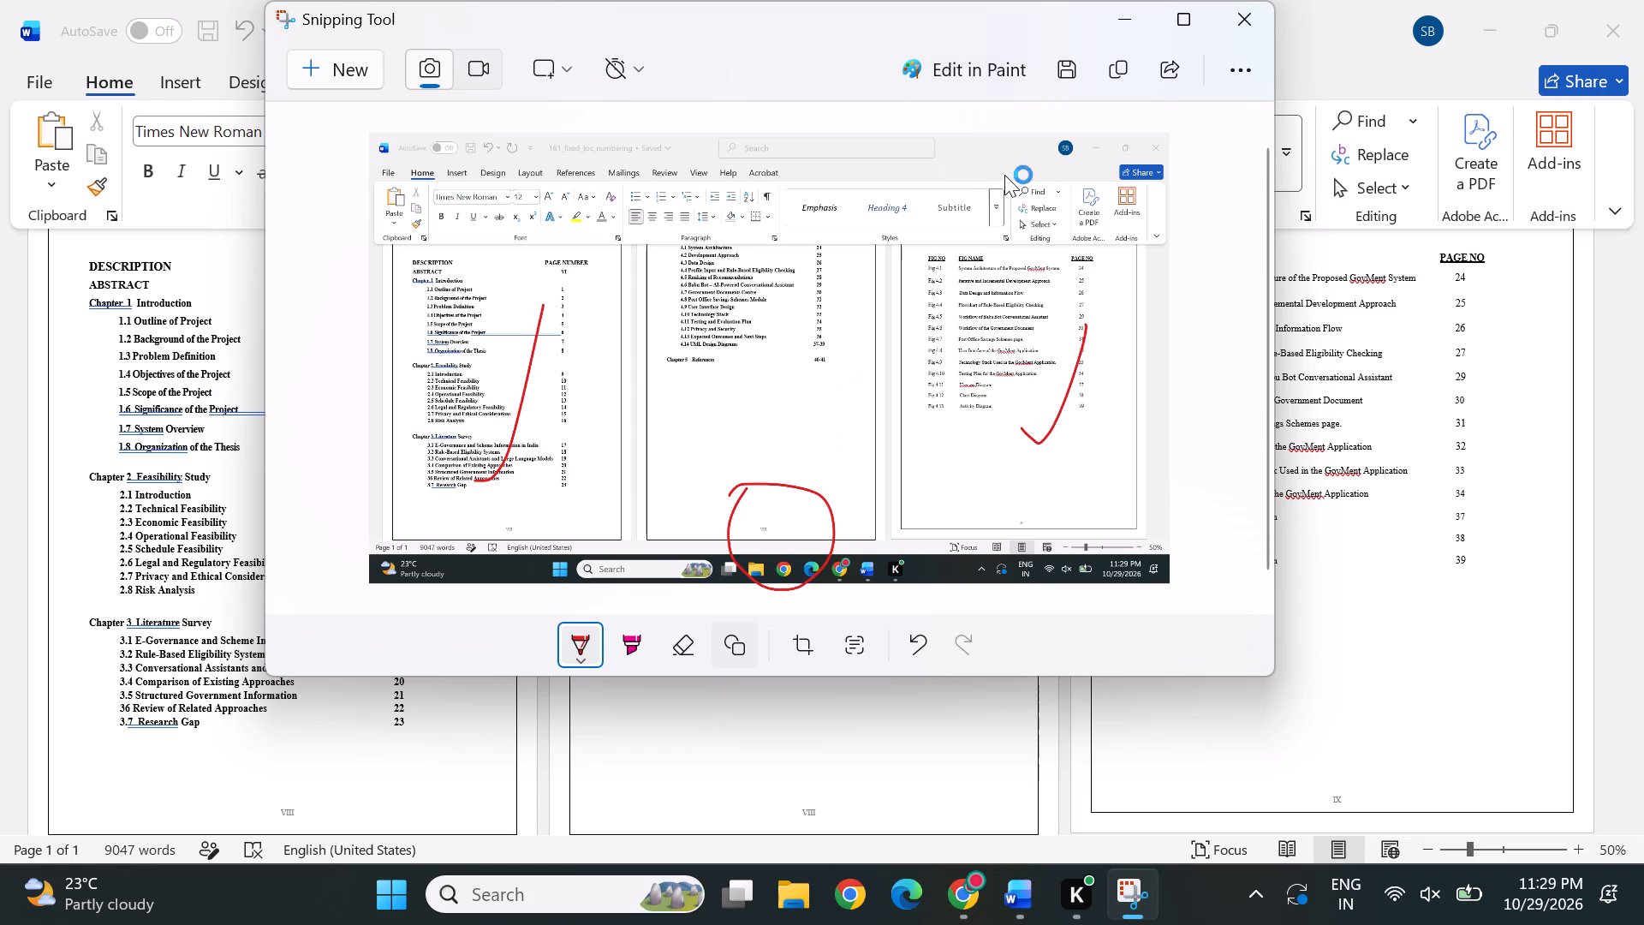
left_click(1135, 72)
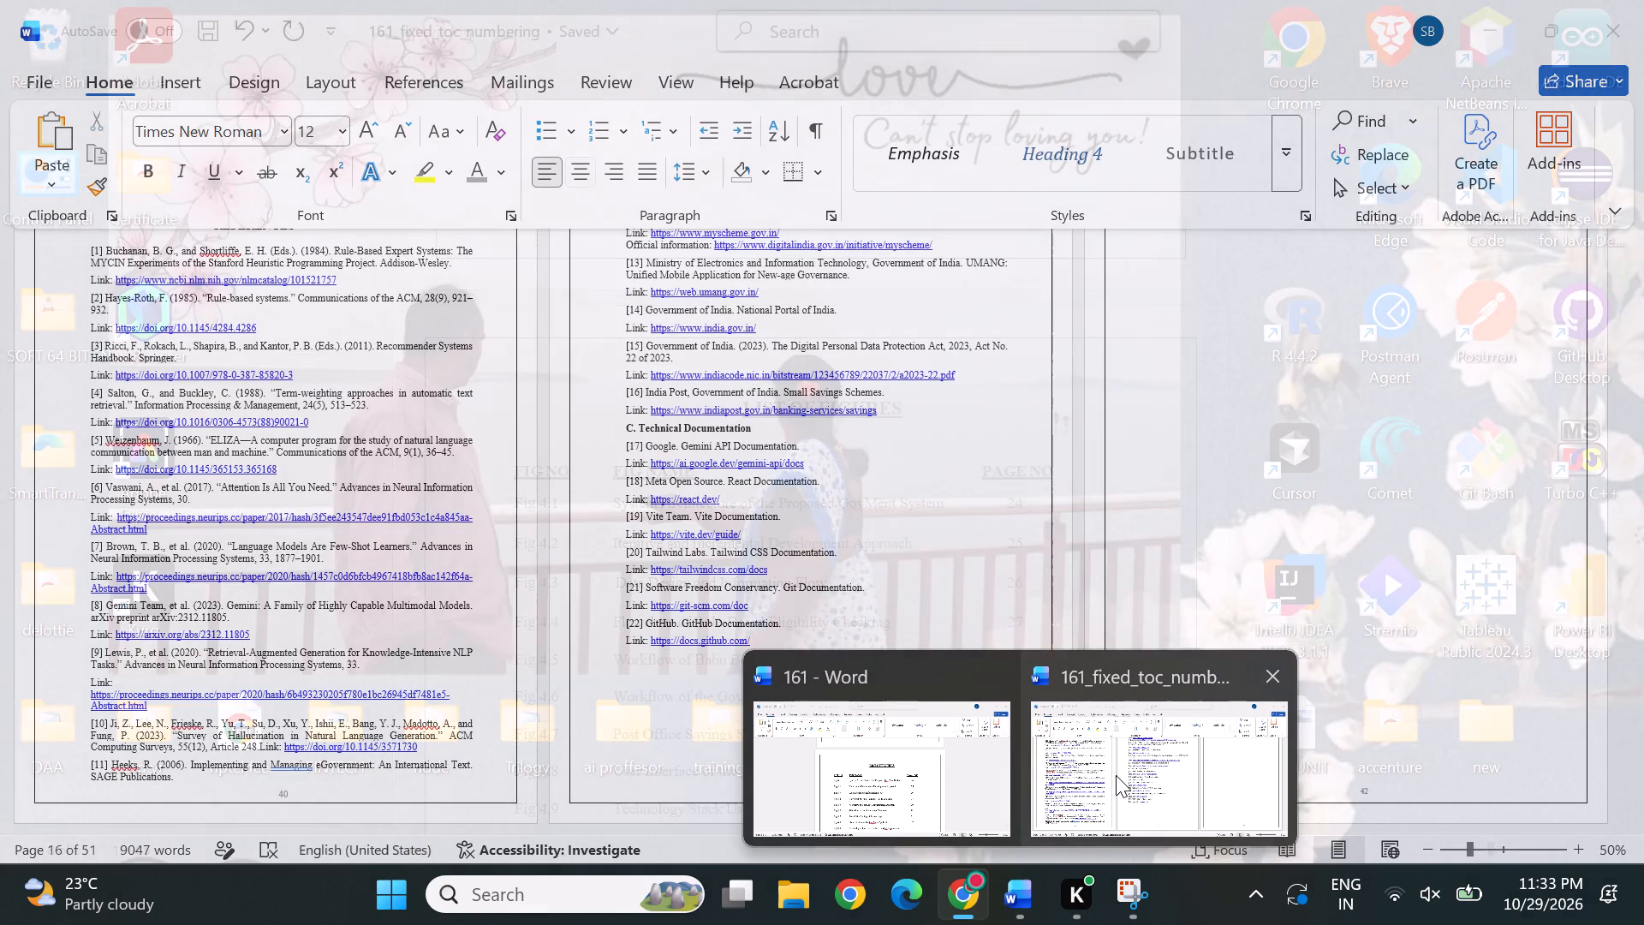
Switch to Word, look over the front pages of 161_fixed_toc_numbering once more, and close that document.
left_click(1155, 742)
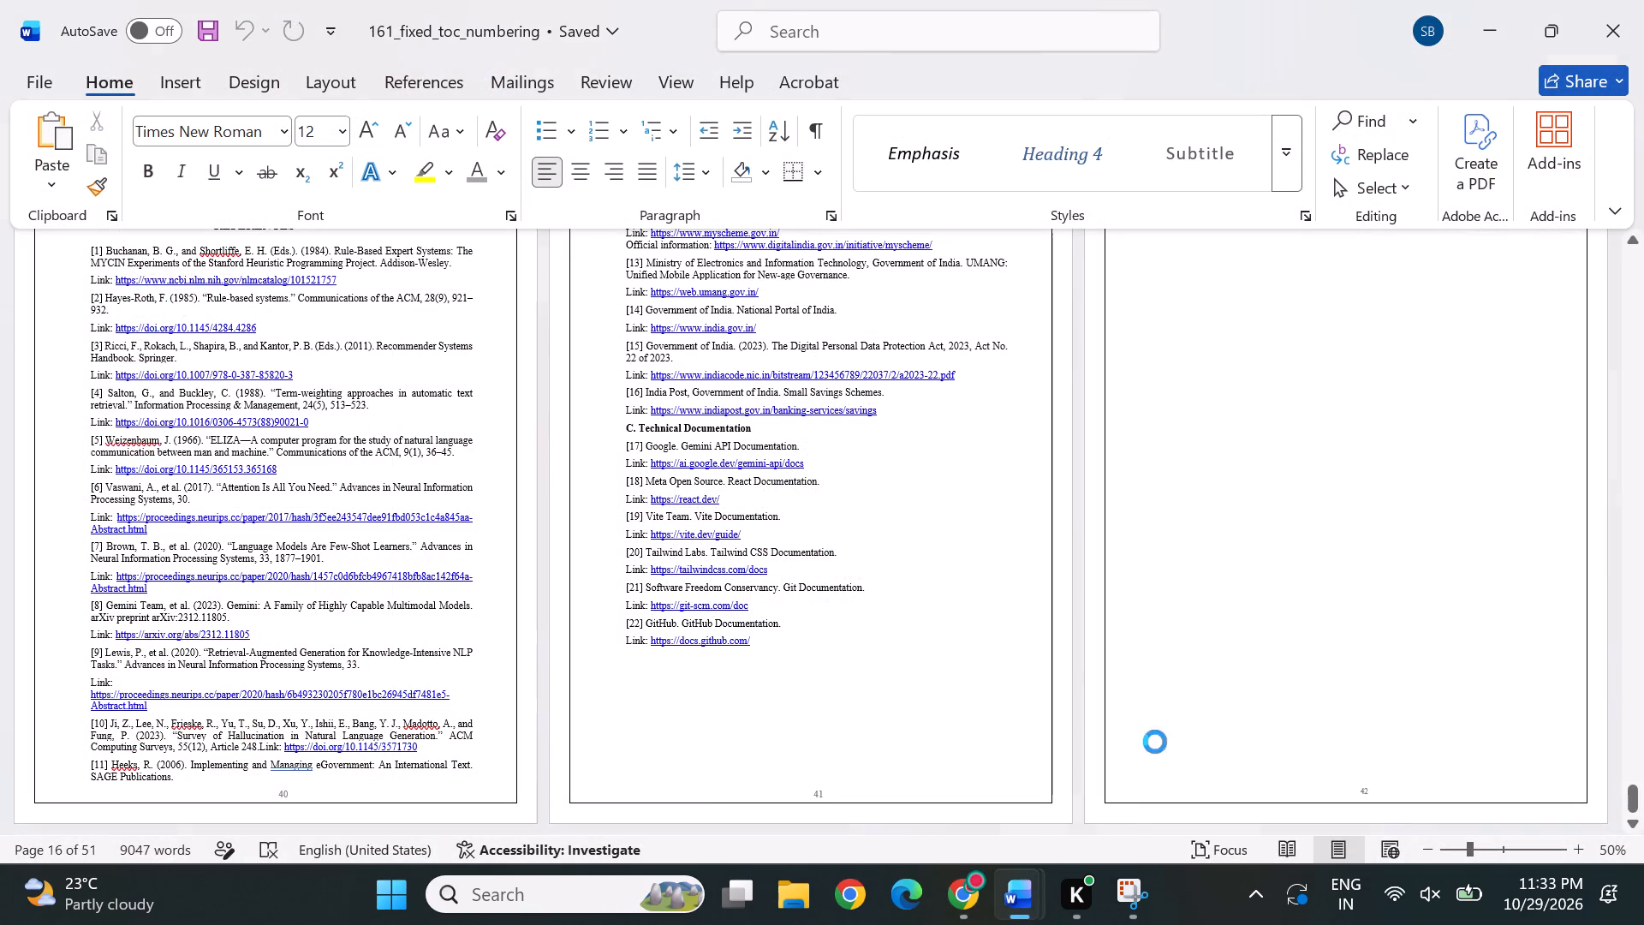
scroll(912, 403, "up", 20)
scroll(912, 403, "up", 20)
scroll(912, 403, "up", 20)
scroll(912, 403, "down", 11)
scroll(912, 403, "up", 20)
scroll(912, 403, "up", 20)
scroll(912, 403, "up", 20)
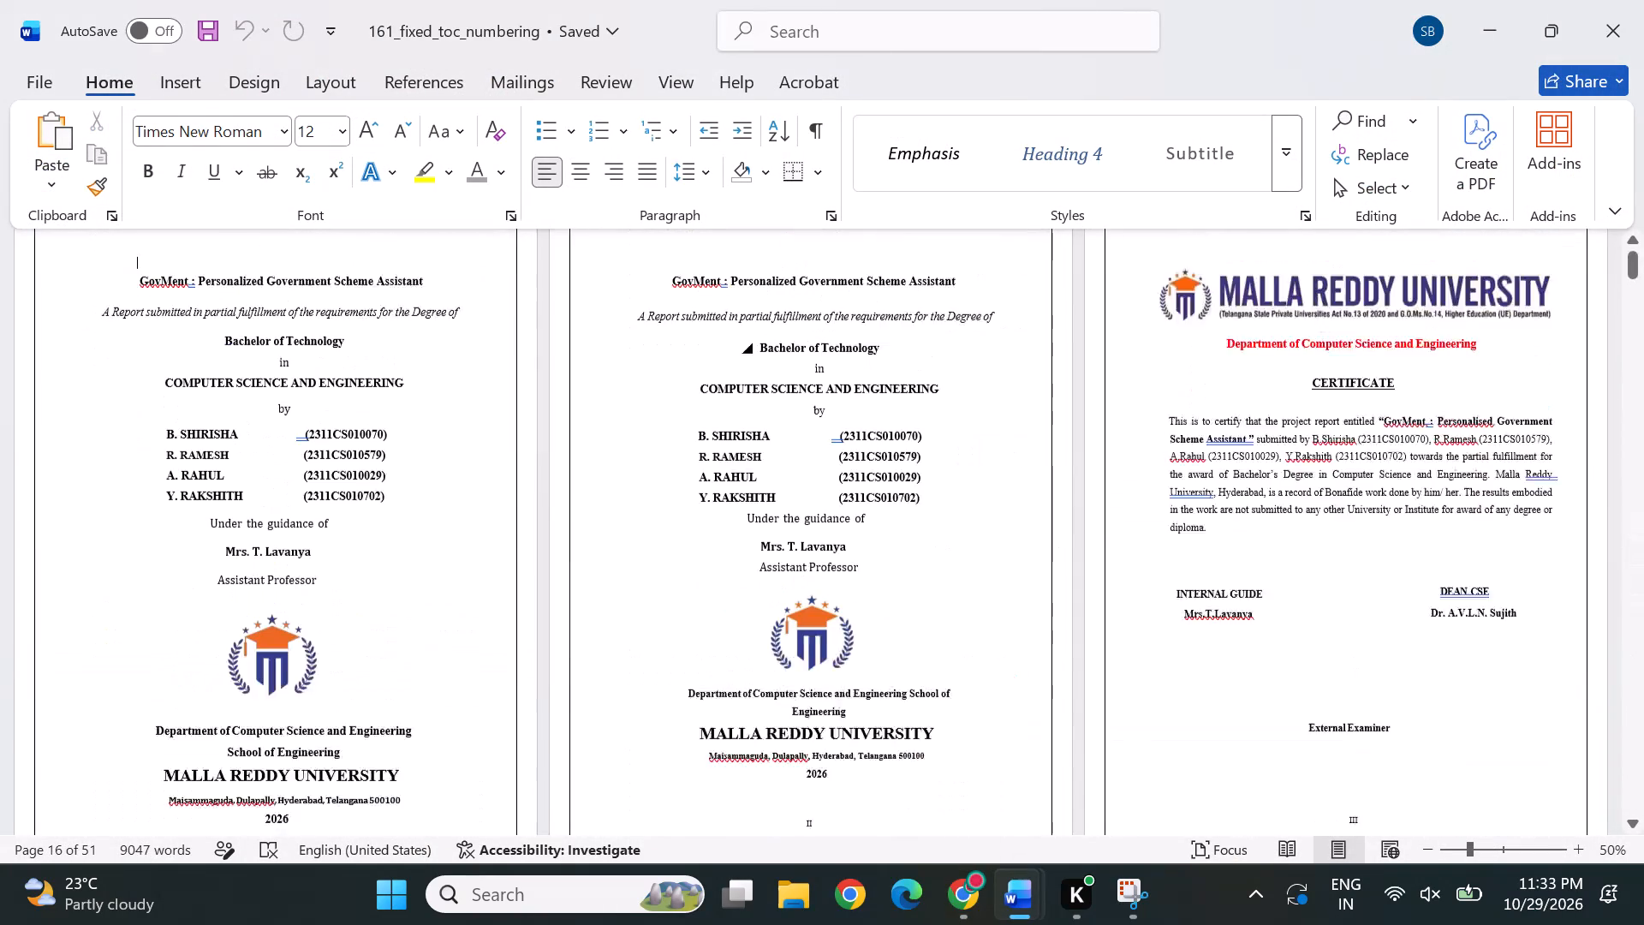
scroll(912, 403, "up", 20)
scroll(912, 403, "up", 19)
scroll(912, 403, "down", 3)
scroll(855, 506, "down", 1)
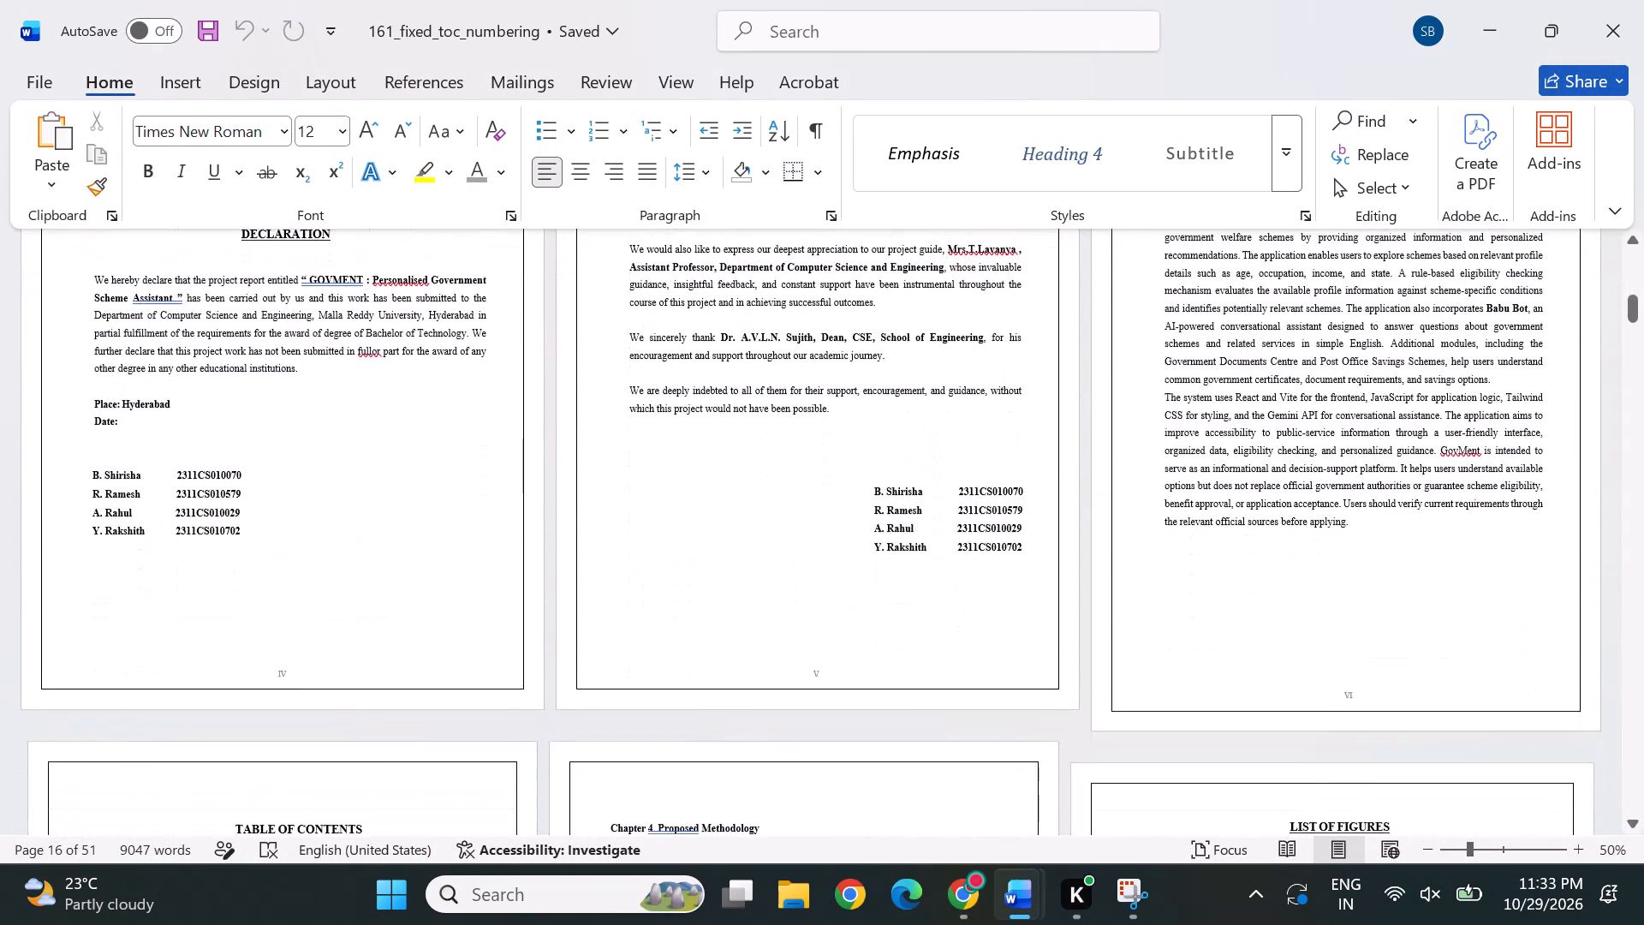
scroll(771, 680, "down", 3)
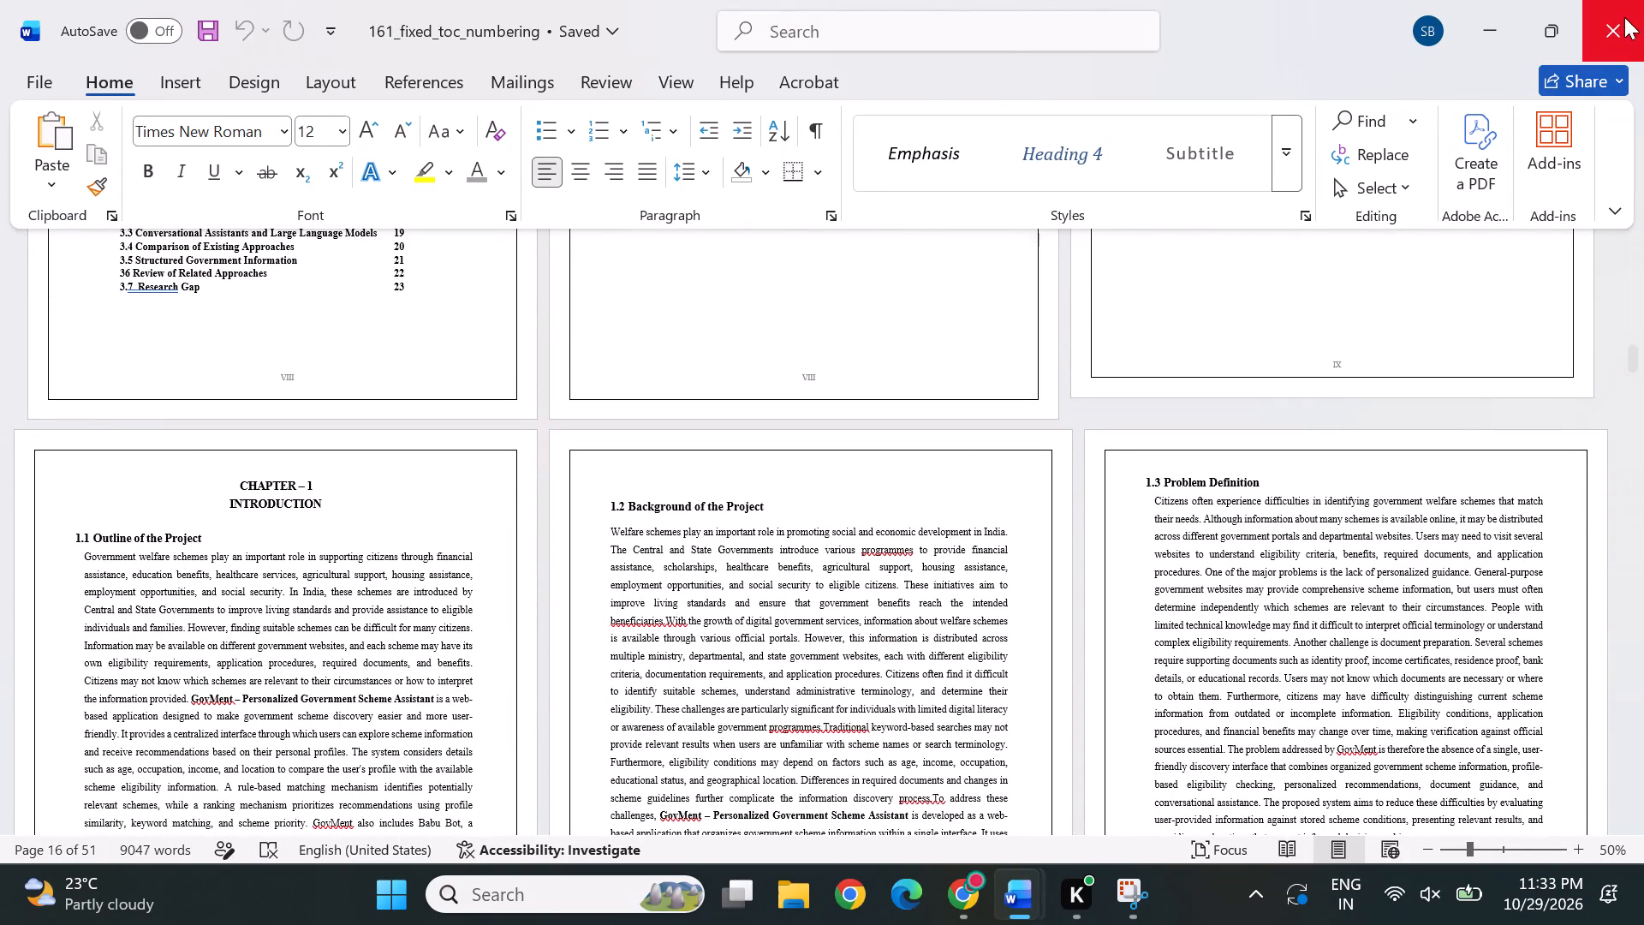
left_click(1624, 17)
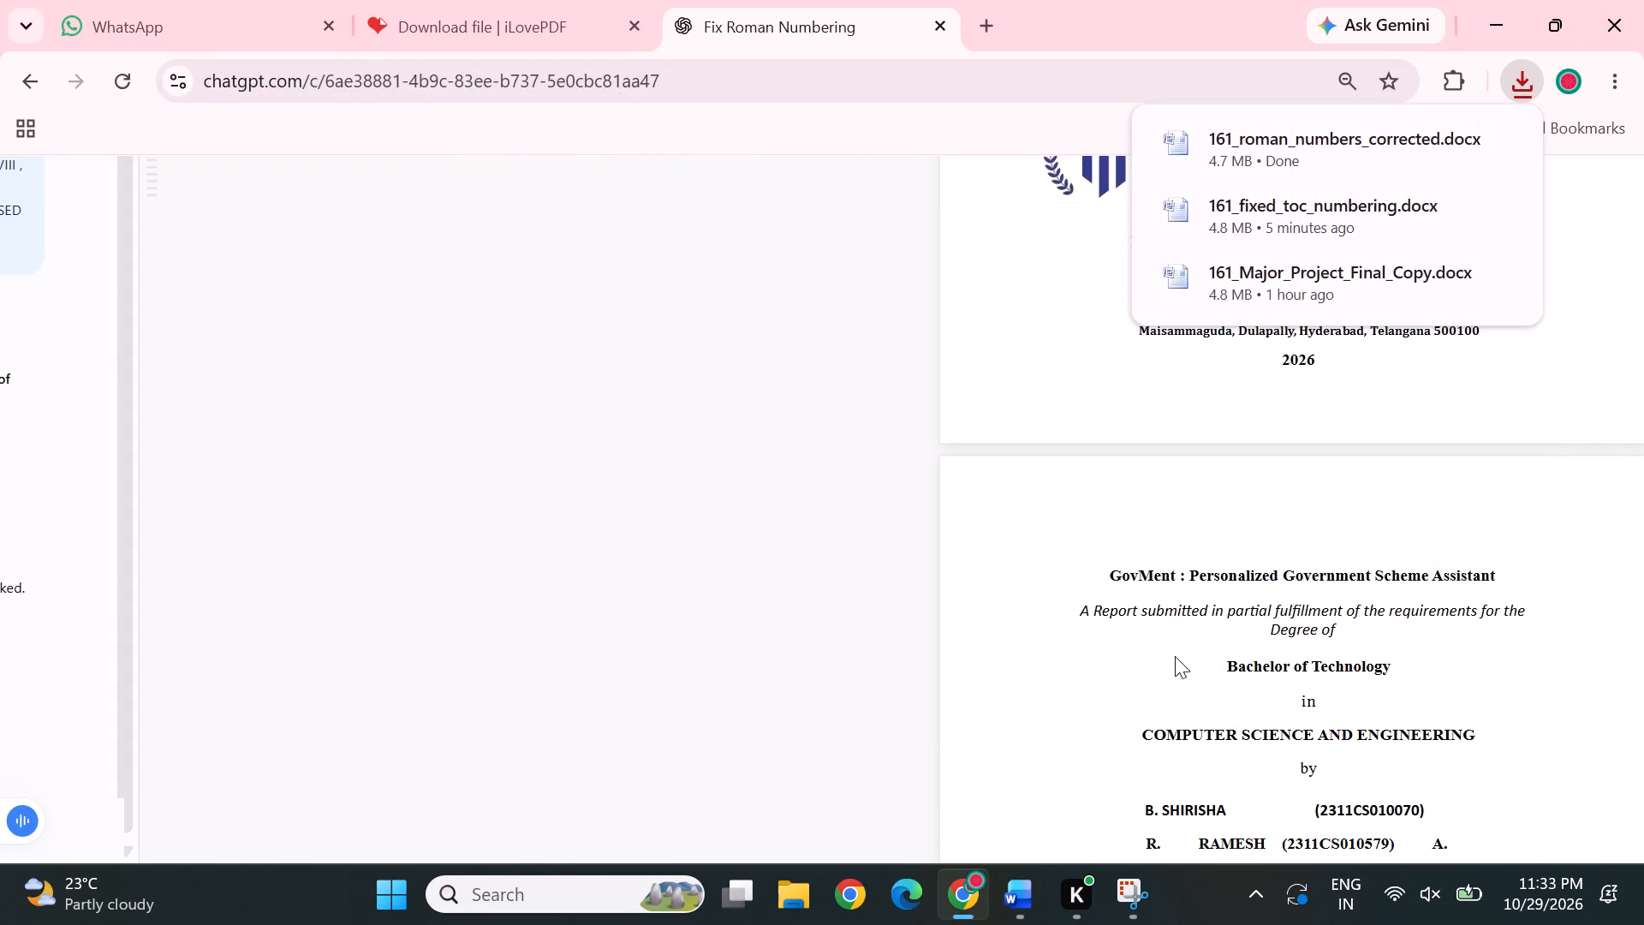
Open 161_roman_numbers_corrected from the Downloads folder in Word.
left_click(1011, 896)
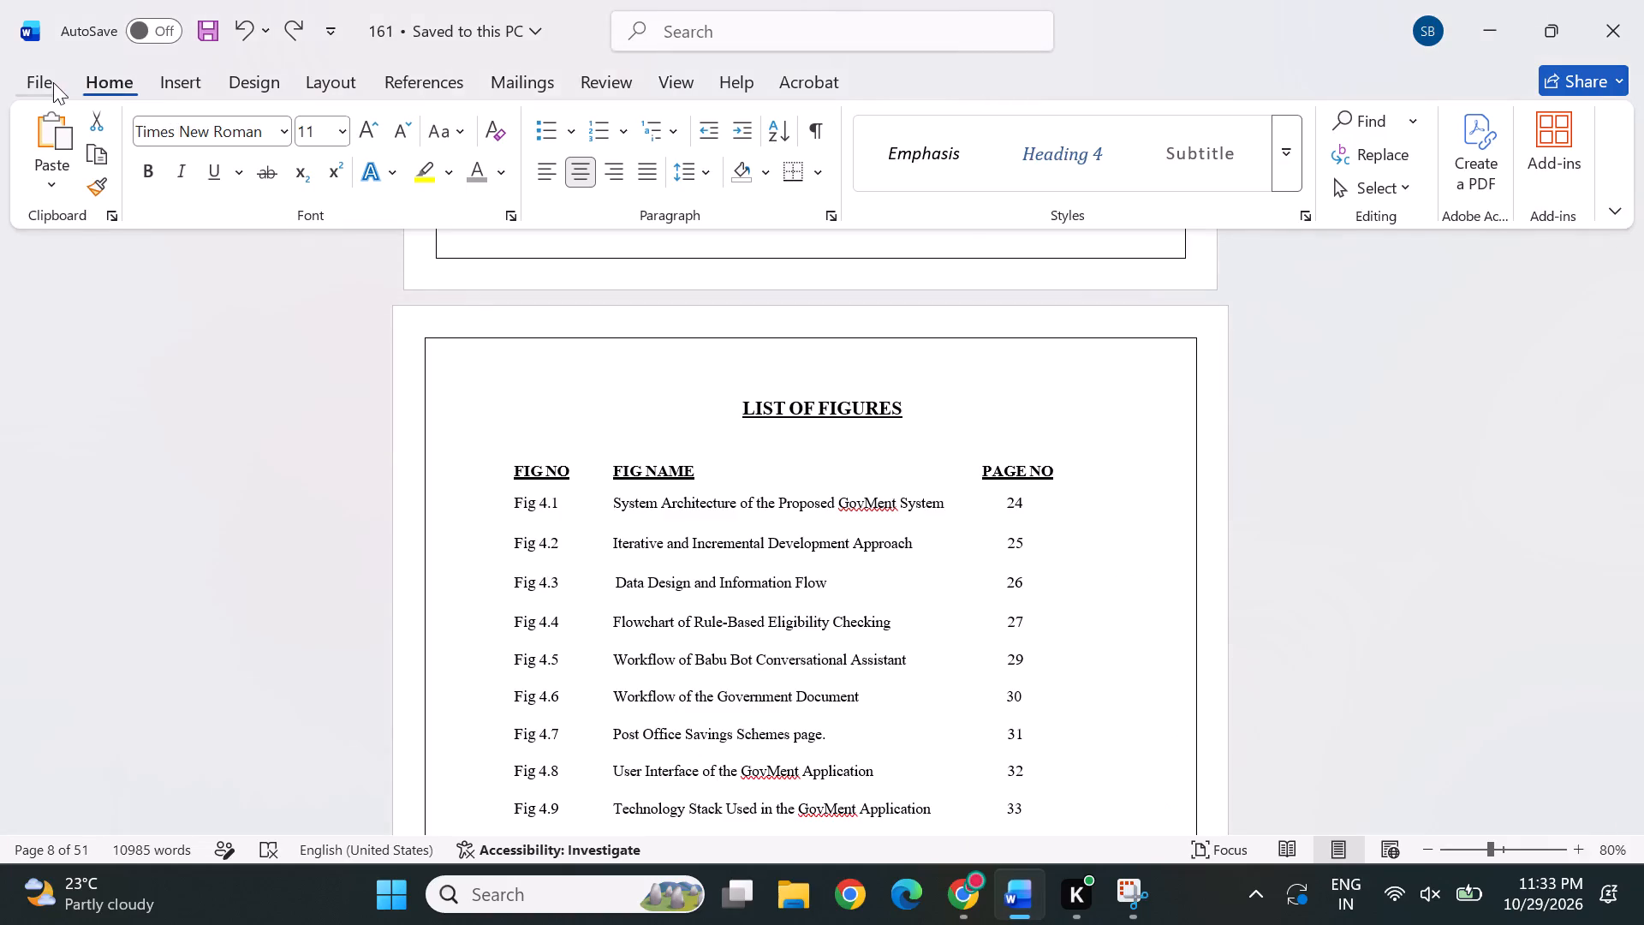
left_click(51, 82)
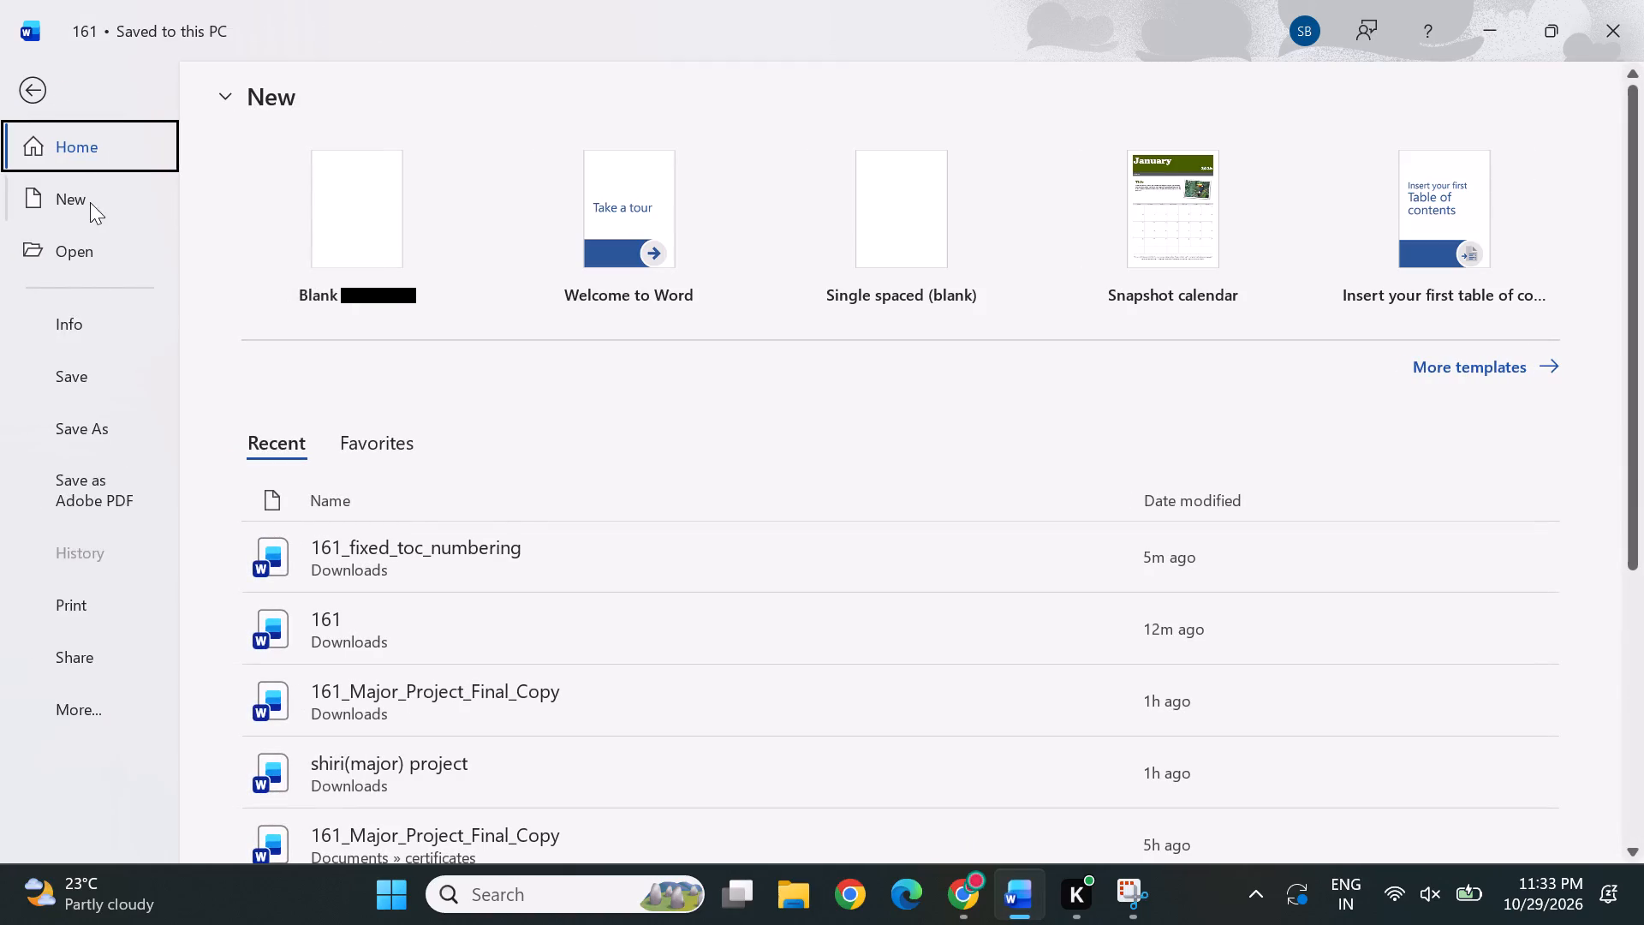
left_click(82, 265)
double_click(339, 516)
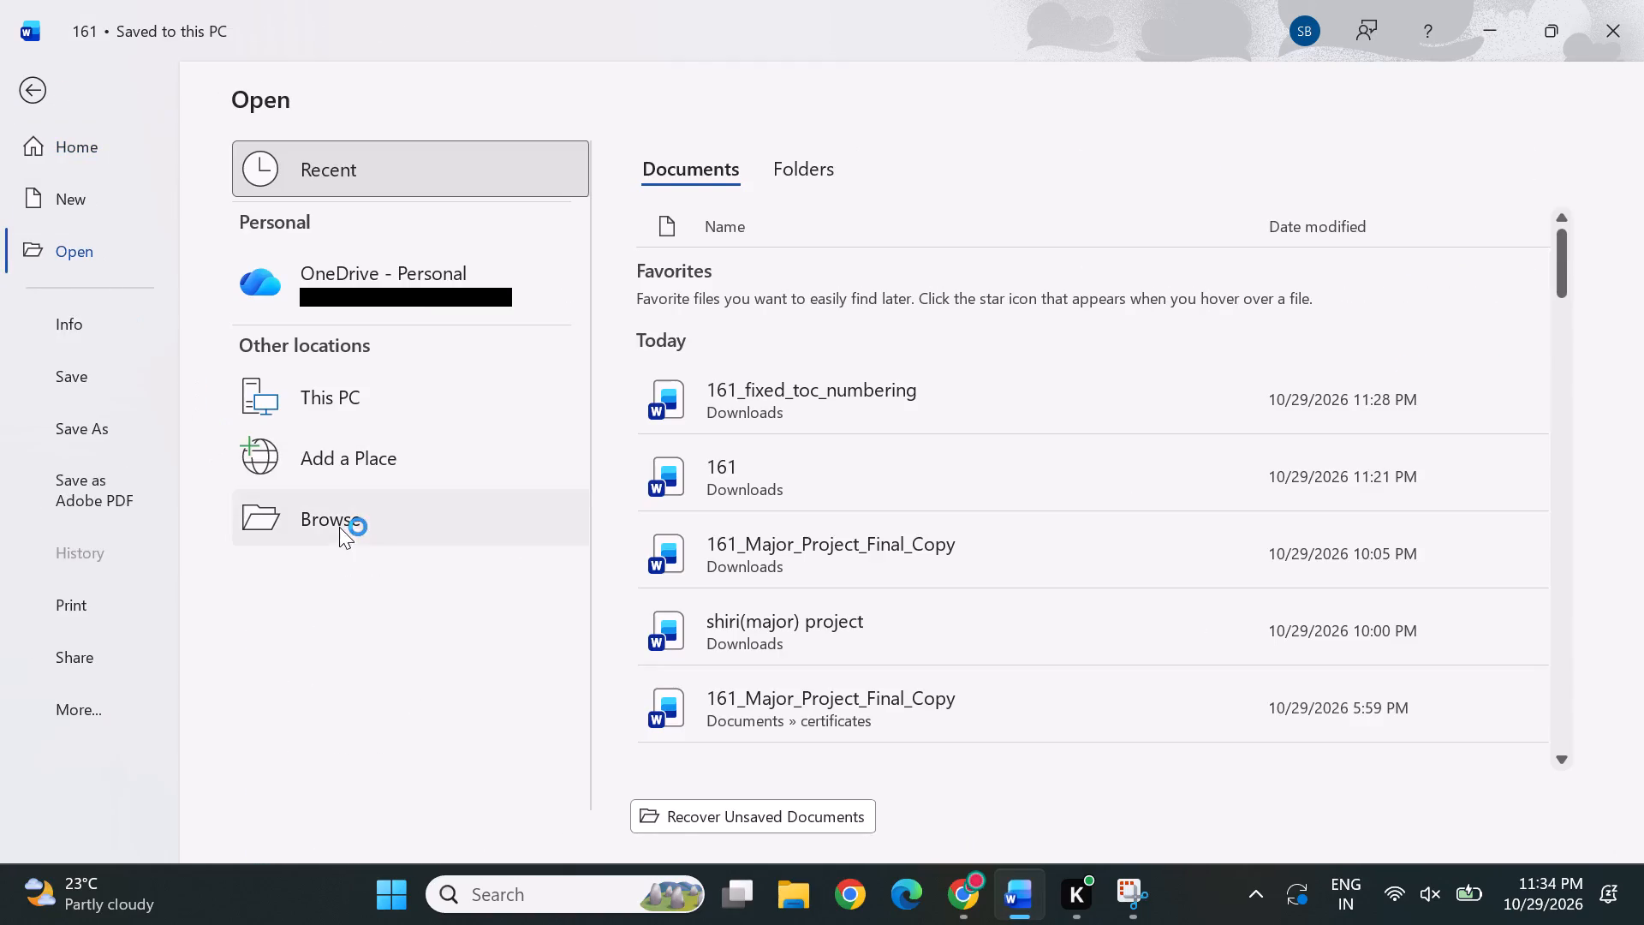
scroll(122, 313, "up", 2)
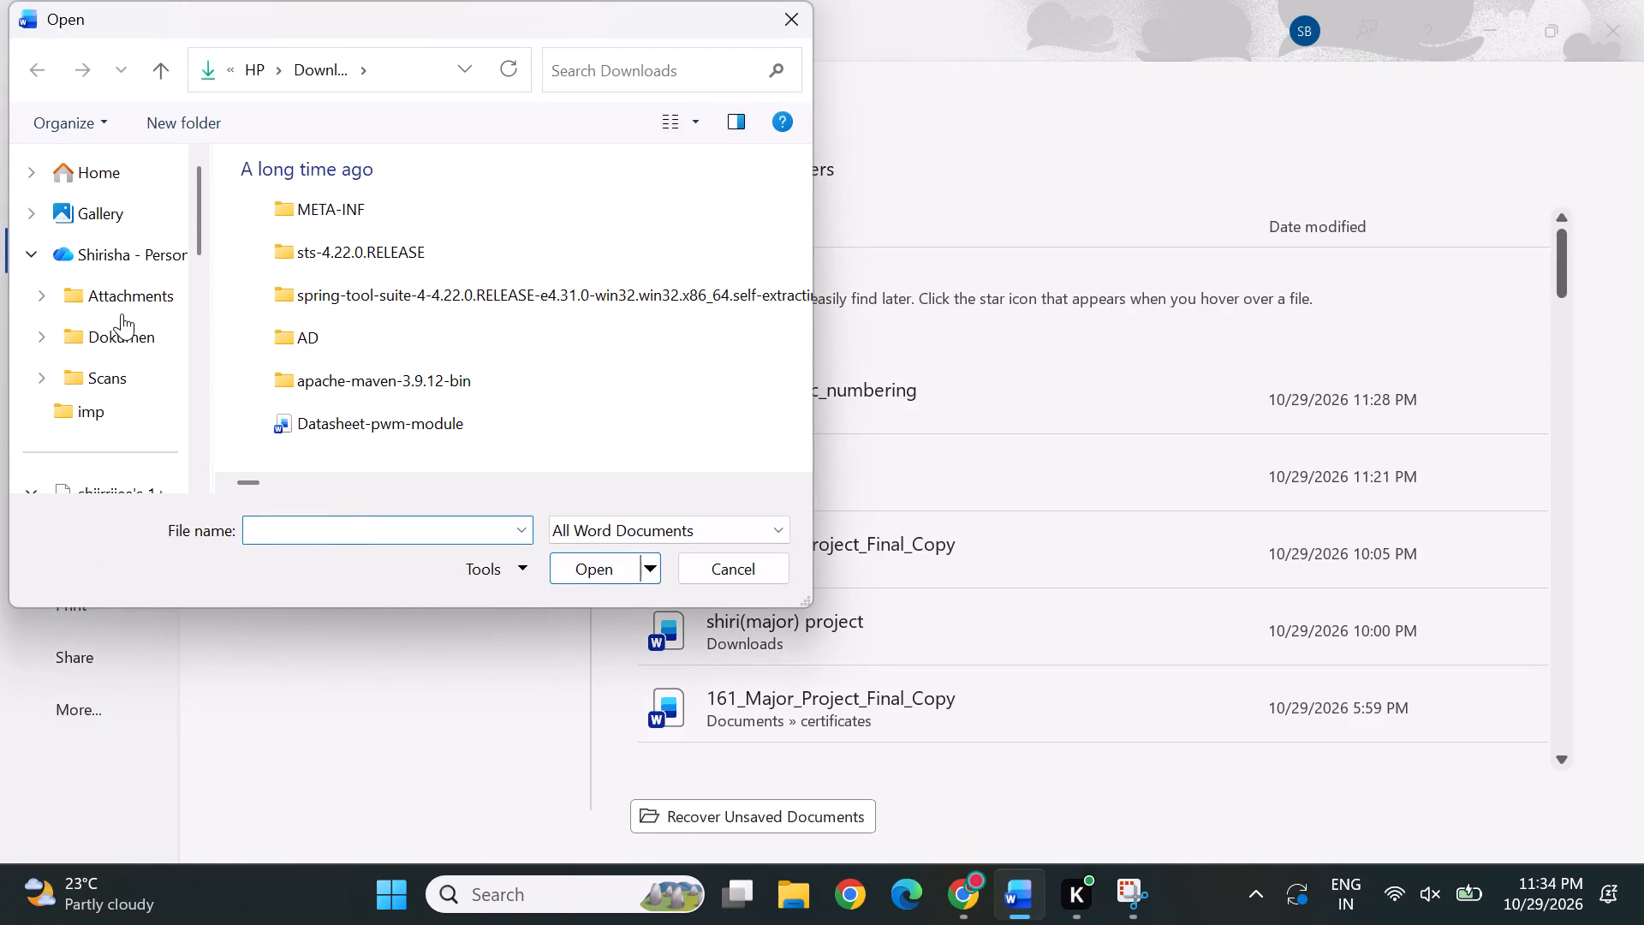
scroll(113, 460, "down", 1)
double_click(116, 371)
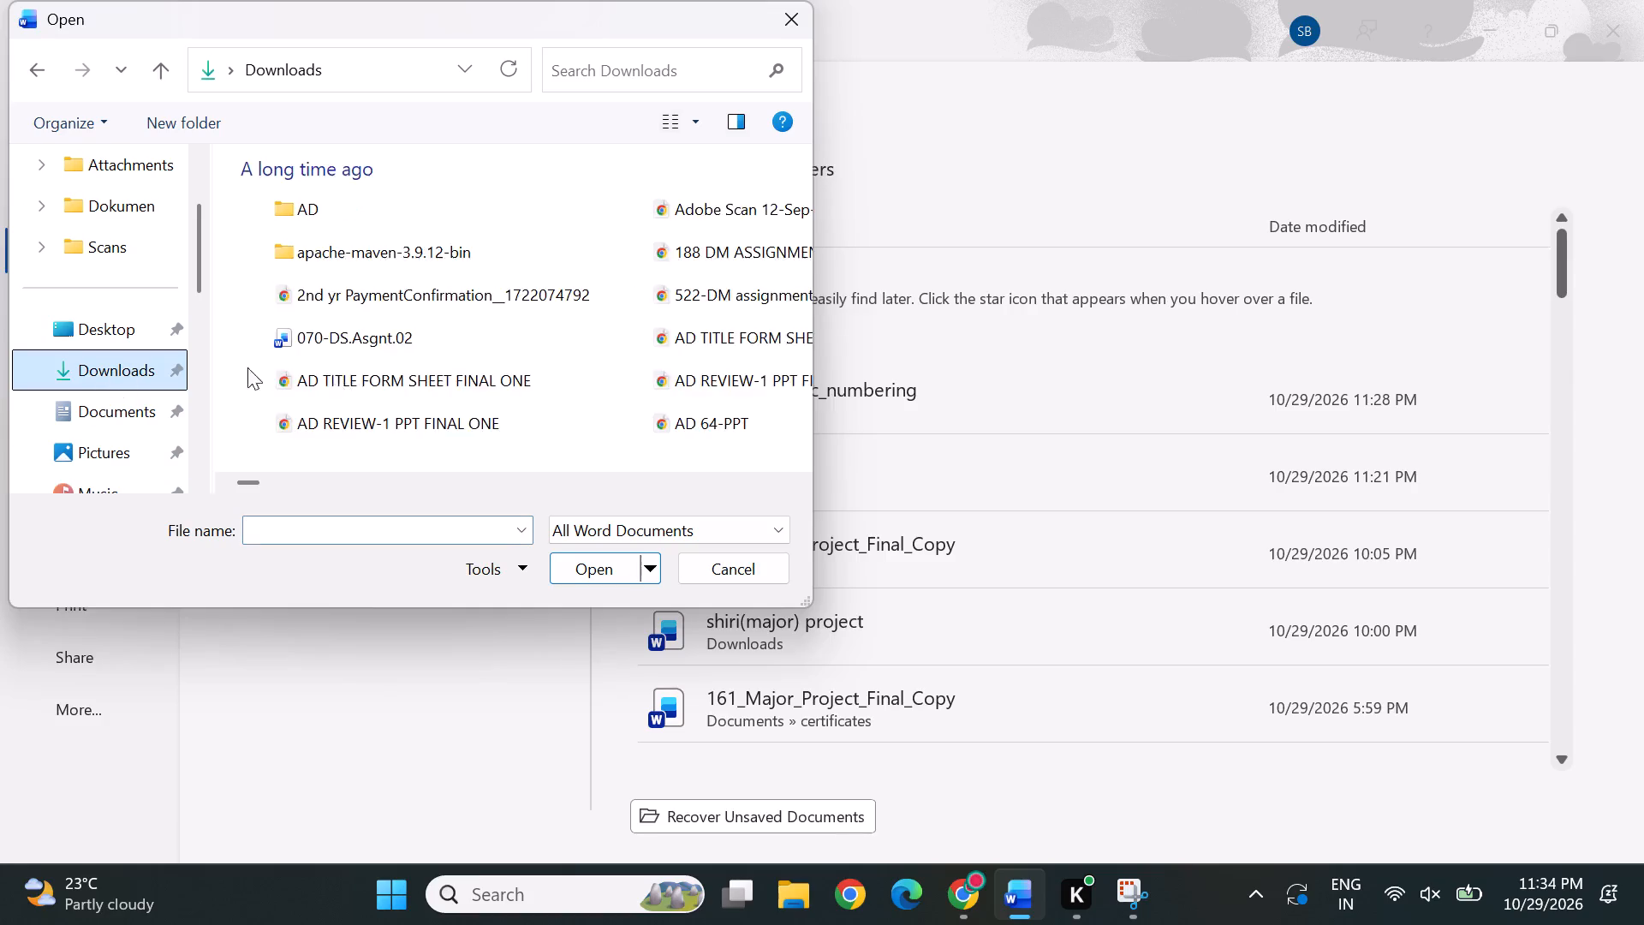
scroll(354, 378, "down", 20)
scroll(354, 378, "down", 9)
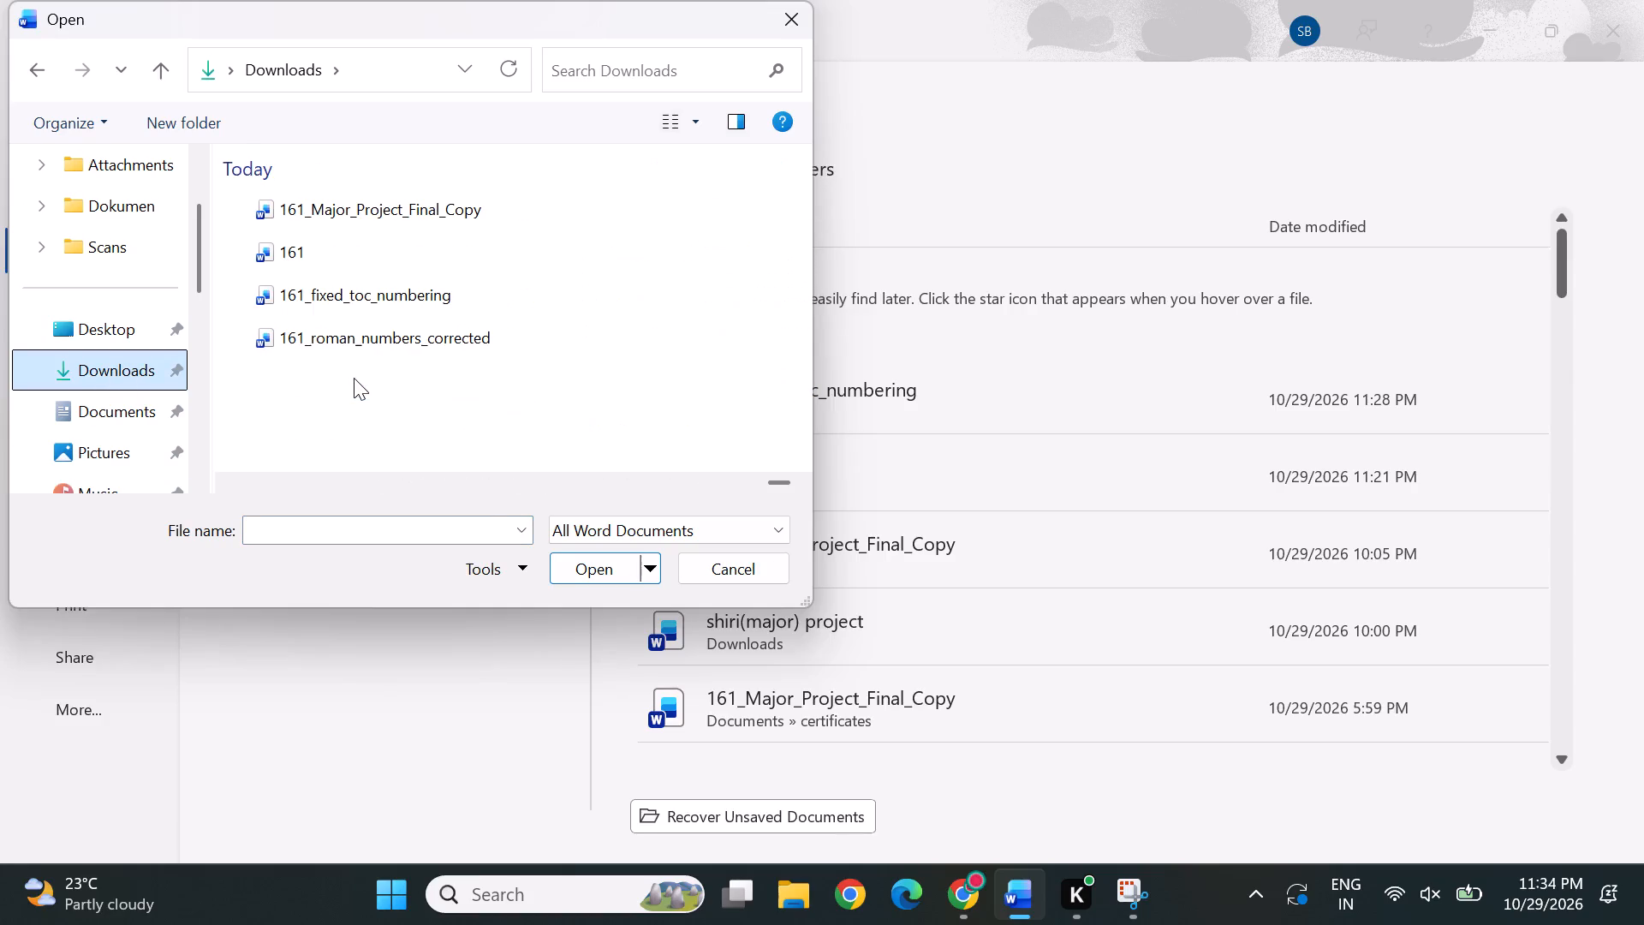
scroll(354, 378, "down", 2)
left_click(332, 339)
left_click(605, 580)
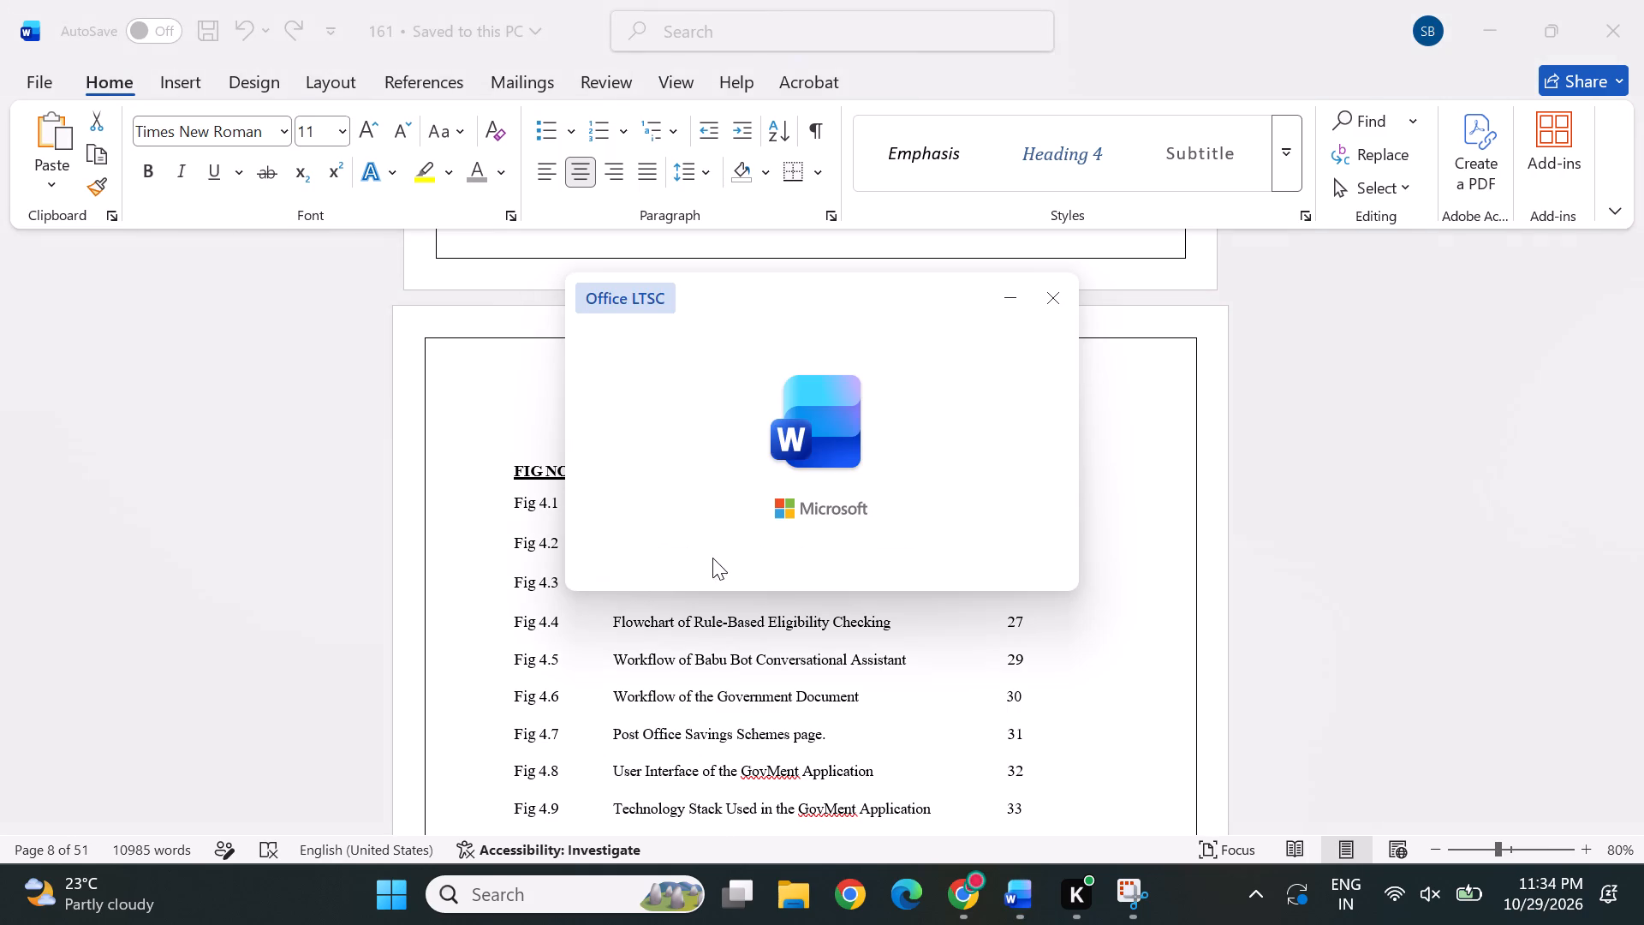
Check the Roman footer numbers from the opening pages through the Table of Contents to the List of Figures.
scroll(883, 603, "down", 3)
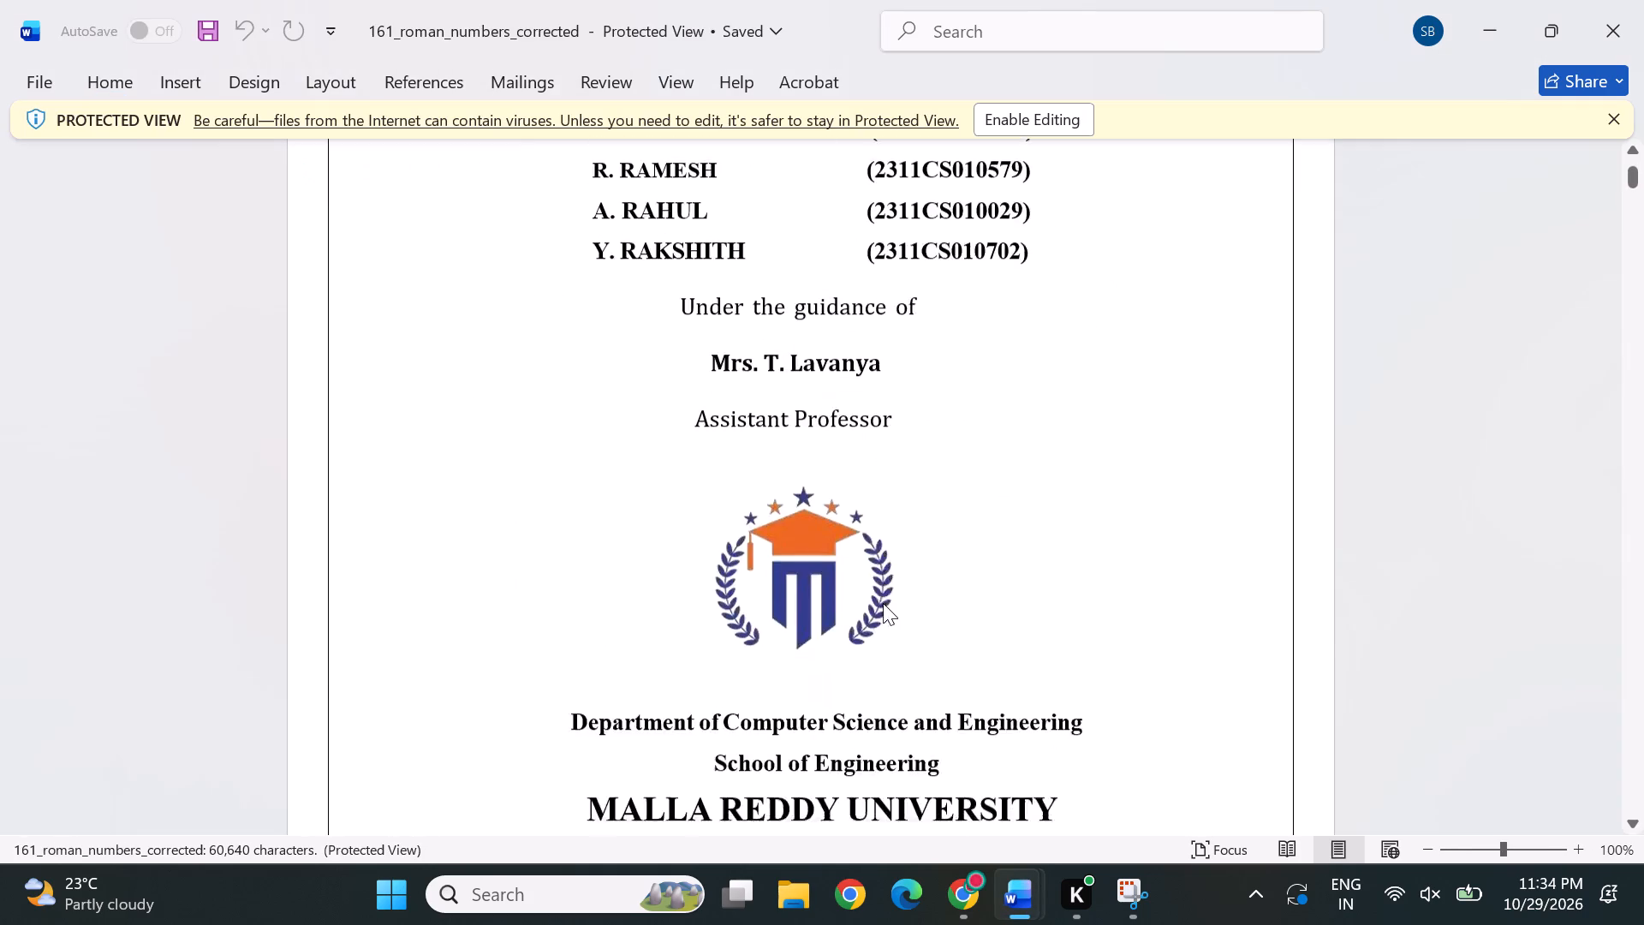
scroll(883, 603, "down", 9)
scroll(883, 603, "down", 1, "ctrl")
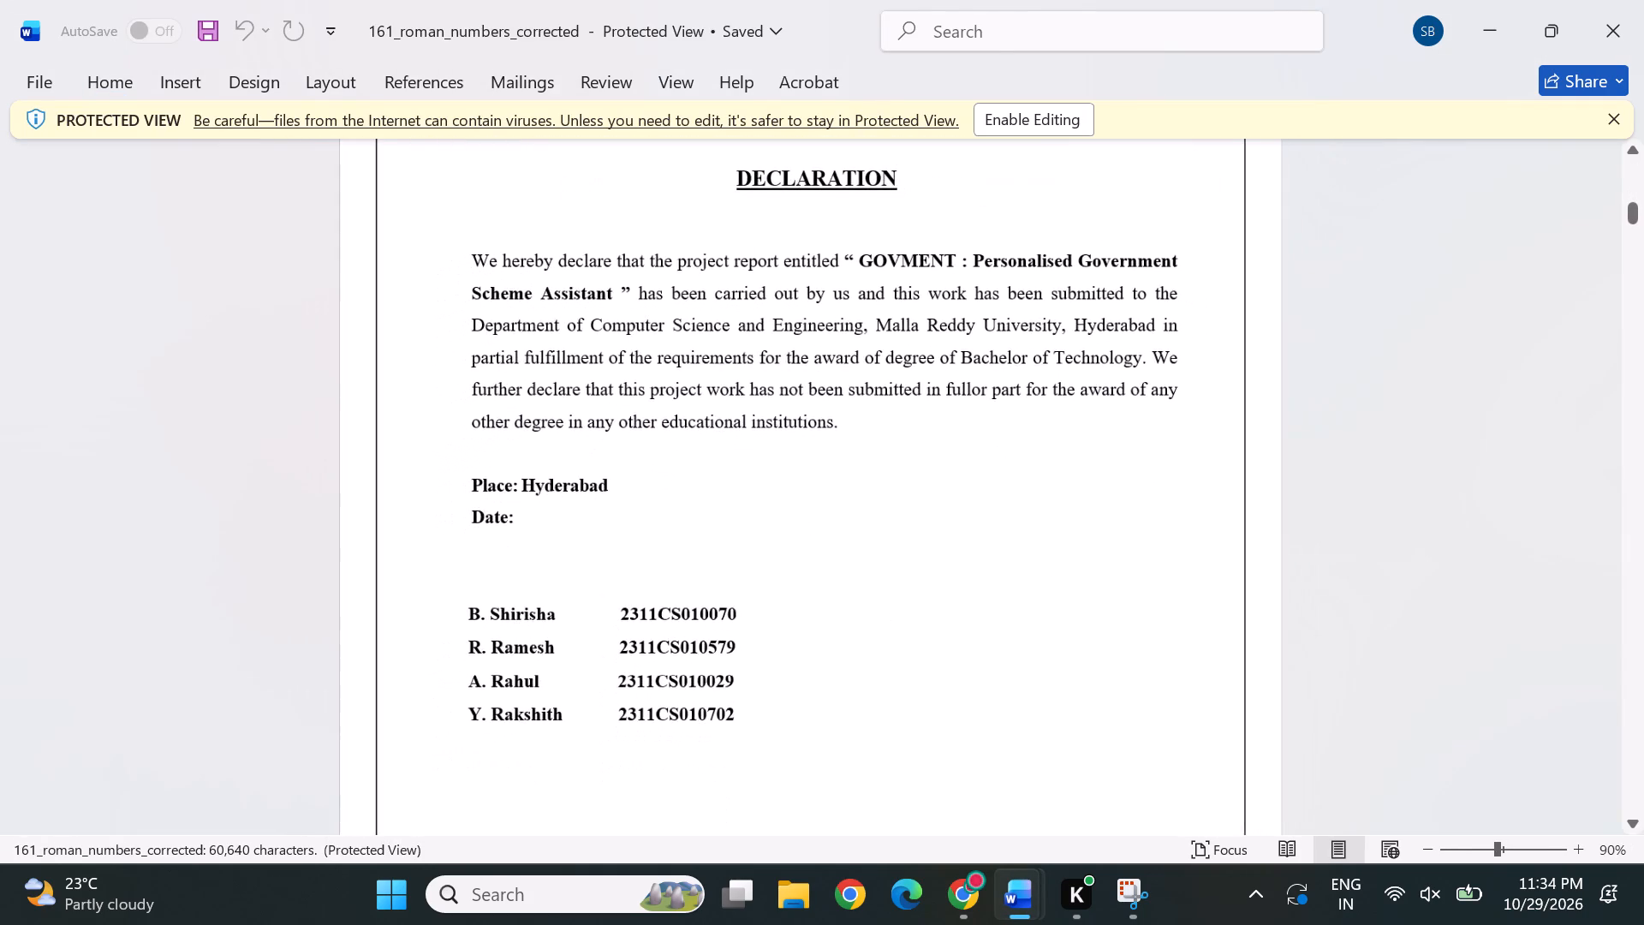
scroll(883, 603, "down", 1)
scroll(883, 603, "down", 1, "ctrl")
scroll(795, 723, "down", 1)
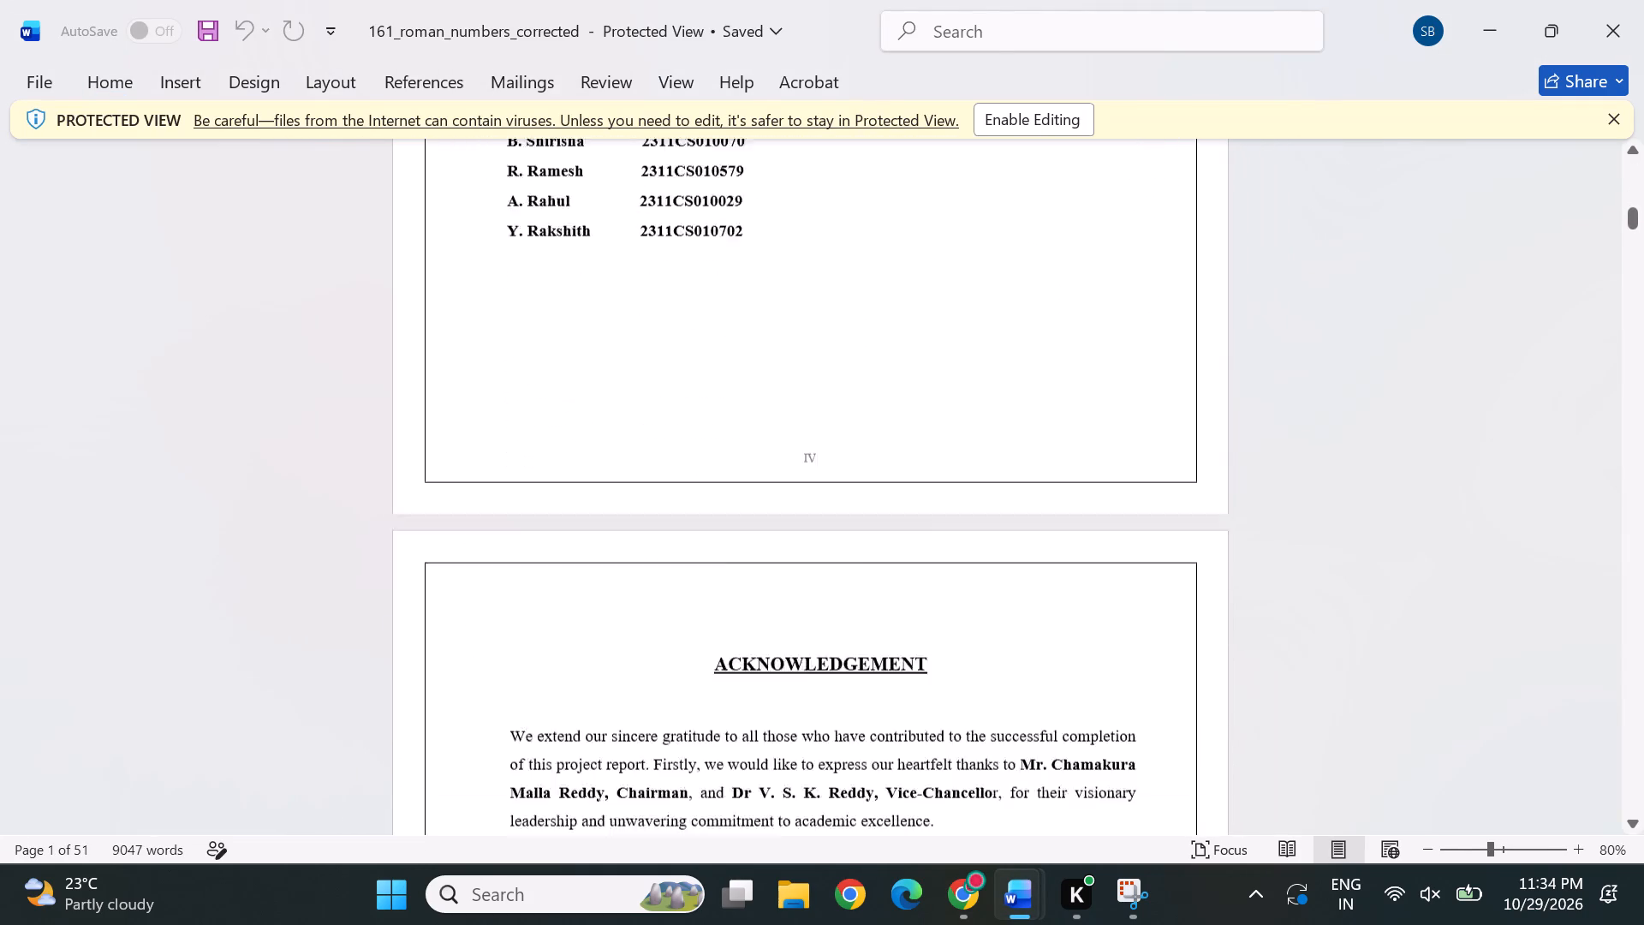
scroll(795, 723, "down", 6)
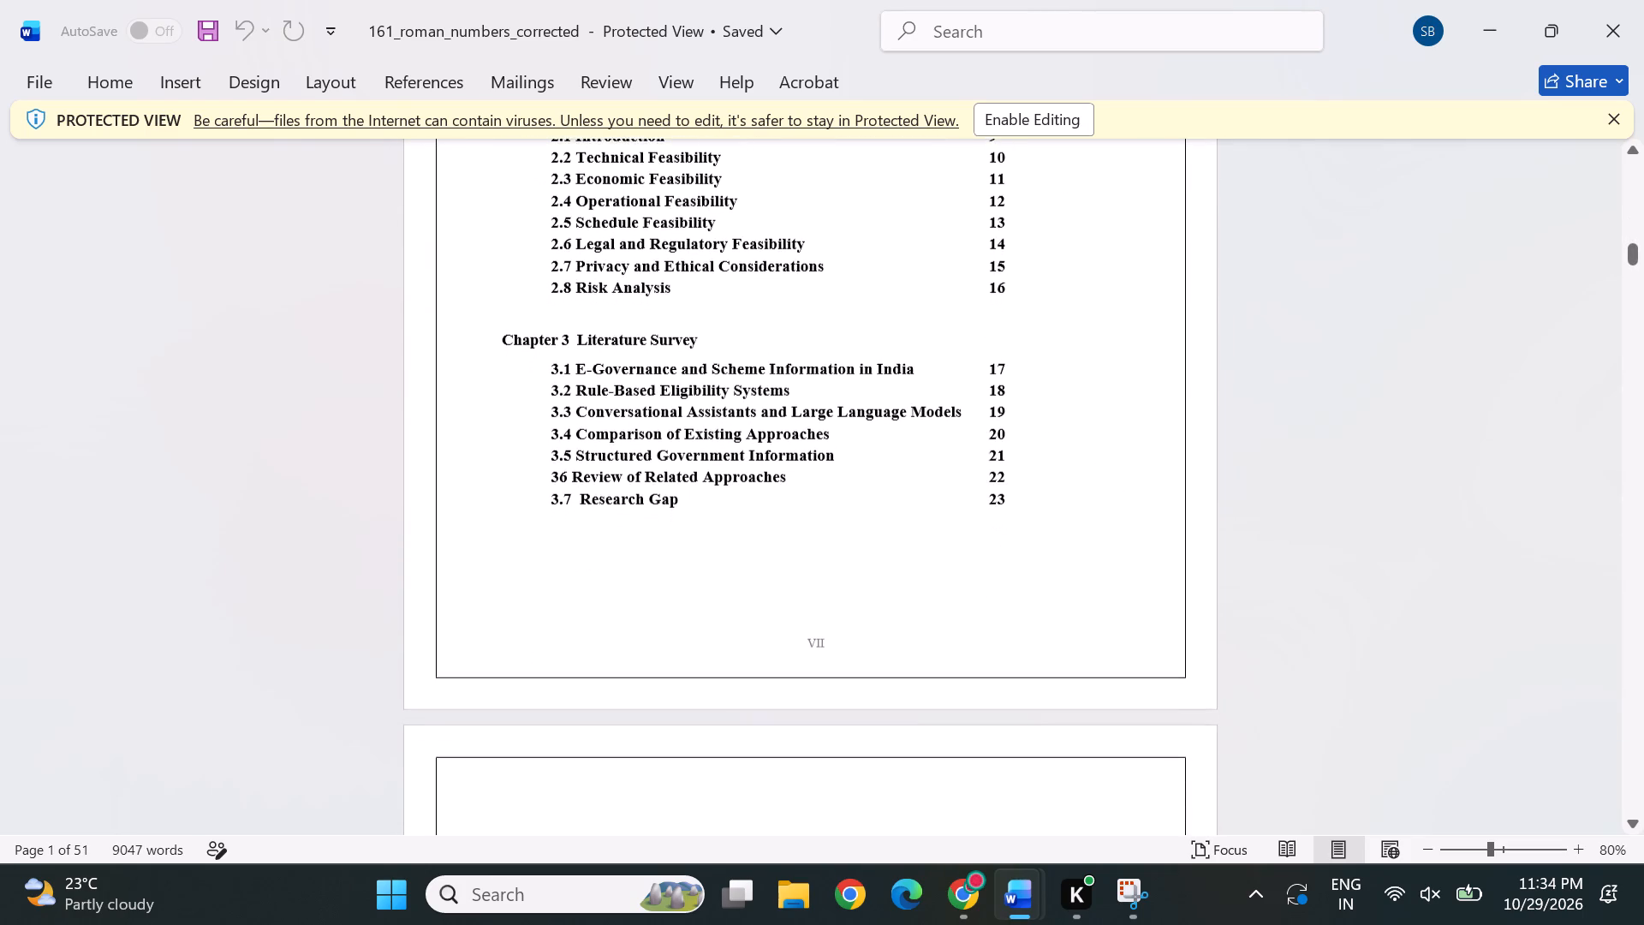
scroll(910, 654, "down", 2)
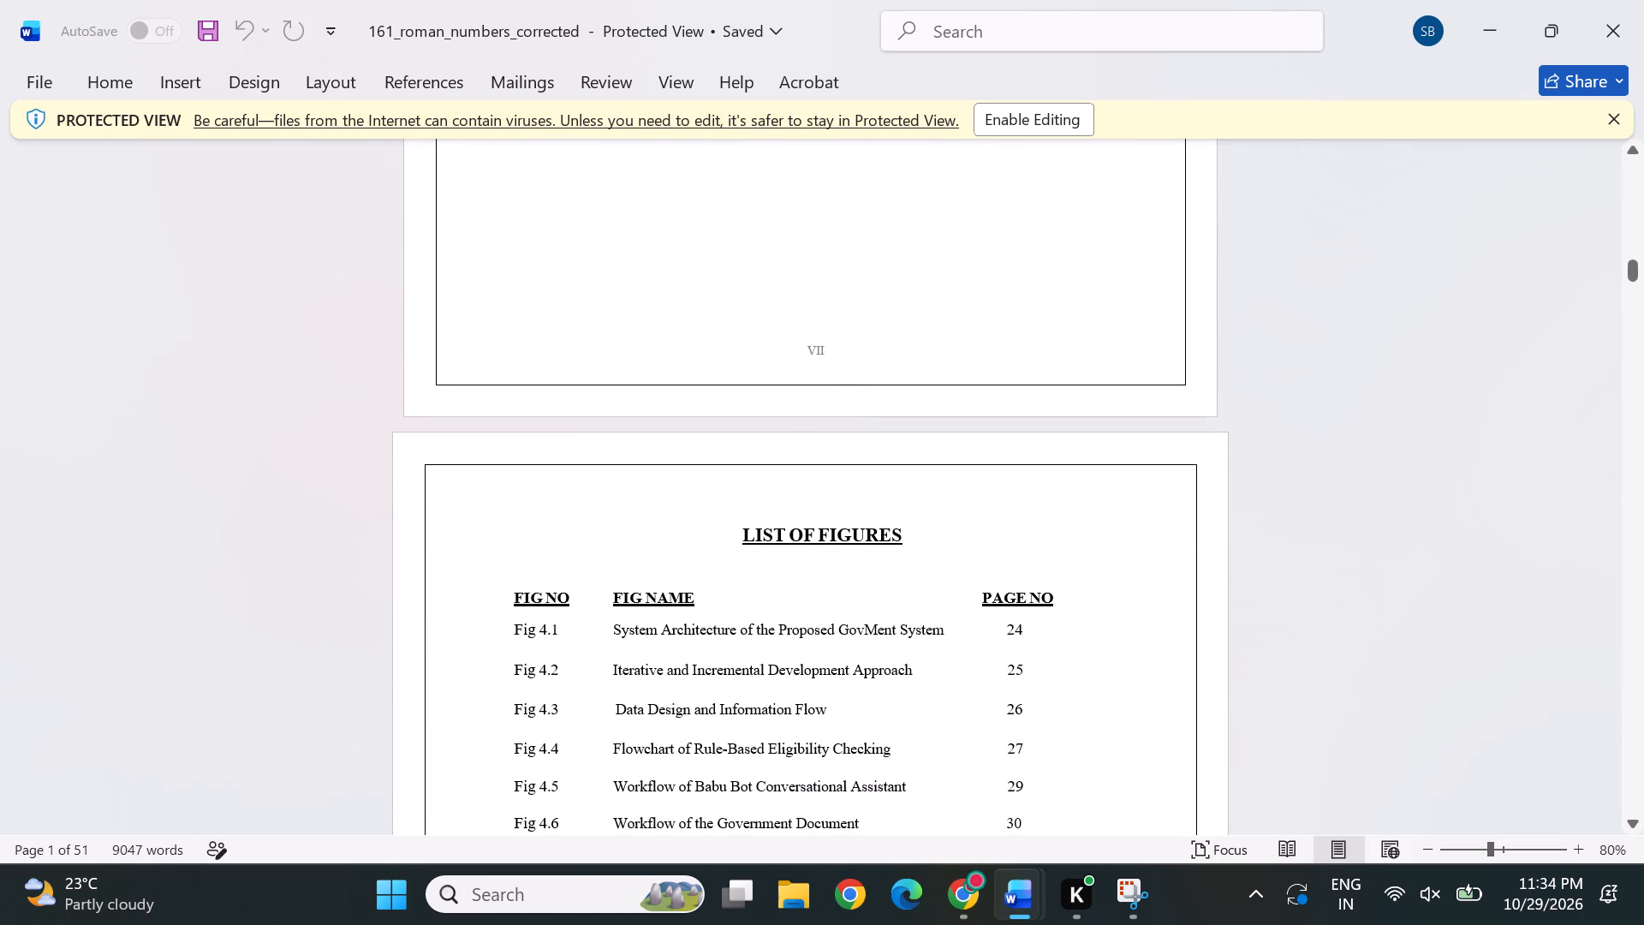
scroll(885, 543, "down", 2)
scroll(887, 758, "down", 1)
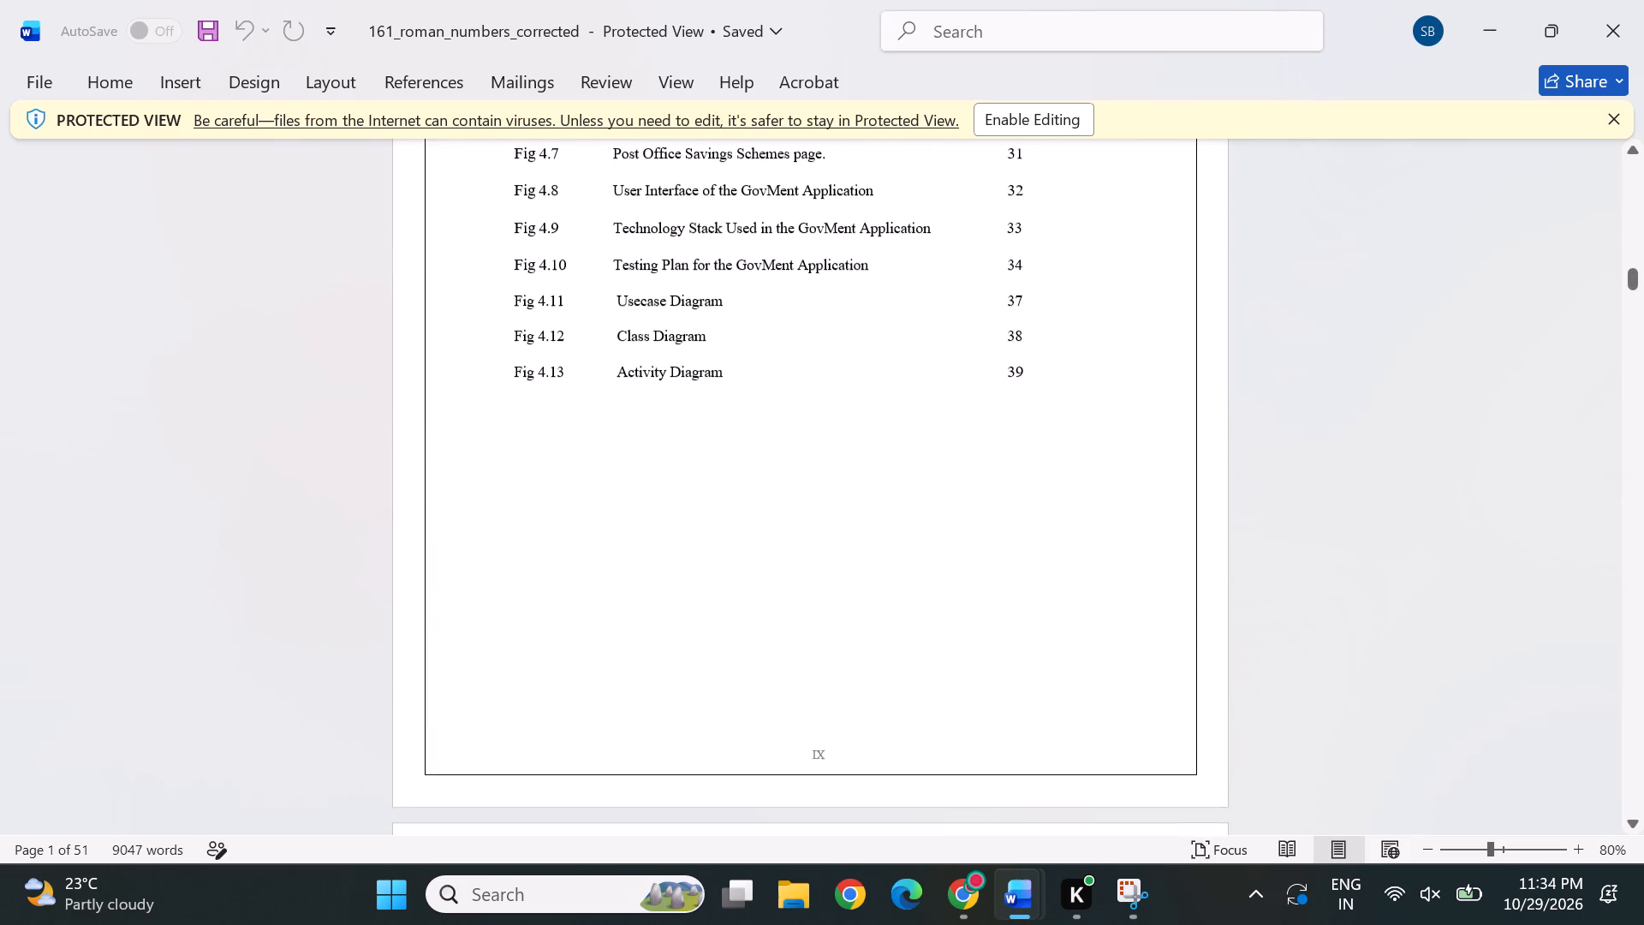
scroll(919, 769, "down", 1)
Compare the footer numbers of the Chapter 4 Proposed Methodology contents page and the List of Figures page again.
scroll(925, 553, "up", 4)
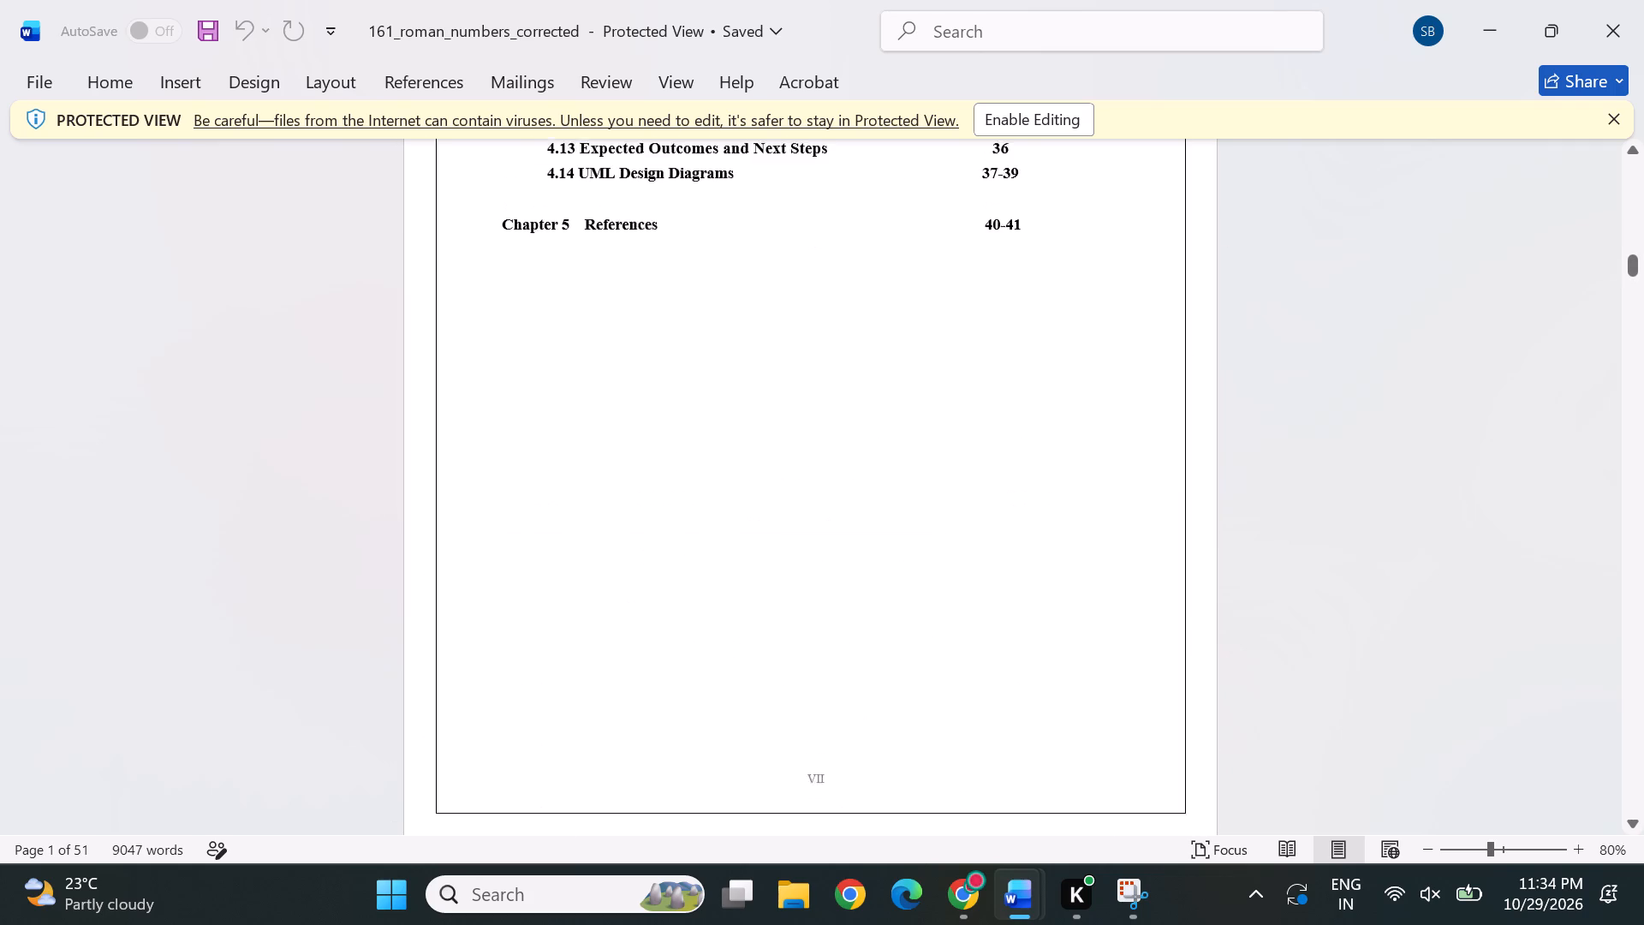
scroll(869, 671, "down", 1)
scroll(862, 674, "up", 1, "ctrl")
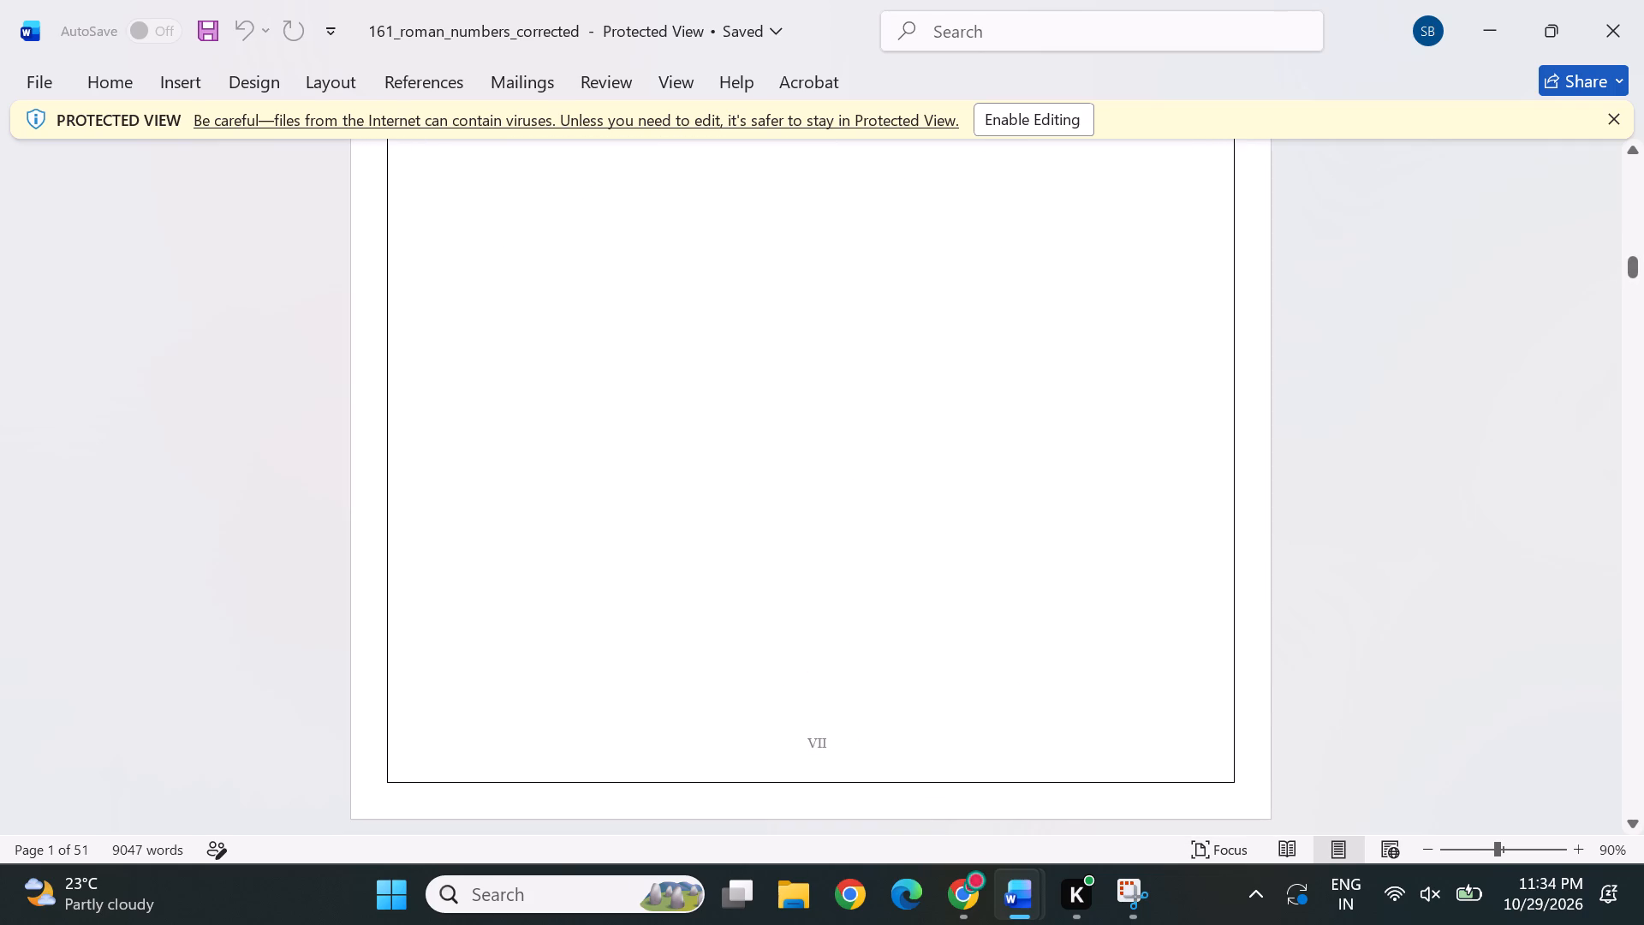
scroll(958, 675, "down", 1, "ctrl")
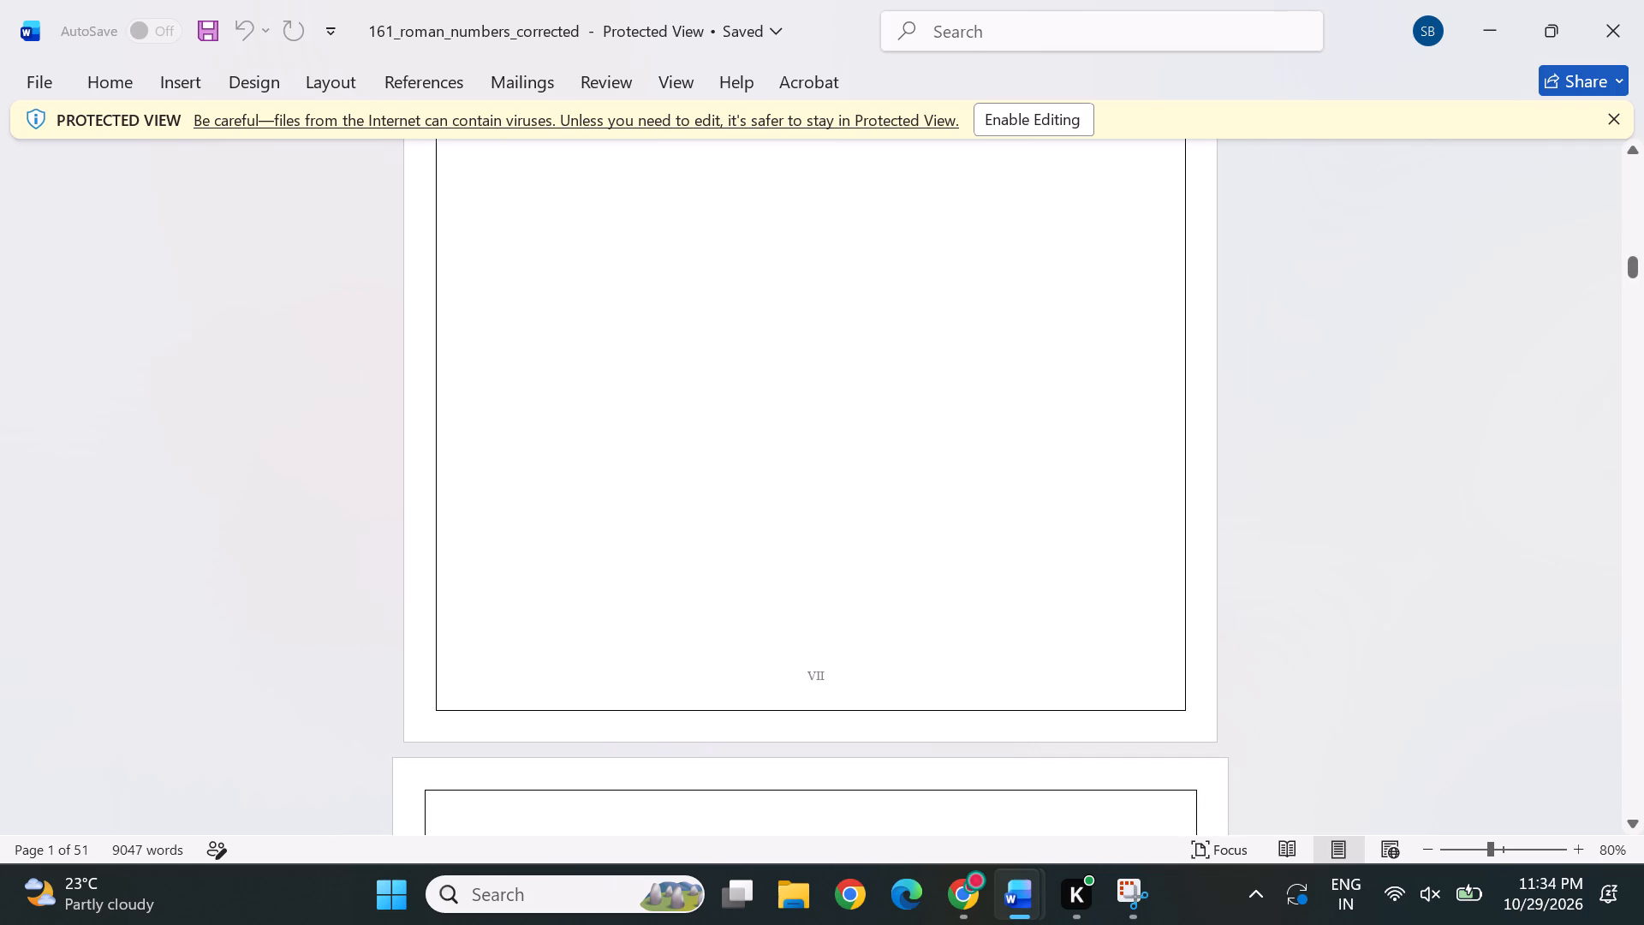
scroll(937, 384, "down", 5, "ctrl")
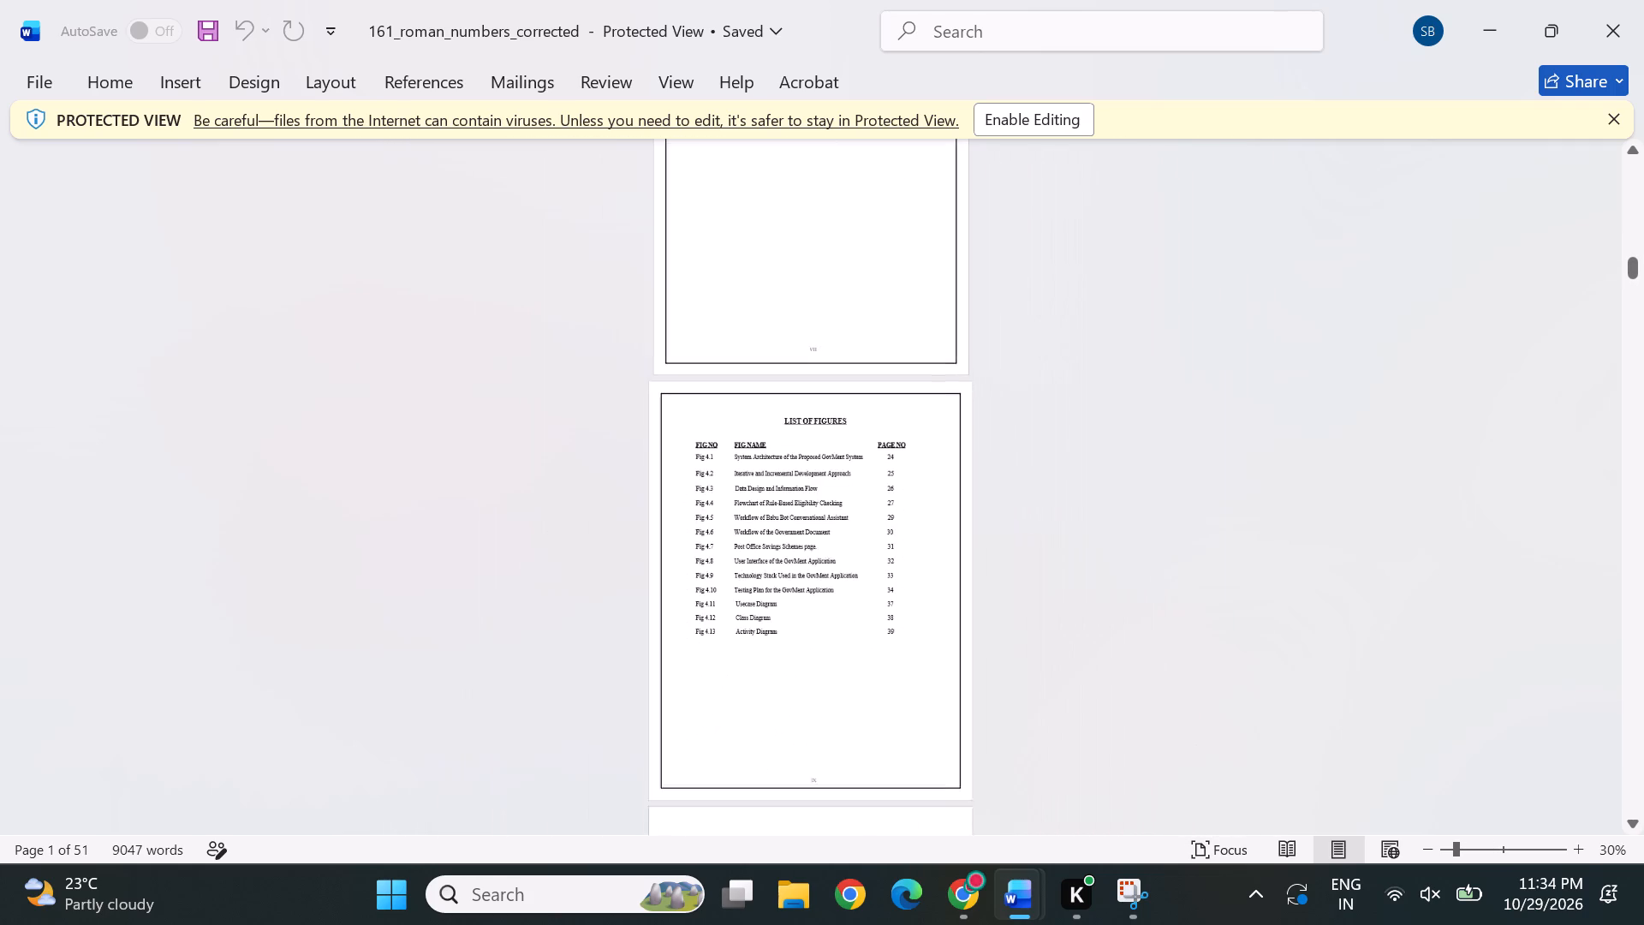
scroll(810, 308, "up", 1)
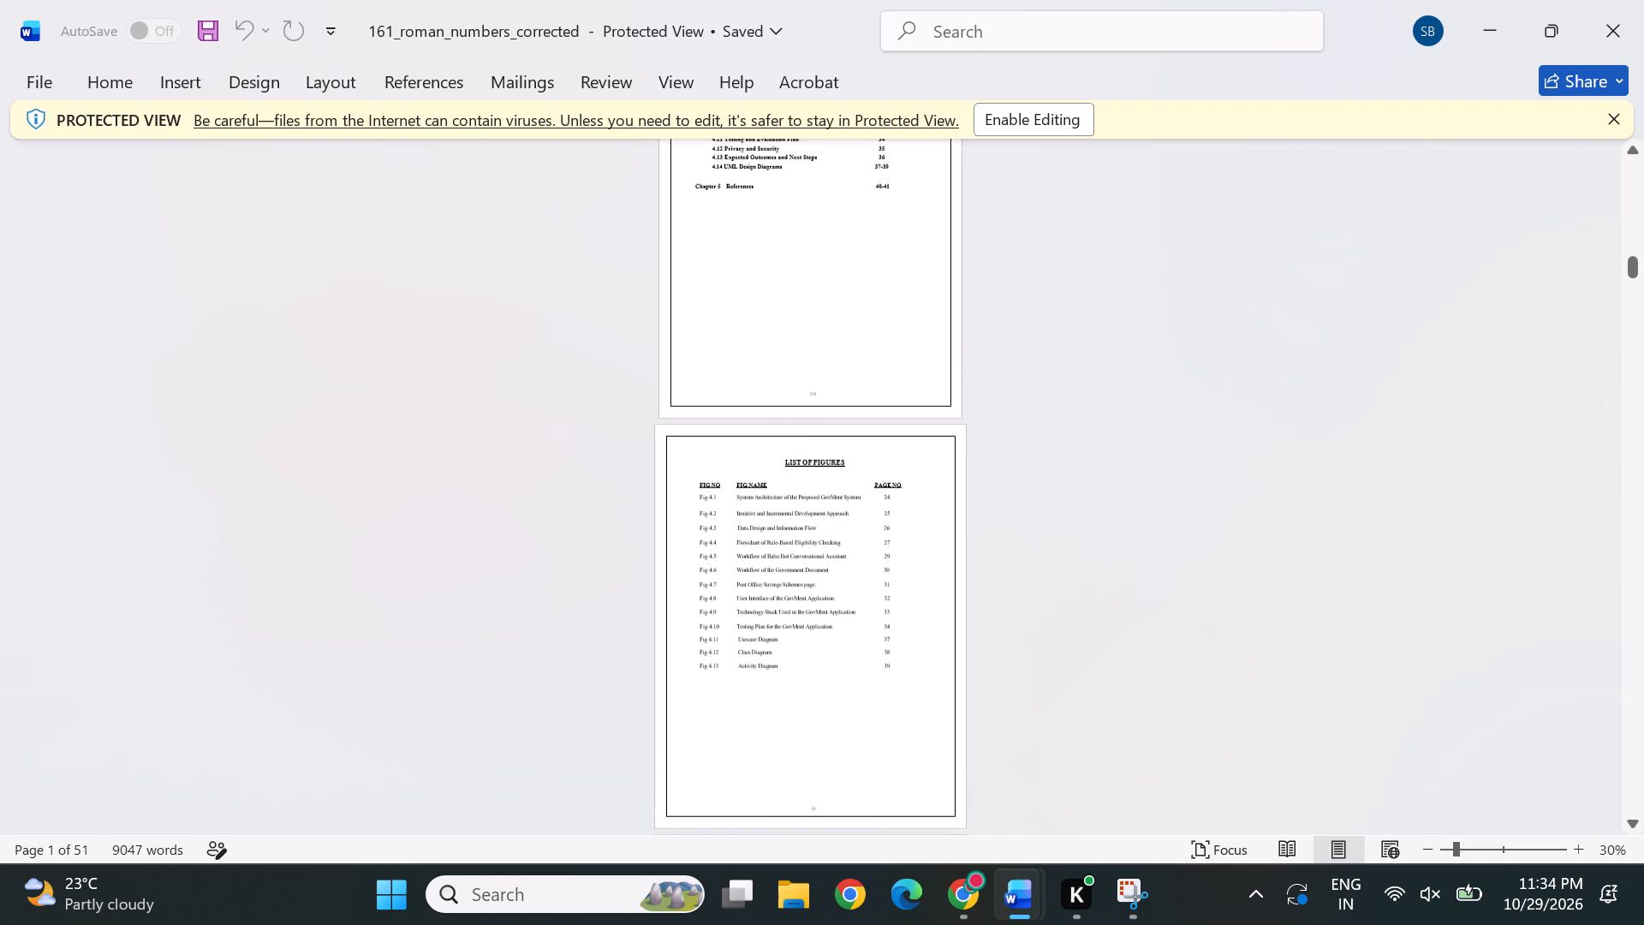
scroll(761, 337, "up", 3)
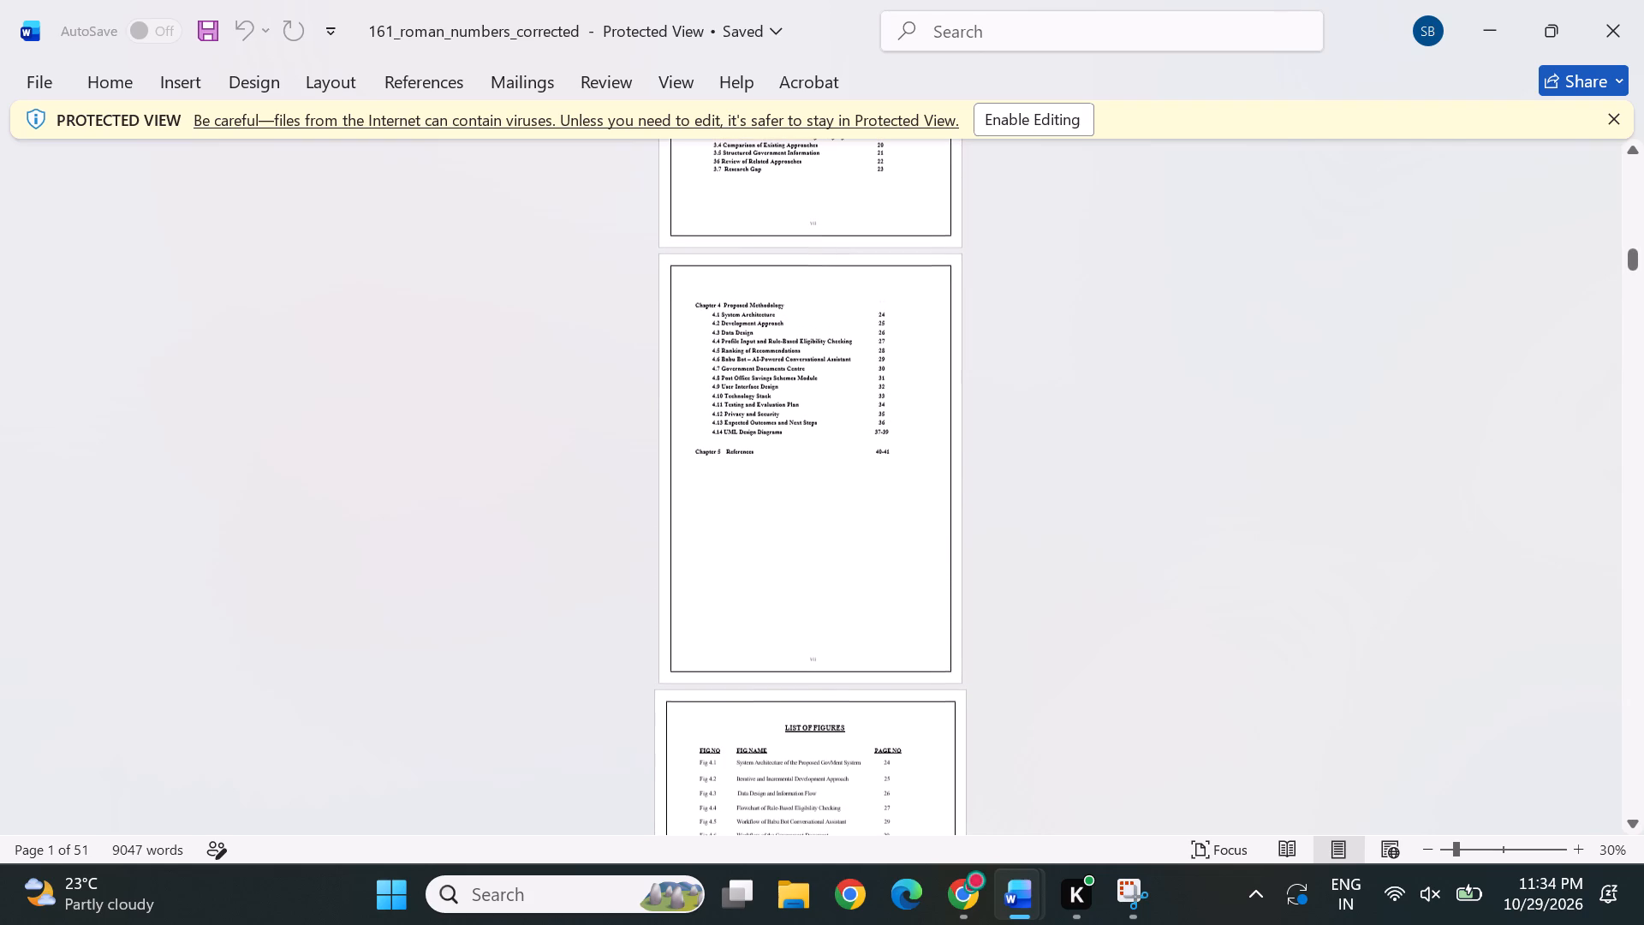
left_click(1137, 892)
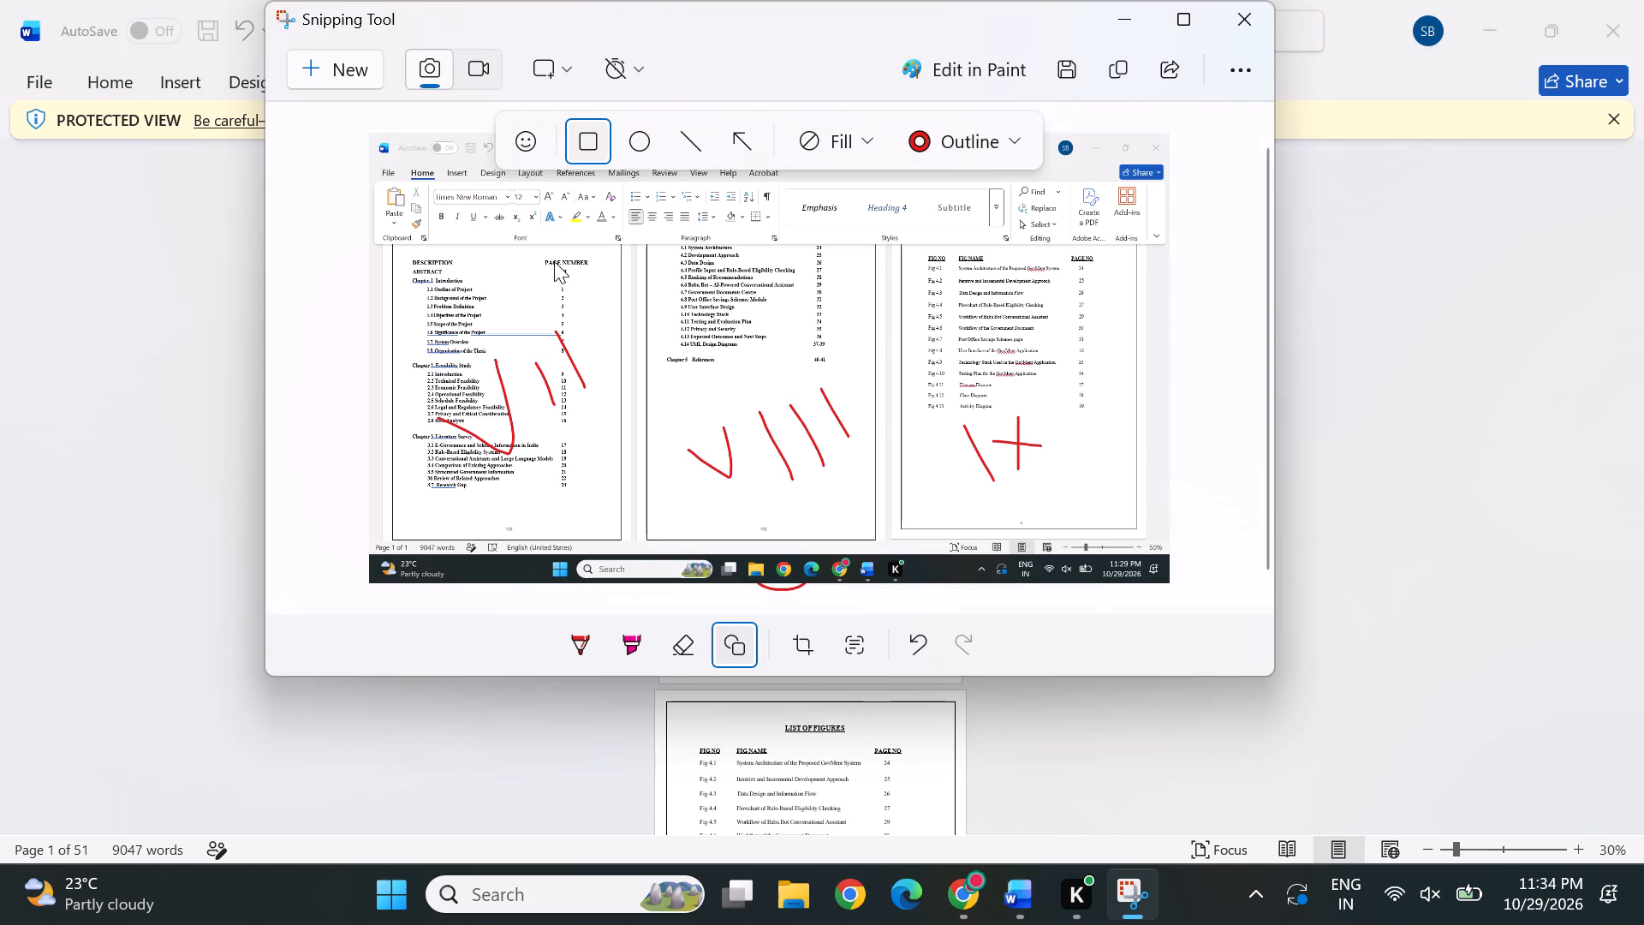
left_click(353, 81)
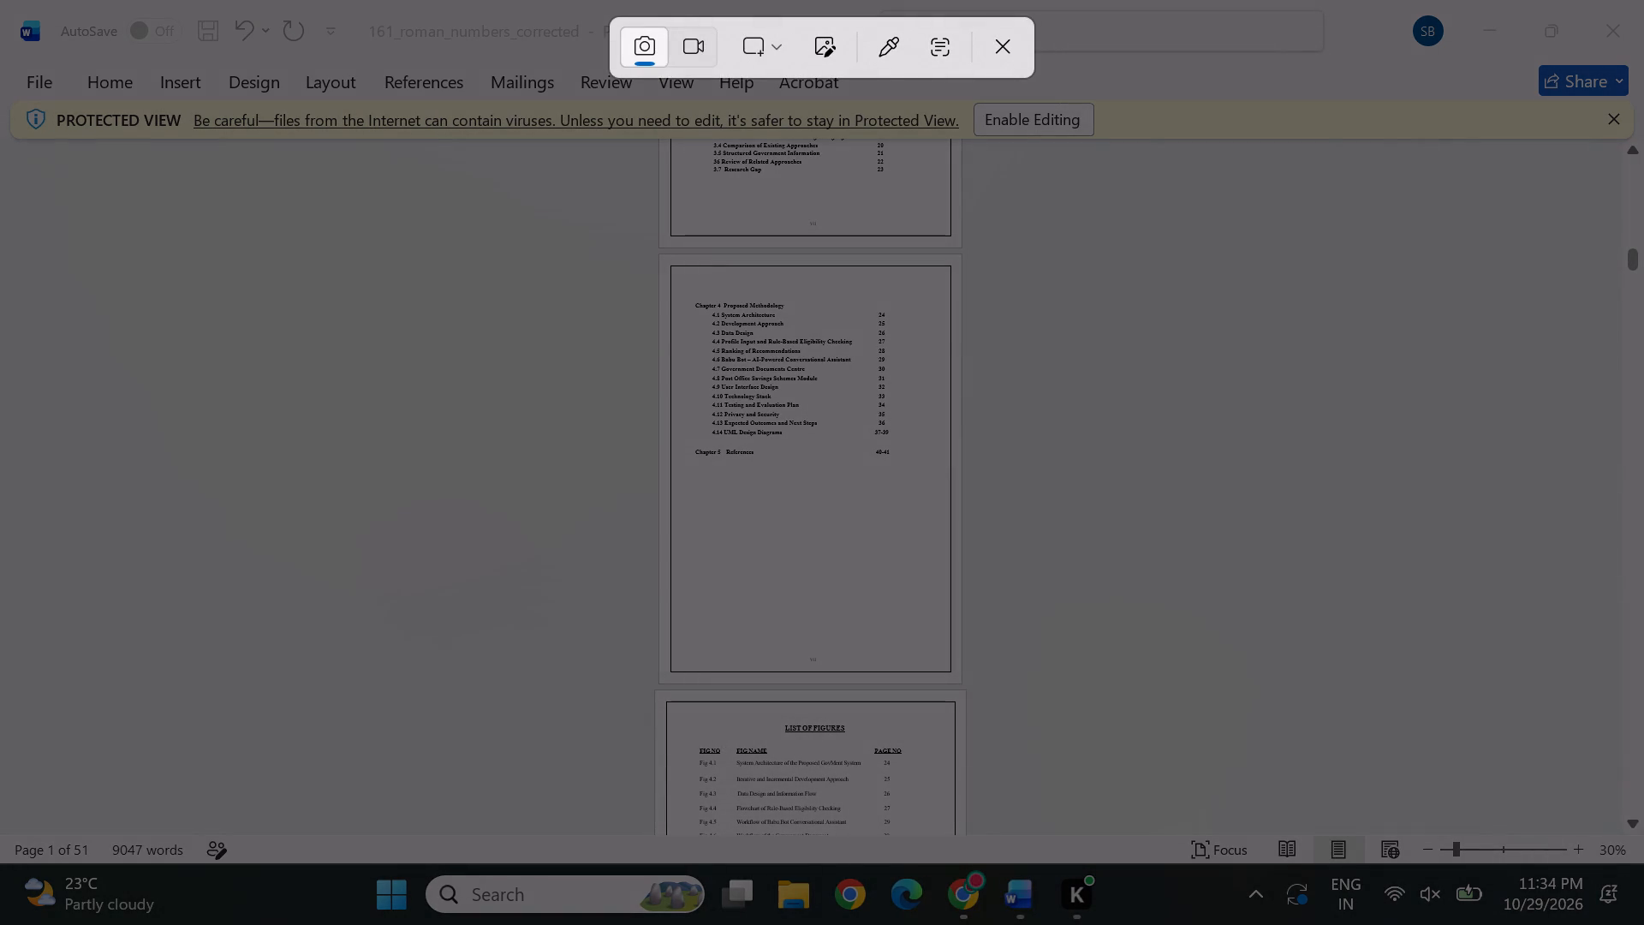
left_click_drag(664, 151, 940, 645)
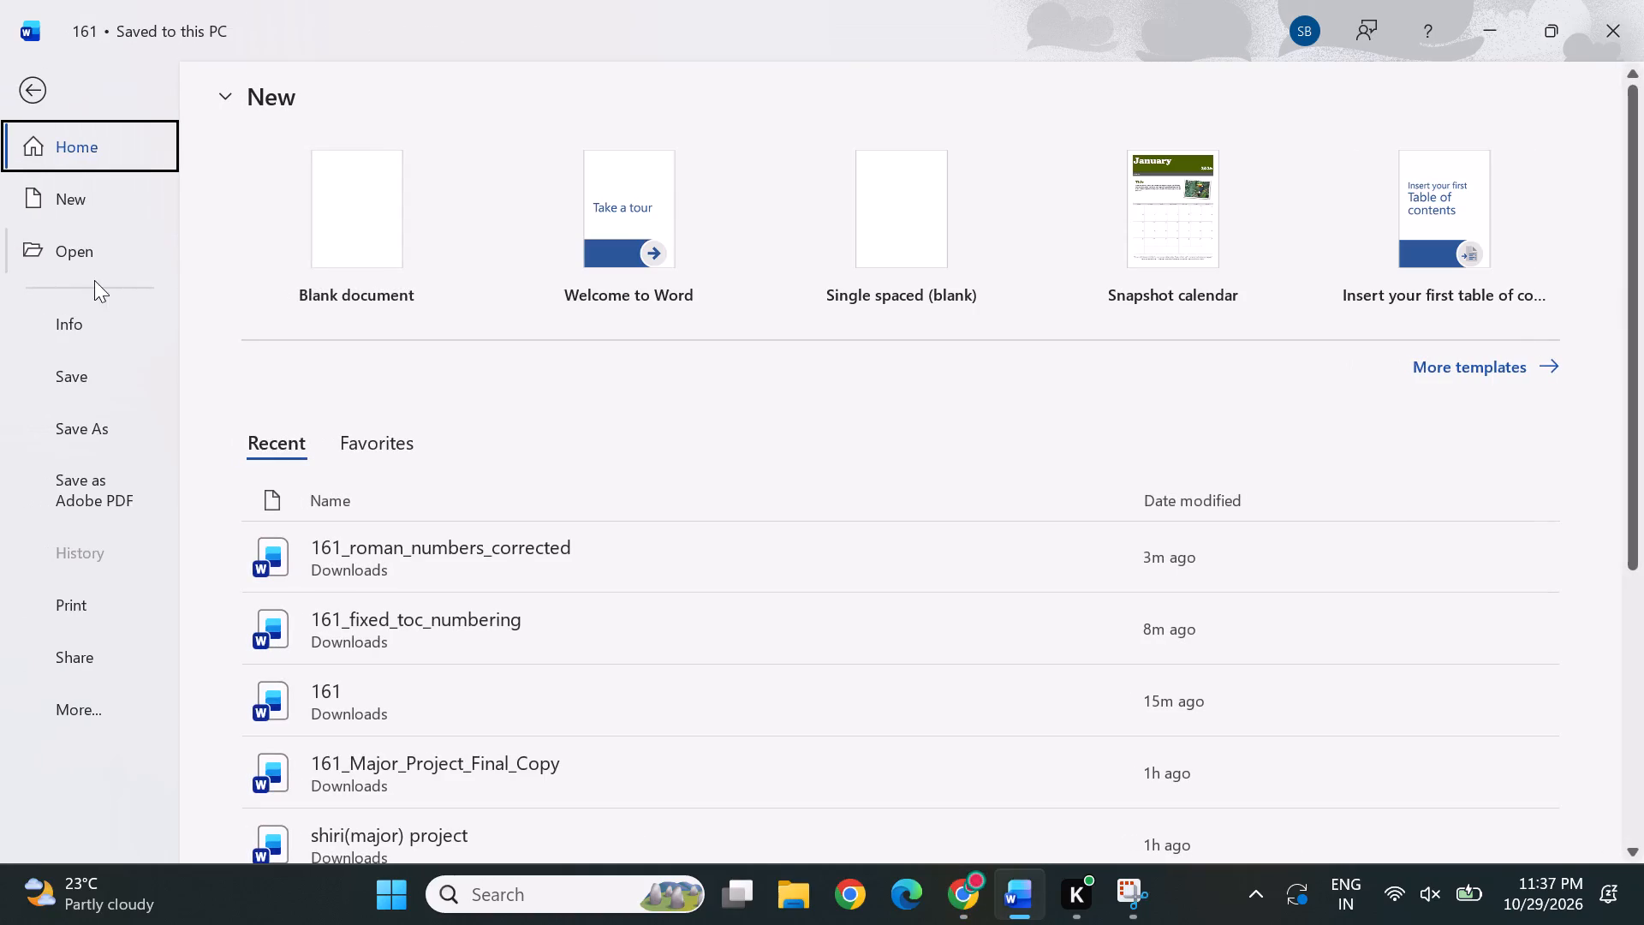
left_click(91, 251)
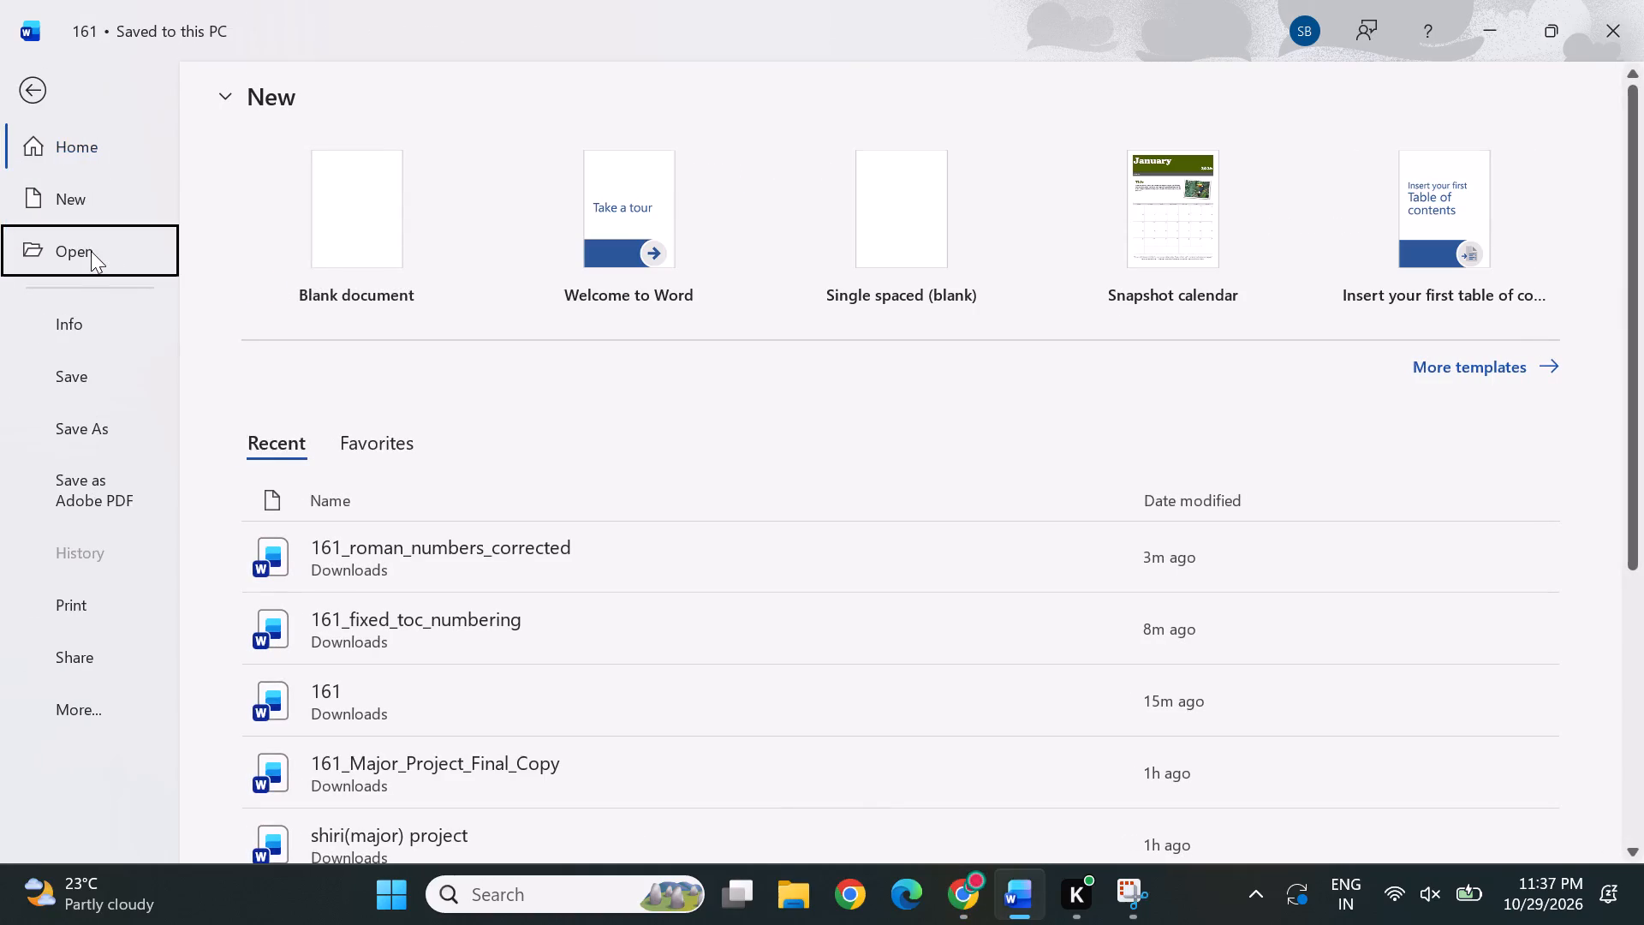
double_click(273, 524)
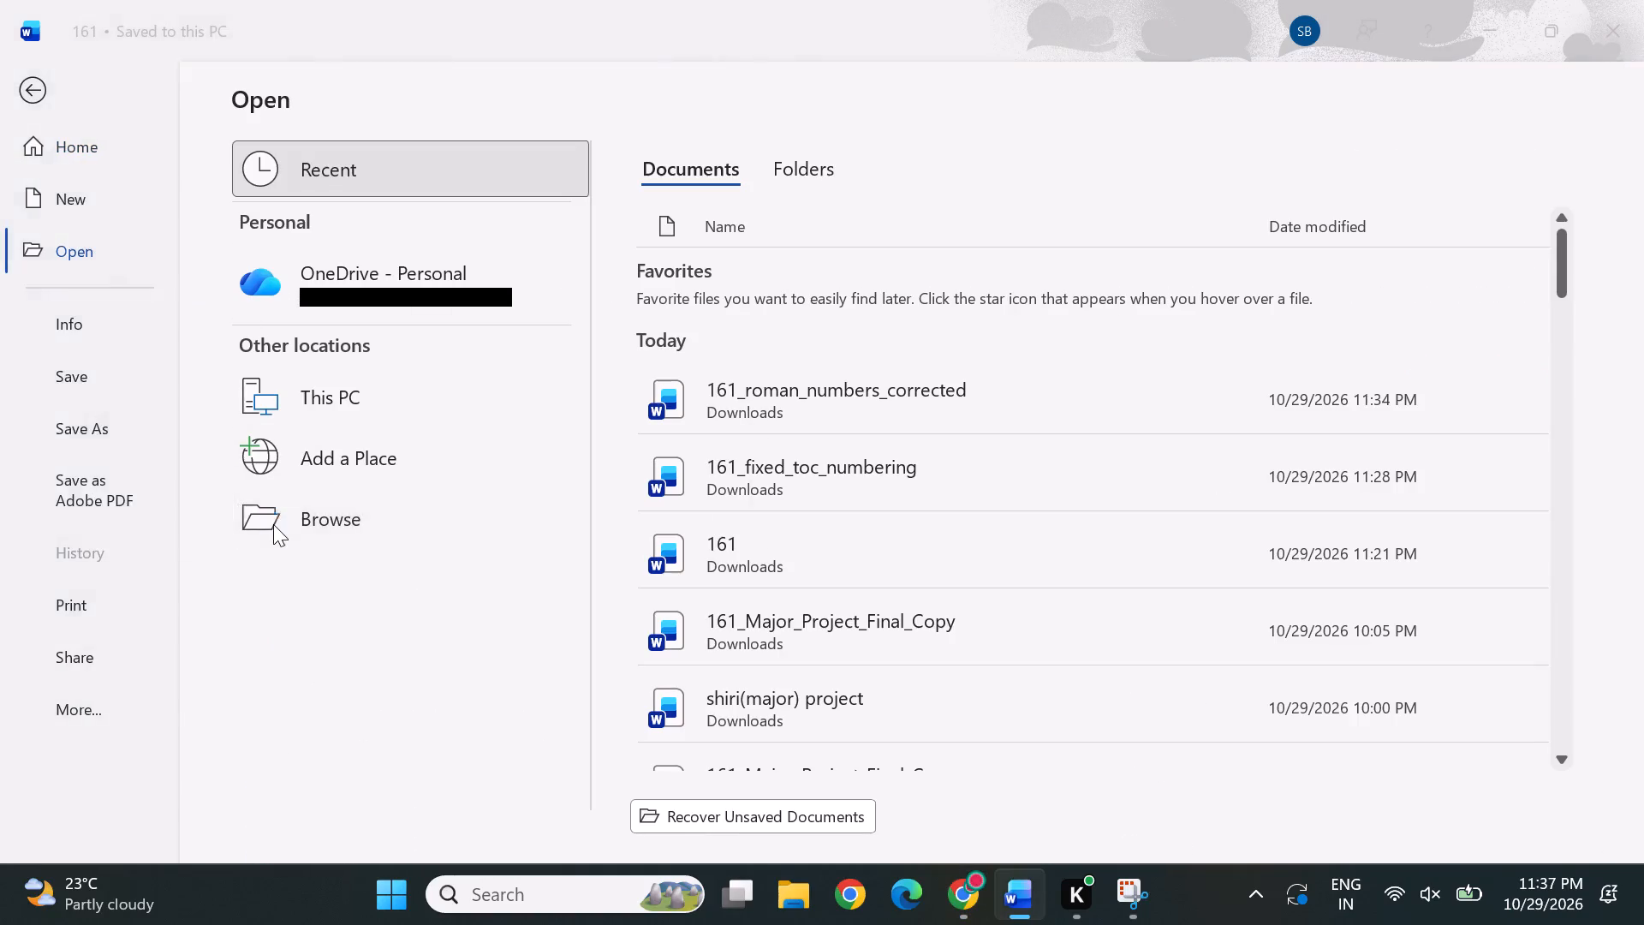
scroll(121, 330, "up", 2)
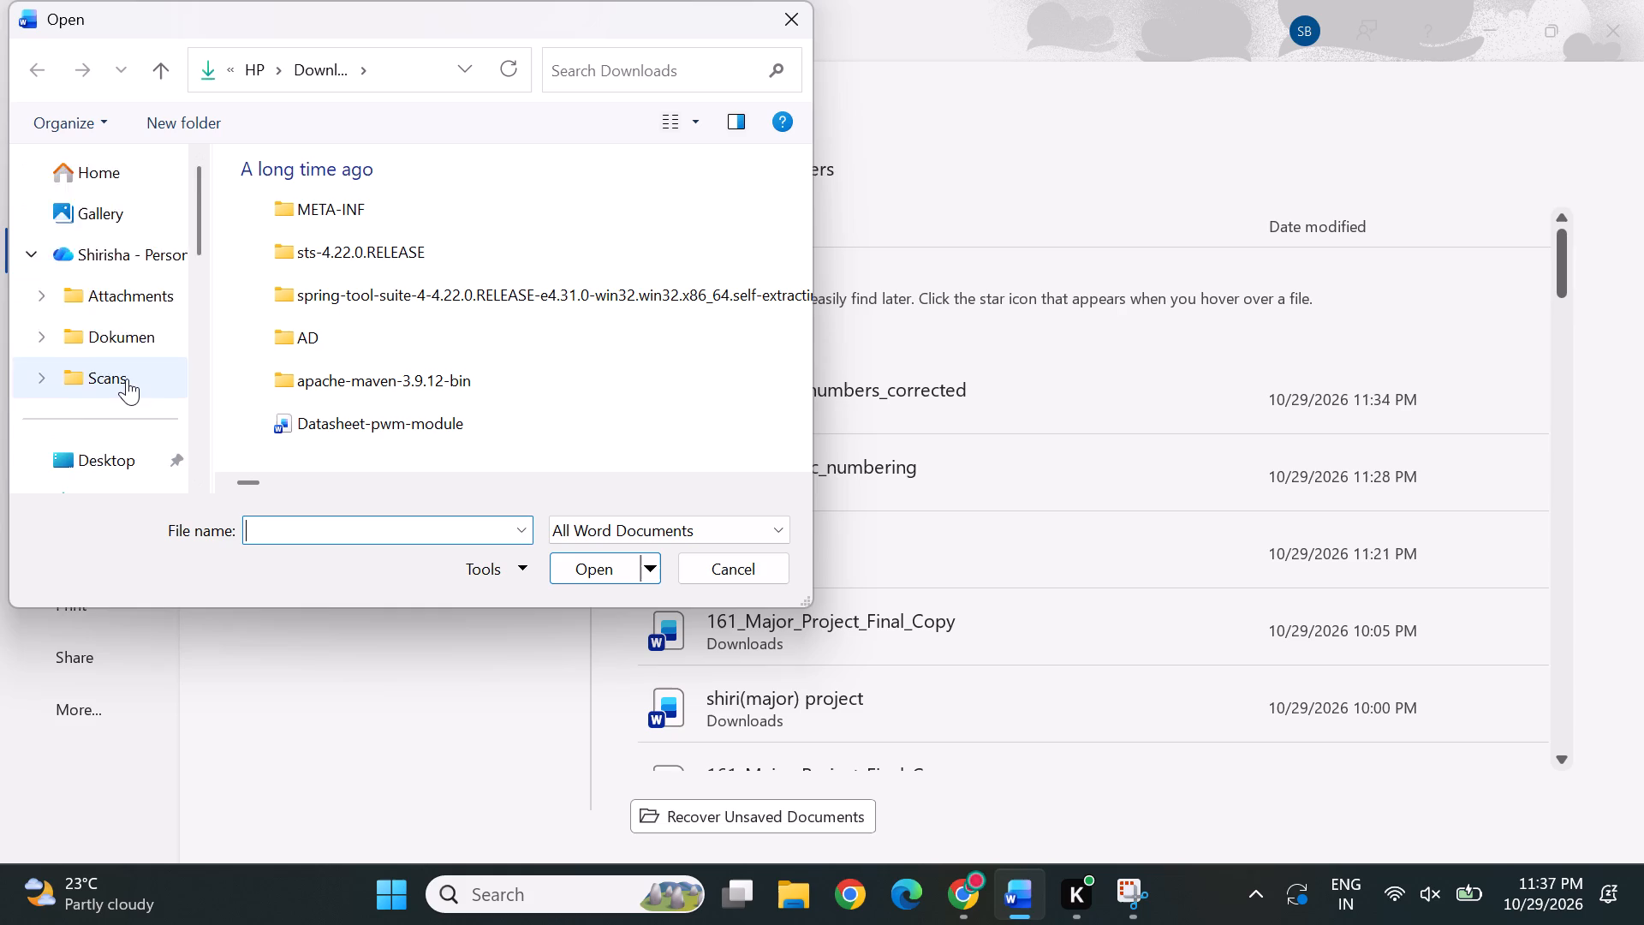
scroll(127, 379, "down", 1)
double_click(111, 262)
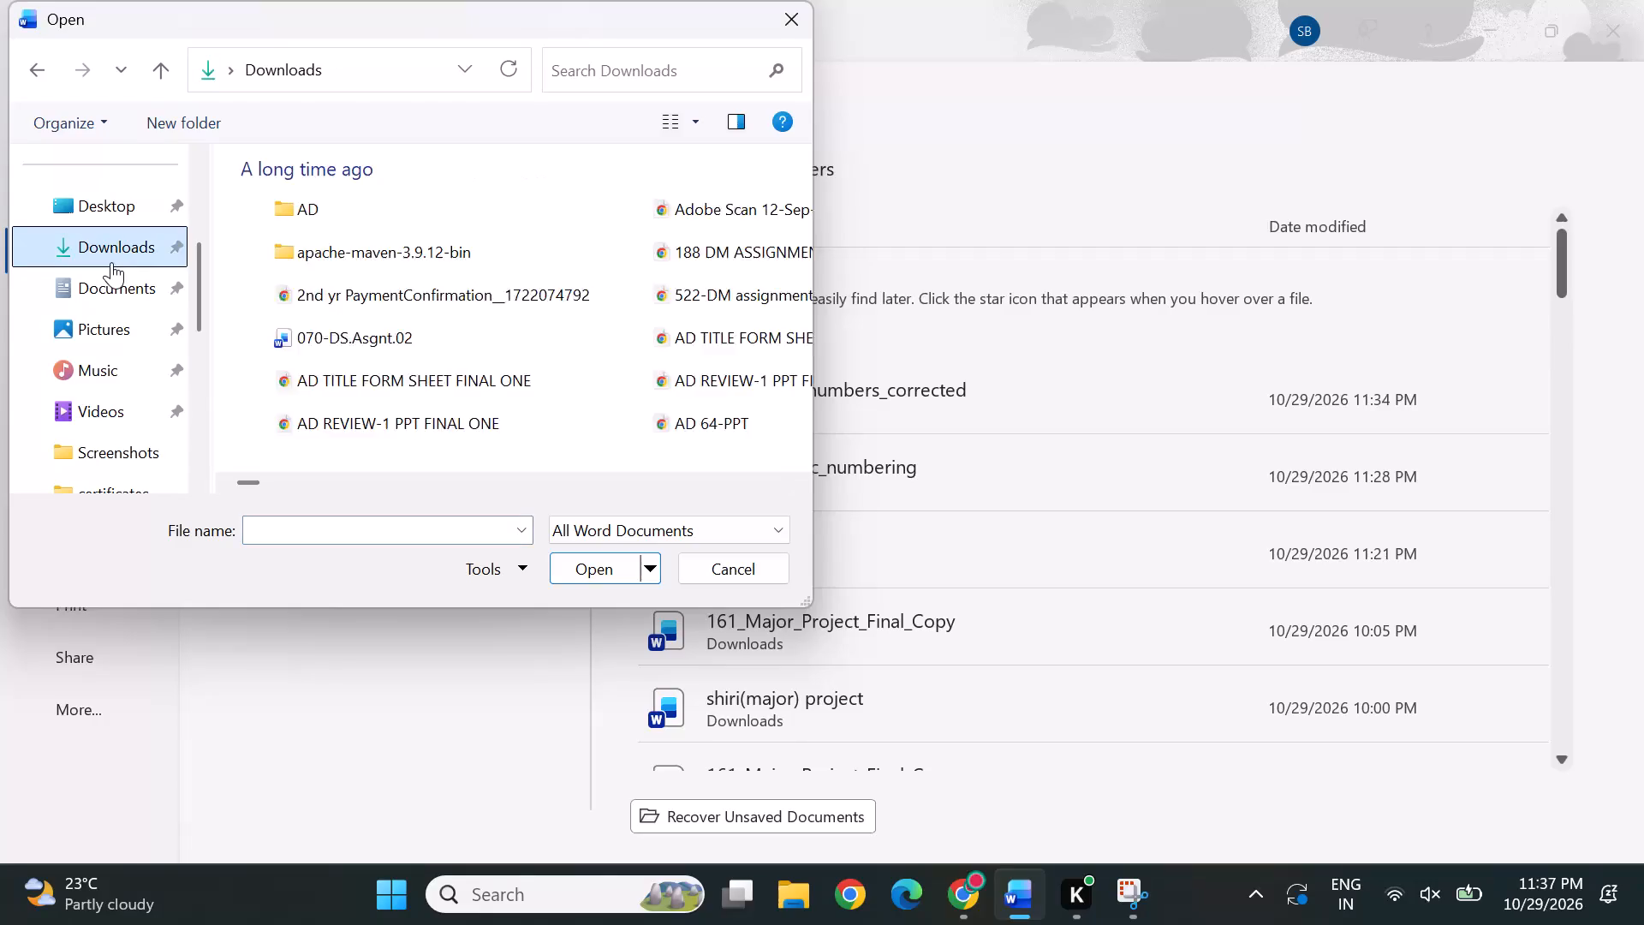
scroll(366, 366, "down", 14)
scroll(366, 366, "up", 3)
scroll(366, 366, "down", 17)
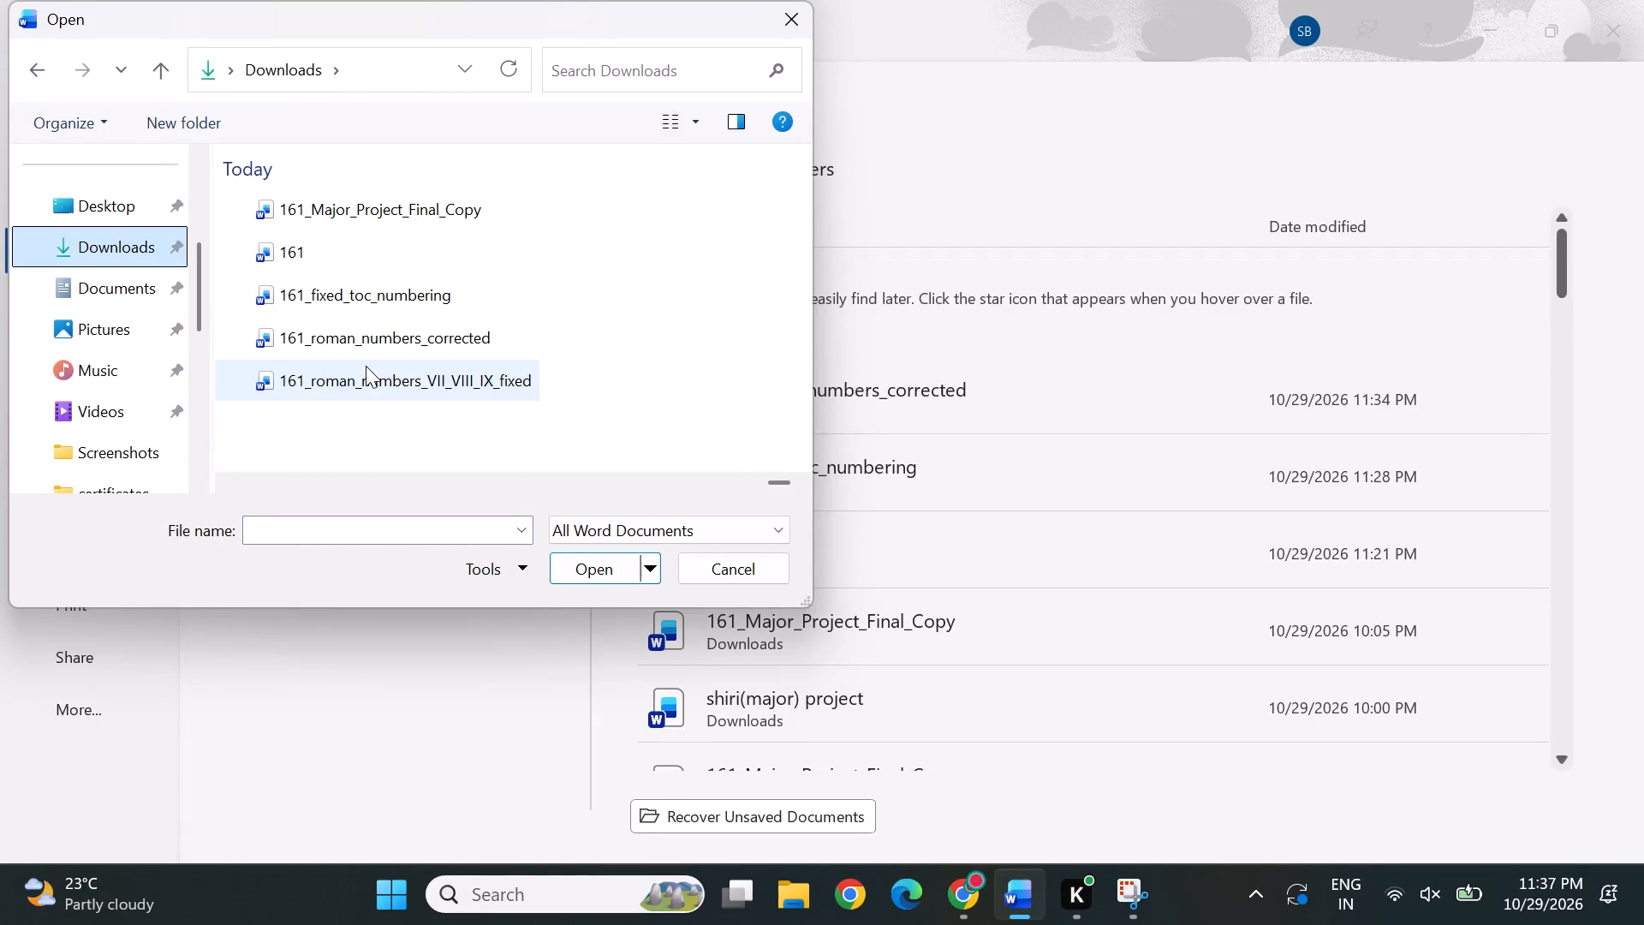
scroll(366, 366, "down", 4)
left_click(376, 386)
left_click(593, 571)
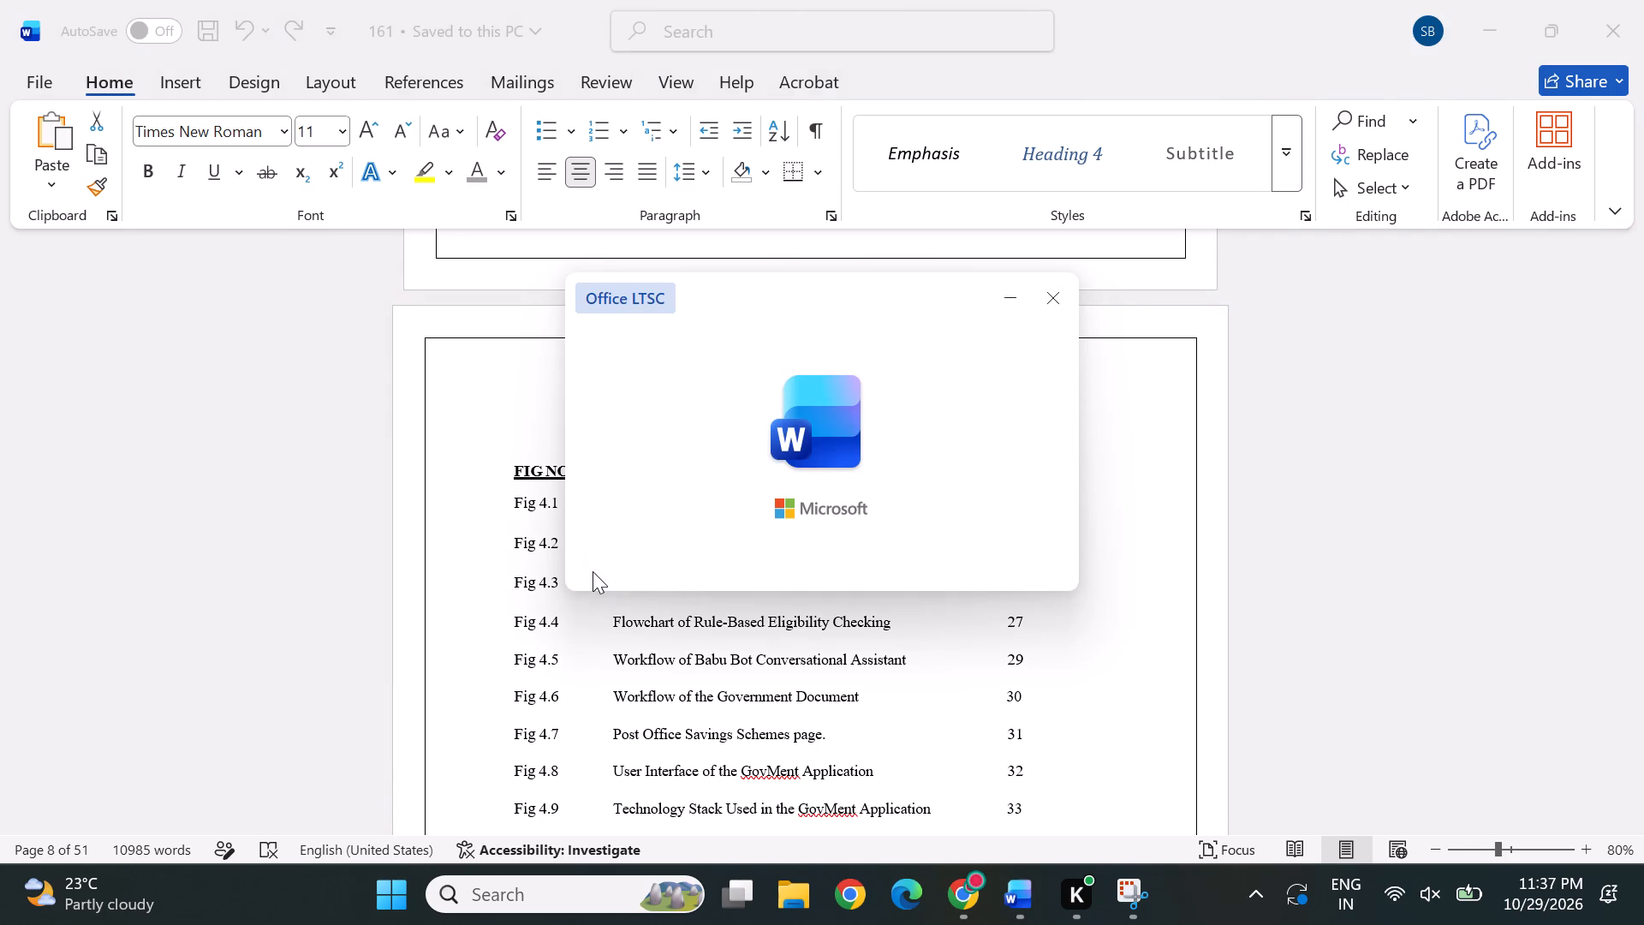
Examine the Roman footer numbers of the newly opened document from the front pages through the Table of Contents and Chapter 4 pages.
scroll(760, 681, "down", 2)
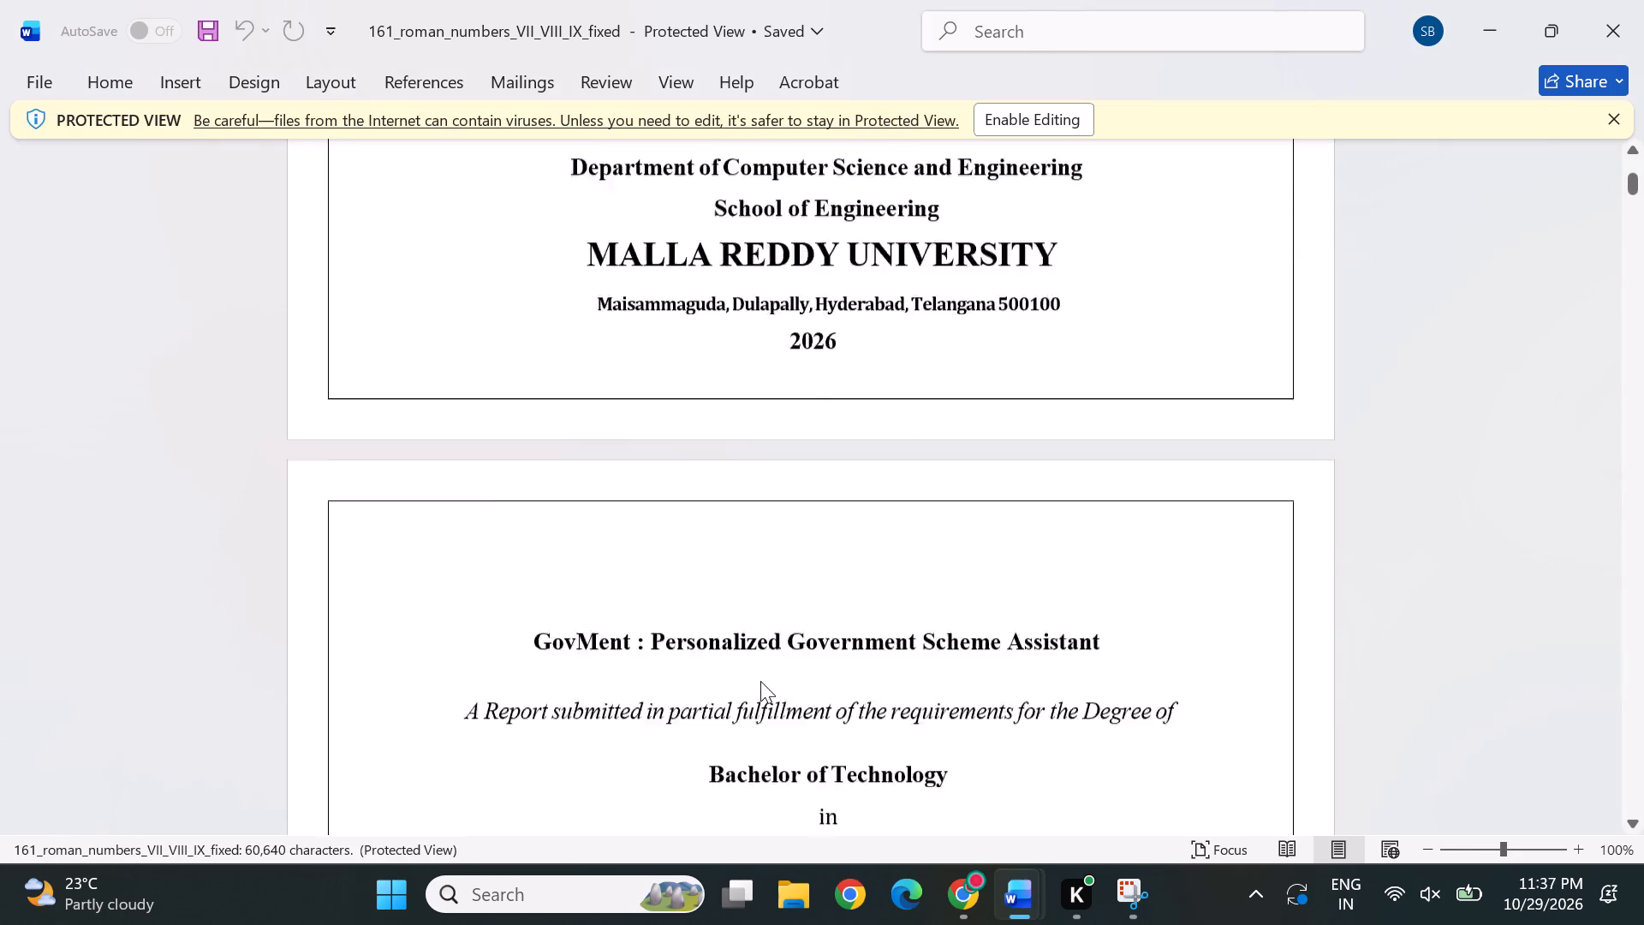
scroll(760, 681, "down", 3)
scroll(903, 528, "up", 1)
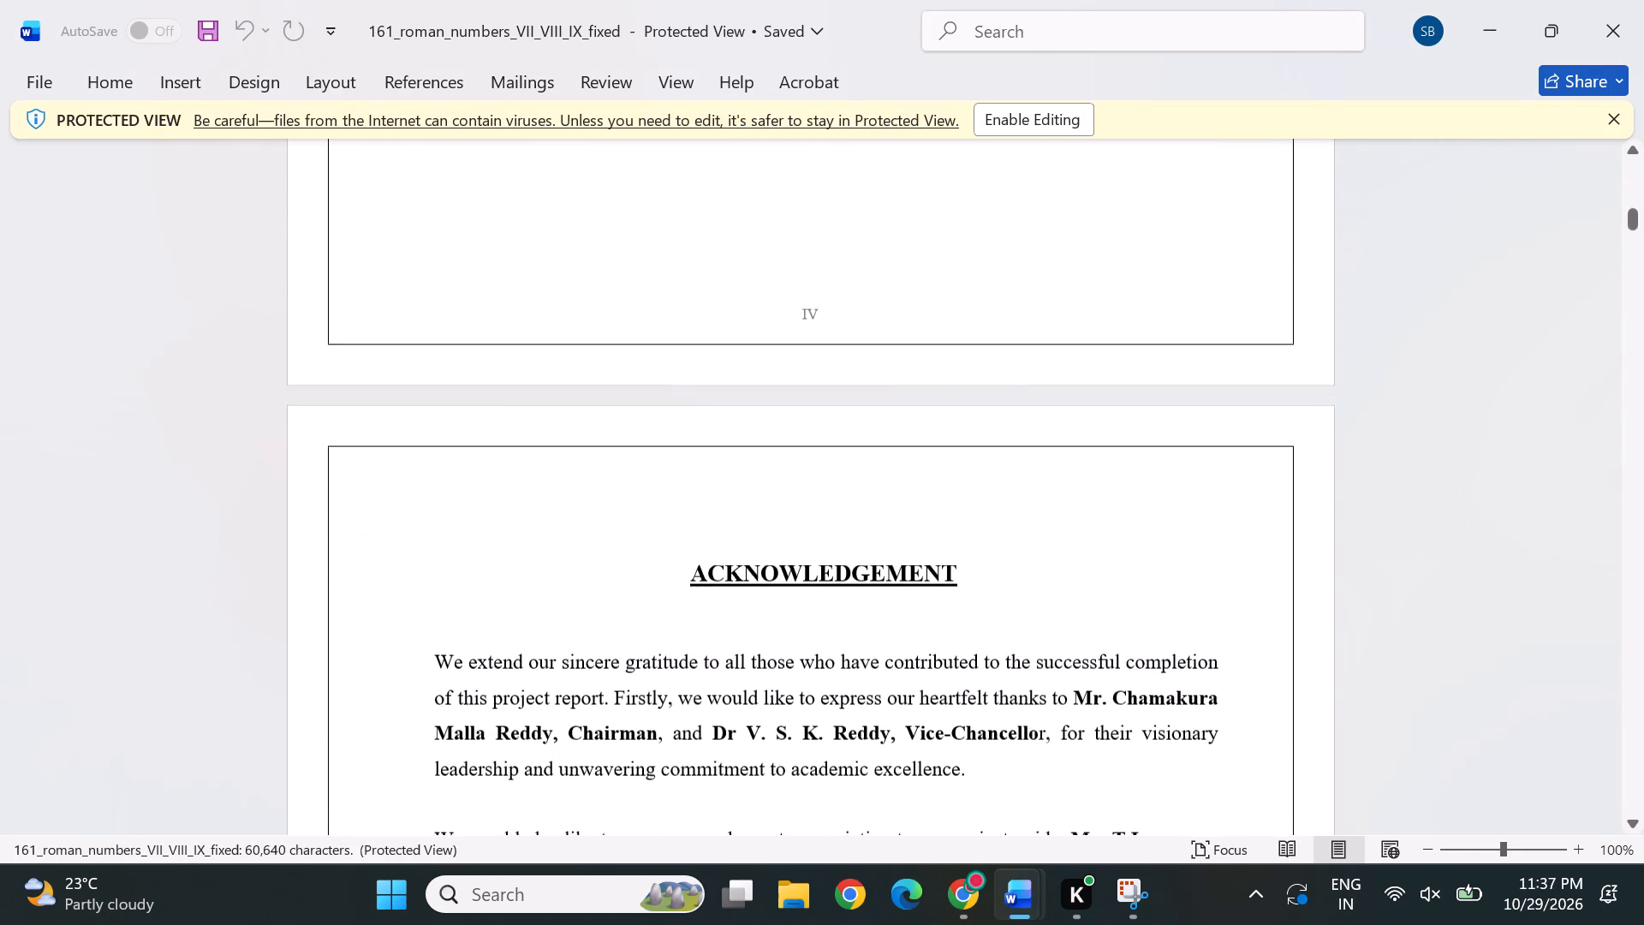
scroll(903, 528, "down", 4)
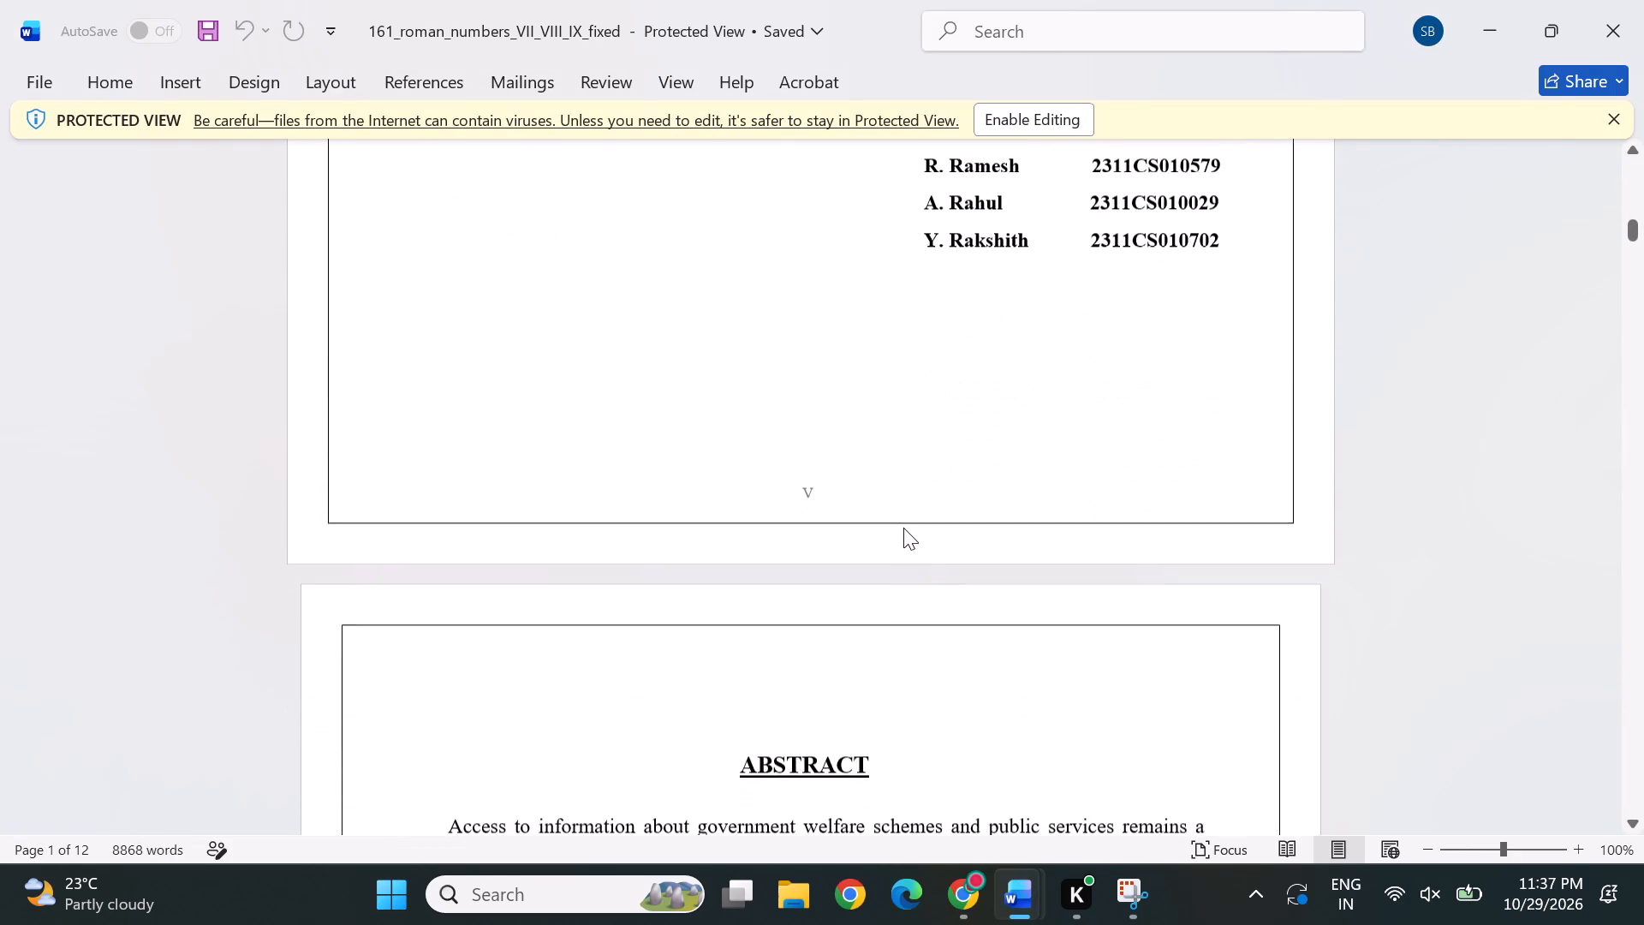
scroll(903, 528, "down", 2)
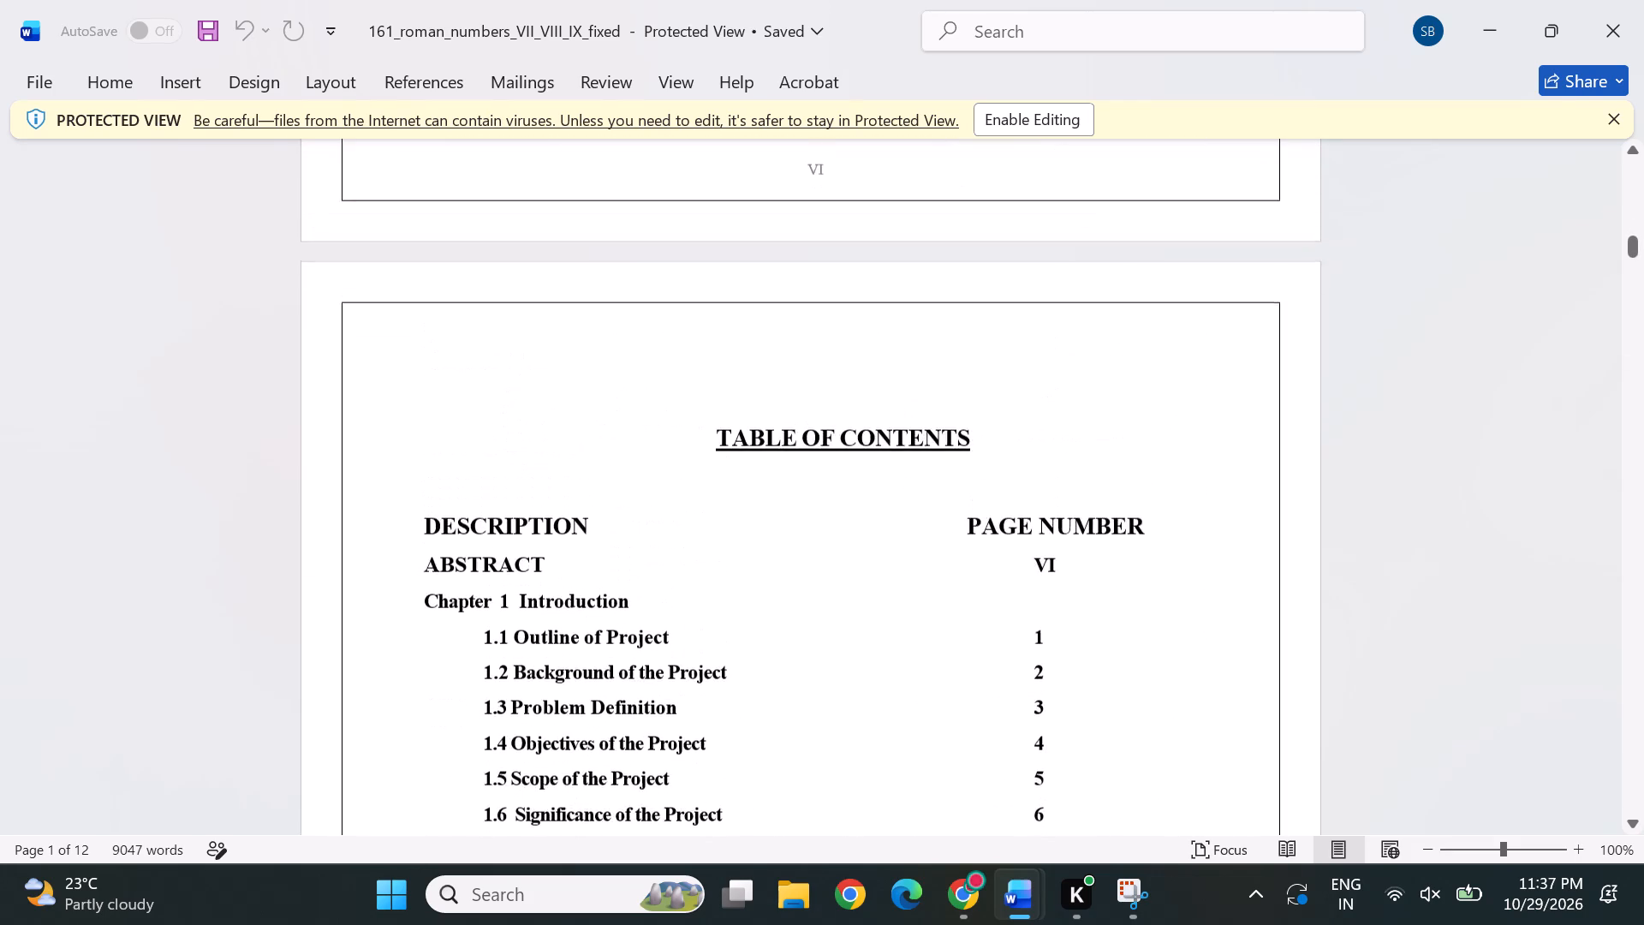
scroll(903, 528, "down", 2)
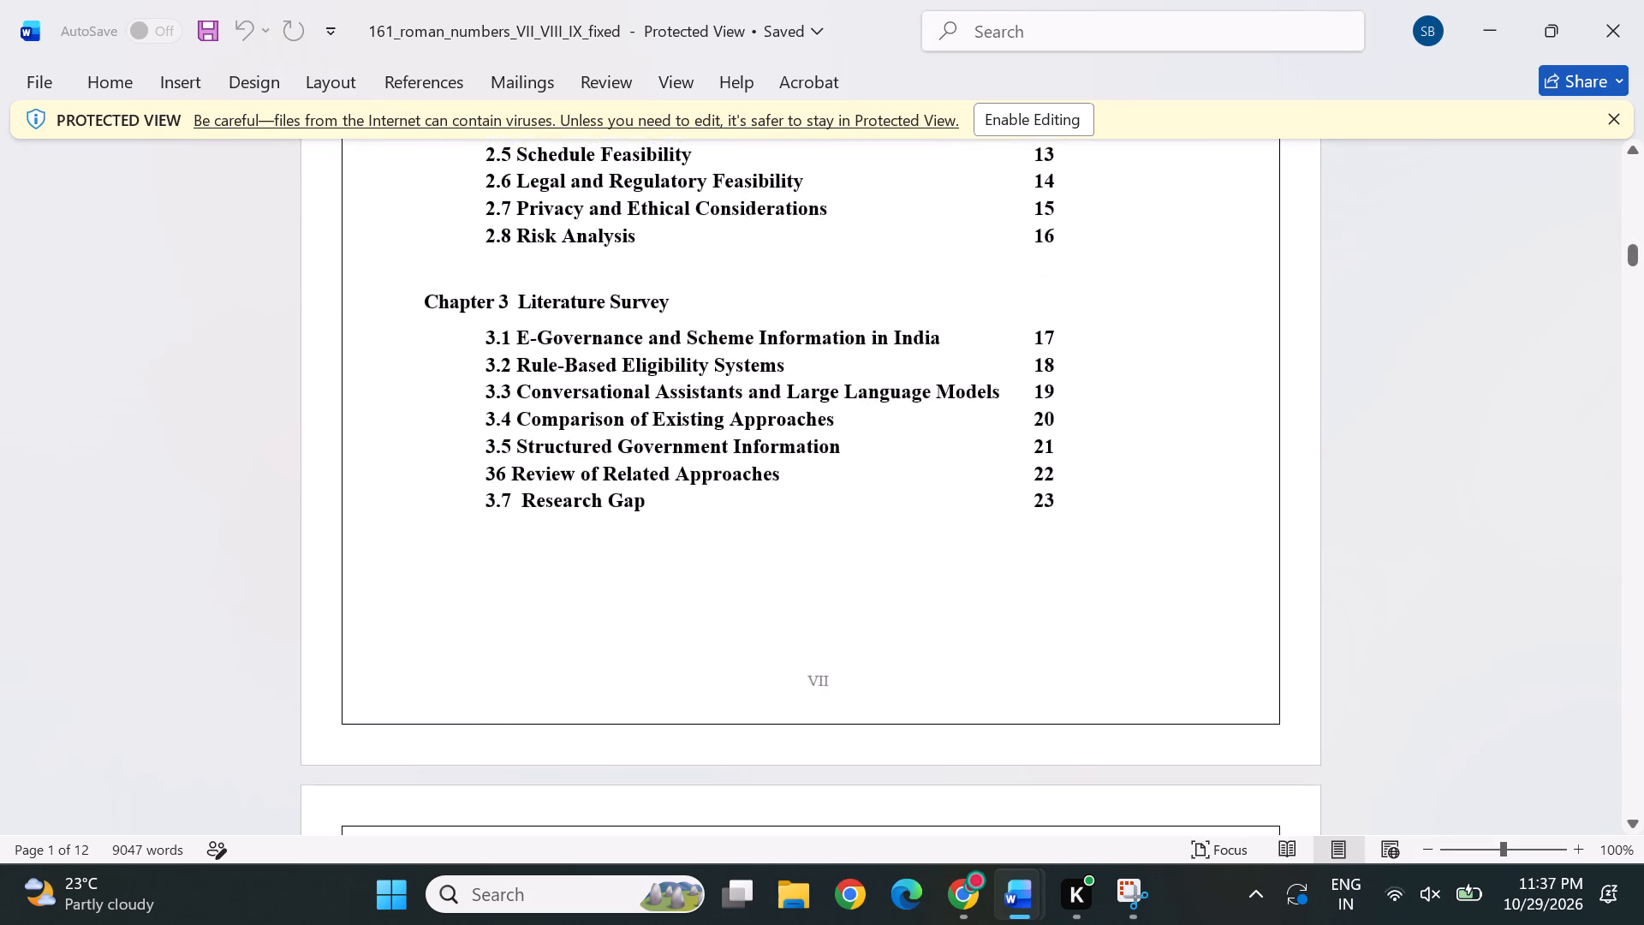
scroll(903, 528, "down", 3)
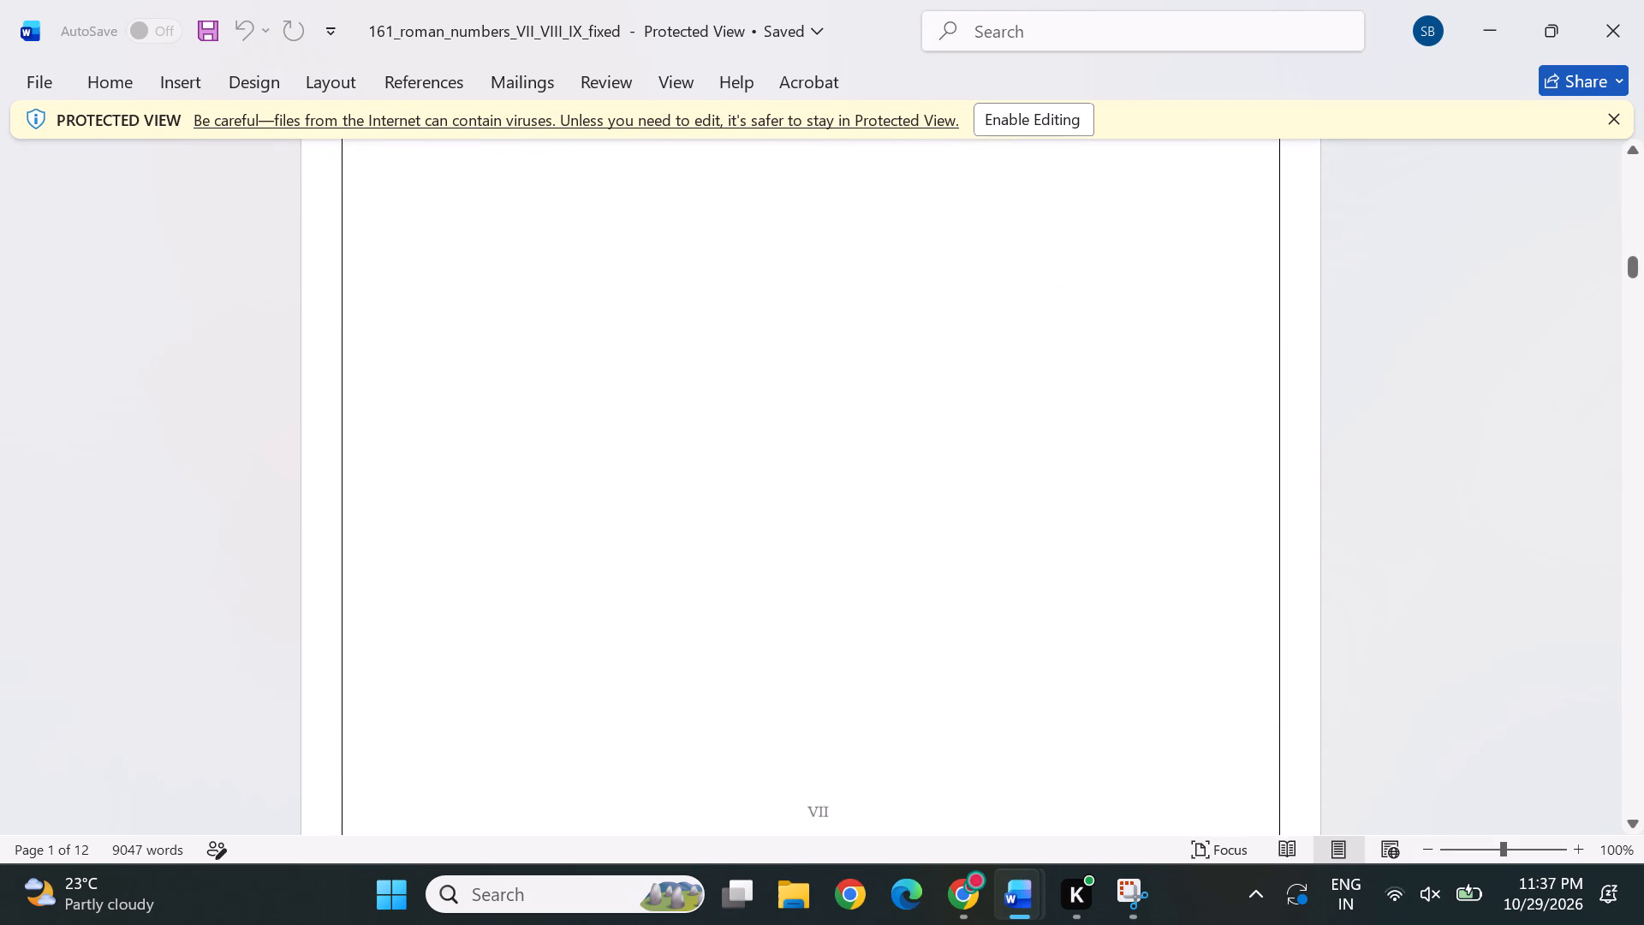
scroll(903, 528, "down", 1)
scroll(857, 650, "down", 1)
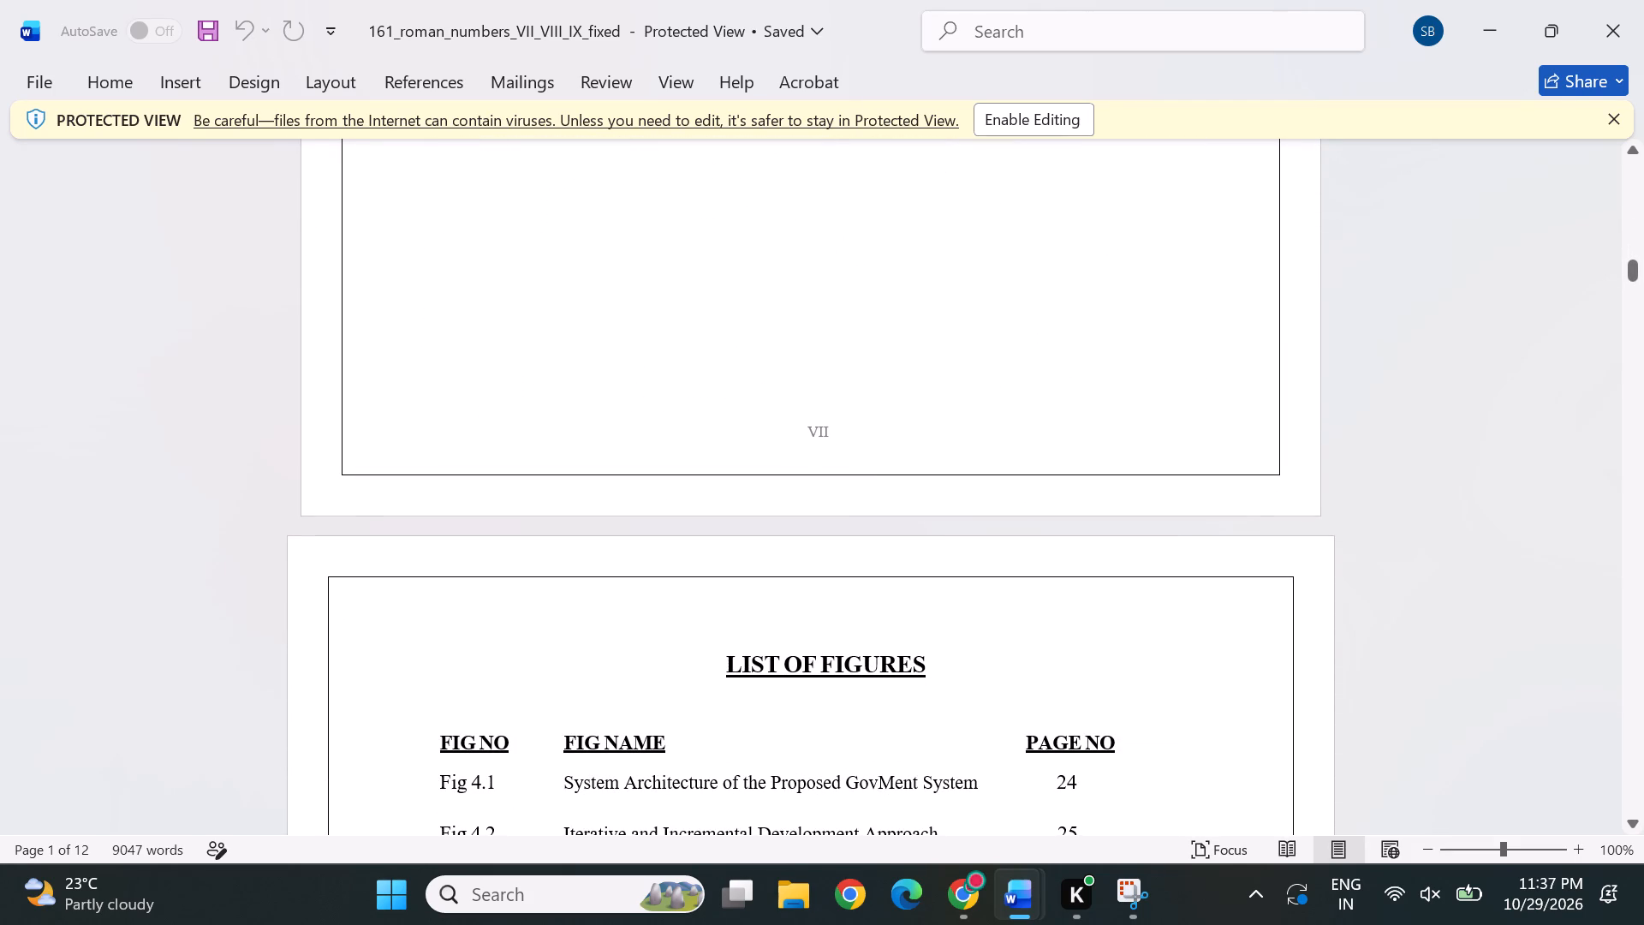
Enable editing of the 161_roman_numbers_VII_VIII_IX_fixed document.
left_click(834, 421)
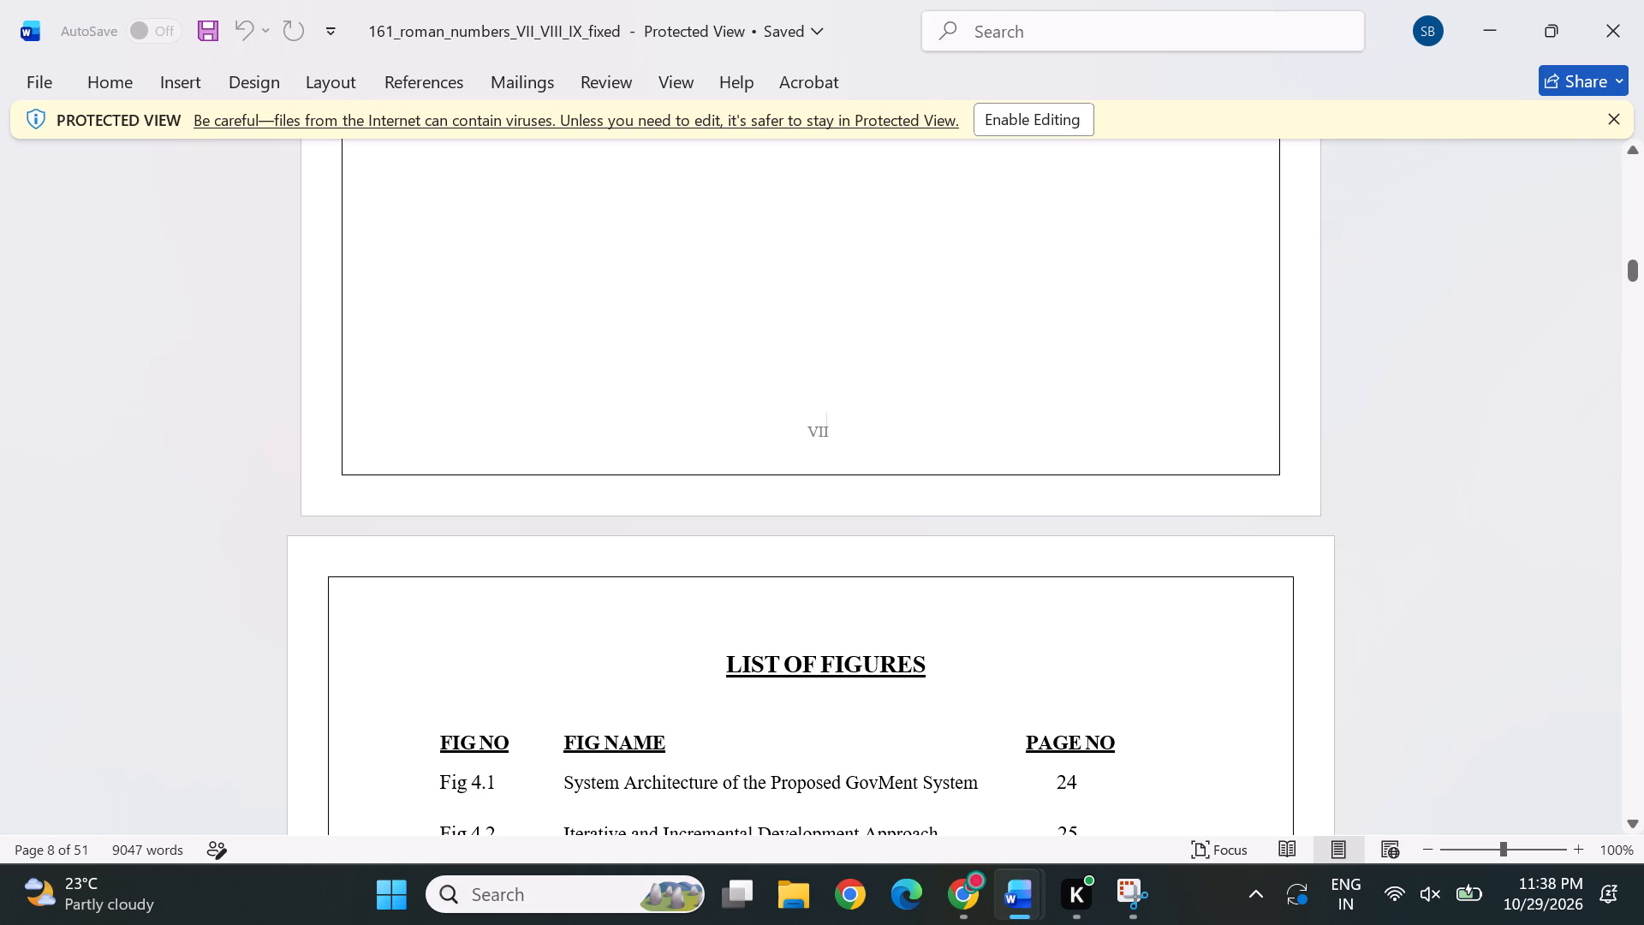
left_click(1021, 128)
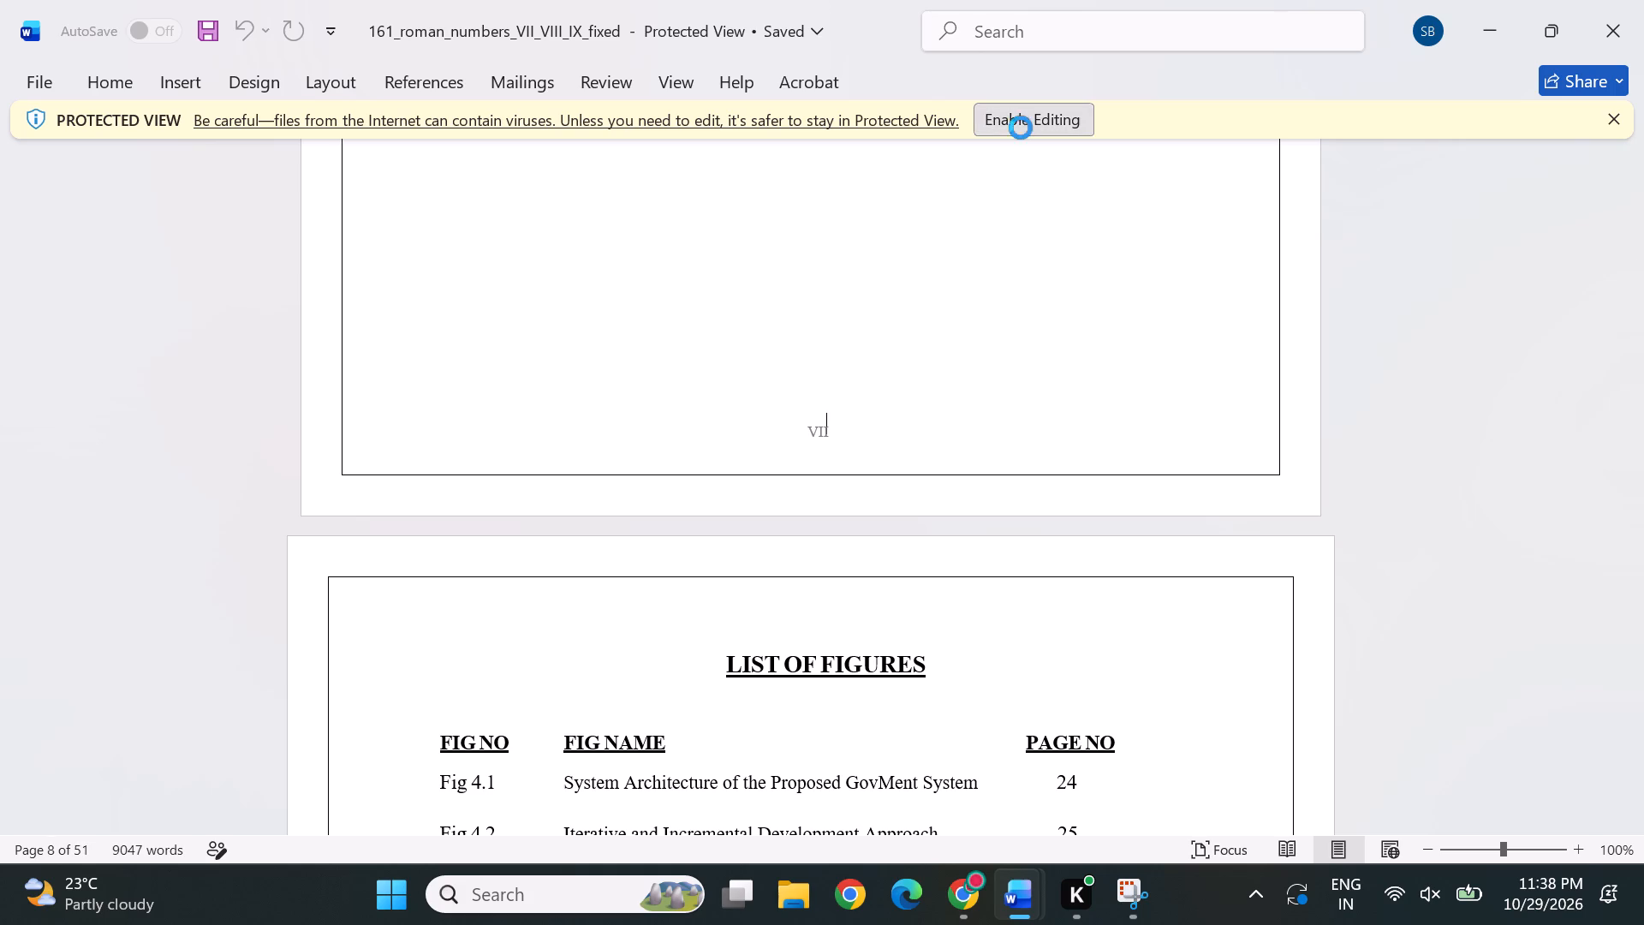
Examine the Roman footer numbers from the front pages through the Table of Contents, its Chapter 4 page and the List of Figures.
scroll(928, 596, "down", 2)
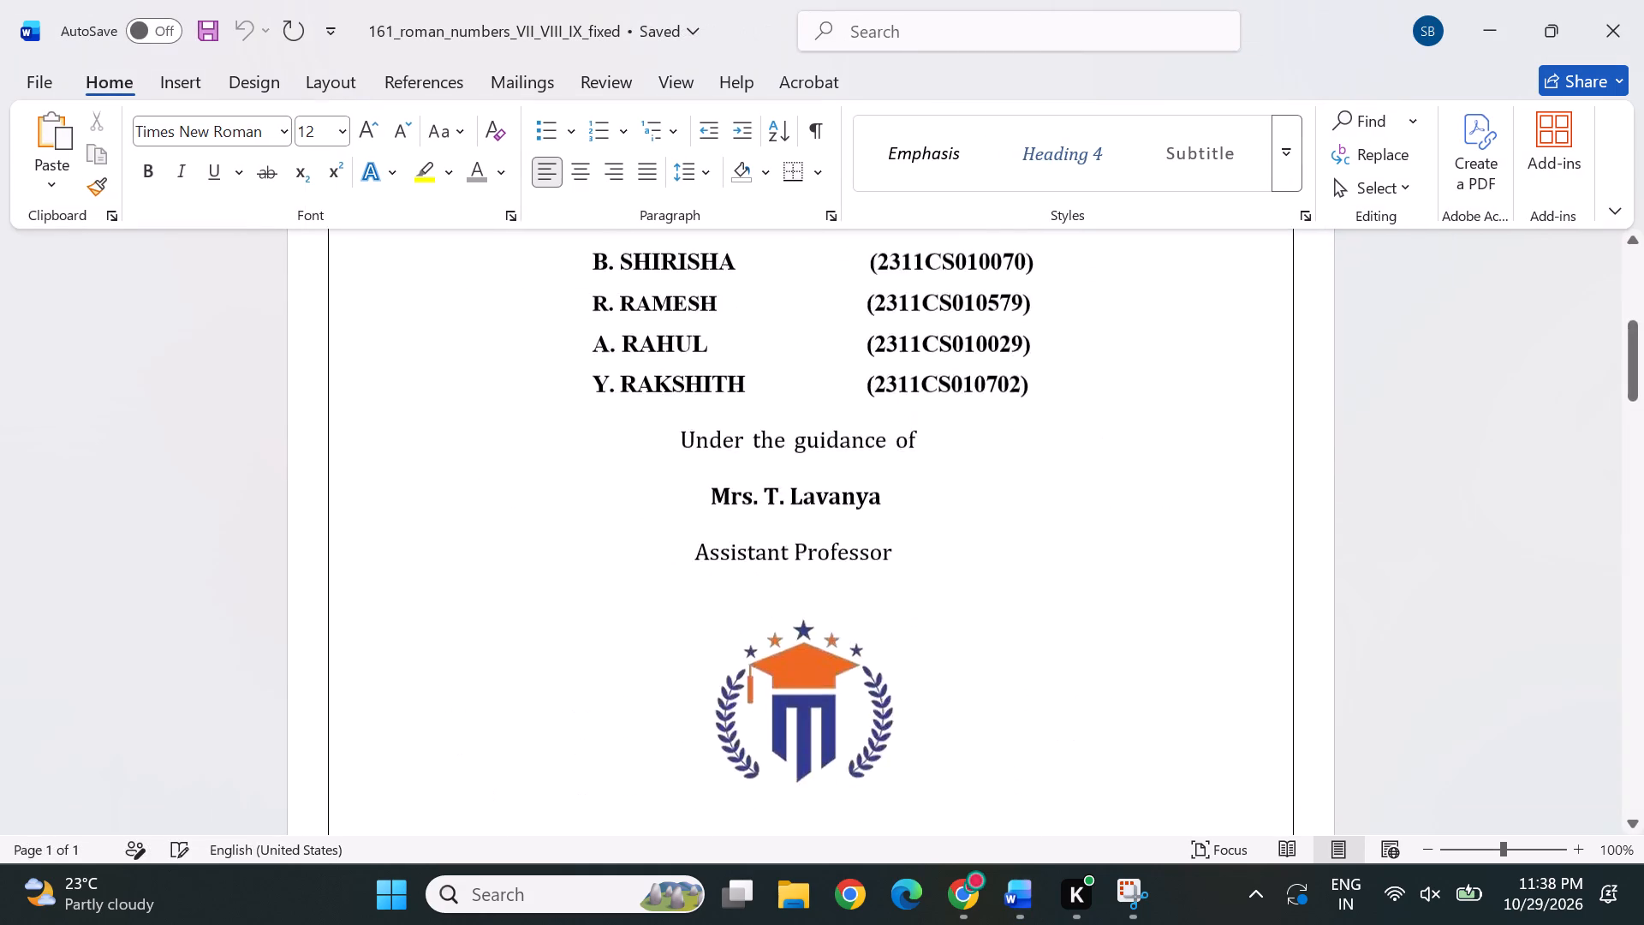
scroll(928, 596, "down", 3)
scroll(994, 562, "down", 1)
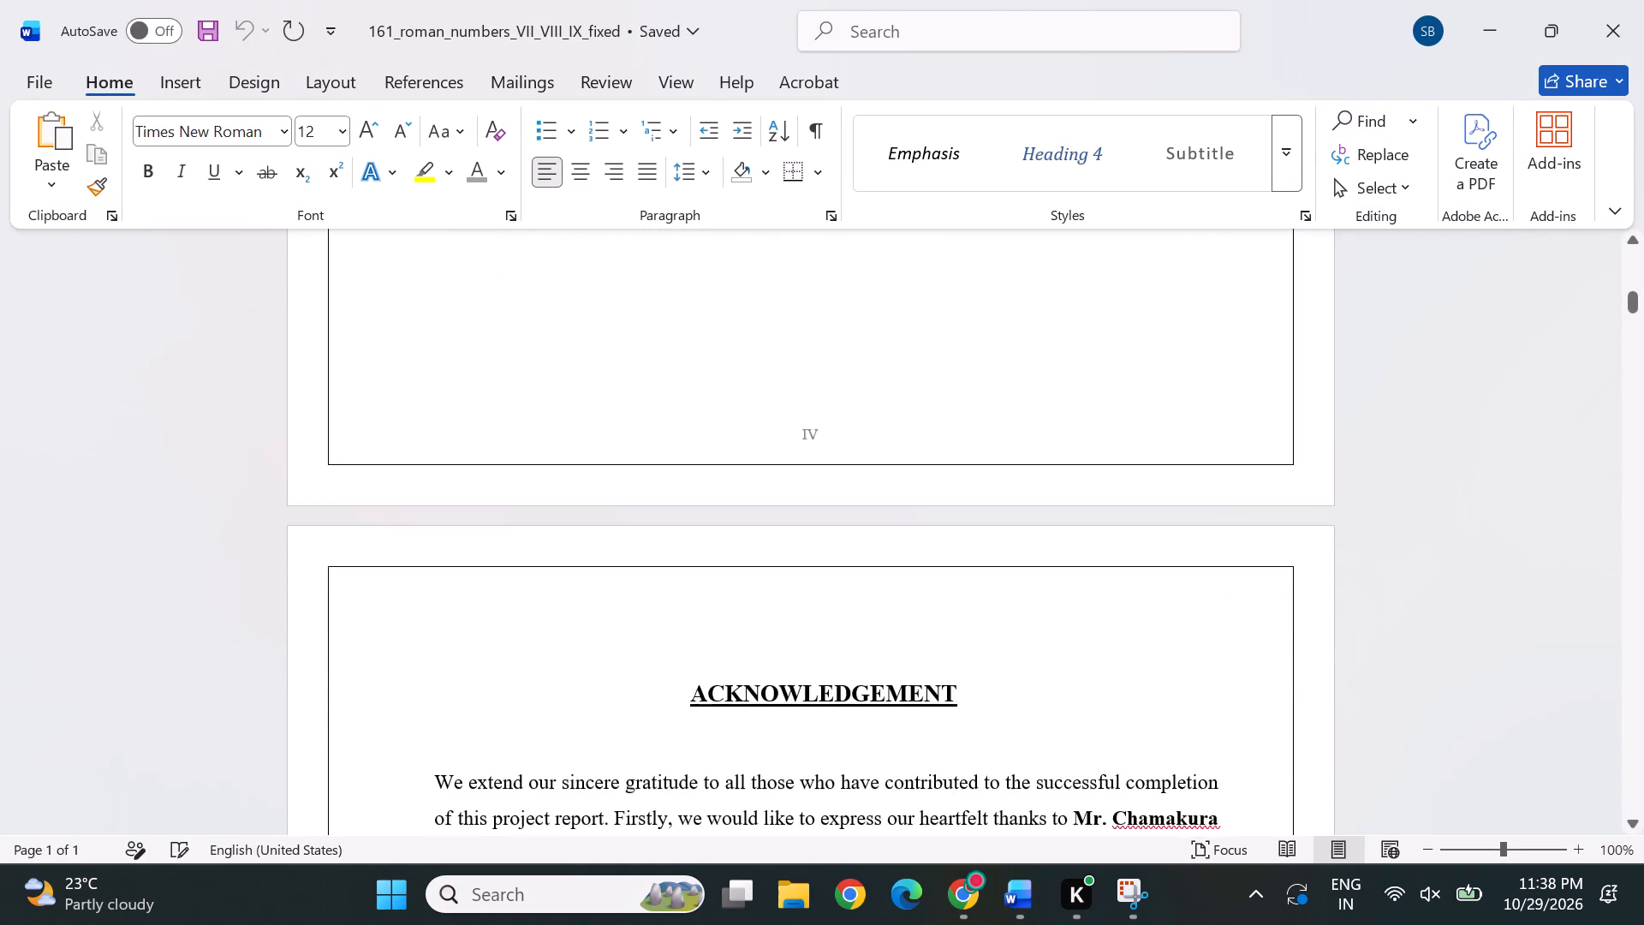
scroll(994, 562, "down", 1)
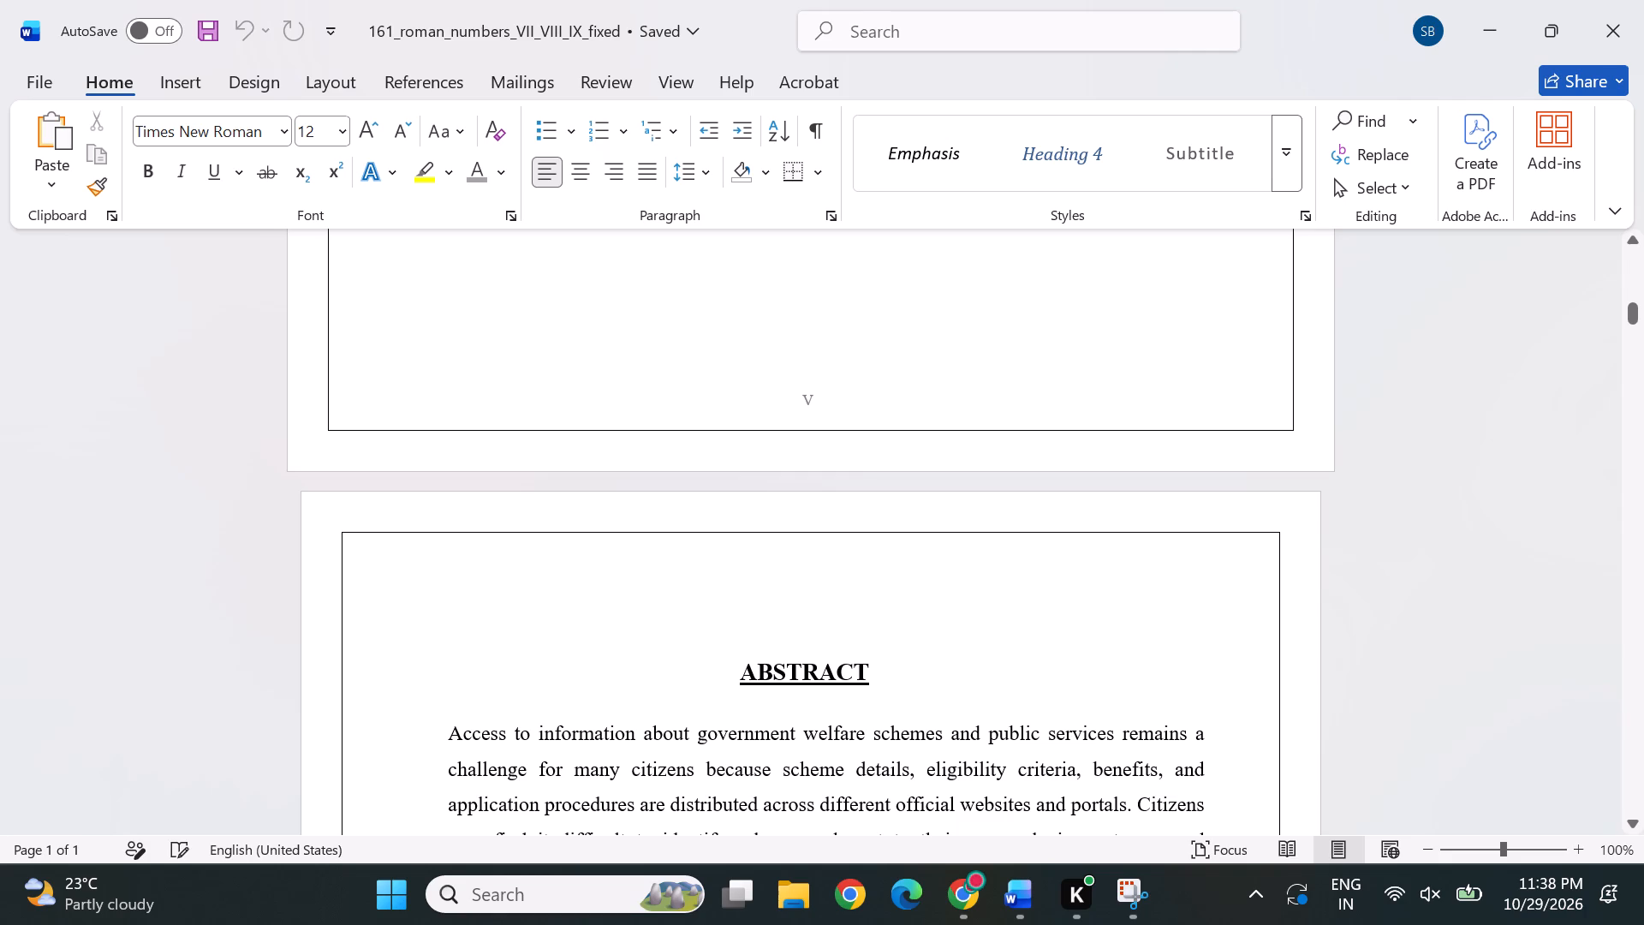
scroll(860, 556, "down", 3)
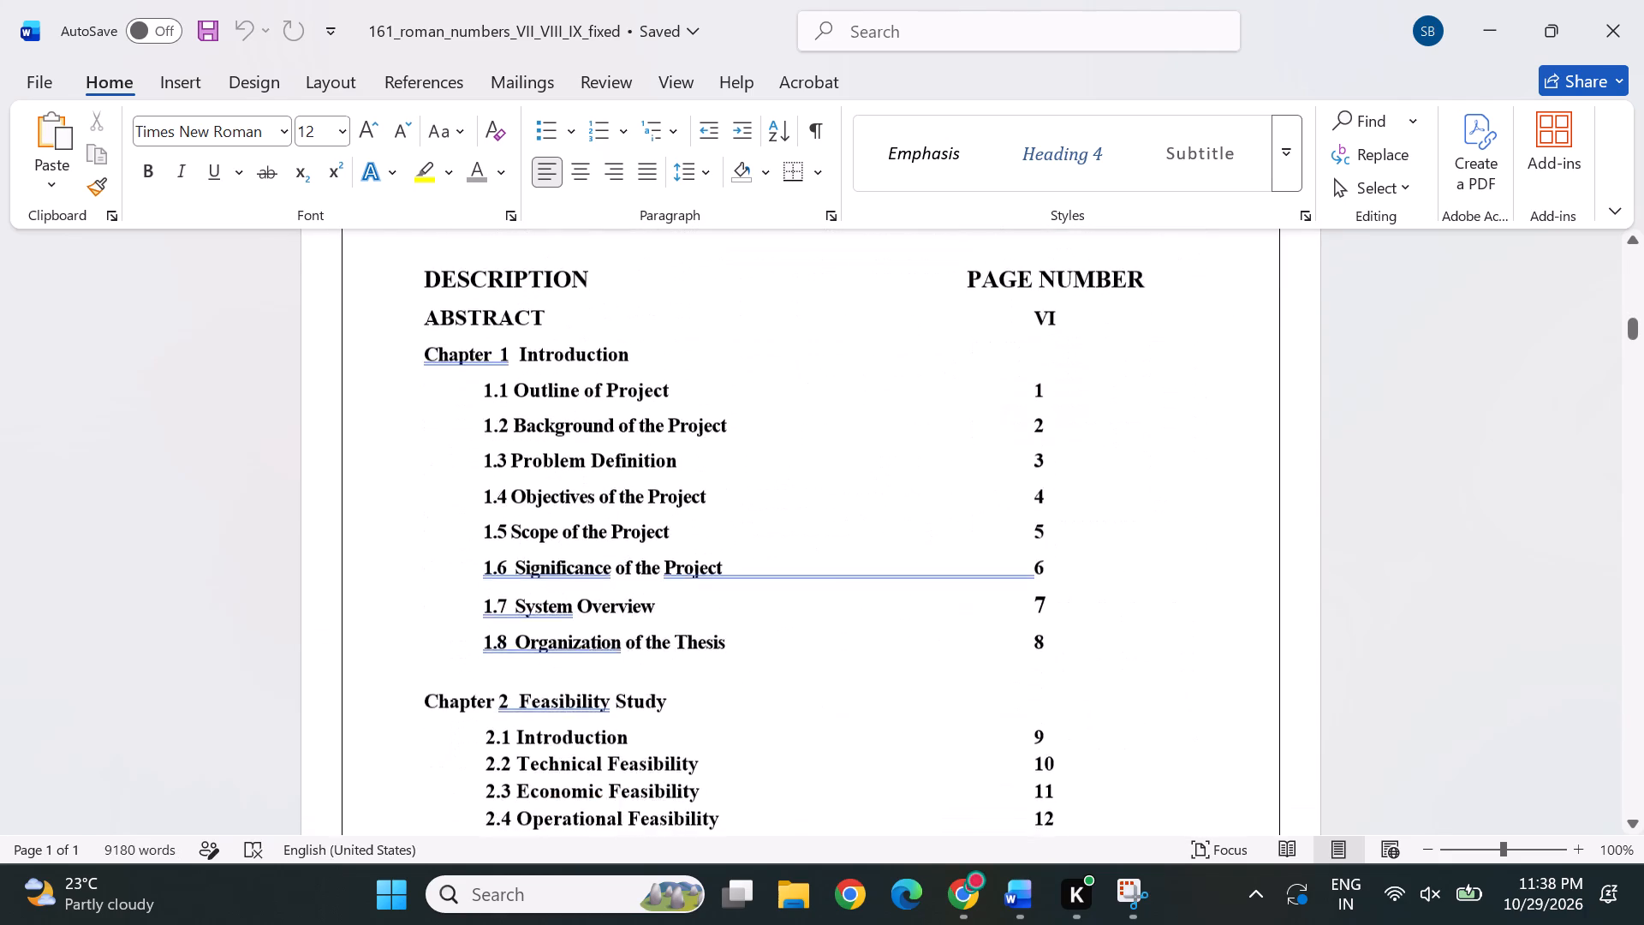
scroll(839, 457, "up", 1)
left_click(843, 277)
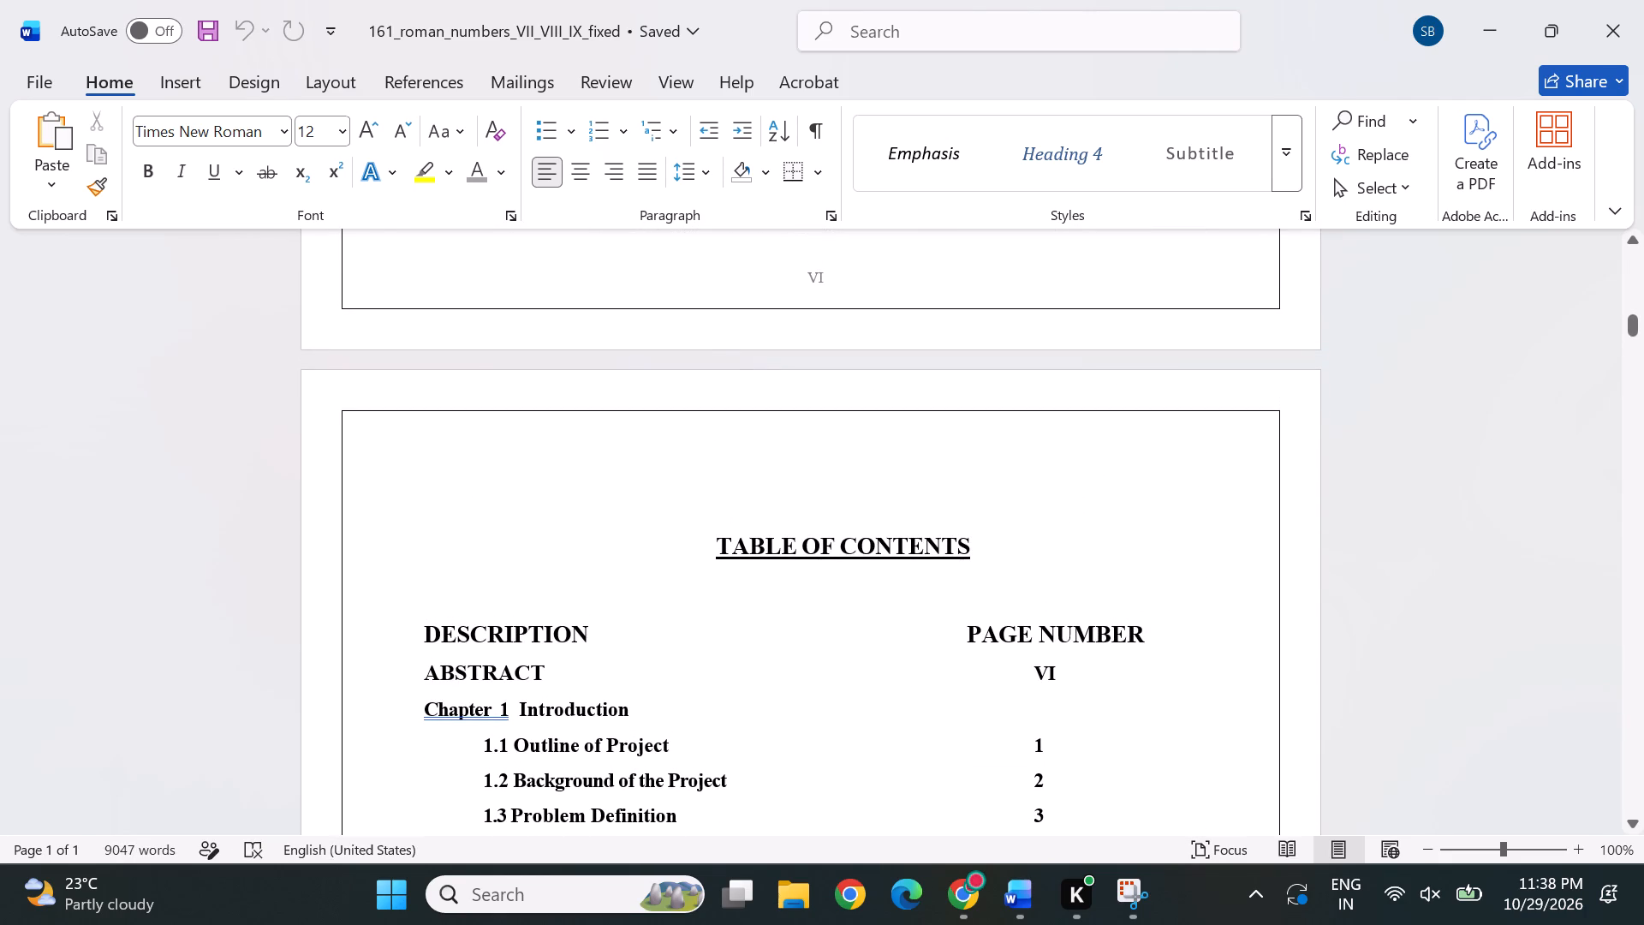
scroll(820, 495, "down", 2)
scroll(834, 572, "down", 1)
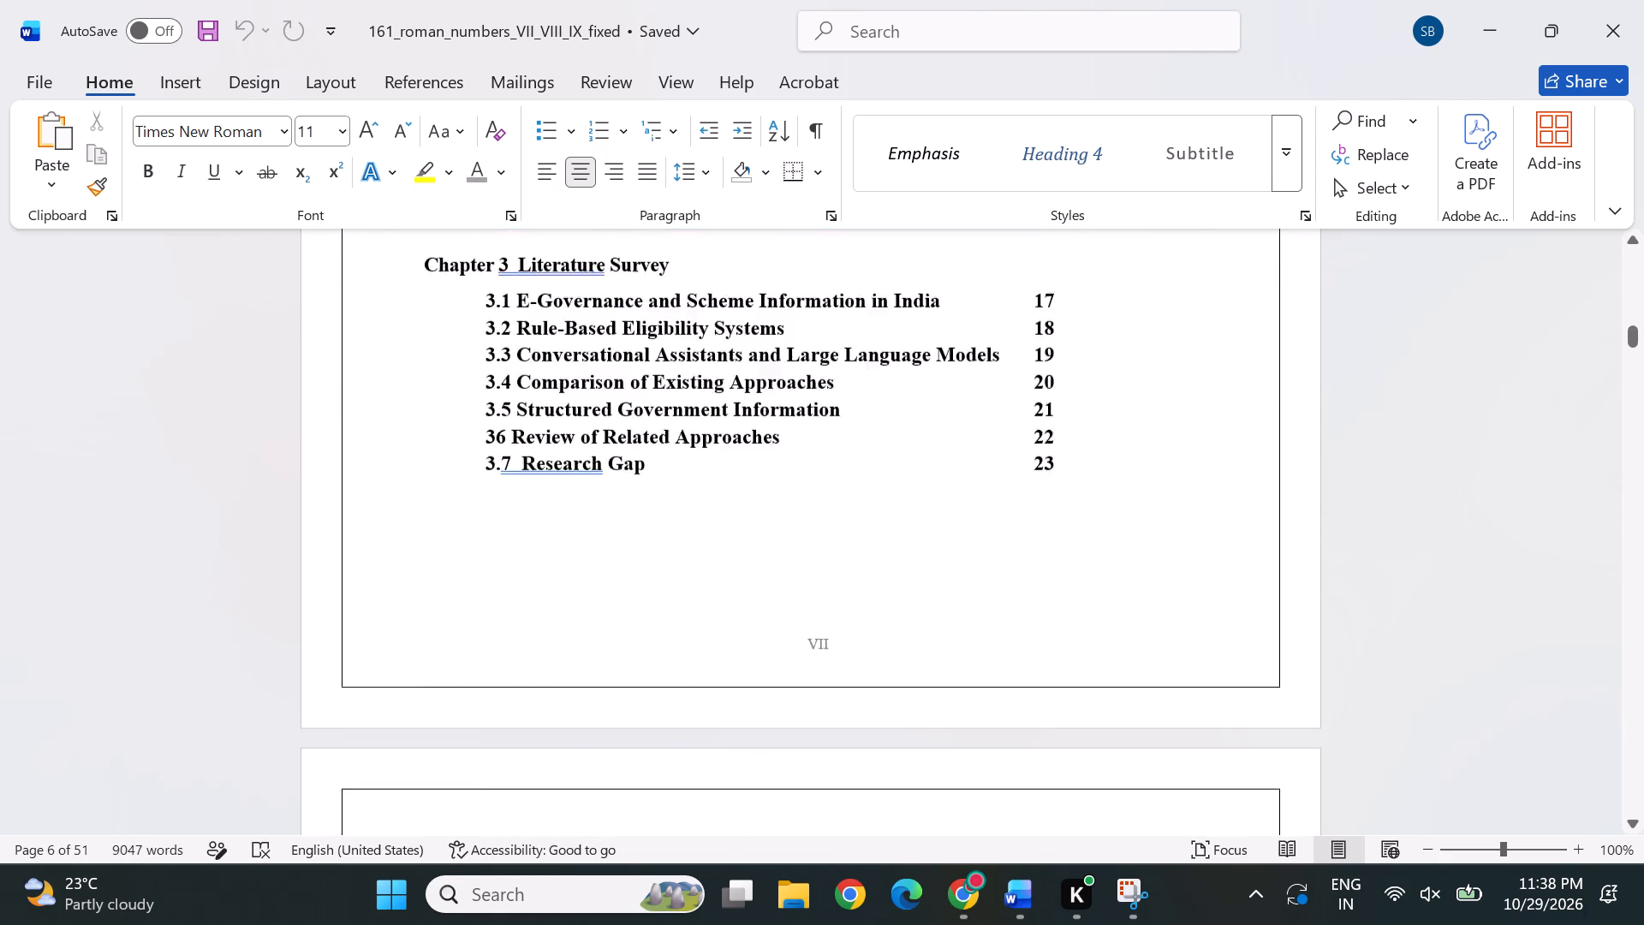
scroll(834, 572, "down", 1)
scroll(891, 617, "down", 2)
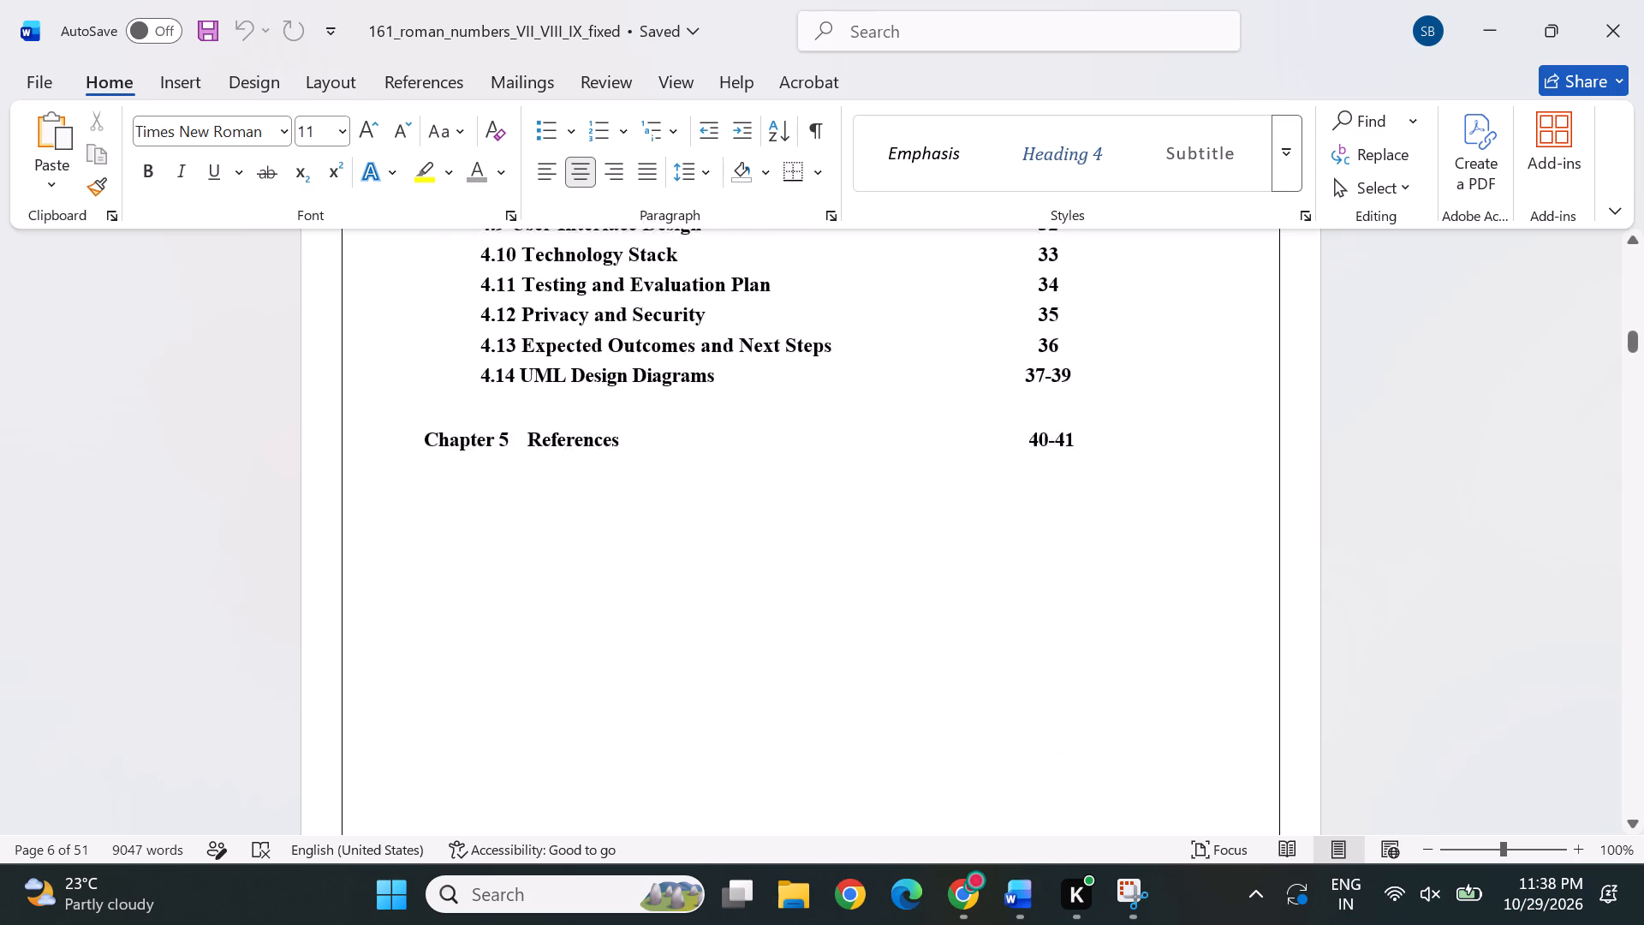
scroll(862, 677, "down", 1)
right_click(862, 677)
left_click(843, 500)
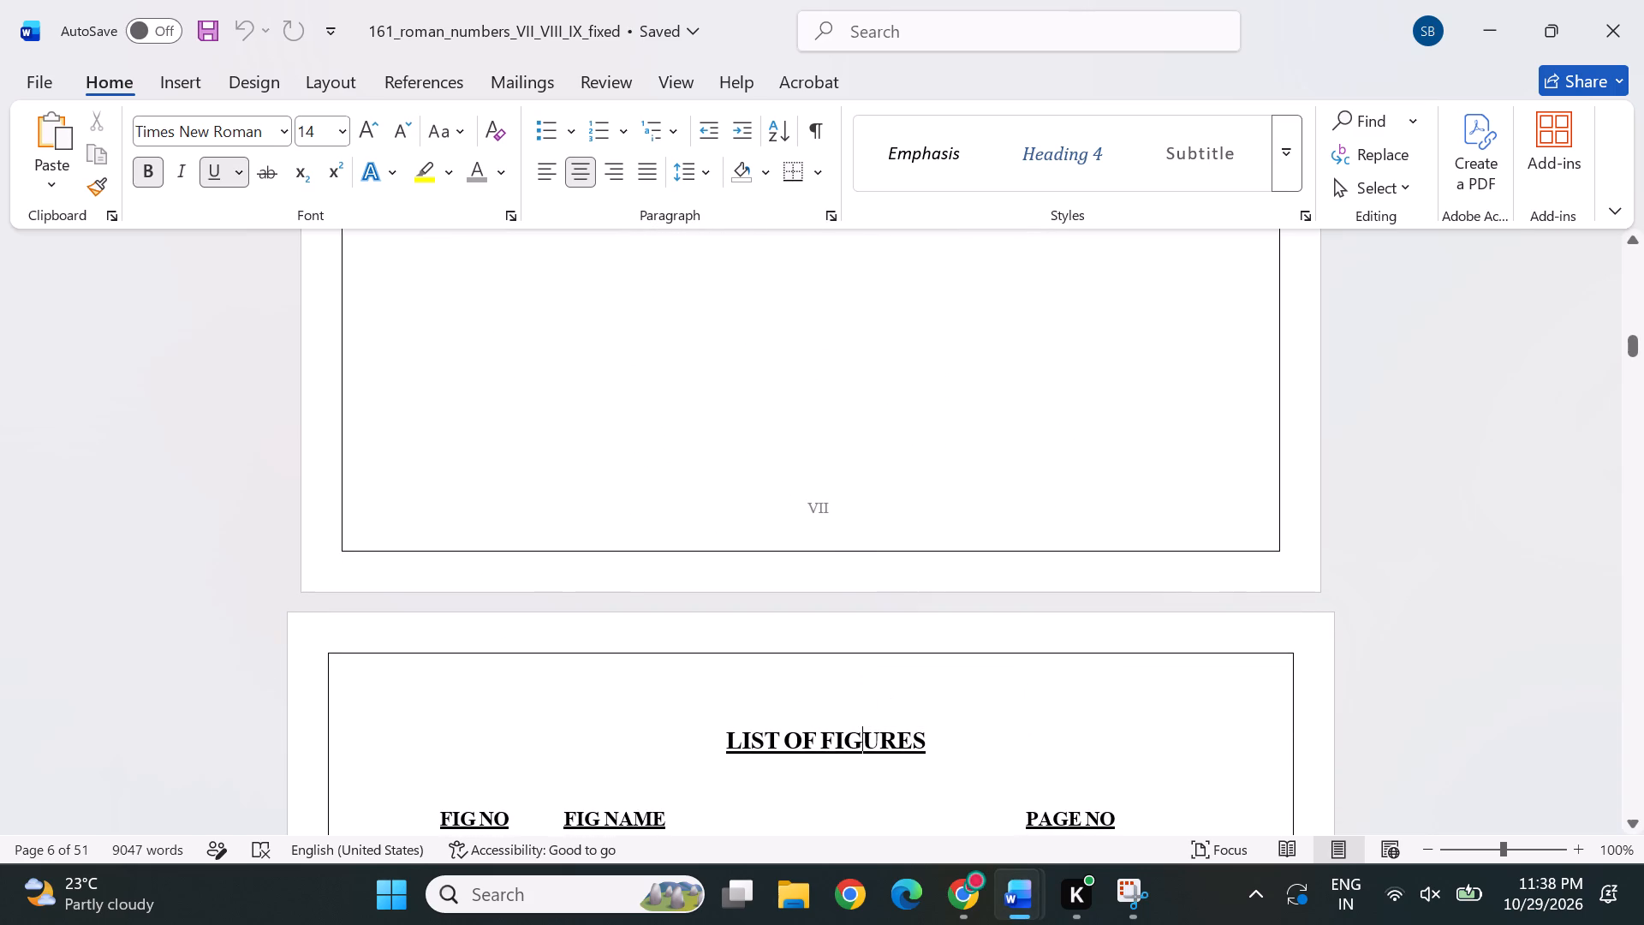
left_click(831, 505)
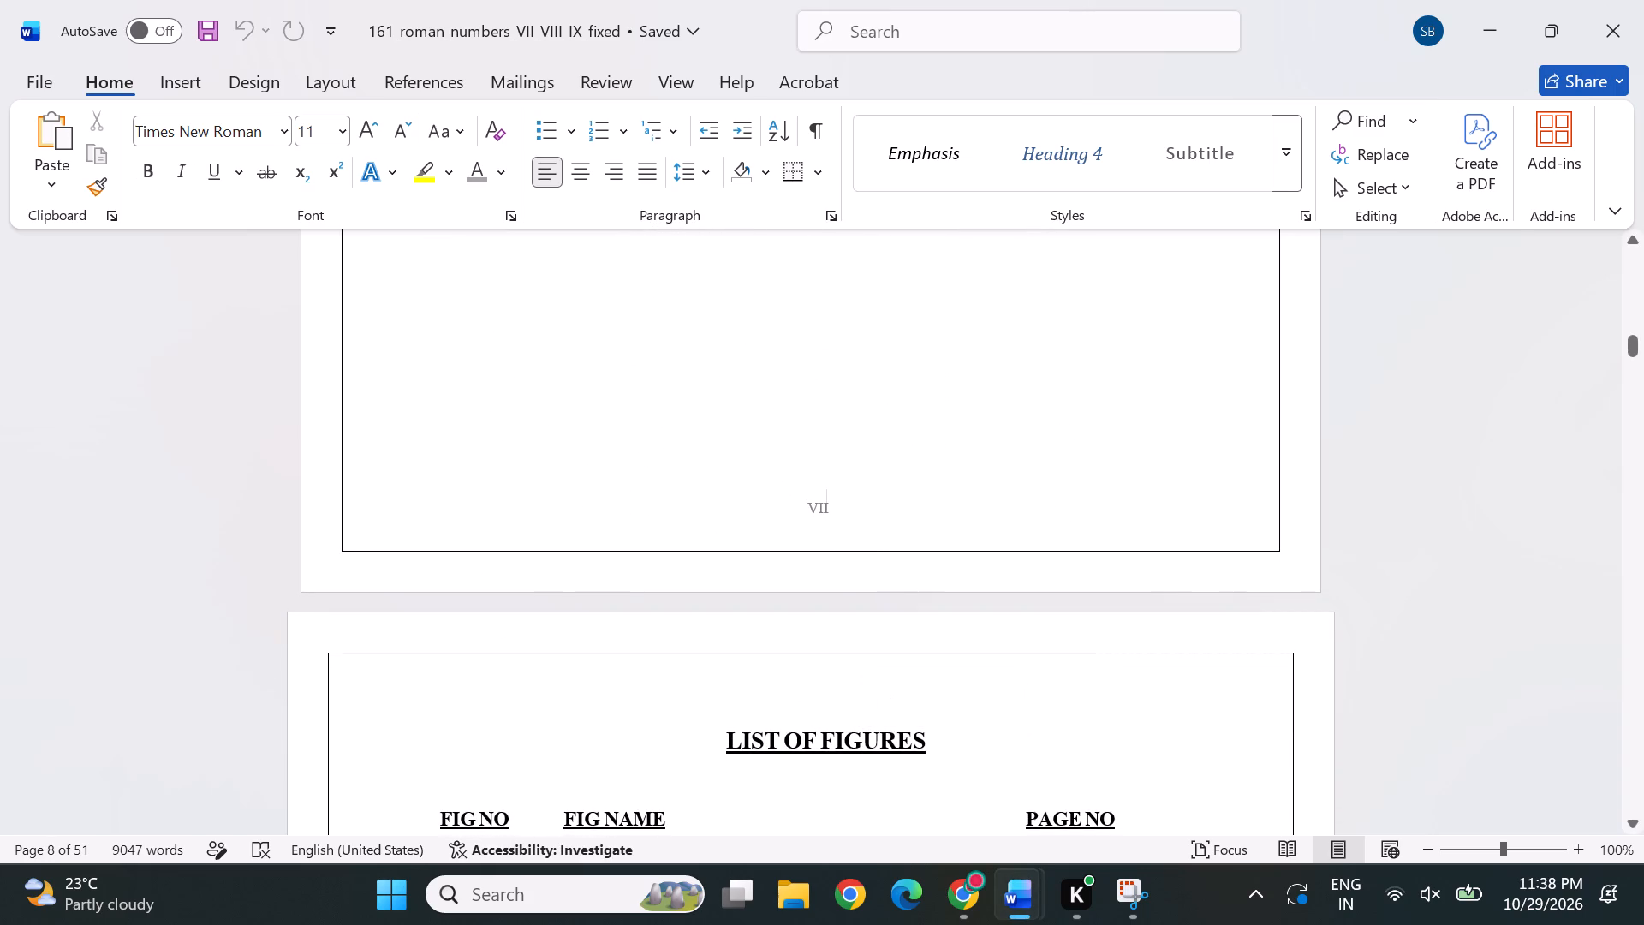
scroll(829, 636, "down", 1)
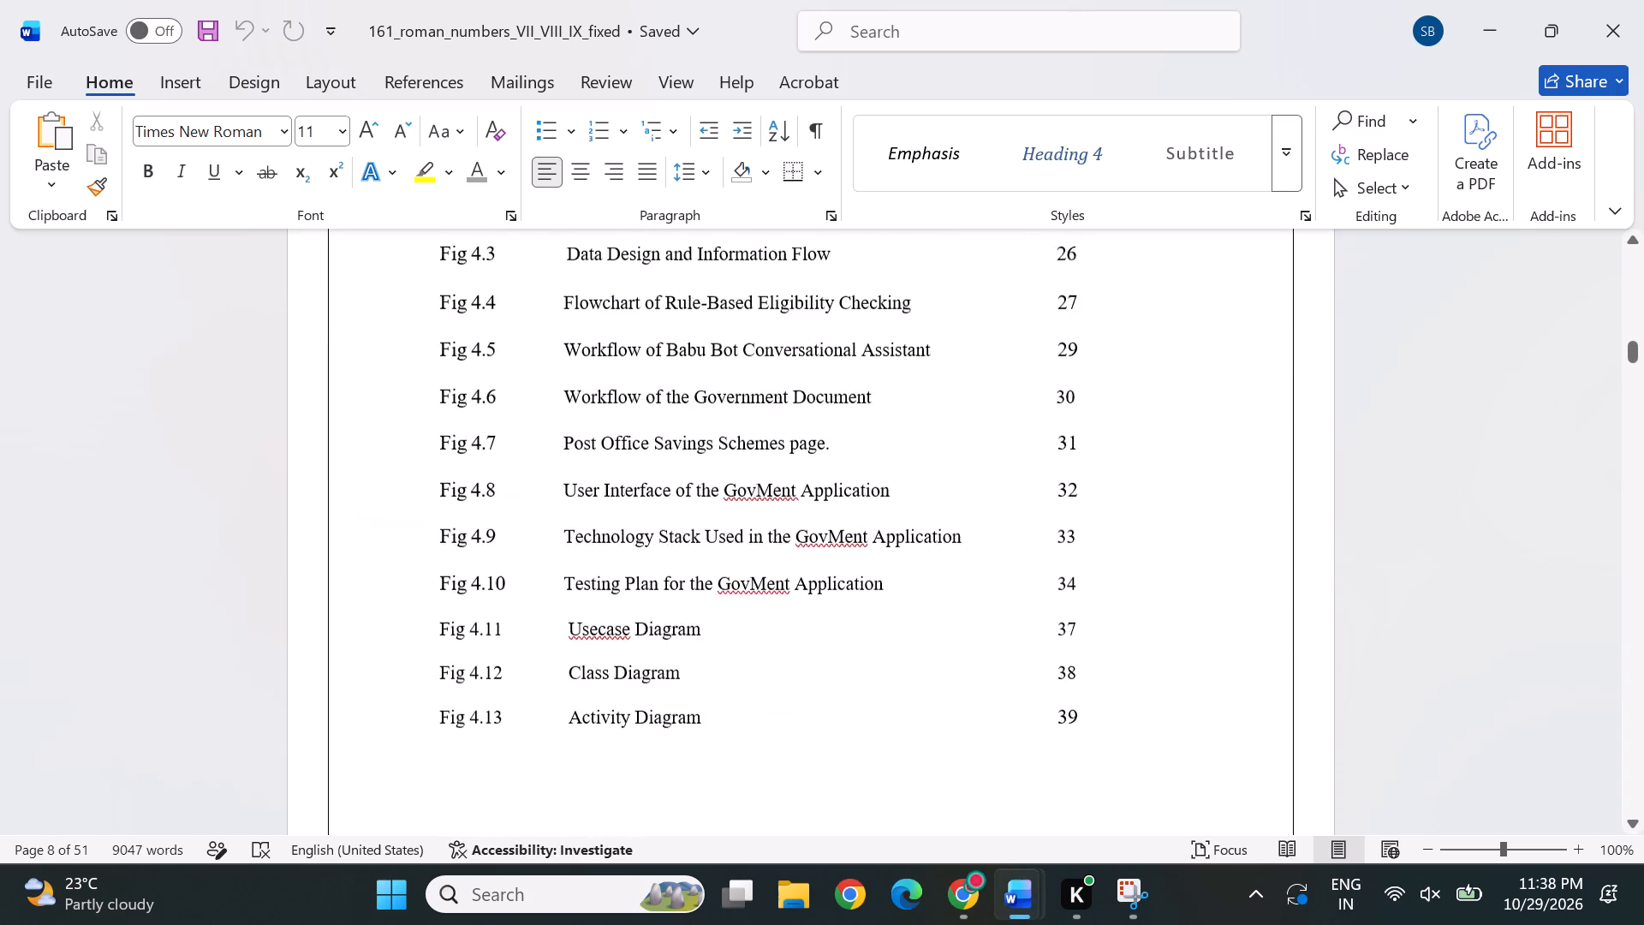
scroll(829, 636, "down", 1)
scroll(843, 558, "down", 1)
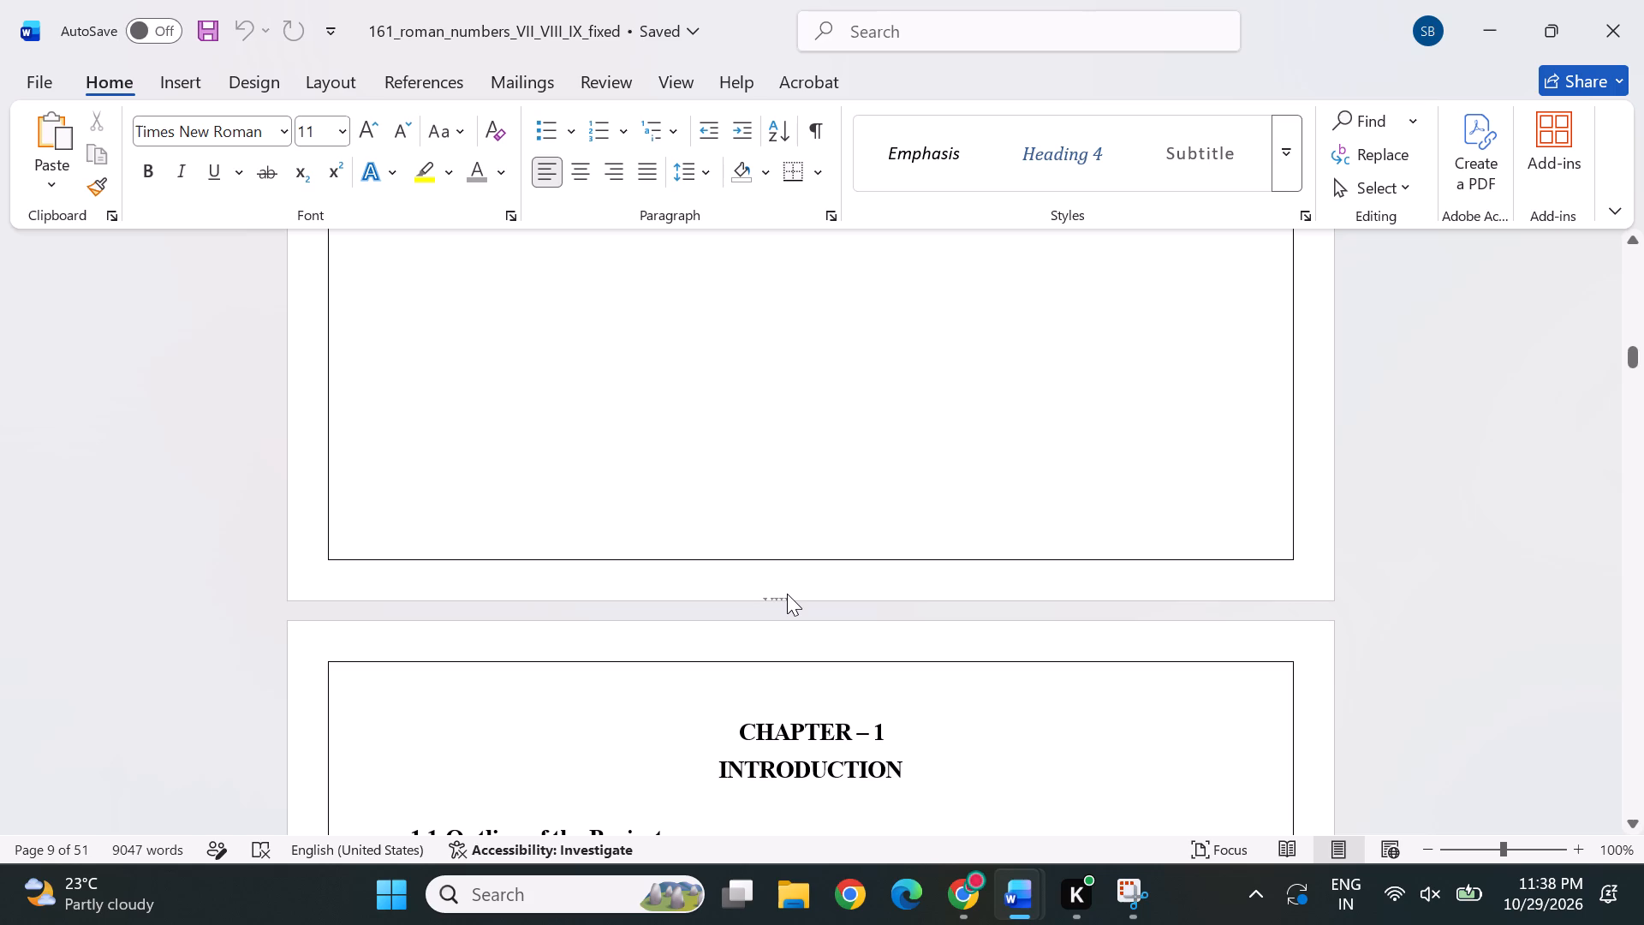
Move the List of Figures footer's VIII text box up inside the page border and leave footer editing.
left_click(787, 594)
left_click(775, 606)
left_click_drag(775, 606, 775, 594)
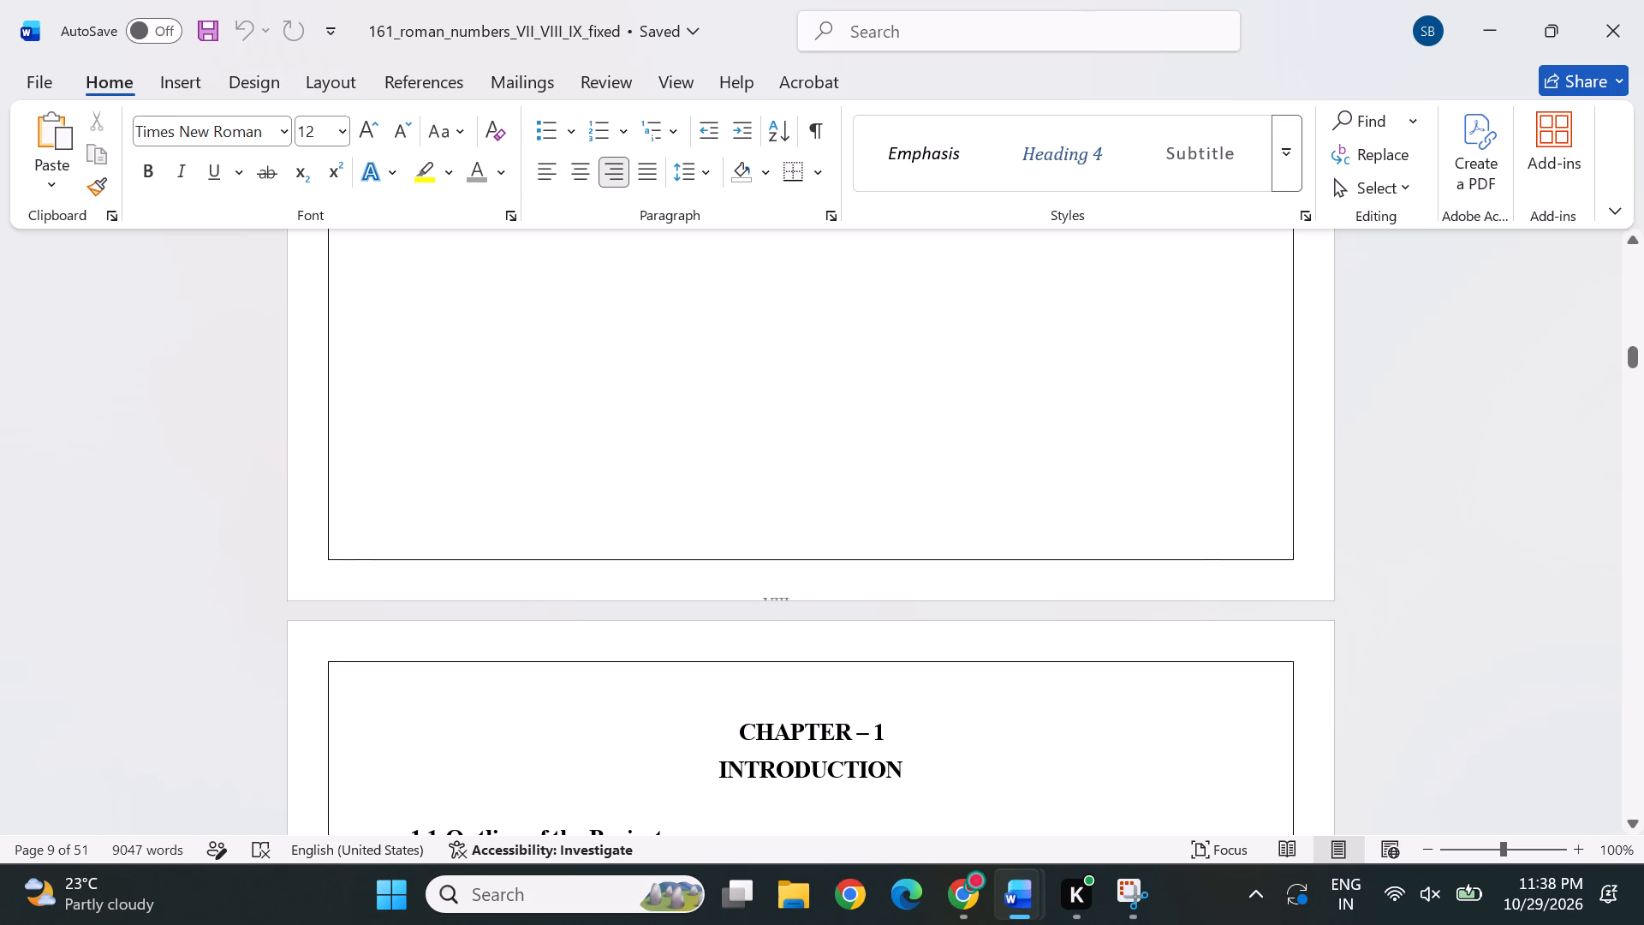
left_click_drag(775, 594, 779, 569)
left_click(777, 596)
double_click(833, 555)
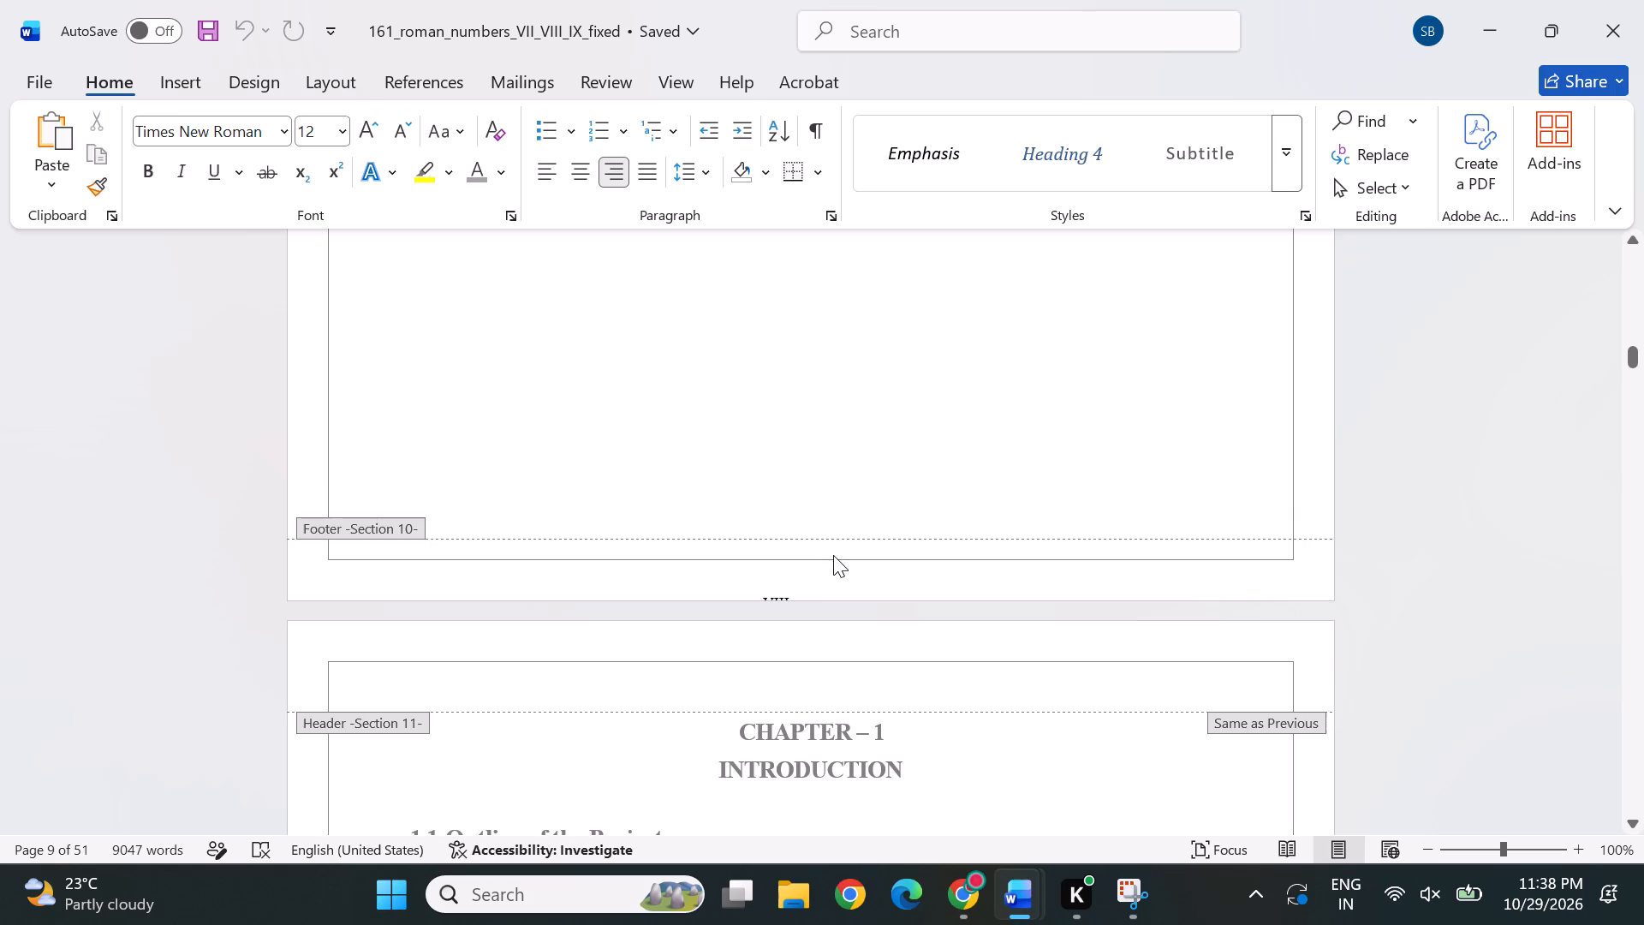
left_click(775, 604)
left_click_drag(774, 601, 774, 589)
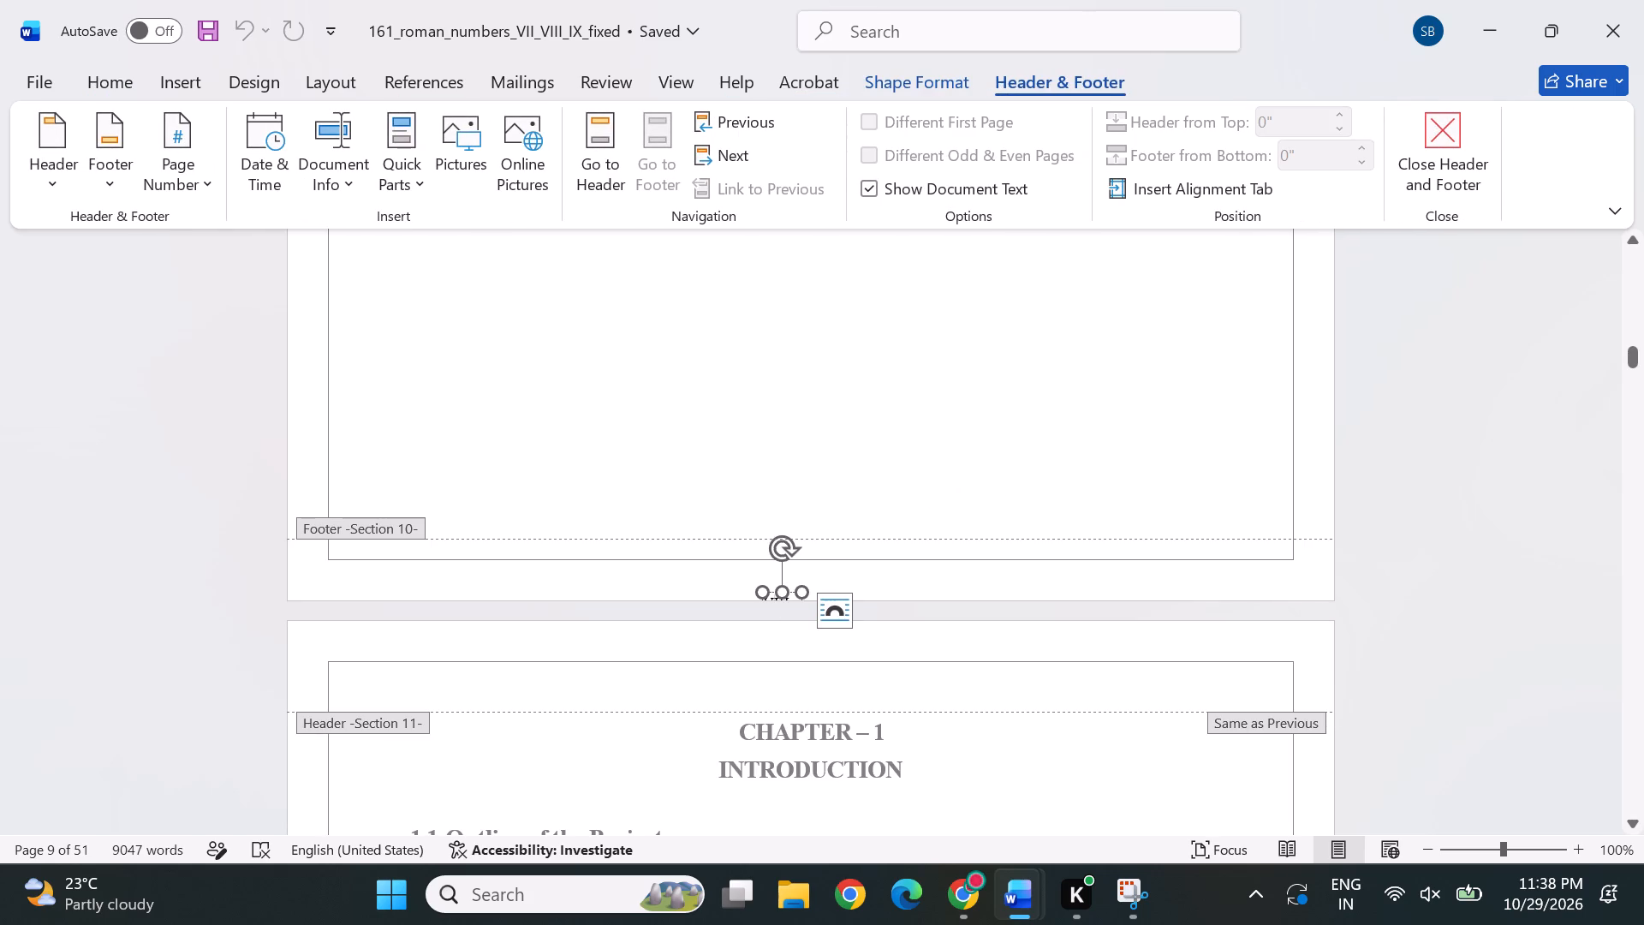
left_click_drag(774, 589, 770, 564)
left_click(790, 594)
left_click_drag(790, 594, 795, 576)
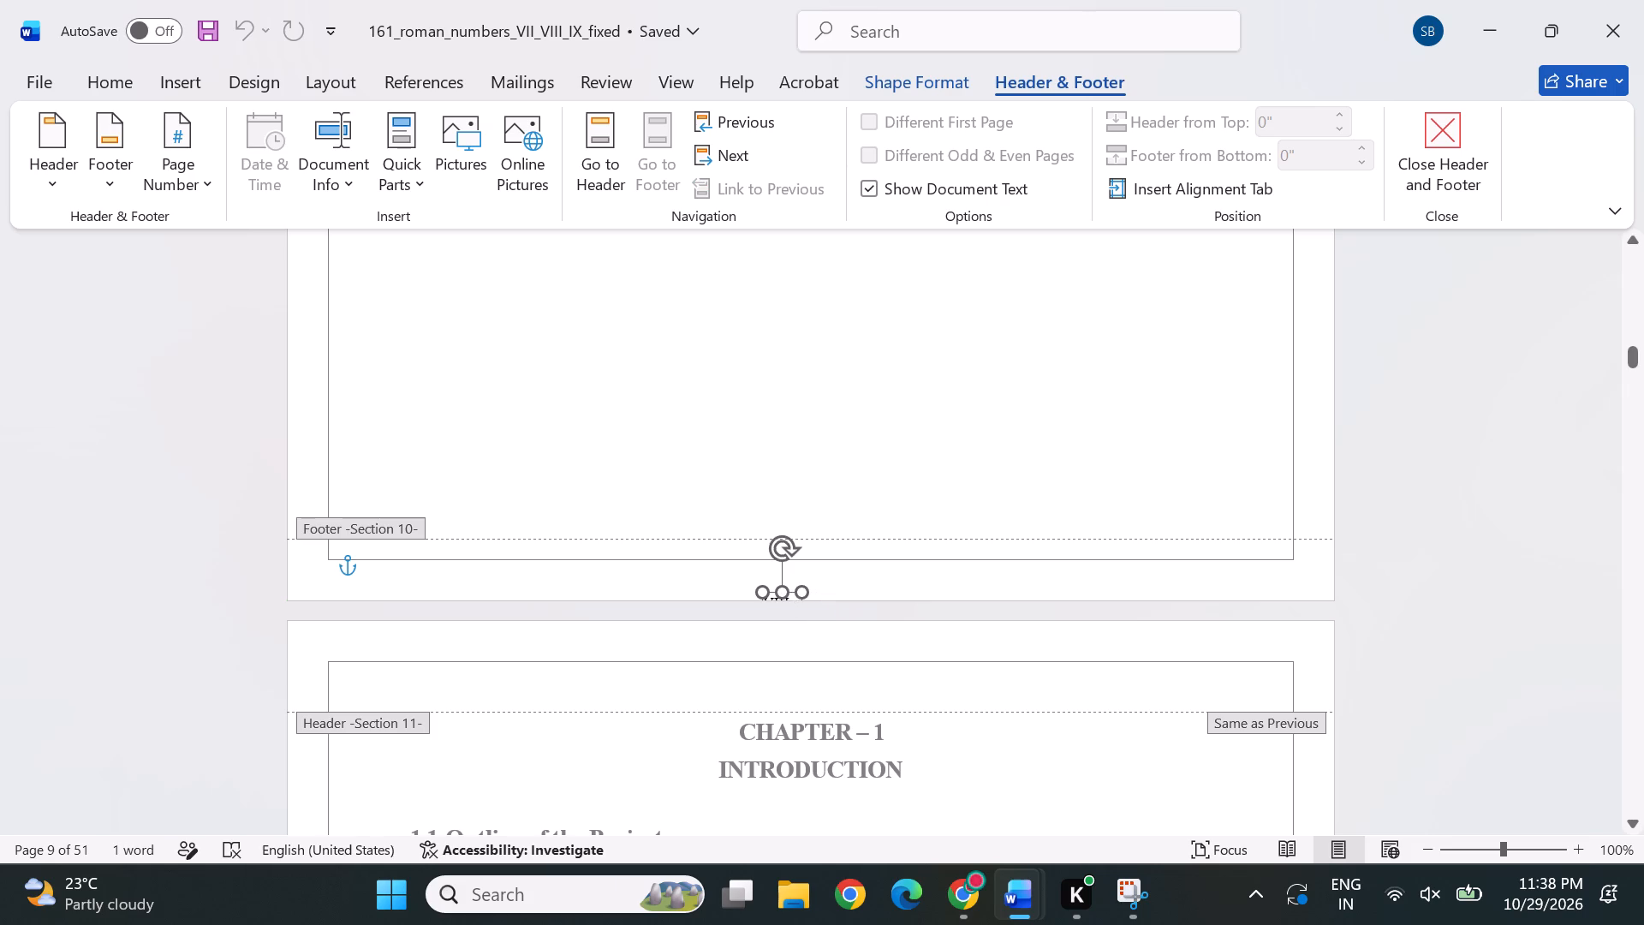
left_click_drag(795, 576, 799, 504)
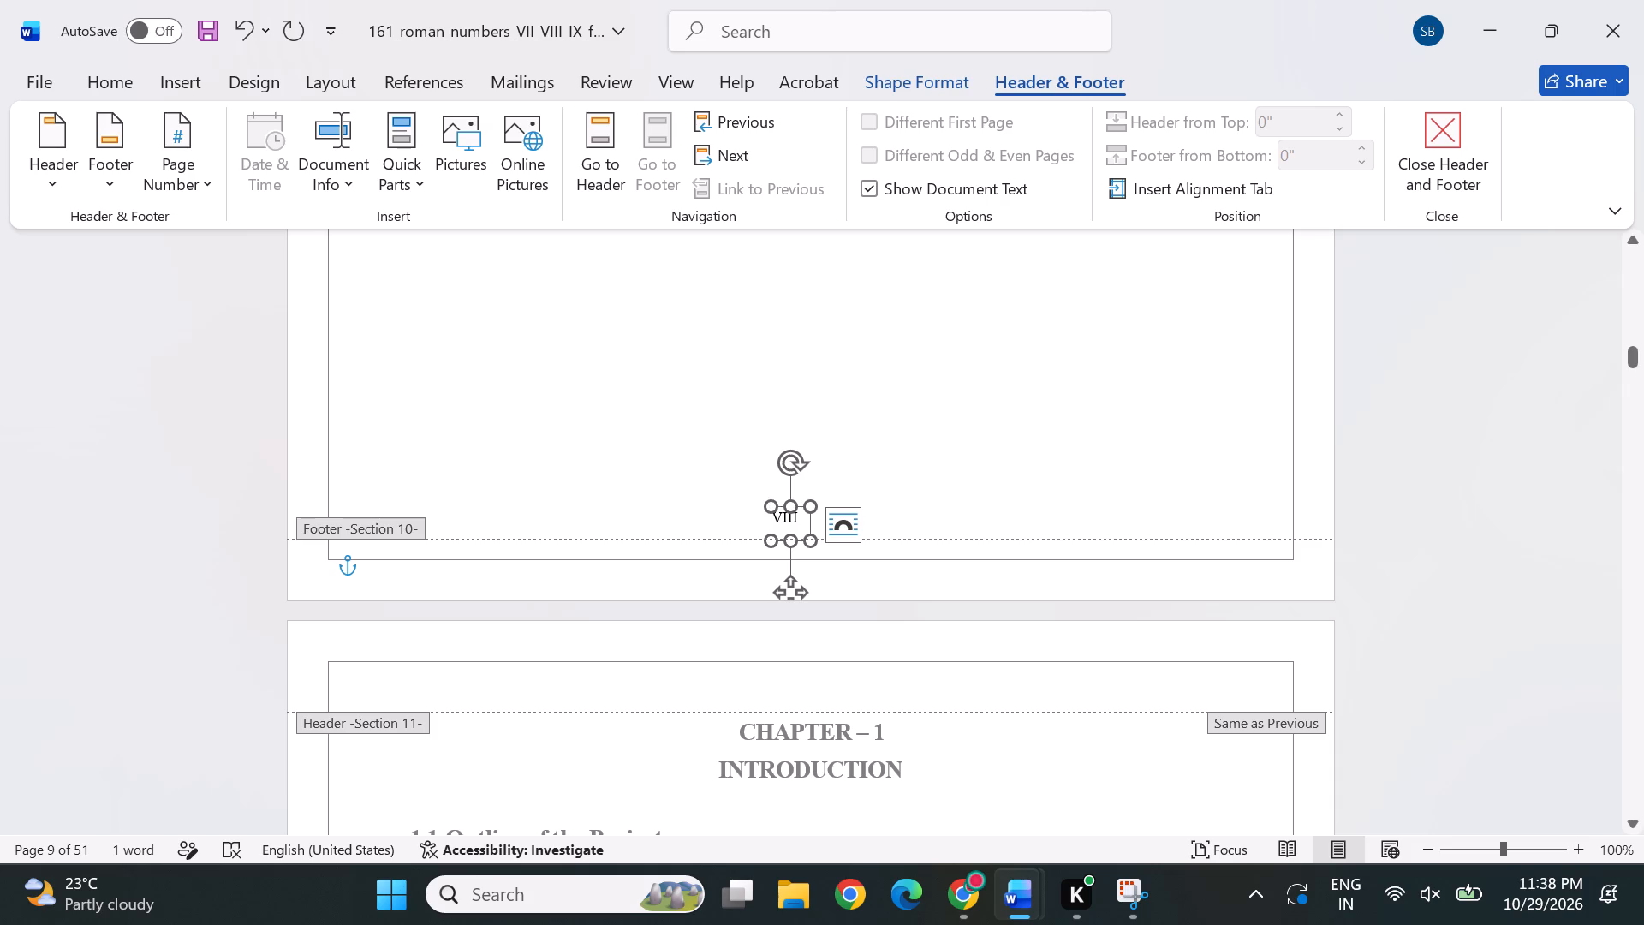
left_click(919, 436)
double_click(964, 632)
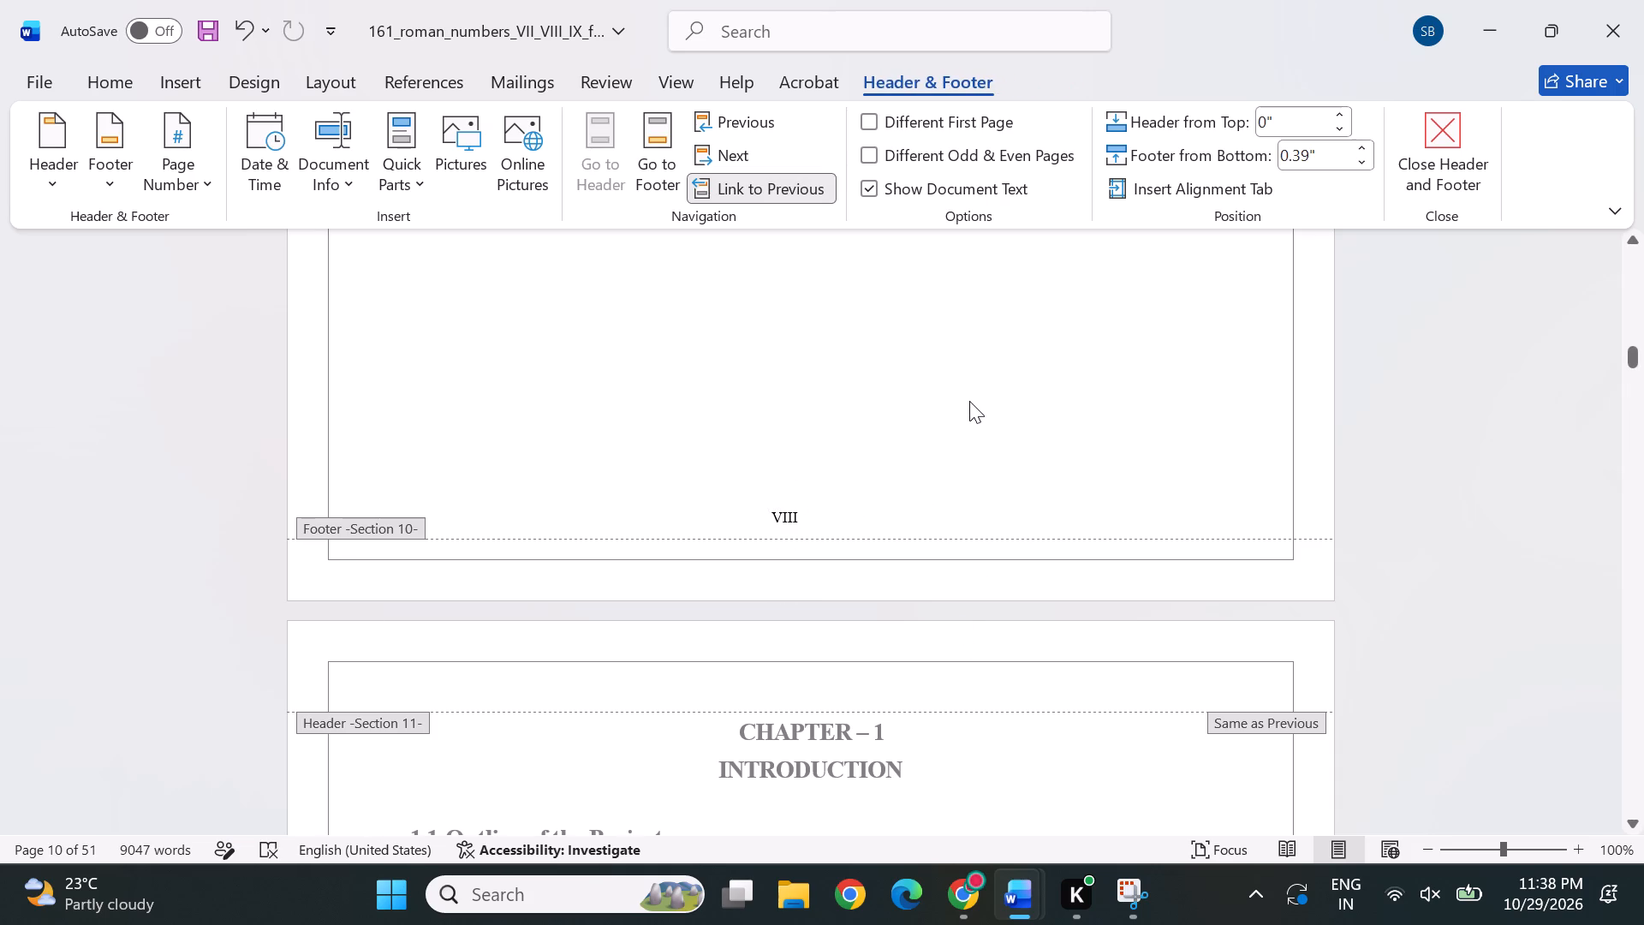
left_click(1209, 556)
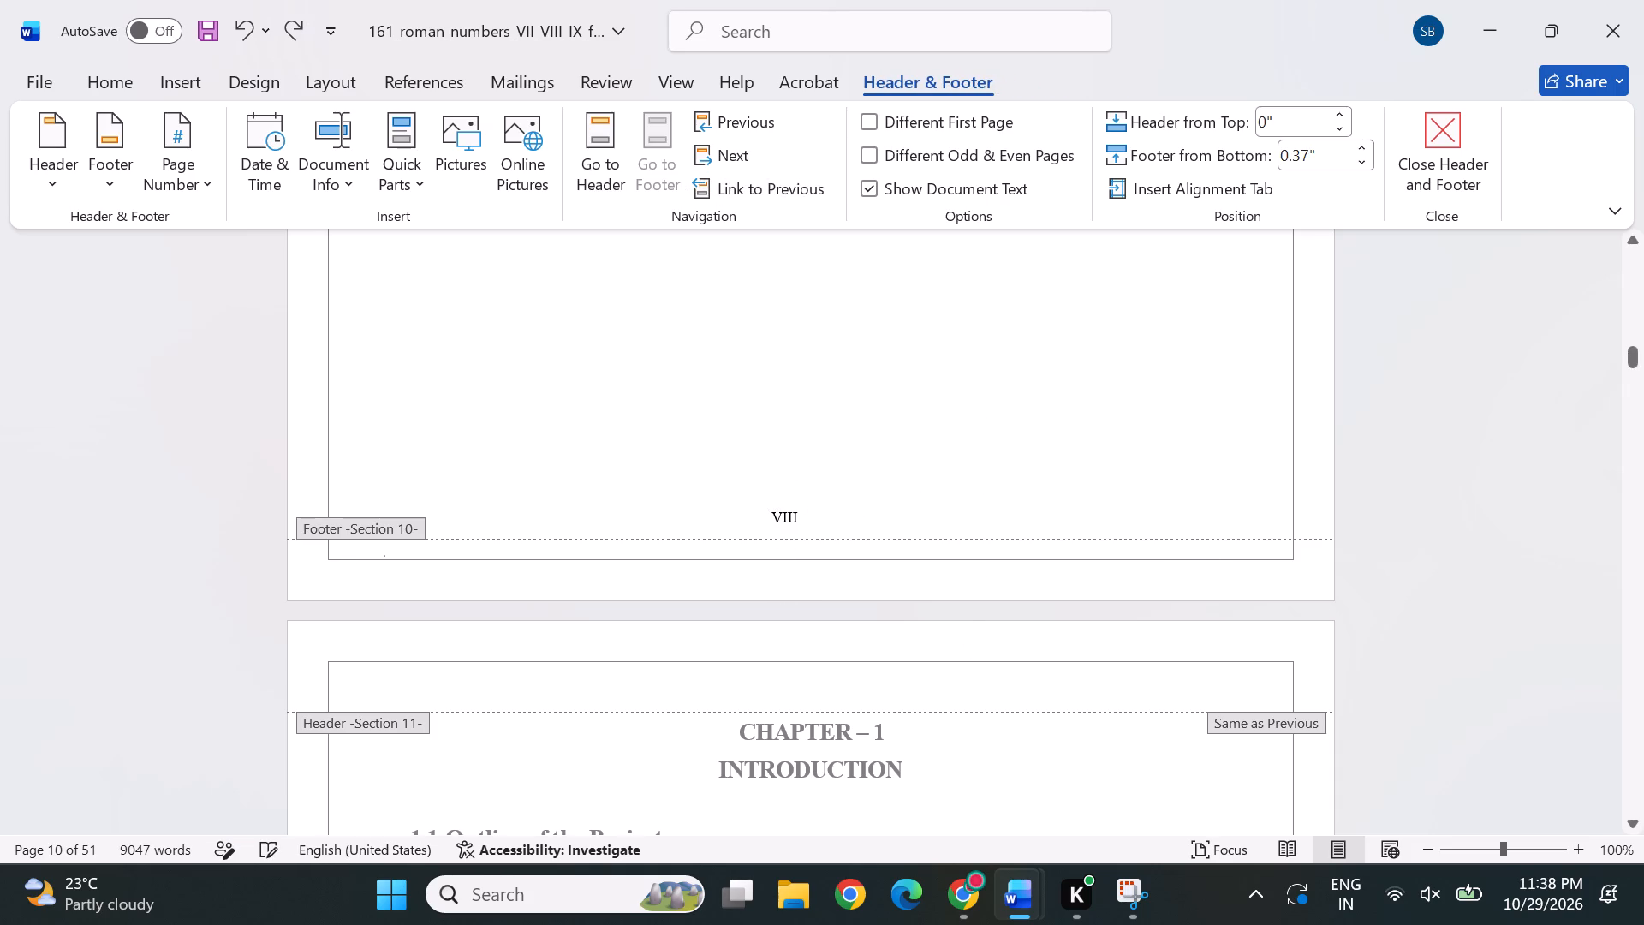
left_click(1385, 594)
left_click(1422, 119)
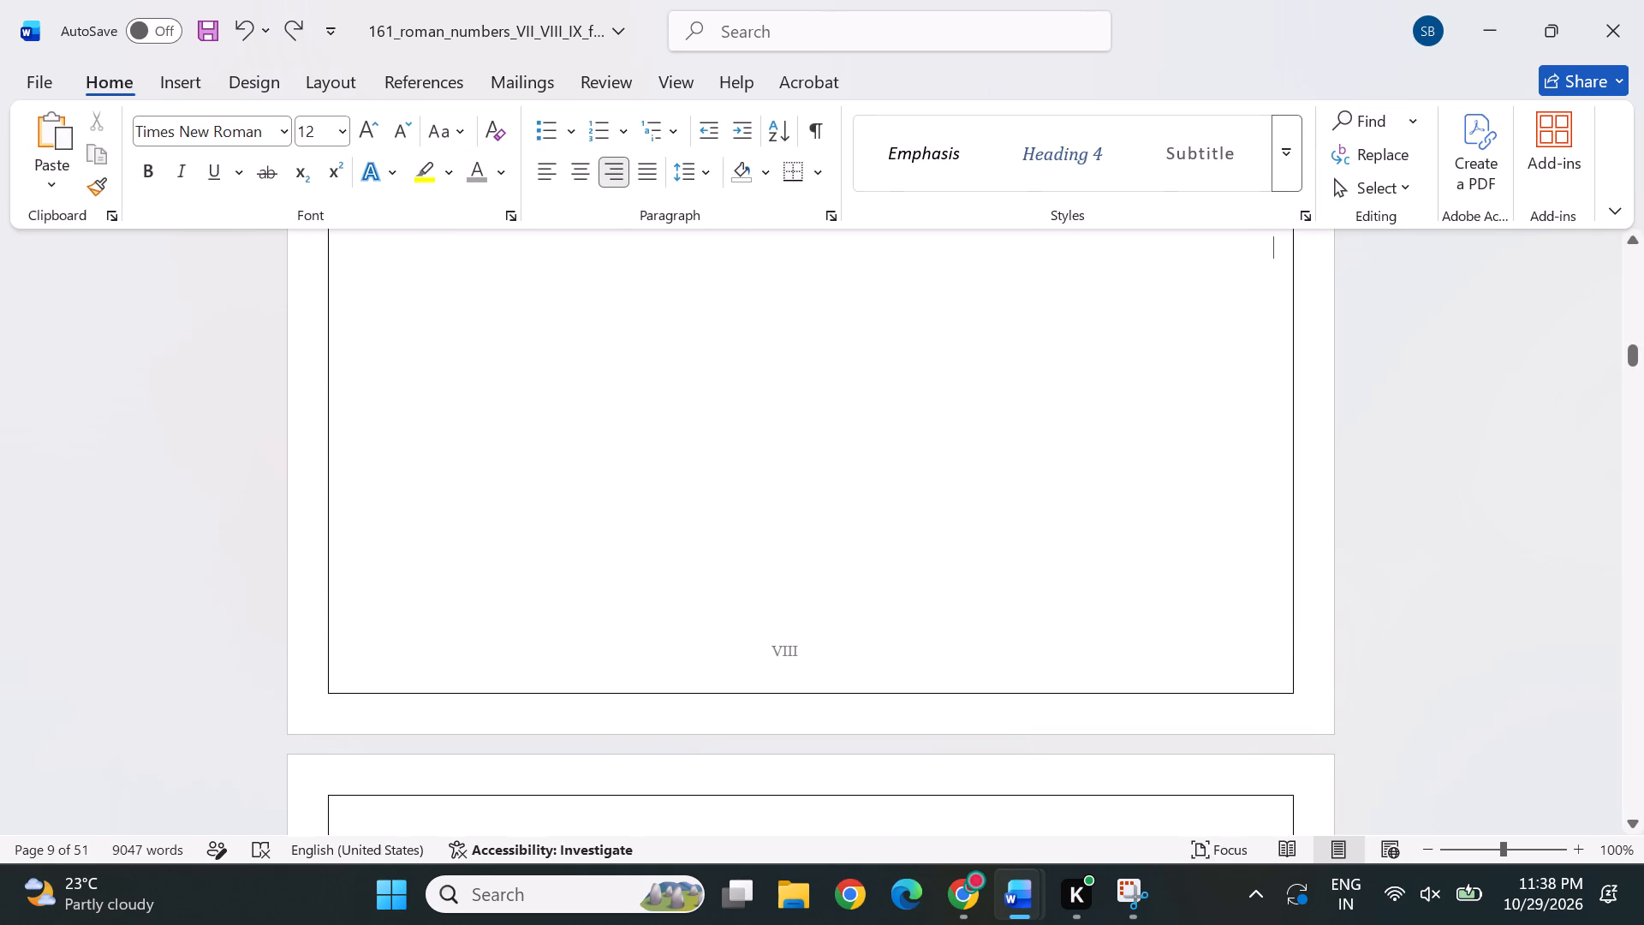
Change the footer number of the Table of Contents' Chapter 4 page to VIII and leave footer editing.
scroll(1065, 506, "up", 2)
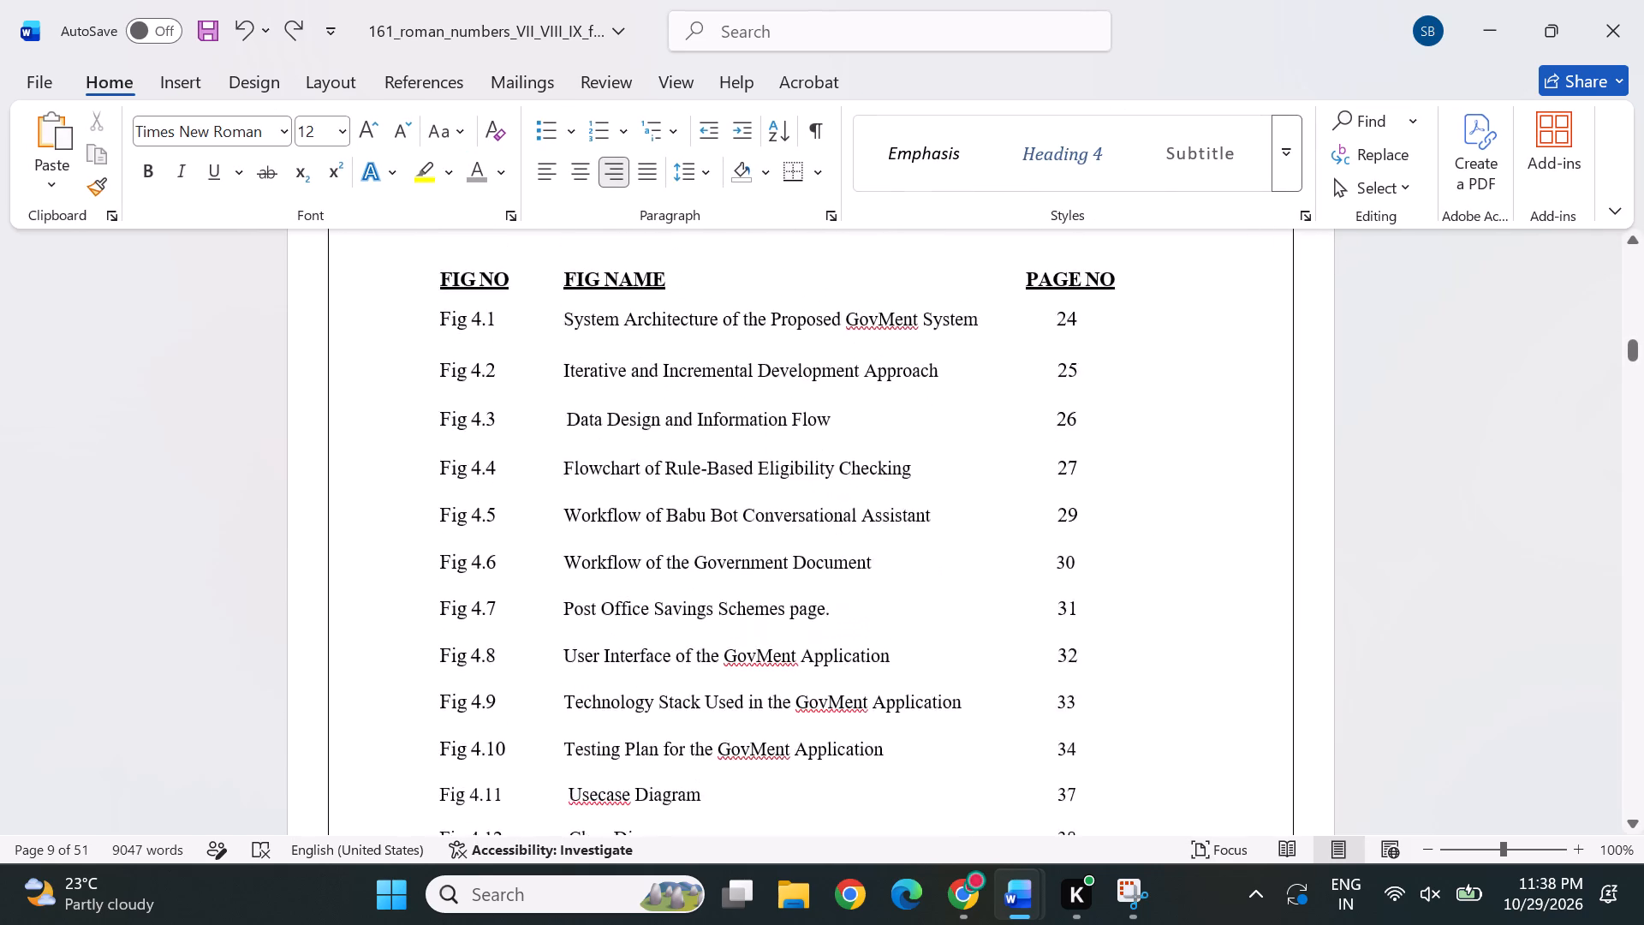
scroll(1065, 506, "up", 1)
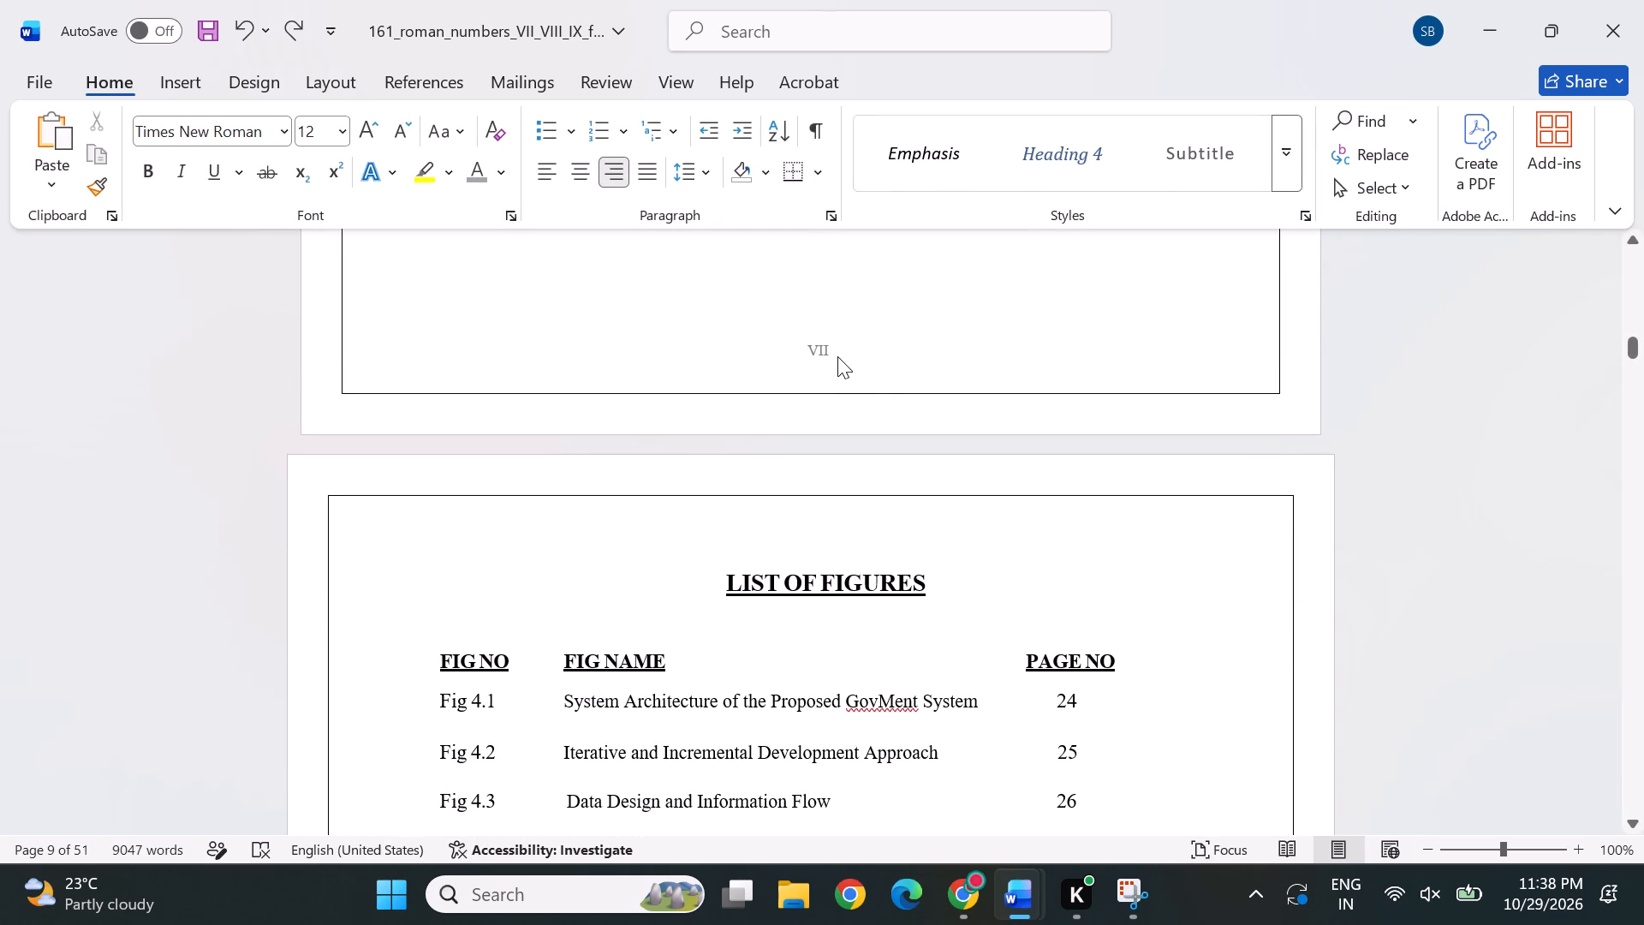
left_click(823, 346)
double_click(866, 384)
left_click(816, 340)
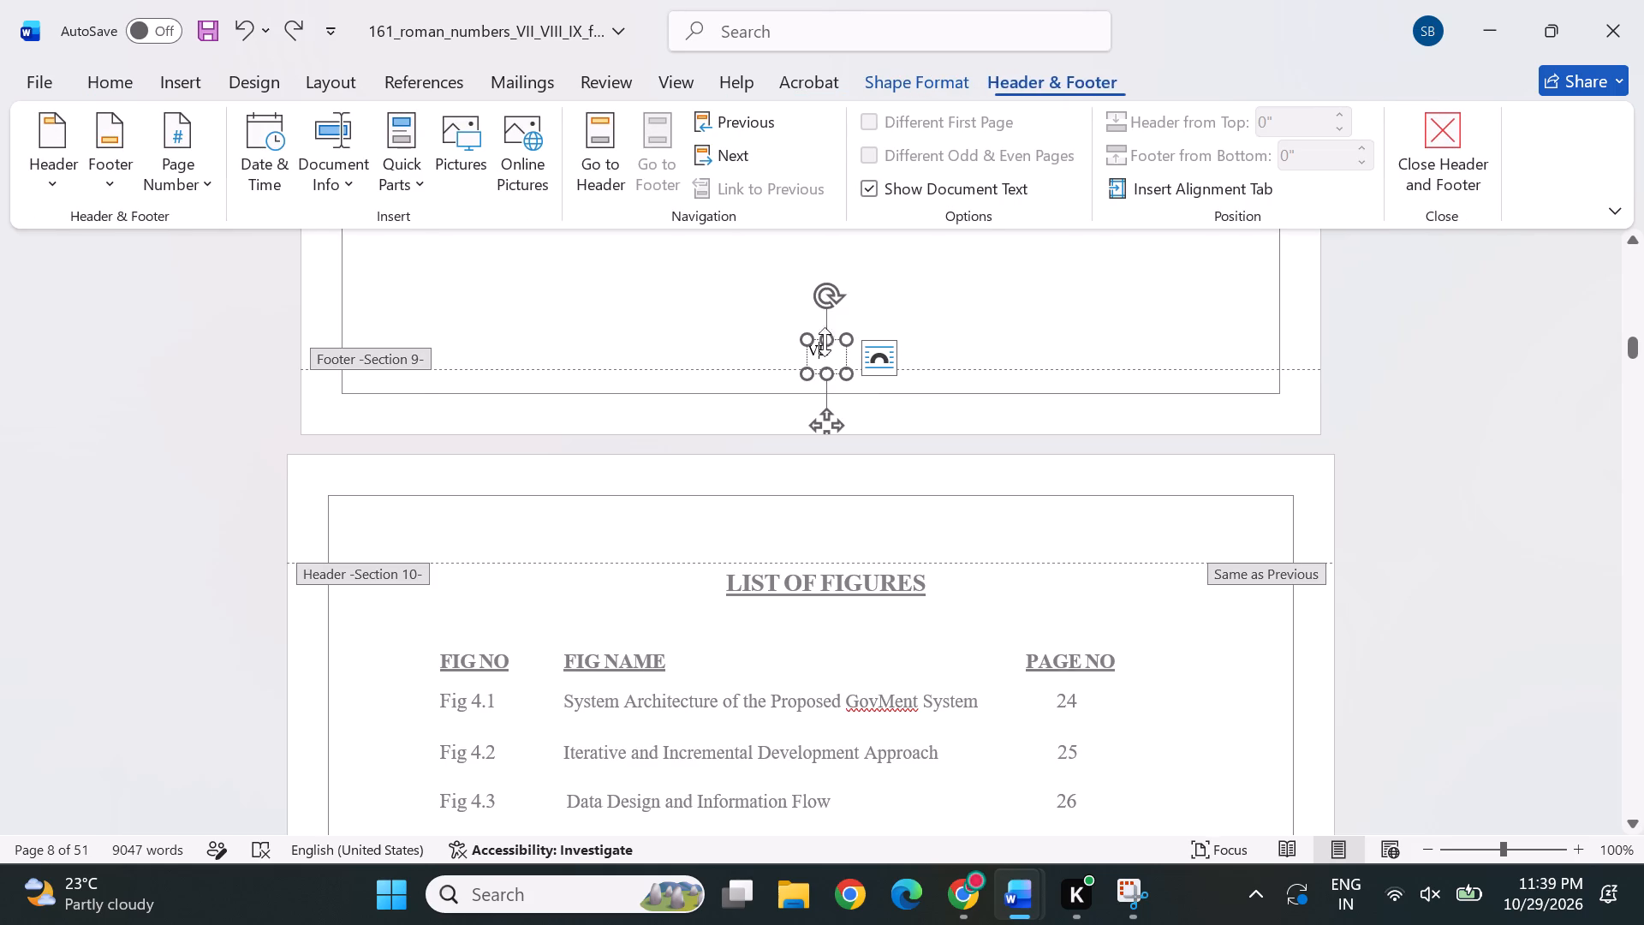
key("Right")
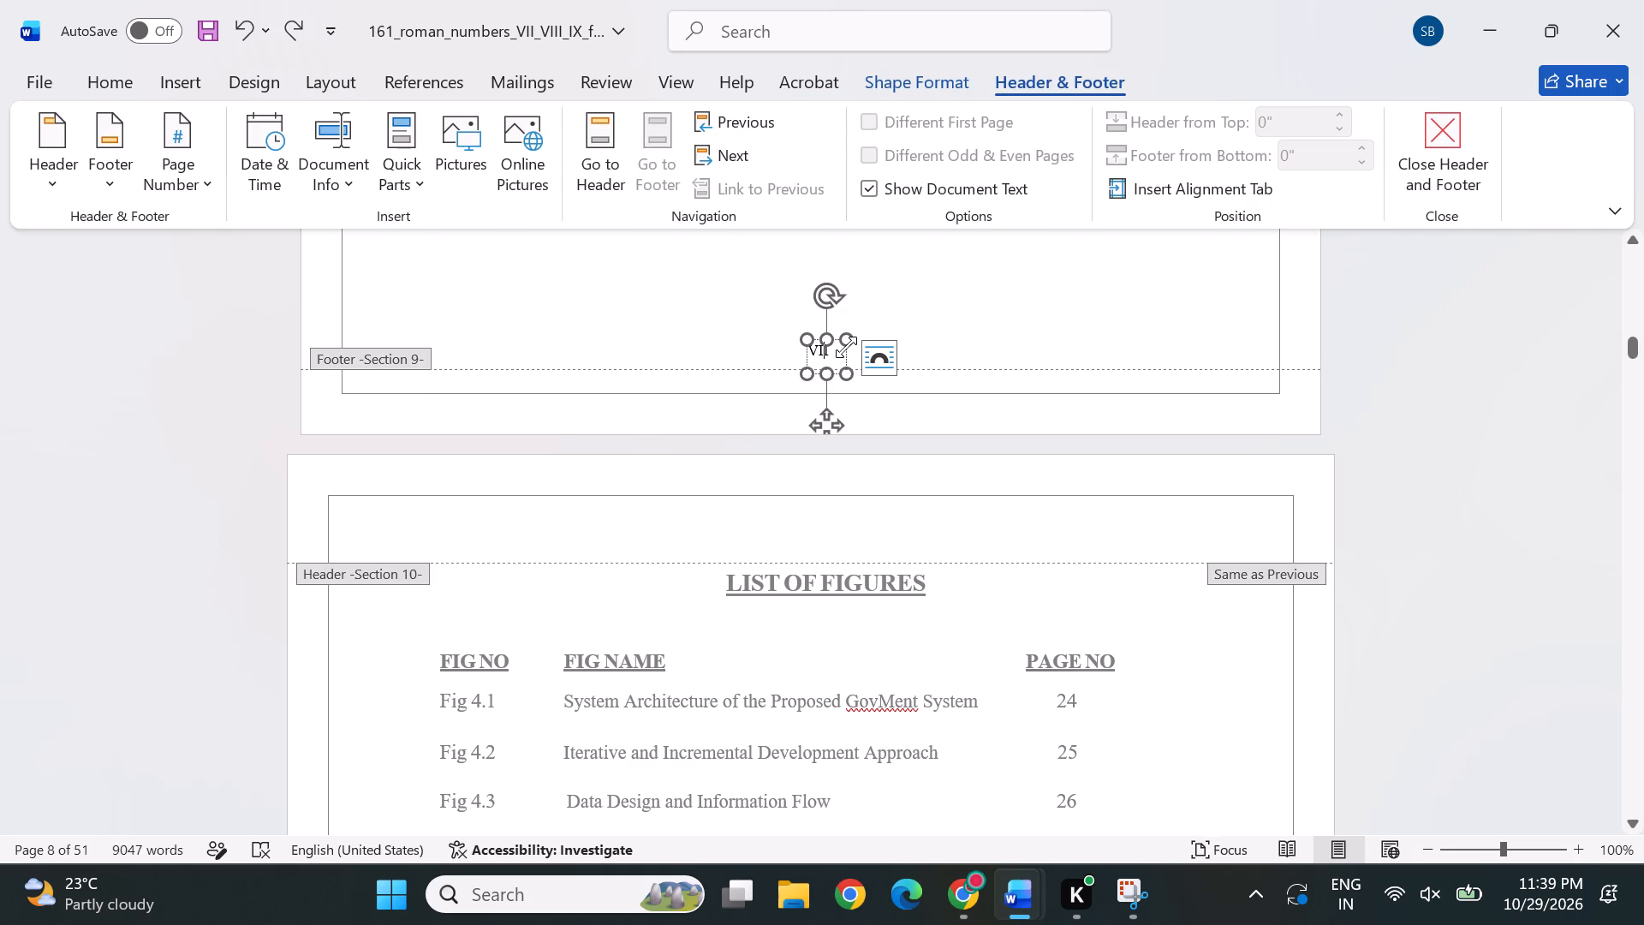
key("i")
left_click(1442, 131)
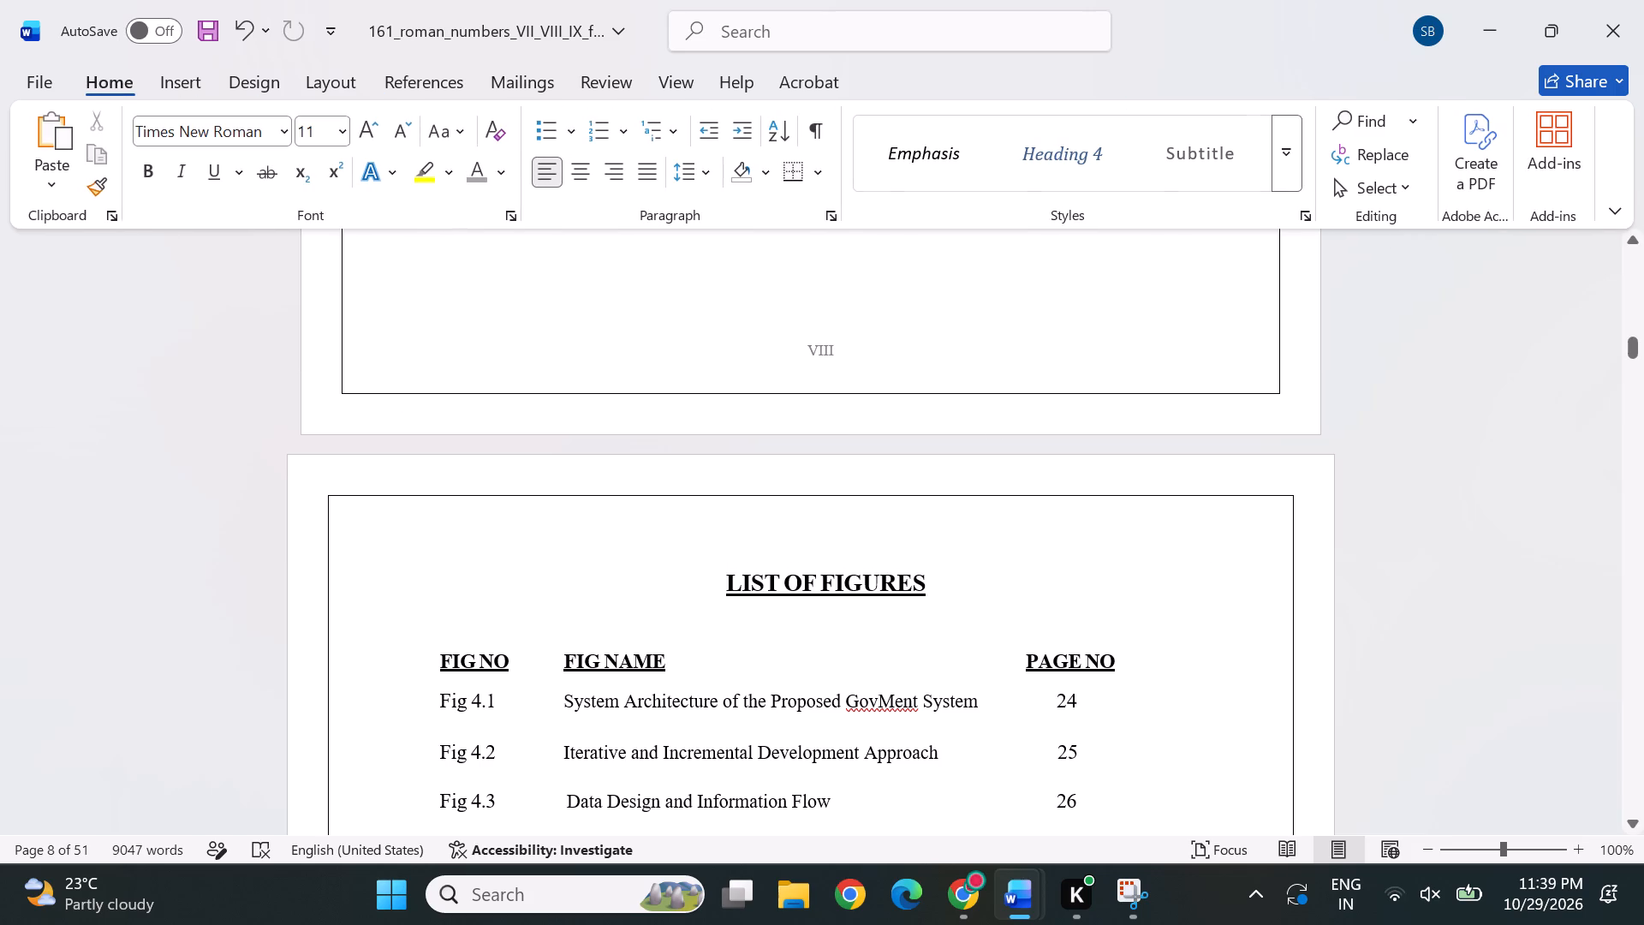
Change the List of Figures page's footer number to IX and leave footer editing.
scroll(1019, 575, "down", 1)
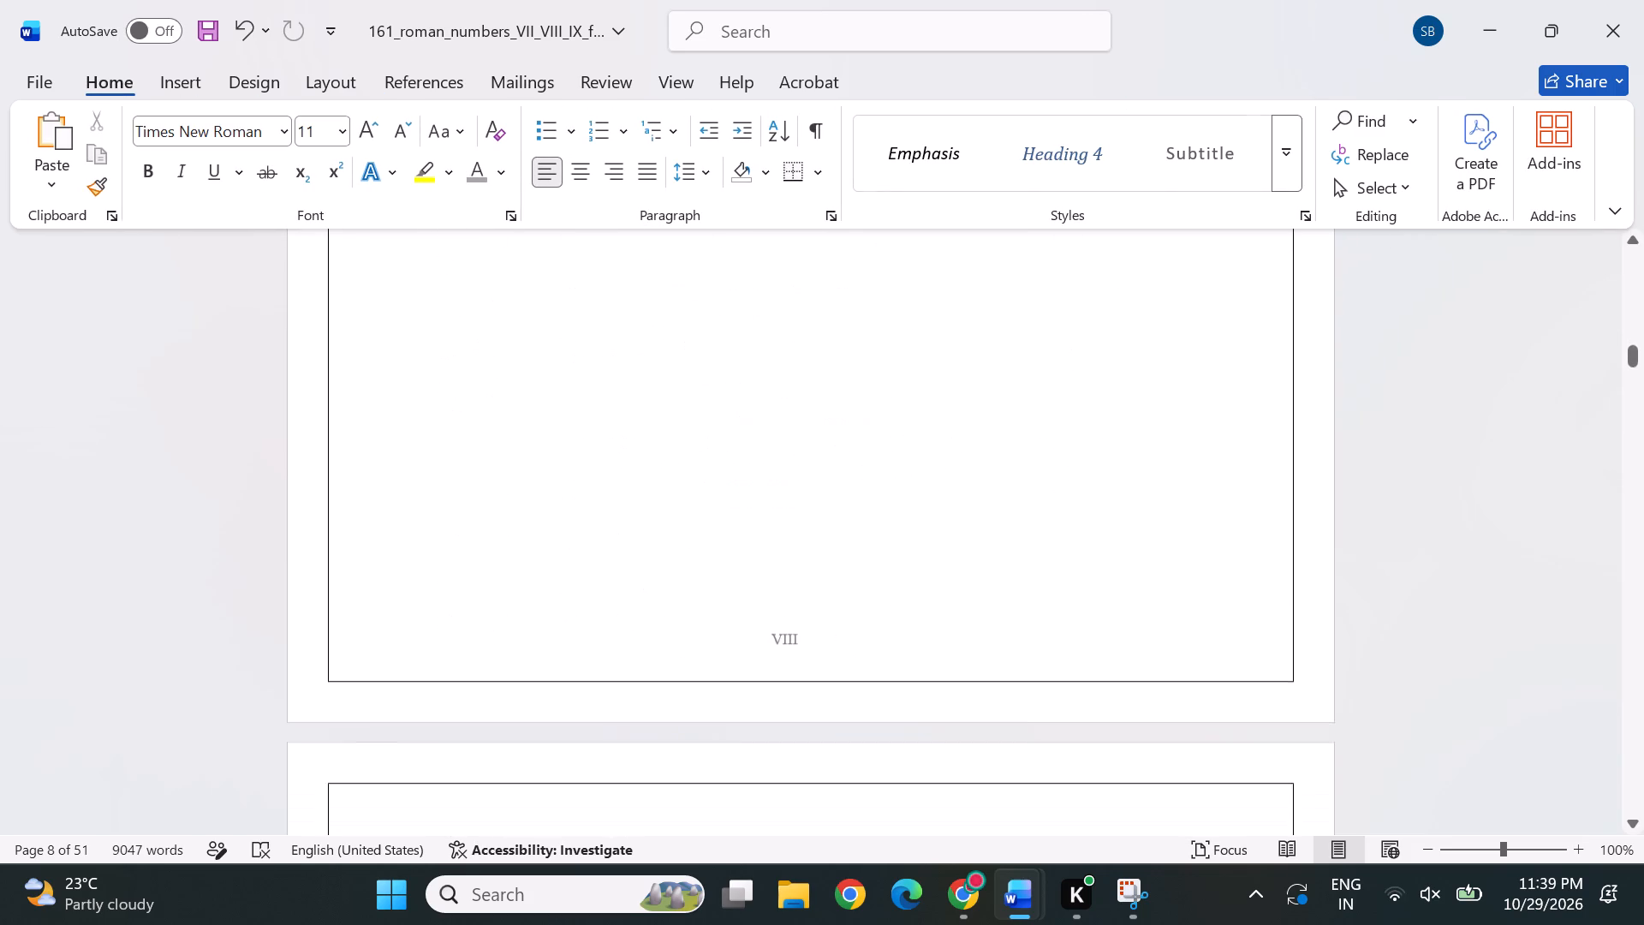
scroll(1019, 575, "down", 1)
scroll(842, 402, "up", 1)
left_click(791, 356)
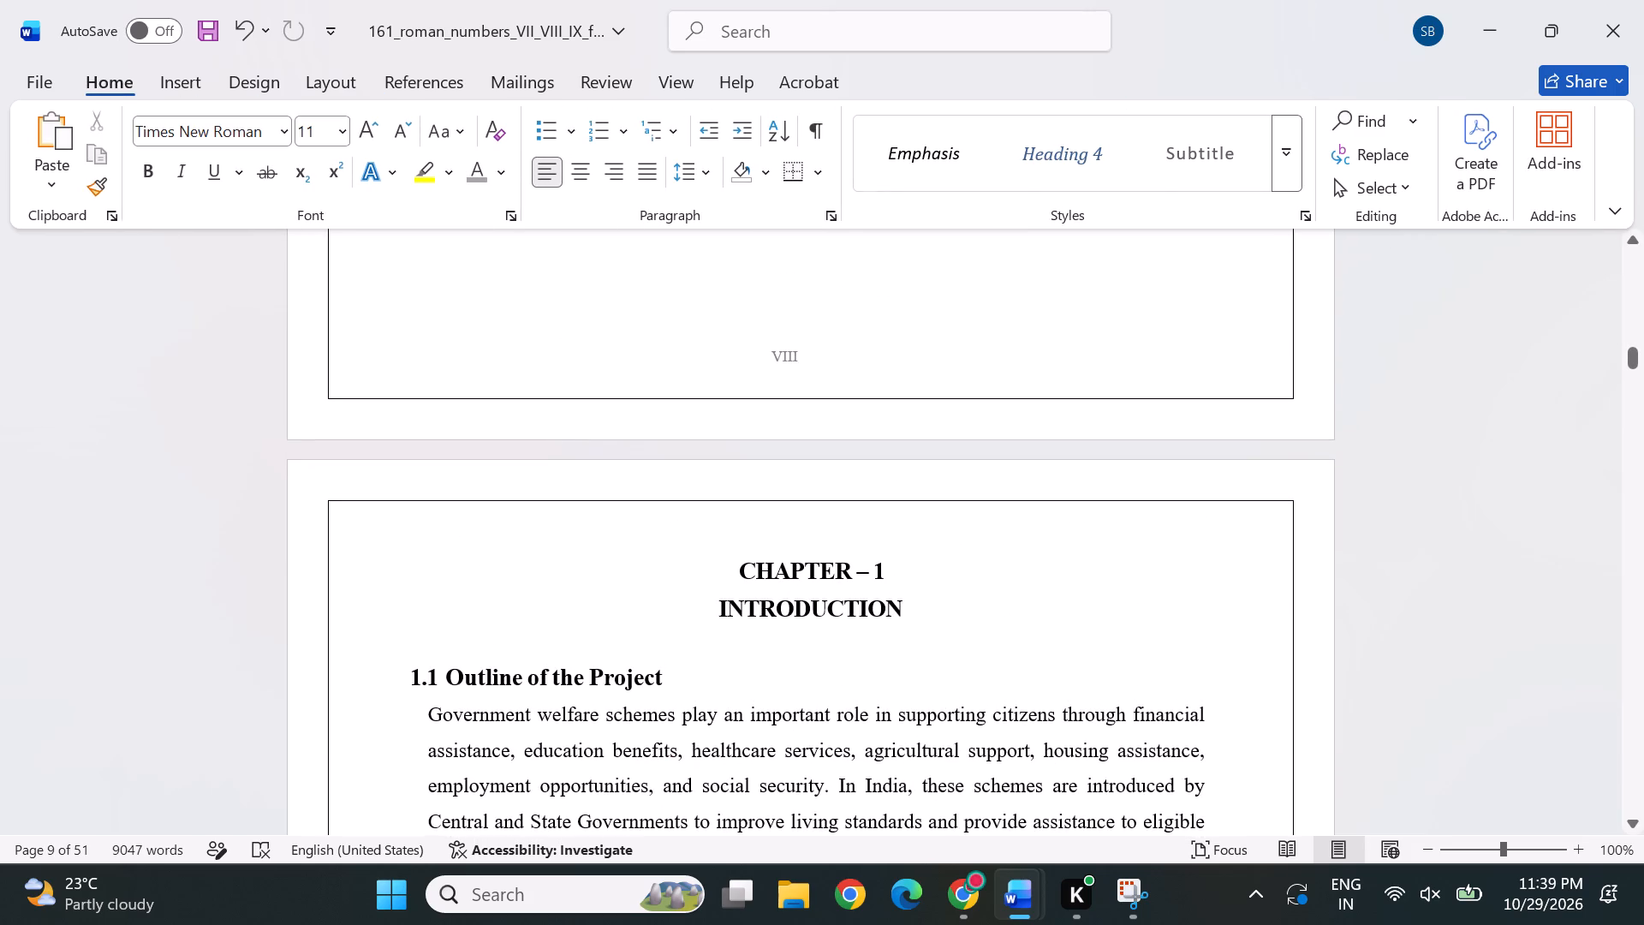
double_click(886, 688)
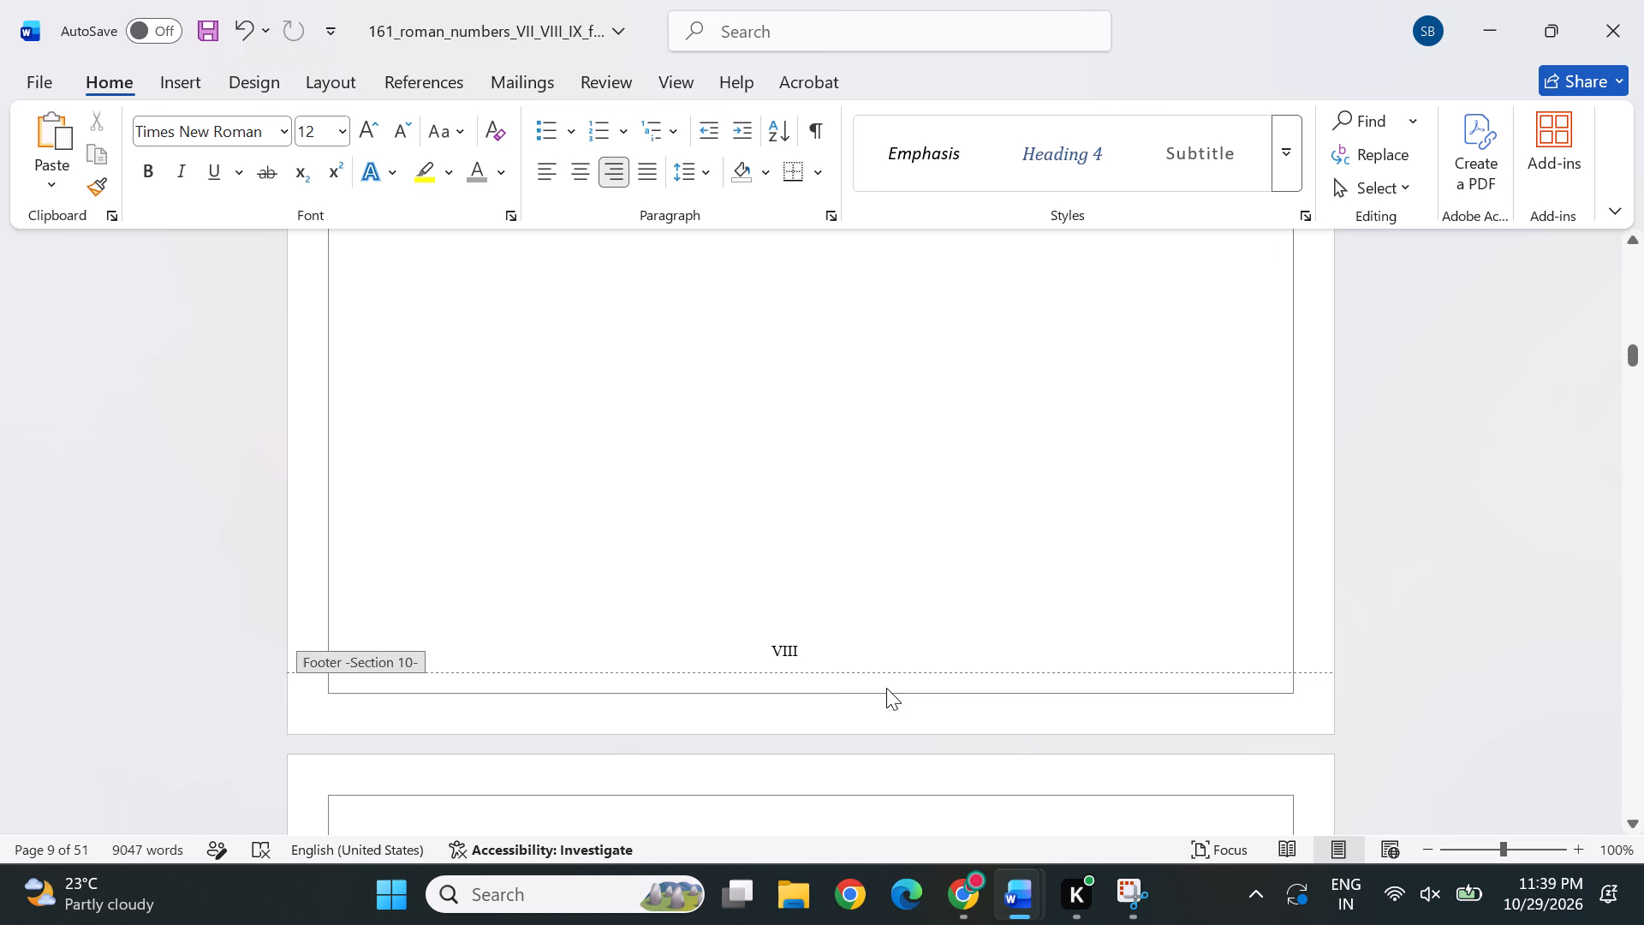
left_click(789, 643)
key("Left")
key("Left")
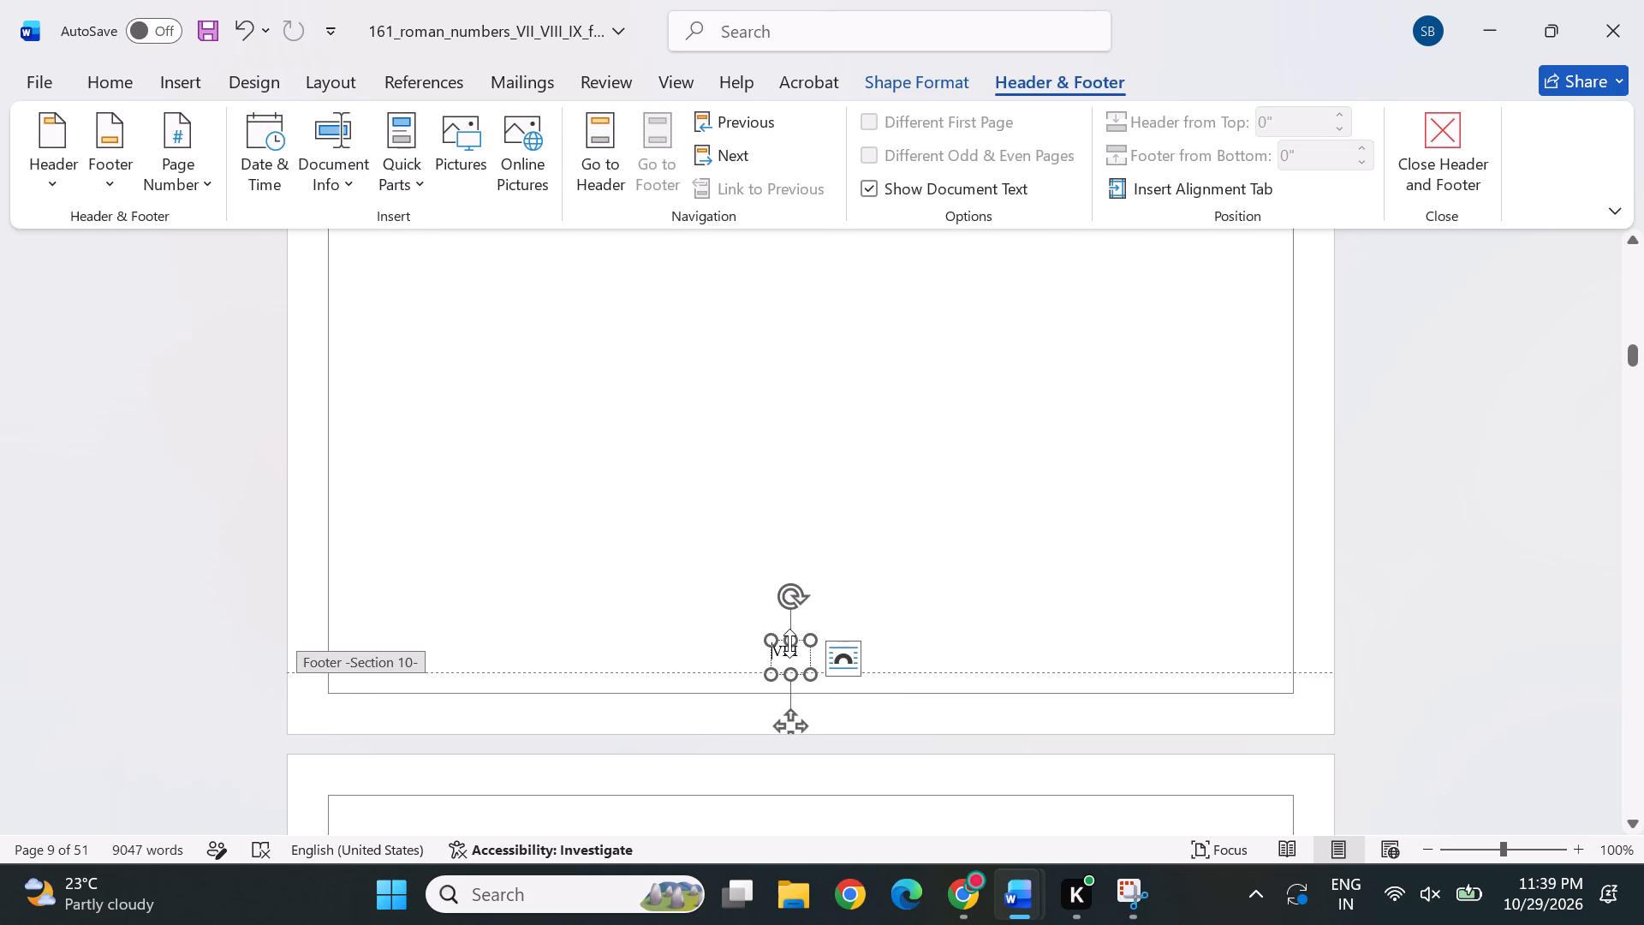
key("Delete")
key("Delete")
key("Delete")
key("Right")
key("x")
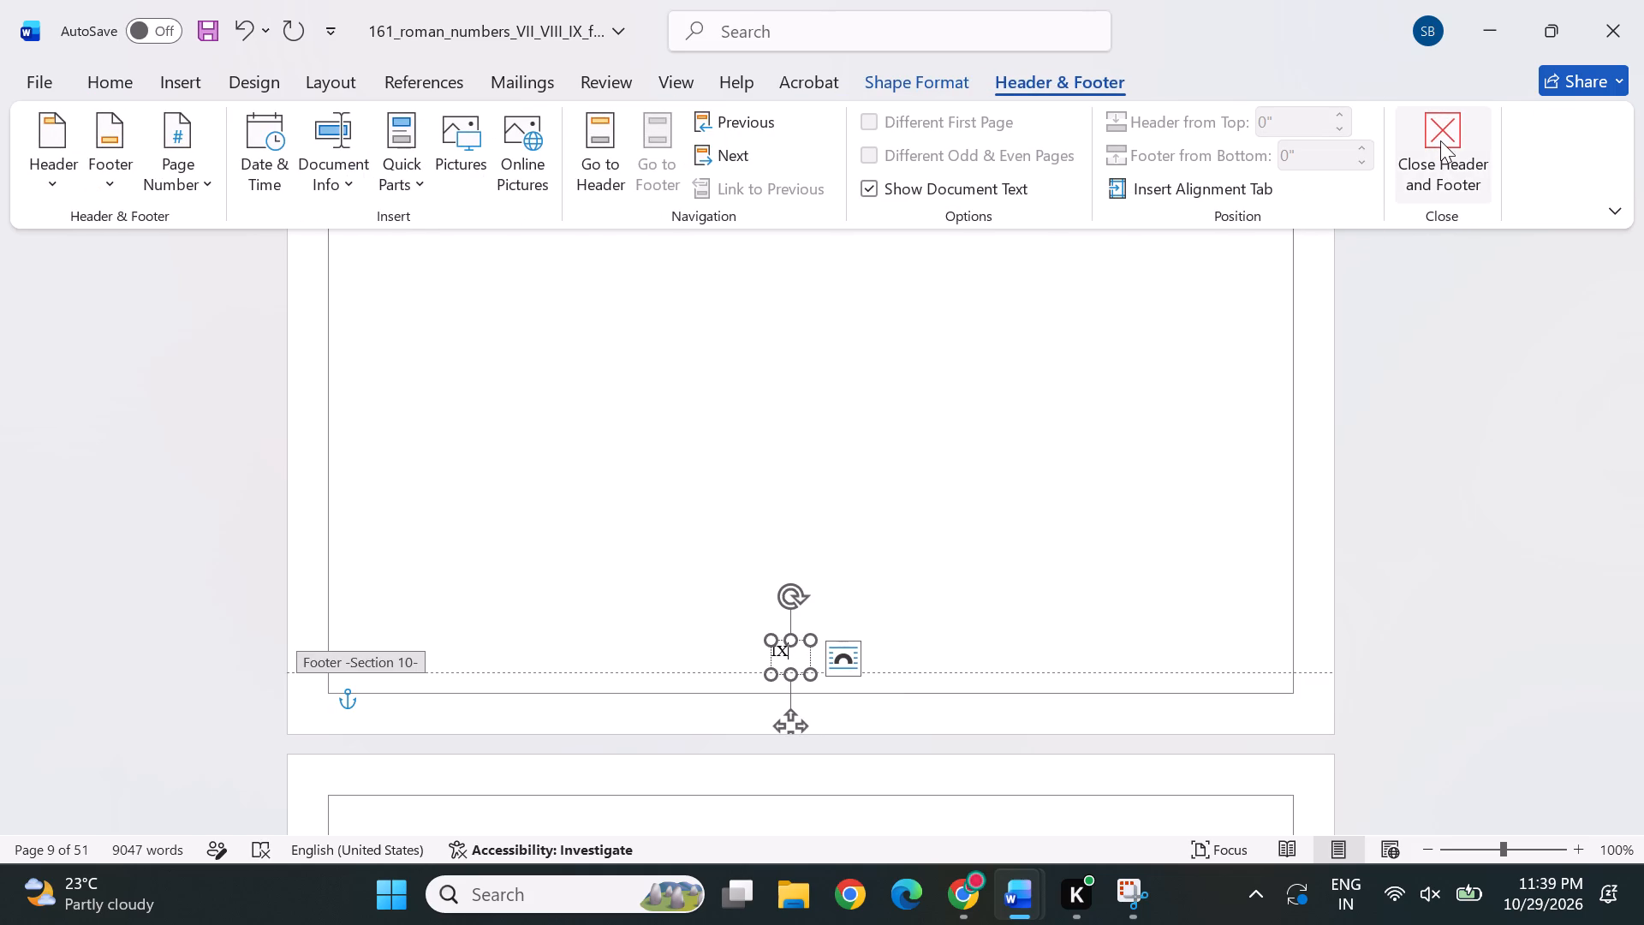
left_click(1440, 140)
Change the footer number of the Table of Contents' first page to VII and leave footer editing.
scroll(1021, 446, "up", 1)
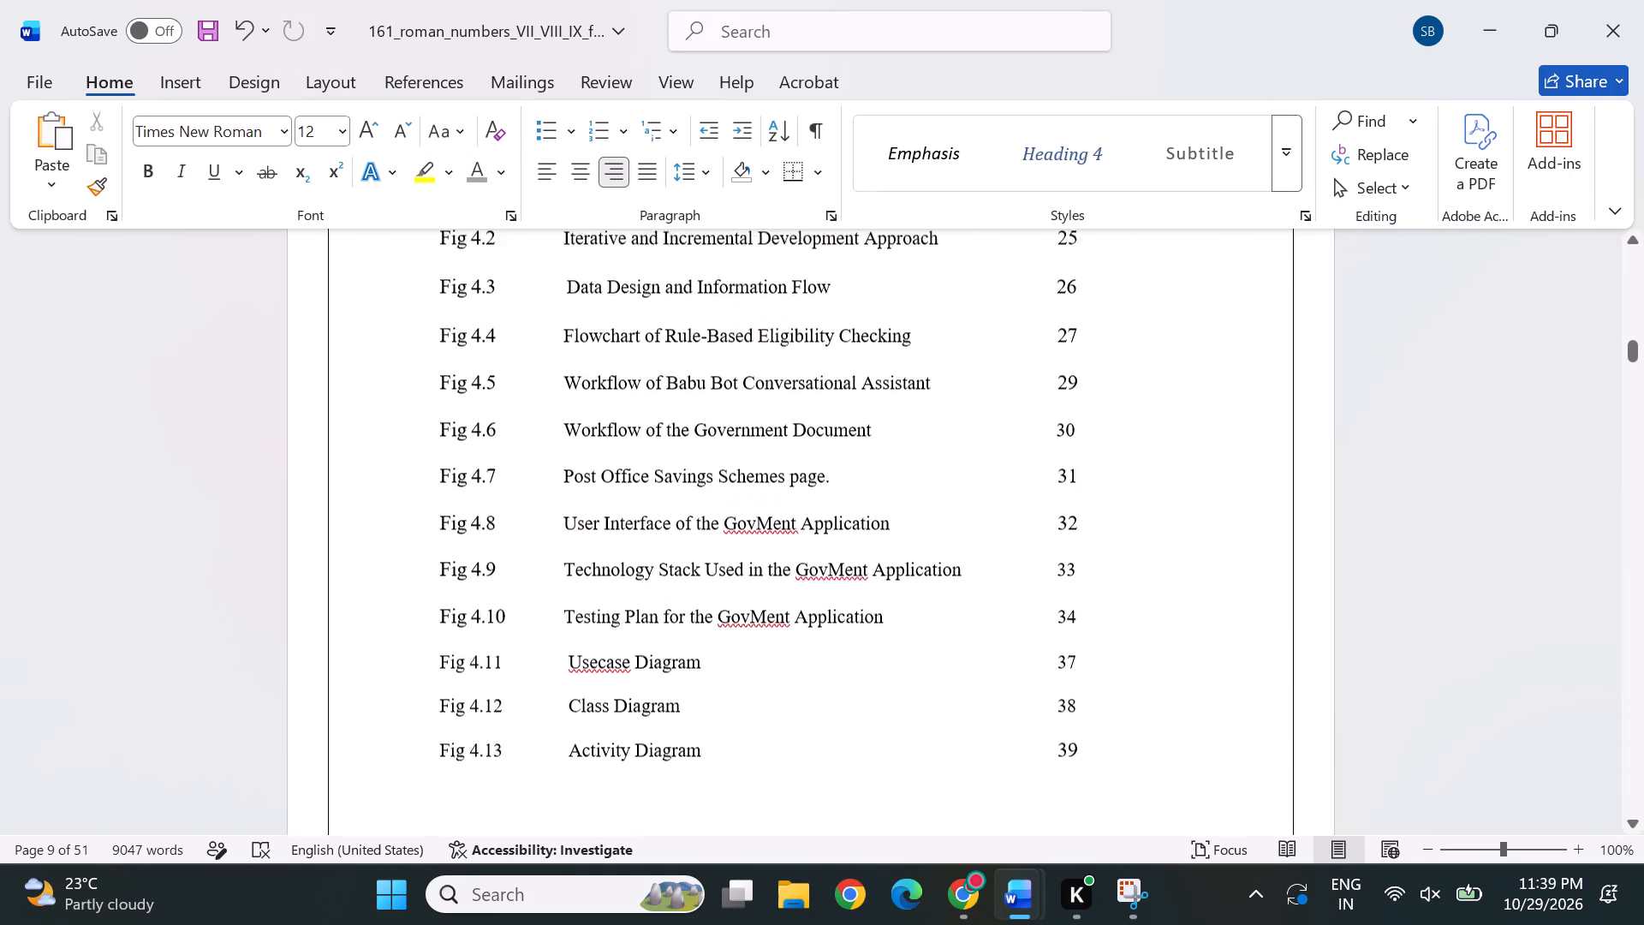
scroll(1021, 446, "up", 2)
scroll(922, 462, "up", 1)
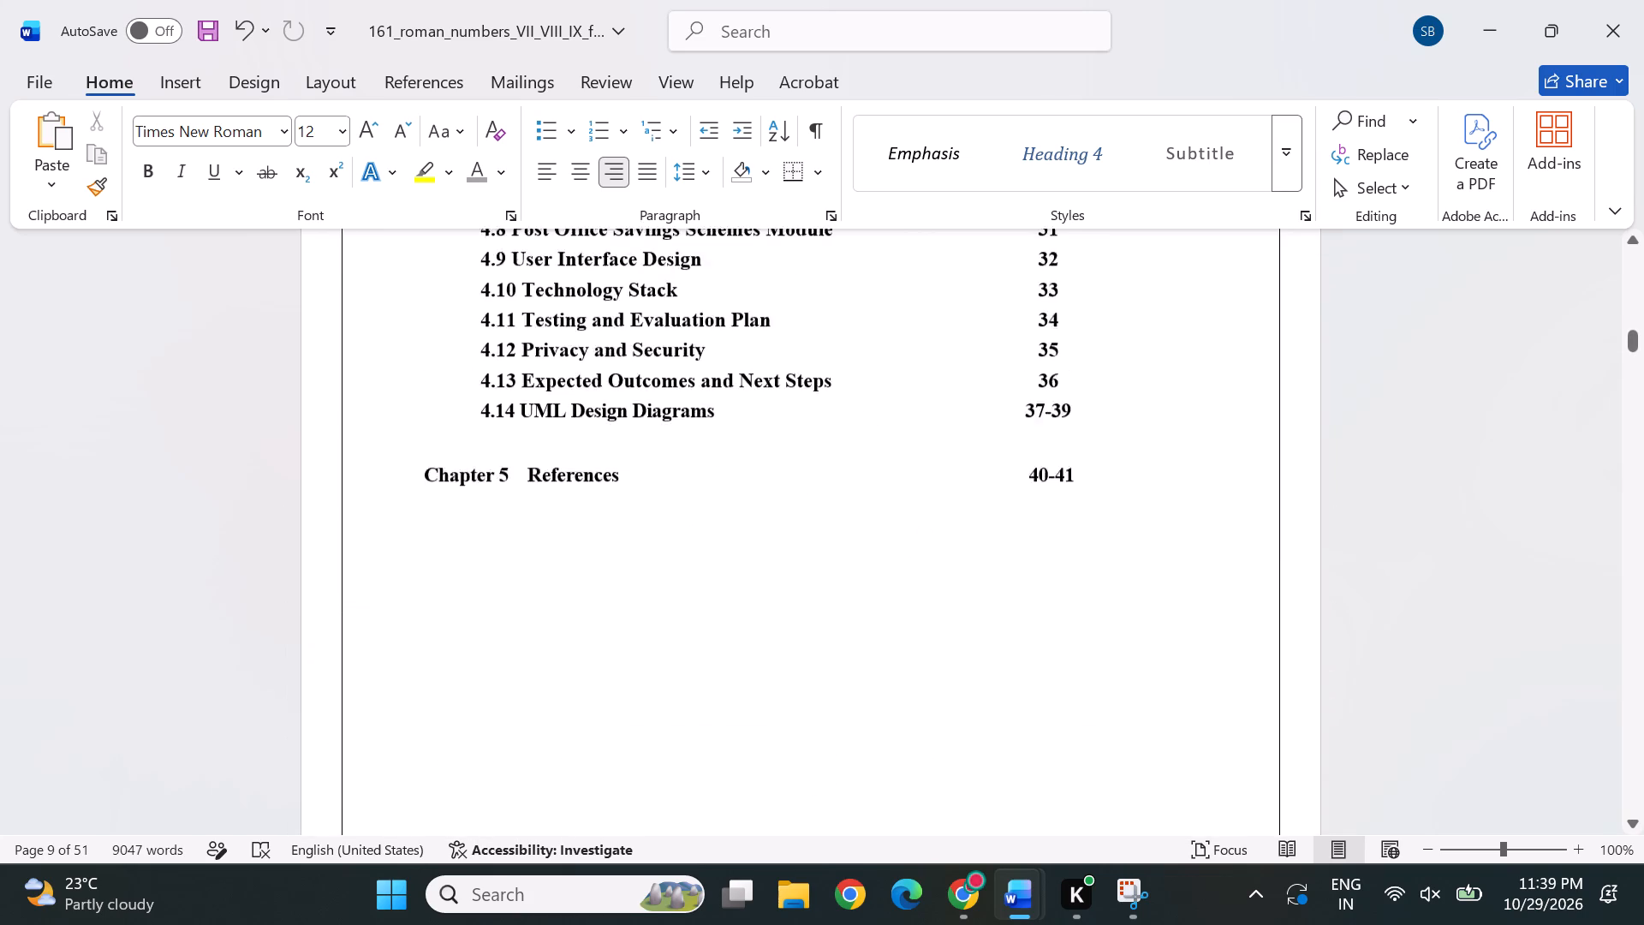
scroll(922, 462, "up", 1)
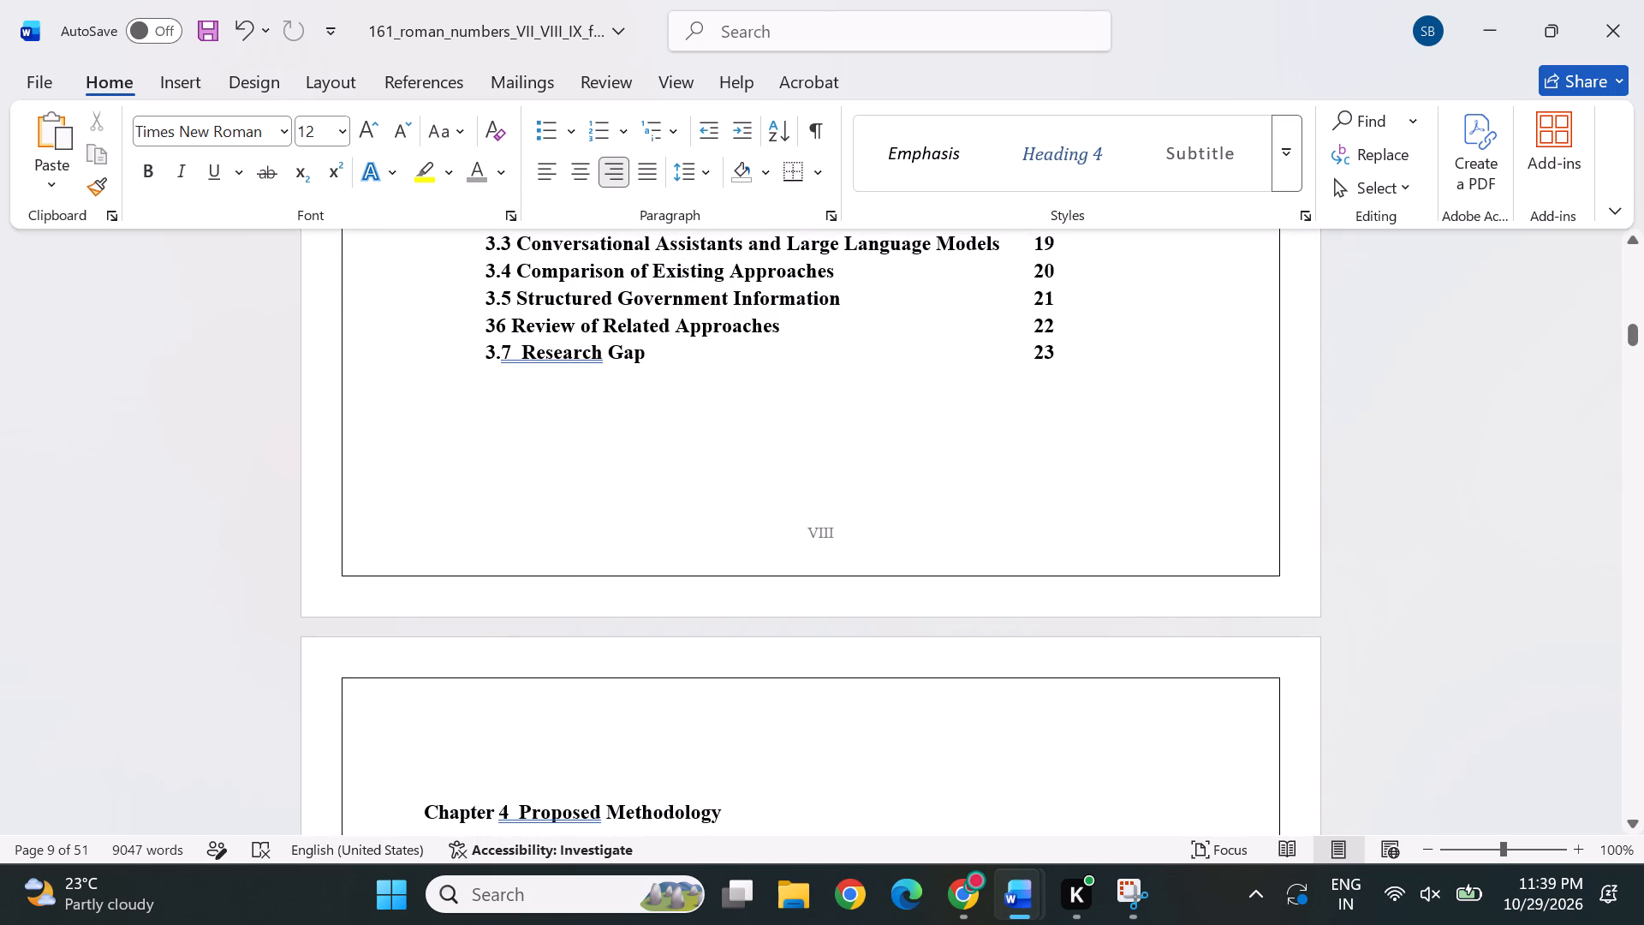
left_click(831, 537)
left_click(819, 532)
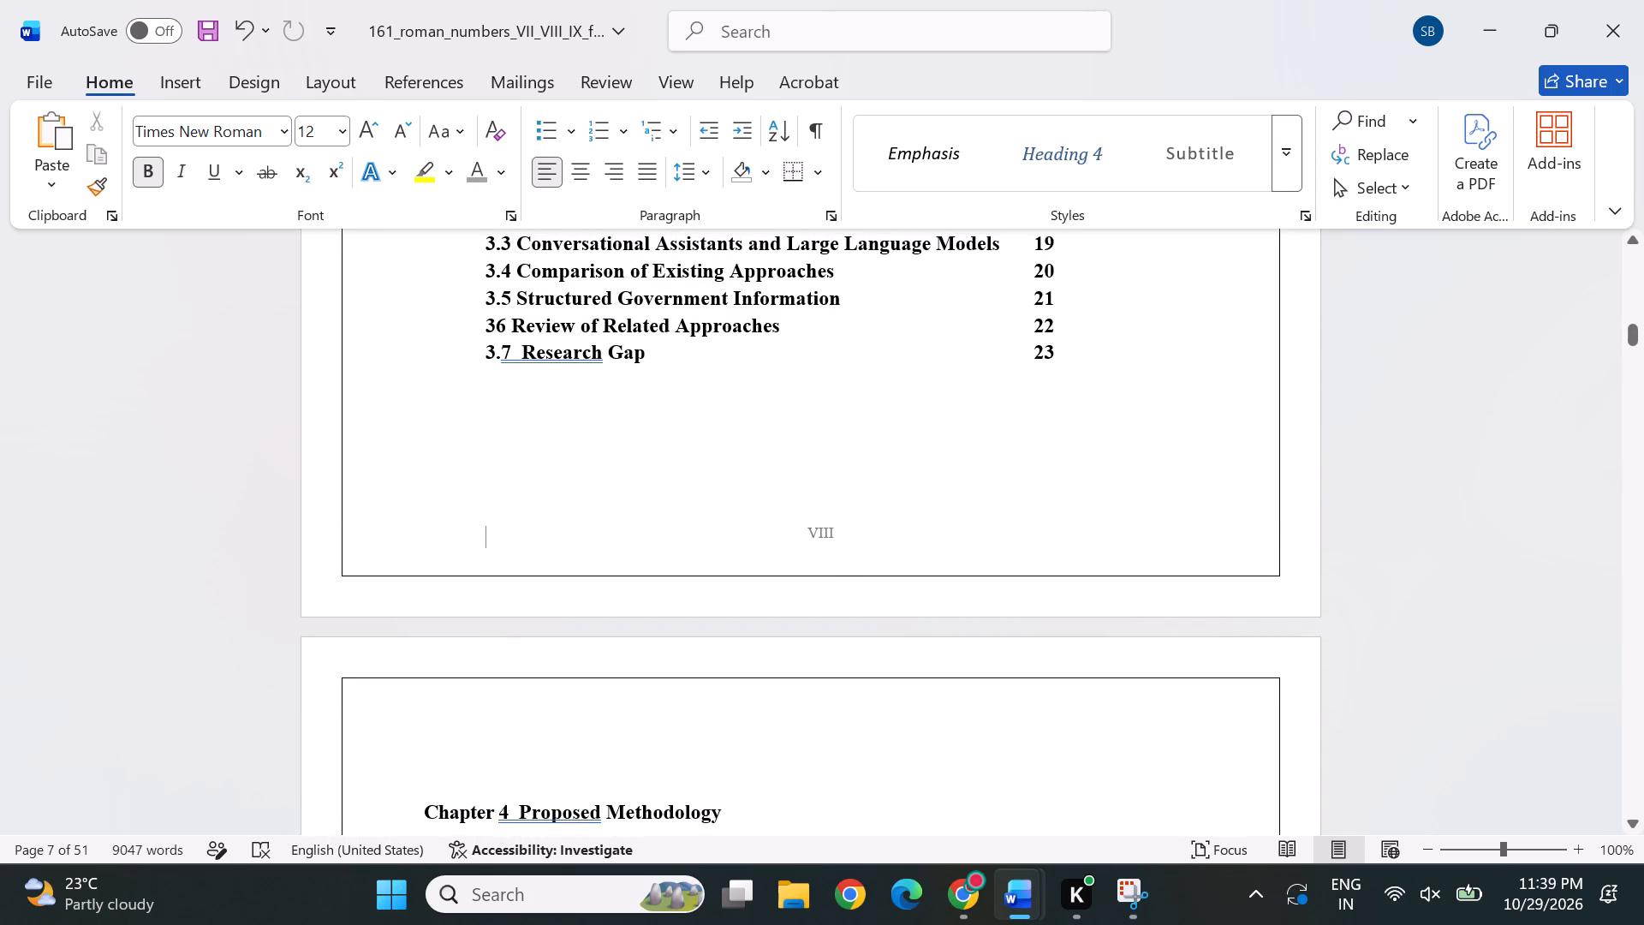
double_click(831, 561)
left_click(825, 524)
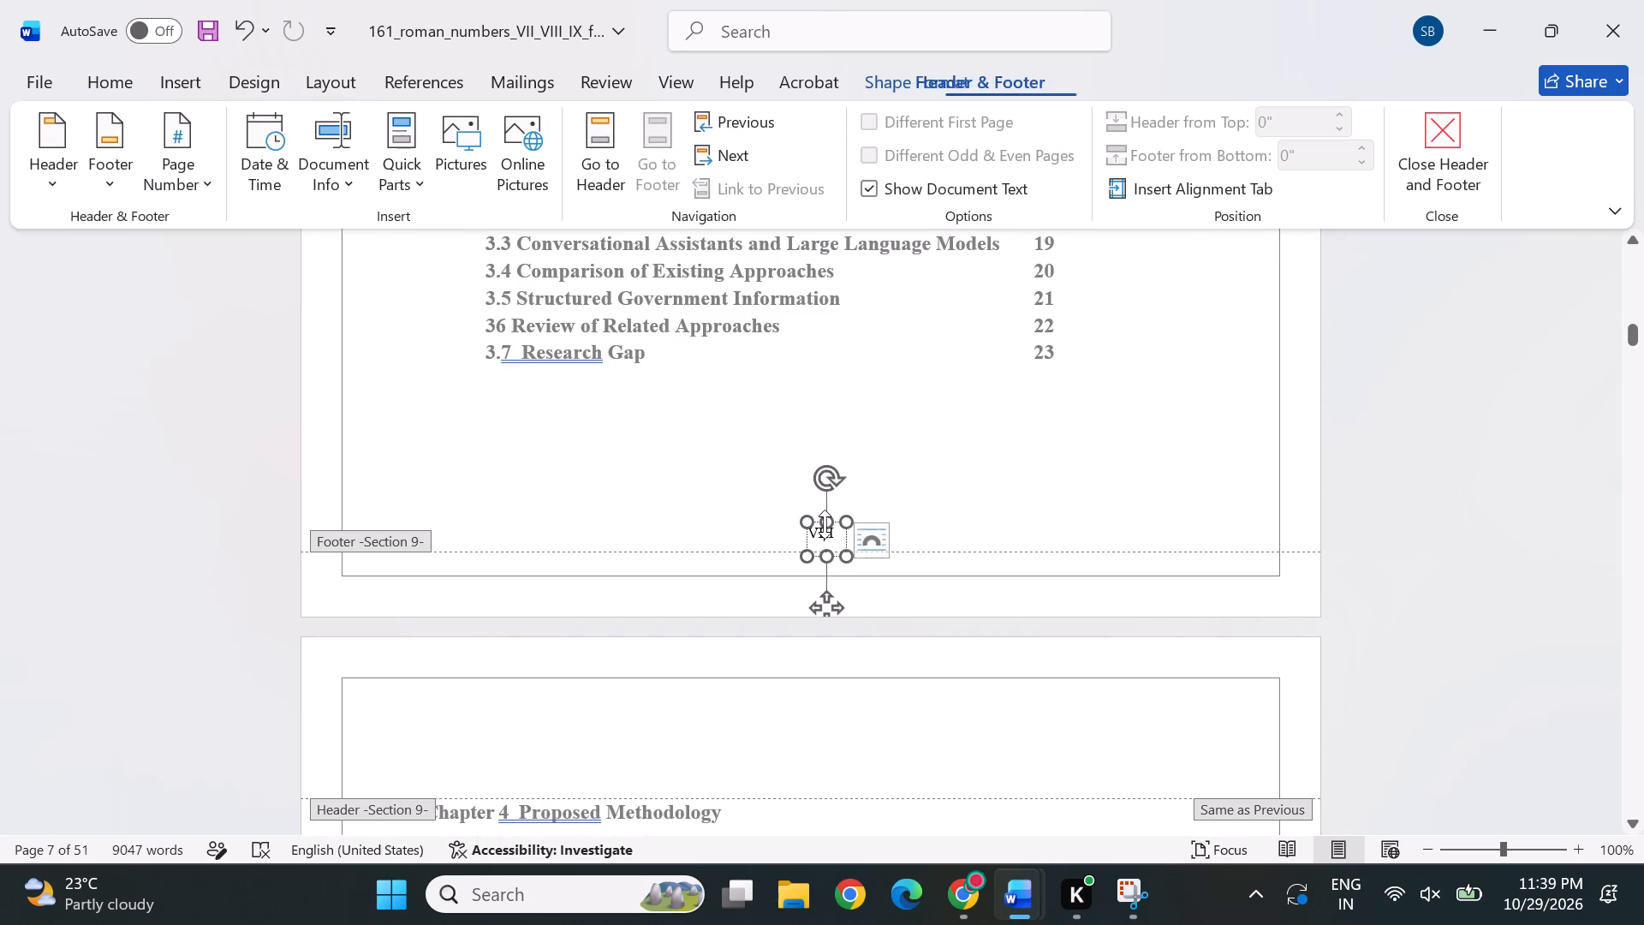
left_click(822, 531)
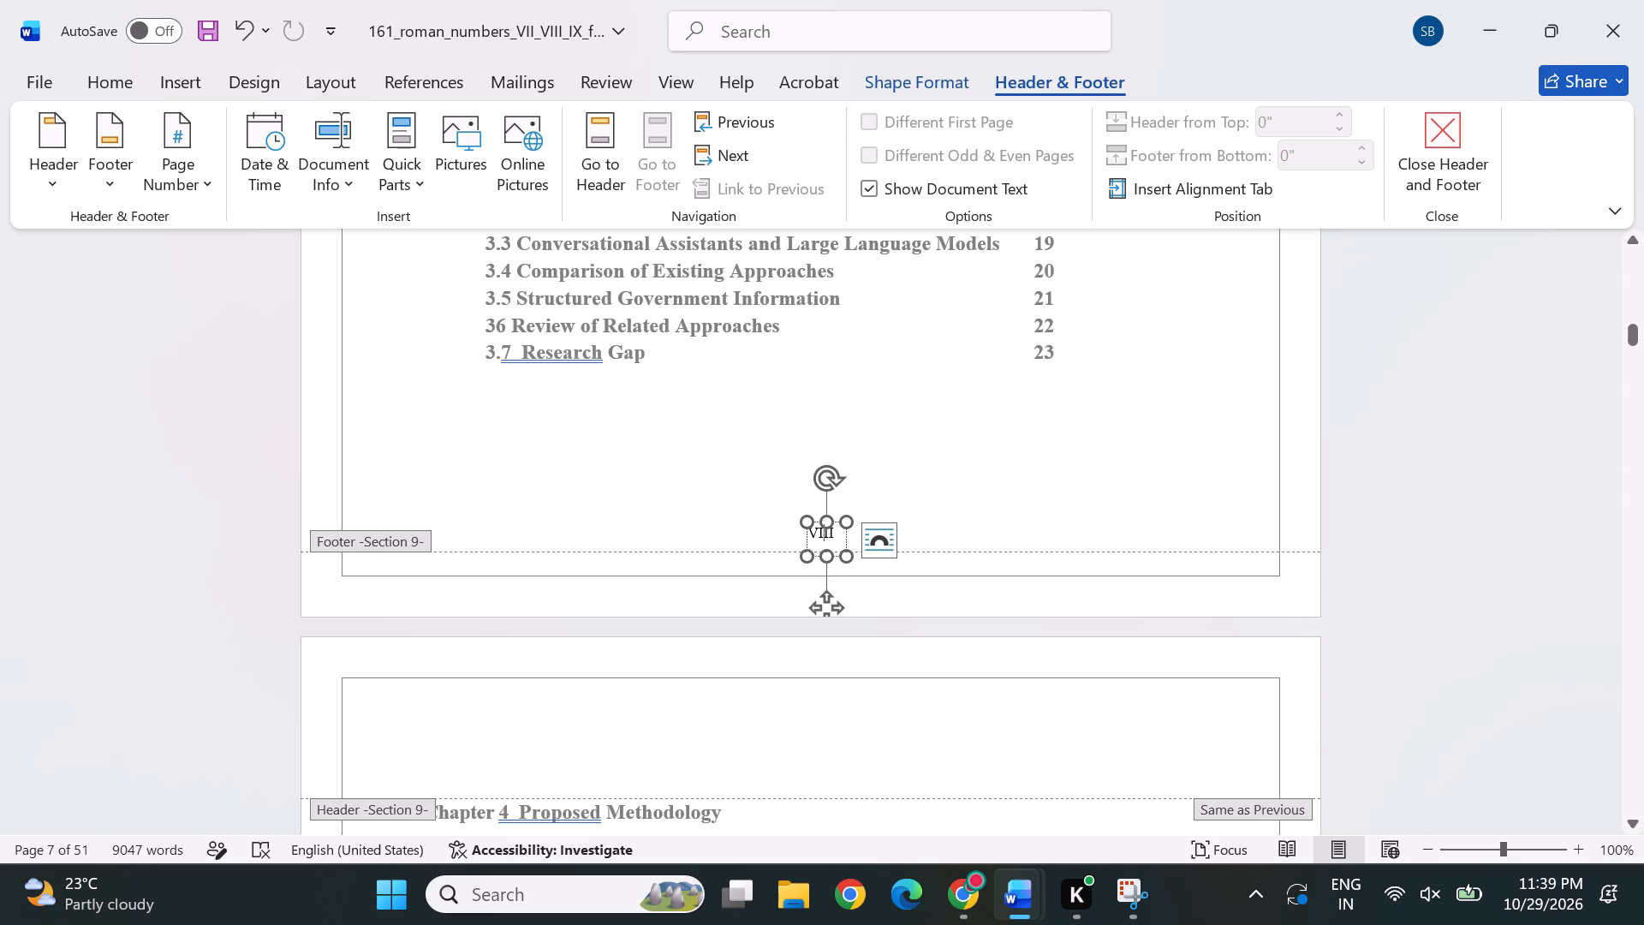
key("Delete")
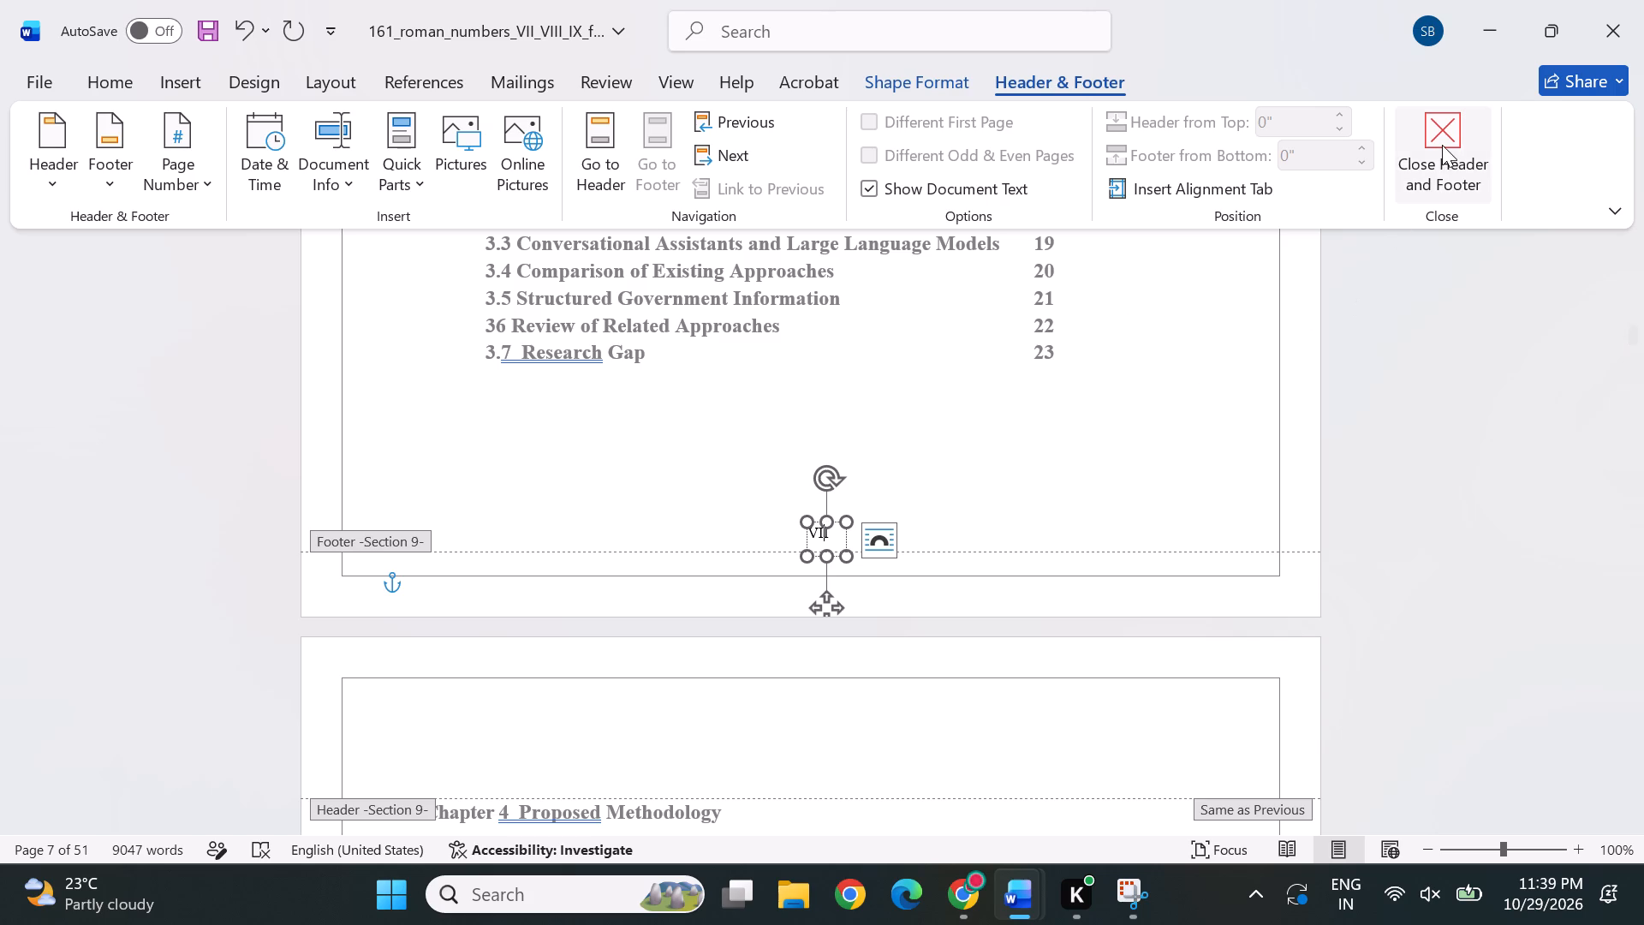
left_click(1442, 145)
Examine the Roman footer numbers of the Table of Contents, its Chapter 4 page and the neighbouring pages.
scroll(1094, 535, "down", 2)
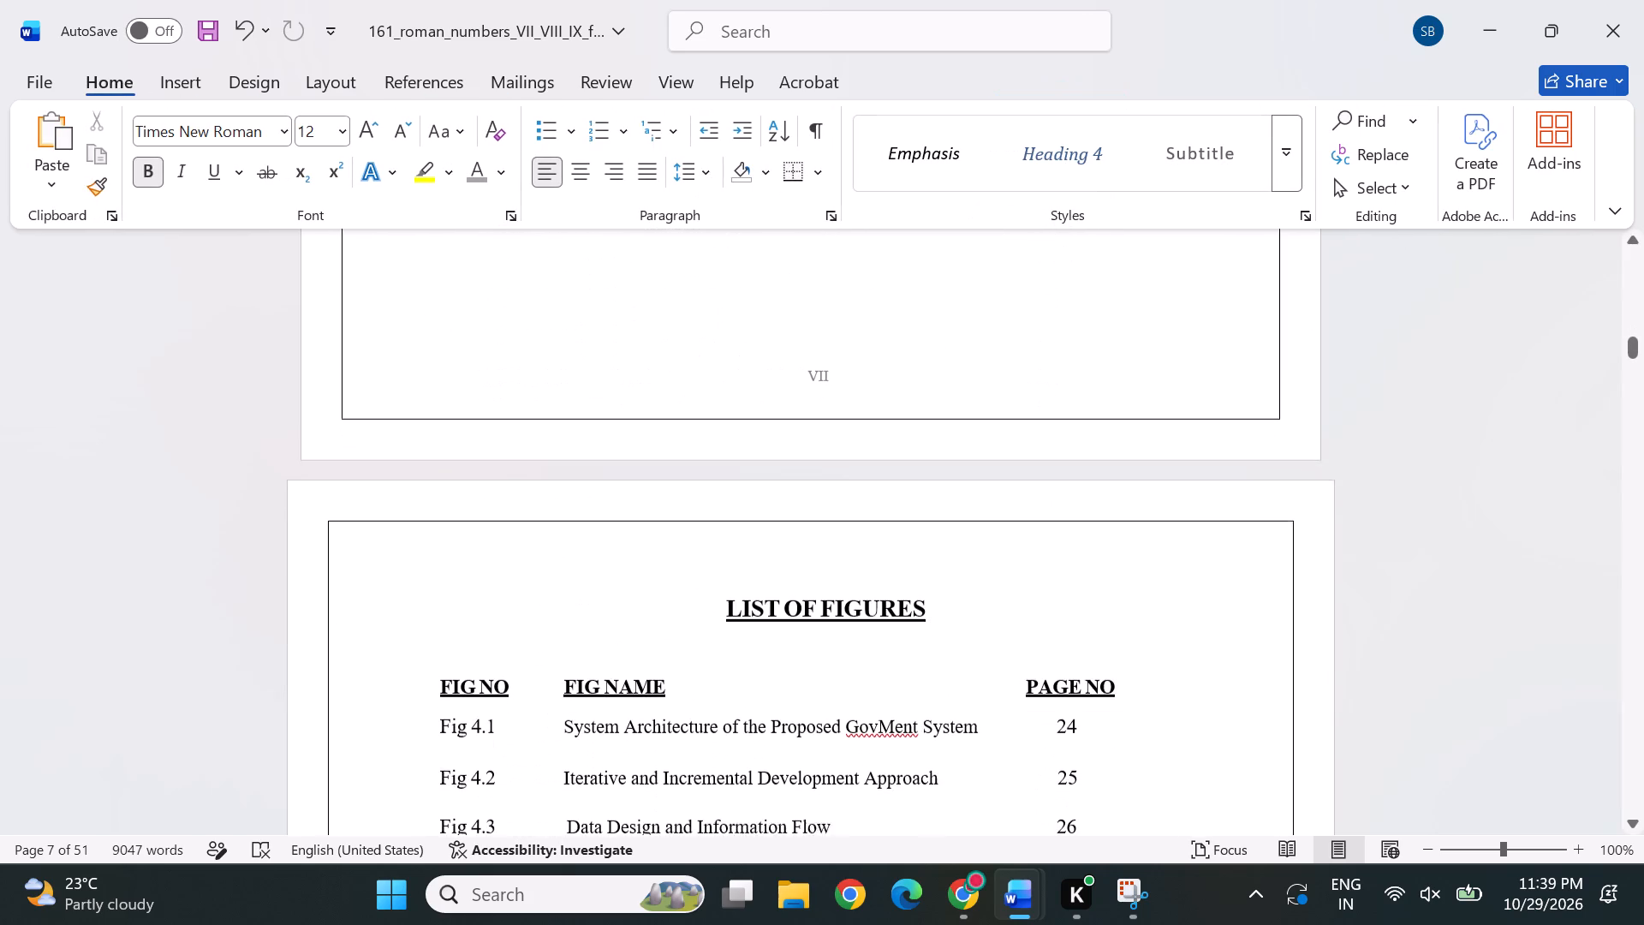
scroll(882, 385, "up", 2)
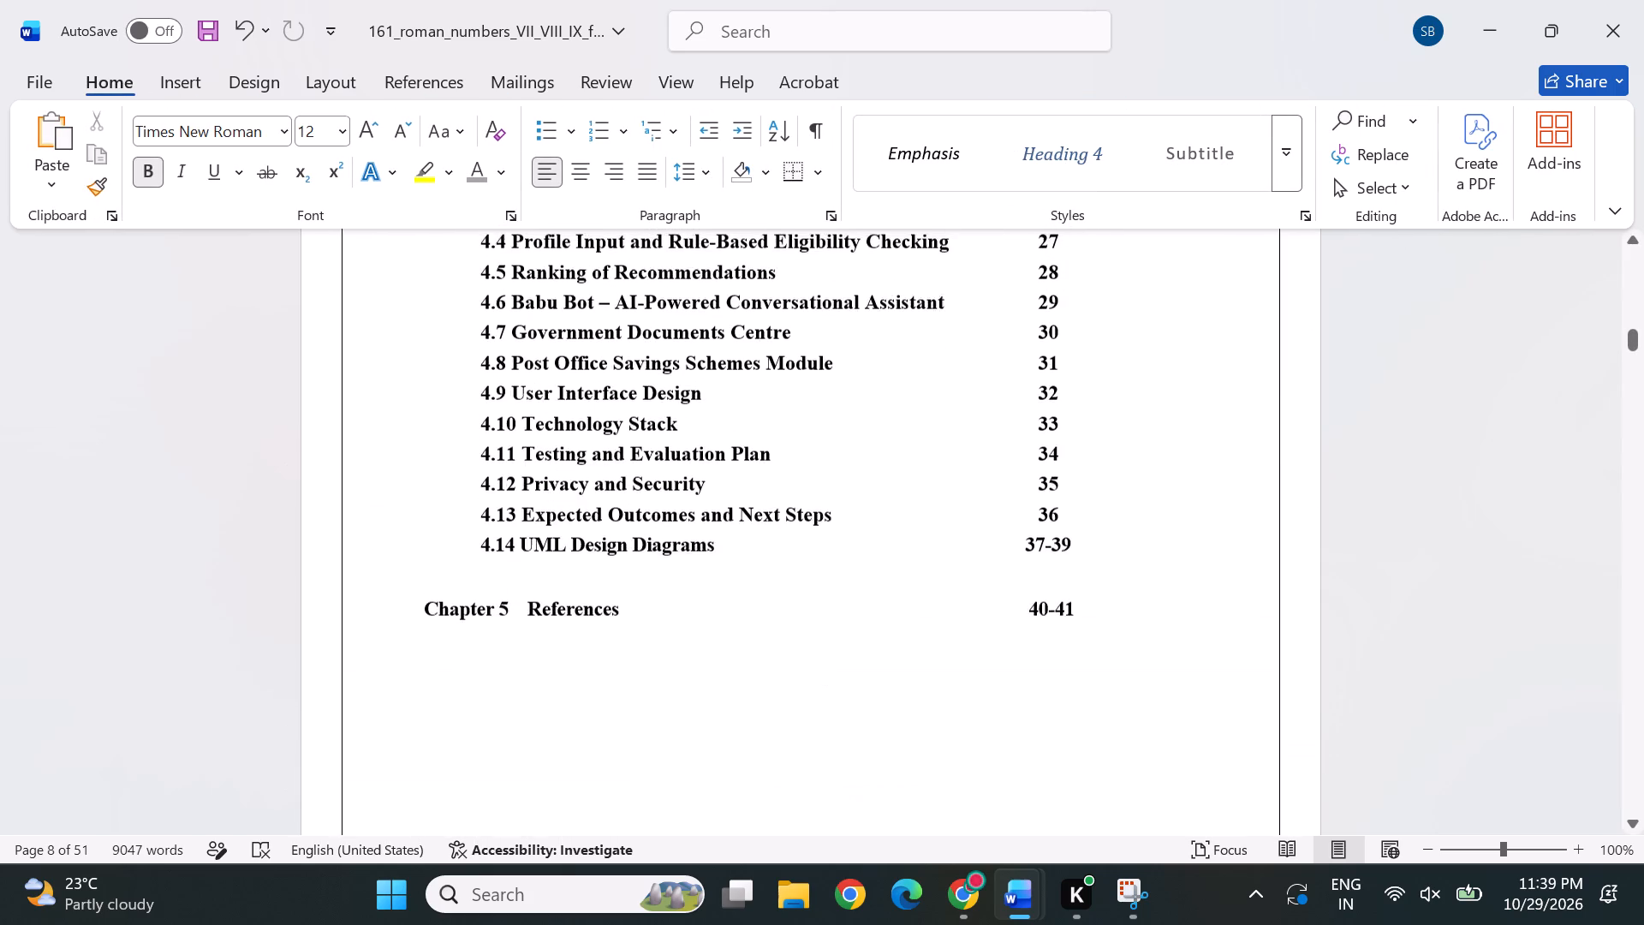
scroll(765, 354, "up", 1)
left_click(566, 295)
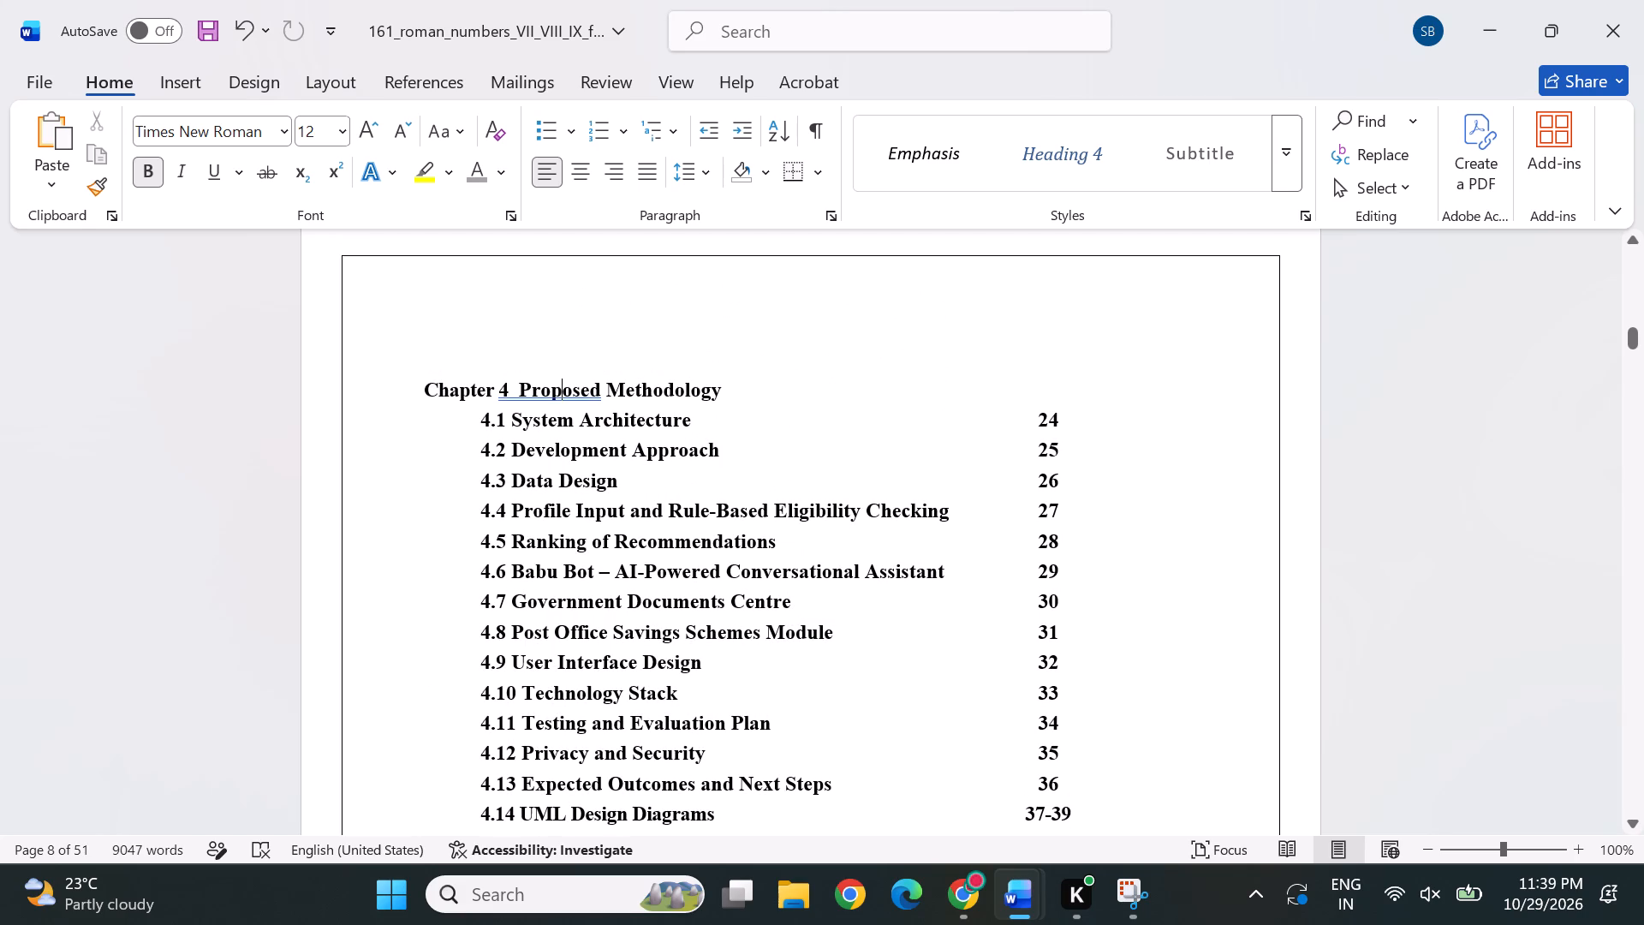
scroll(761, 325, "up", 1)
scroll(845, 455, "up", 1)
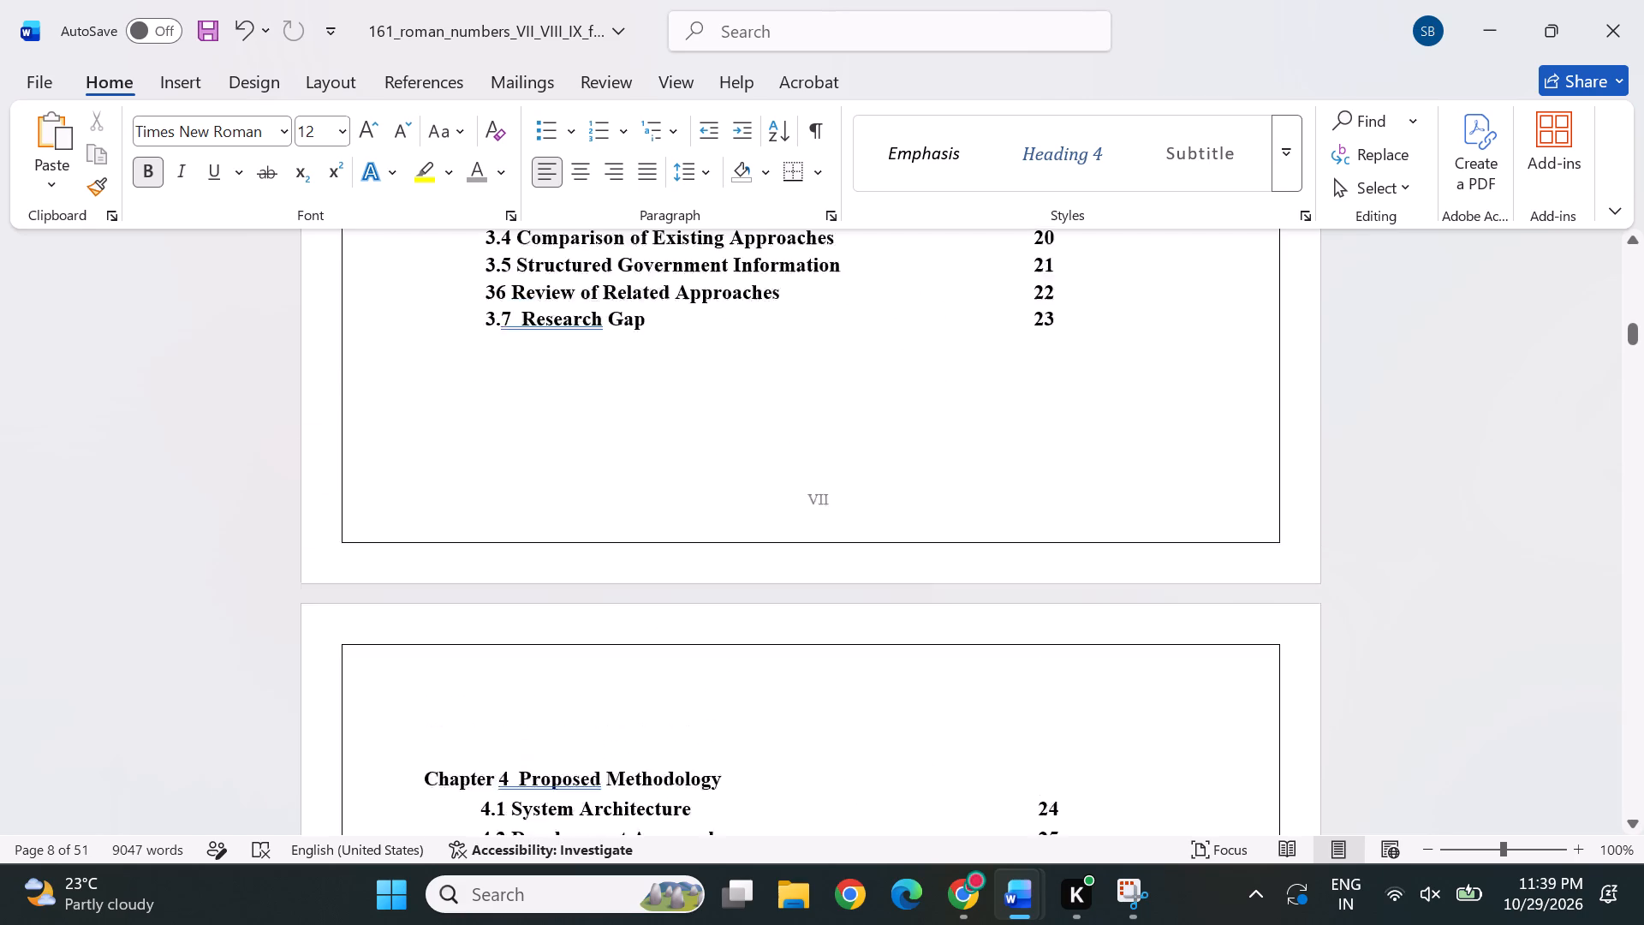
scroll(845, 455, "up", 2)
scroll(872, 330, "up", 1)
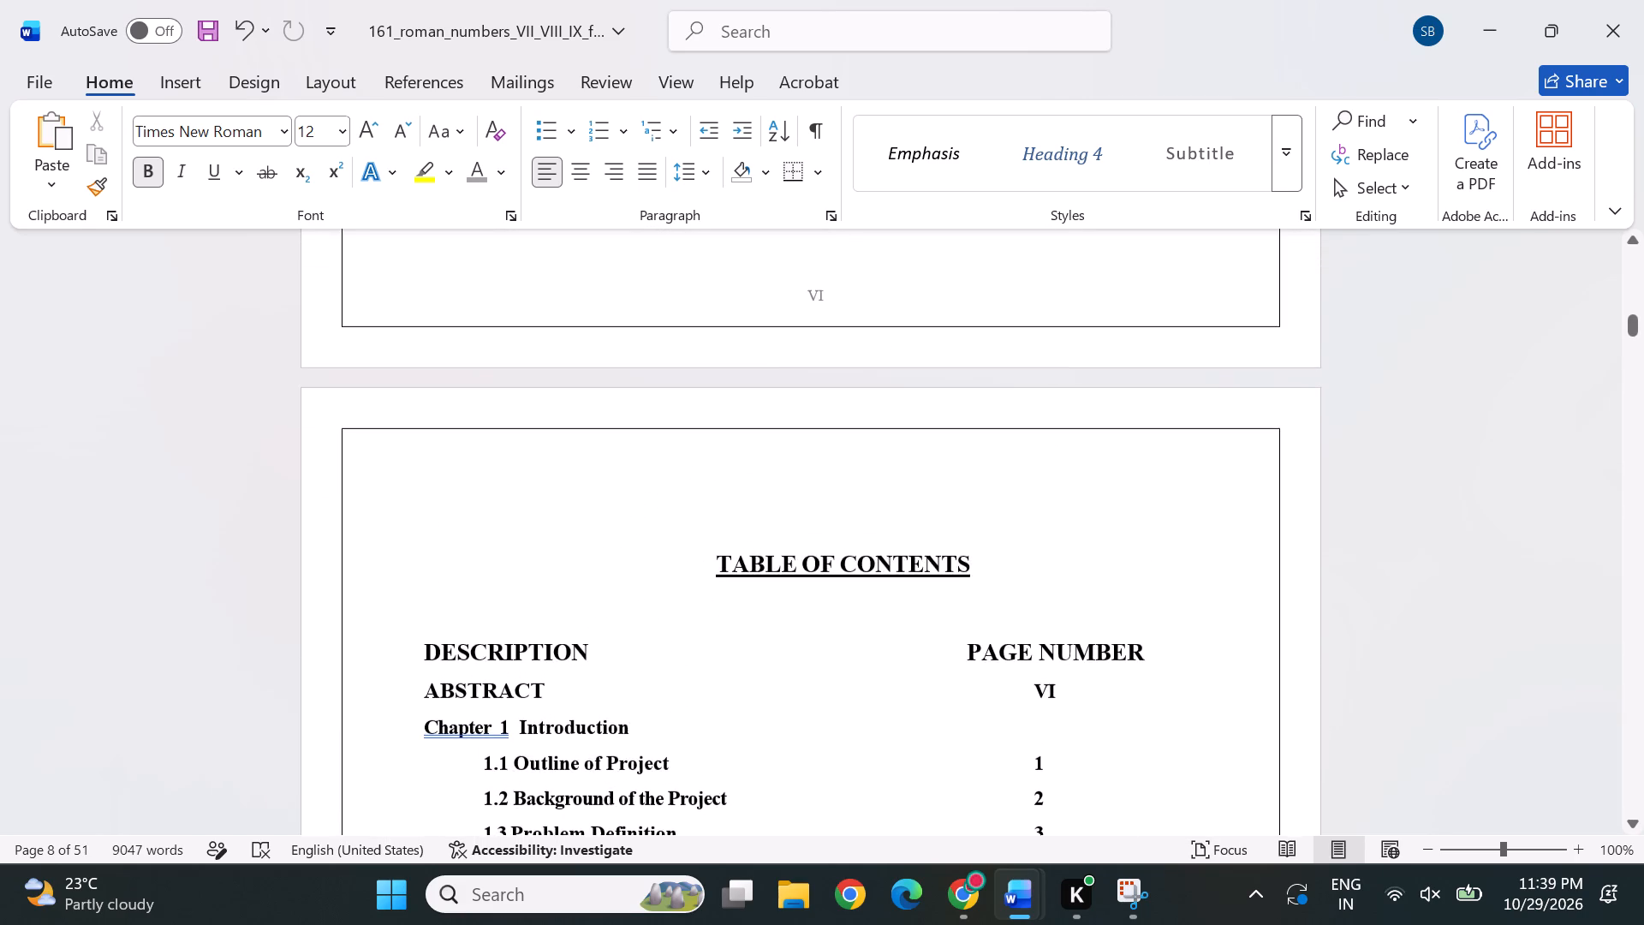
scroll(804, 294, "up", 1)
left_click(748, 619)
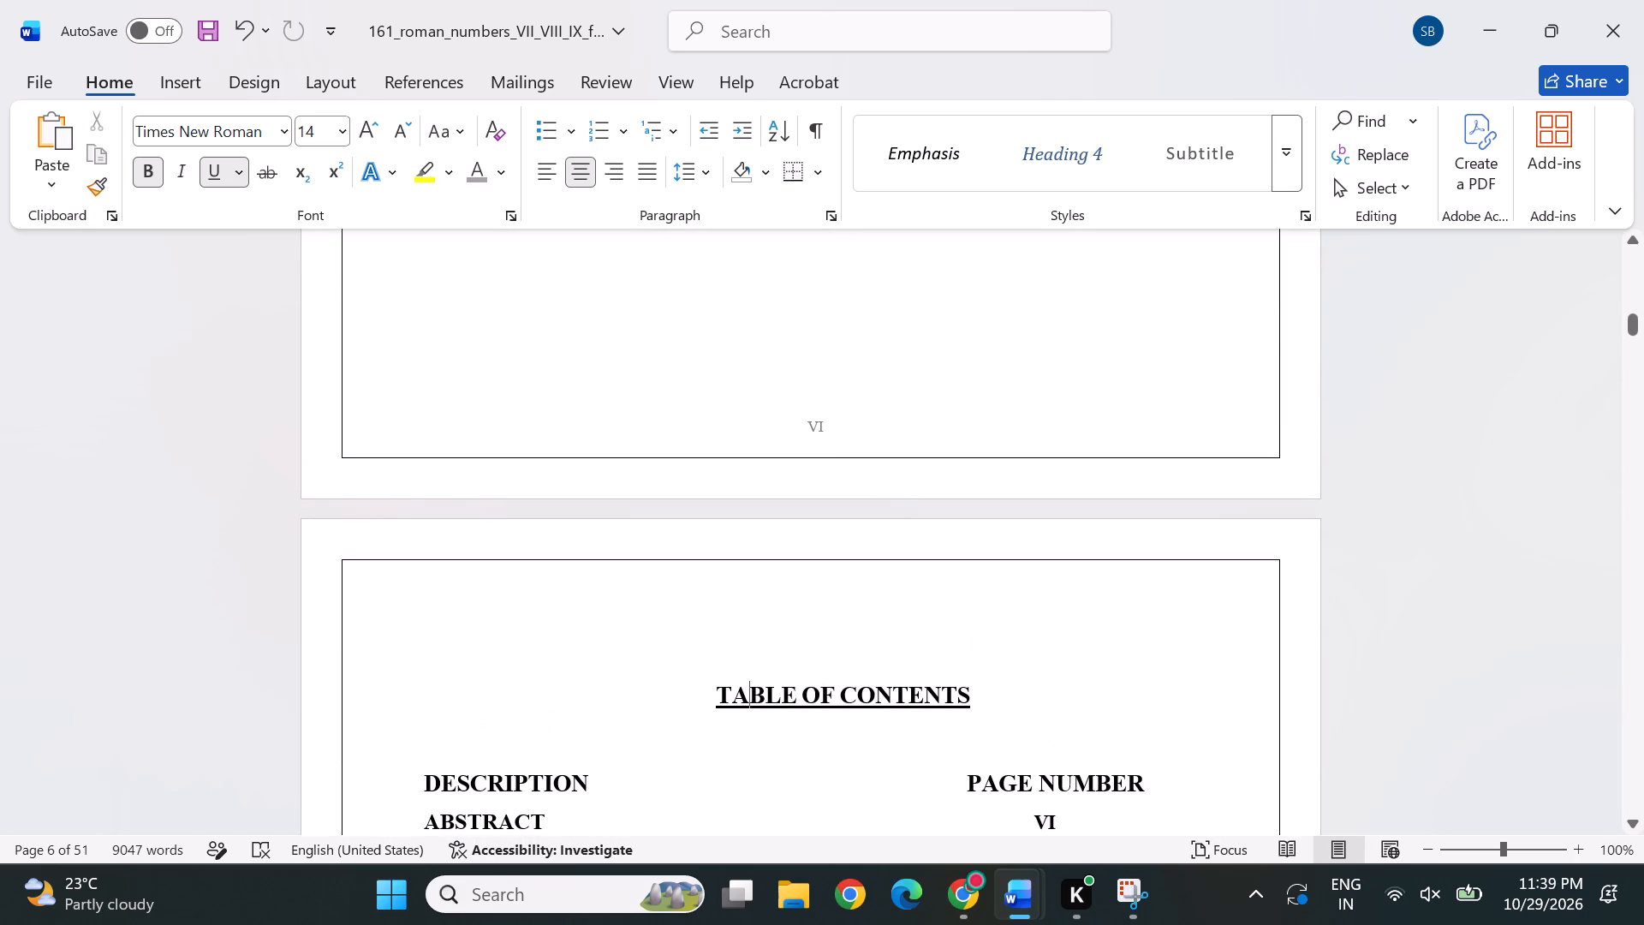
left_click(851, 618)
scroll(851, 618, "up", 2)
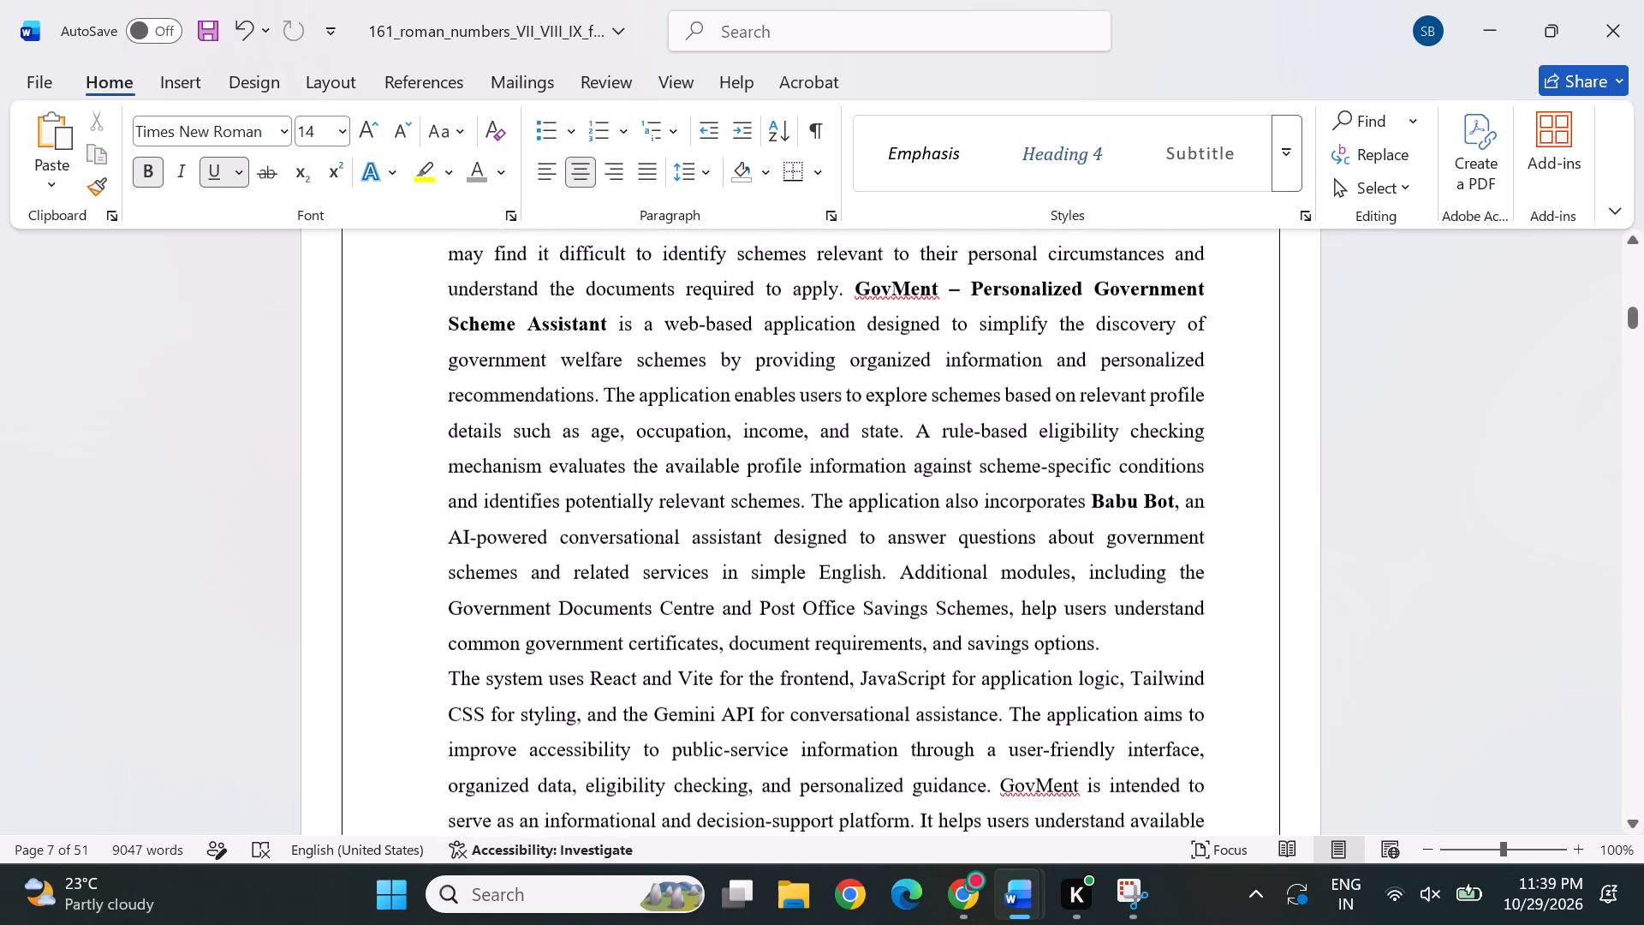
scroll(851, 618, "down", 3)
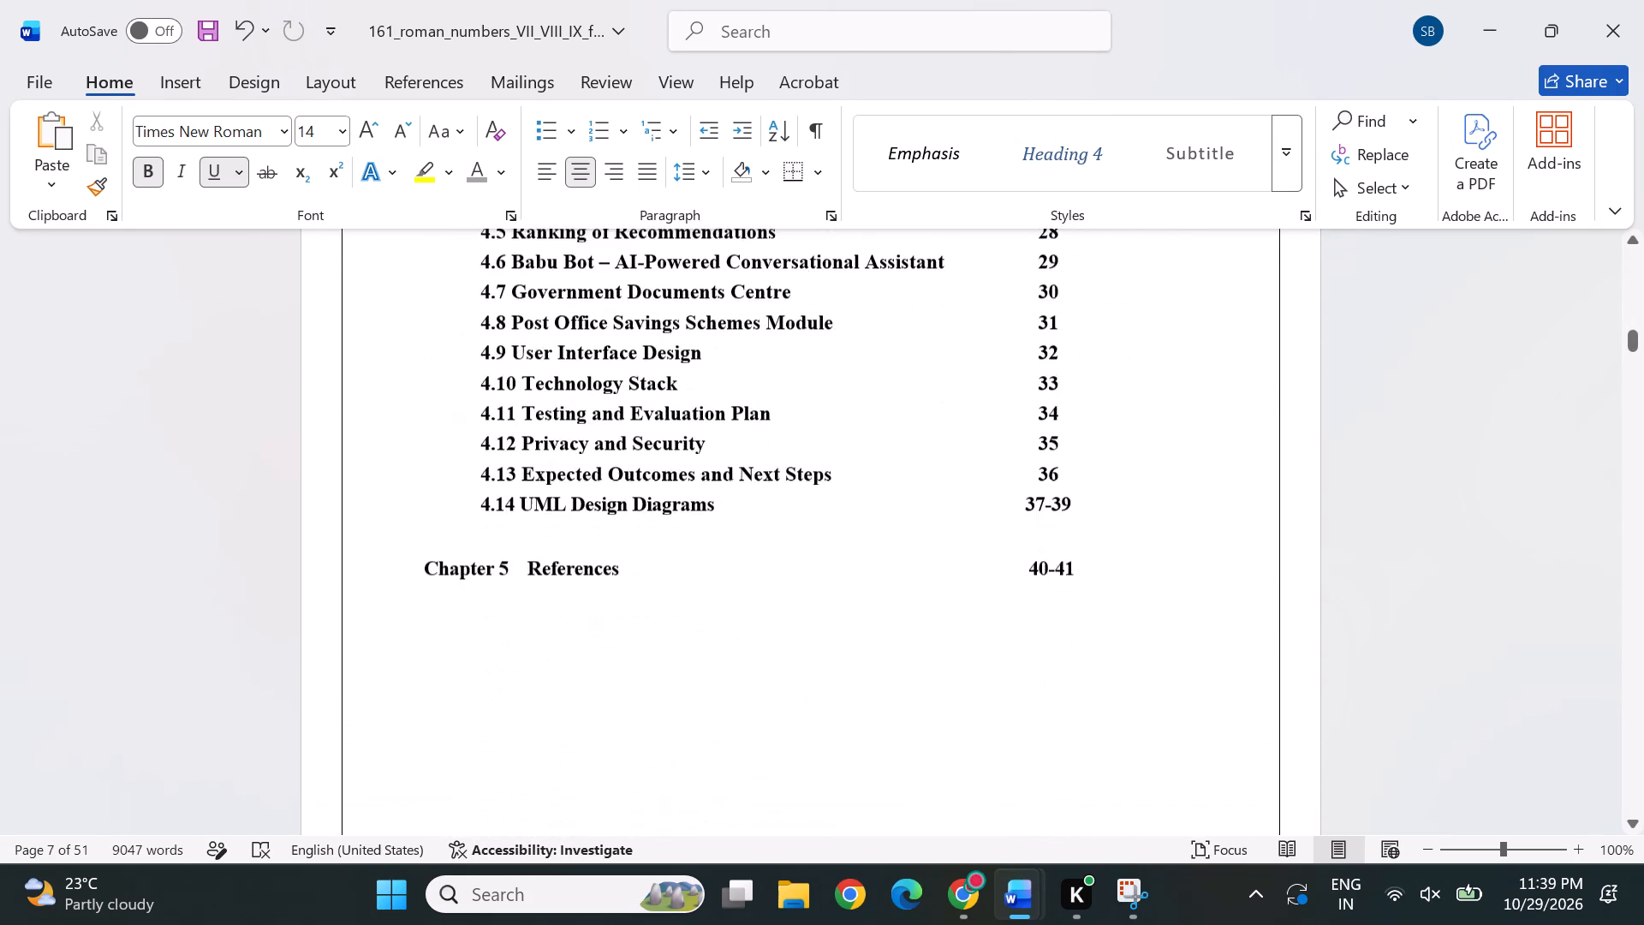
scroll(841, 546, "up", 1)
left_click(652, 390)
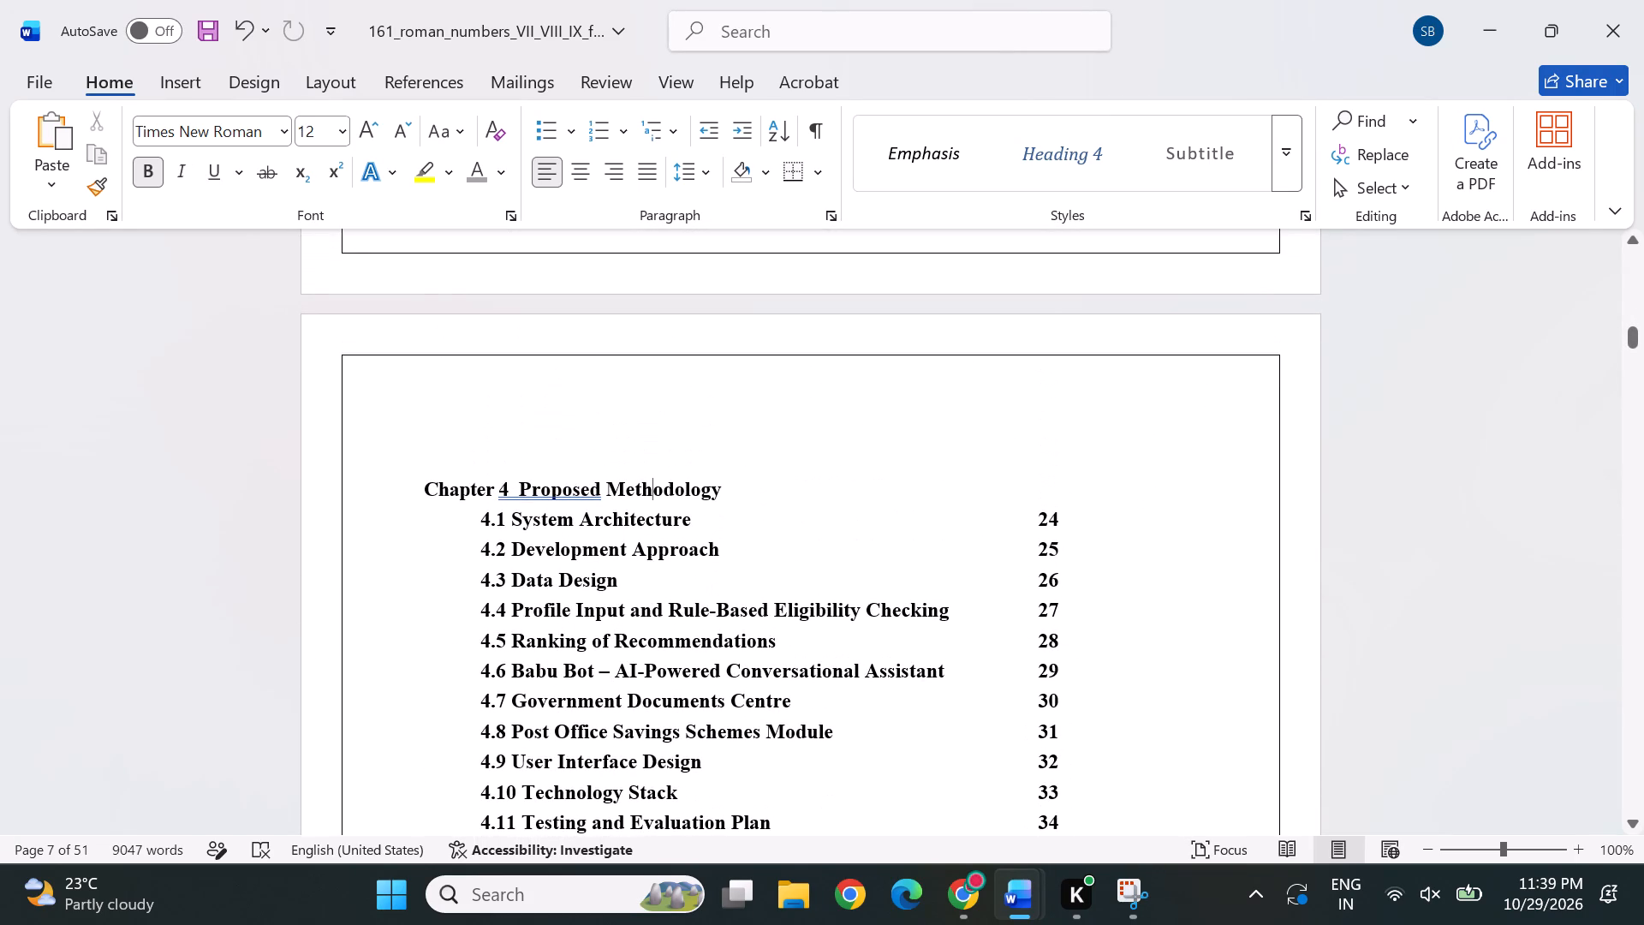
left_click(575, 414)
left_click(463, 455)
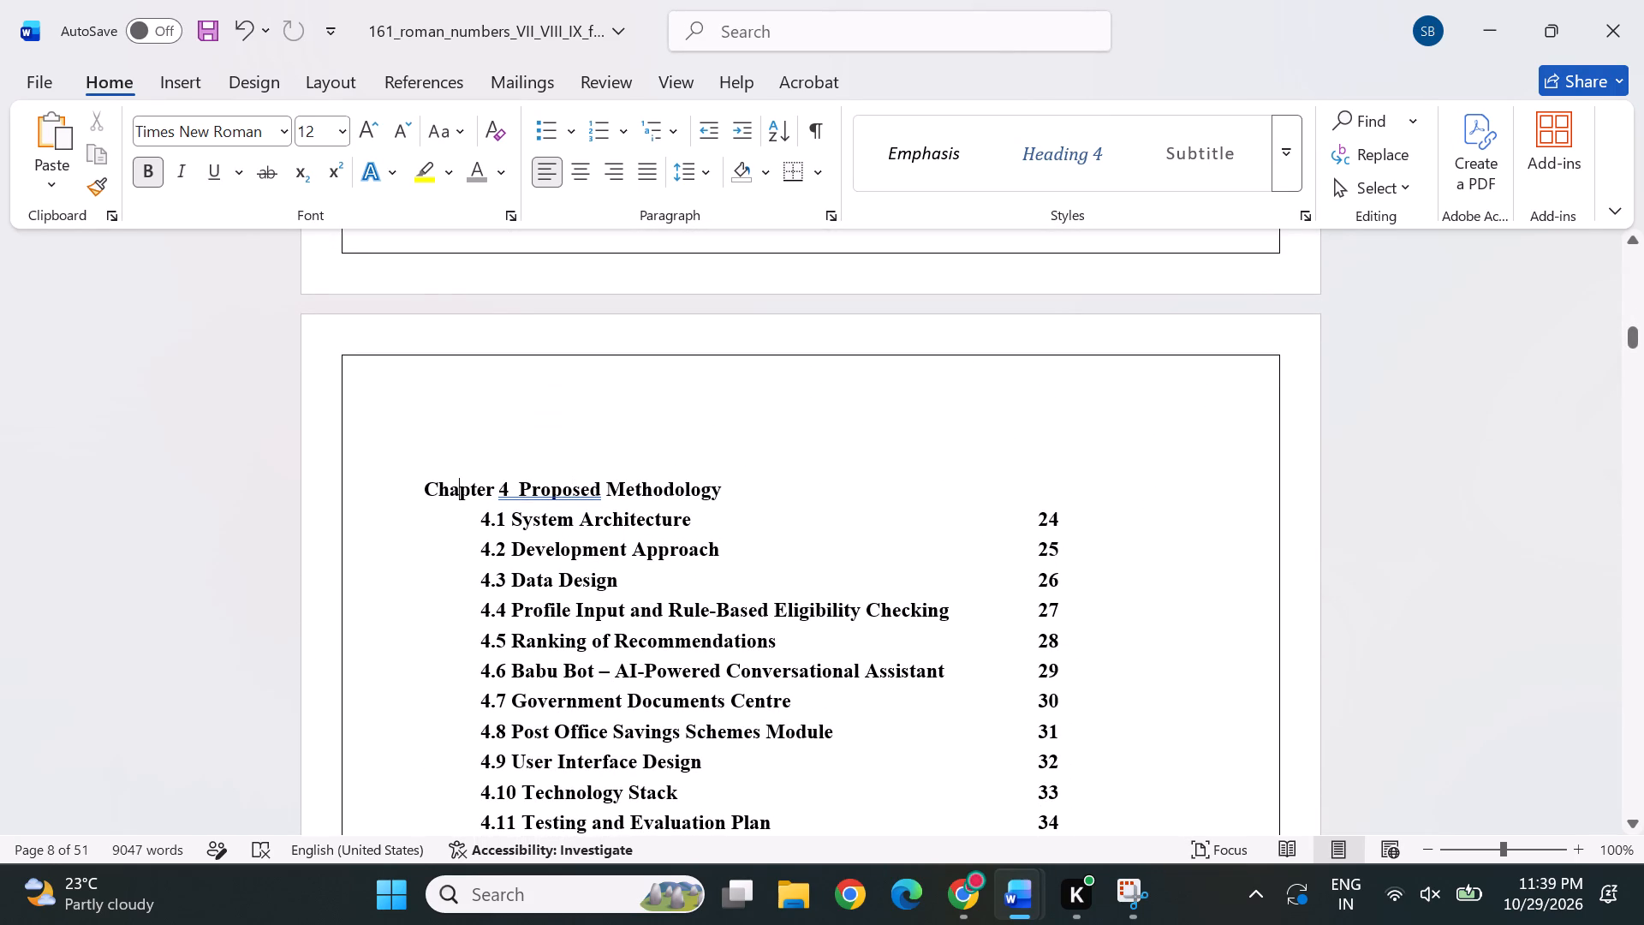
key("Up")
left_click(455, 463)
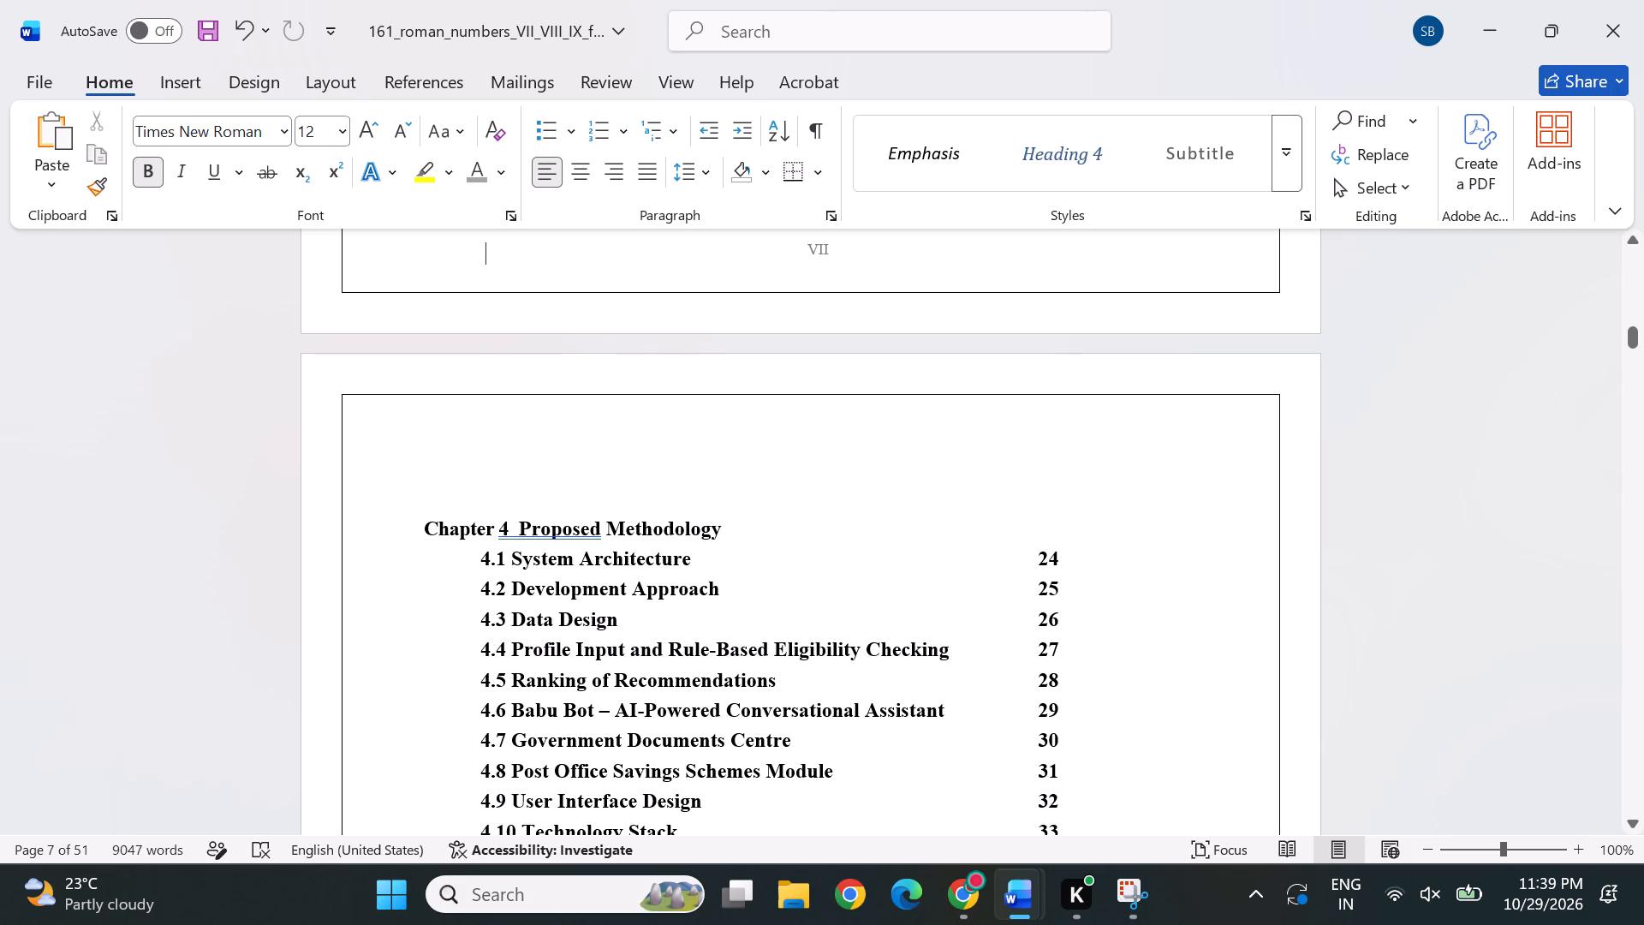
Examine the Roman footer numbers back through the Abstract, acknowledgement and certificate pages to the inner title page.
scroll(652, 505, "up", 1)
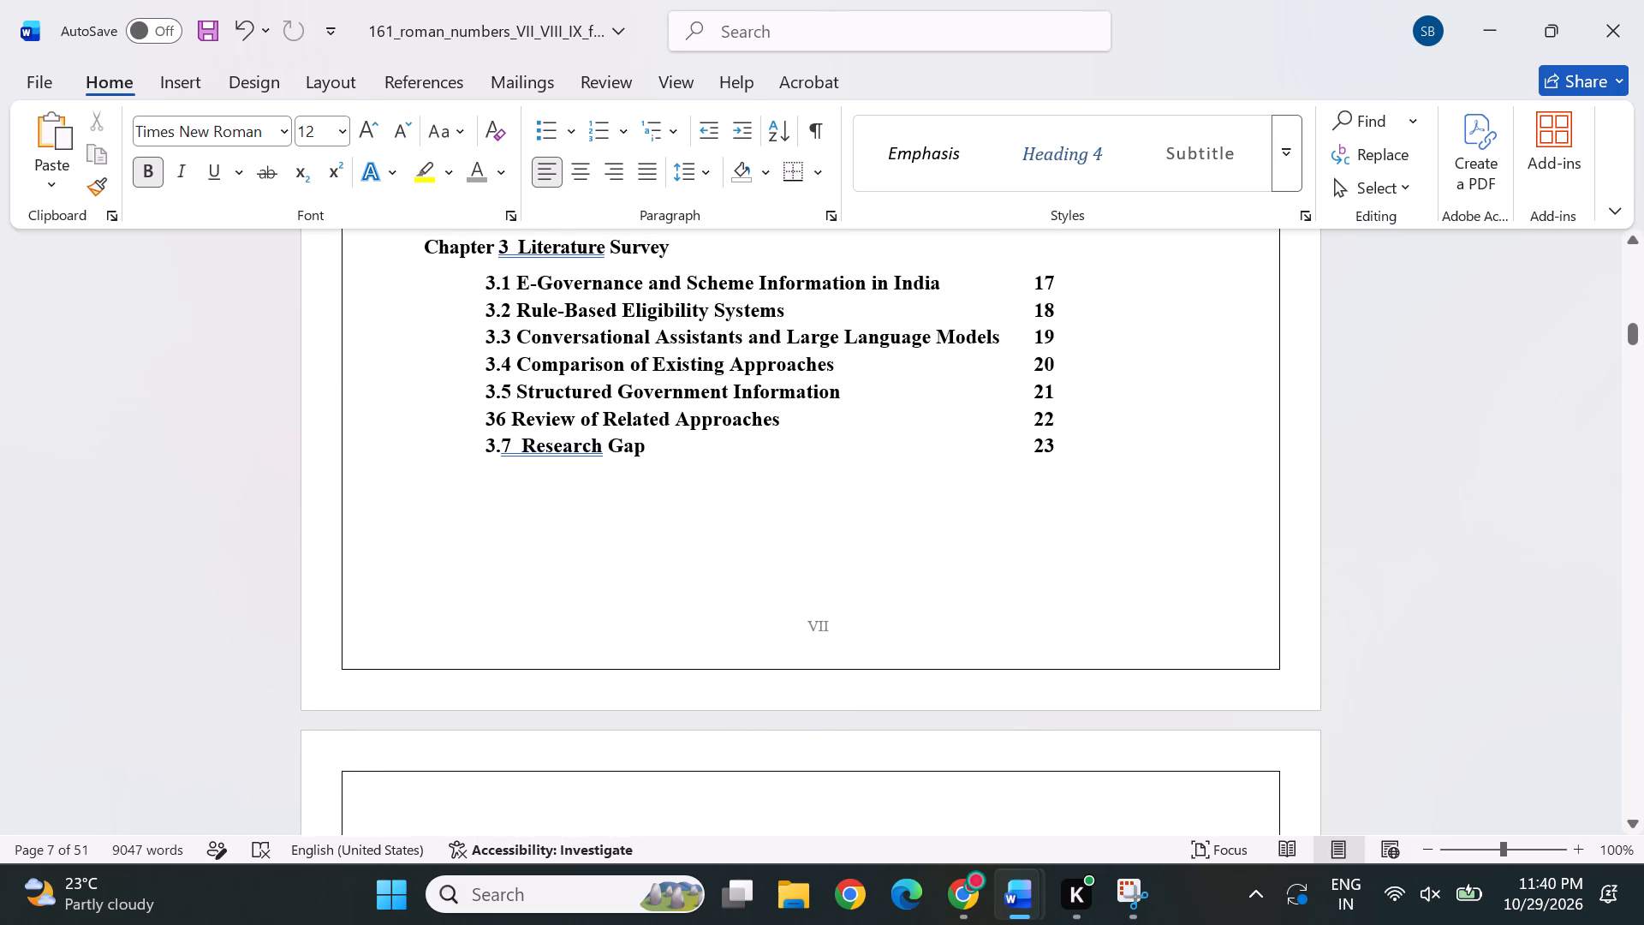
scroll(1016, 617, "up", 2)
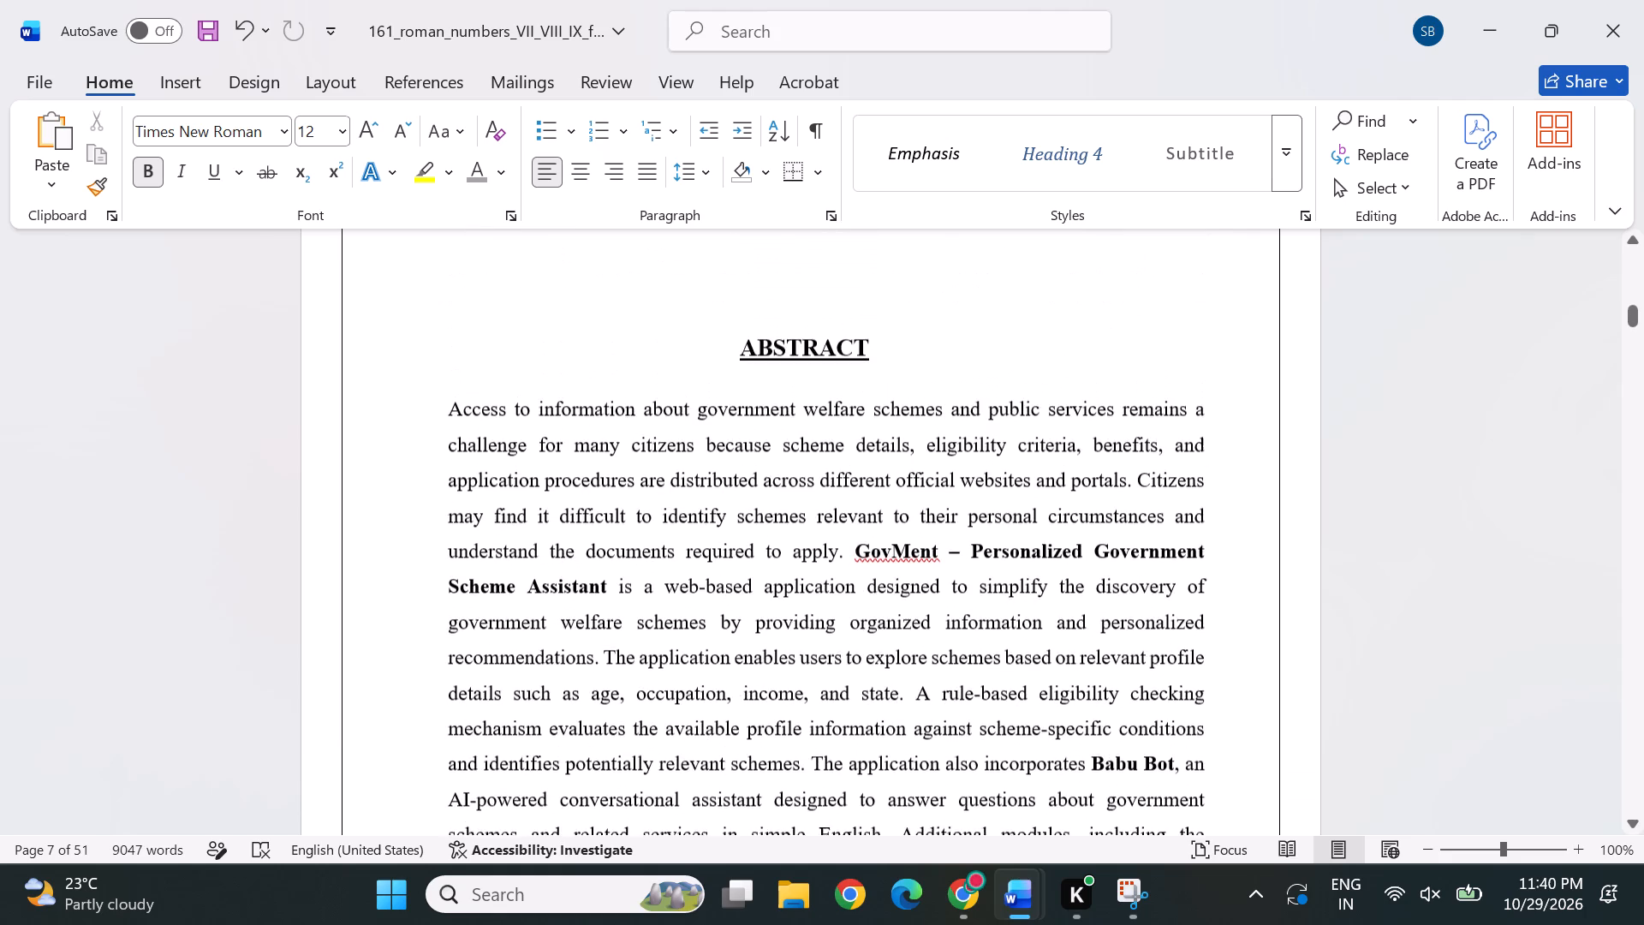
scroll(905, 528, "up", 3)
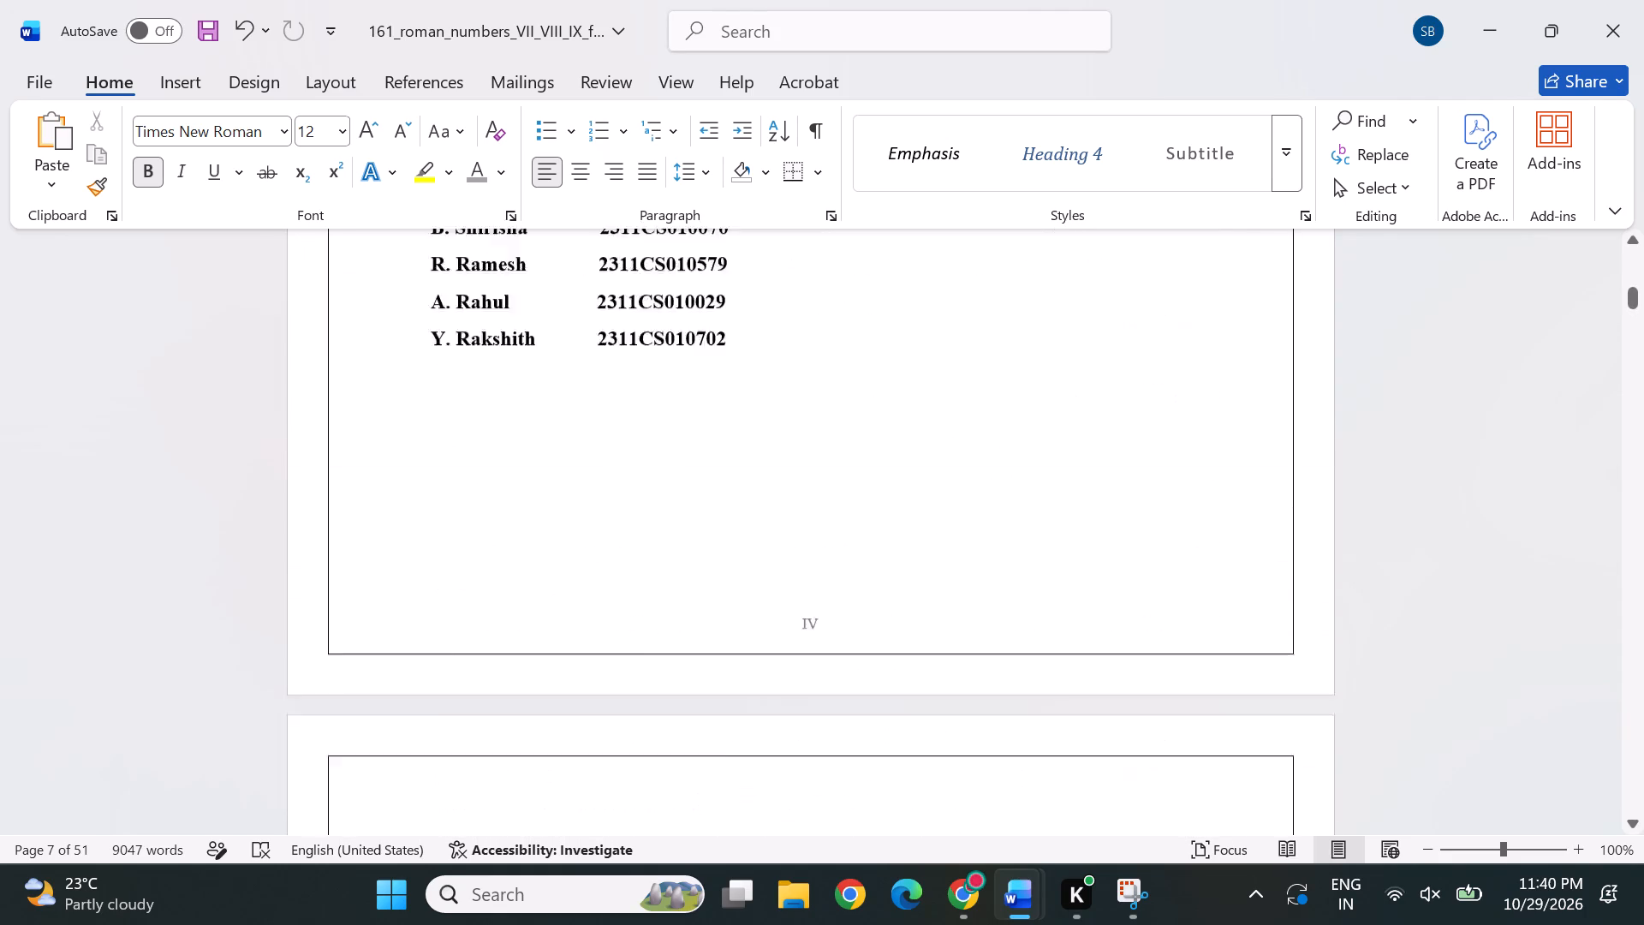
scroll(905, 528, "up", 2)
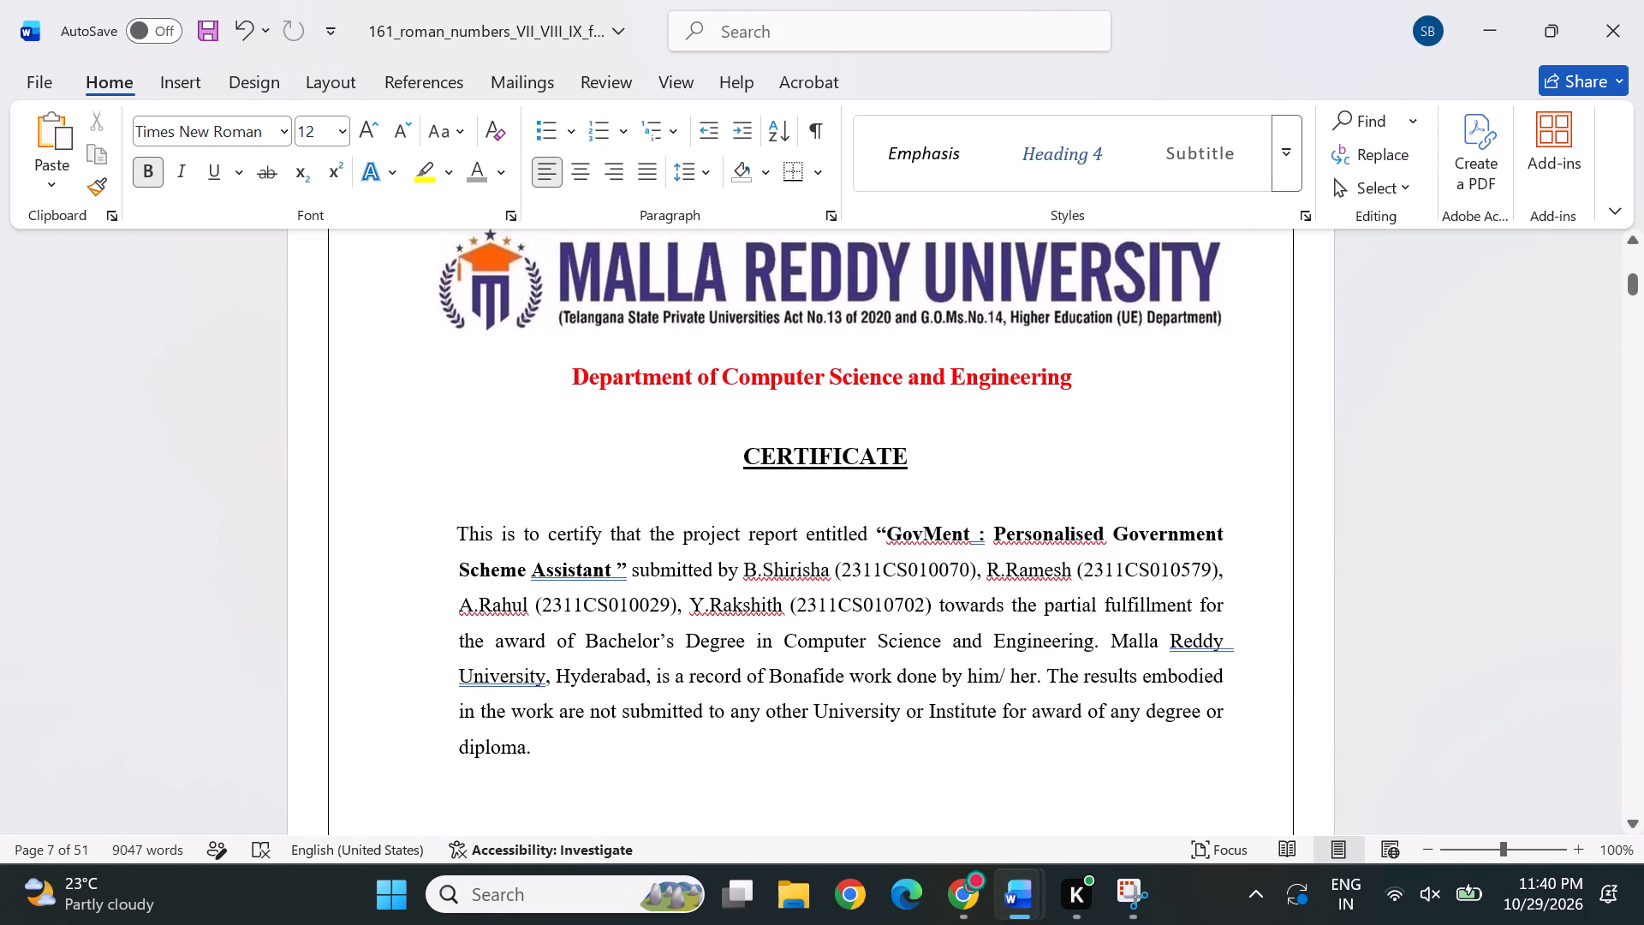
scroll(804, 534, "up", 3)
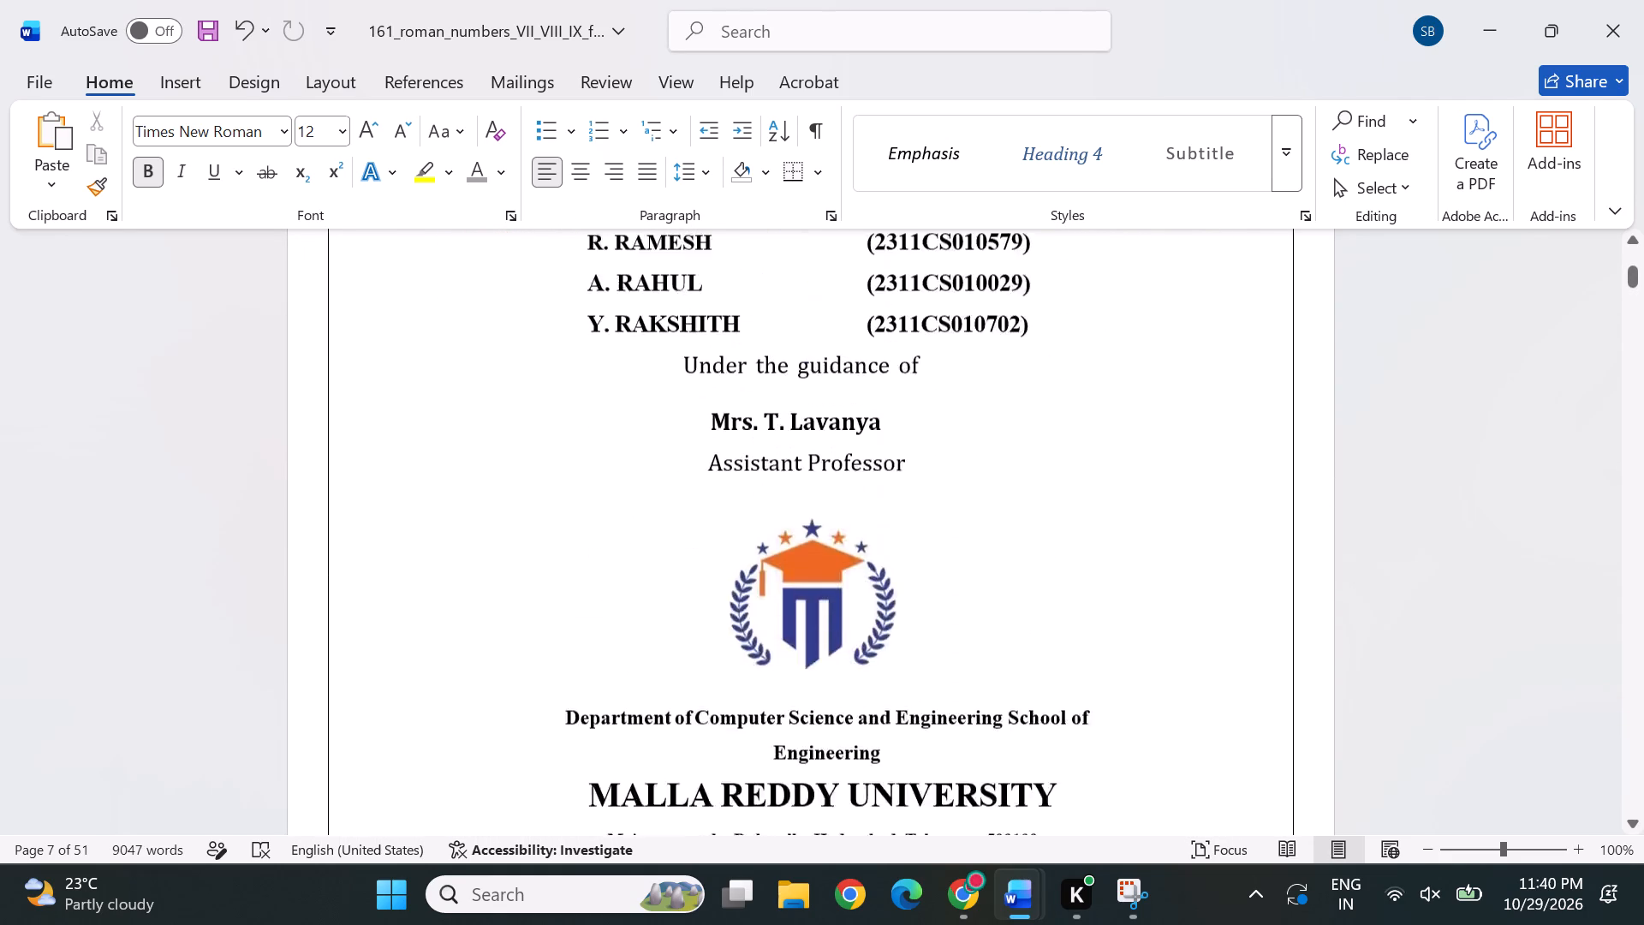
scroll(804, 534, "up", 2)
scroll(787, 527, "down", 2)
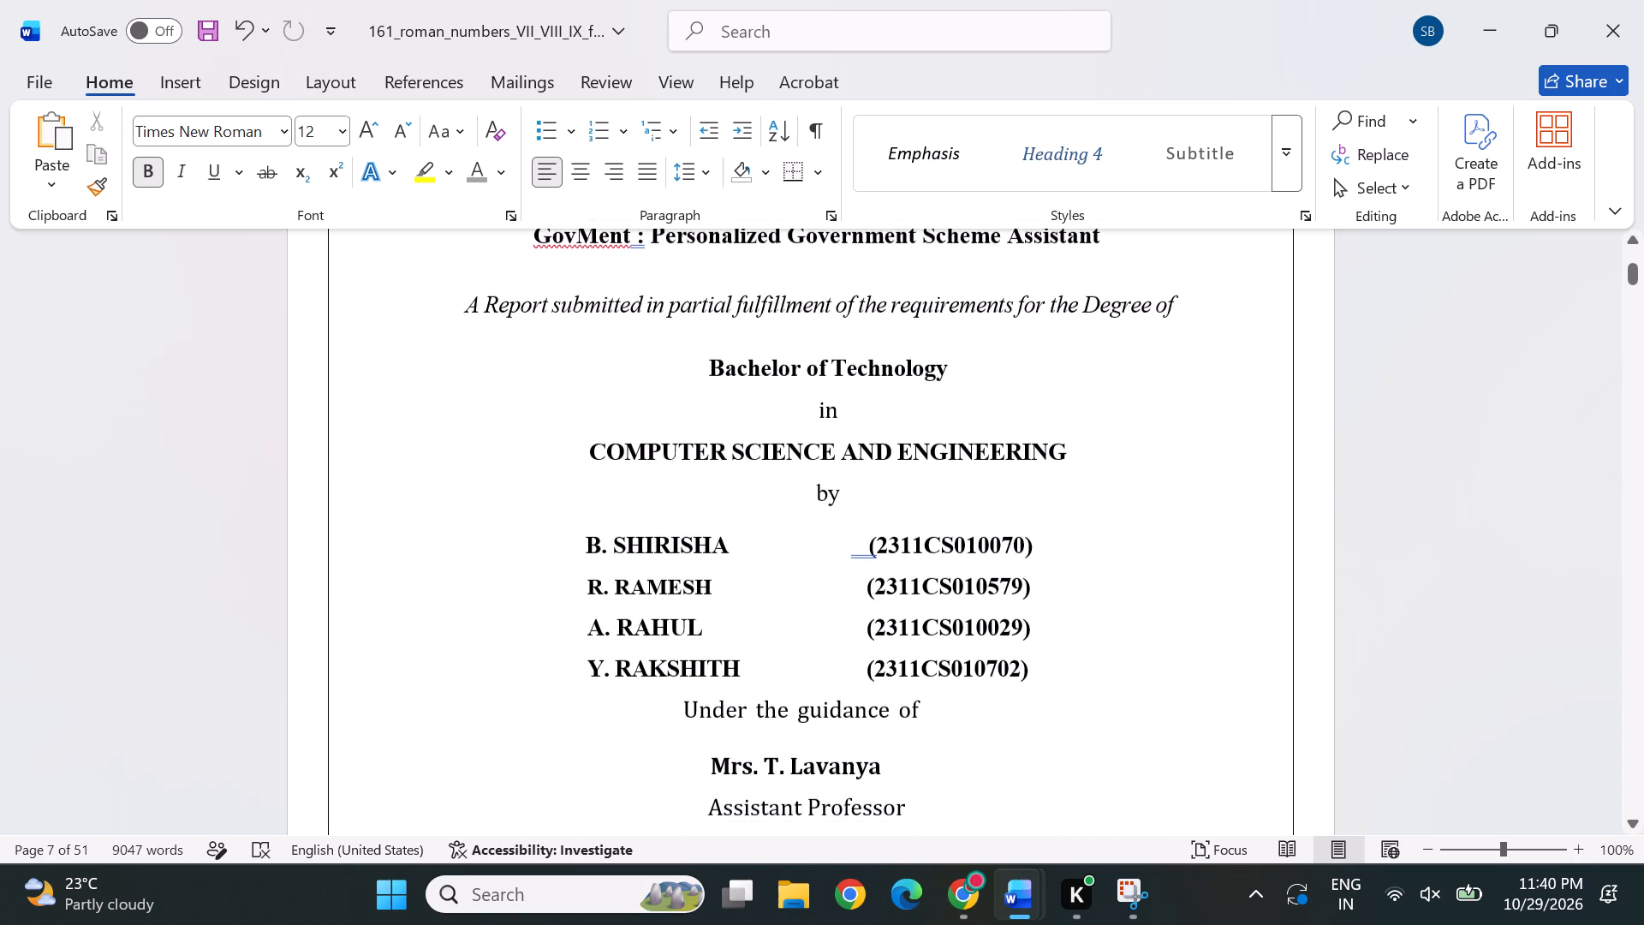
left_click_drag(474, 254, 757, 745)
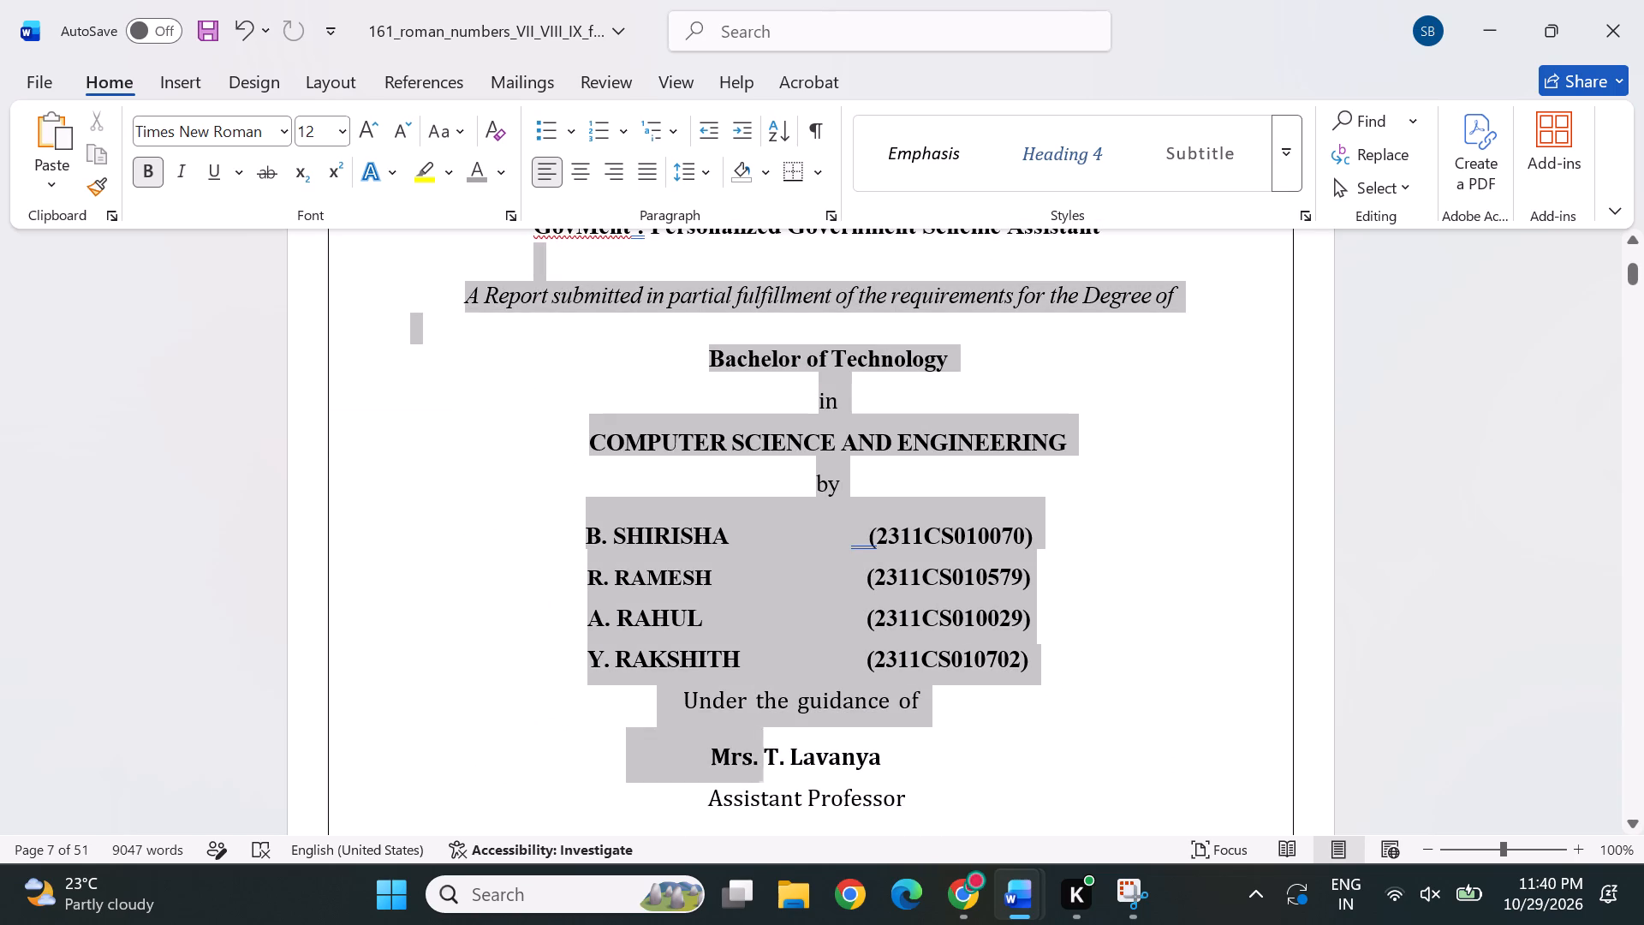
left_click_drag(757, 745, 863, 280)
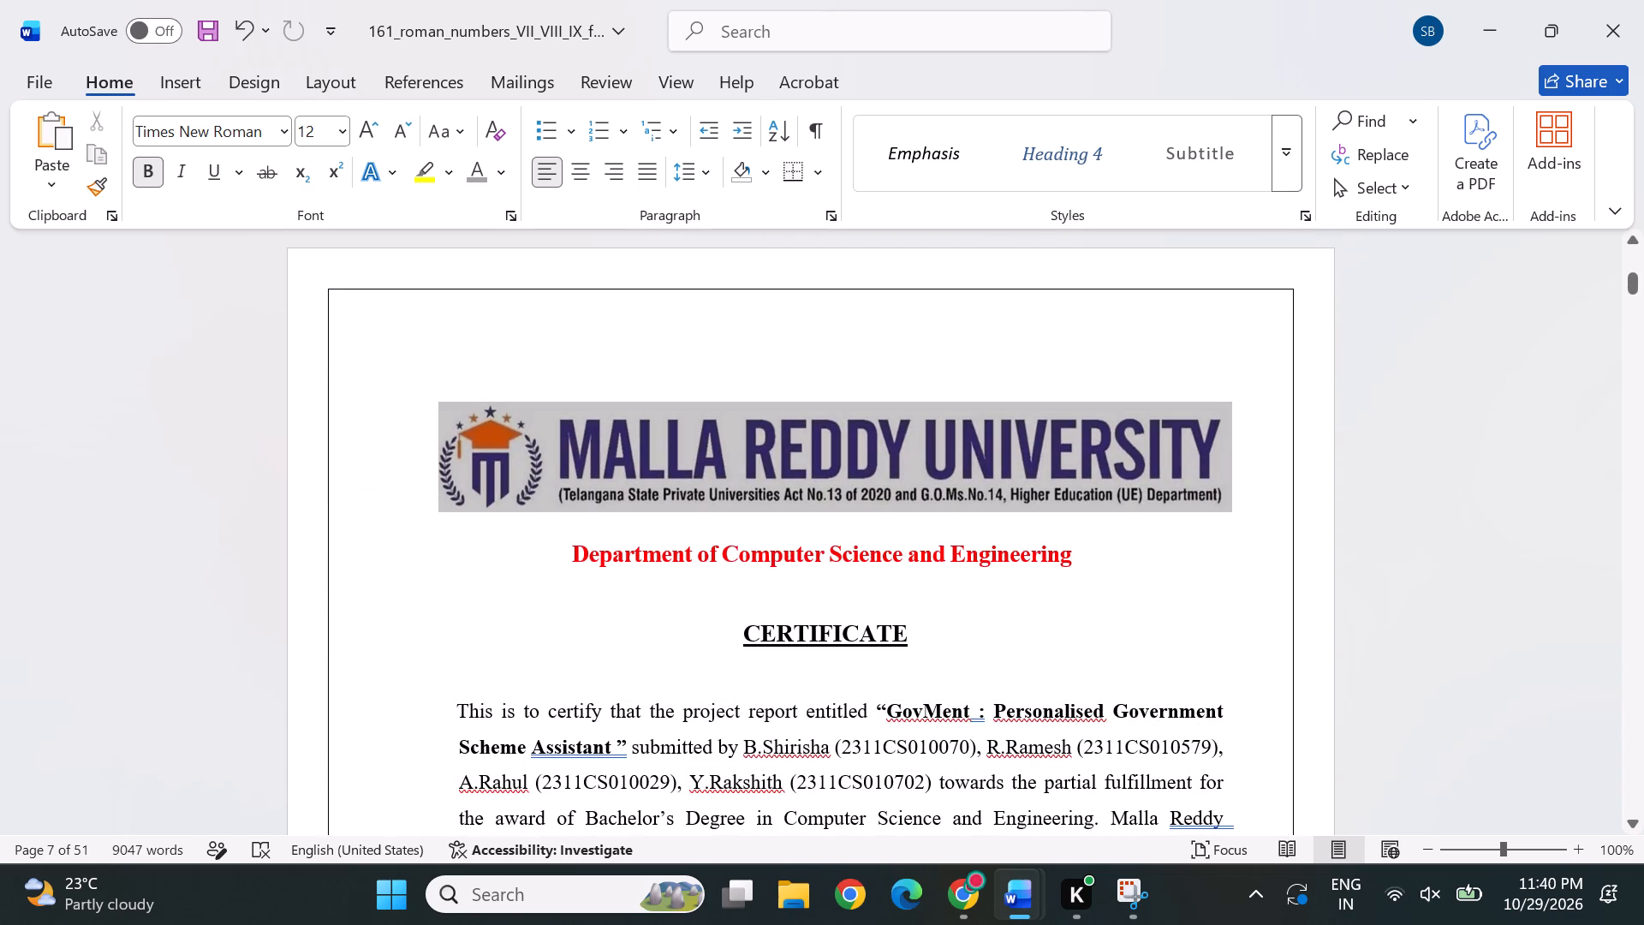
left_click_drag(863, 280, 970, 266)
Open the page number format settings for the Section 2 footer on the inner title page.
scroll(970, 266, "up", 1)
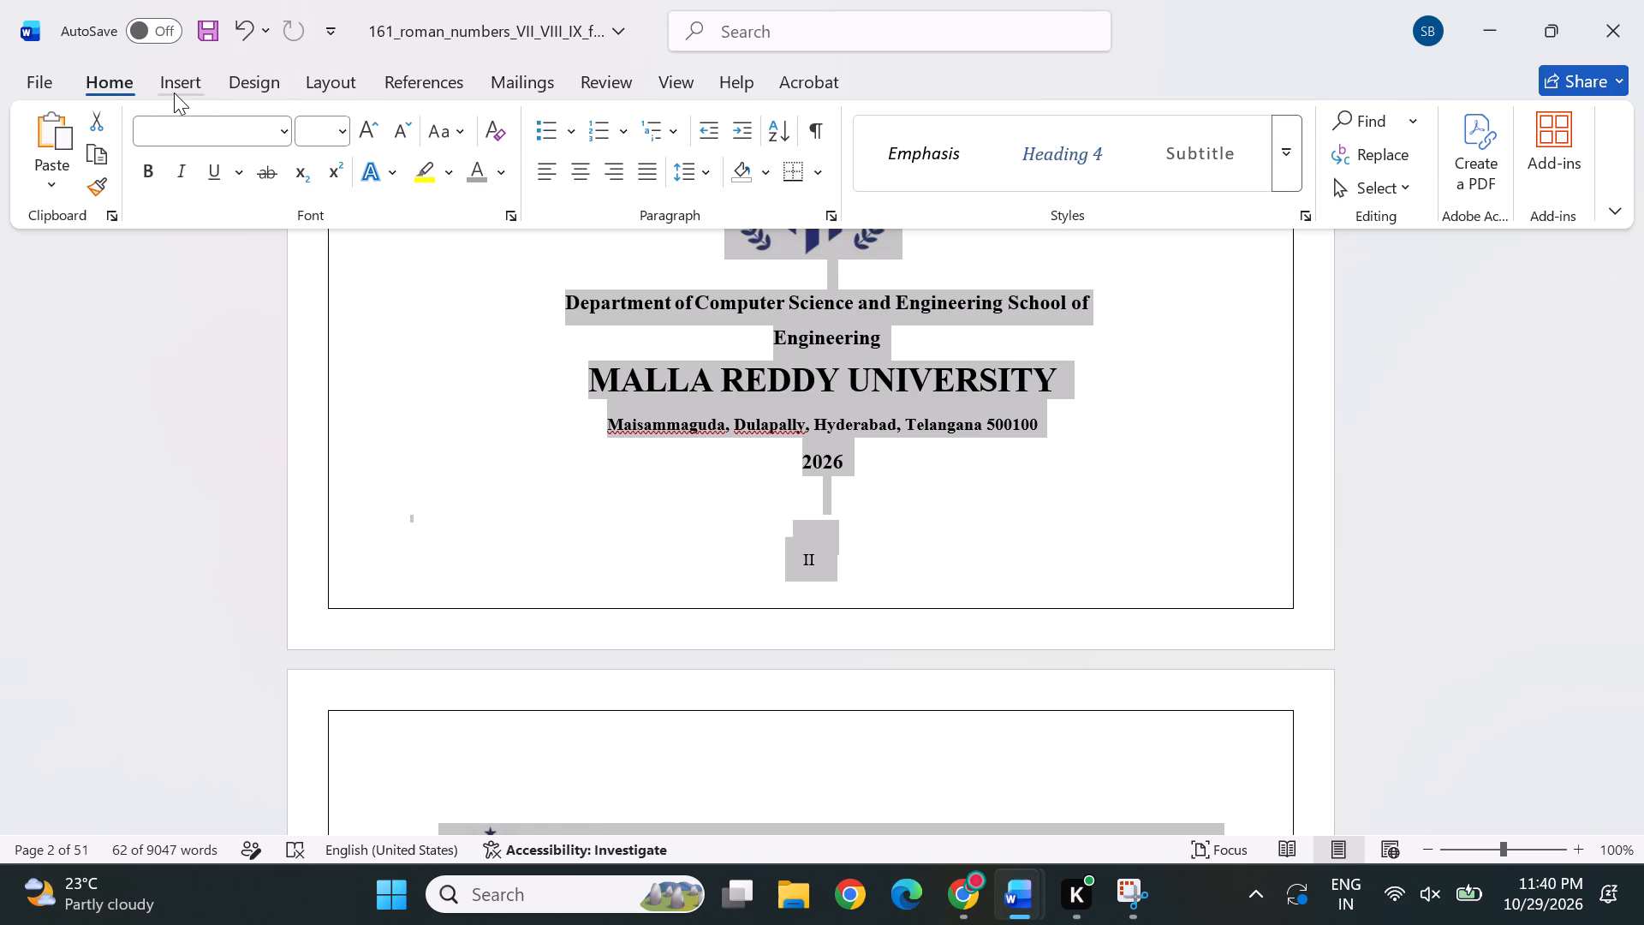
double_click(485, 605)
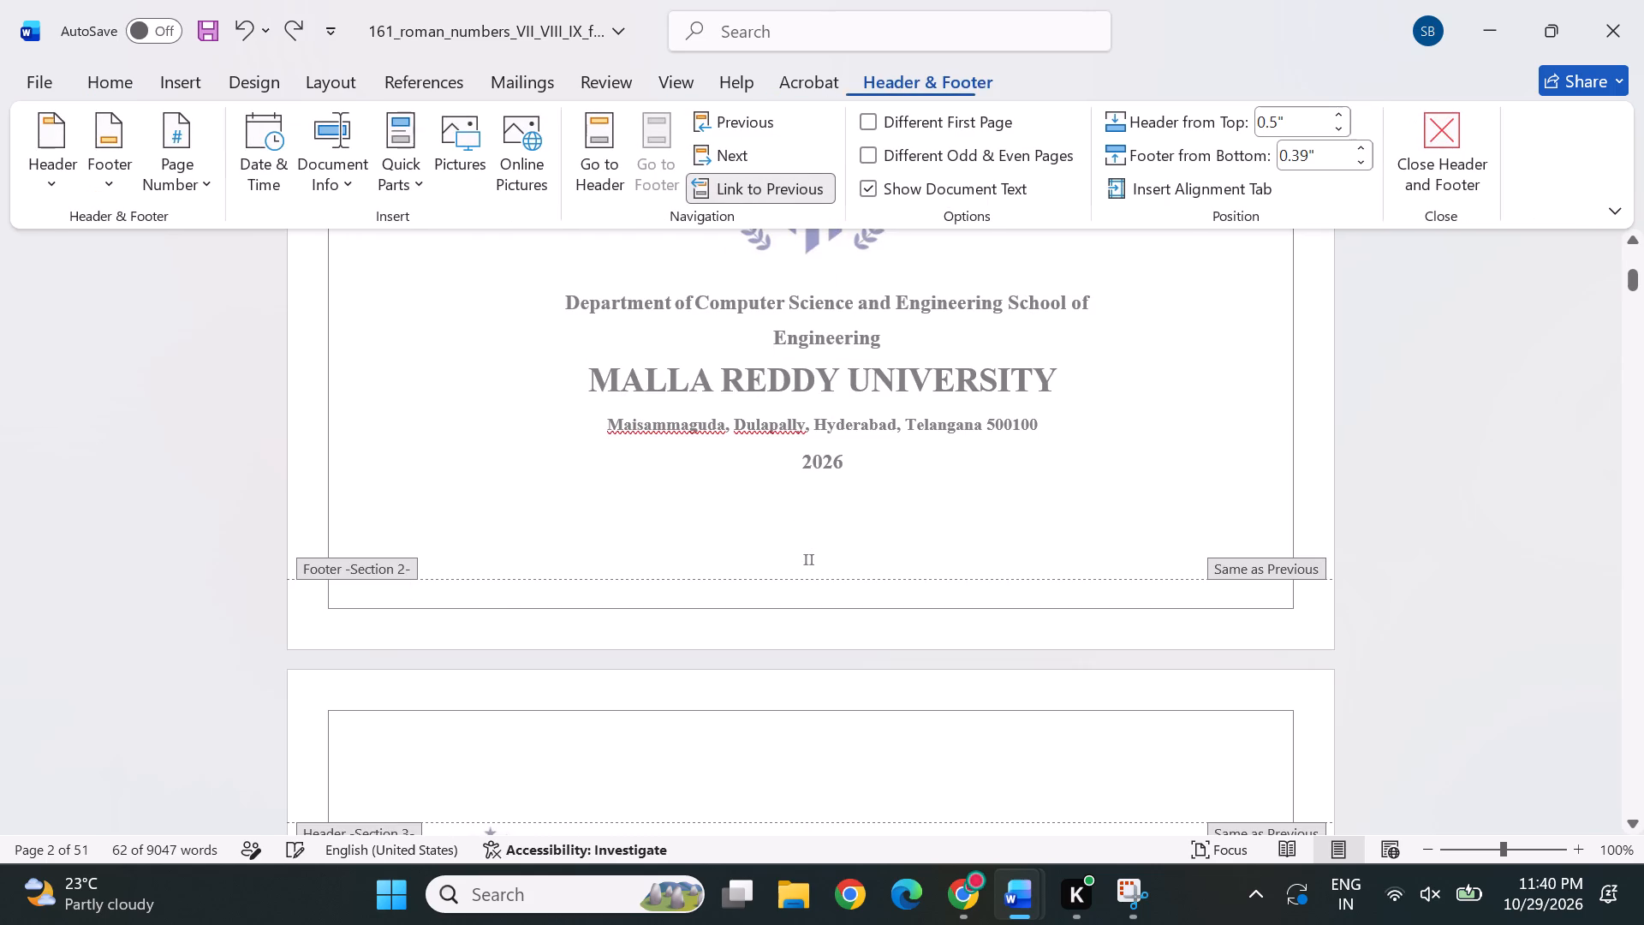
left_click(177, 137)
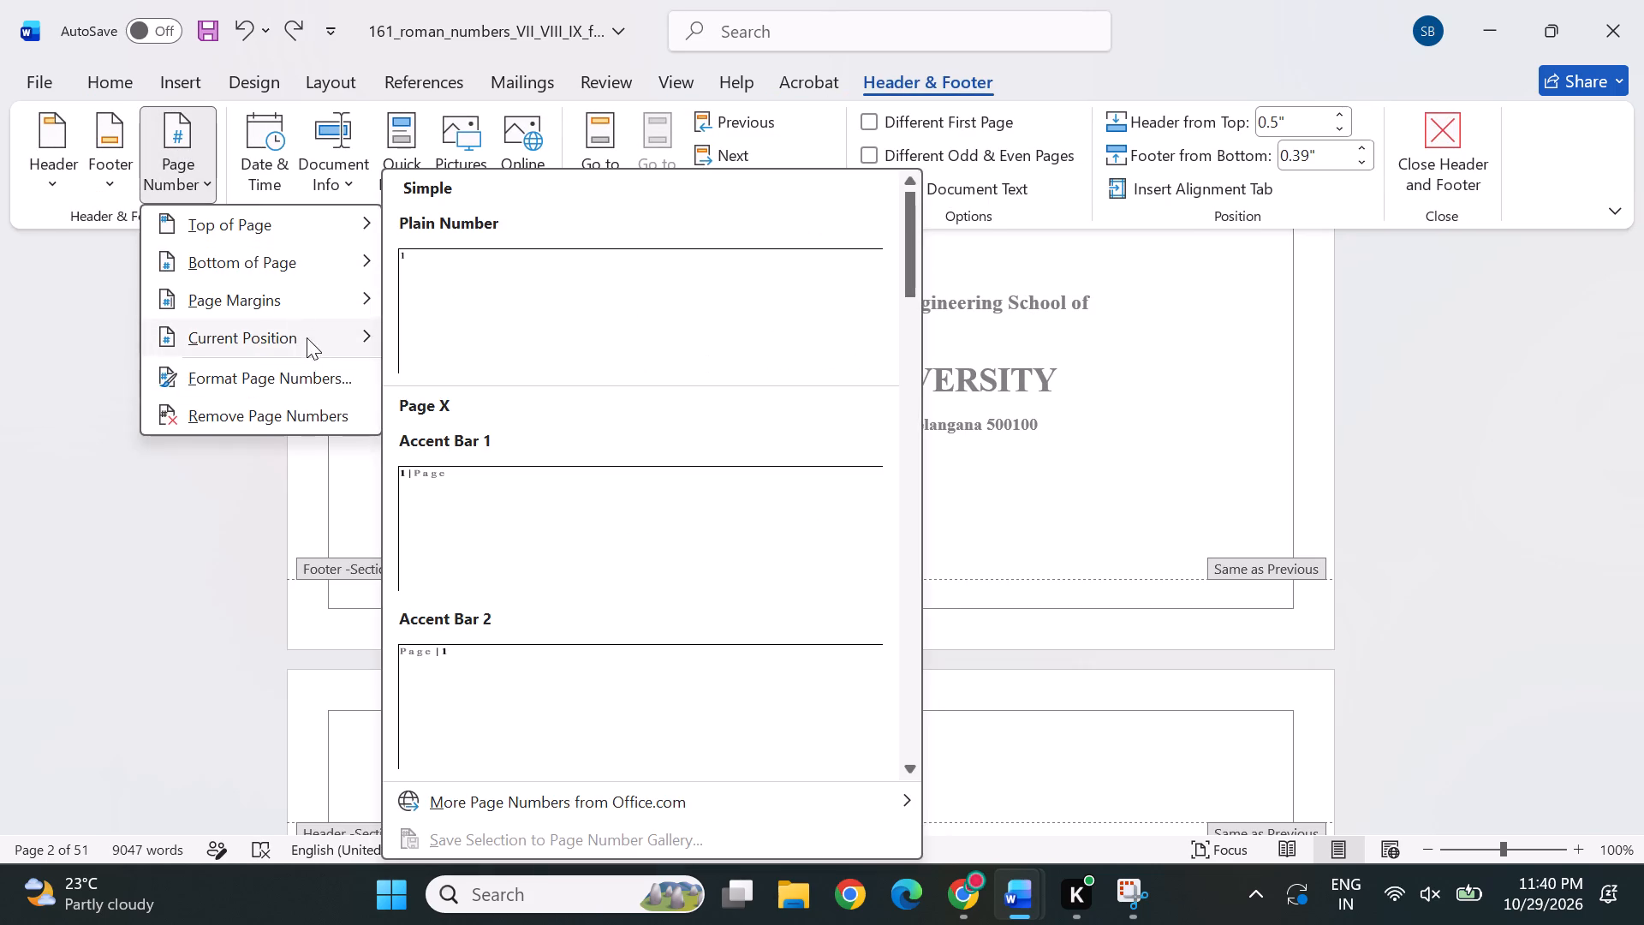
left_click(316, 389)
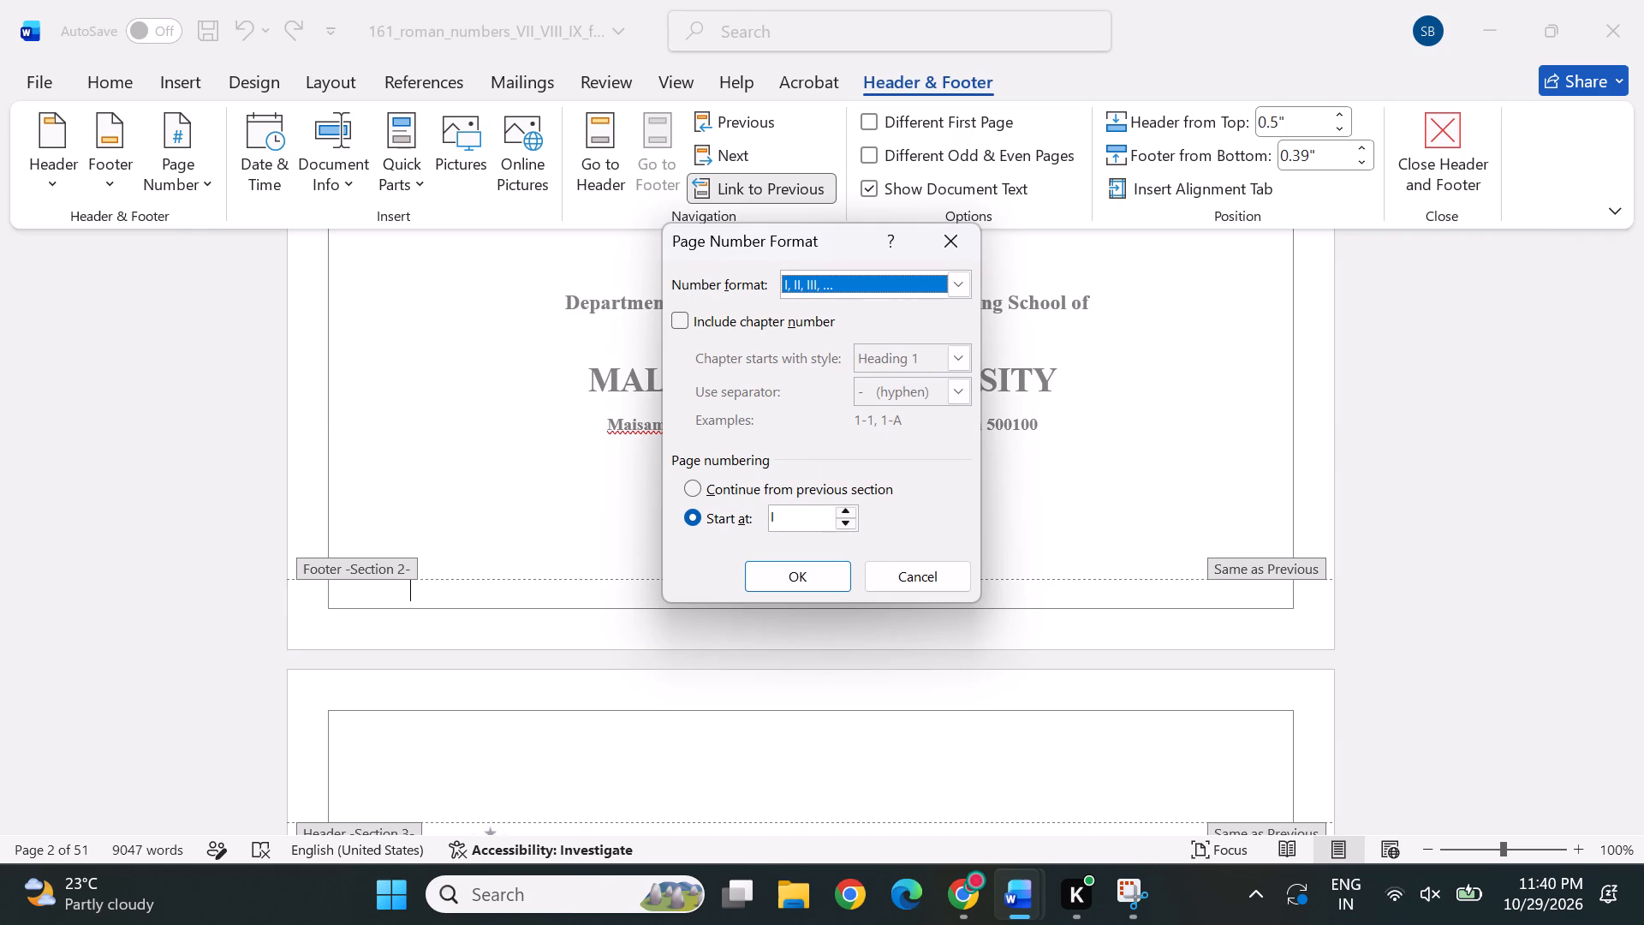
key("Left")
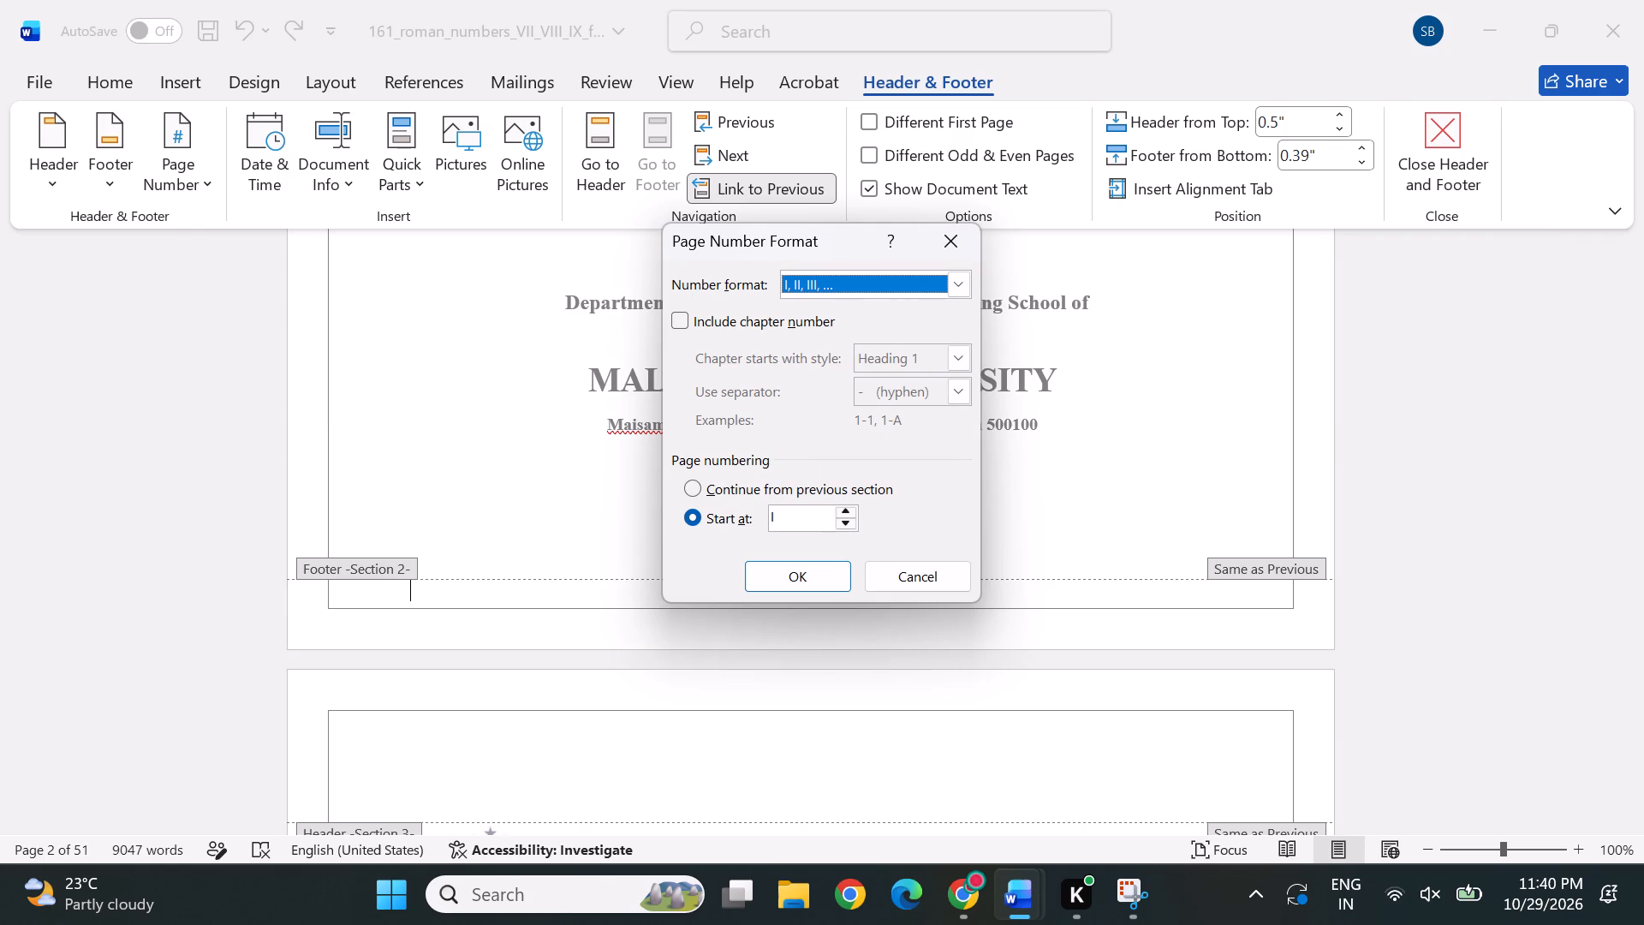
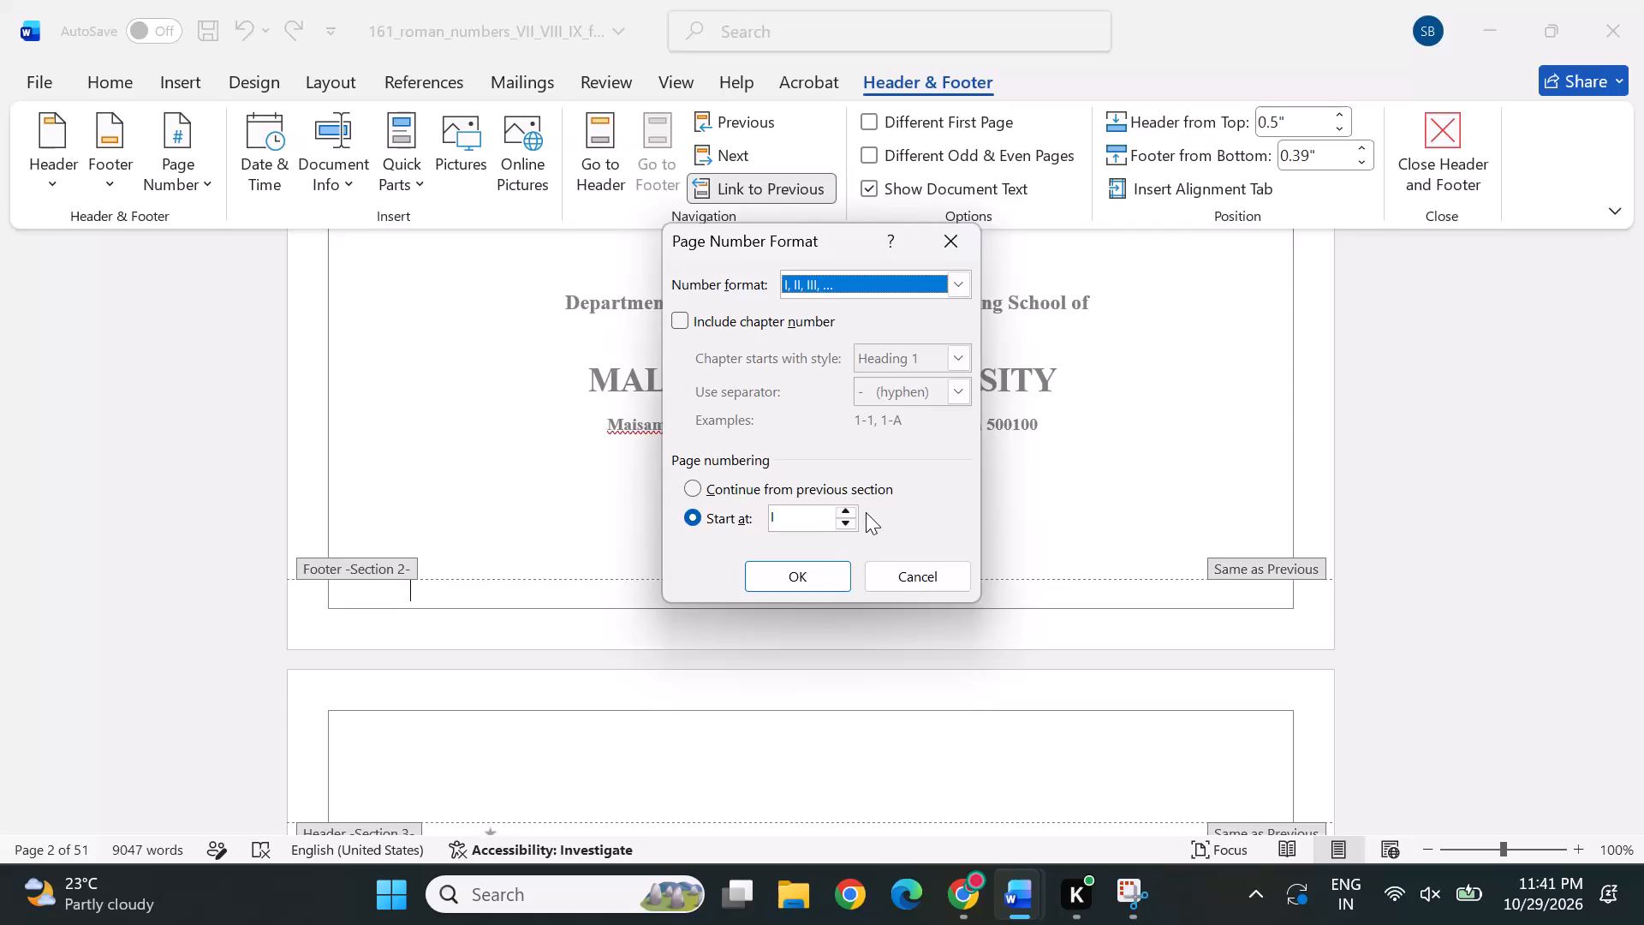
Apply uppercase Roman page numbering (I, II, III, ...) starting at I to Section 2.
left_click(809, 513)
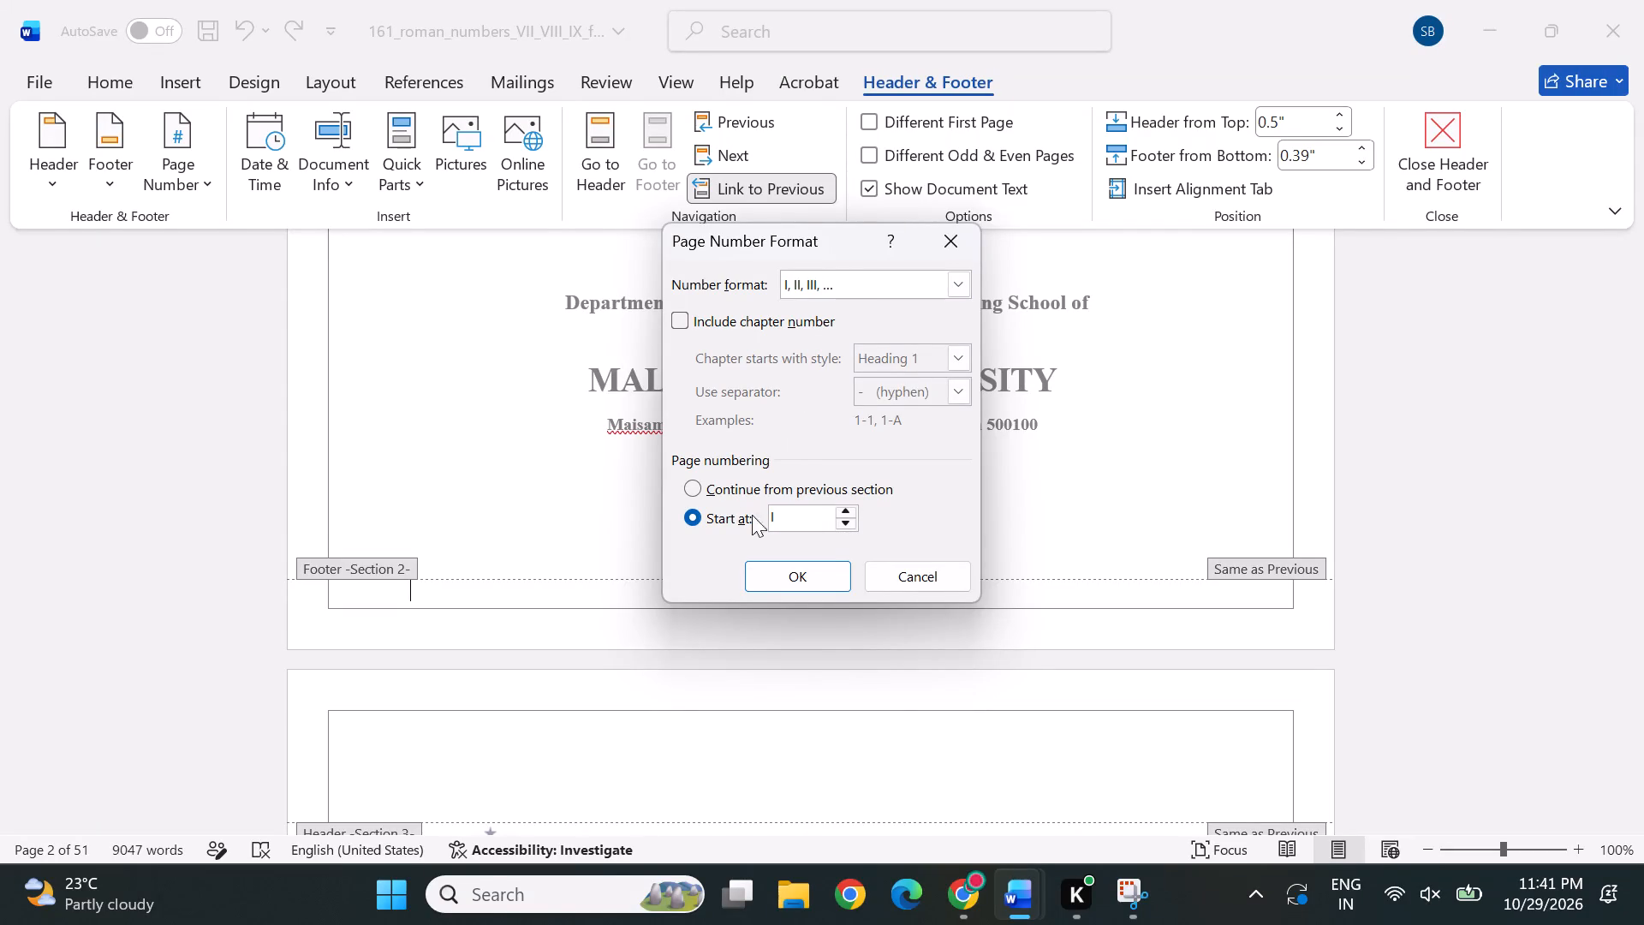
left_click(786, 574)
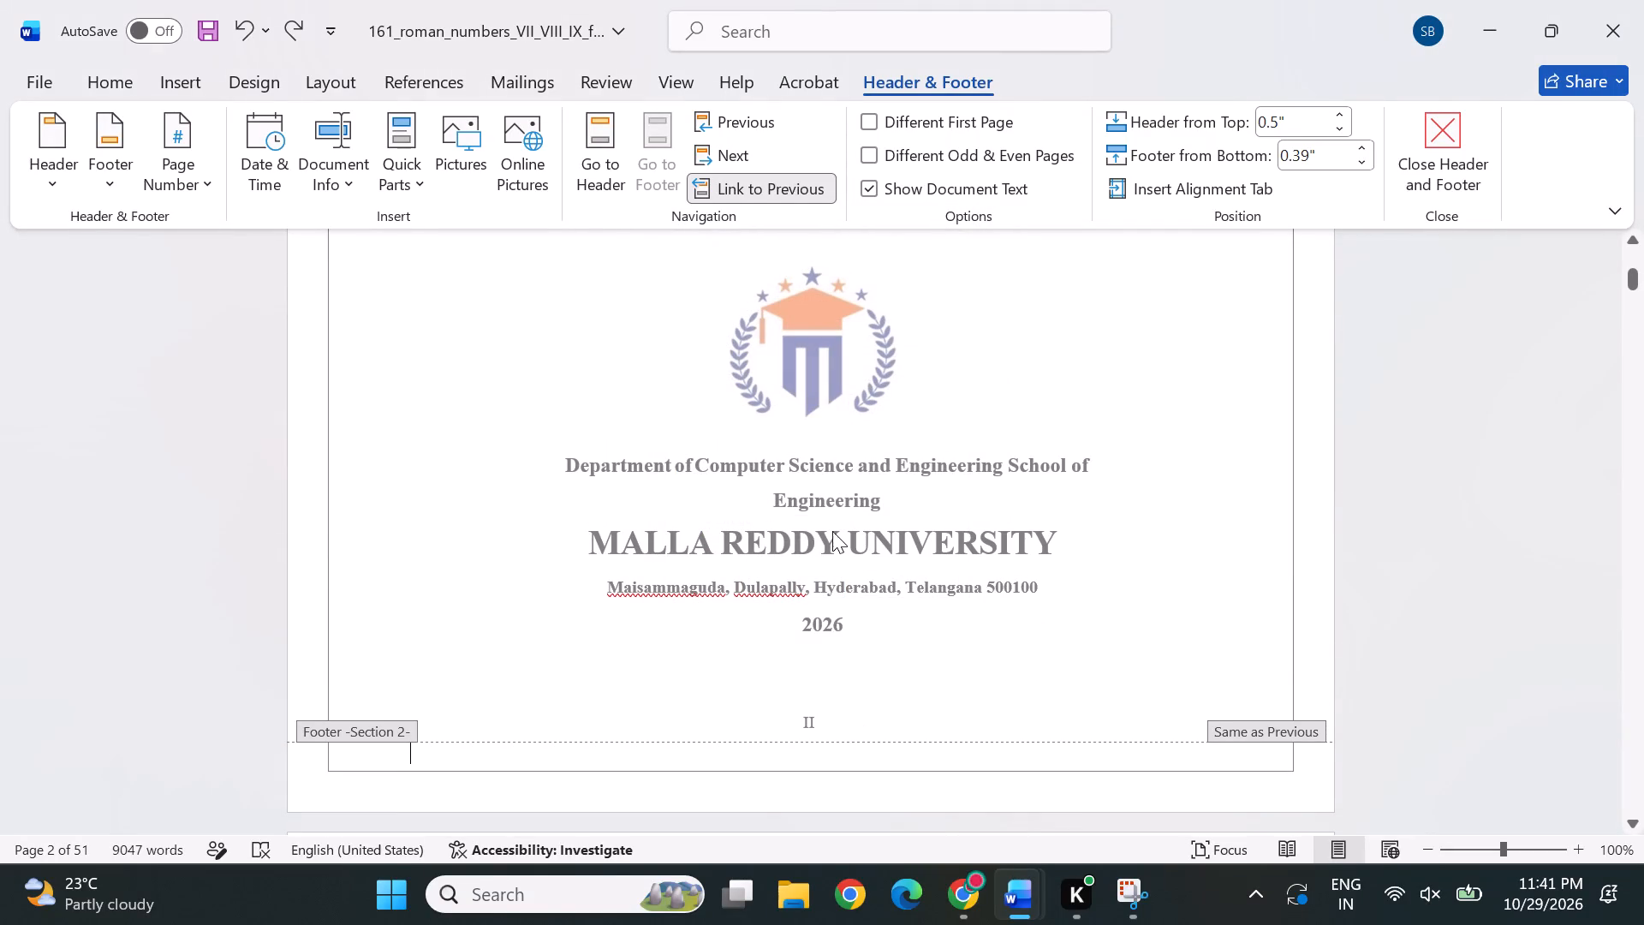
Check the footer page numbers of the front matter, from the title page through the end of the table of contents.
scroll(832, 531, "up", 3)
scroll(833, 703, "down", 1)
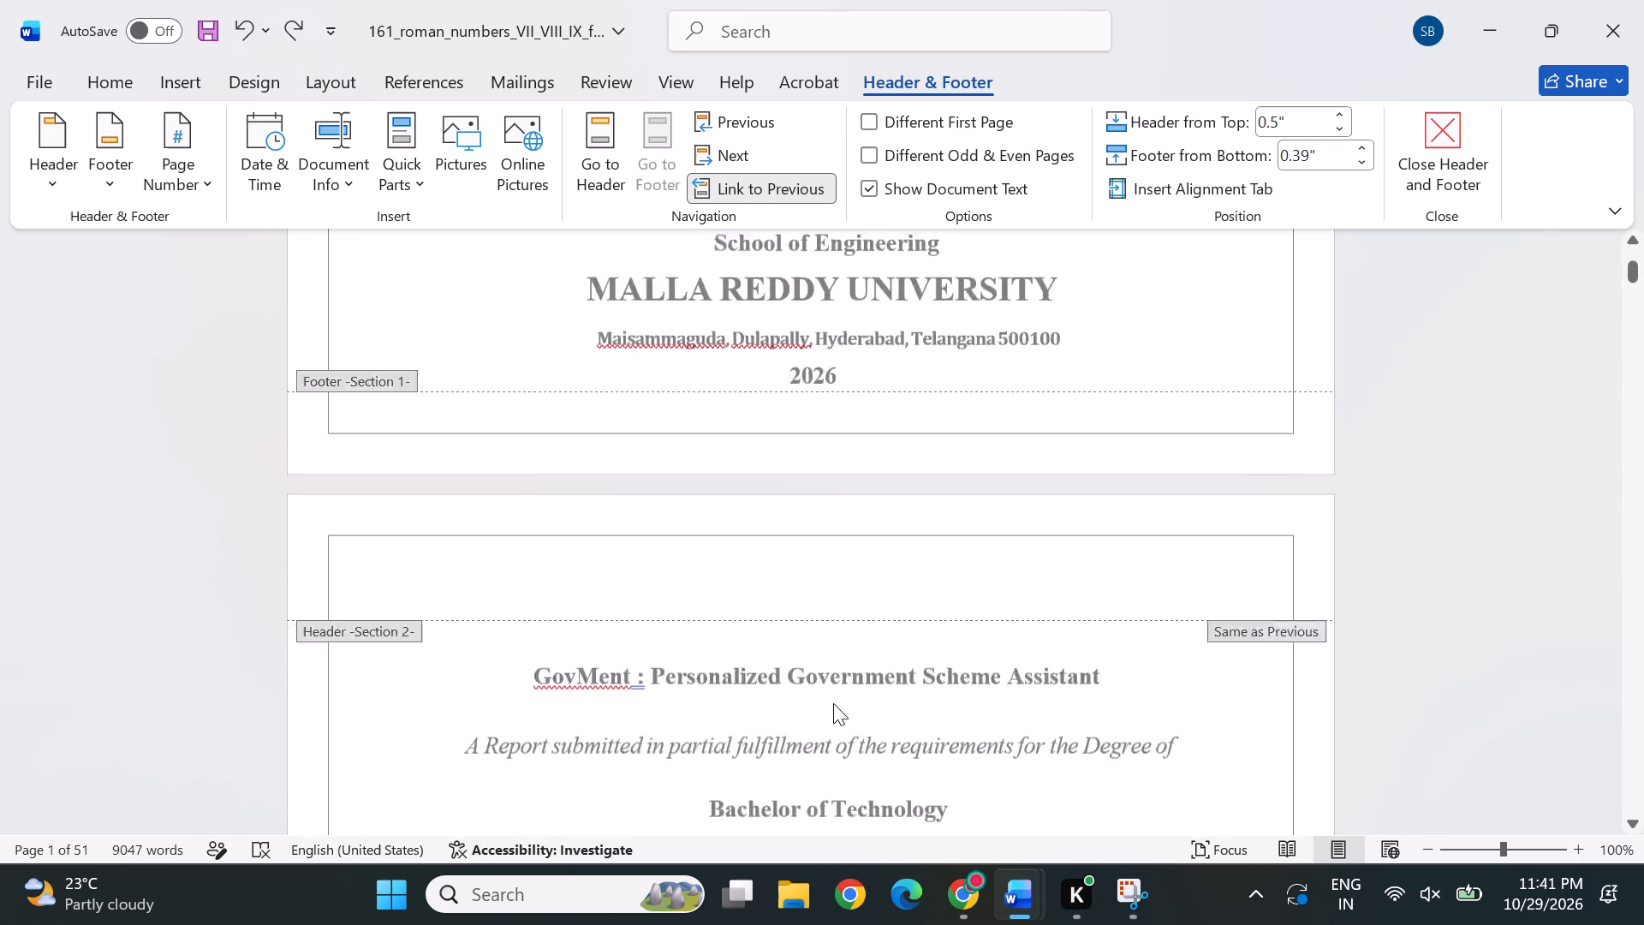
scroll(833, 703, "down", 3)
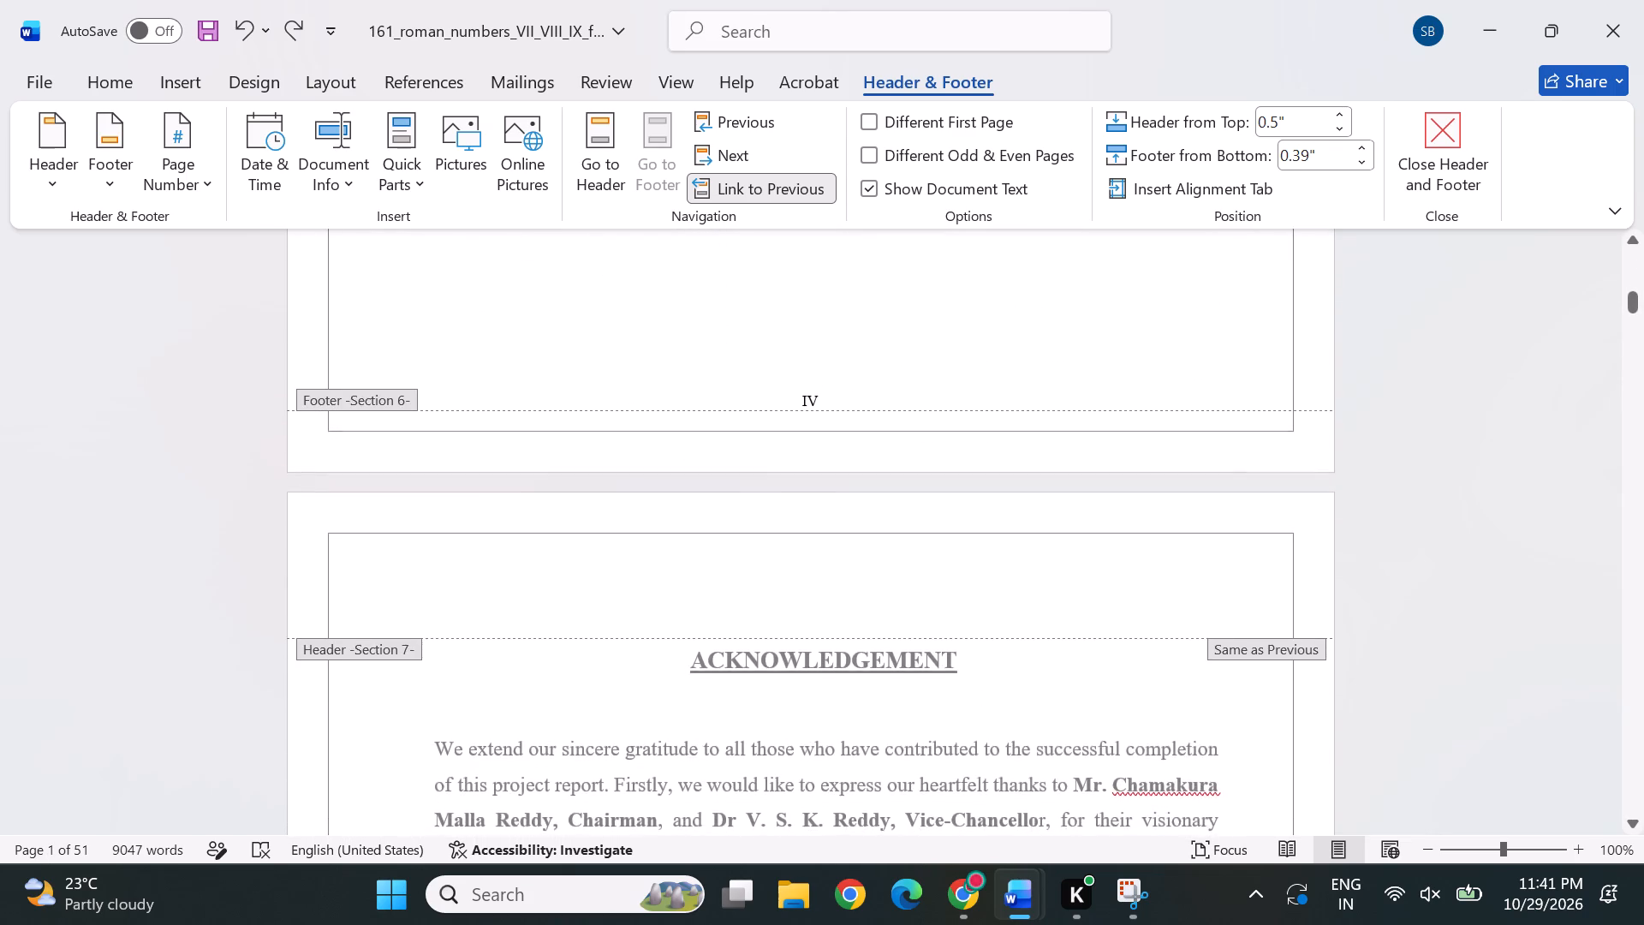
scroll(854, 596, "down", 2)
scroll(828, 698, "down", 1)
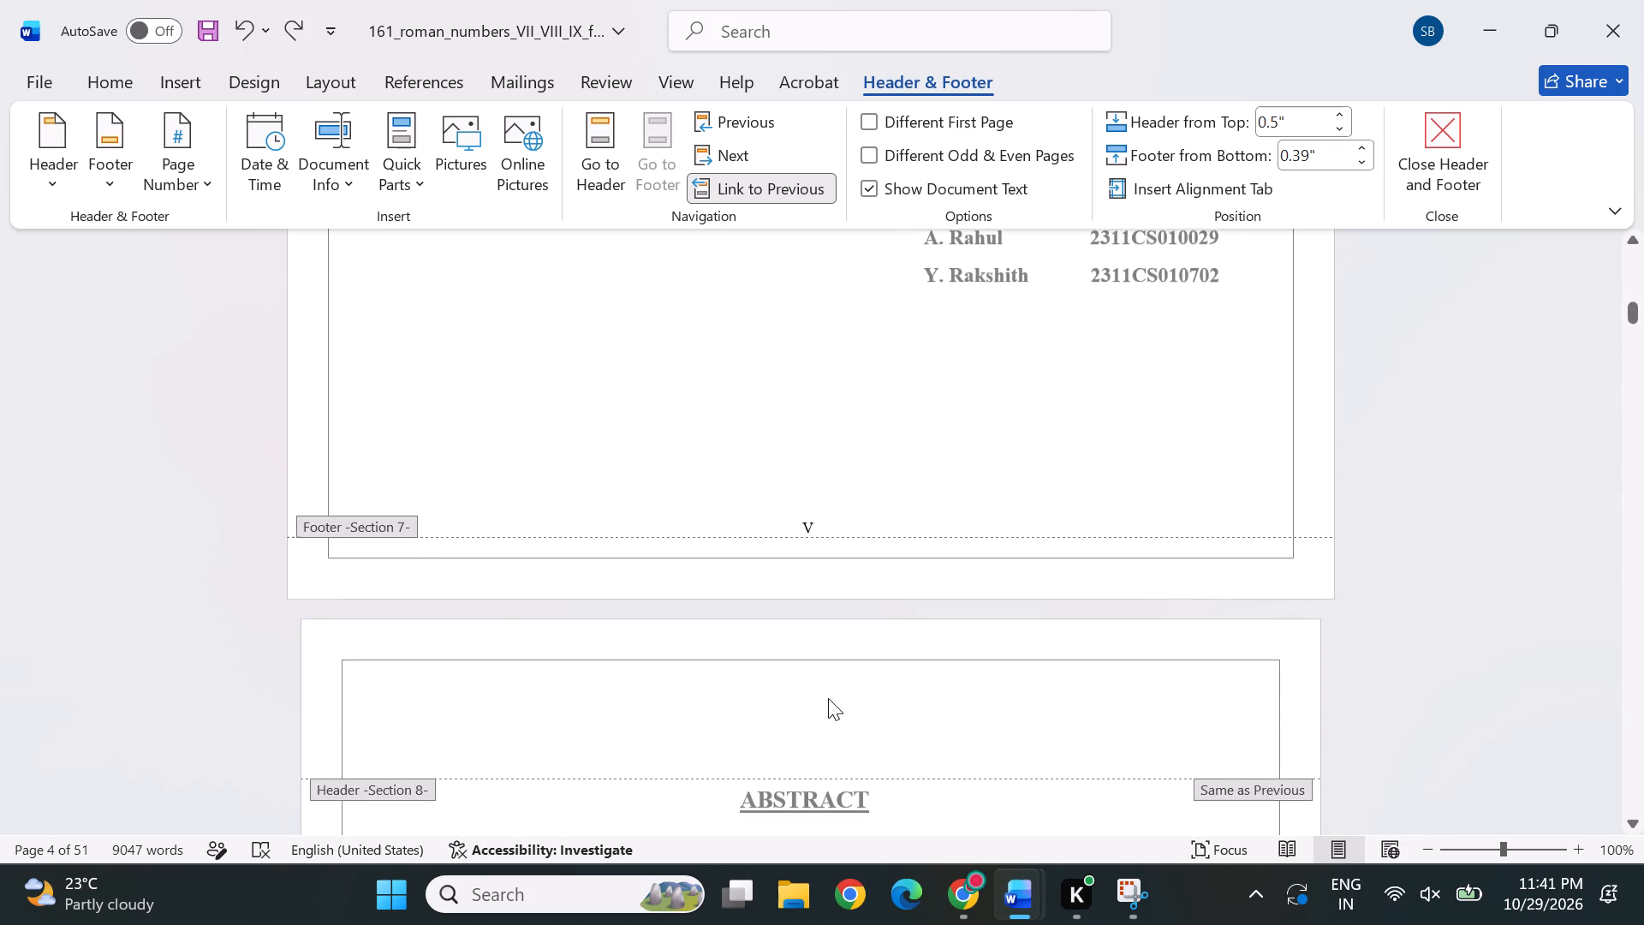
scroll(828, 698, "down", 1)
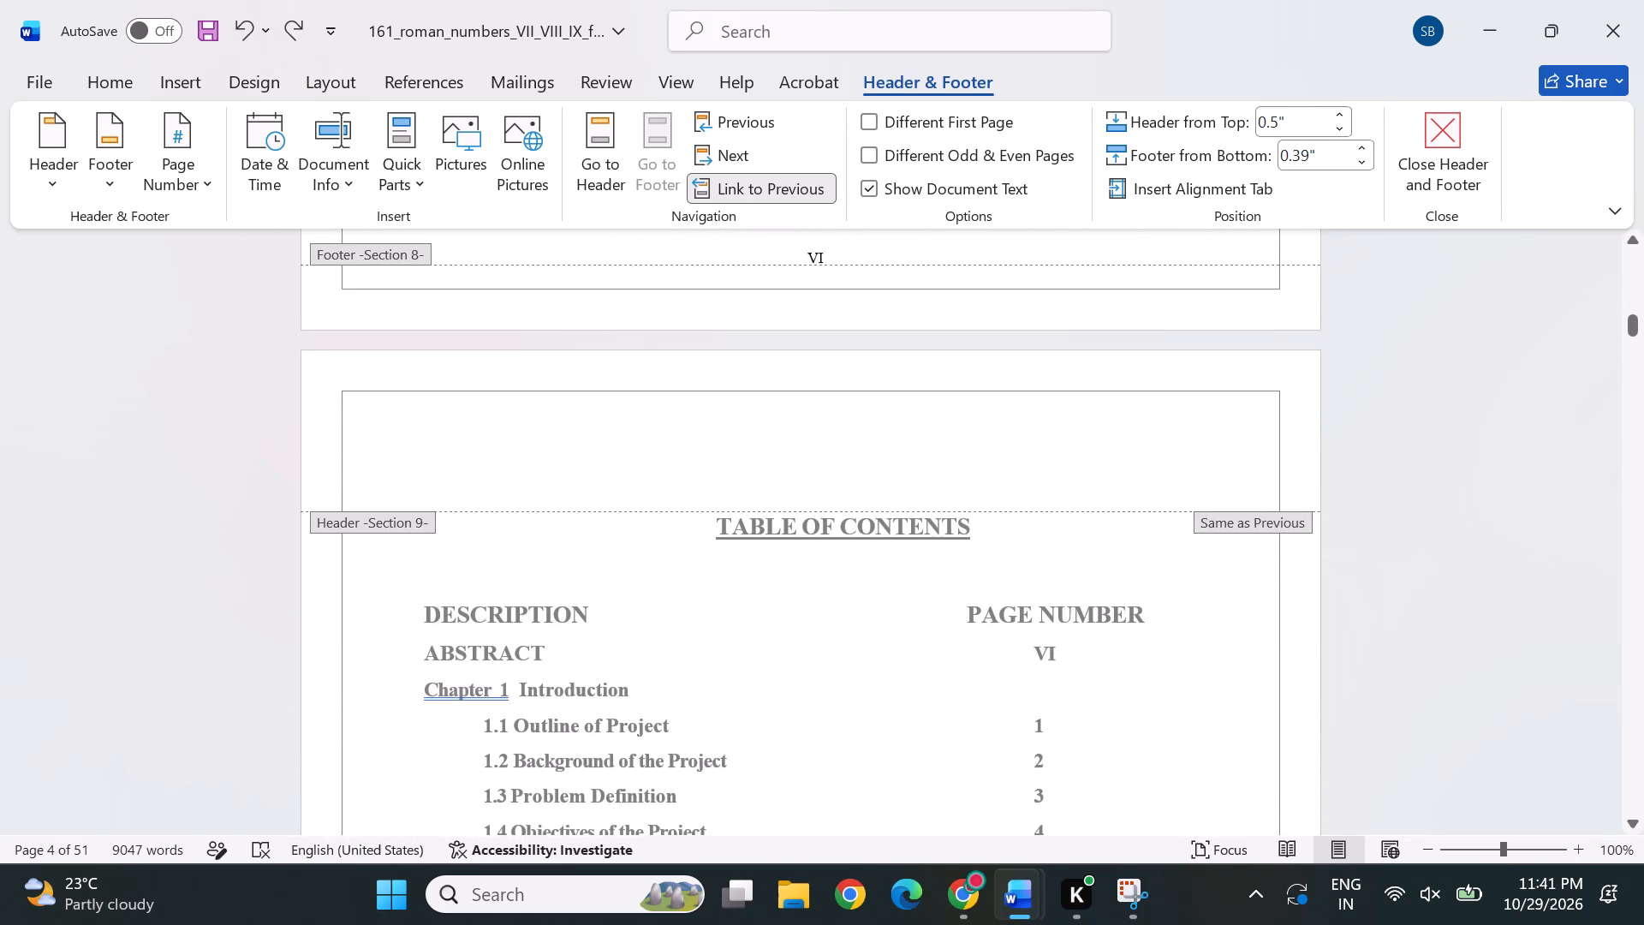
left_click(854, 527)
scroll(867, 619, "down", 1)
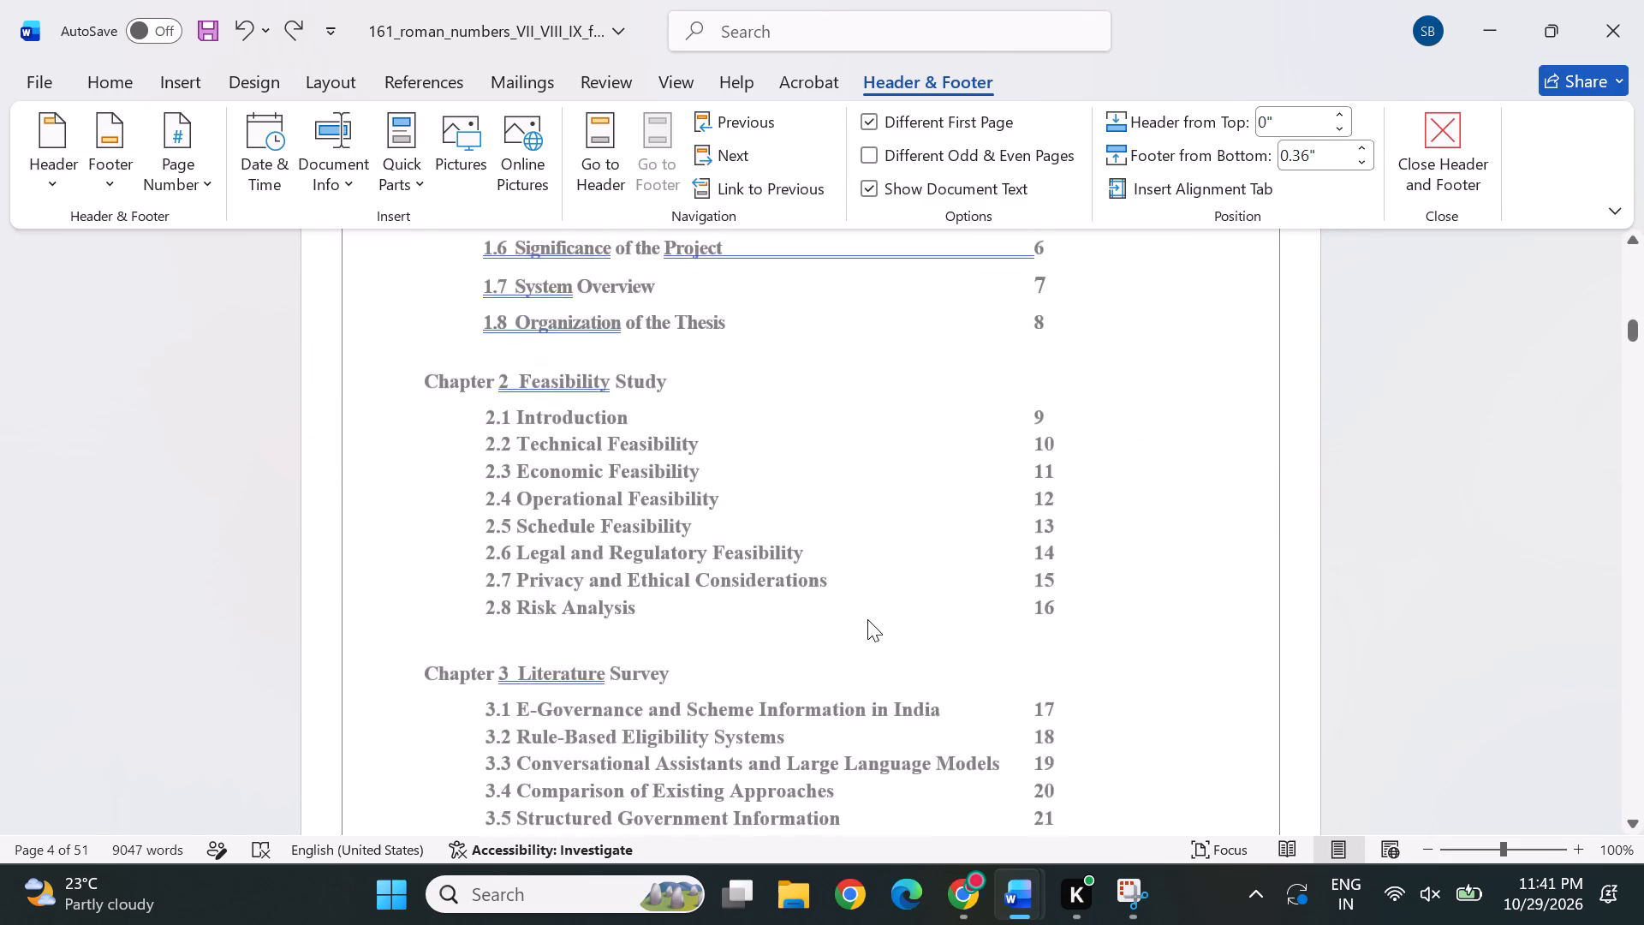
scroll(867, 619, "down", 2)
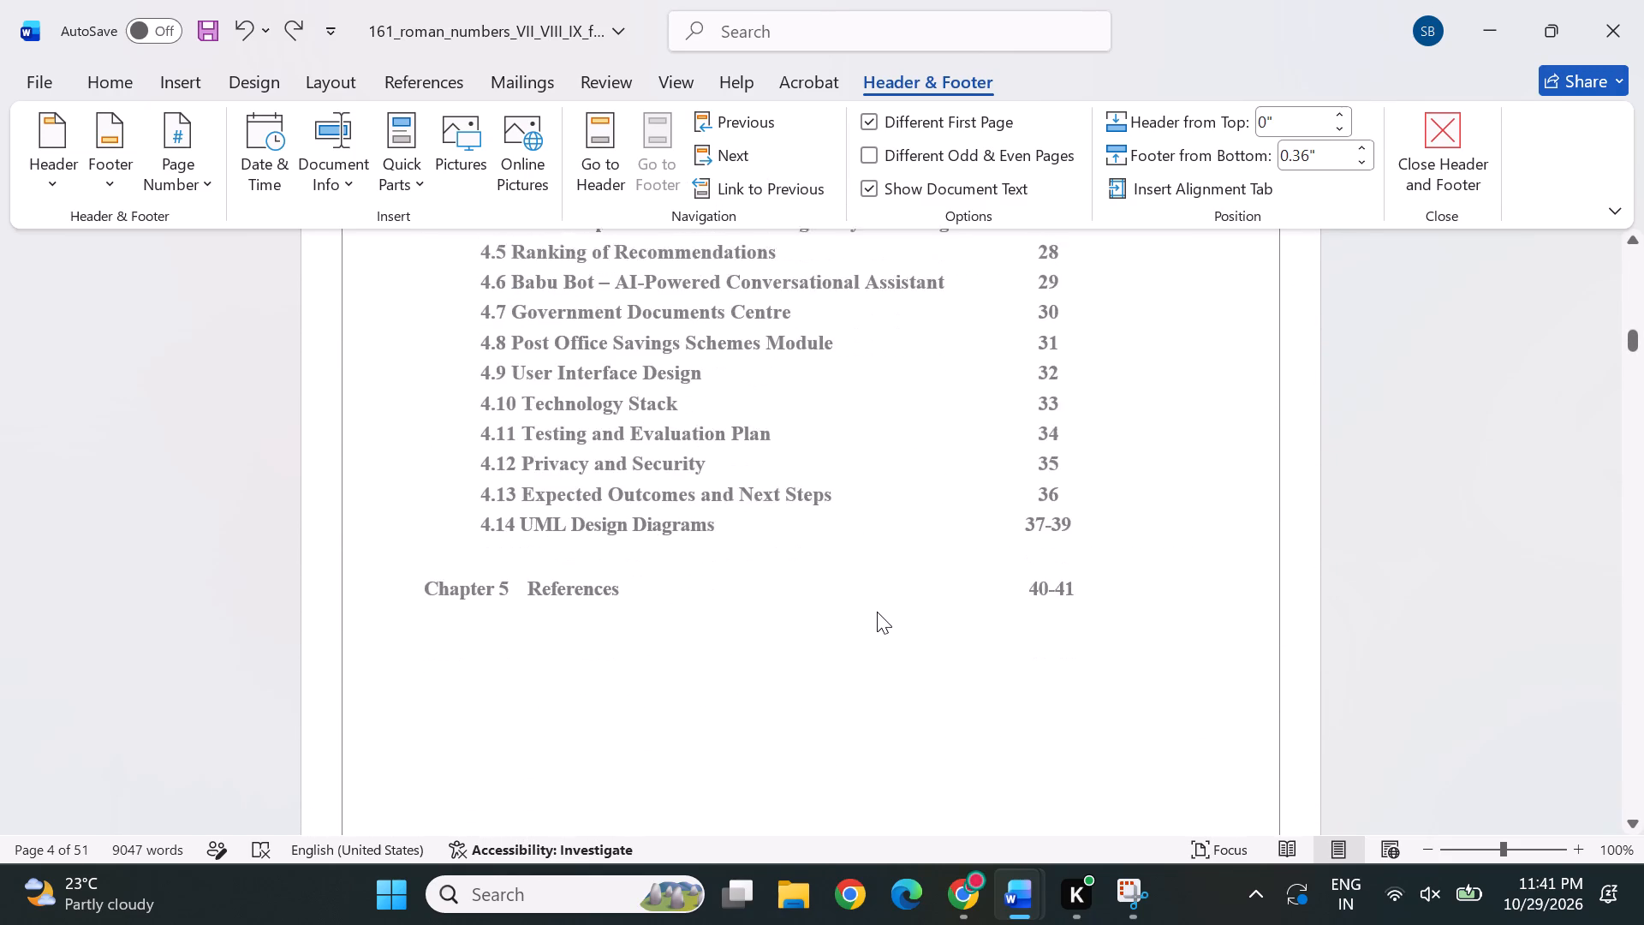
scroll(879, 697, "down", 1)
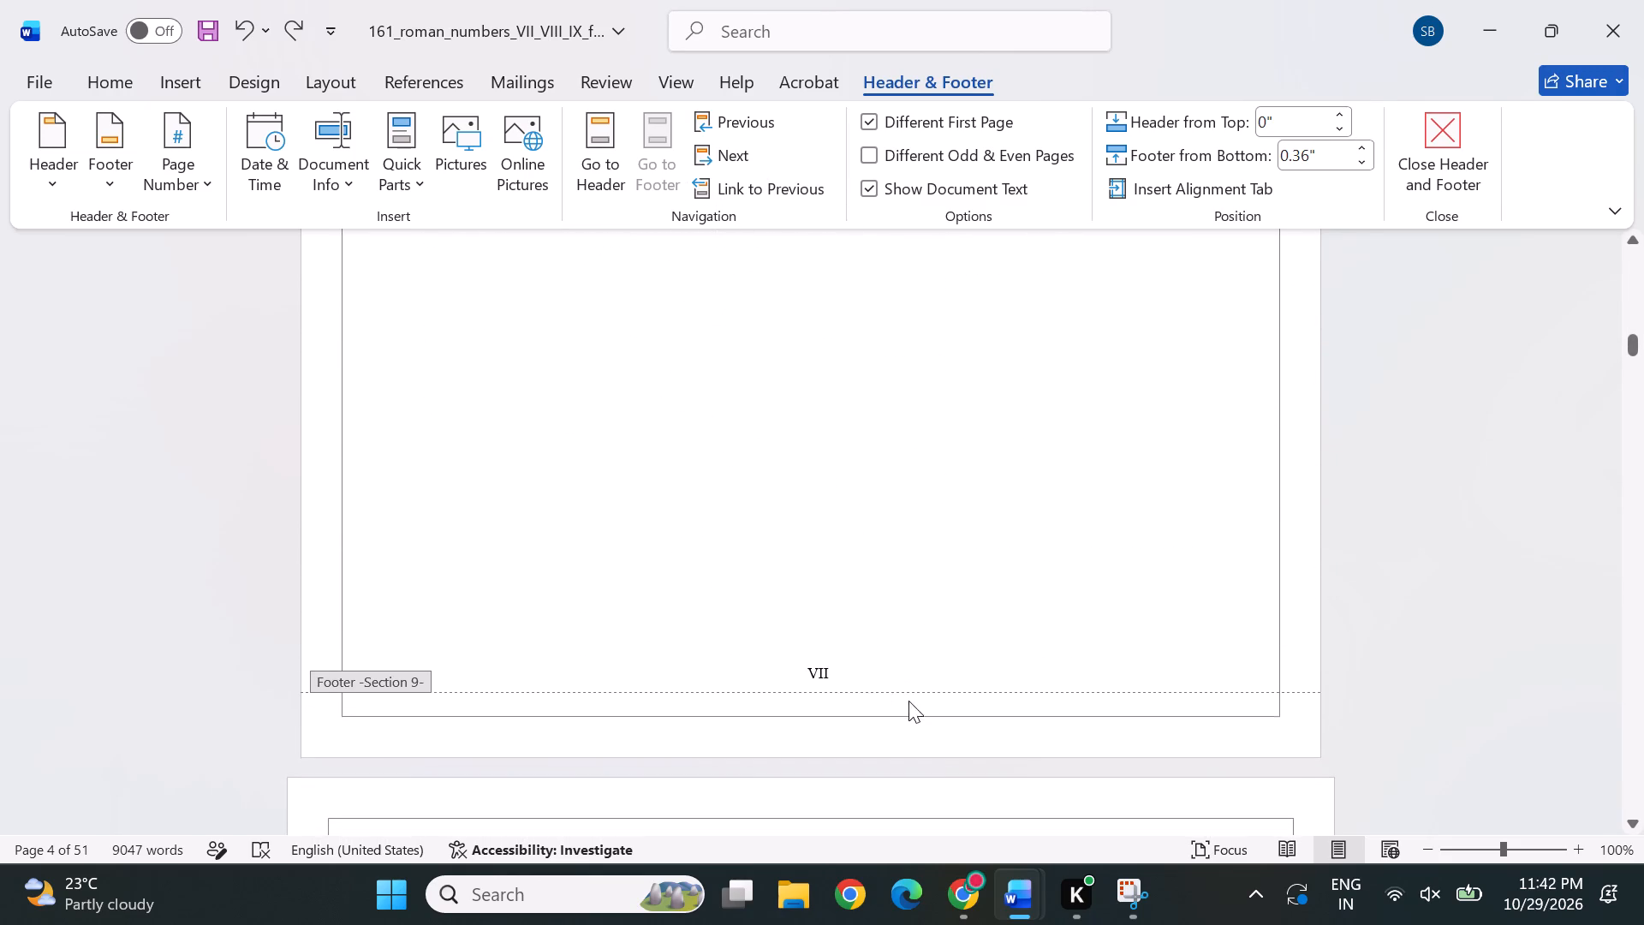
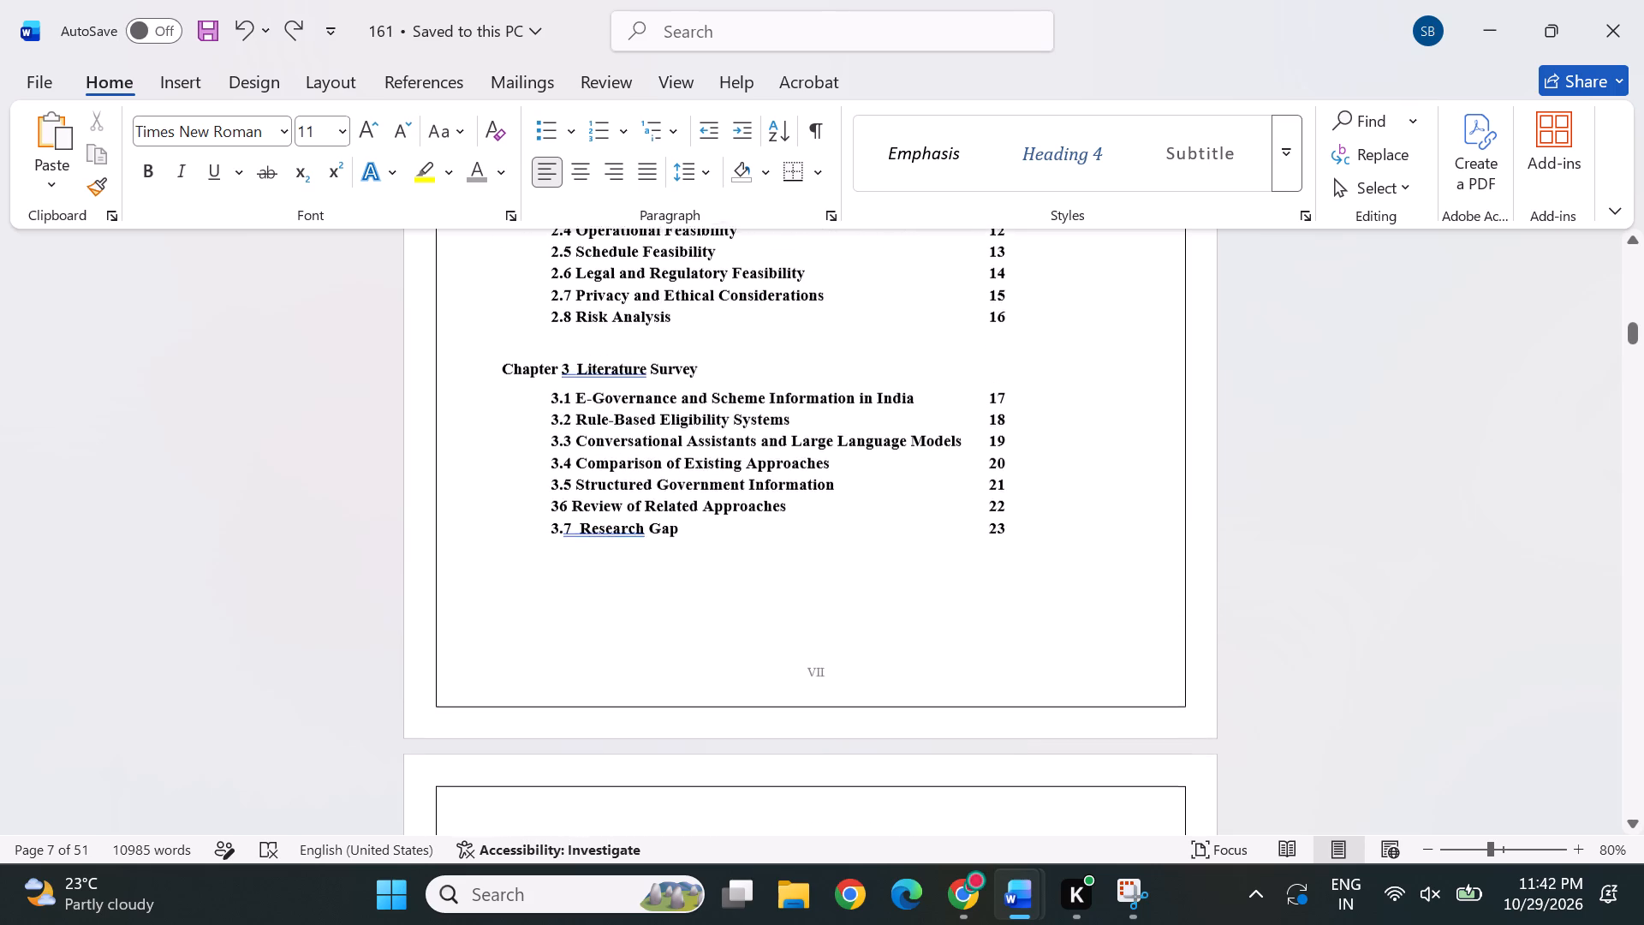
scroll(704, 399, "up", 1)
scroll(646, 453, "up", 1)
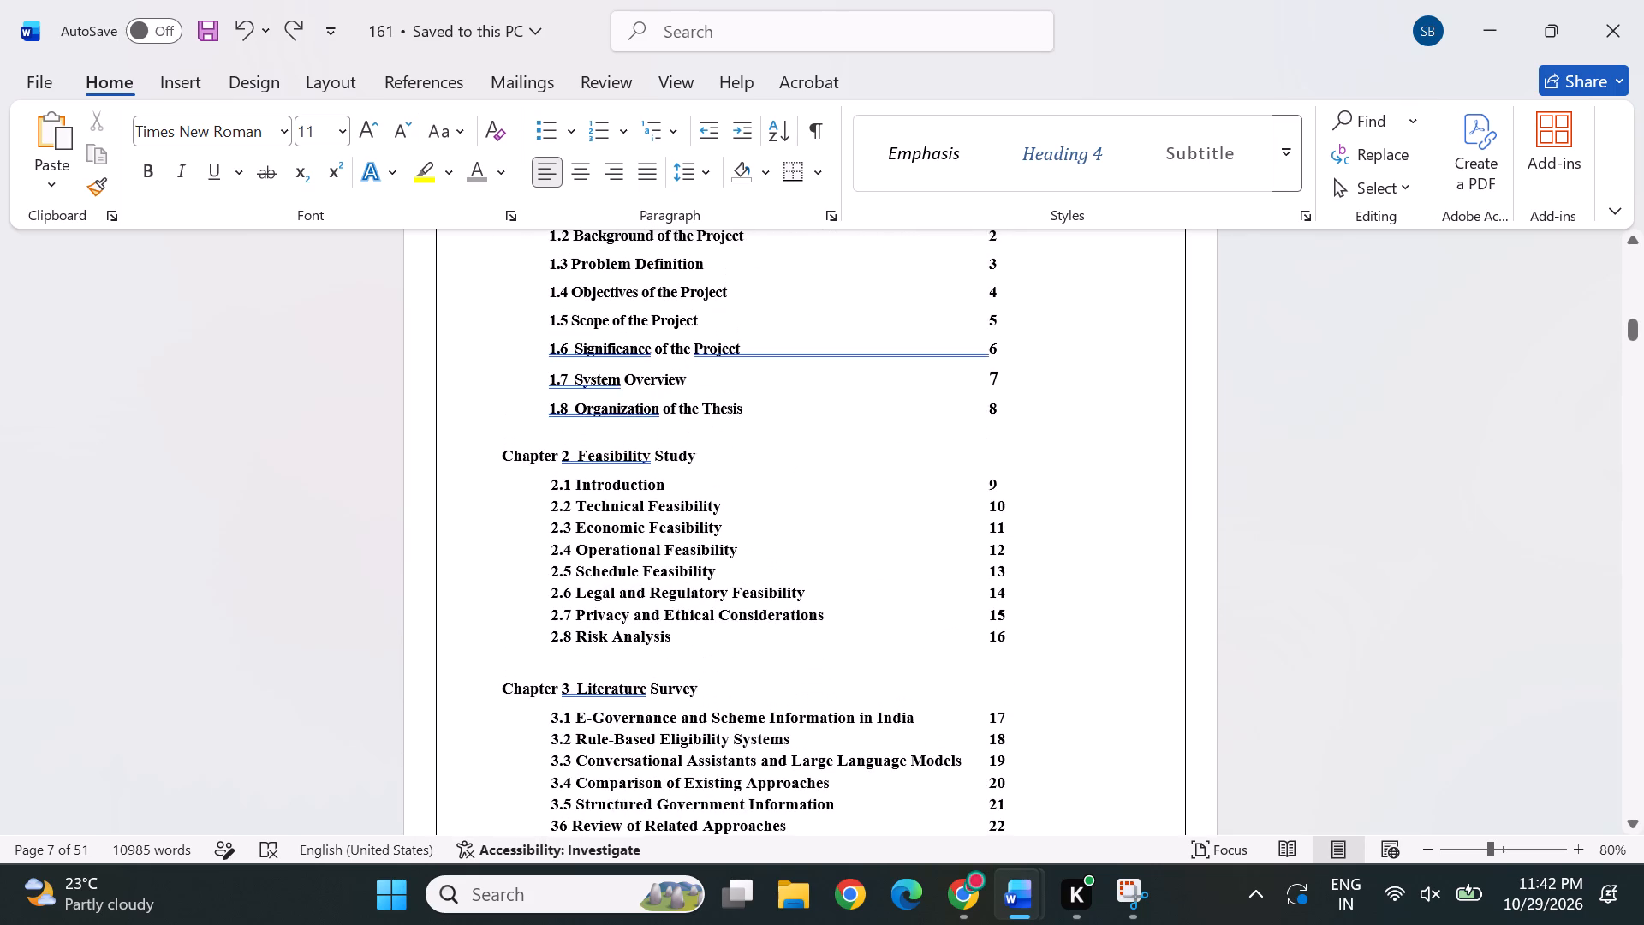
scroll(625, 406, "up", 2)
scroll(702, 378, "up", 1)
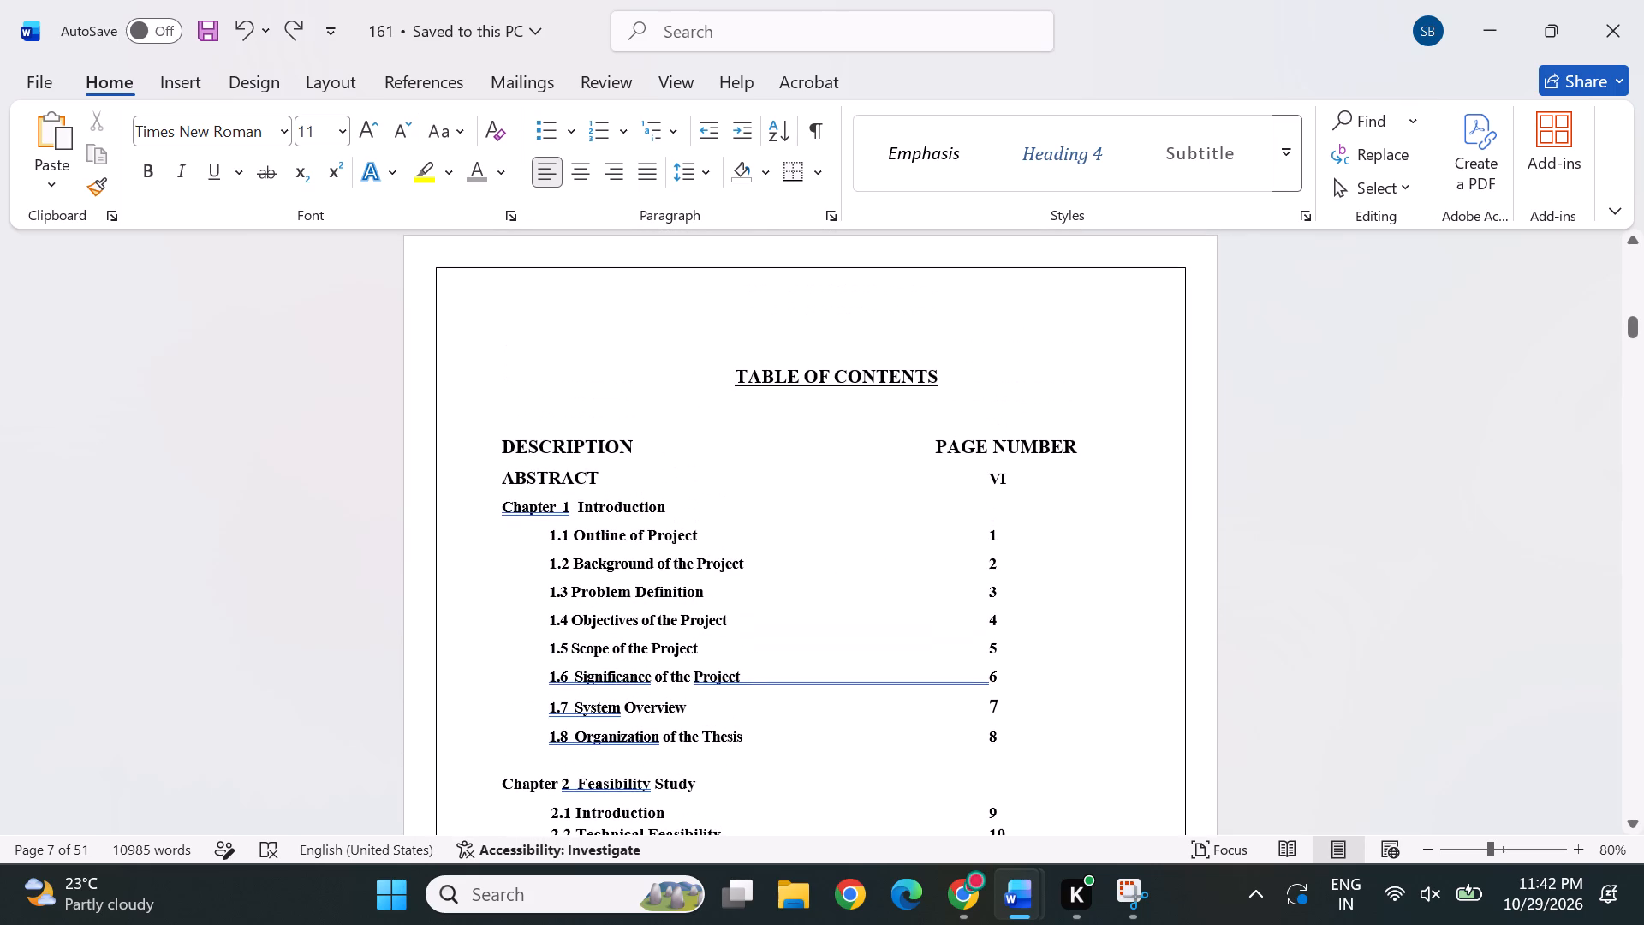
left_click(738, 306)
scroll(705, 661, "down", 1)
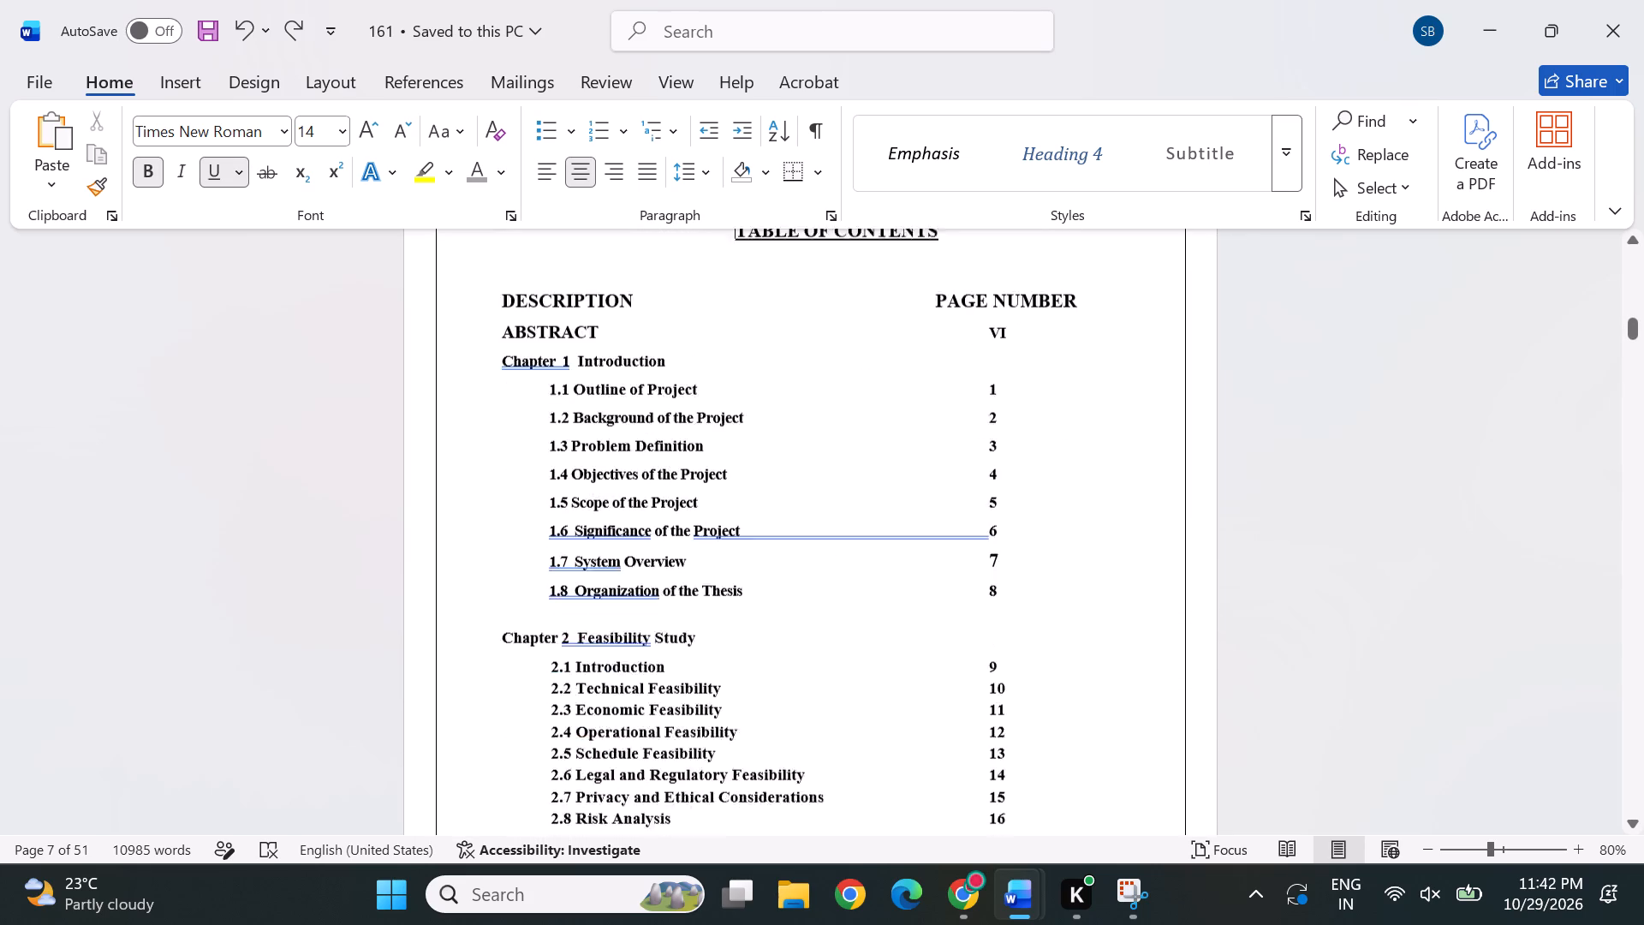
scroll(705, 661, "down", 1)
scroll(682, 384, "up", 1)
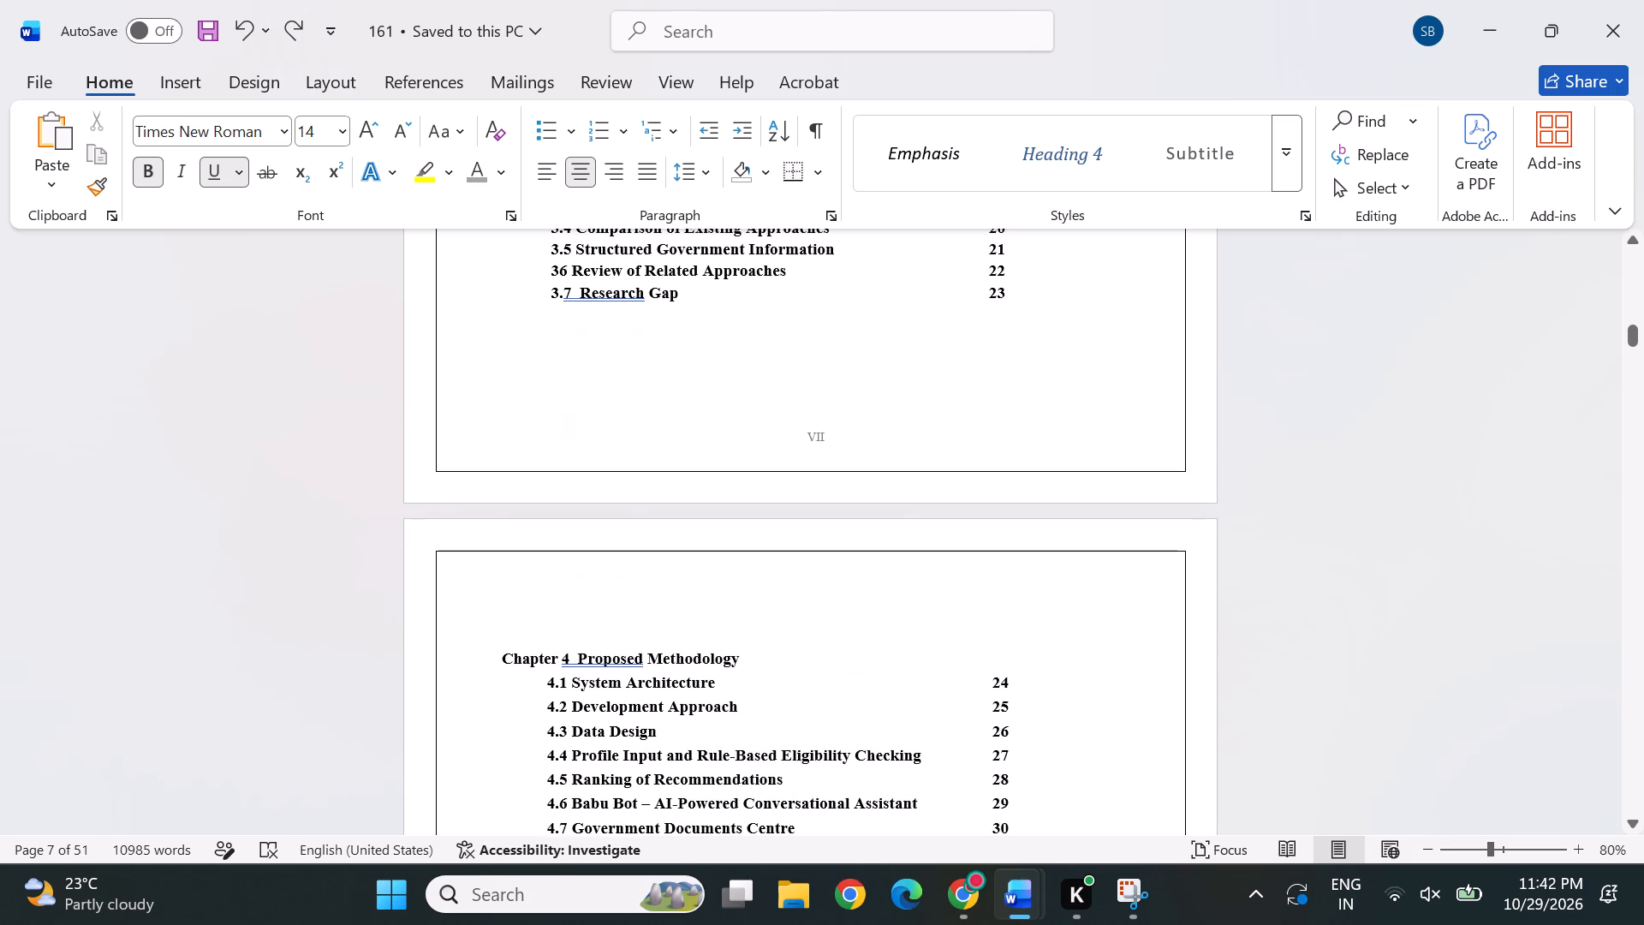
scroll(736, 616, "down", 2)
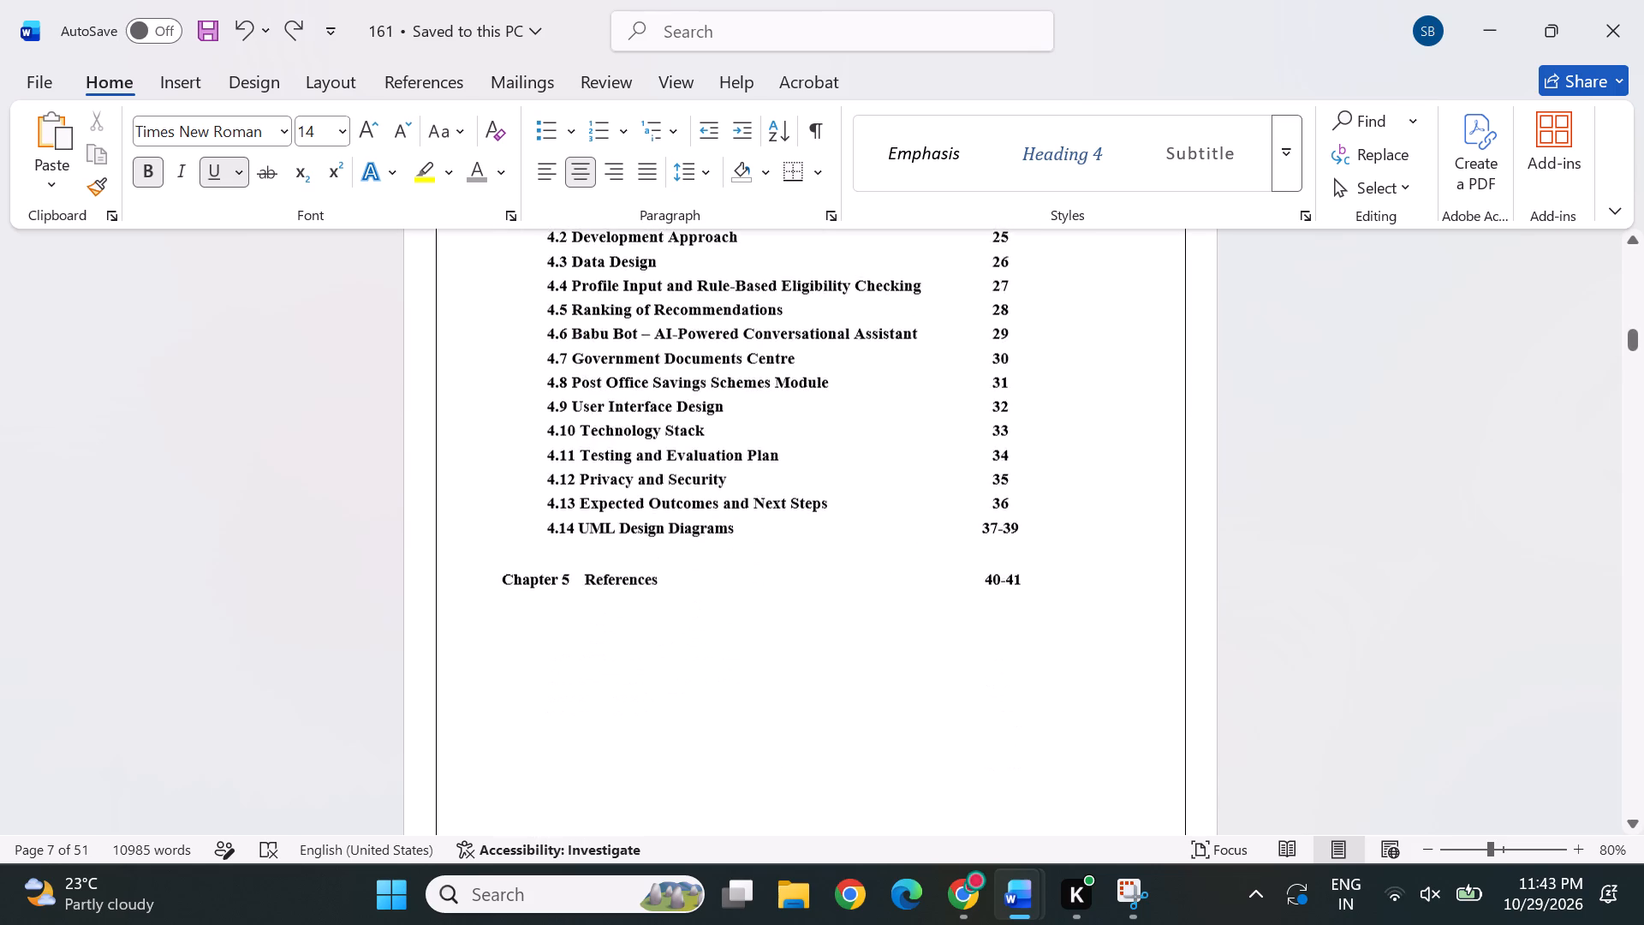
scroll(694, 599, "down", 1)
scroll(767, 516, "down", 1)
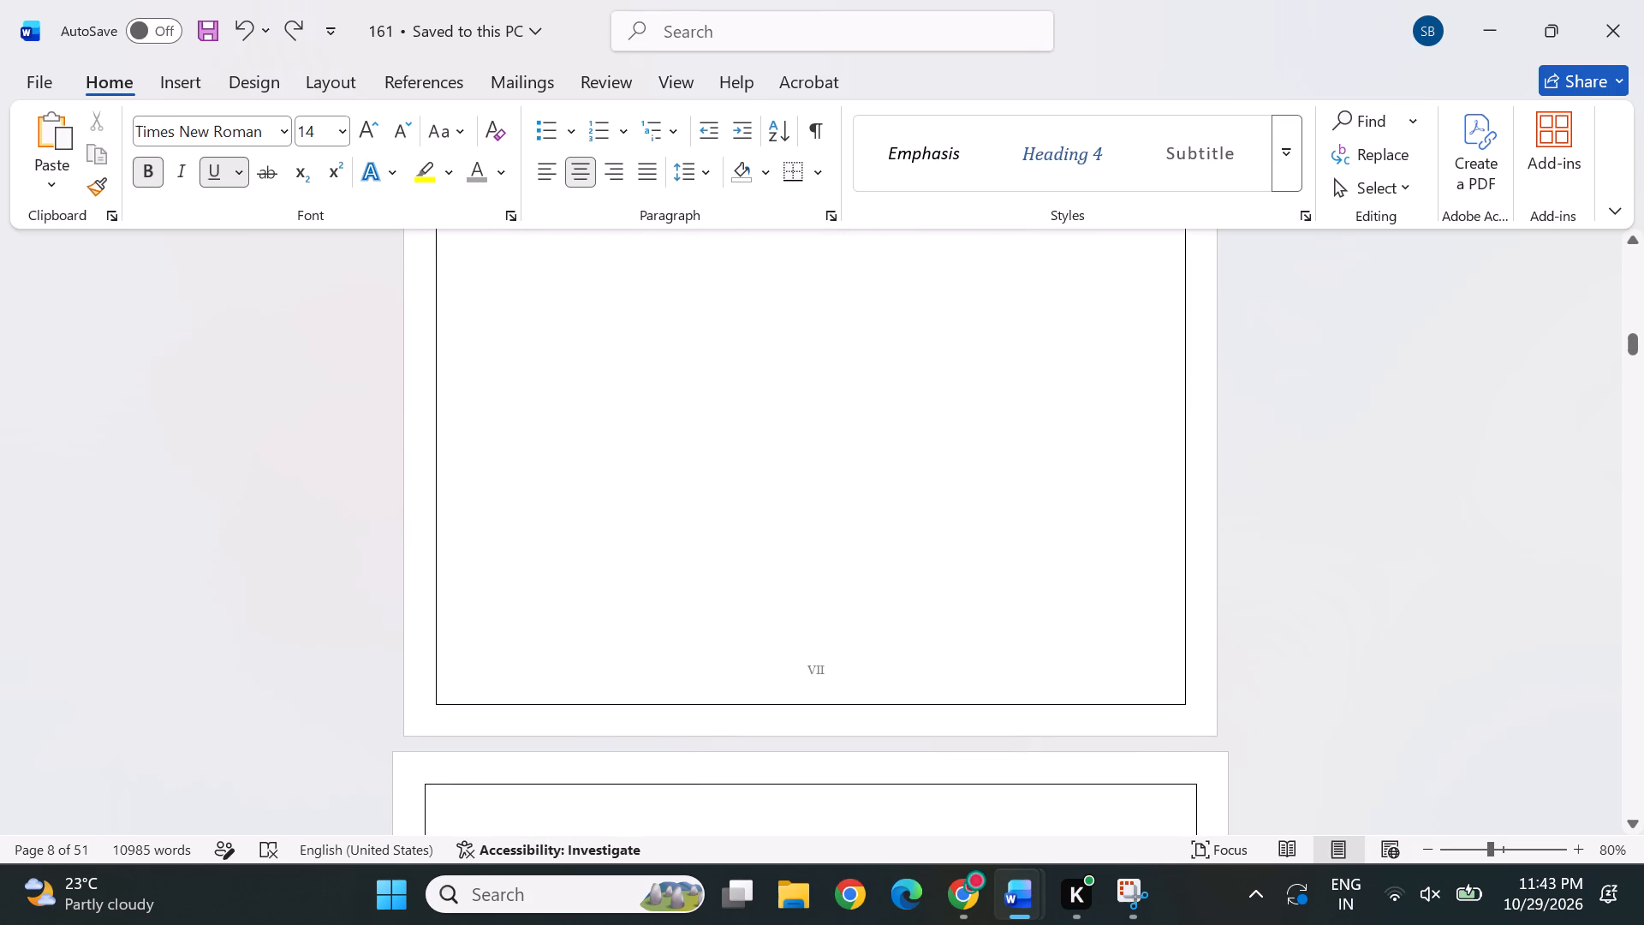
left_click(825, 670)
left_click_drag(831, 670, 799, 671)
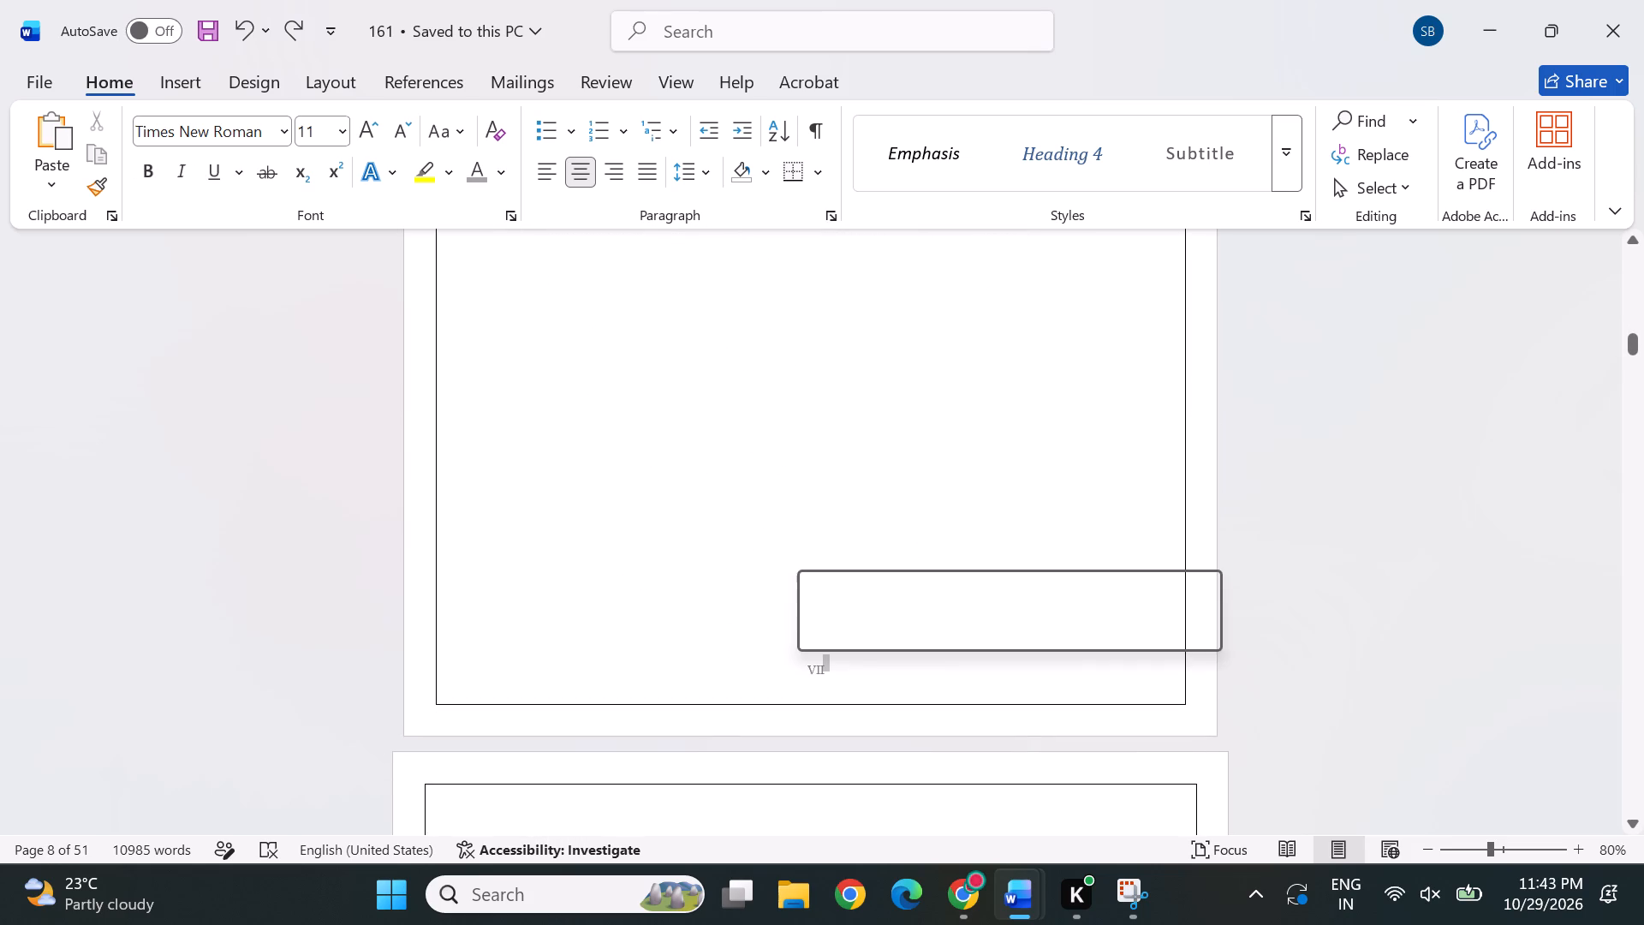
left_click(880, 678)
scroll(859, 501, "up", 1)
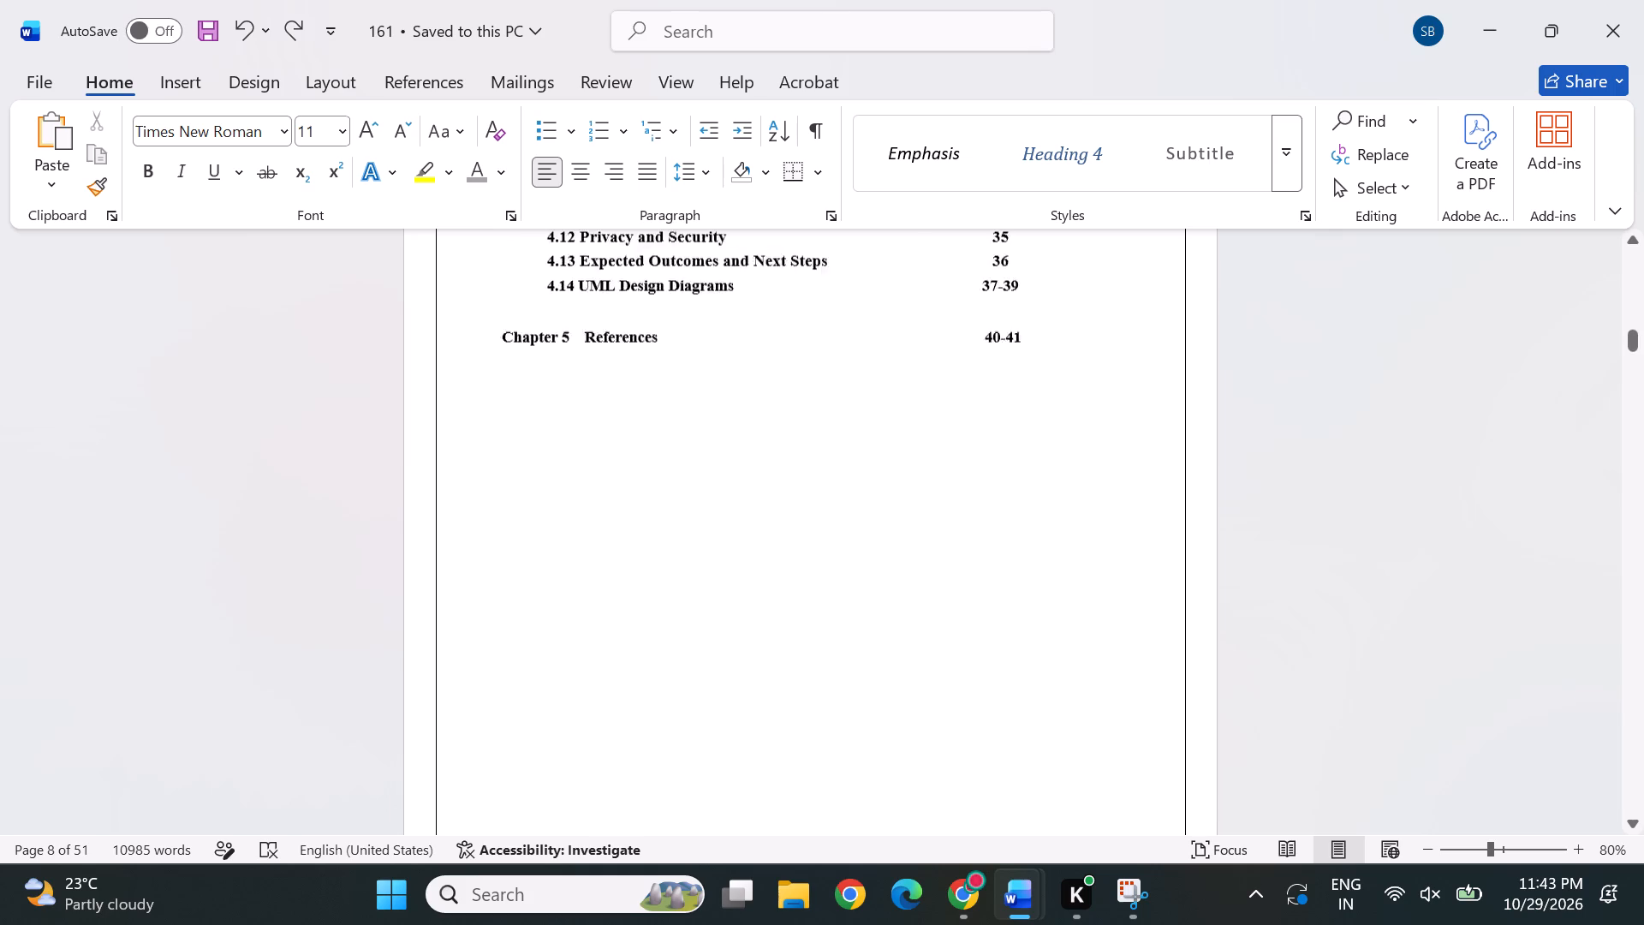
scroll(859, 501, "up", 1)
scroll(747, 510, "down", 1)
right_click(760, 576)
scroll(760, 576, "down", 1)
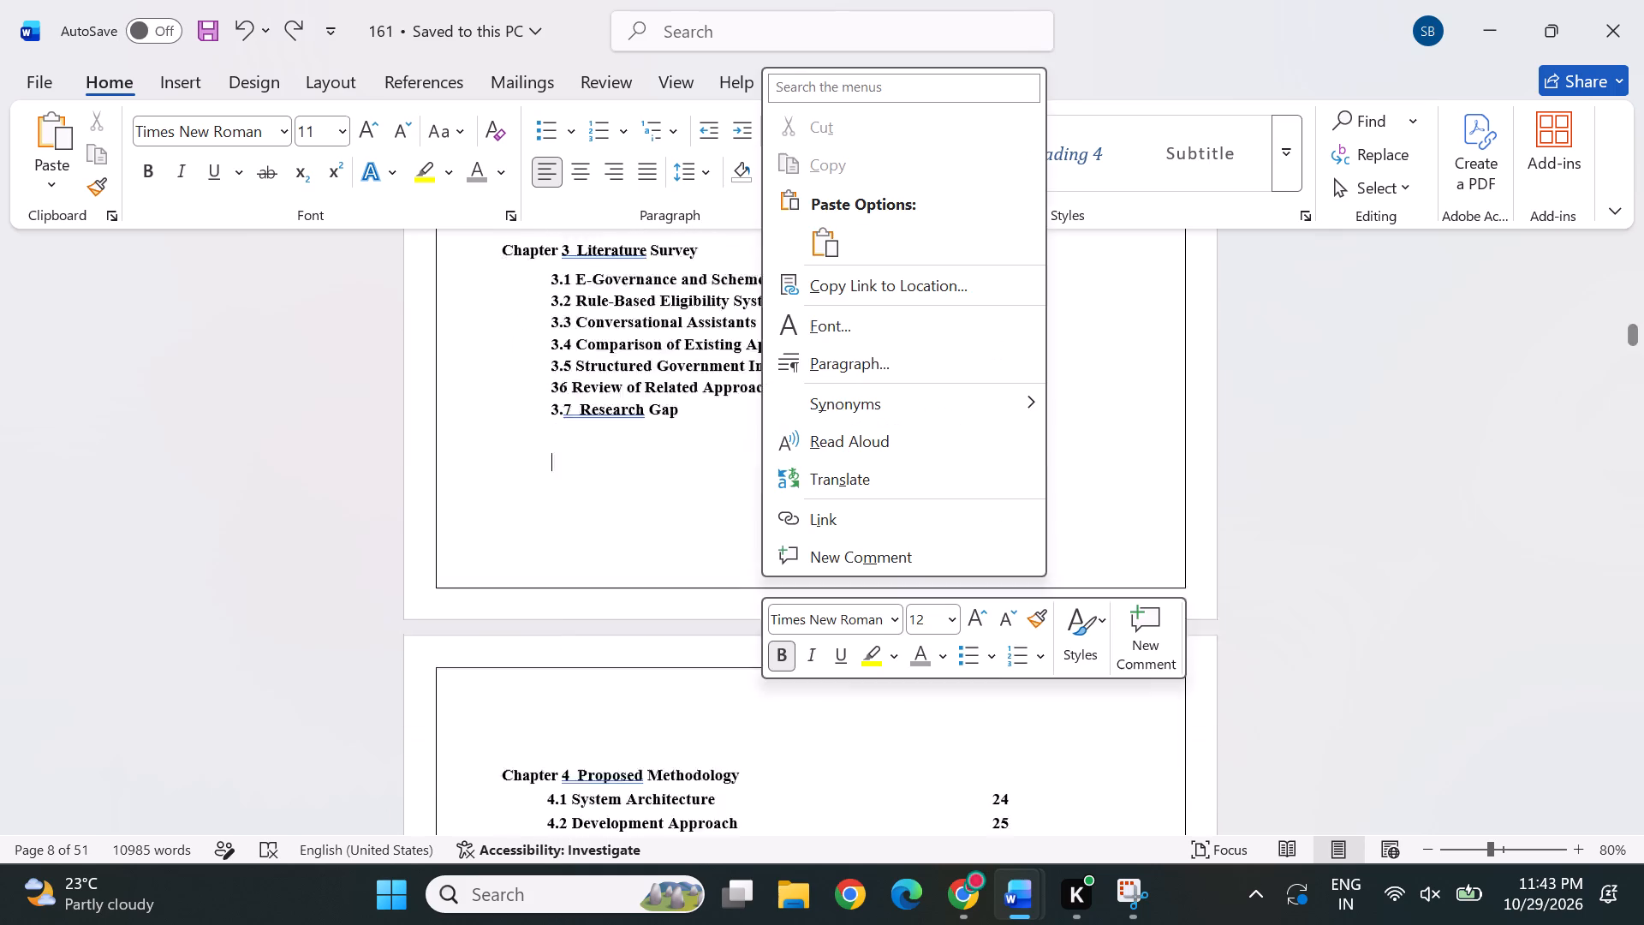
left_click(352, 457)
Change the line spacing of the table of contents text from the DESCRIPTION heading row through Chapter 5 References.
scroll(628, 595, "down", 1)
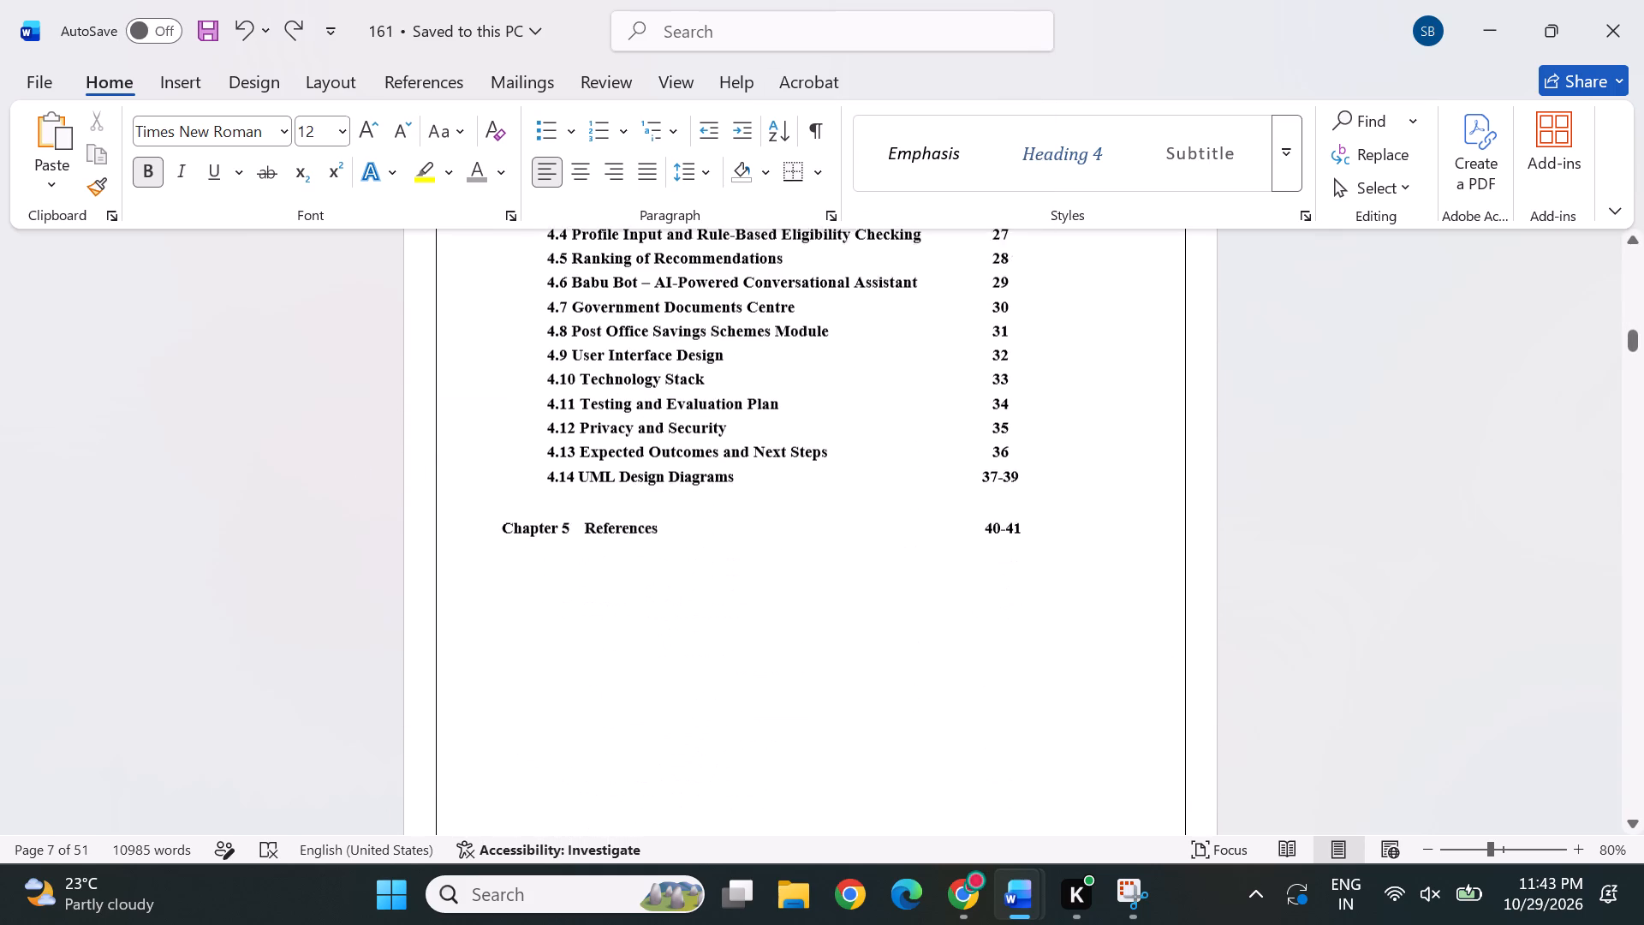
left_click_drag(1043, 521, 635, 278)
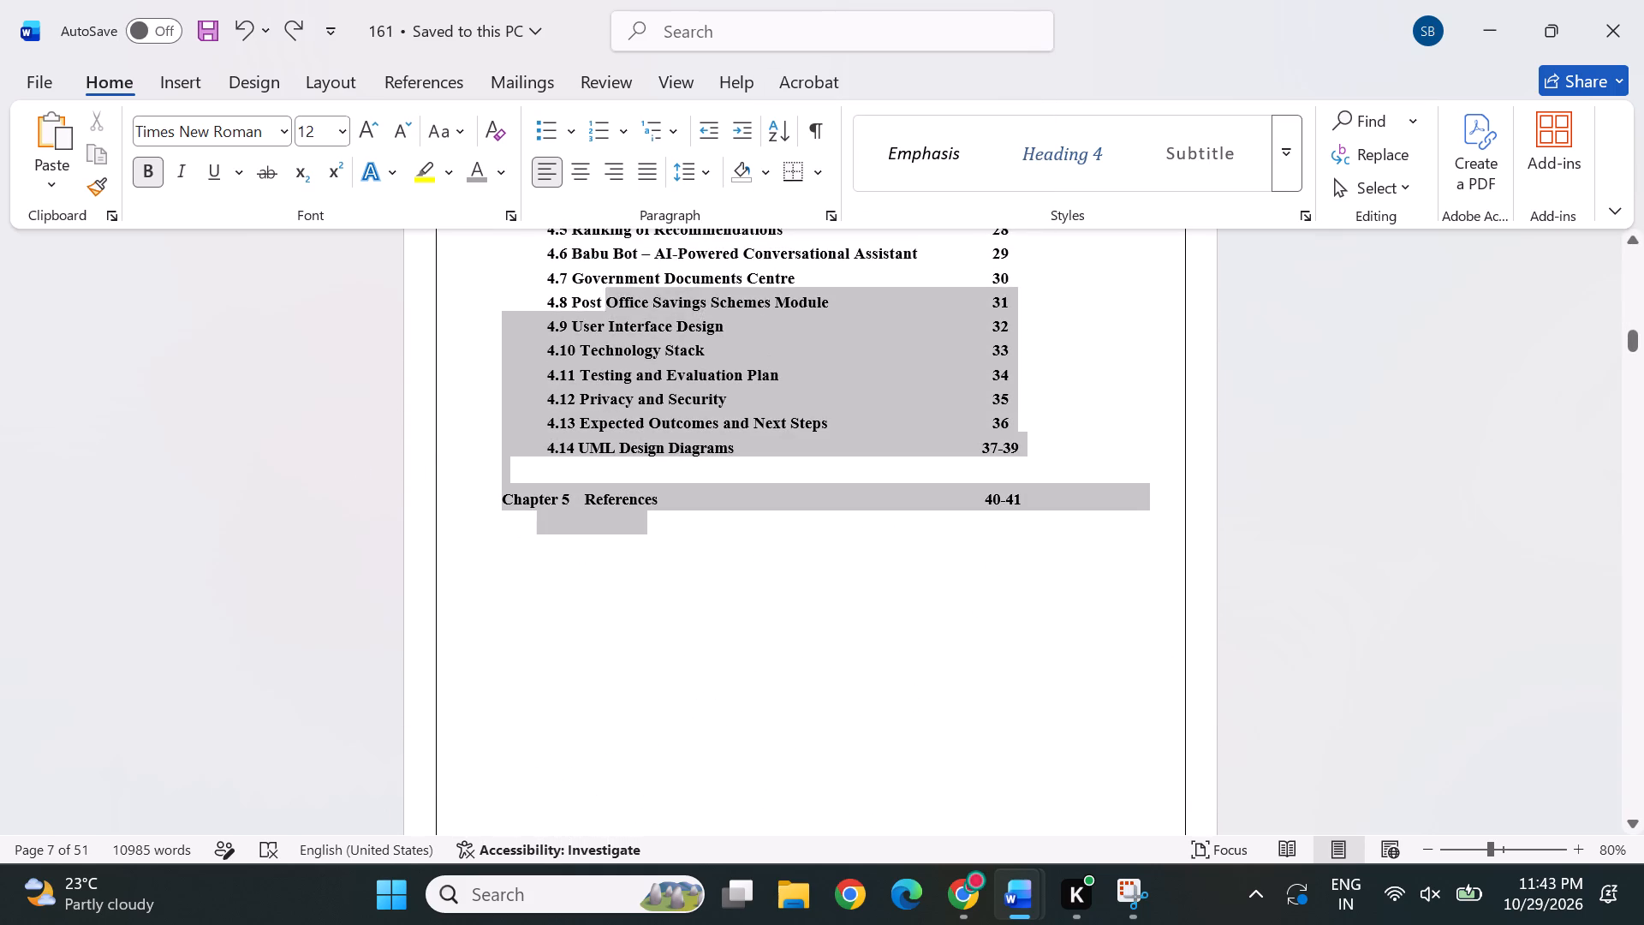
left_click_drag(635, 278, 536, 412)
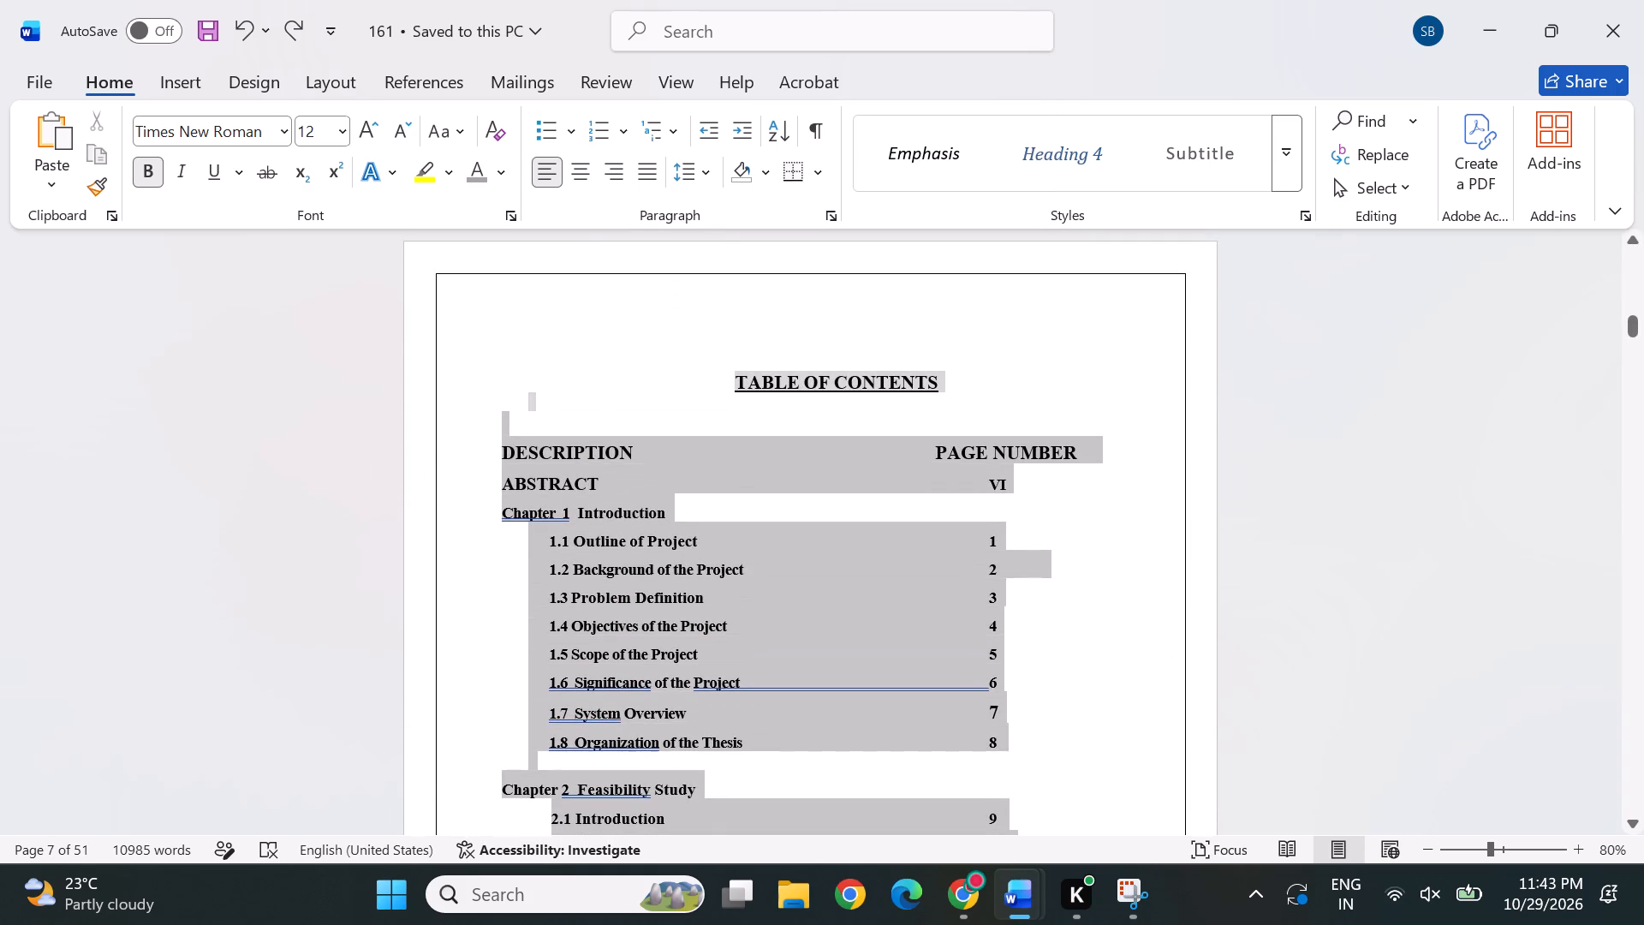
left_click_drag(536, 412, 516, 425)
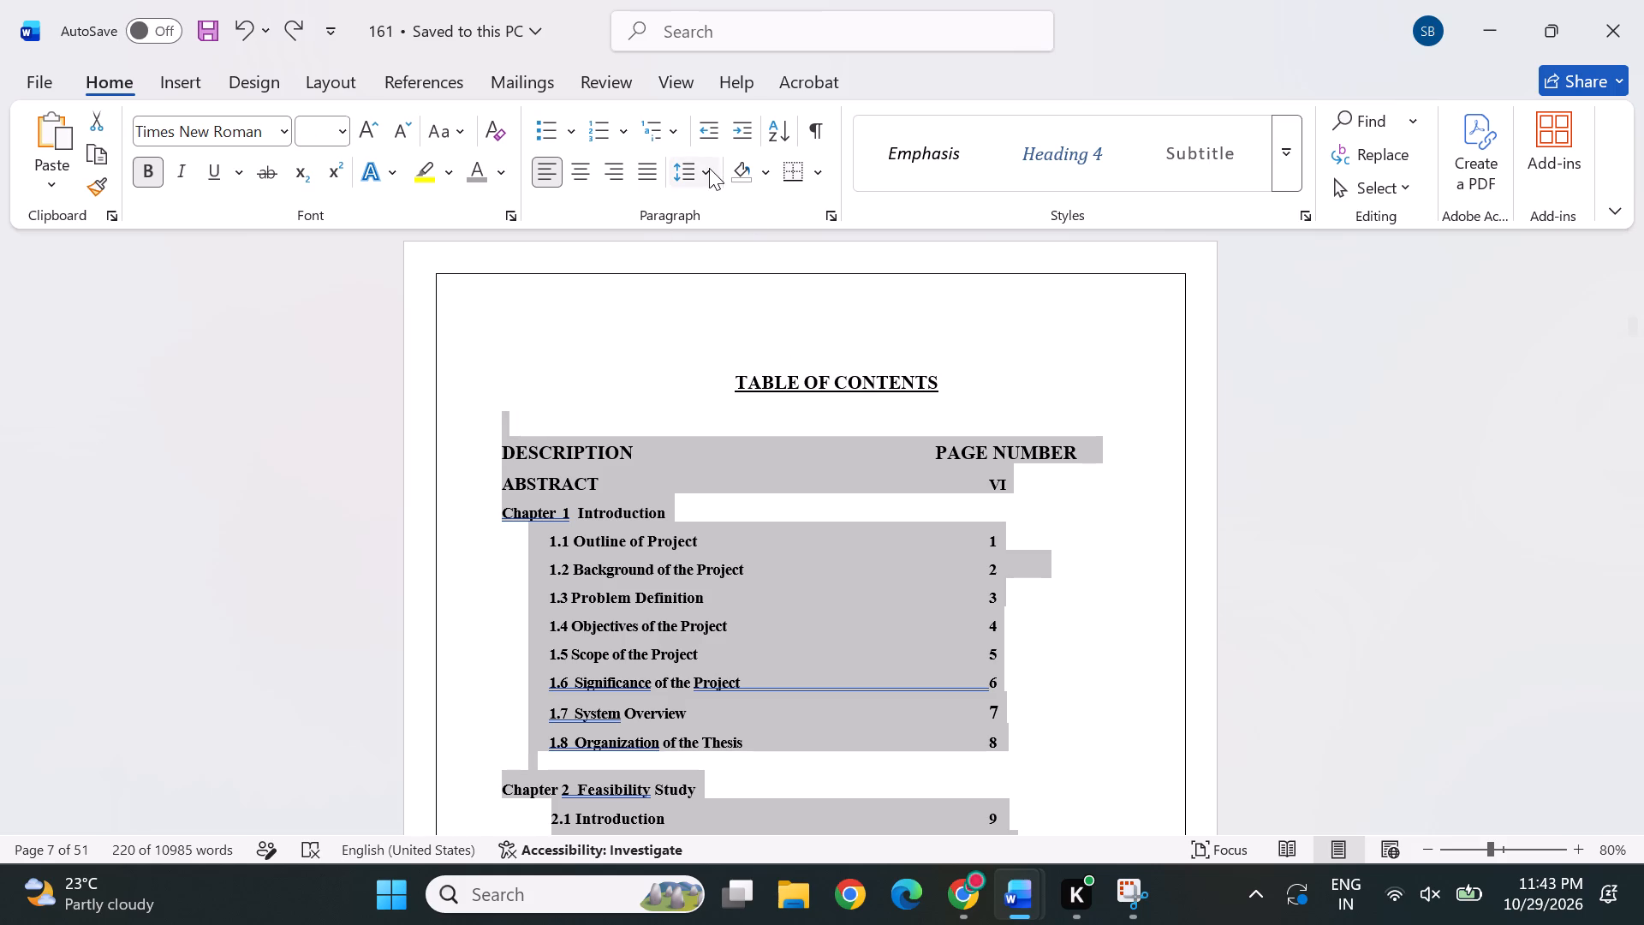
left_click(709, 168)
left_click(728, 207)
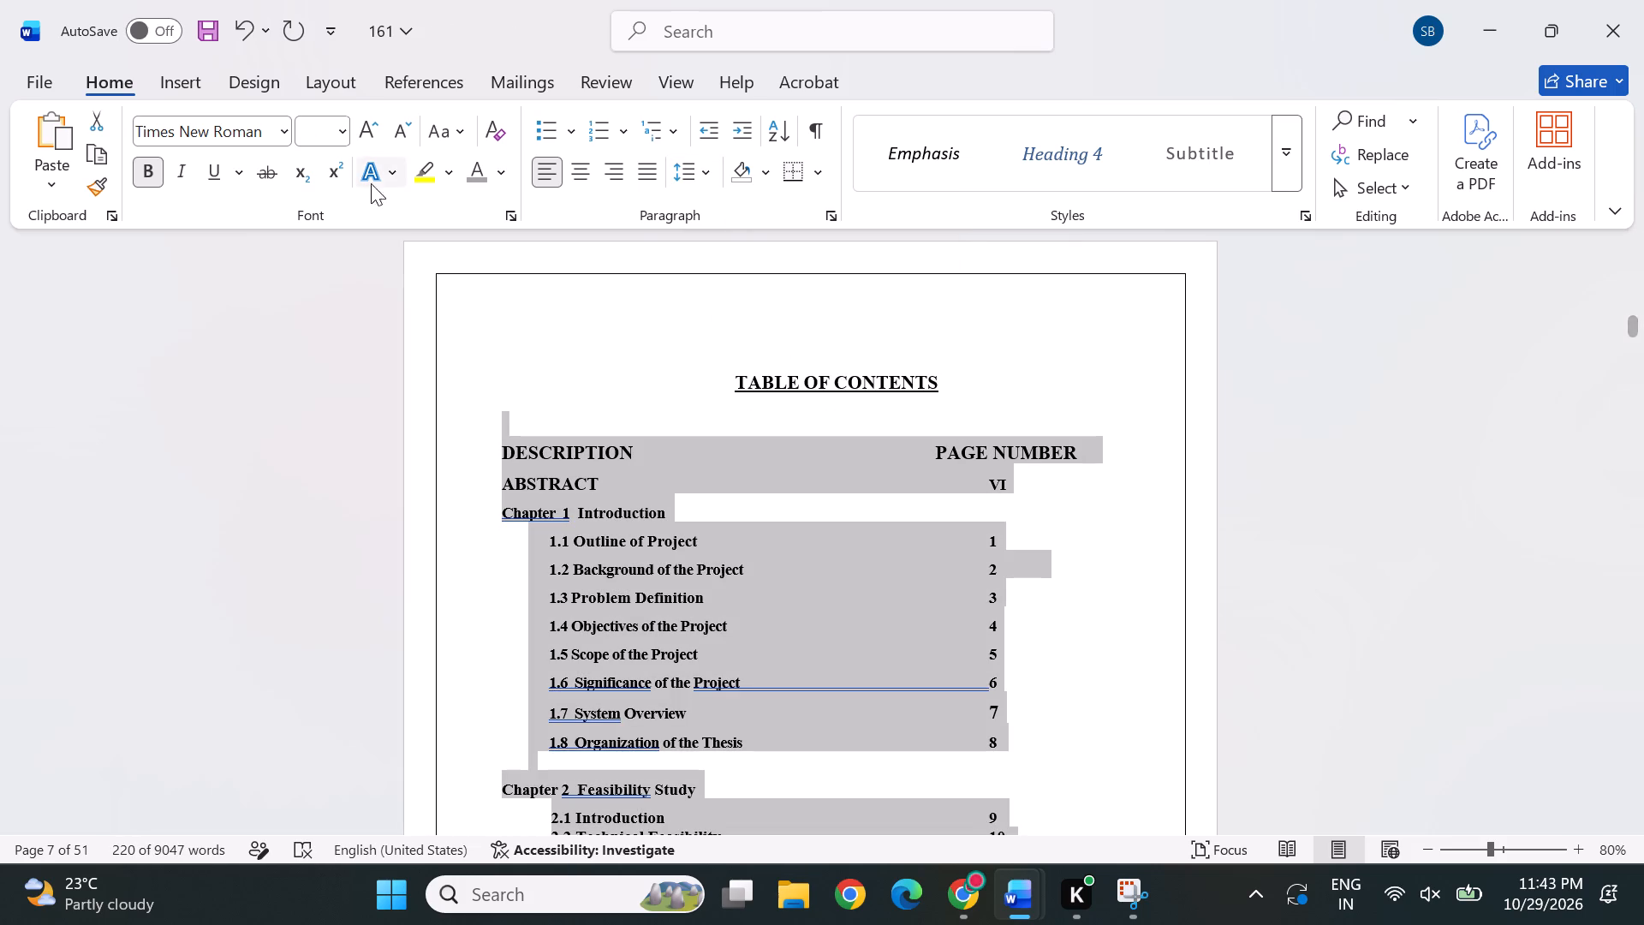
Set the selected table of contents text to font size 8.
left_click(340, 138)
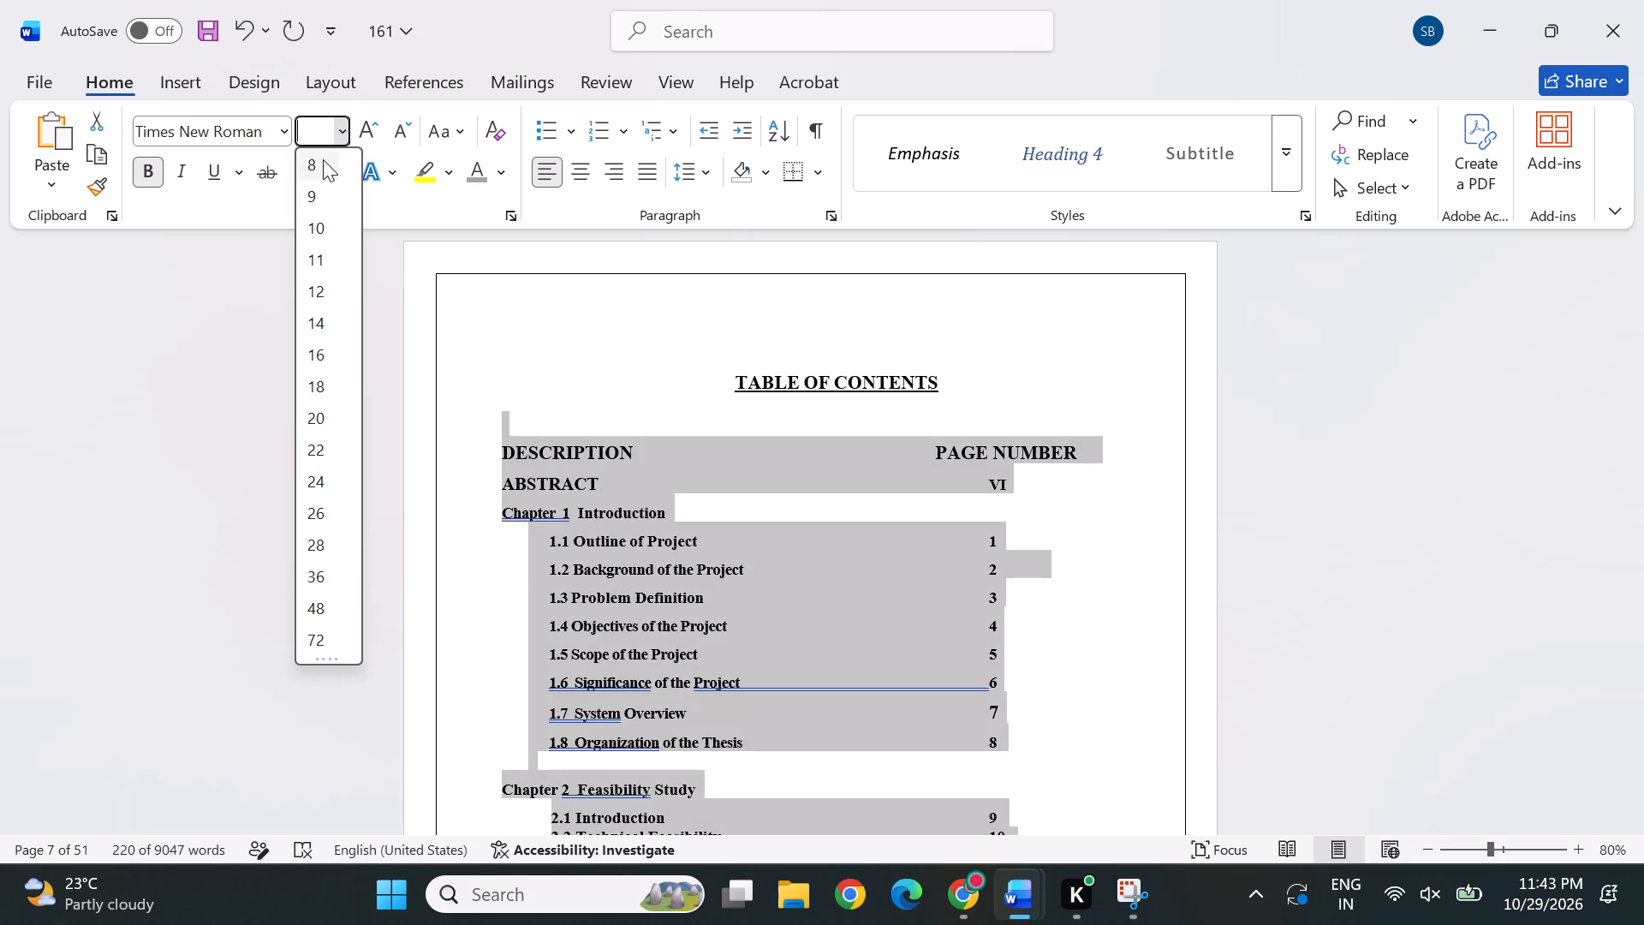
left_click(323, 159)
Delete extra blank lines between 3.7 Research Gap and Chapter 4 Proposed Methodology in the table of contents.
scroll(726, 549, "down", 2)
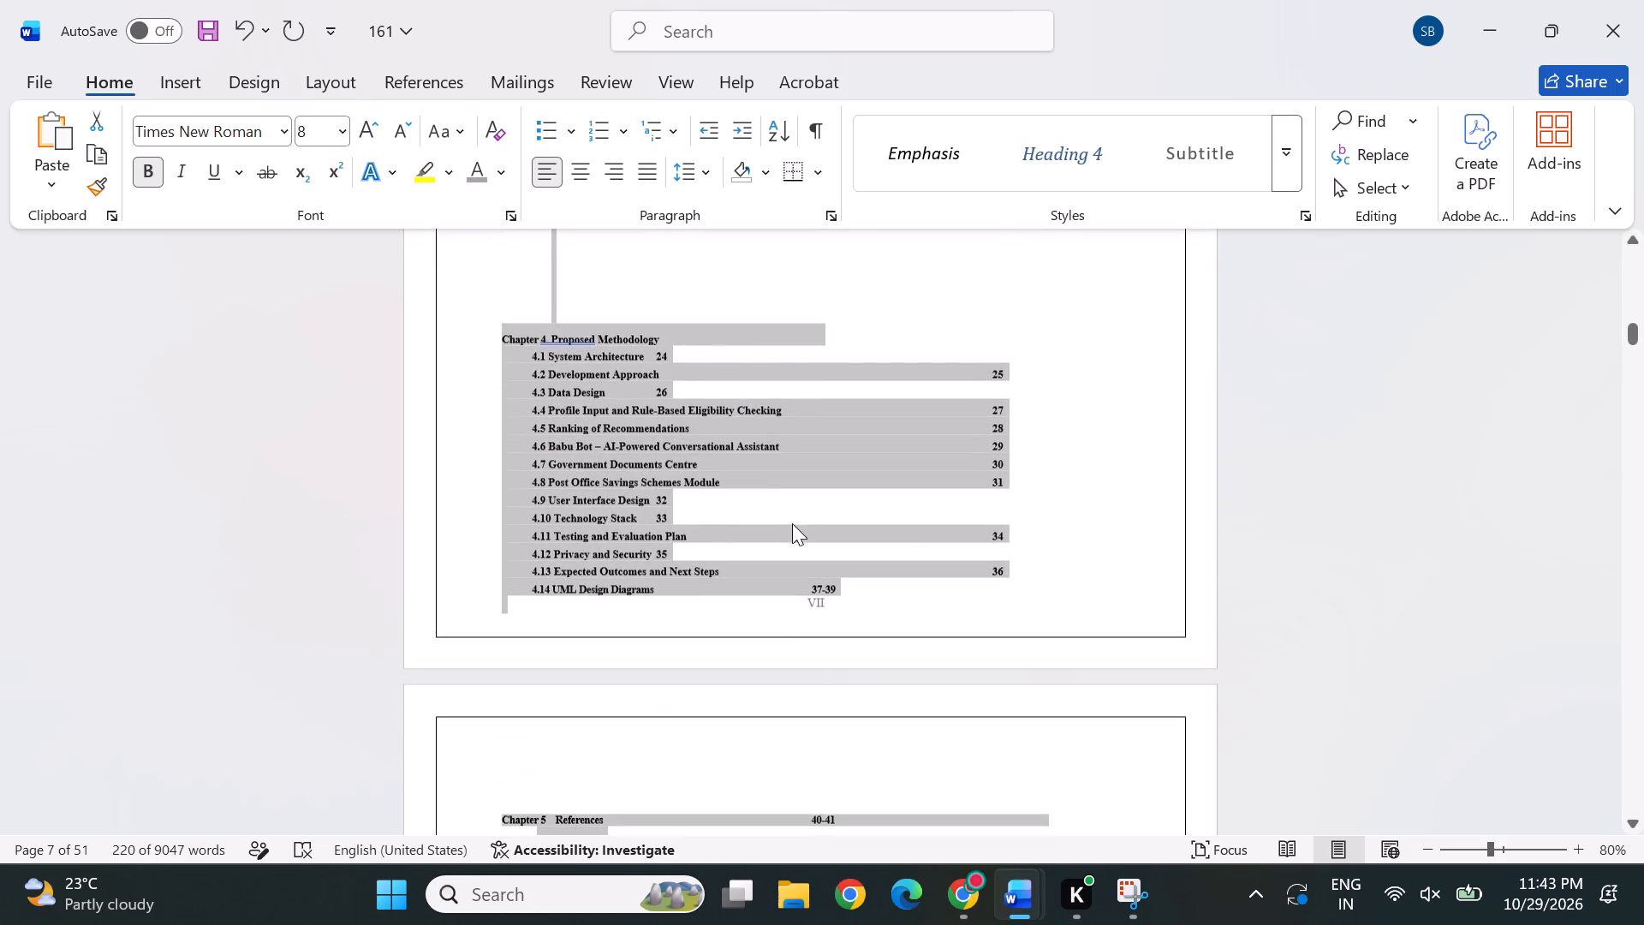
scroll(912, 488, "down", 1)
scroll(926, 604, "down", 1)
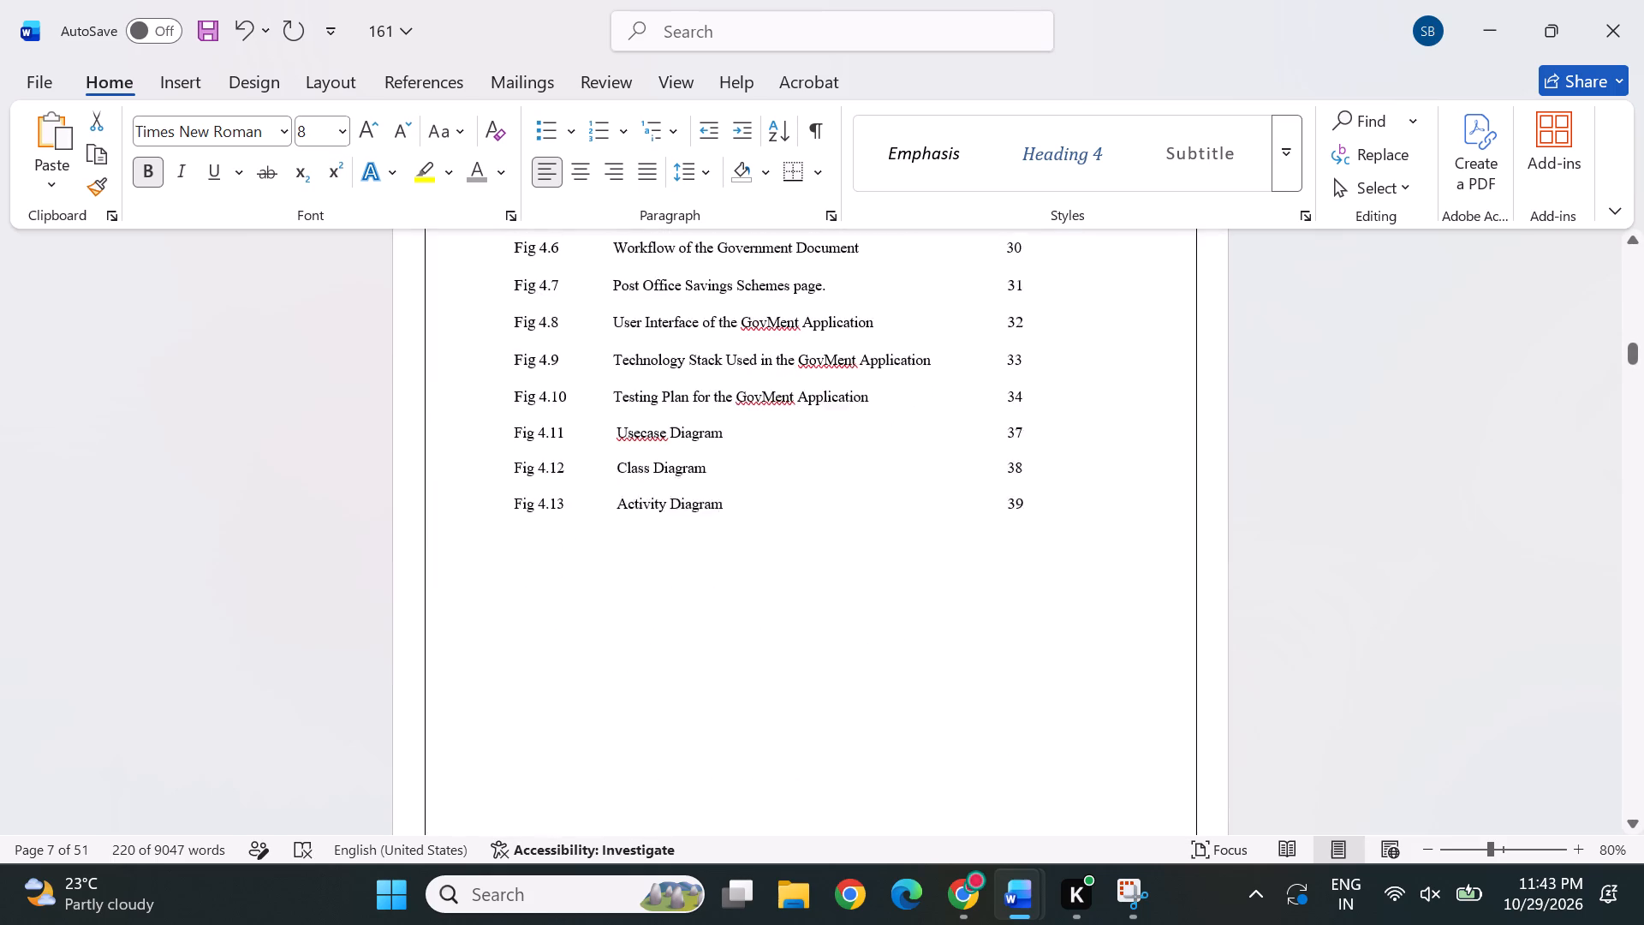
scroll(929, 539, "up", 2)
scroll(824, 305, "up", 1)
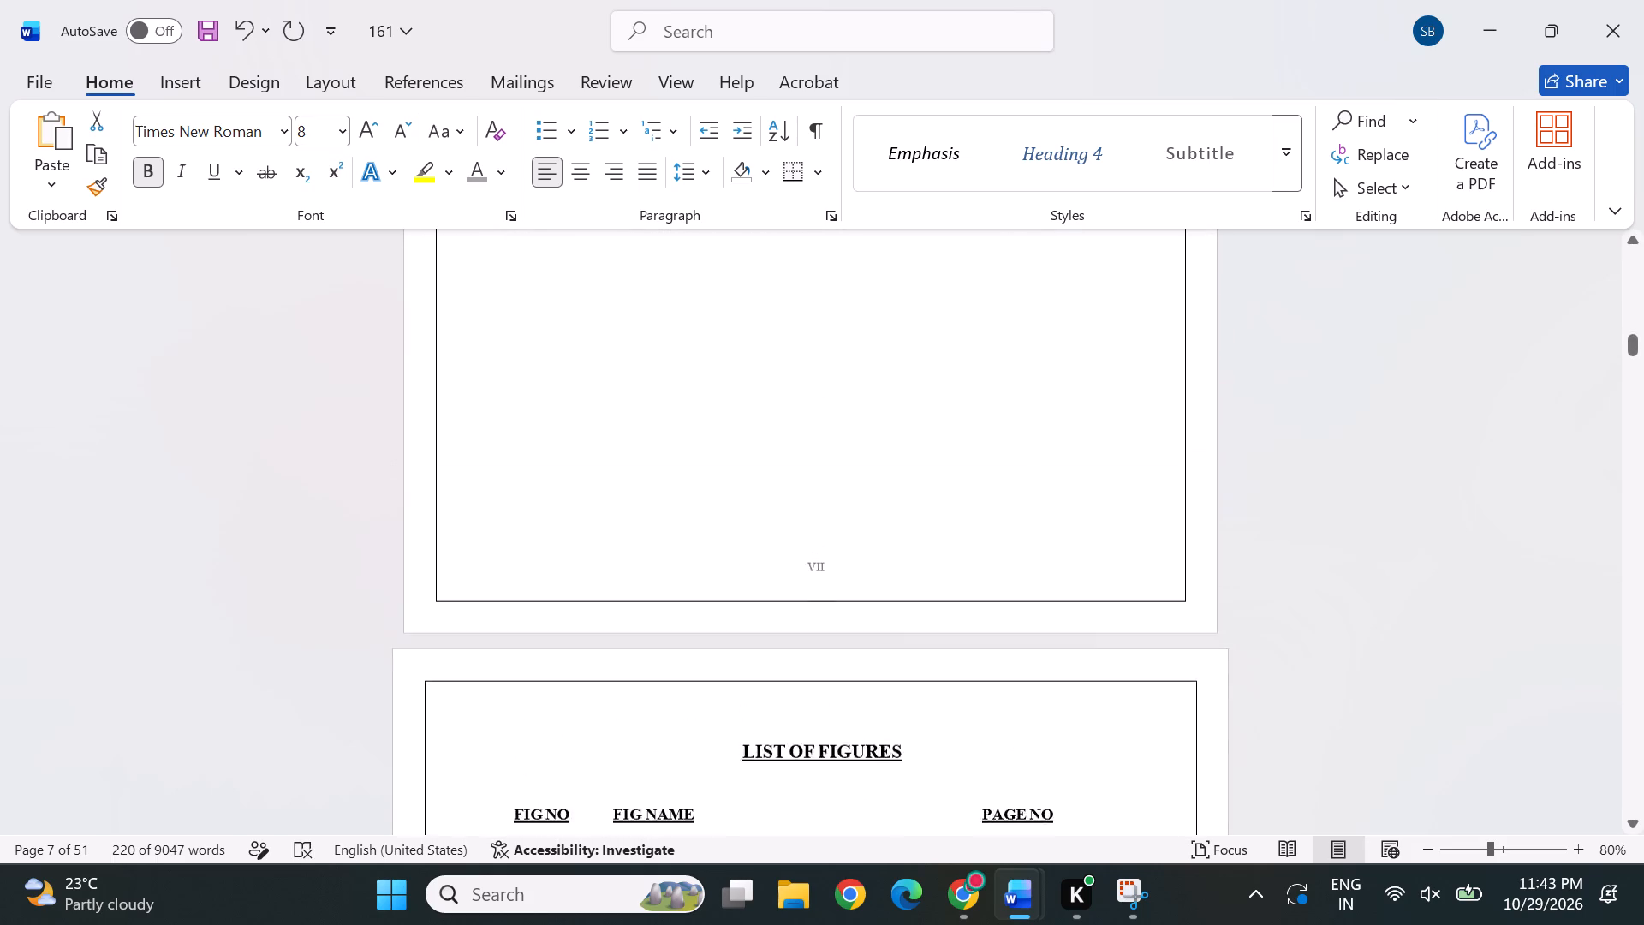
scroll(824, 305, "up", 2)
left_click(762, 746)
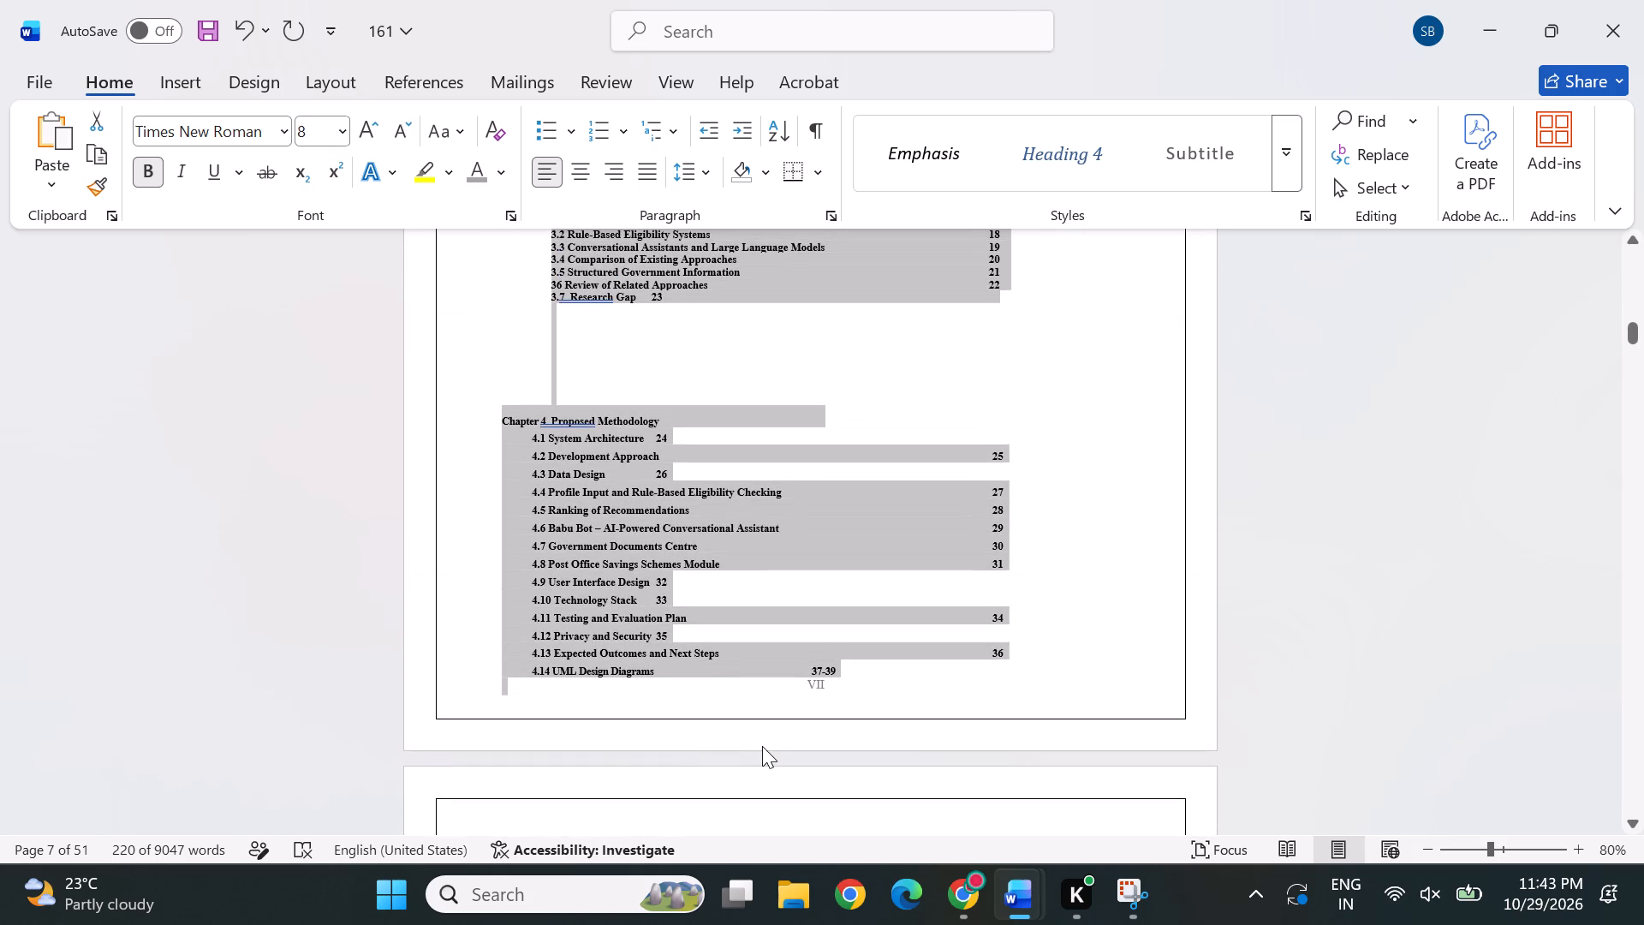
left_click(581, 326)
key("Delete")
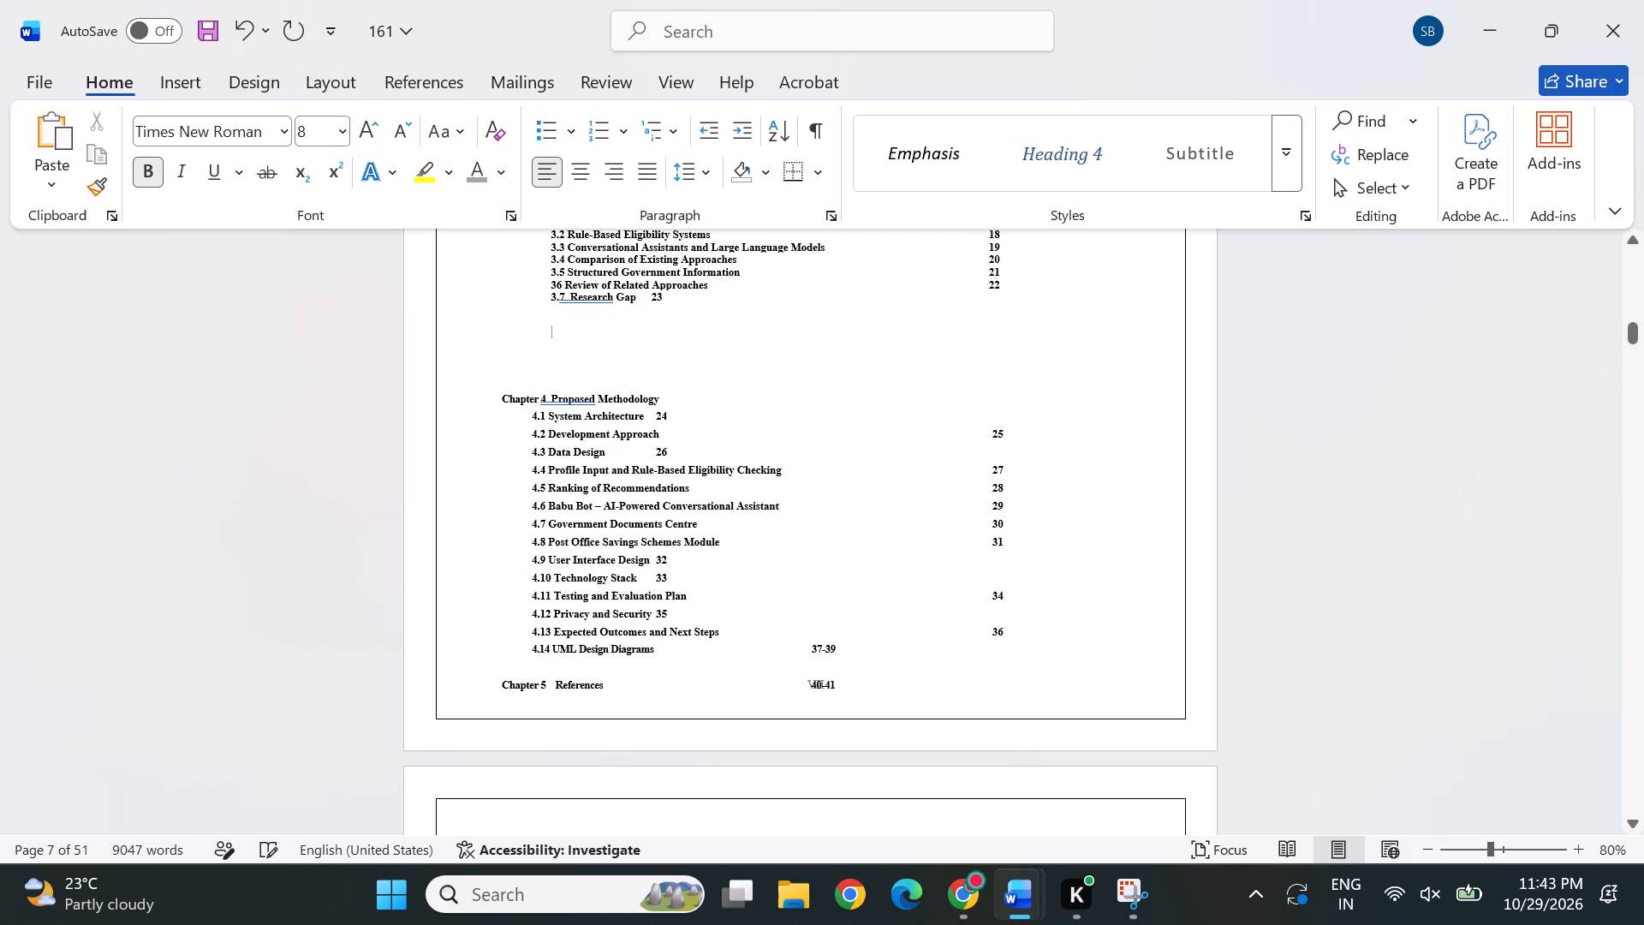
key("Delete")
key("Delete")
Change the page number in the Section 9 footer, on the page before the List of Figures, to VIII and leave footer editing.
scroll(599, 491, "down", 2)
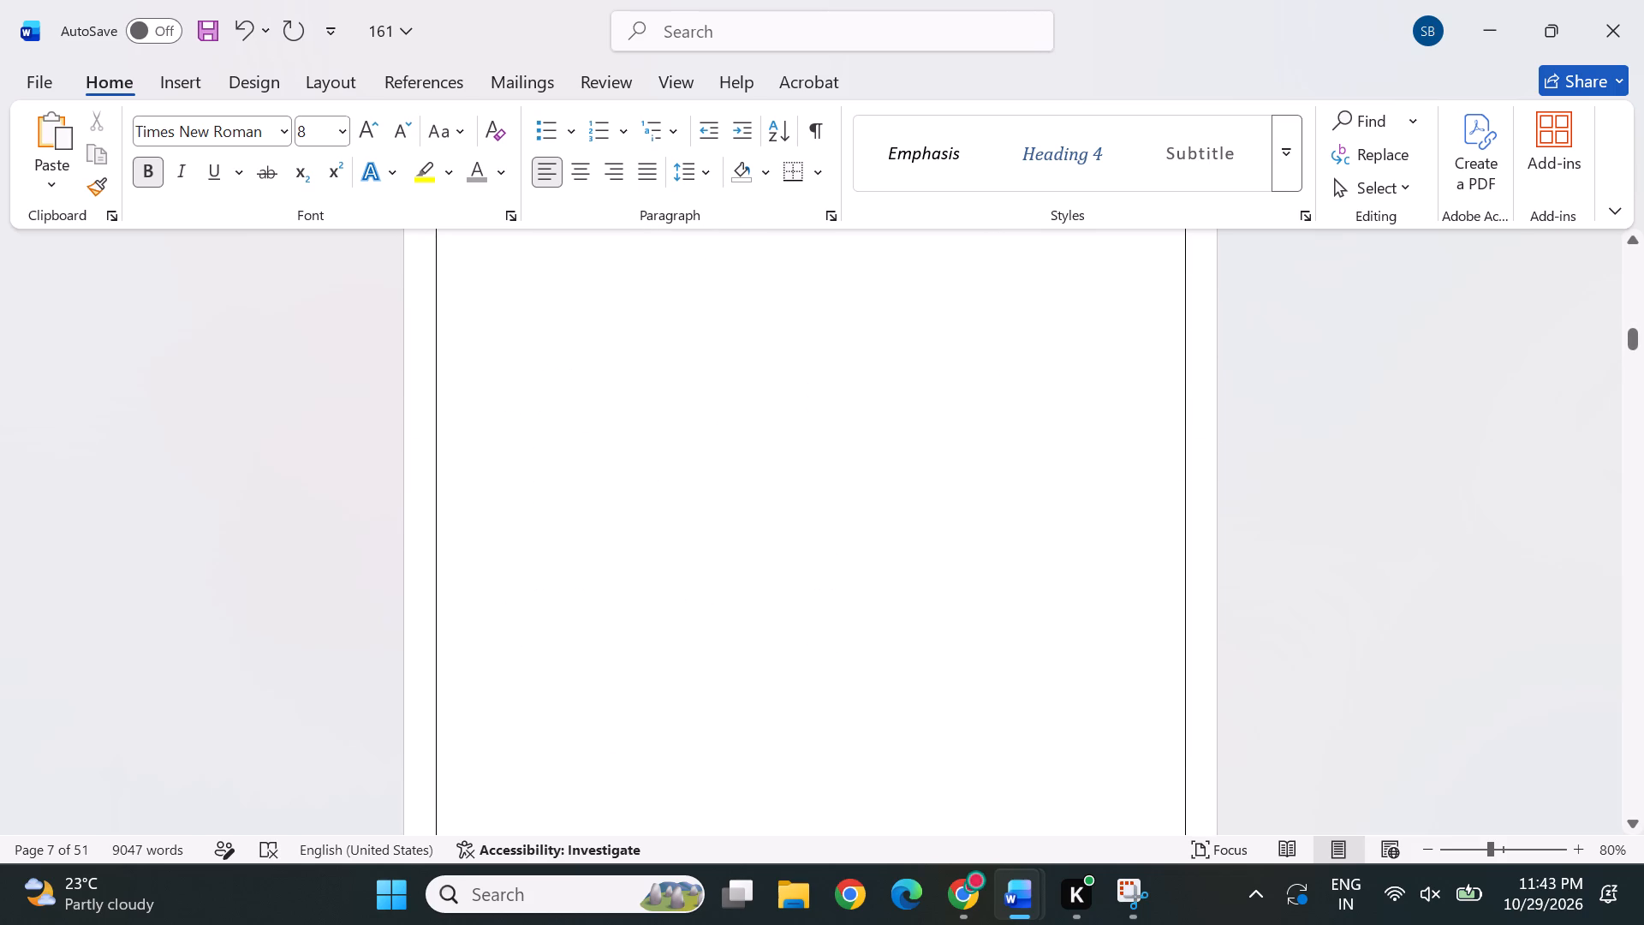
scroll(775, 584, "down", 1)
scroll(883, 511, "up", 2)
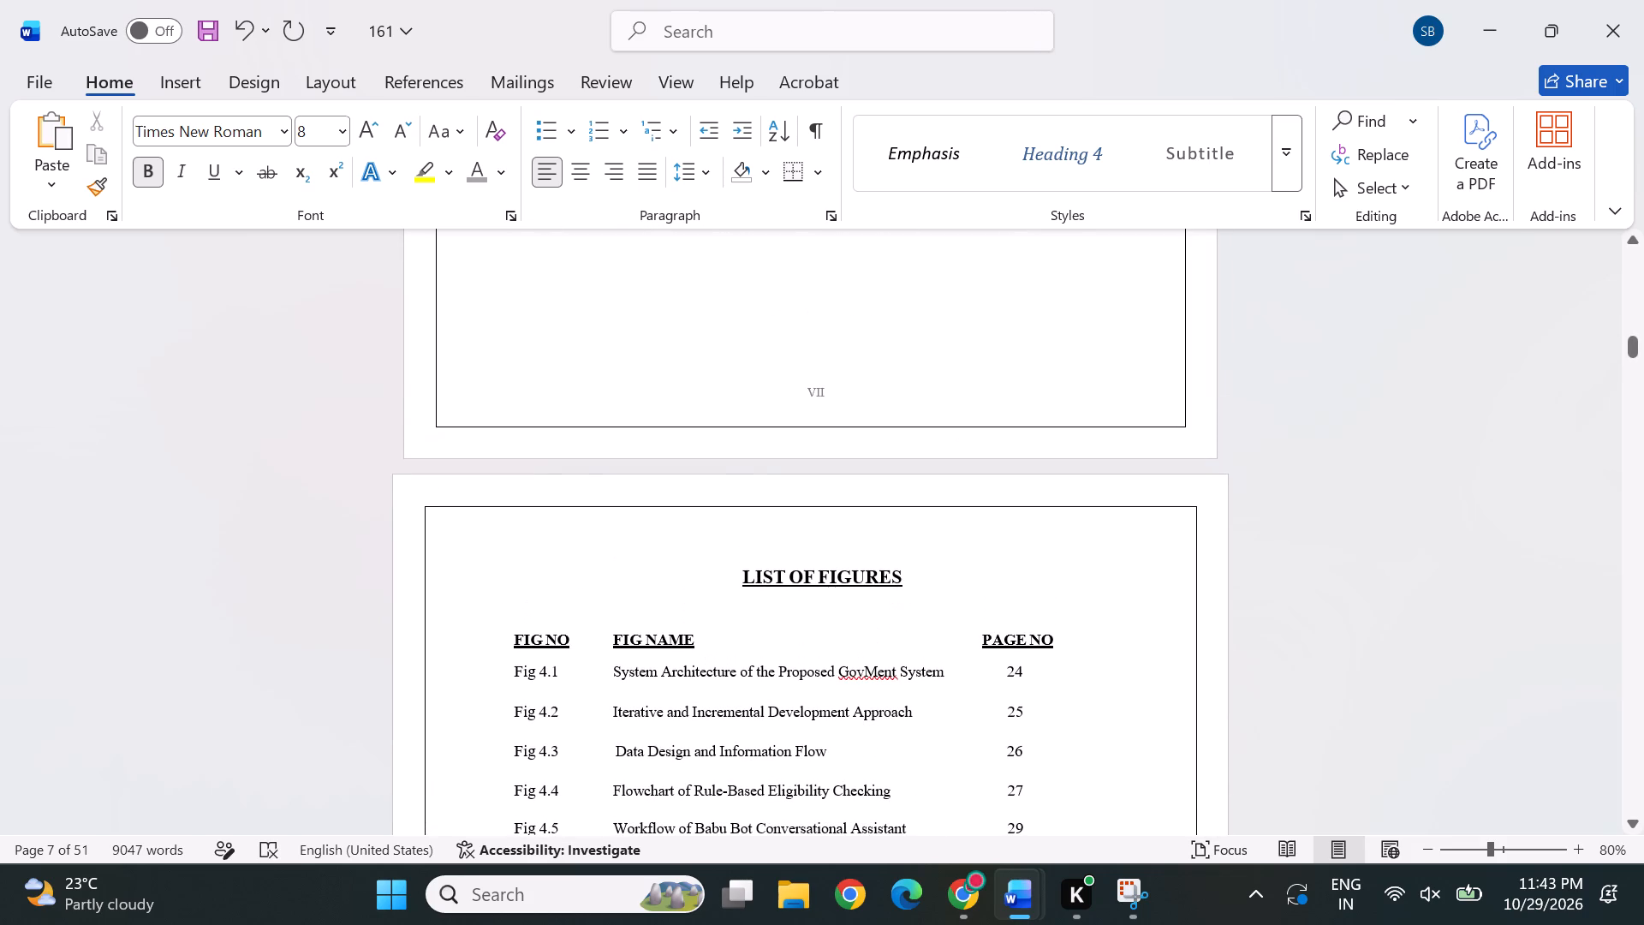
left_click(832, 395)
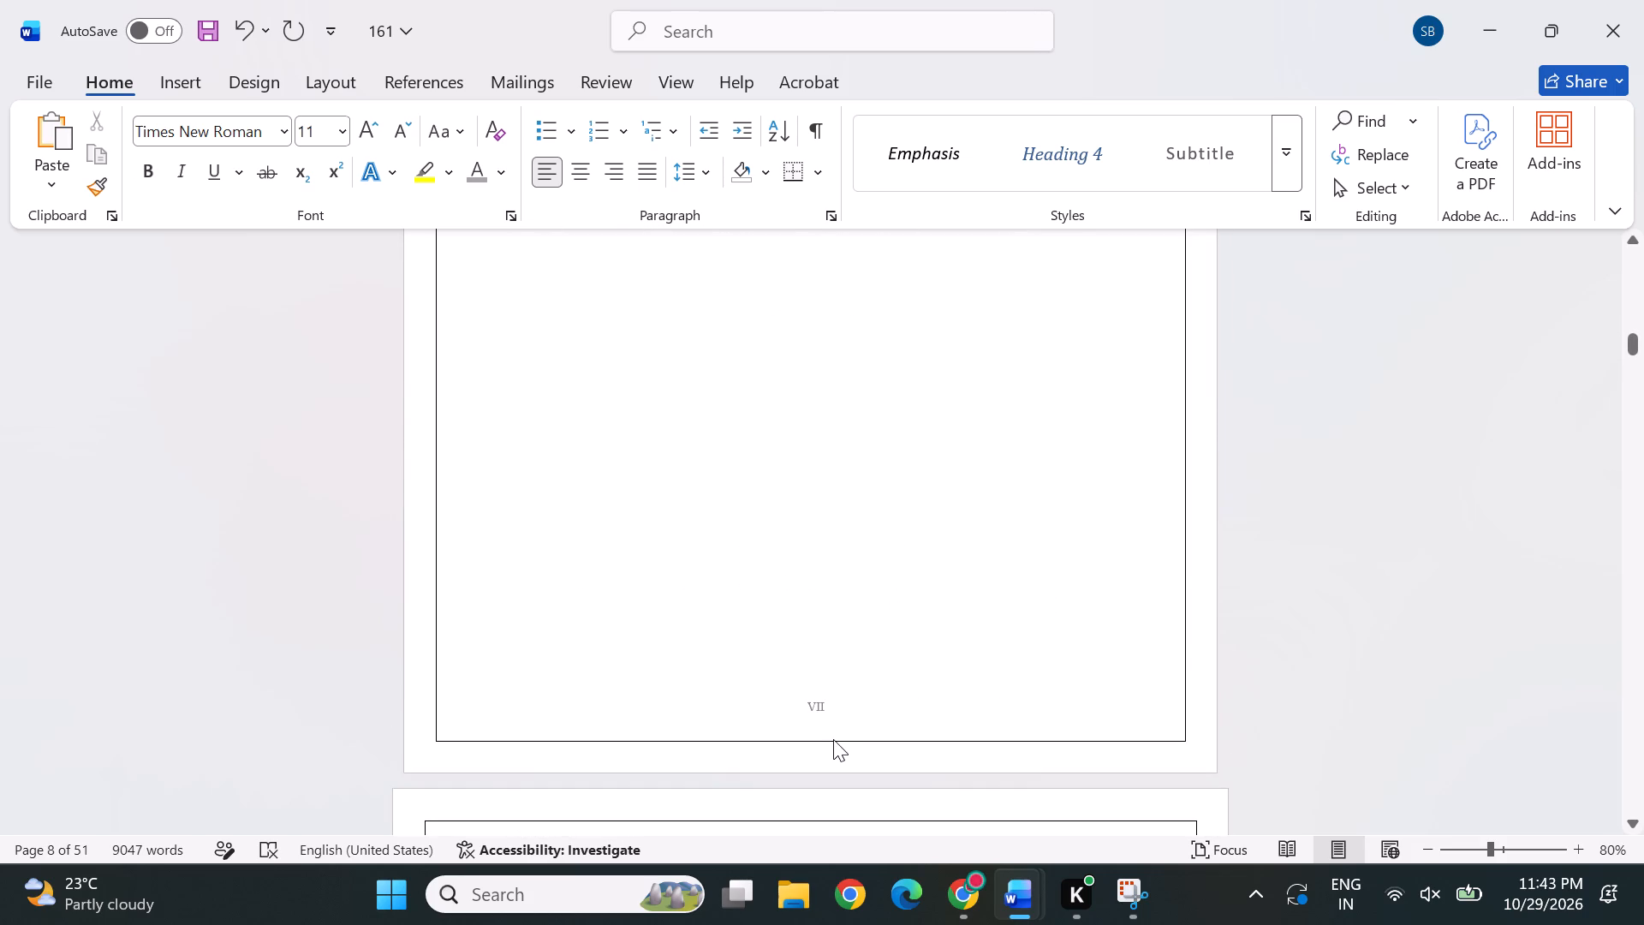
double_click(833, 739)
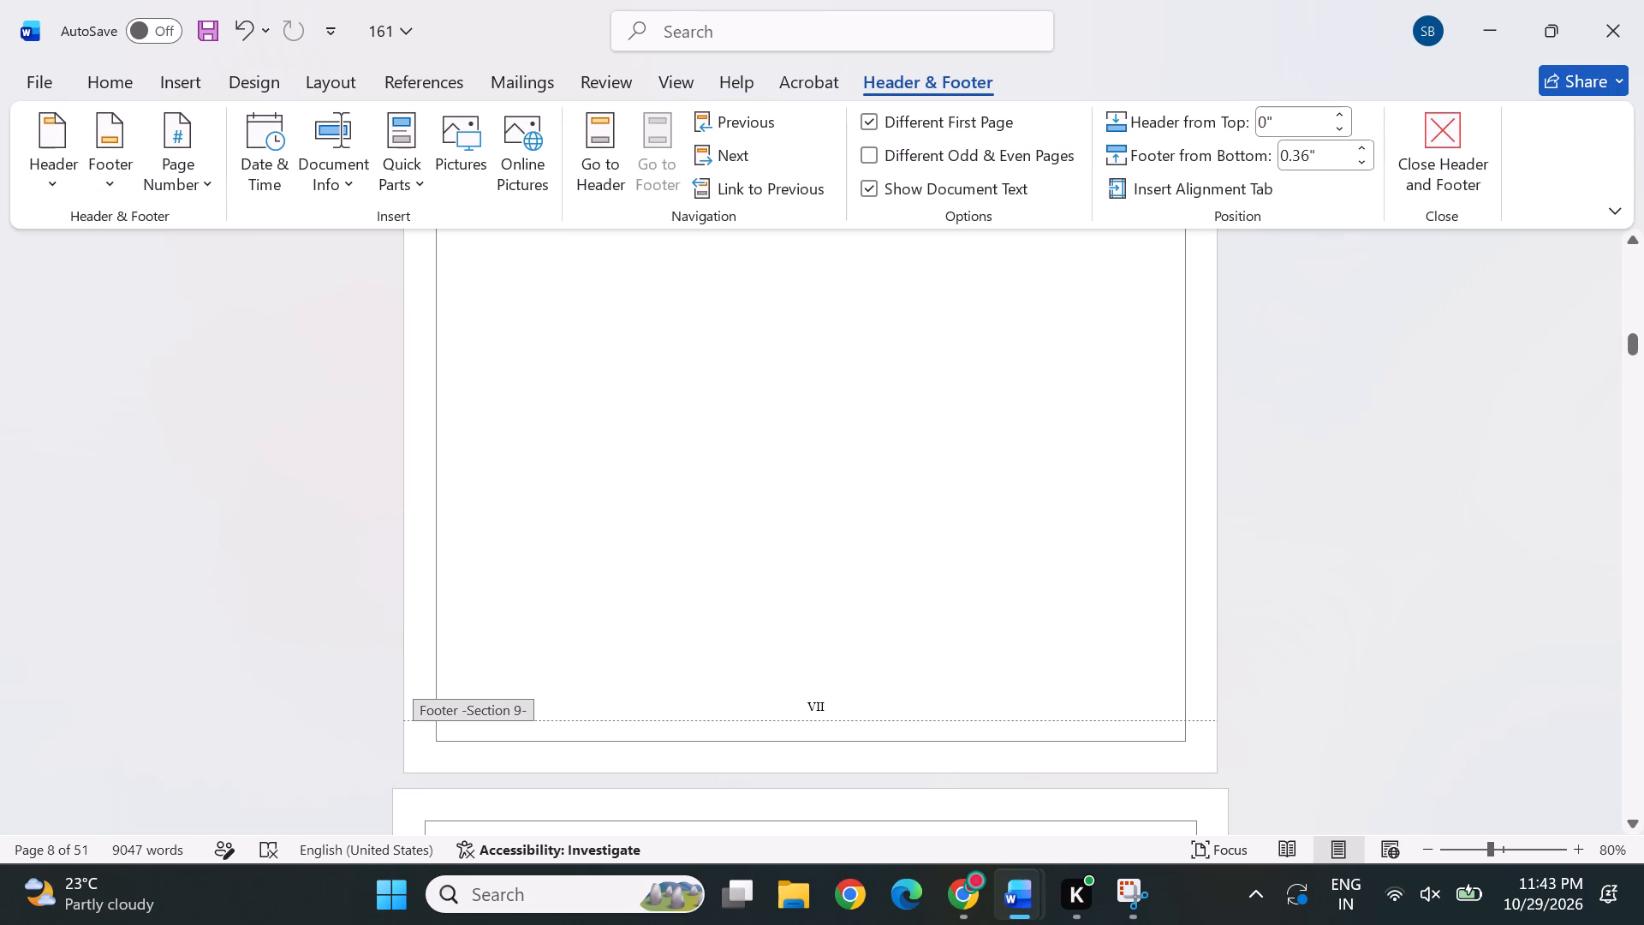
left_click(823, 702)
left_click(824, 708)
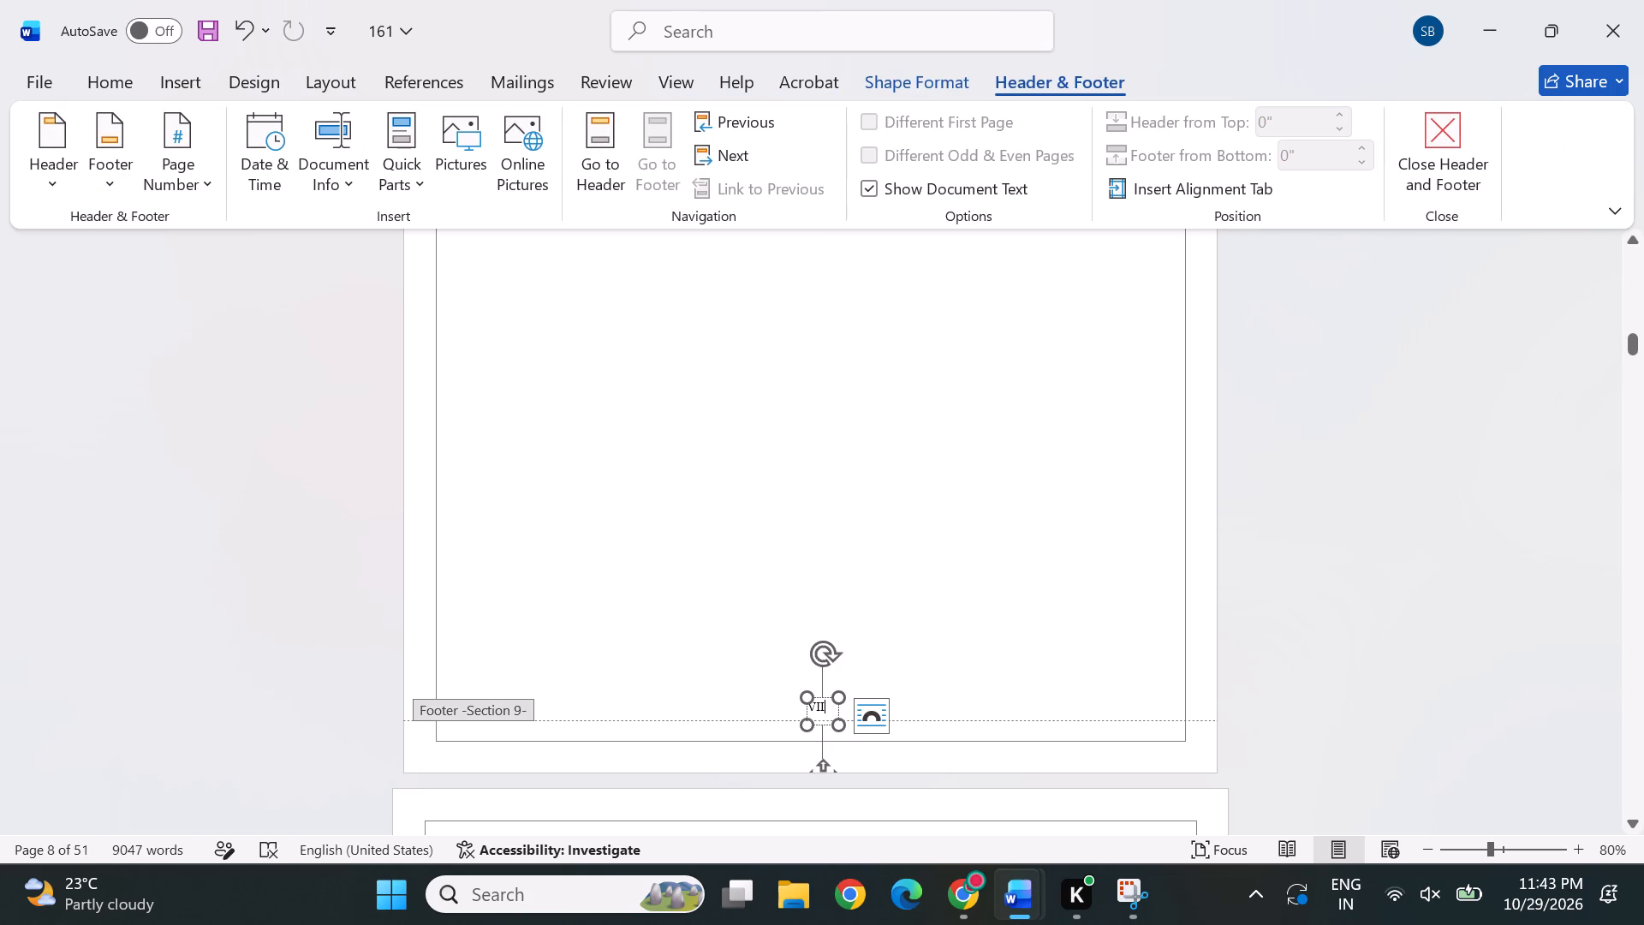
key("shift+i")
key("Left")
key("Delete")
key("i")
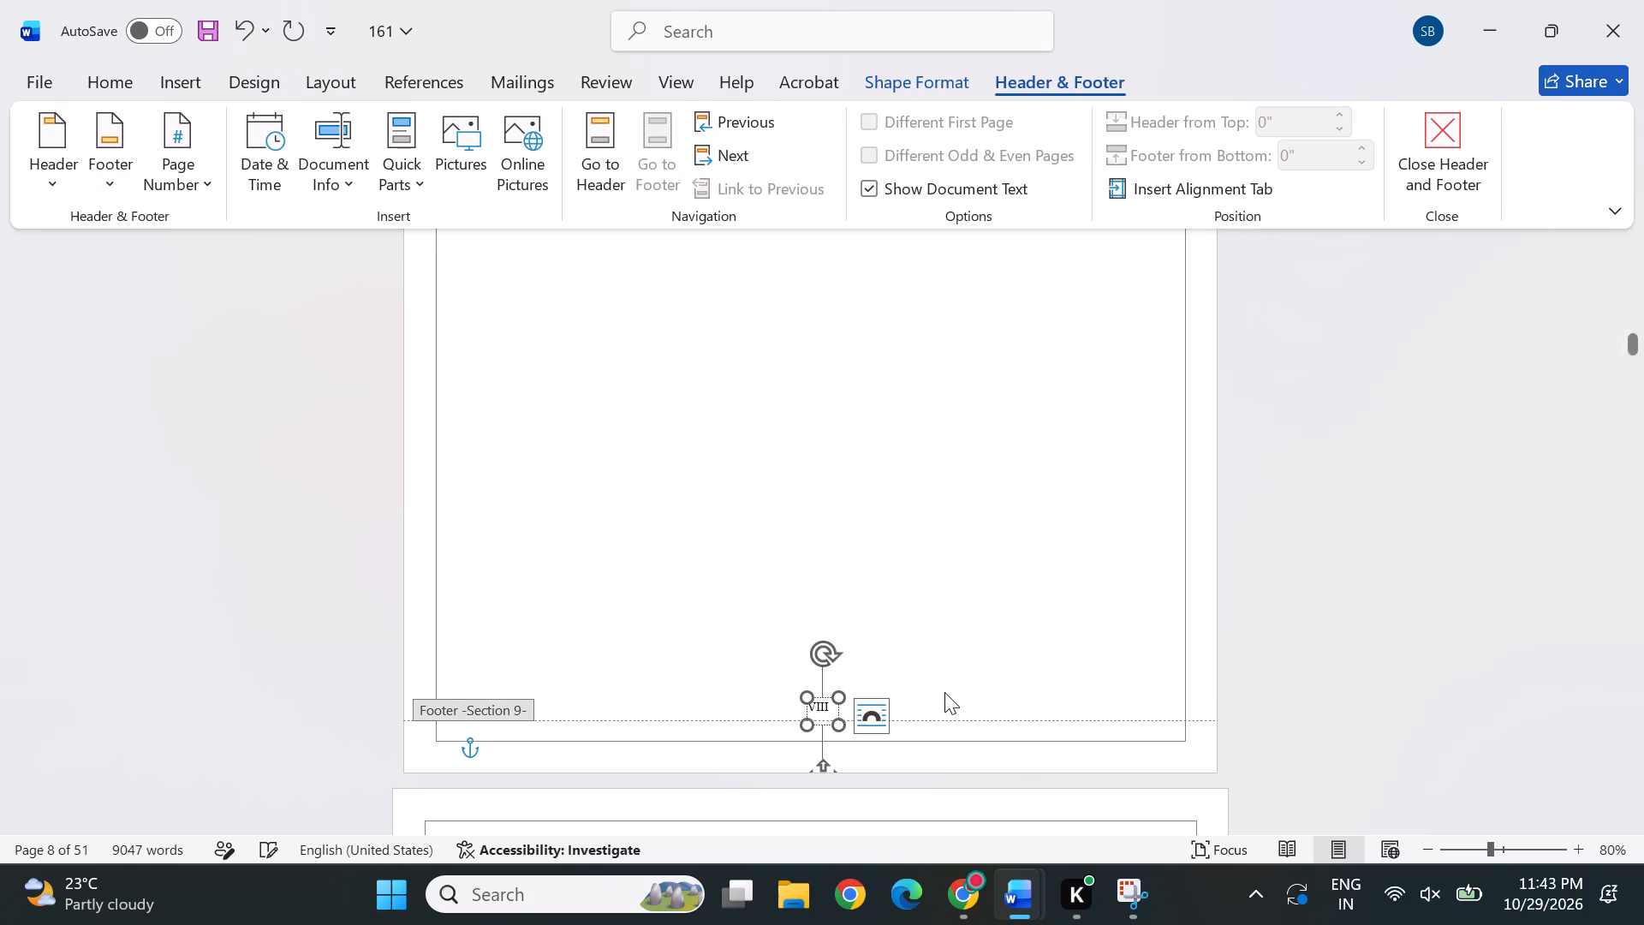
left_click(1325, 537)
double_click(1325, 537)
Save the document.
key("ctrl+s")
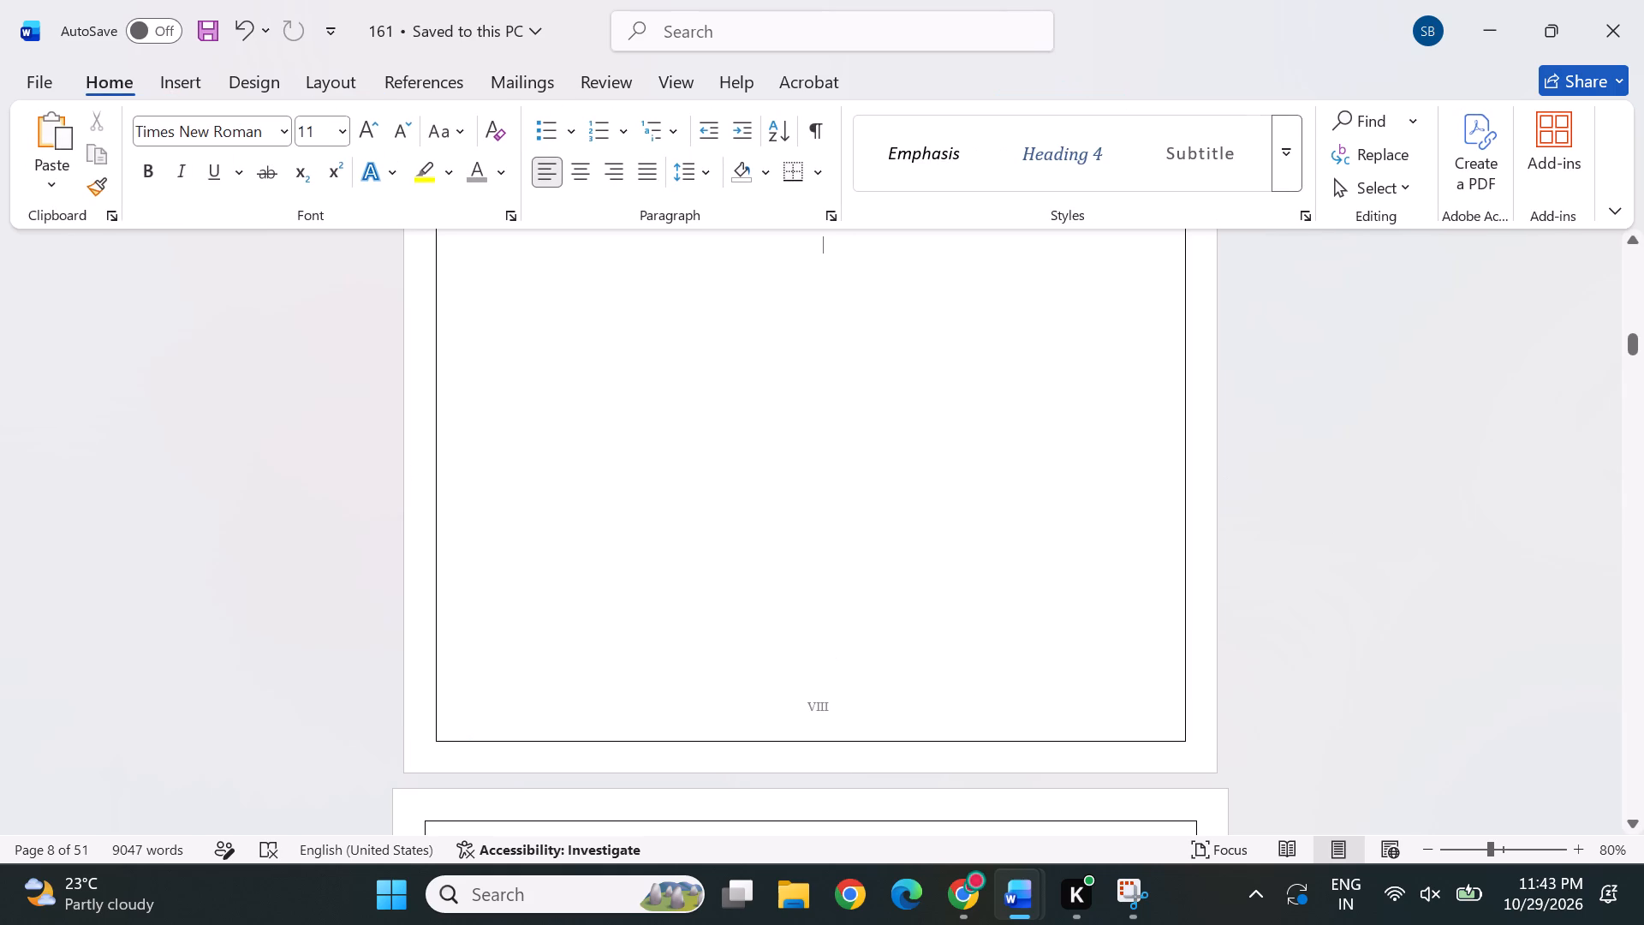
key("ctrl+s")
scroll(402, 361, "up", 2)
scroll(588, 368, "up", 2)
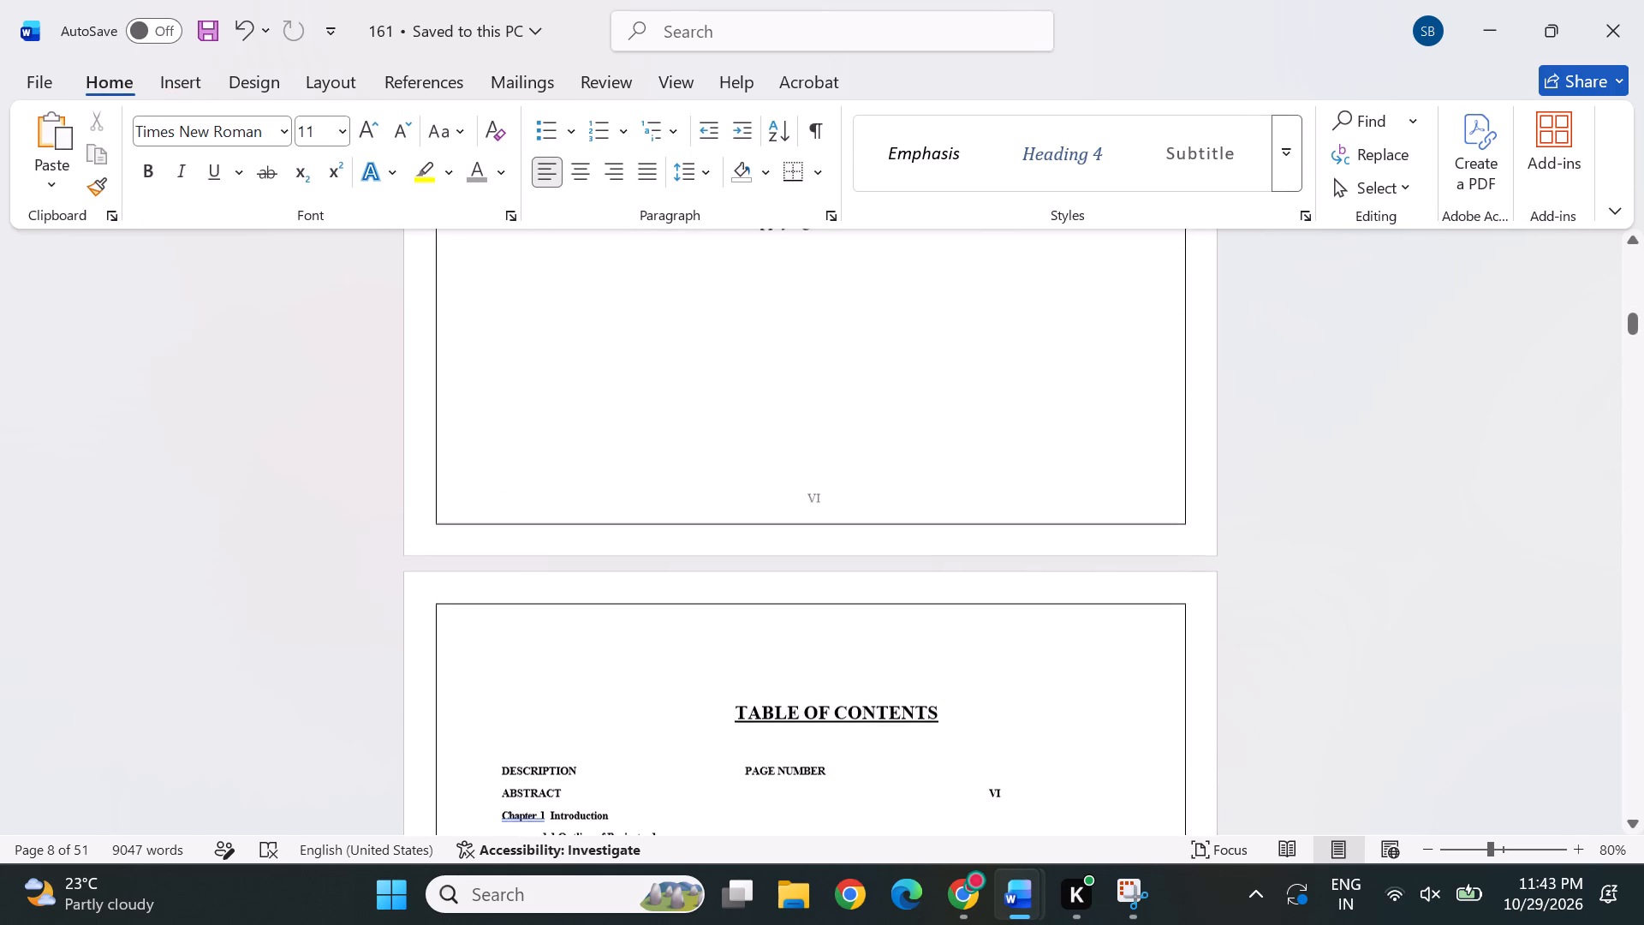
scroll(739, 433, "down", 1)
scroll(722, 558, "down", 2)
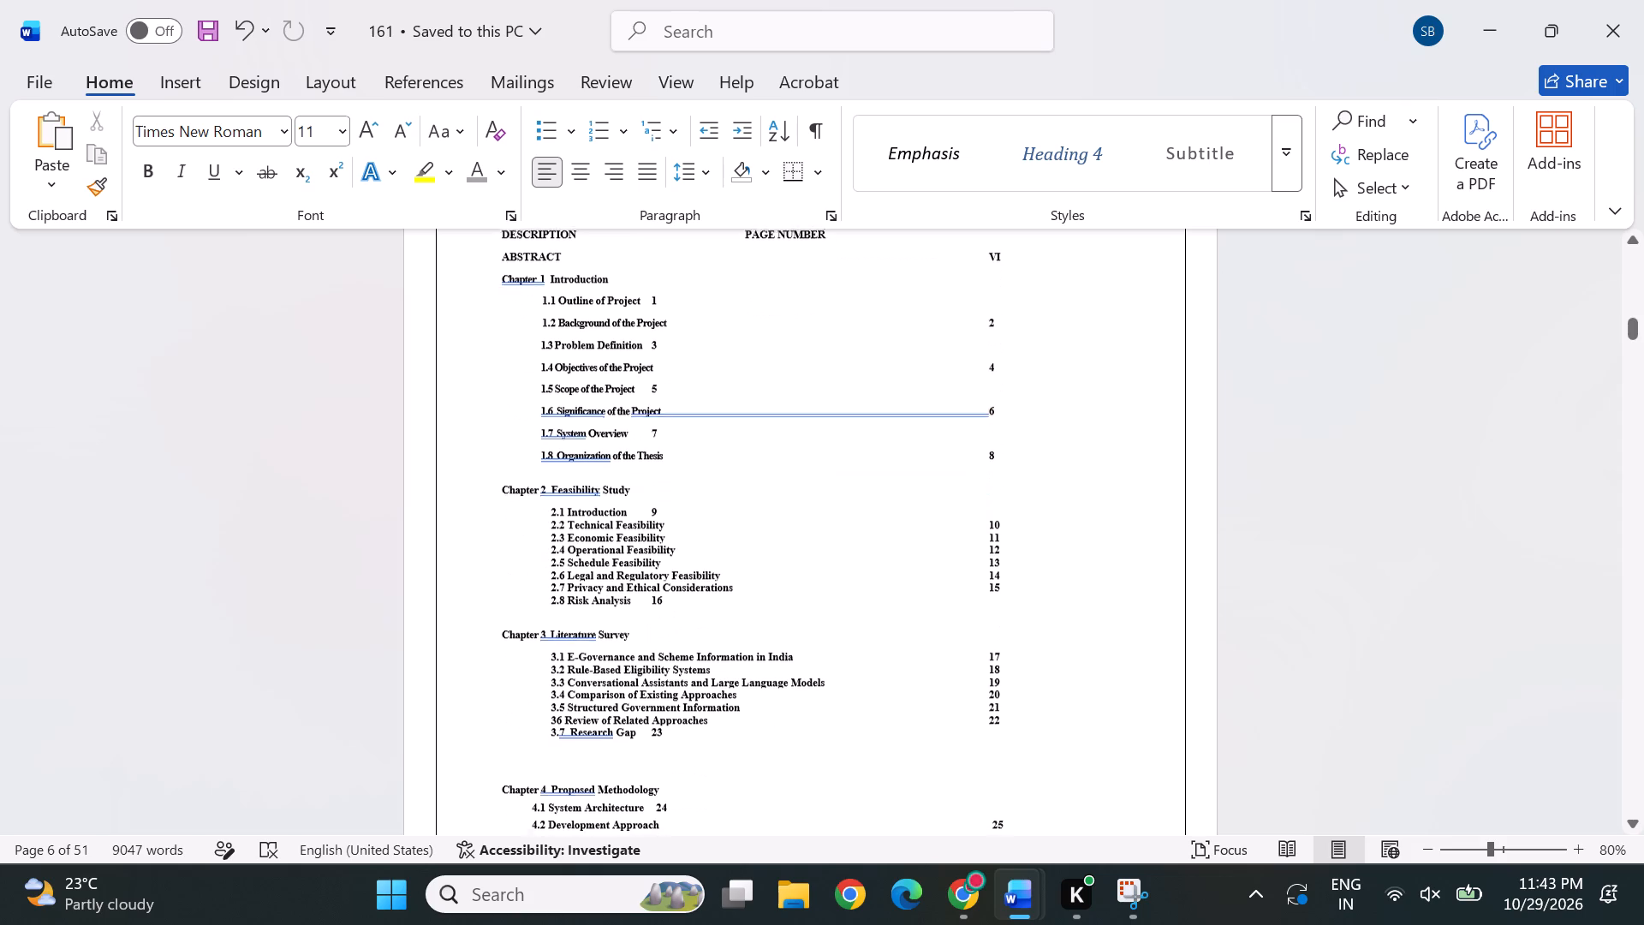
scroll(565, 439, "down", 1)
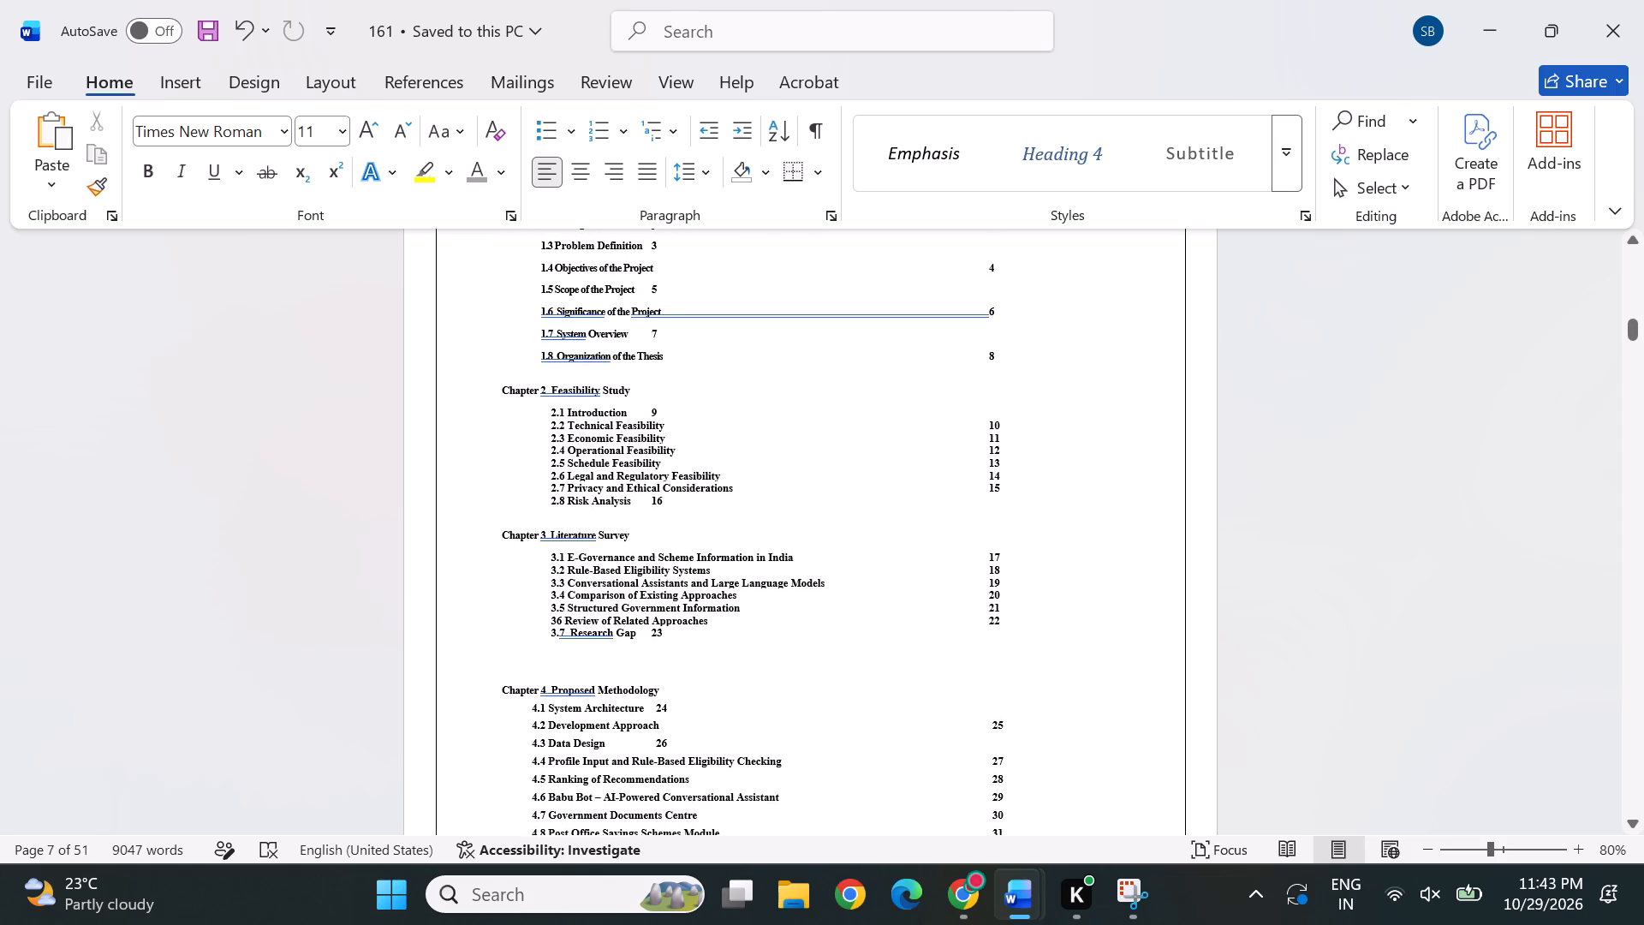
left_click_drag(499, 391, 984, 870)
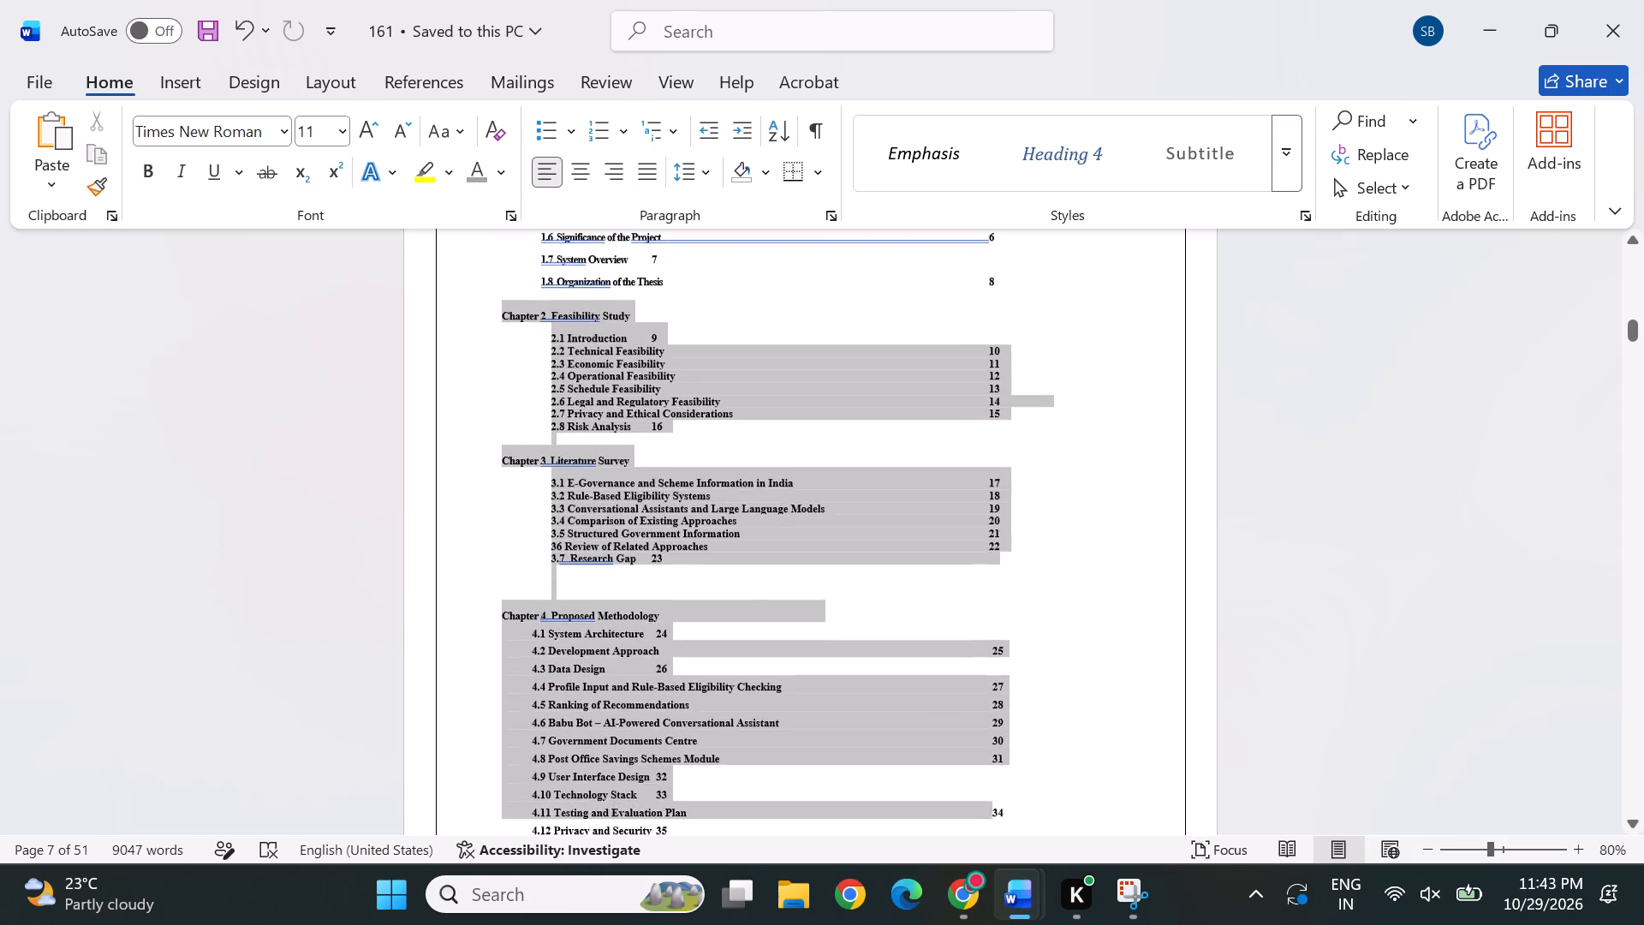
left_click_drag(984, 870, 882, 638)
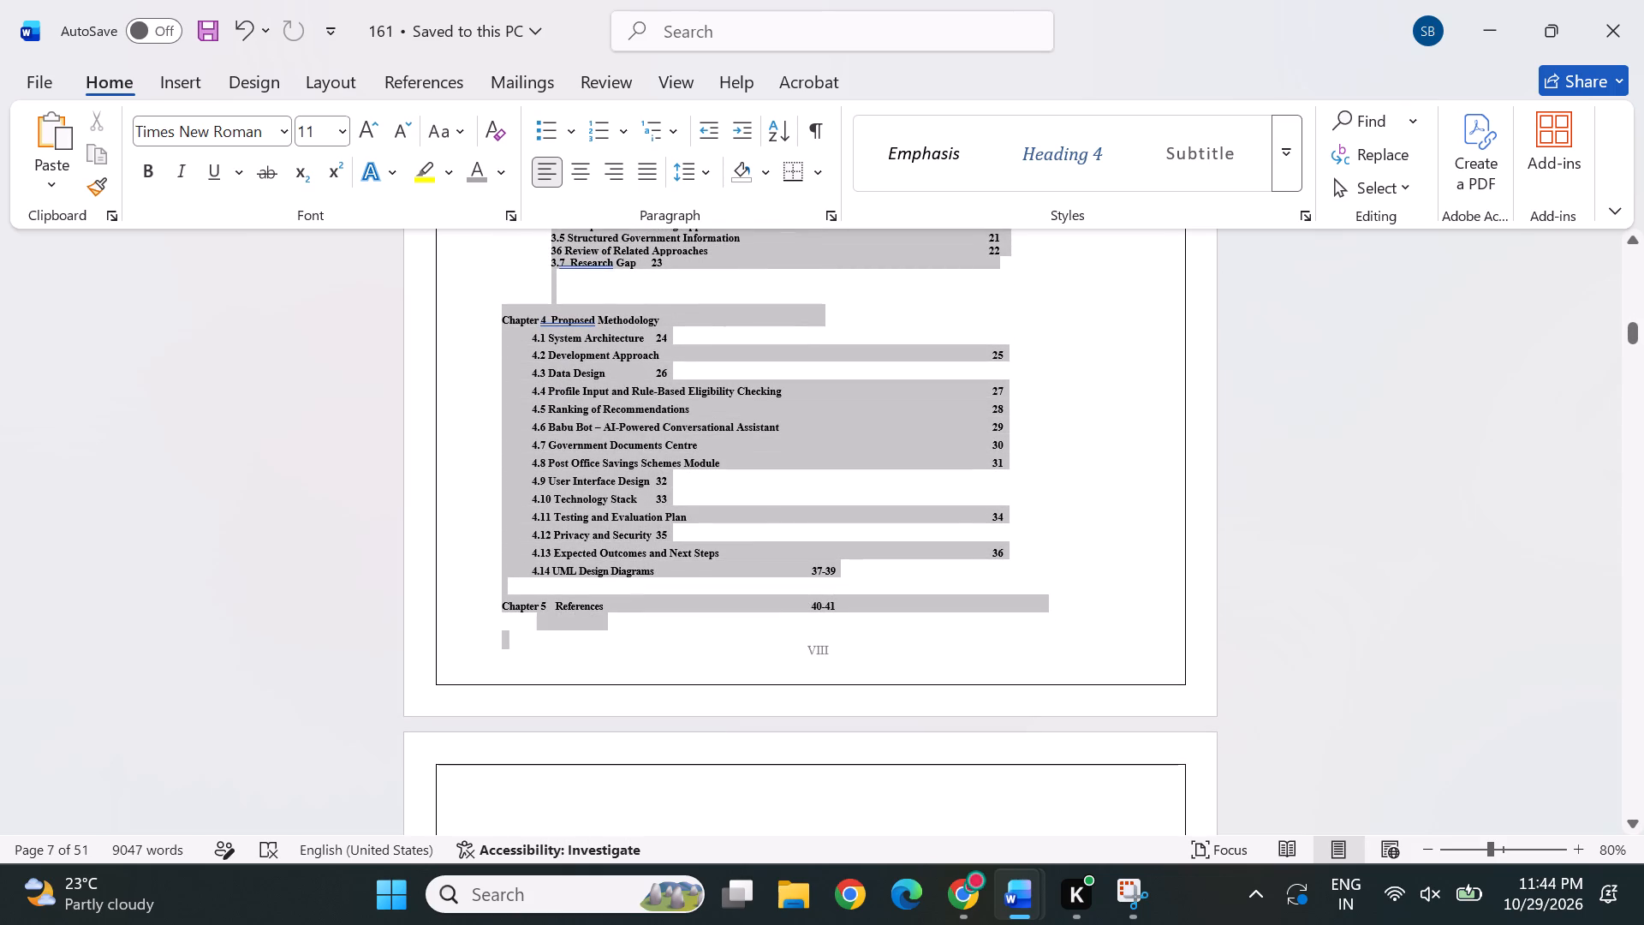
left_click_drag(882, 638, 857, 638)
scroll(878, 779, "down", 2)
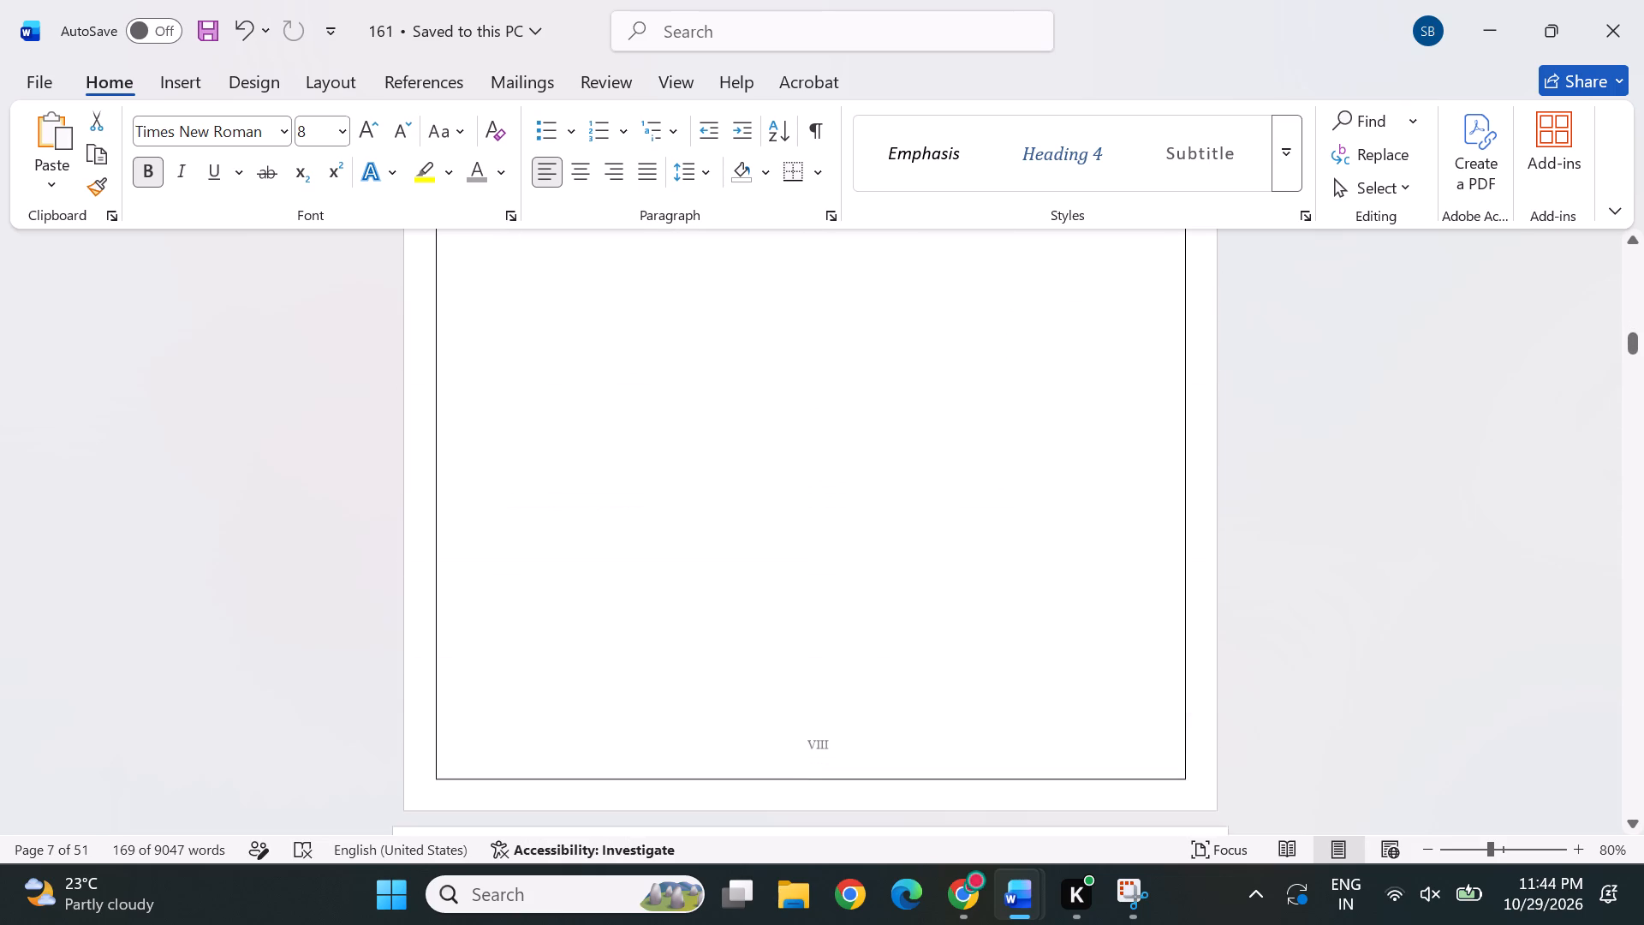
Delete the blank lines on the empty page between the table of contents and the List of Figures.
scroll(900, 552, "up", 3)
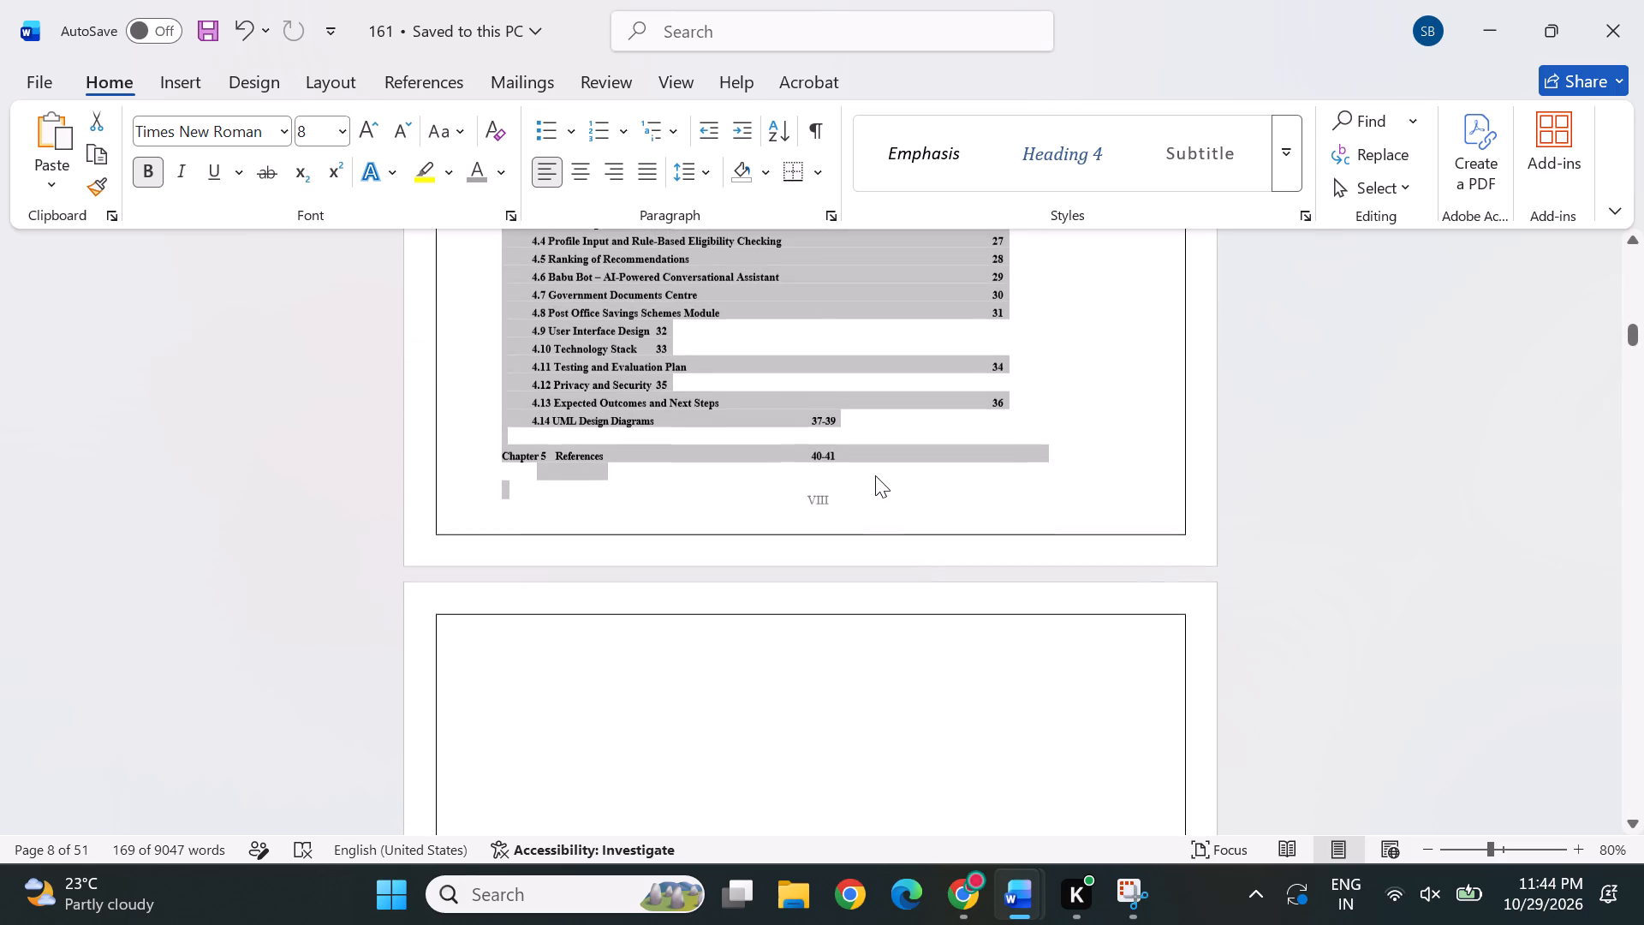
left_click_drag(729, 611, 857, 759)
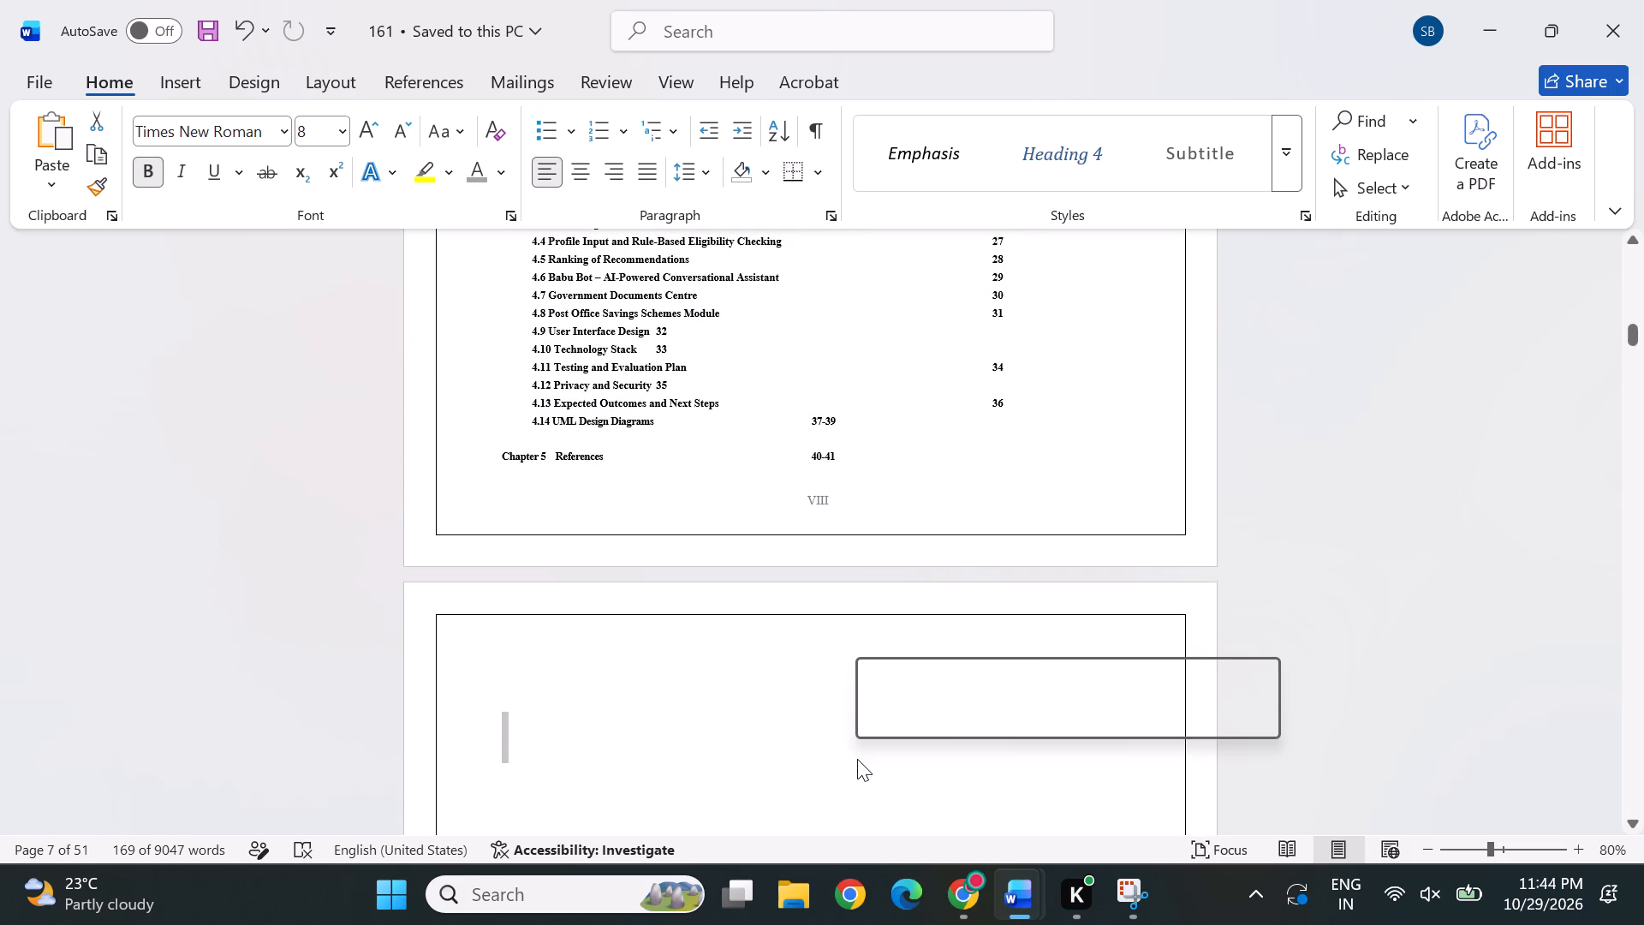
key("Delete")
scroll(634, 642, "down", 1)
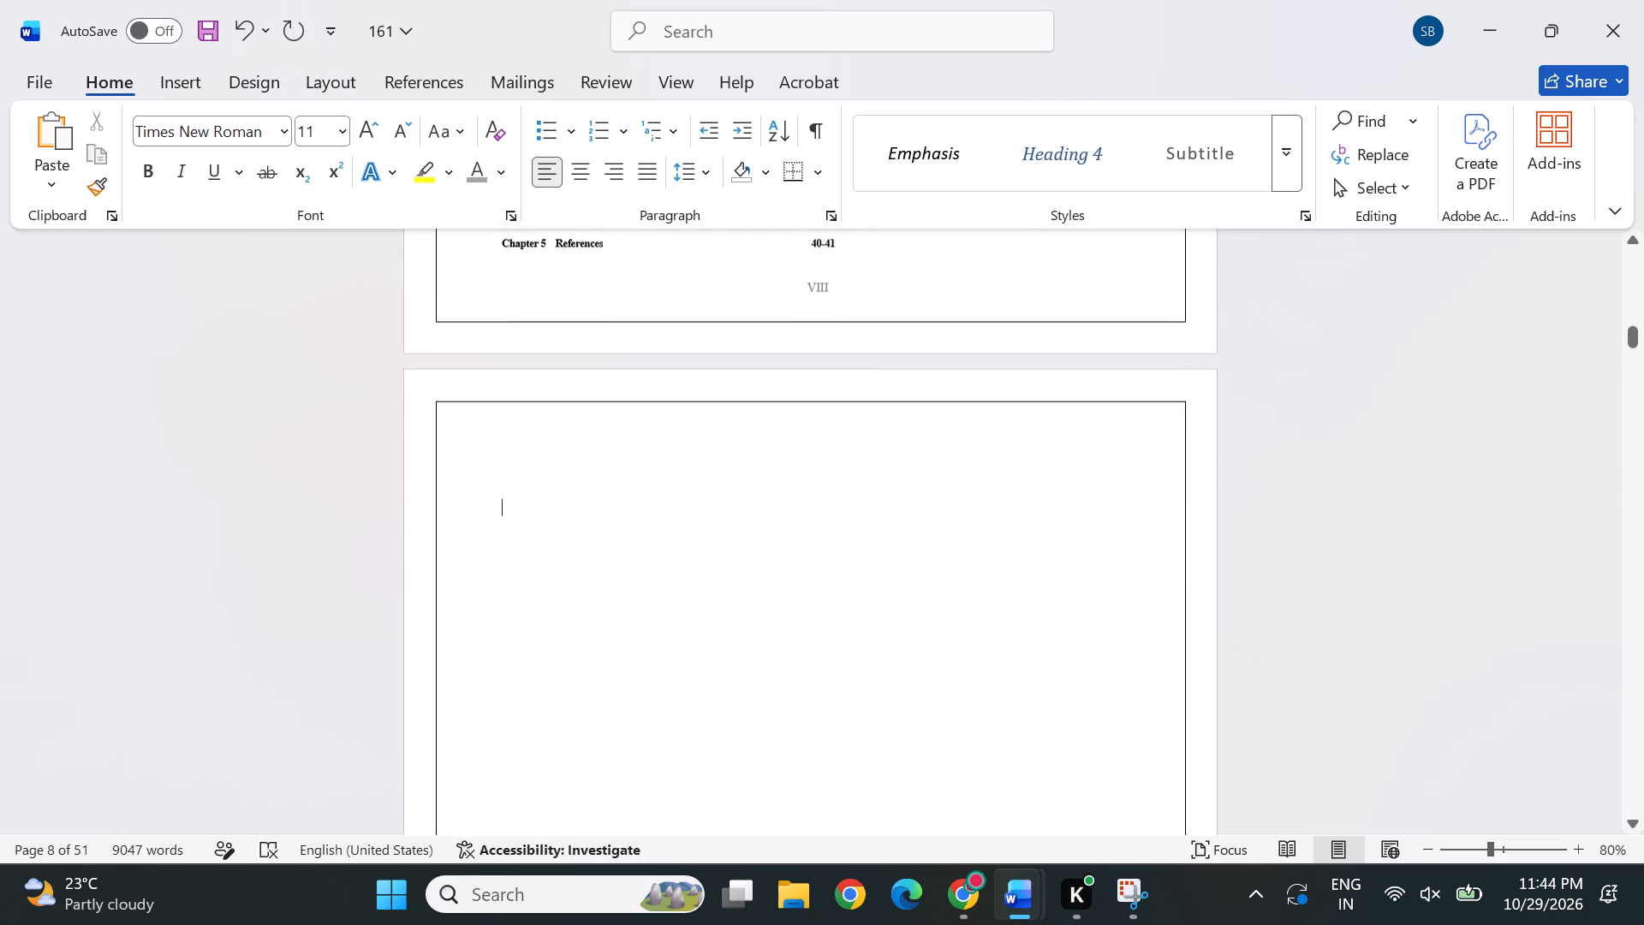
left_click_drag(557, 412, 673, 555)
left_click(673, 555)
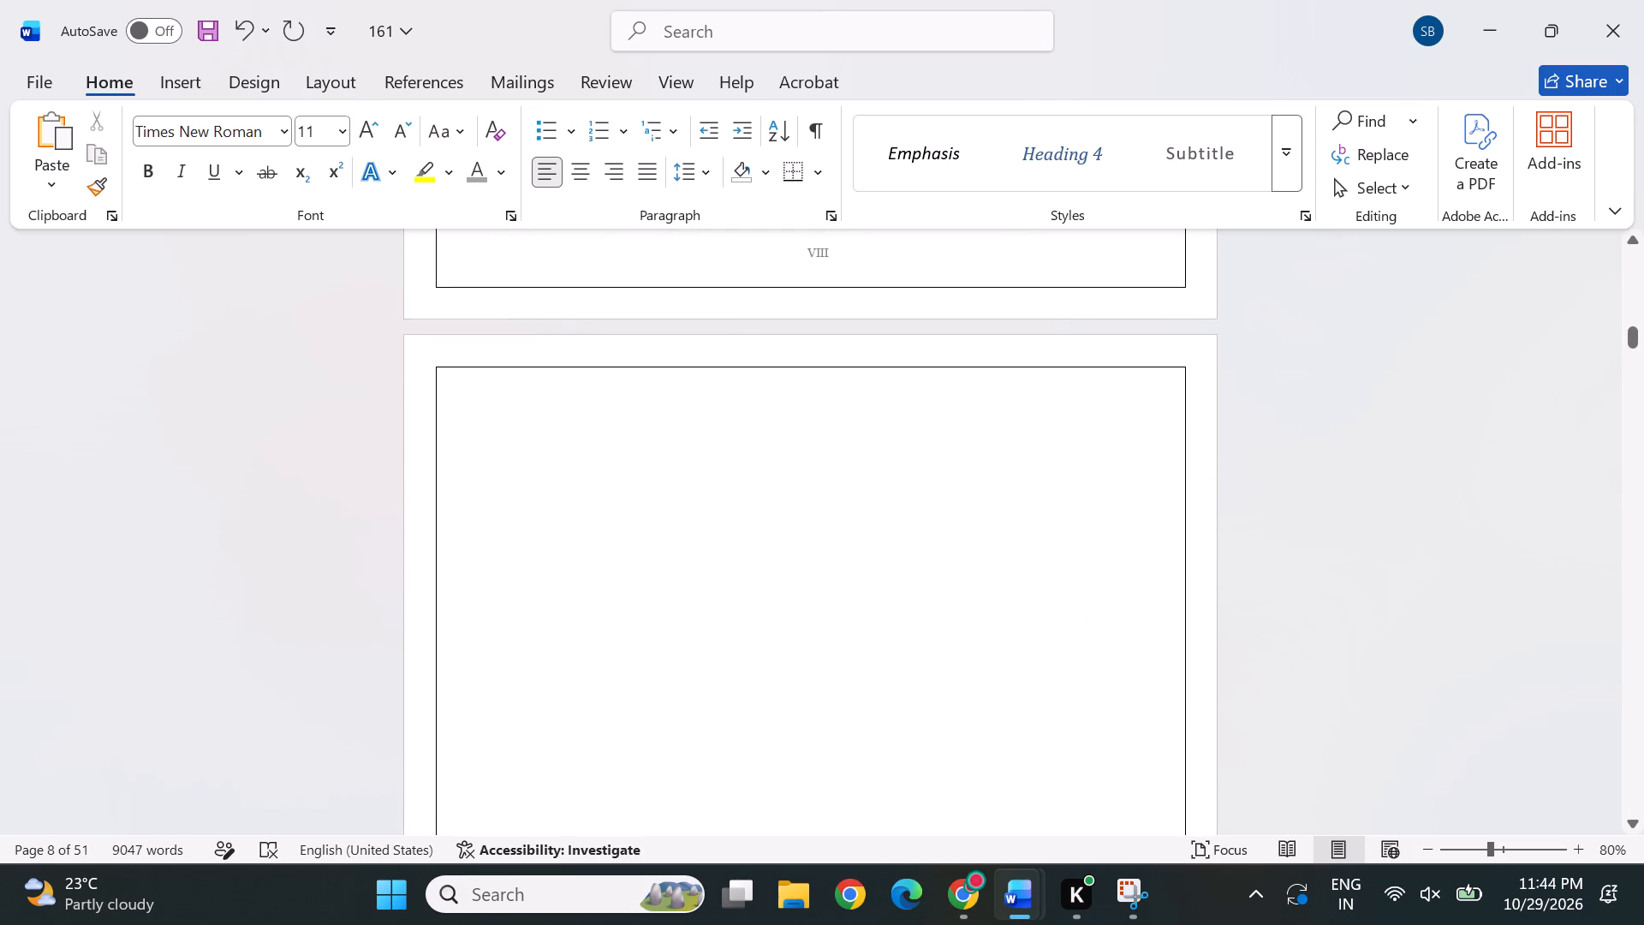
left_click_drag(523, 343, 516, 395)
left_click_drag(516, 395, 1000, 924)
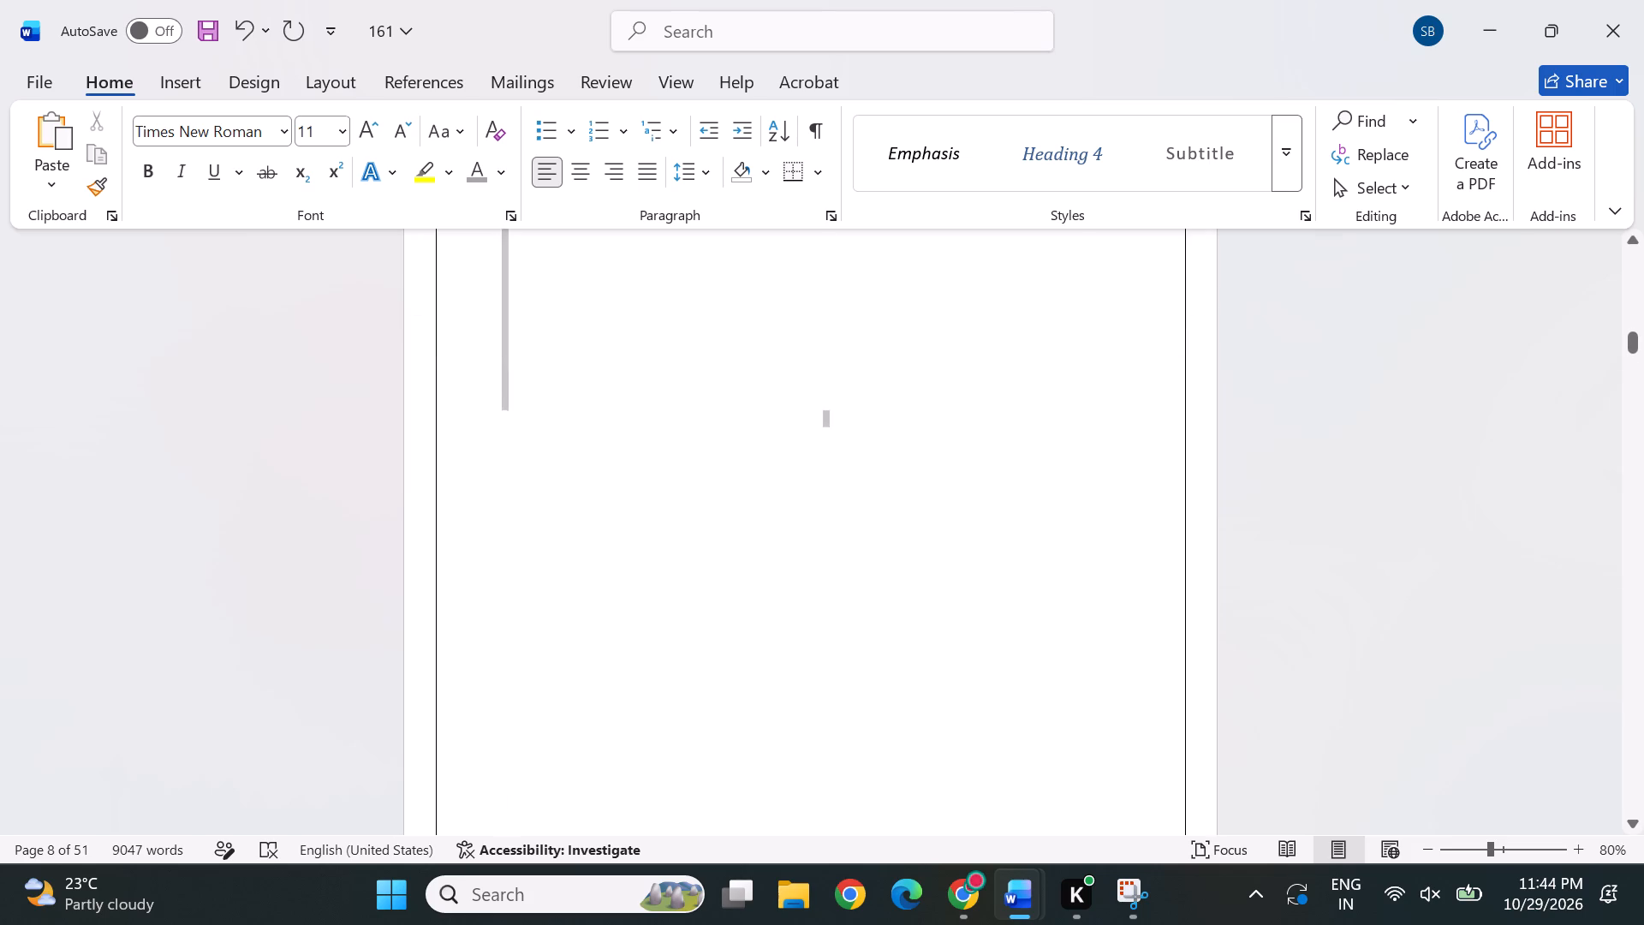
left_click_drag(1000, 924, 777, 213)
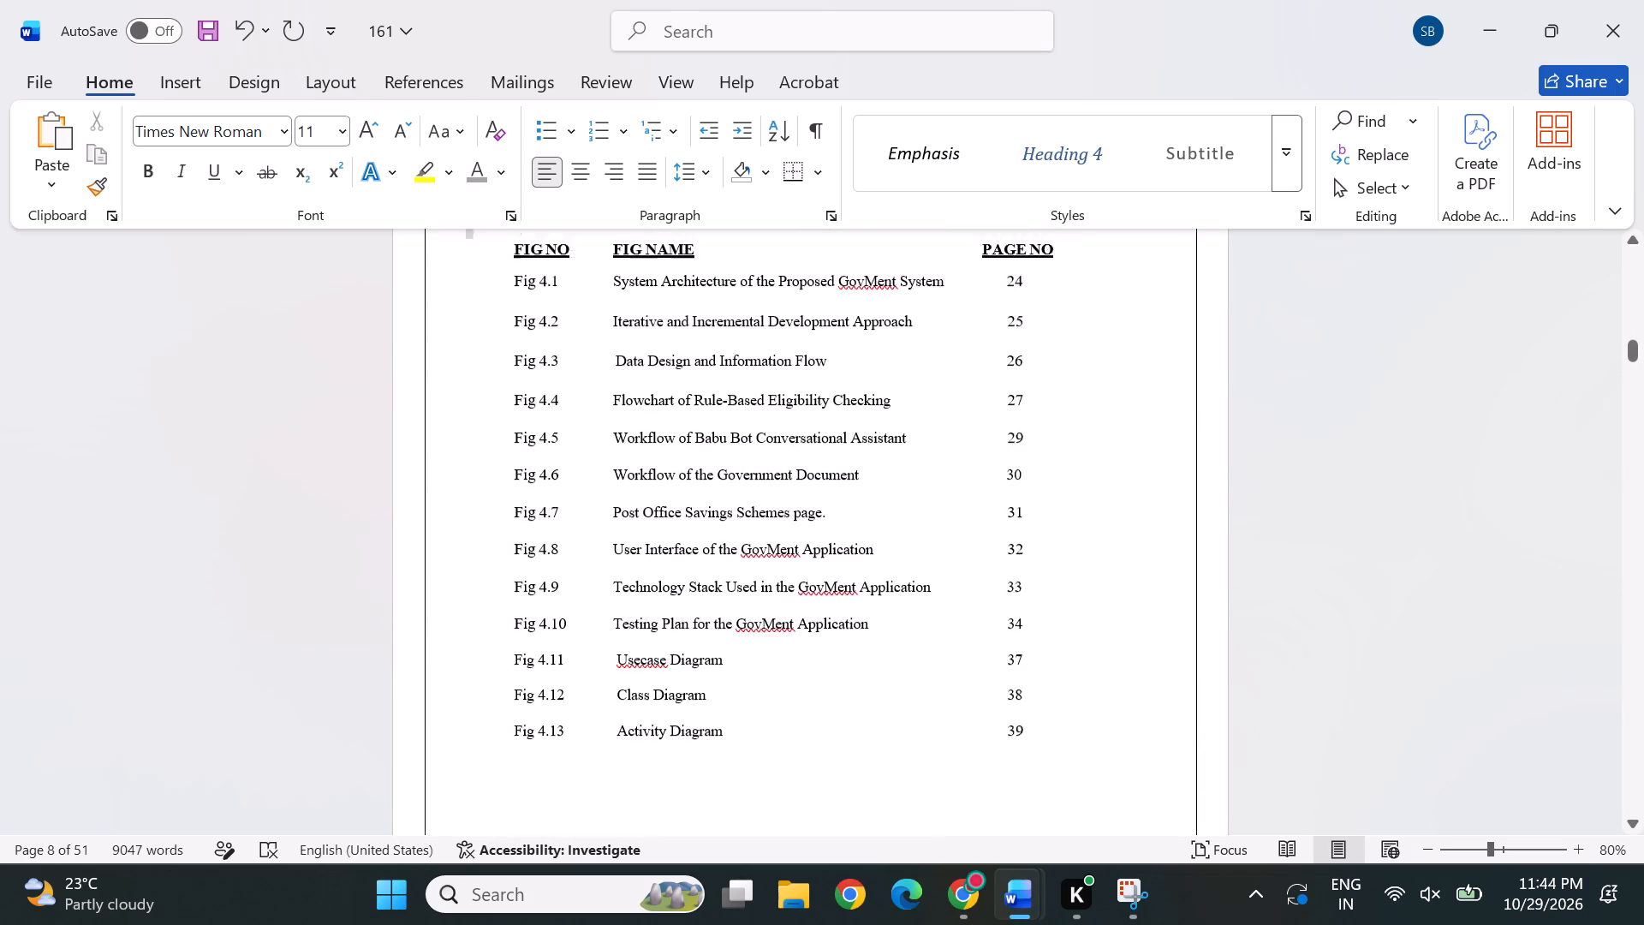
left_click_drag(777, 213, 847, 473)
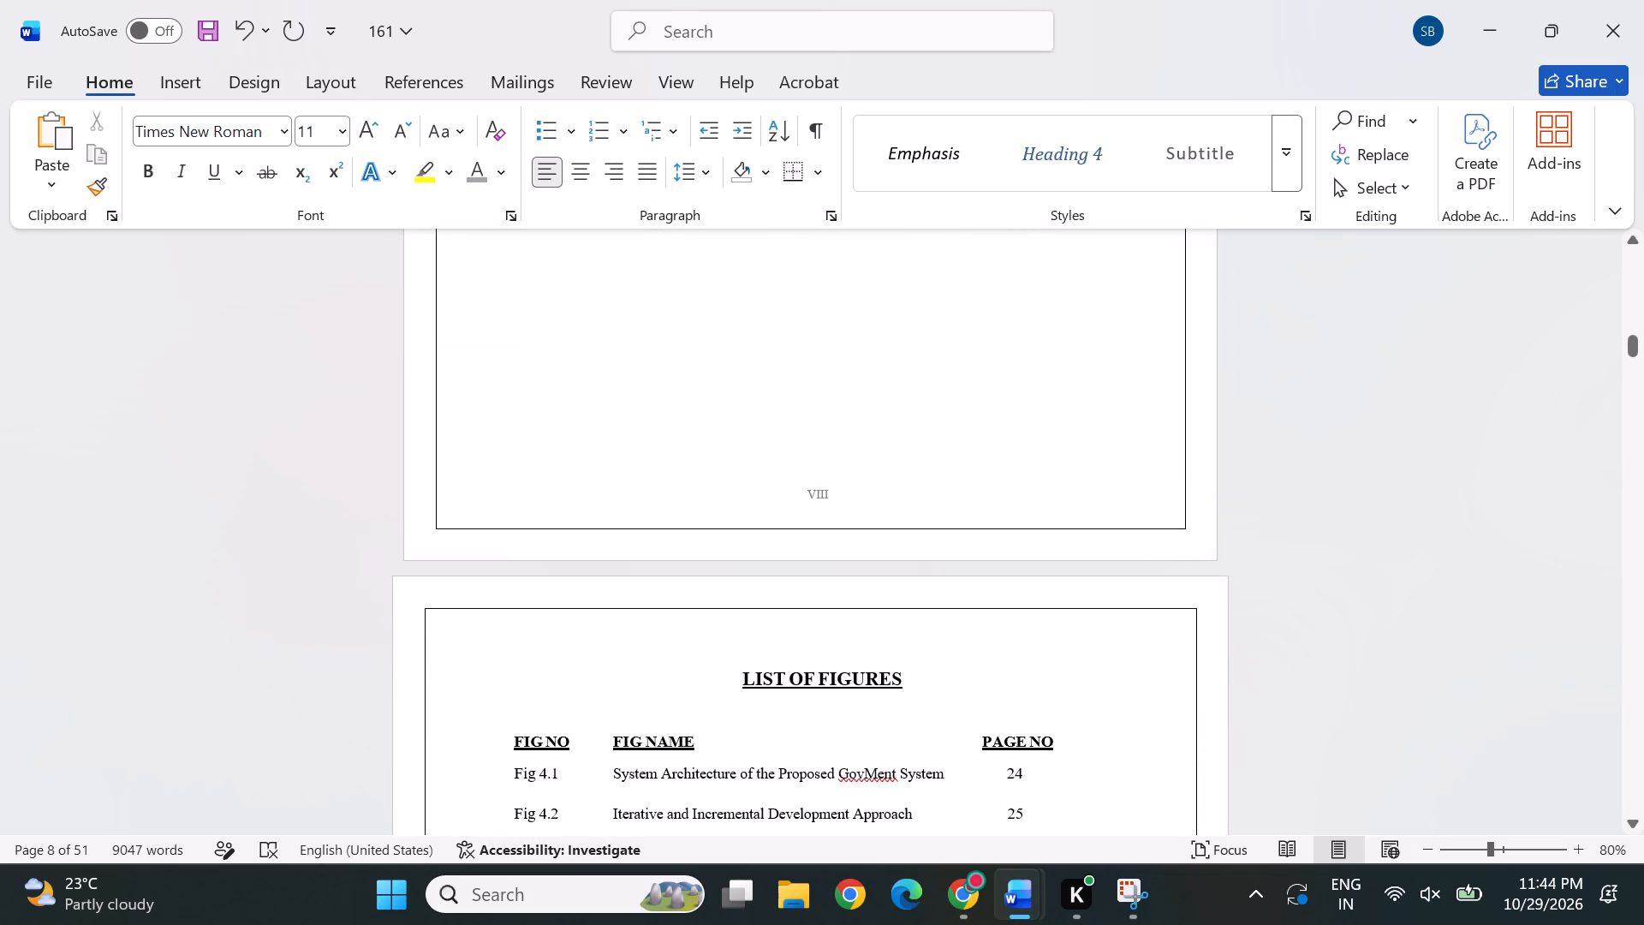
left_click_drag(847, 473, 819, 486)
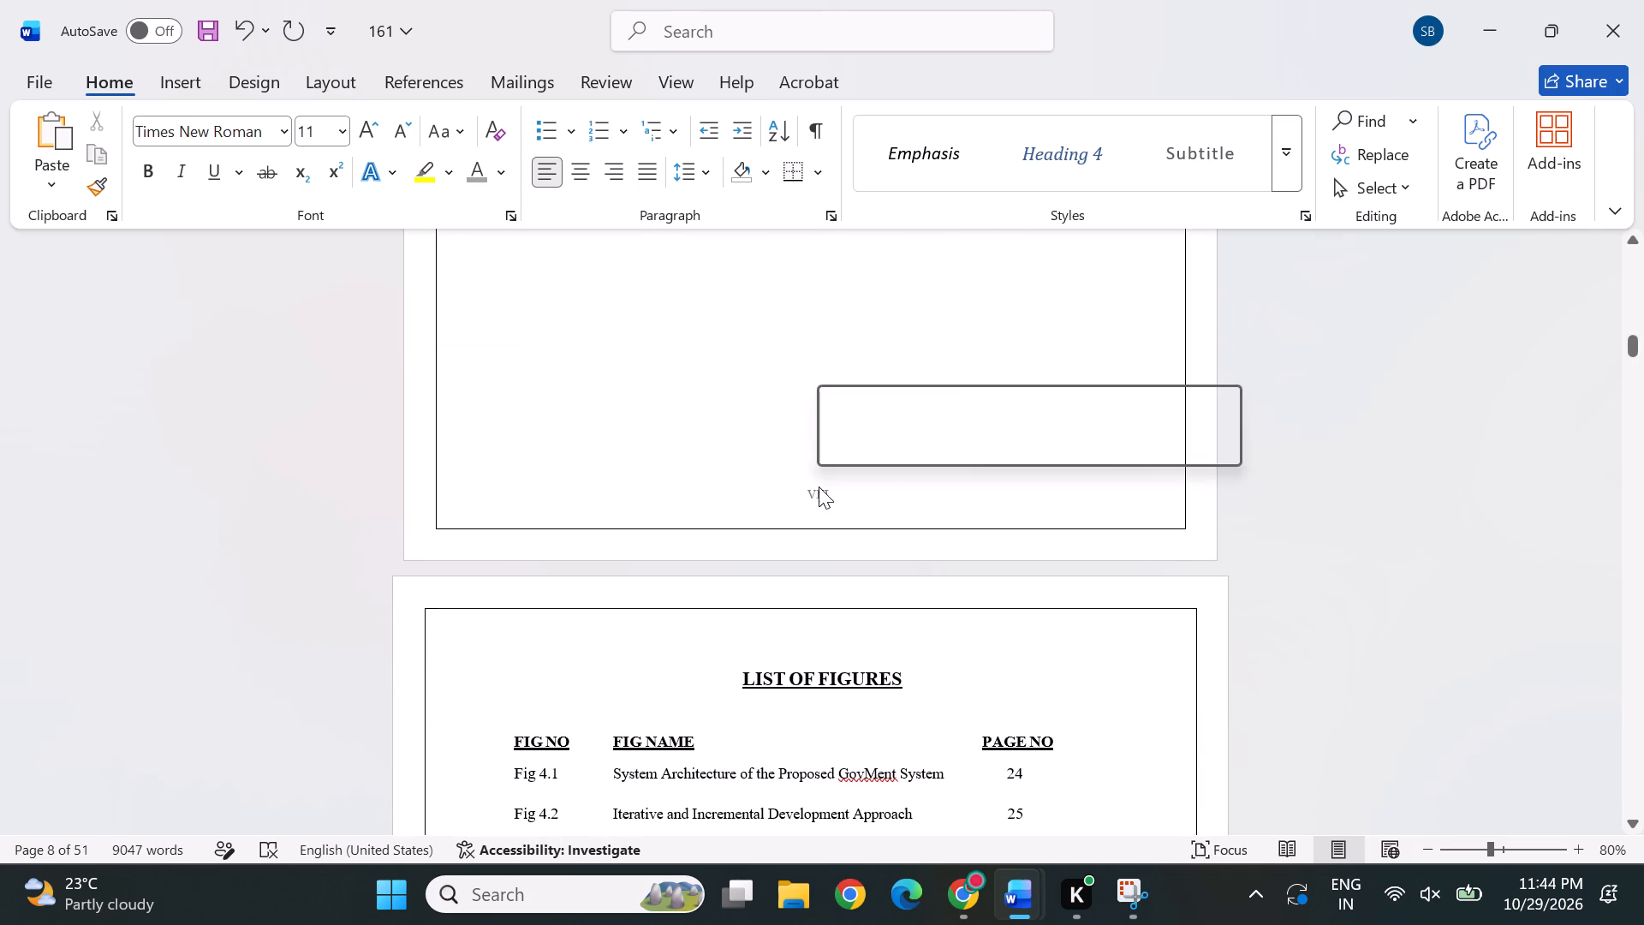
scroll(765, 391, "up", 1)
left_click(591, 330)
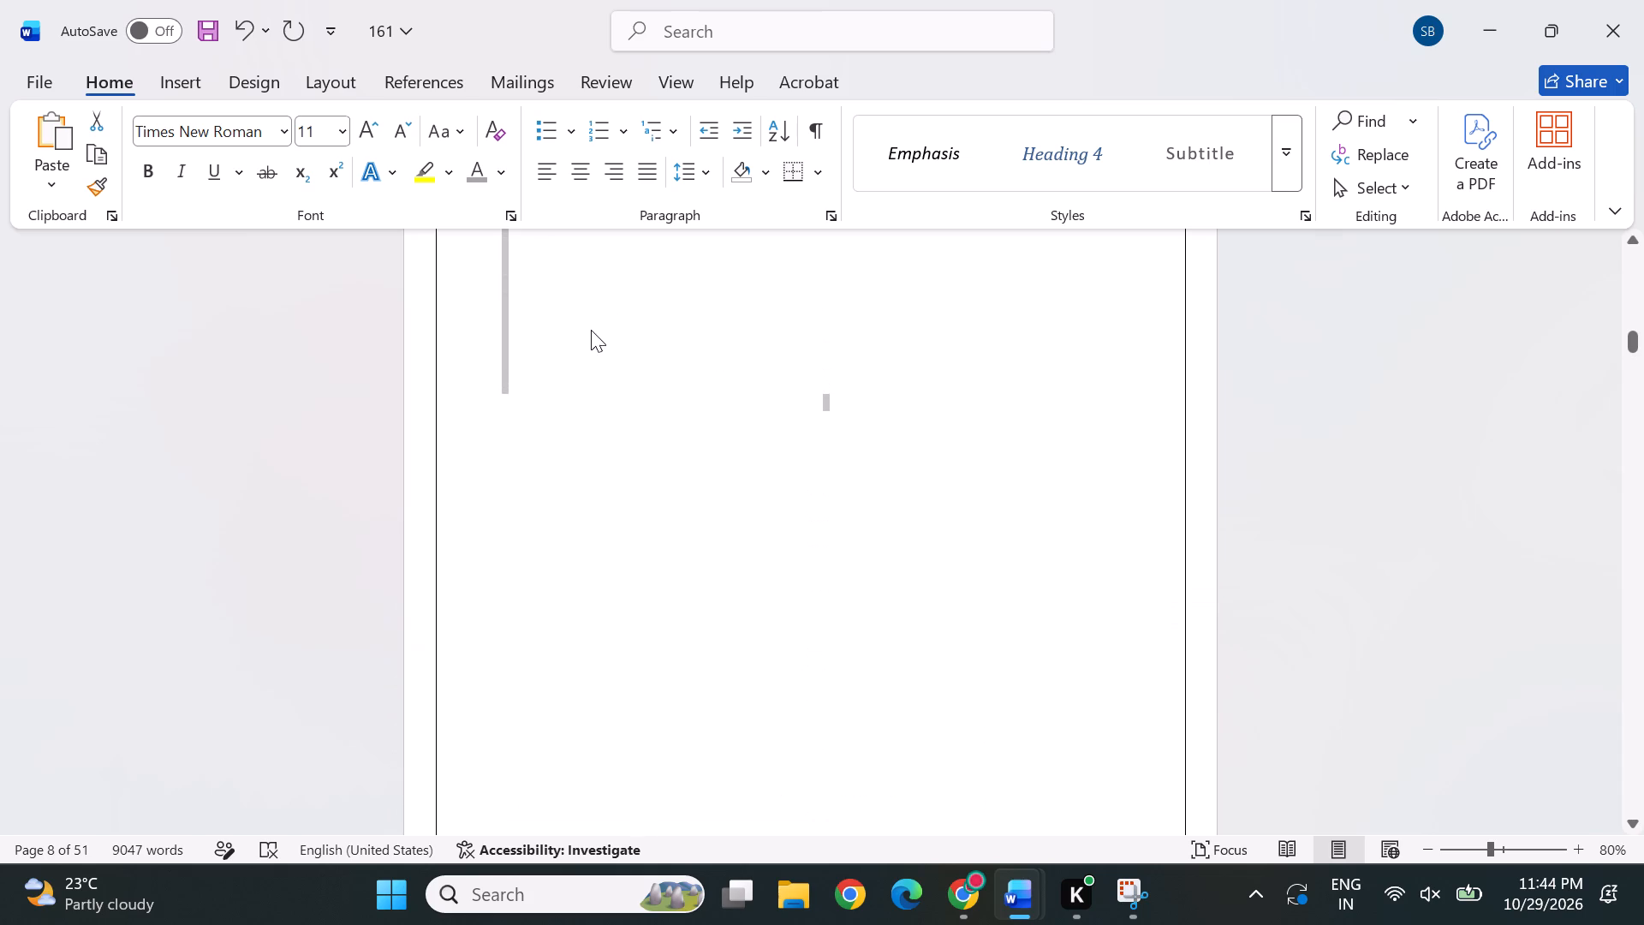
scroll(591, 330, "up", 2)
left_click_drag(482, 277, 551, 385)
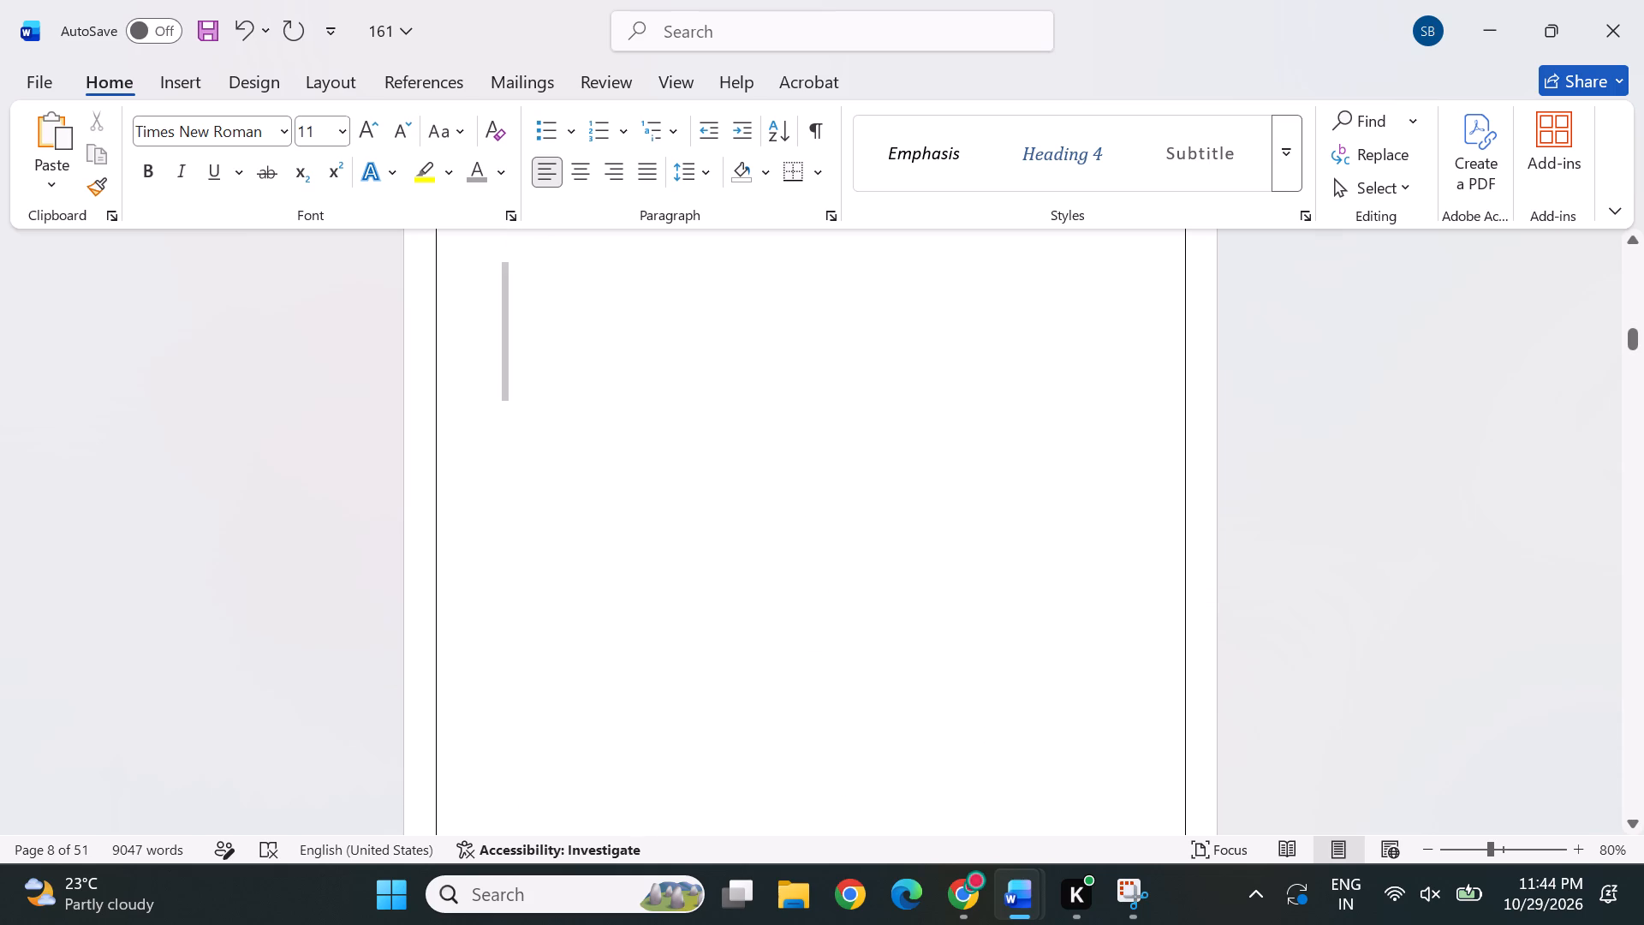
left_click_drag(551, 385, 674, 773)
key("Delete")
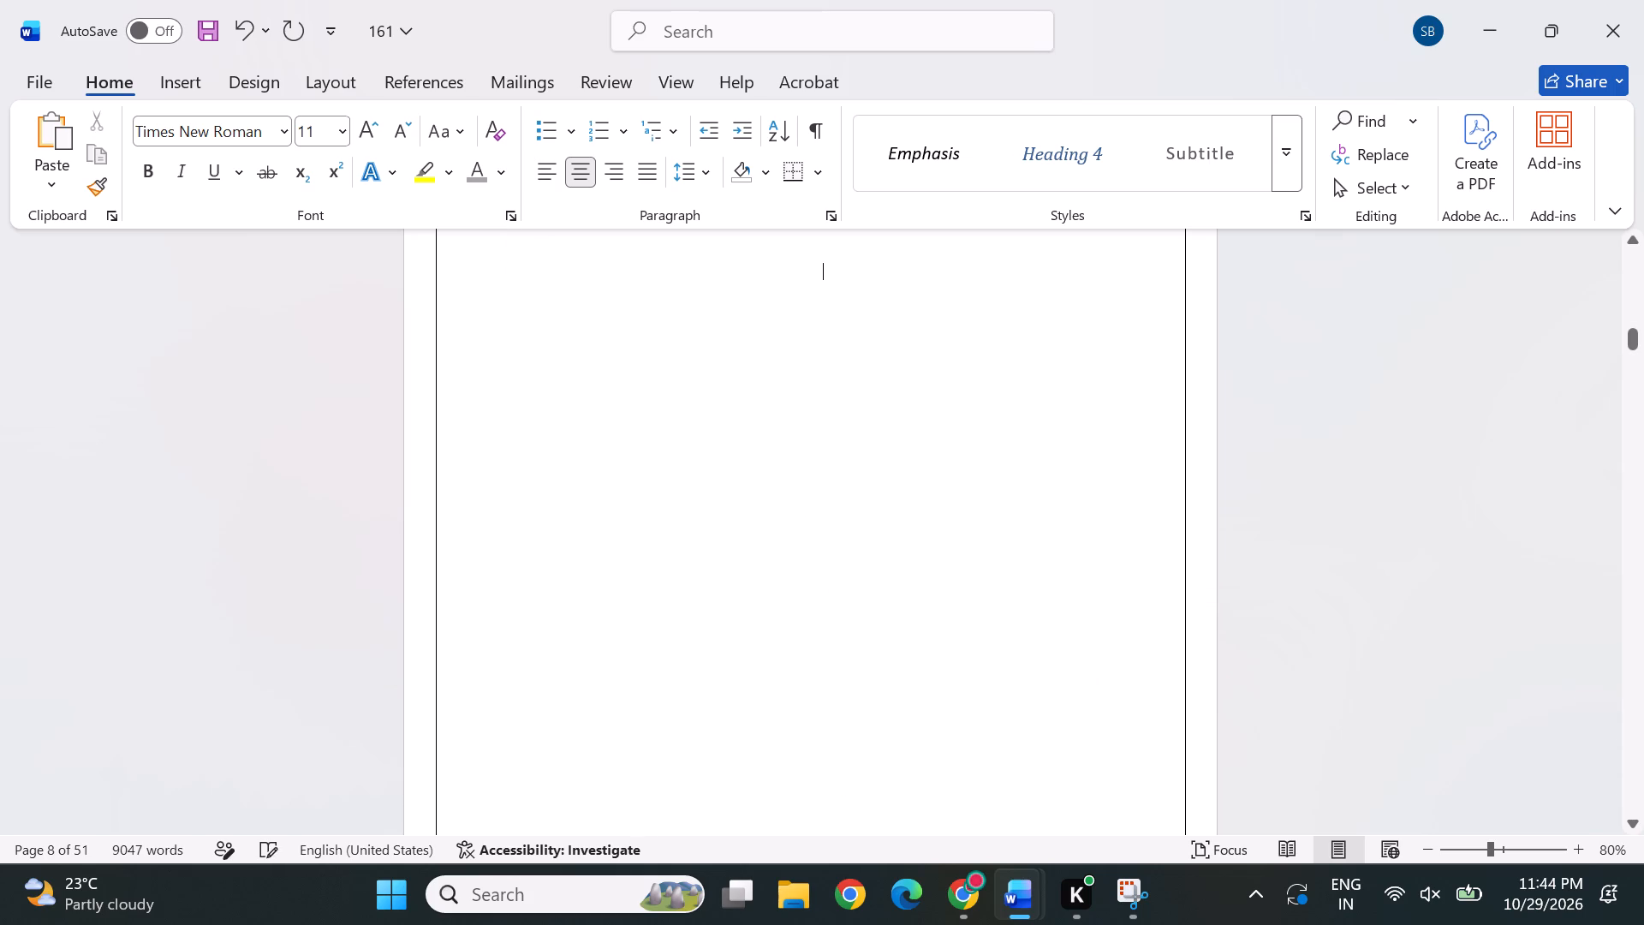
Undo the recent edits back through the blank-line deletions, the VIII footer change and the table of contents' reduction to font size 8.
scroll(915, 655, "up", 1)
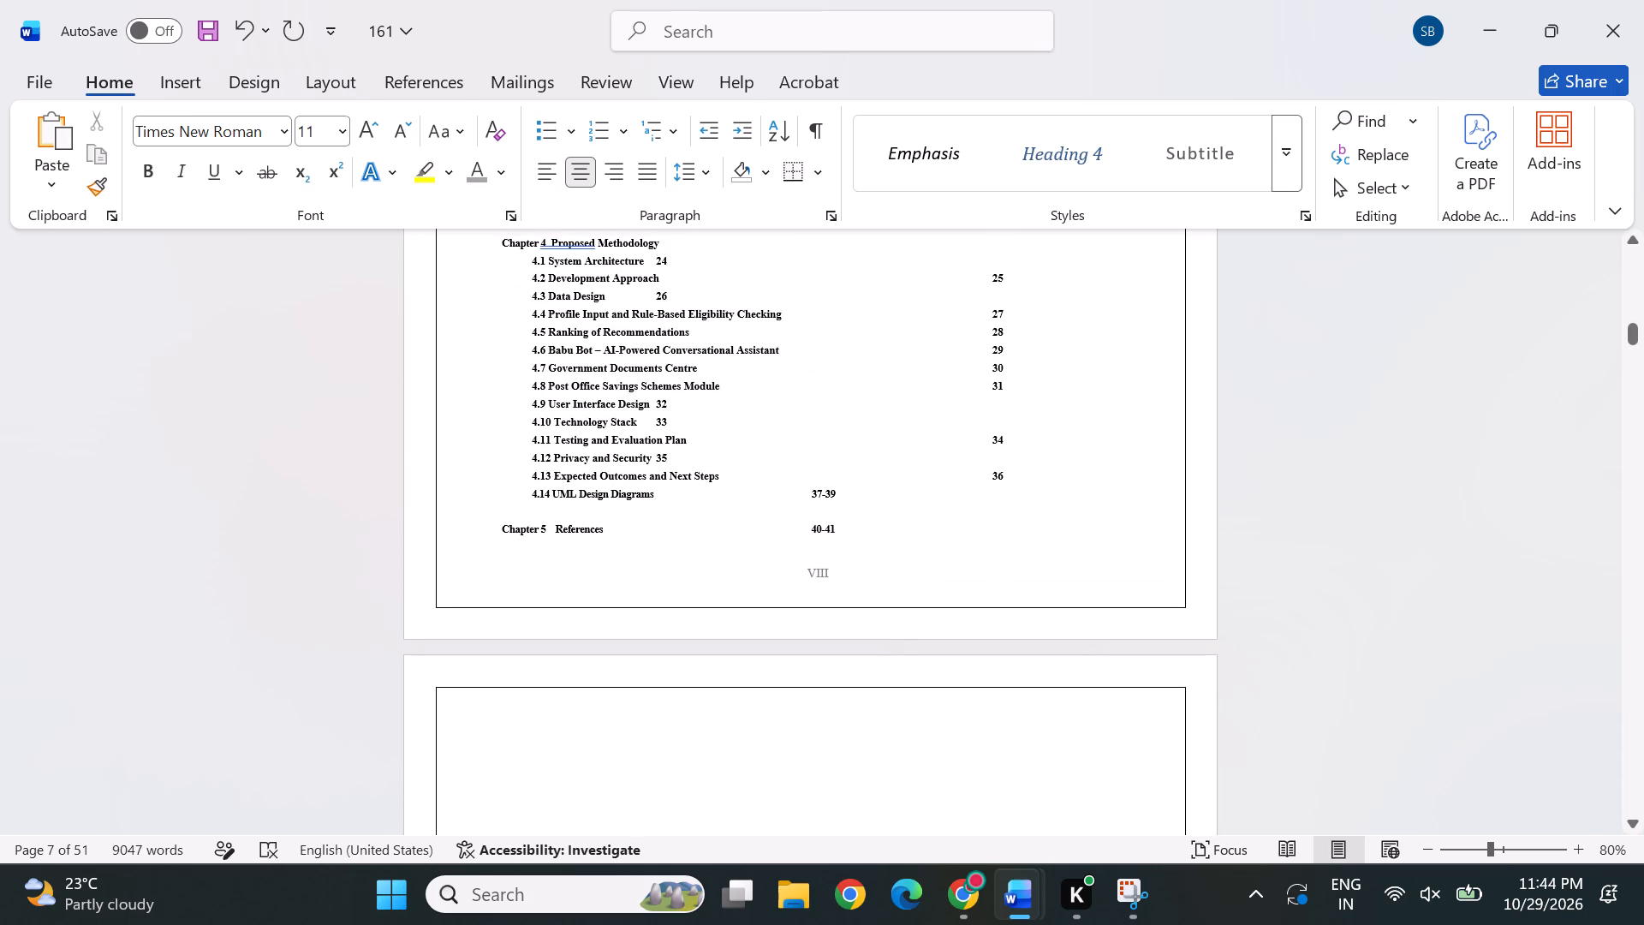
key("ctrl+z")
key("ctrl+z")
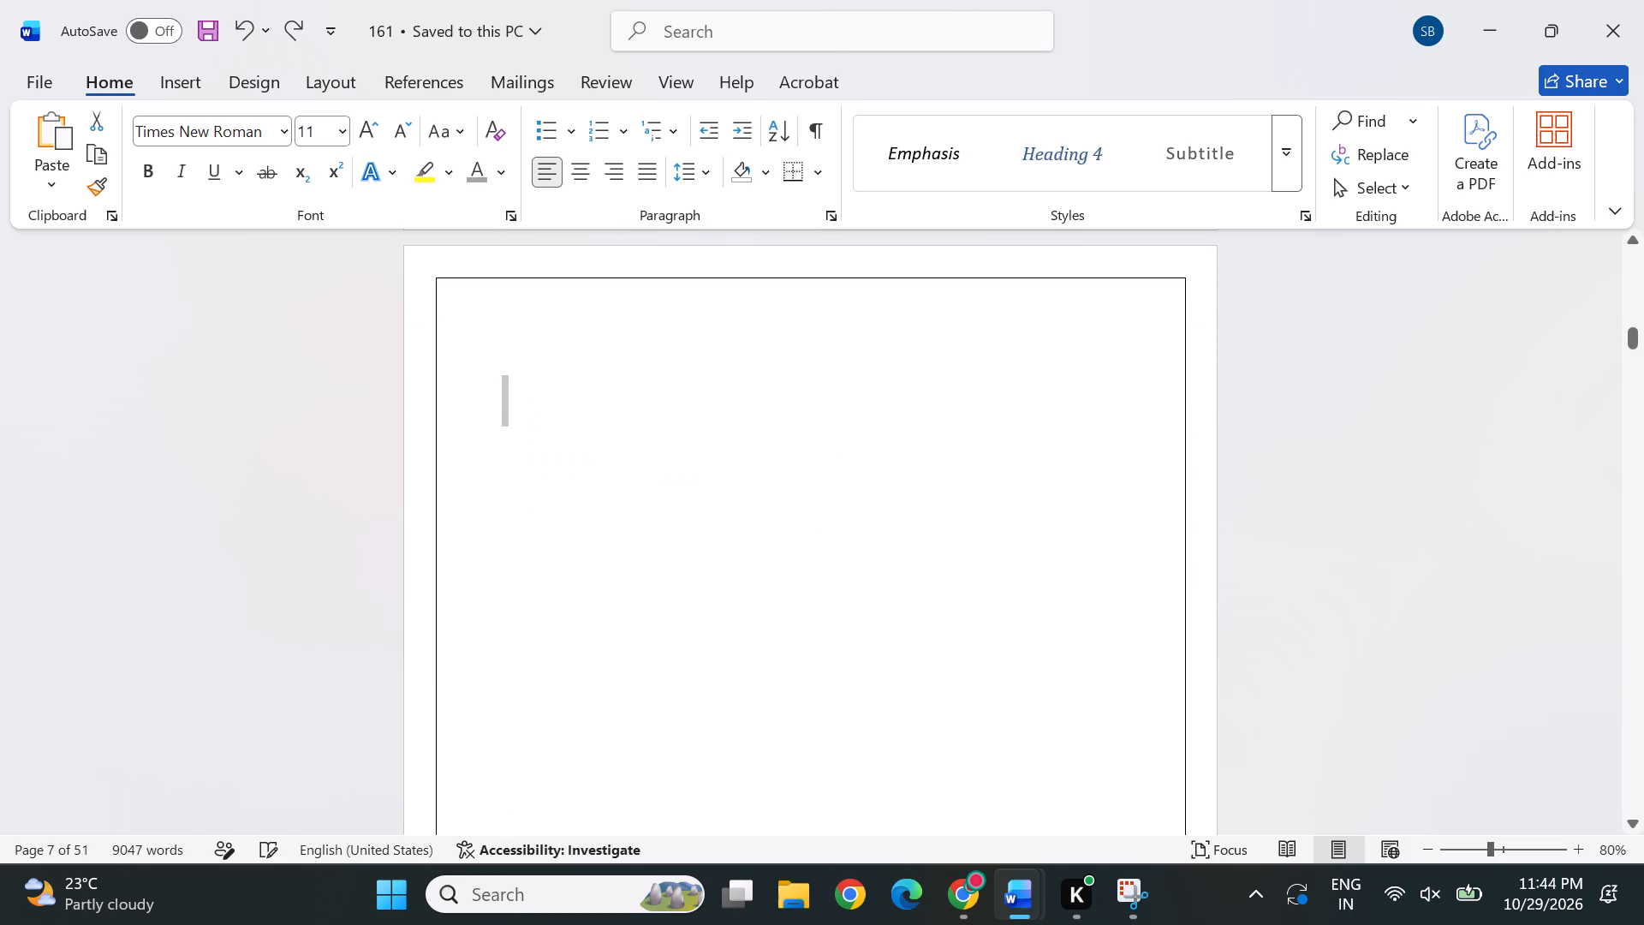
key("ctrl+z")
key("ctrl+z")
key("ctrl+z")
key("ctrl+z")
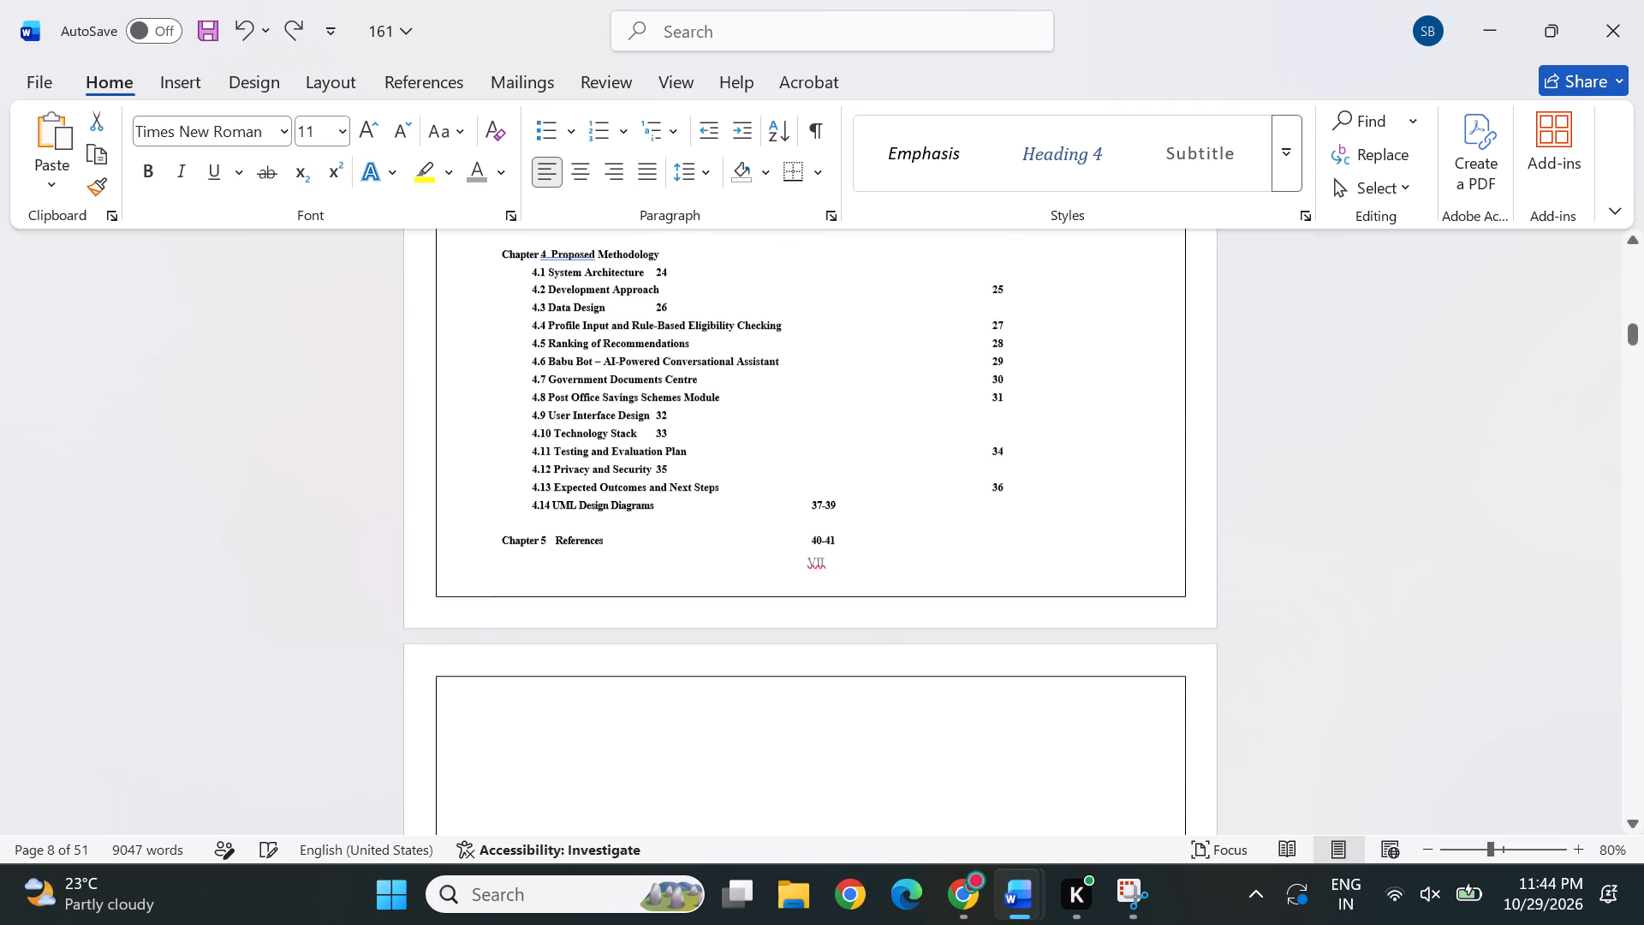
key("z")
key("ctrl+z")
key("ctrl+z")
key("ctrl+z")
key("ctrl+z")
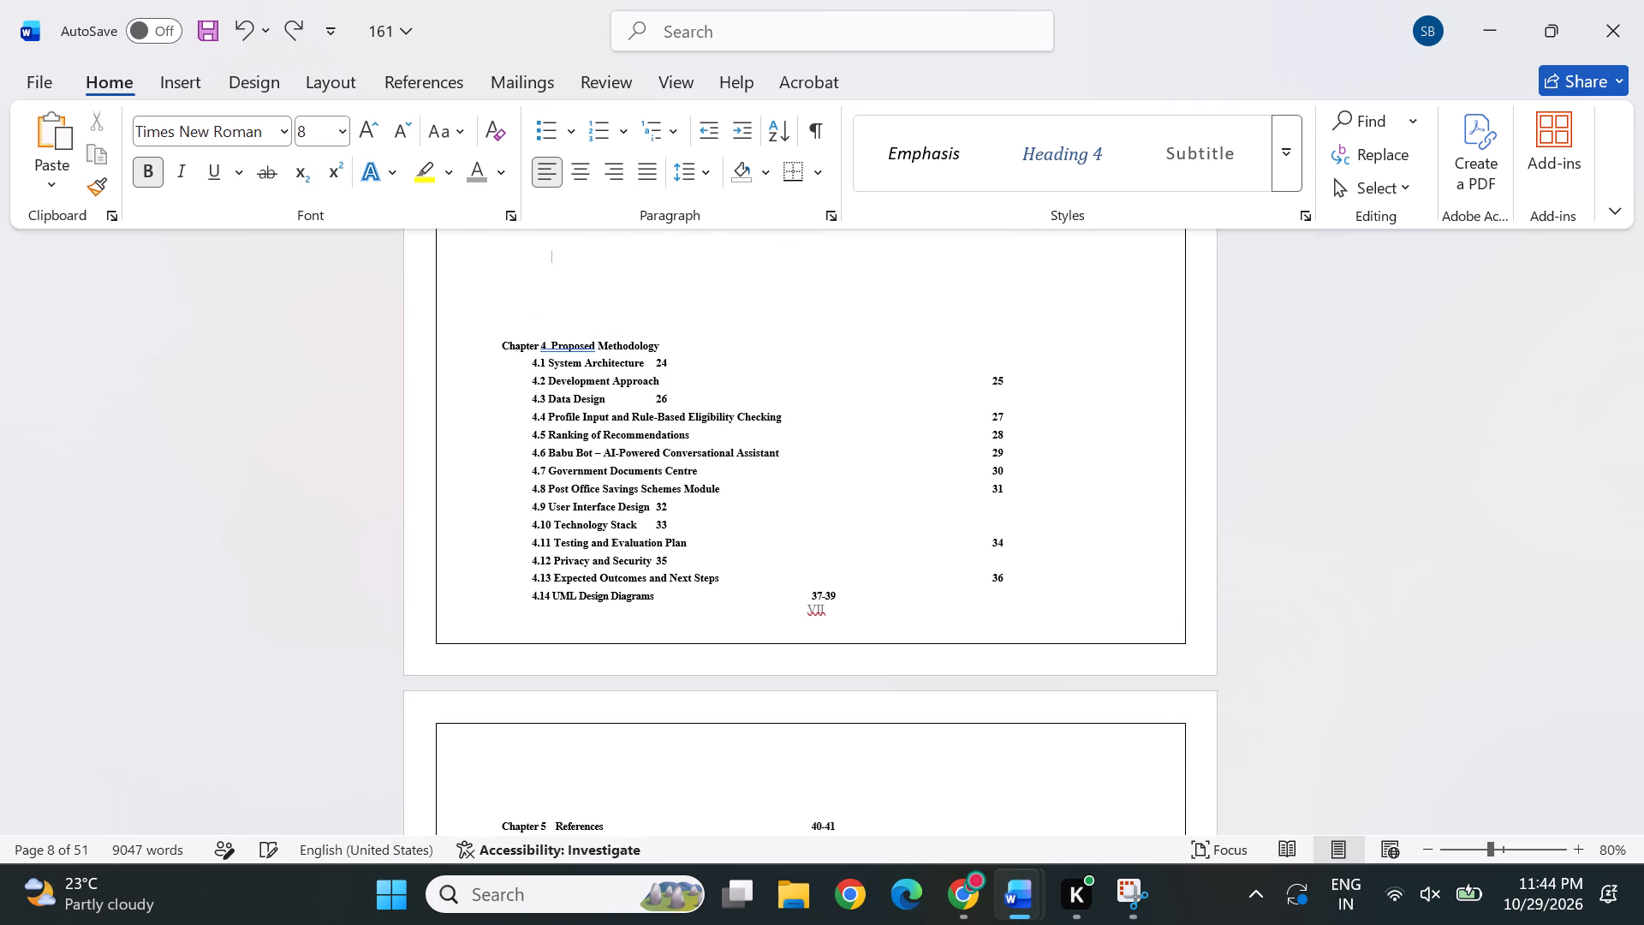
key("ctrl+z")
left_click(694, 552)
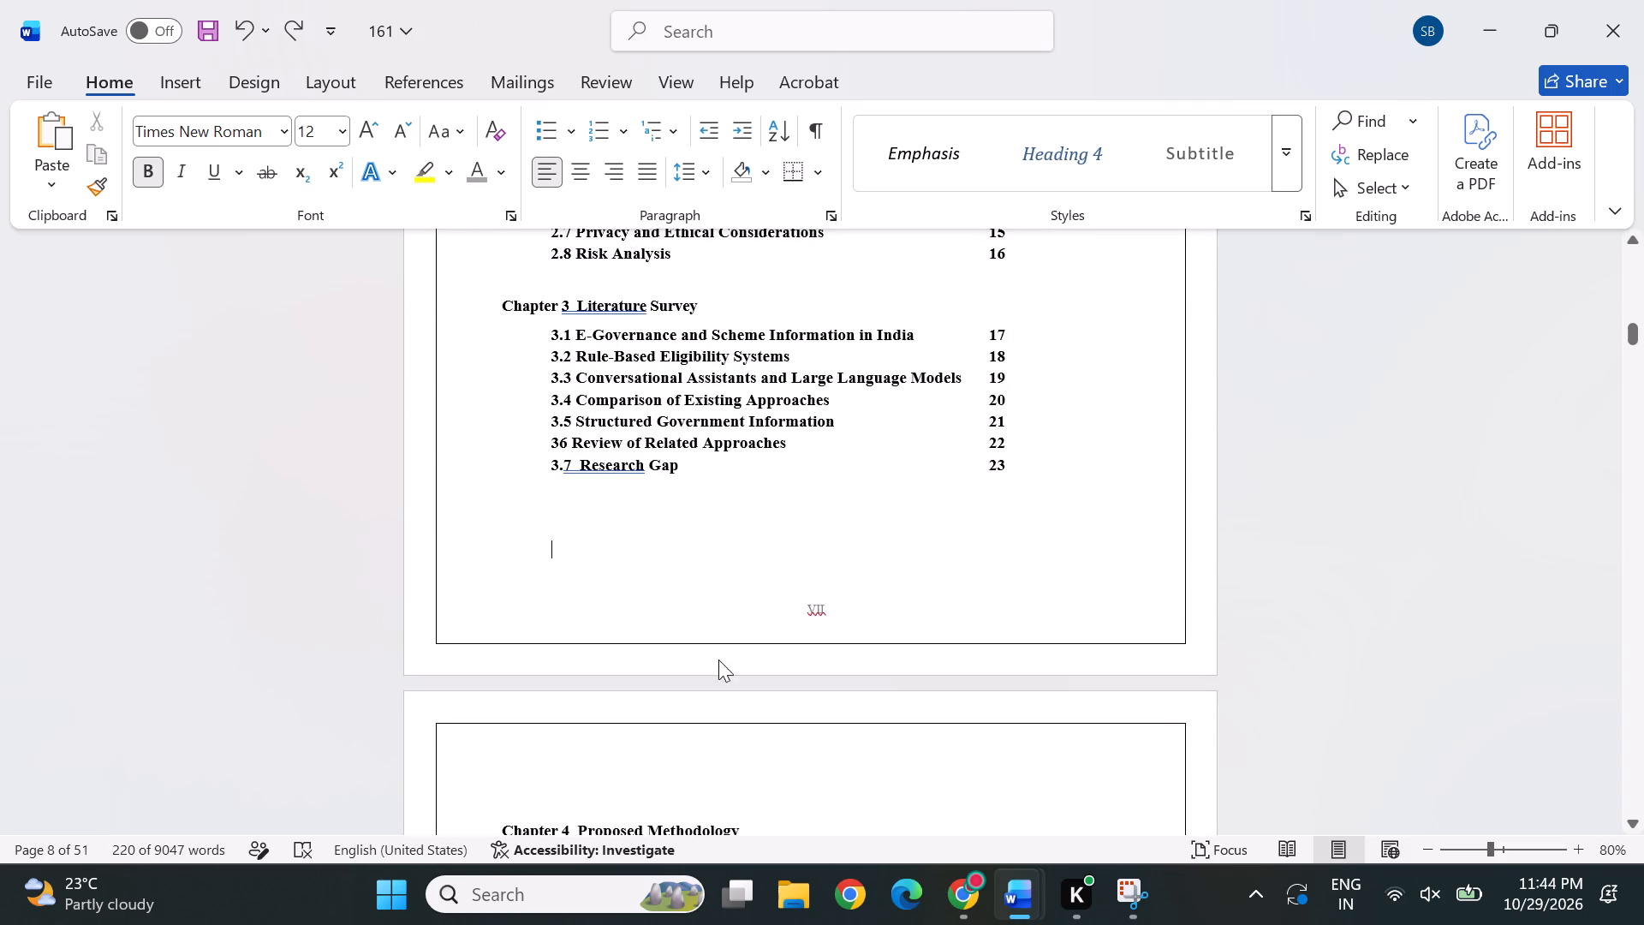
Review the pages from the List of Figures through the Chapter 5 references, examining the page layout and footer page numbers.
scroll(728, 701, "down", 2)
scroll(811, 624, "down", 1)
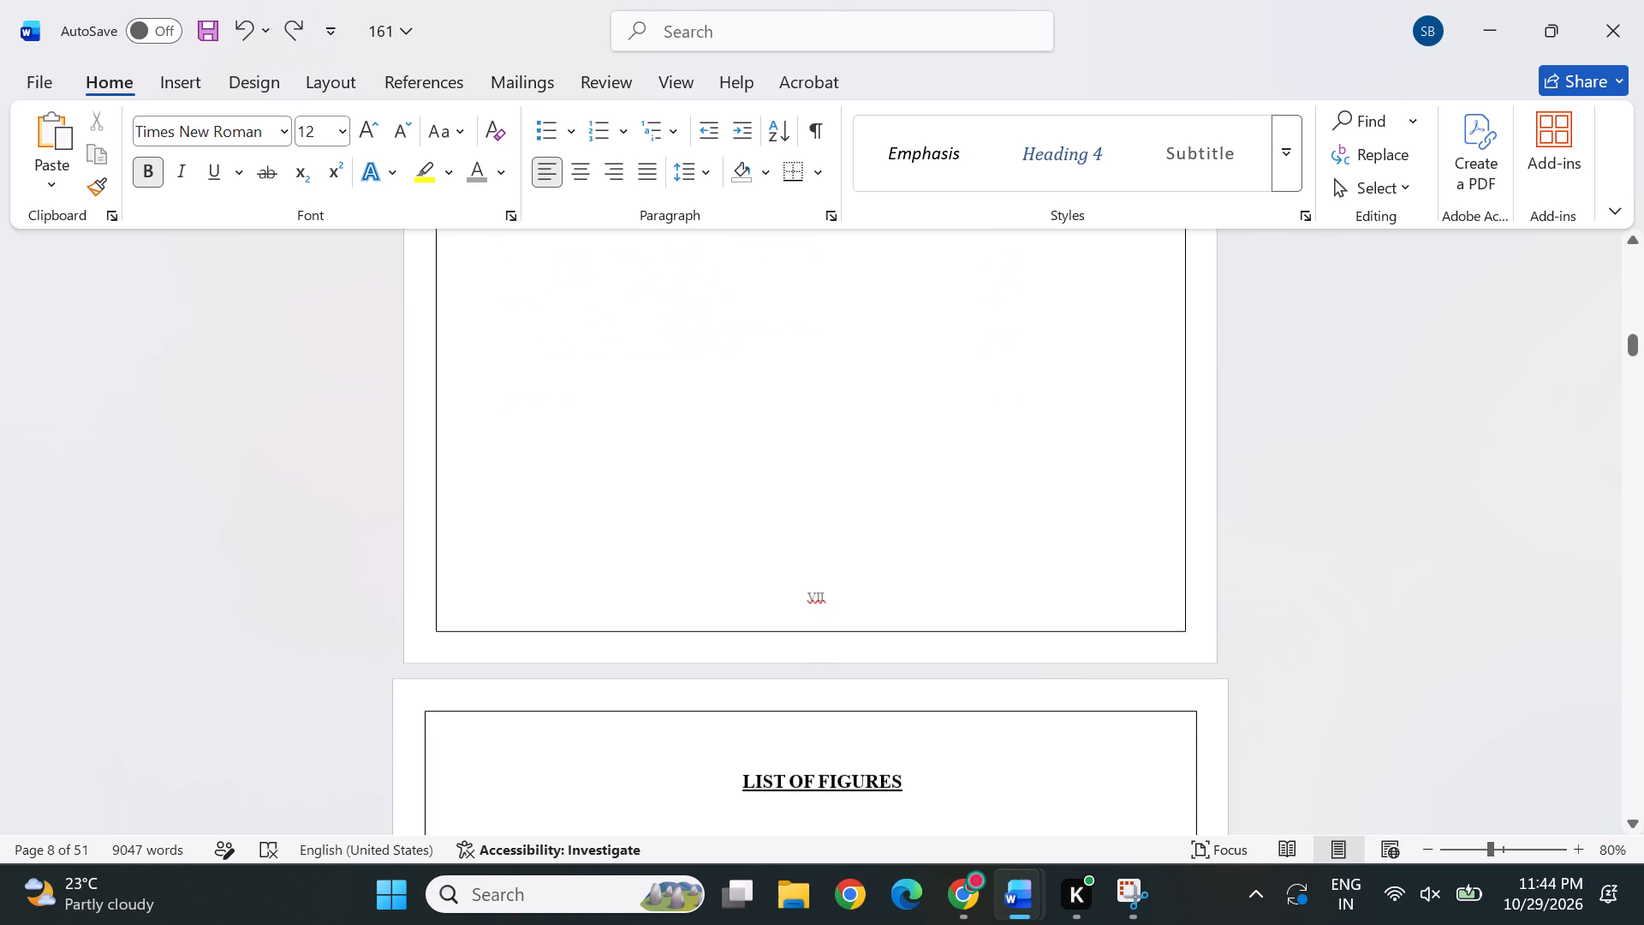
scroll(787, 627, "down", 2)
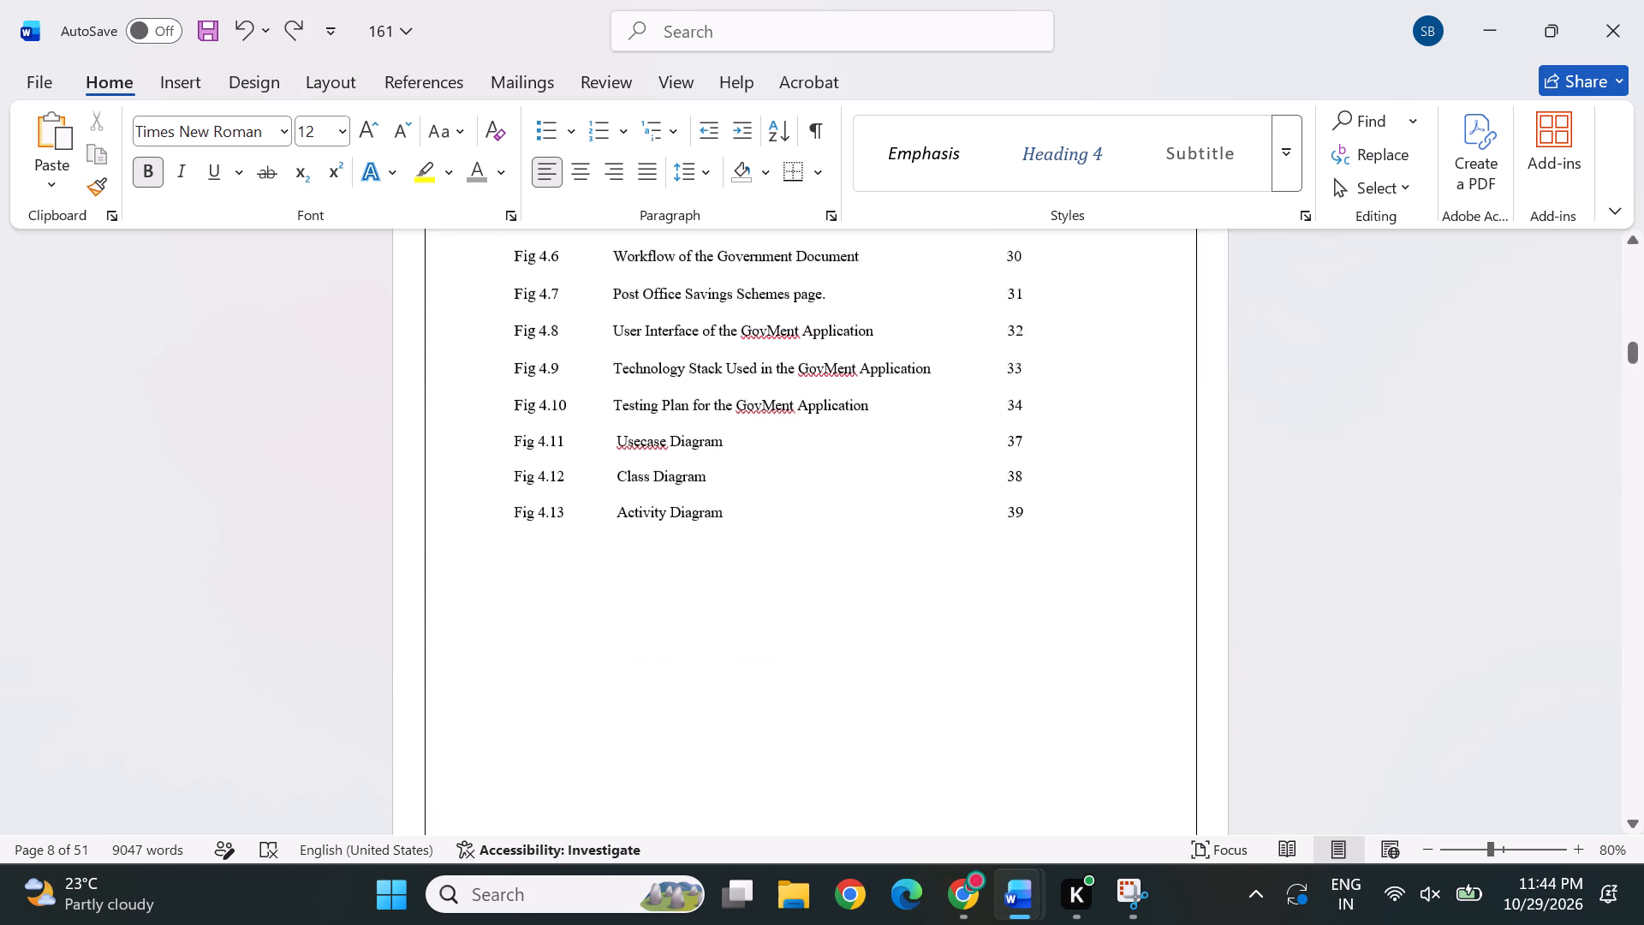
scroll(787, 627, "down", 2)
scroll(787, 627, "up", 2)
scroll(855, 595, "down", 1)
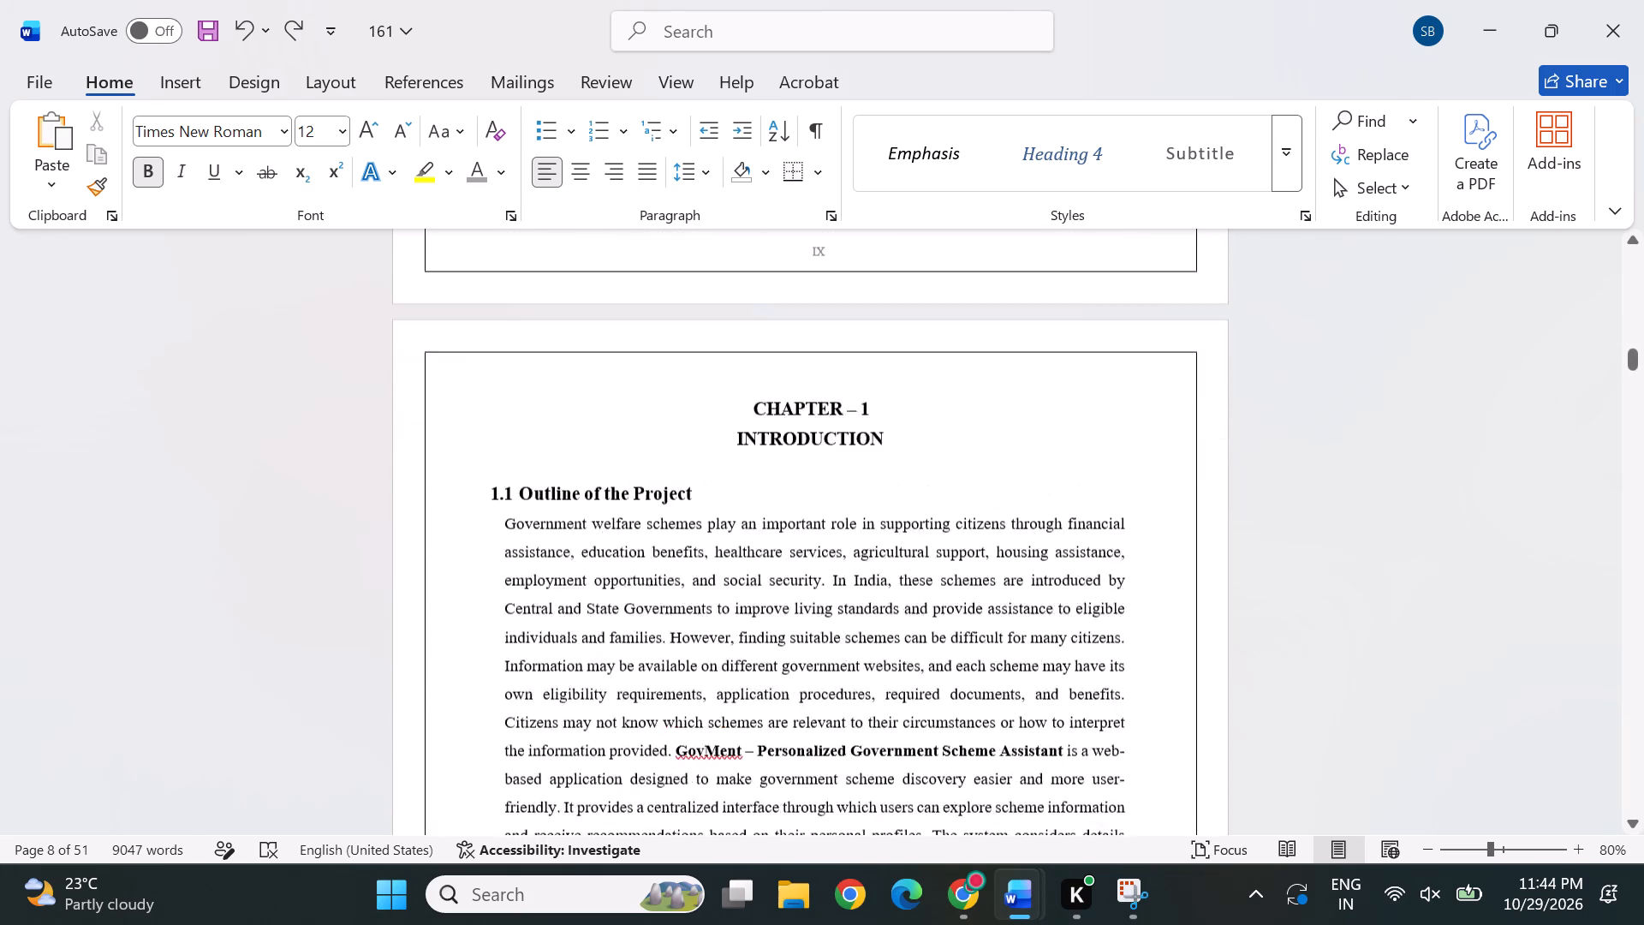
scroll(855, 595, "down", 2)
scroll(818, 659, "down", 1)
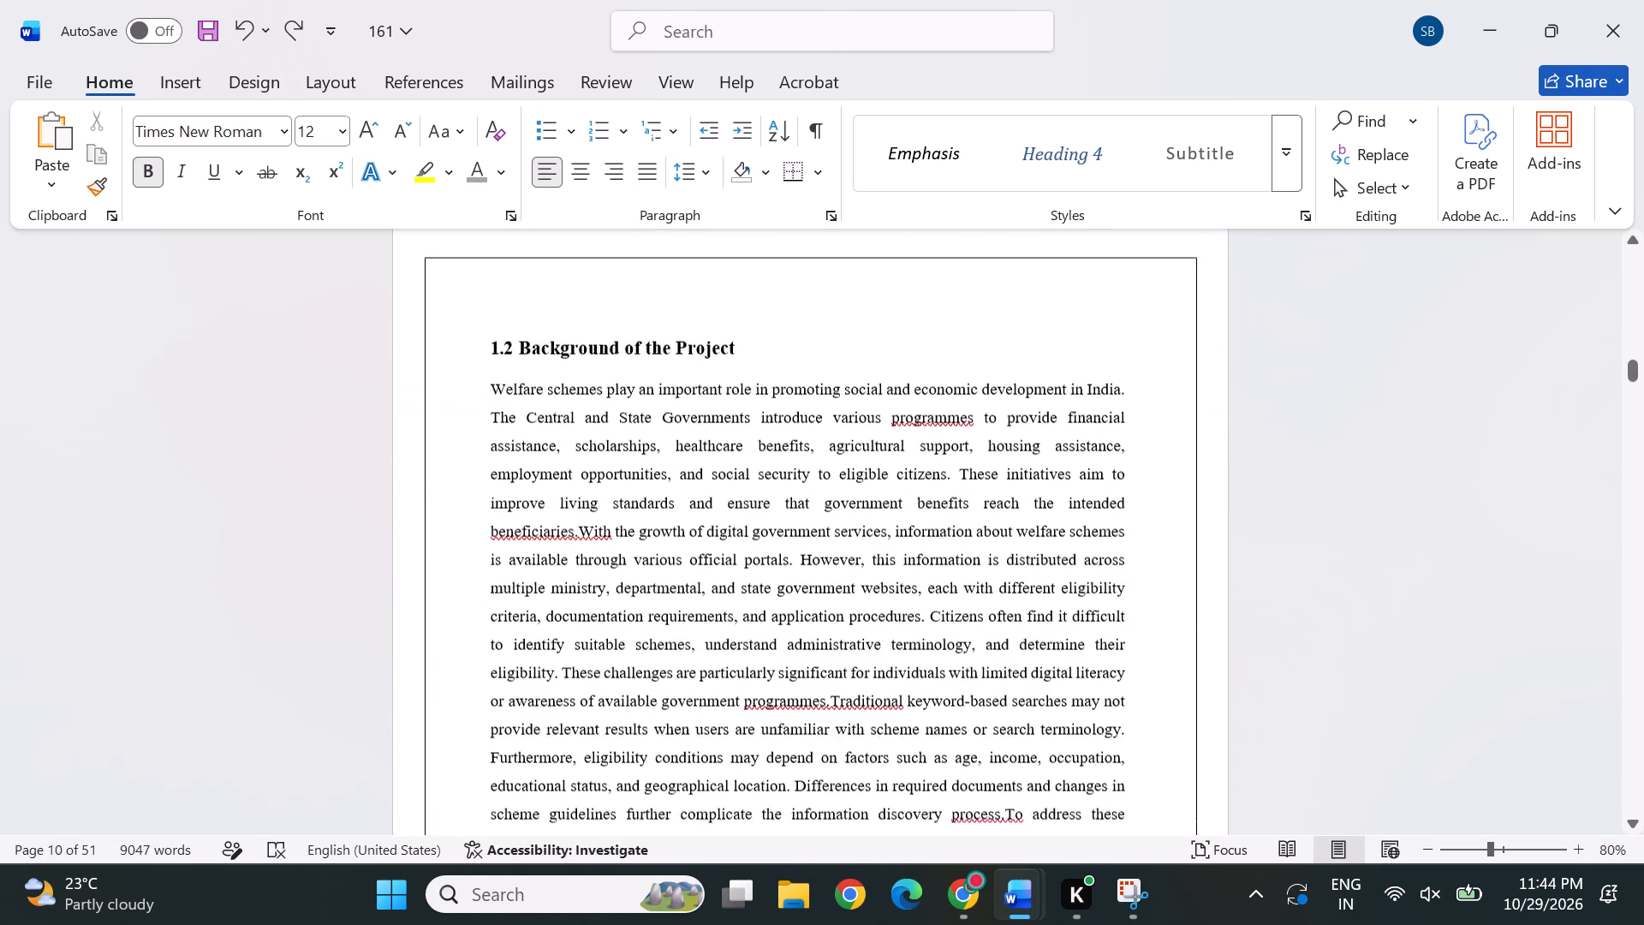
scroll(818, 659, "down", 4)
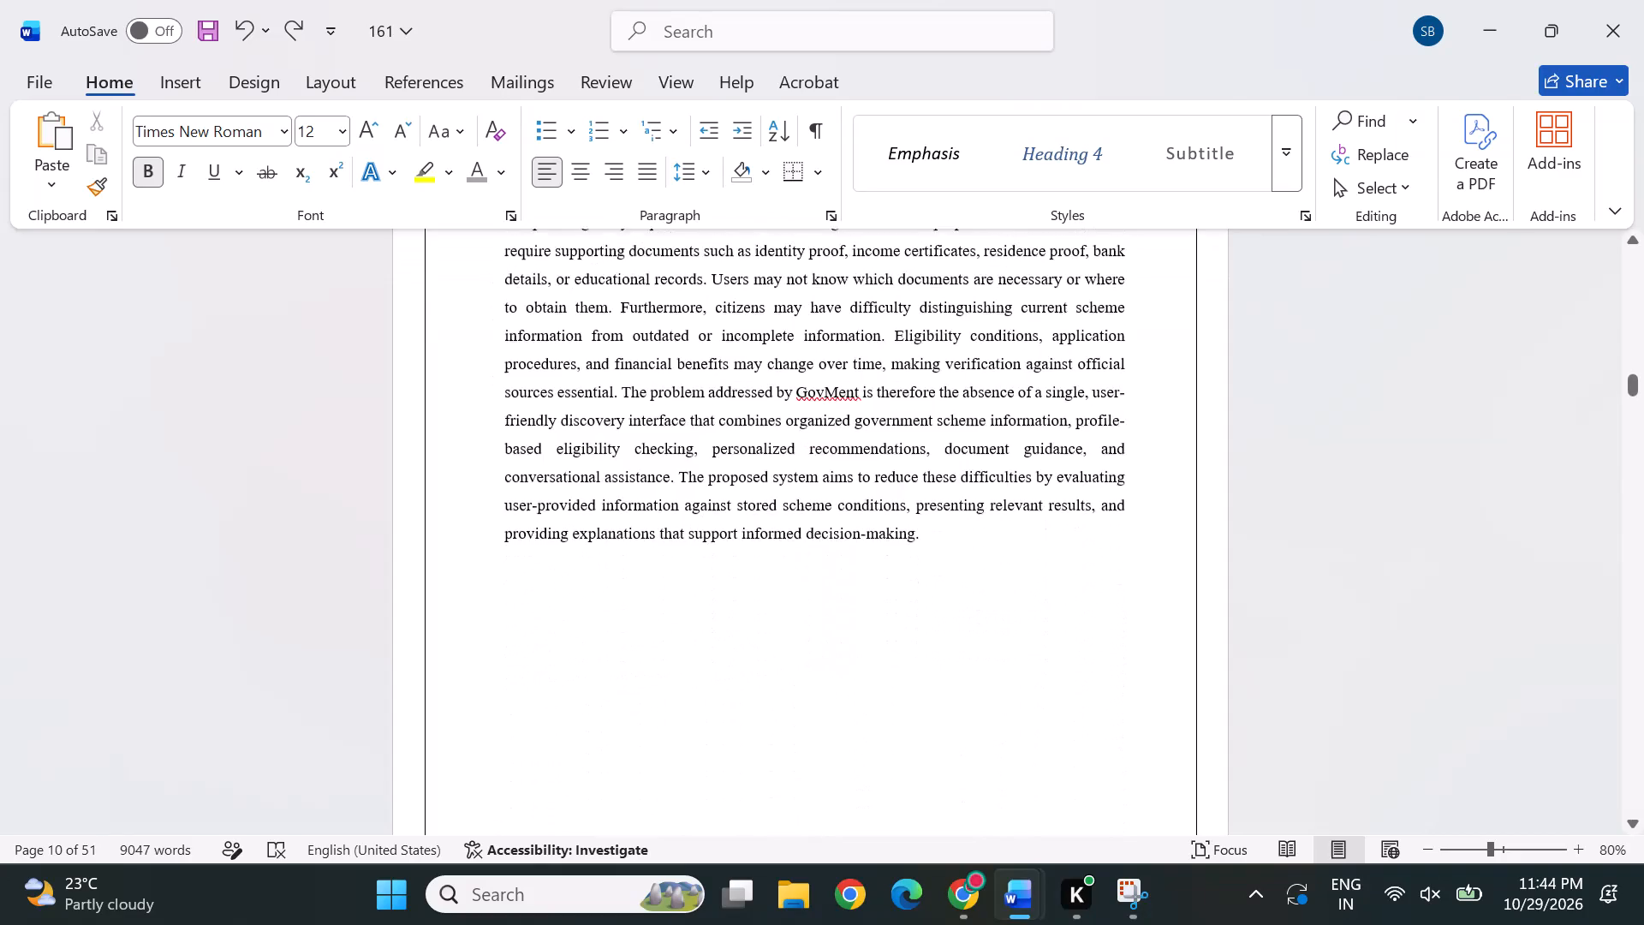
scroll(818, 659, "down", 1)
scroll(818, 659, "down", 4, "ctrl")
scroll(893, 665, "down", 3)
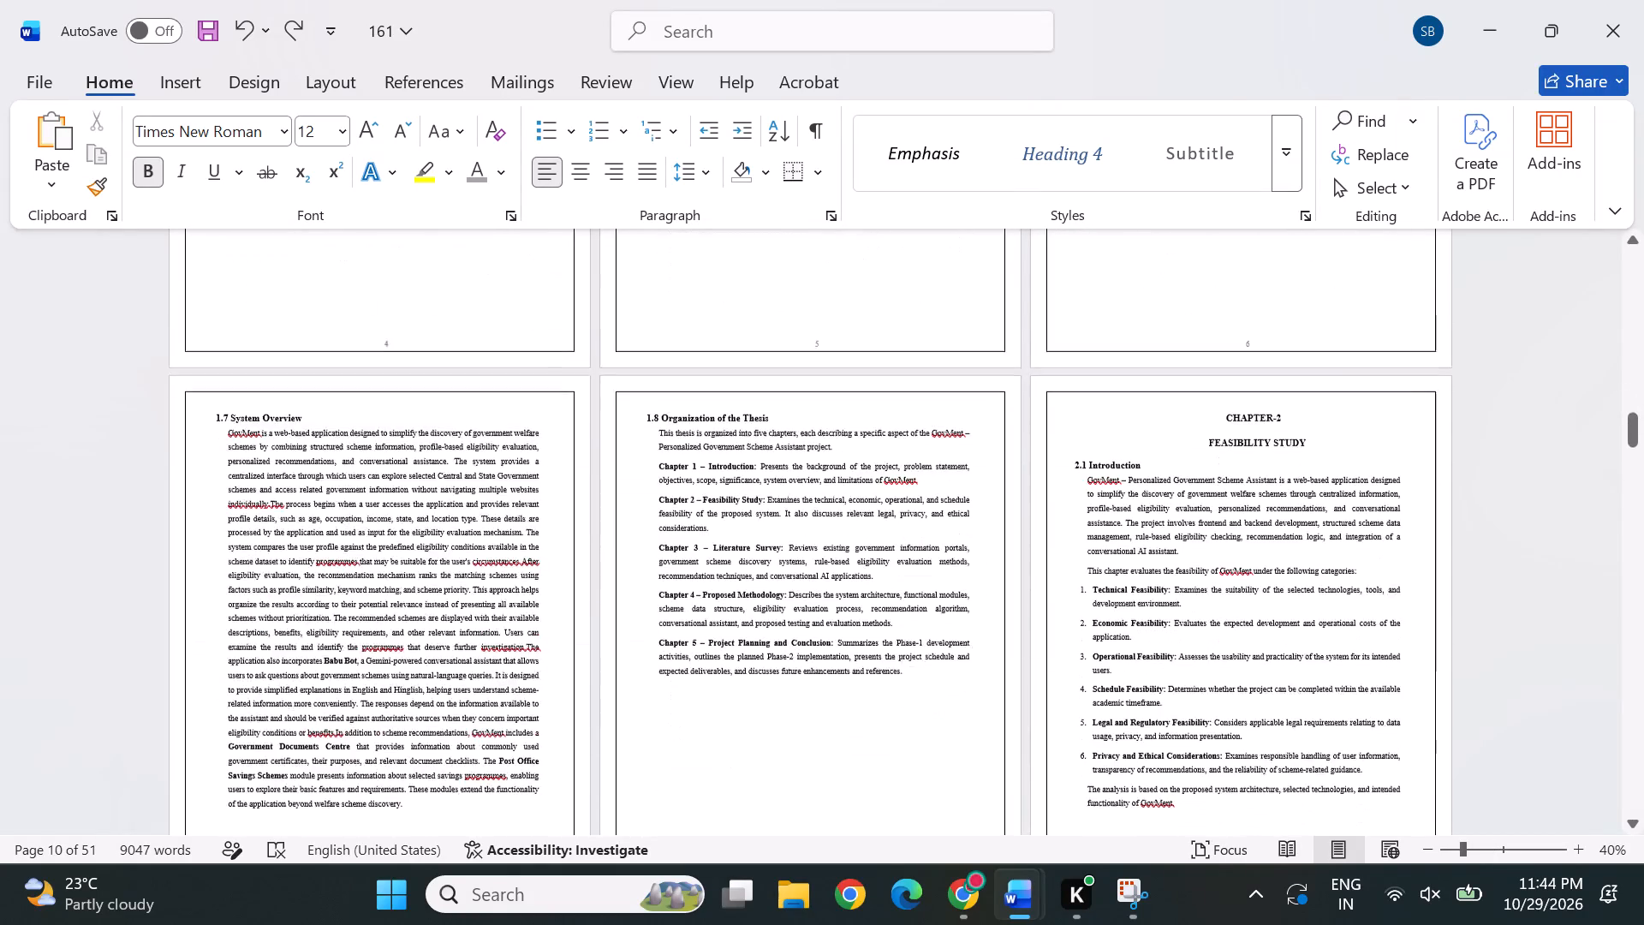
scroll(965, 529, "down", 20)
scroll(965, 529, "down", 4)
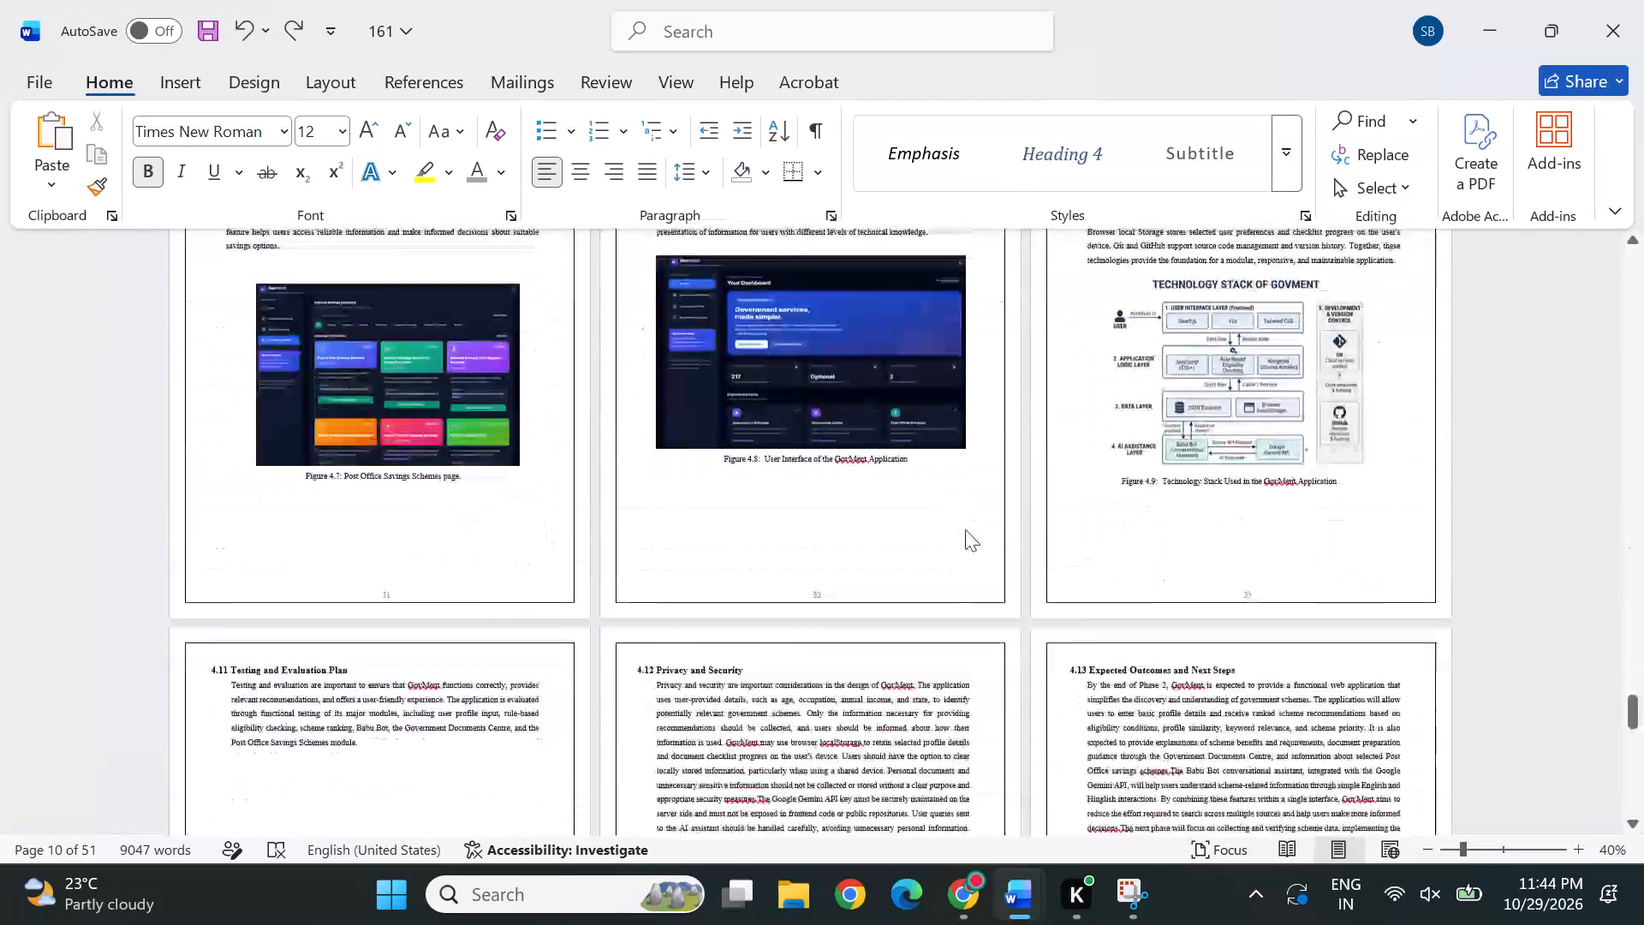
scroll(965, 529, "down", 16)
scroll(580, 568, "up", 1)
scroll(575, 642, "up", 1)
scroll(720, 511, "up", 1)
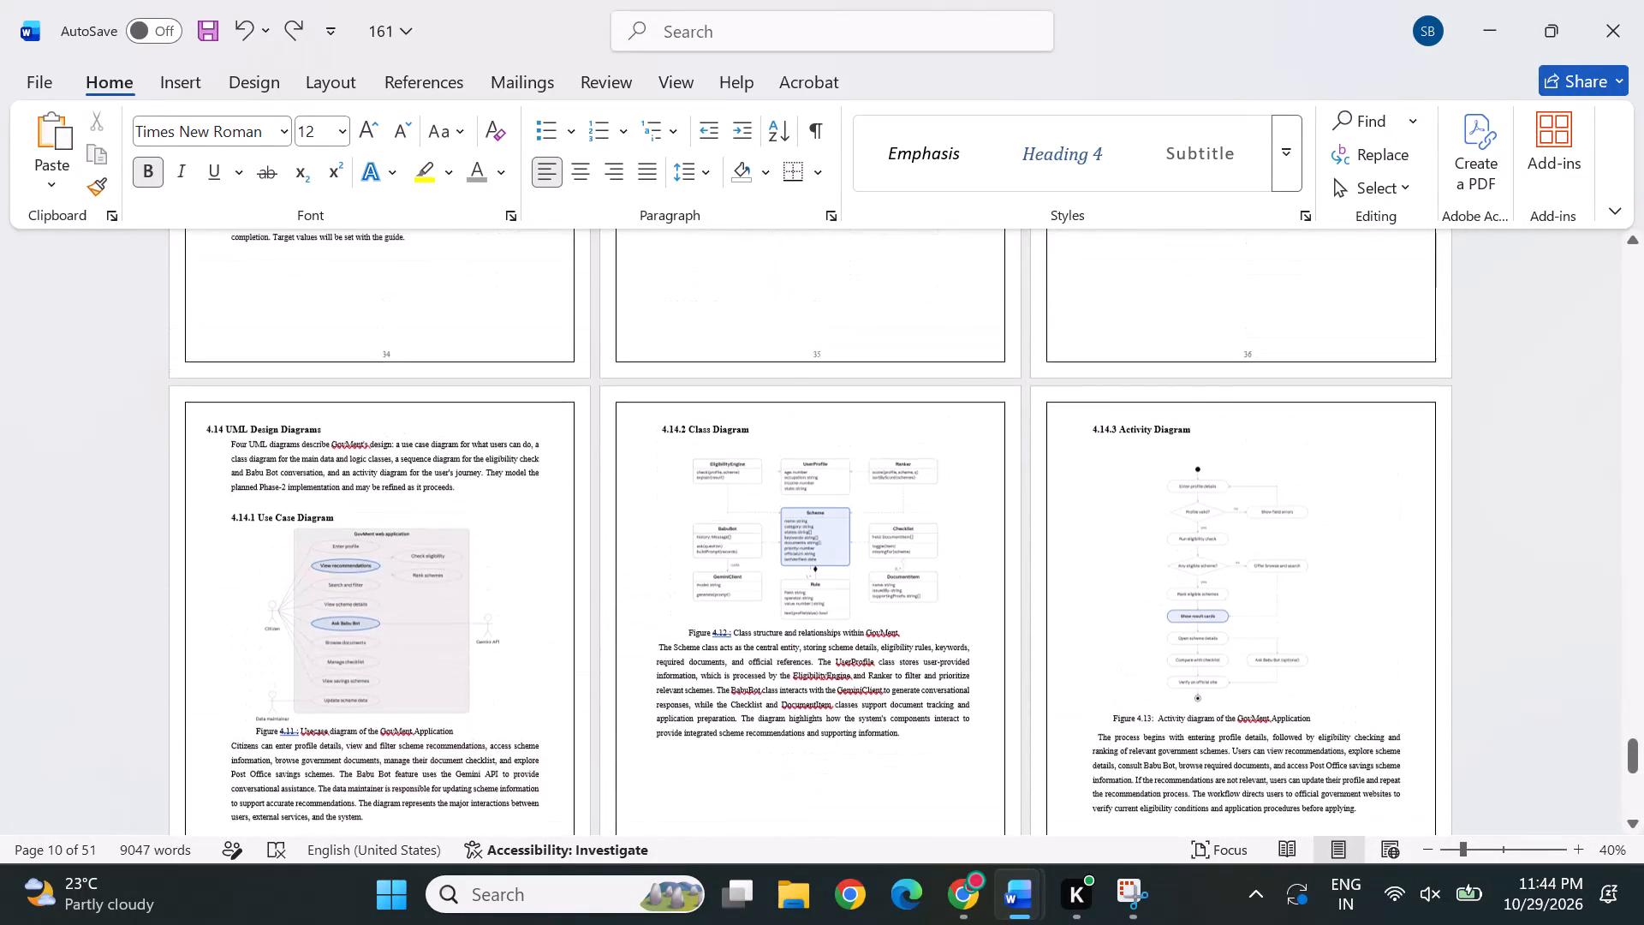
scroll(778, 730, "down", 2)
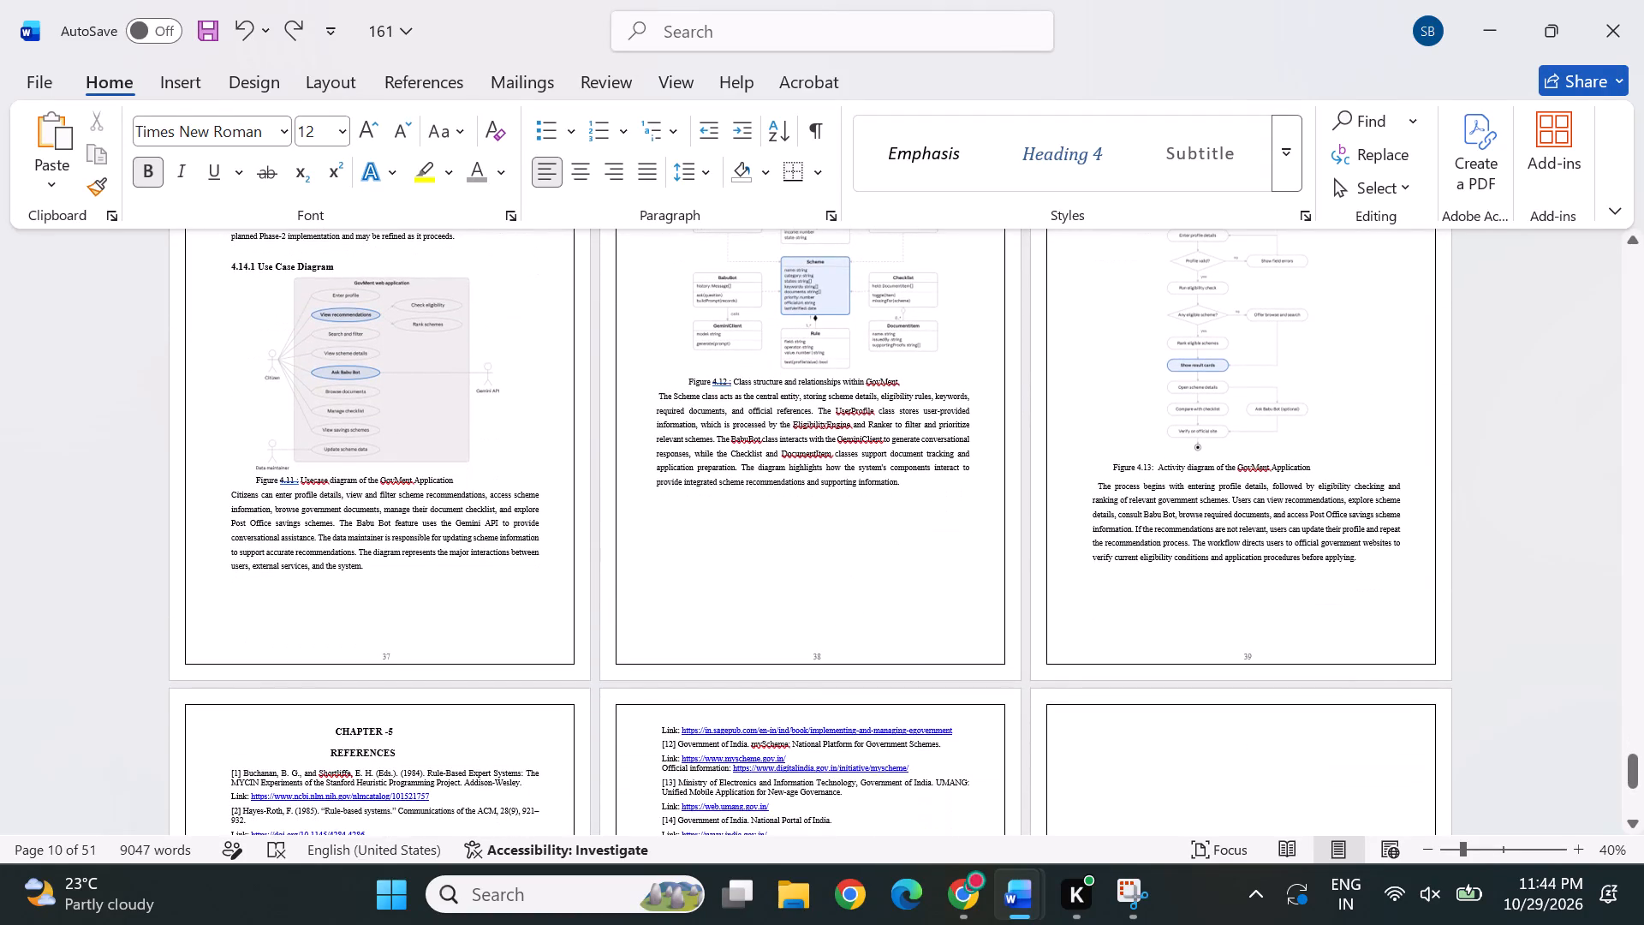
Review the report's pages from the Chapter 4 UML diagrams back to the table of contents, examining layout and footer page numbers.
scroll(760, 427, "up", 4)
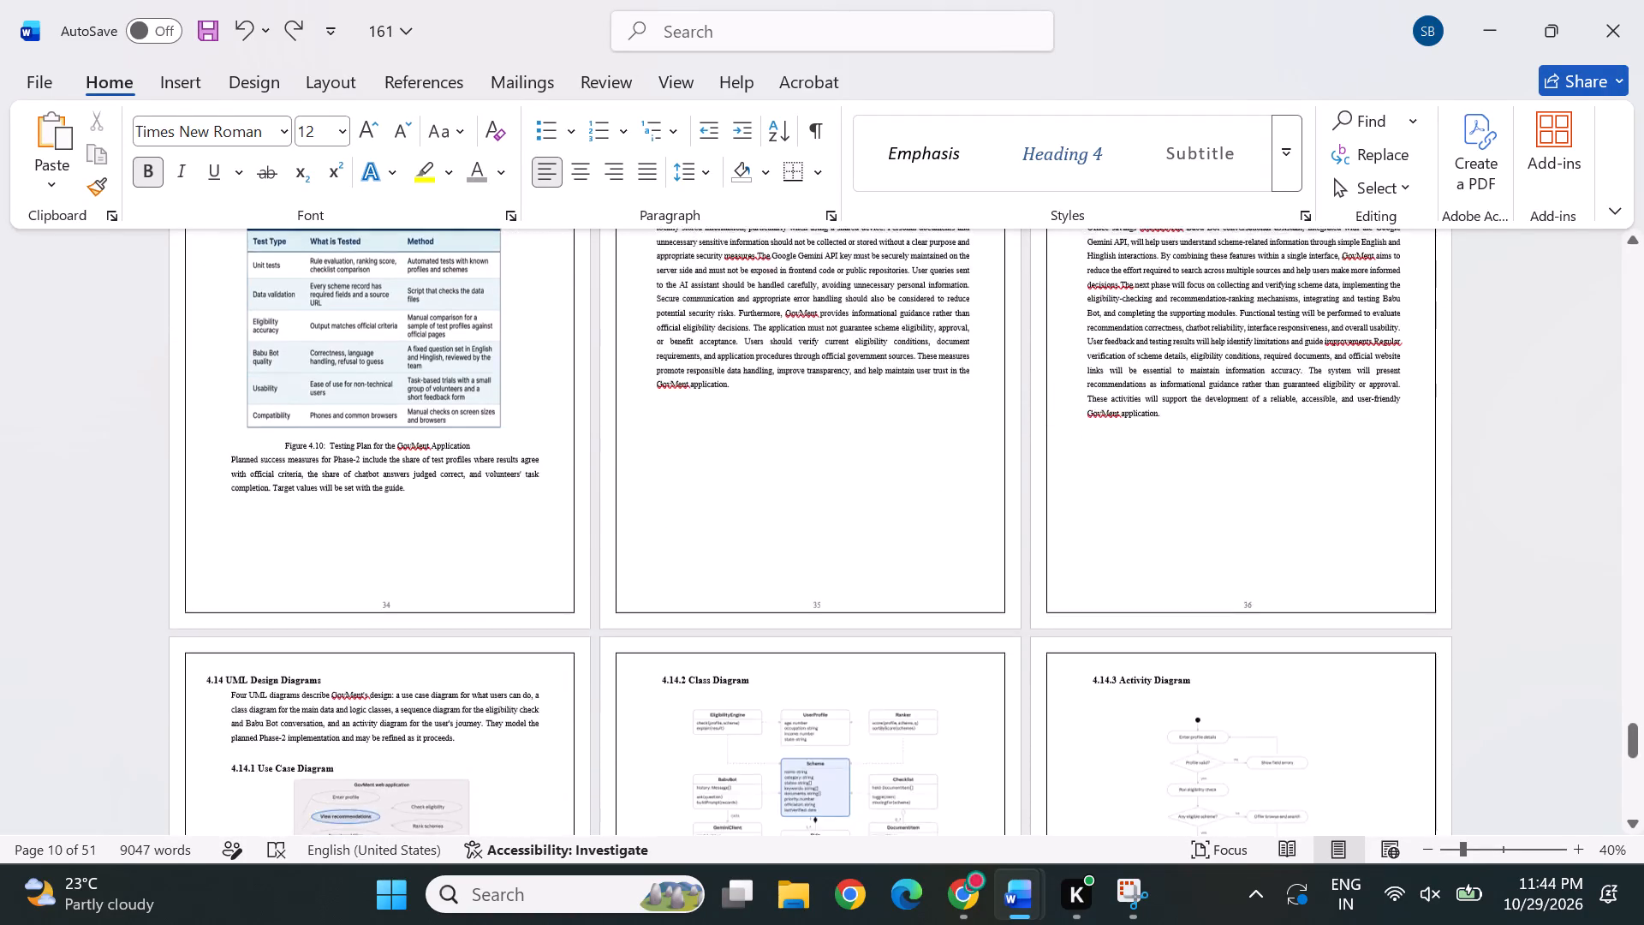
scroll(760, 427, "up", 1)
scroll(491, 611, "up", 3)
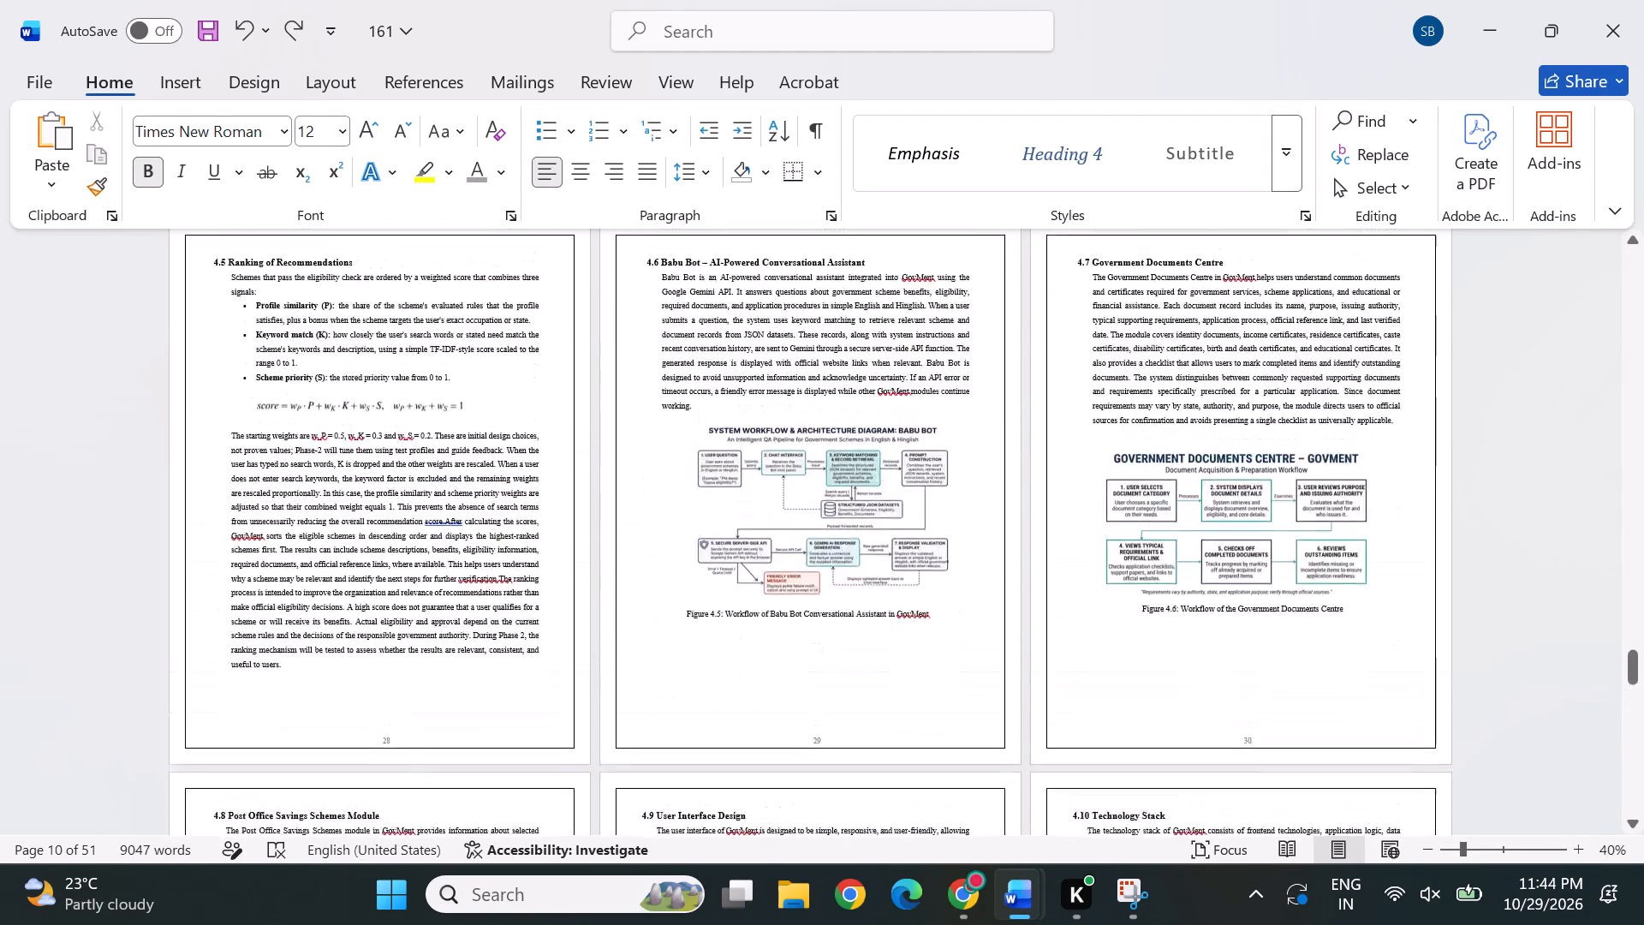
scroll(491, 611, "up", 1)
scroll(497, 488, "up", 1)
scroll(837, 640, "up", 2)
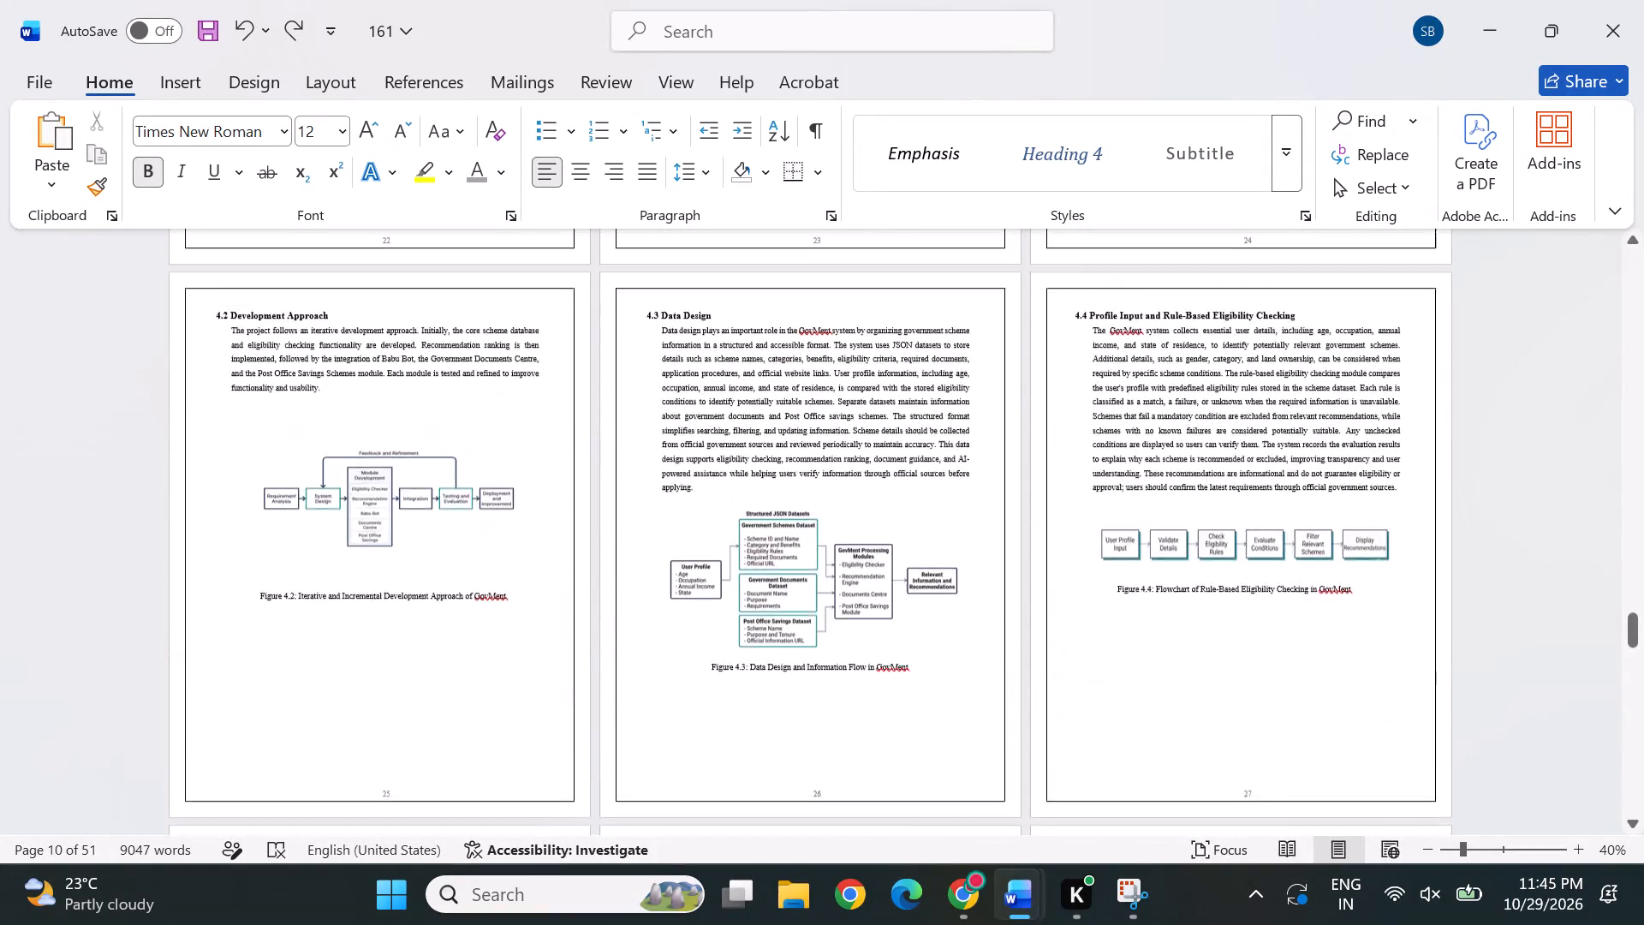
scroll(837, 640, "up", 2)
scroll(765, 585, "up", 10)
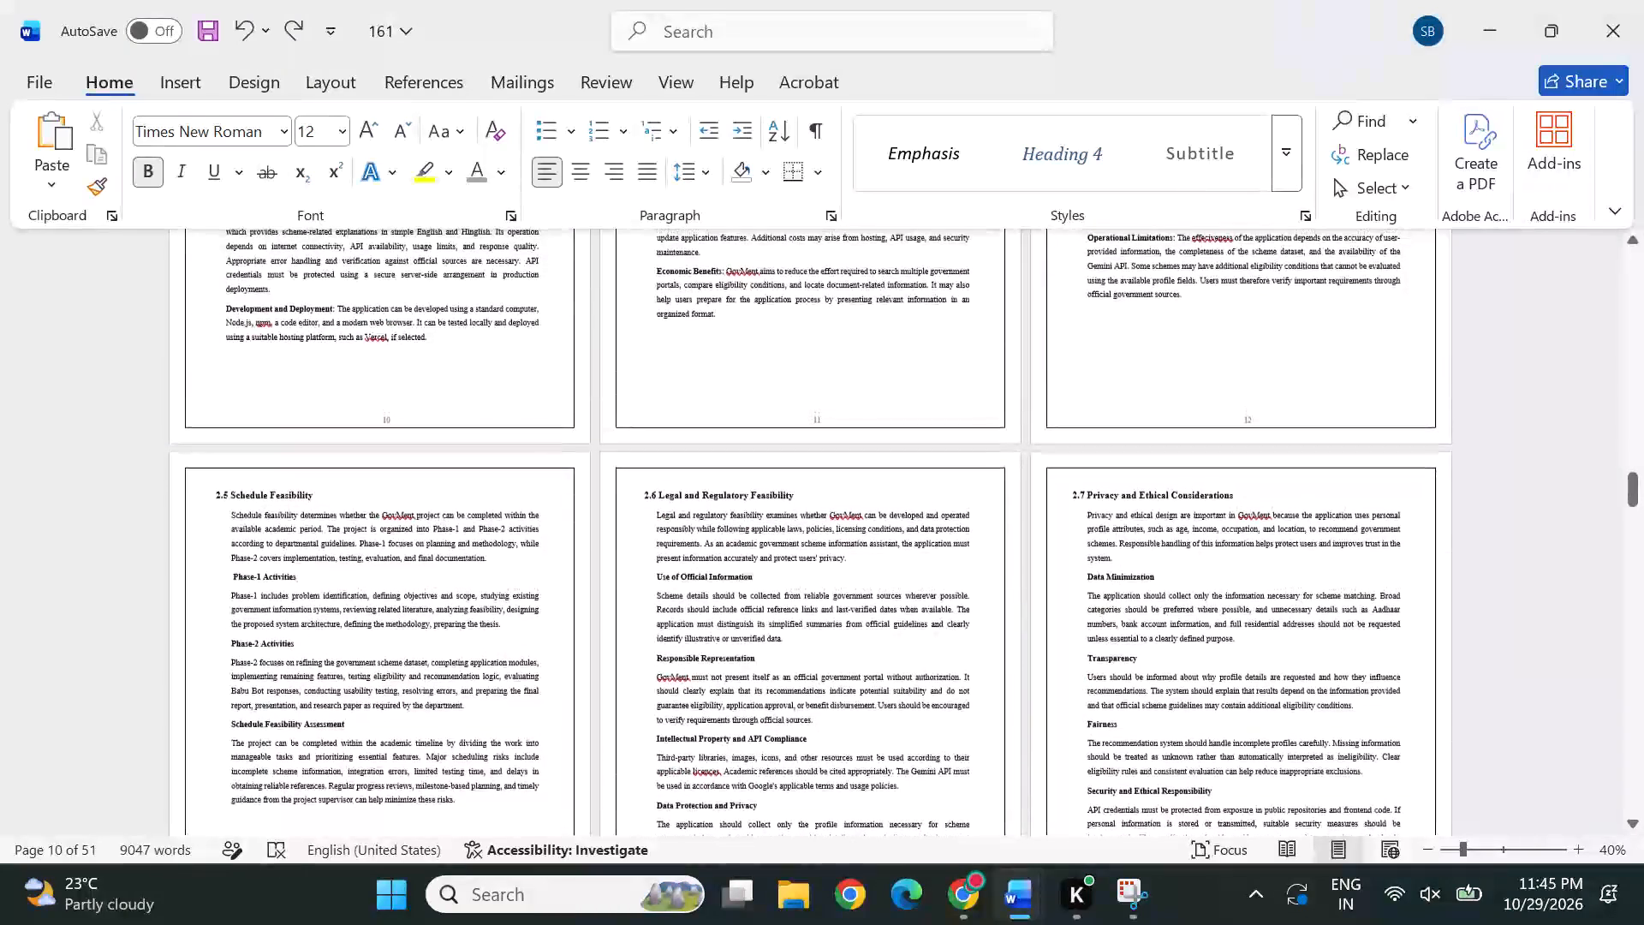
scroll(648, 614, "up", 3)
scroll(697, 534, "up", 1)
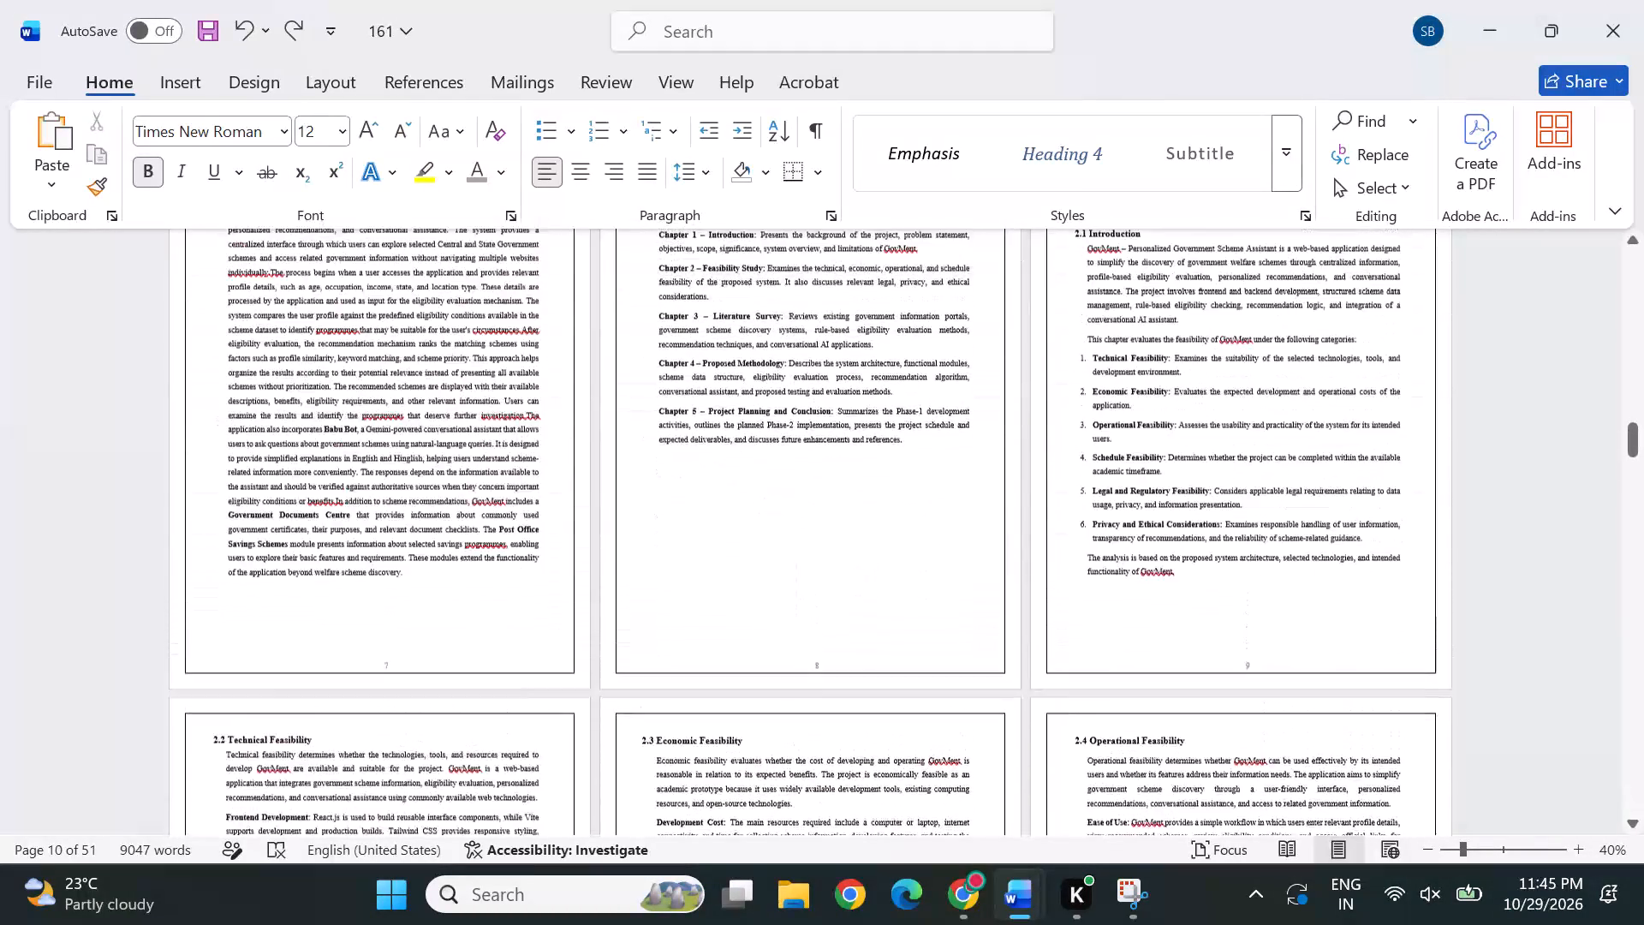
scroll(697, 534, "up", 1)
scroll(719, 361, "up", 3)
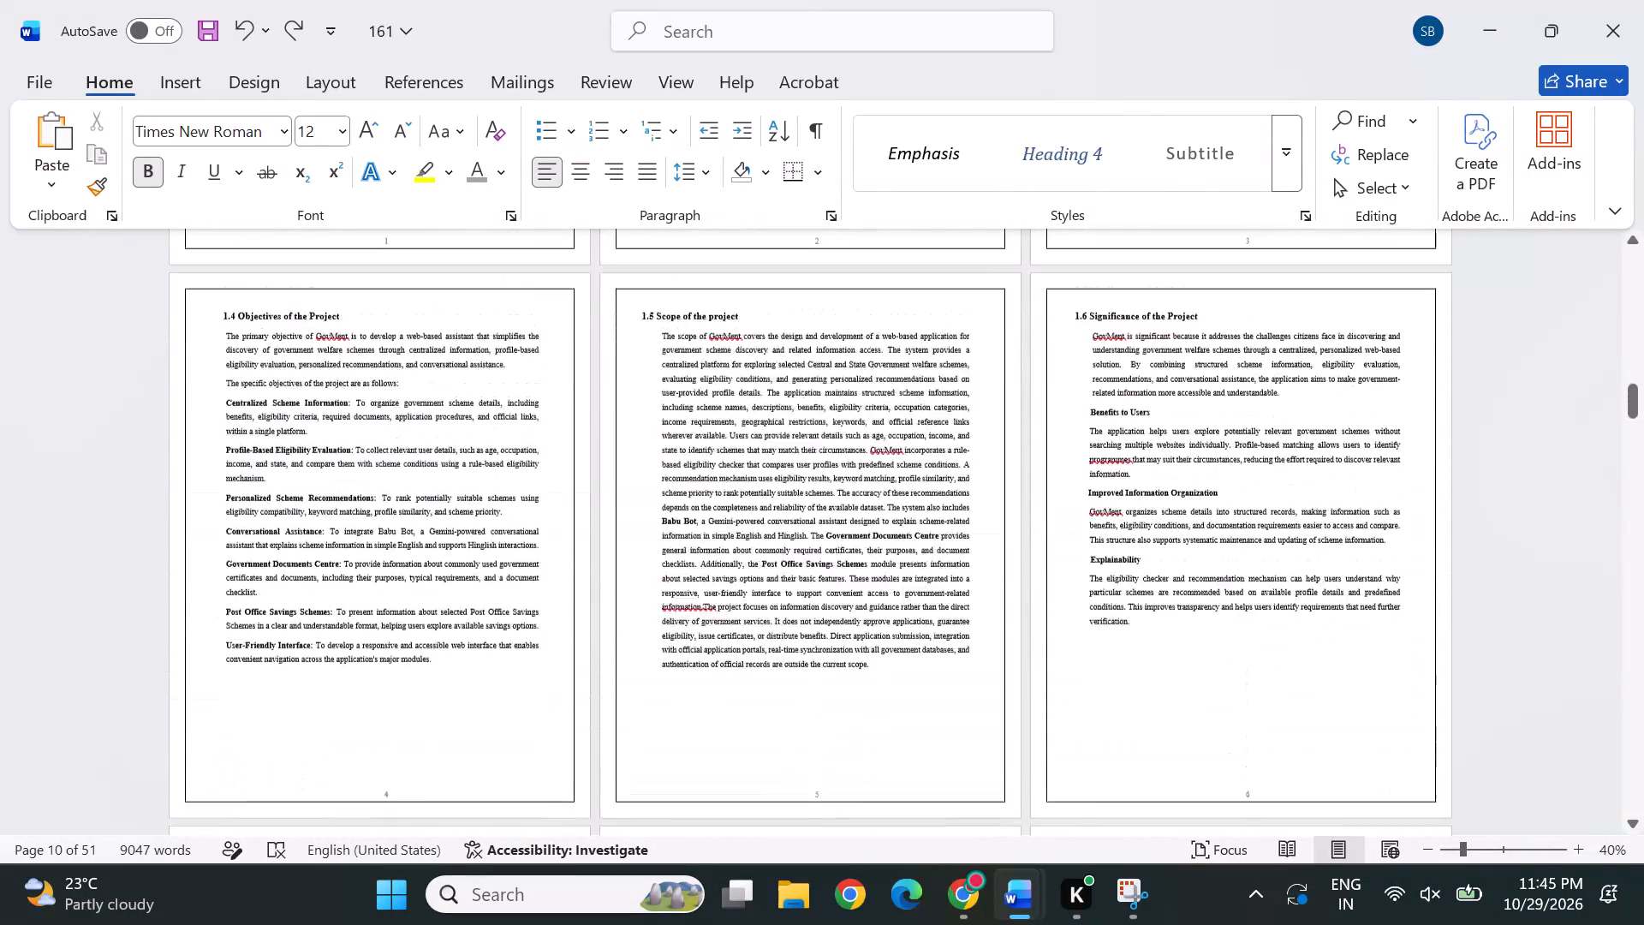
scroll(719, 361, "up", 4)
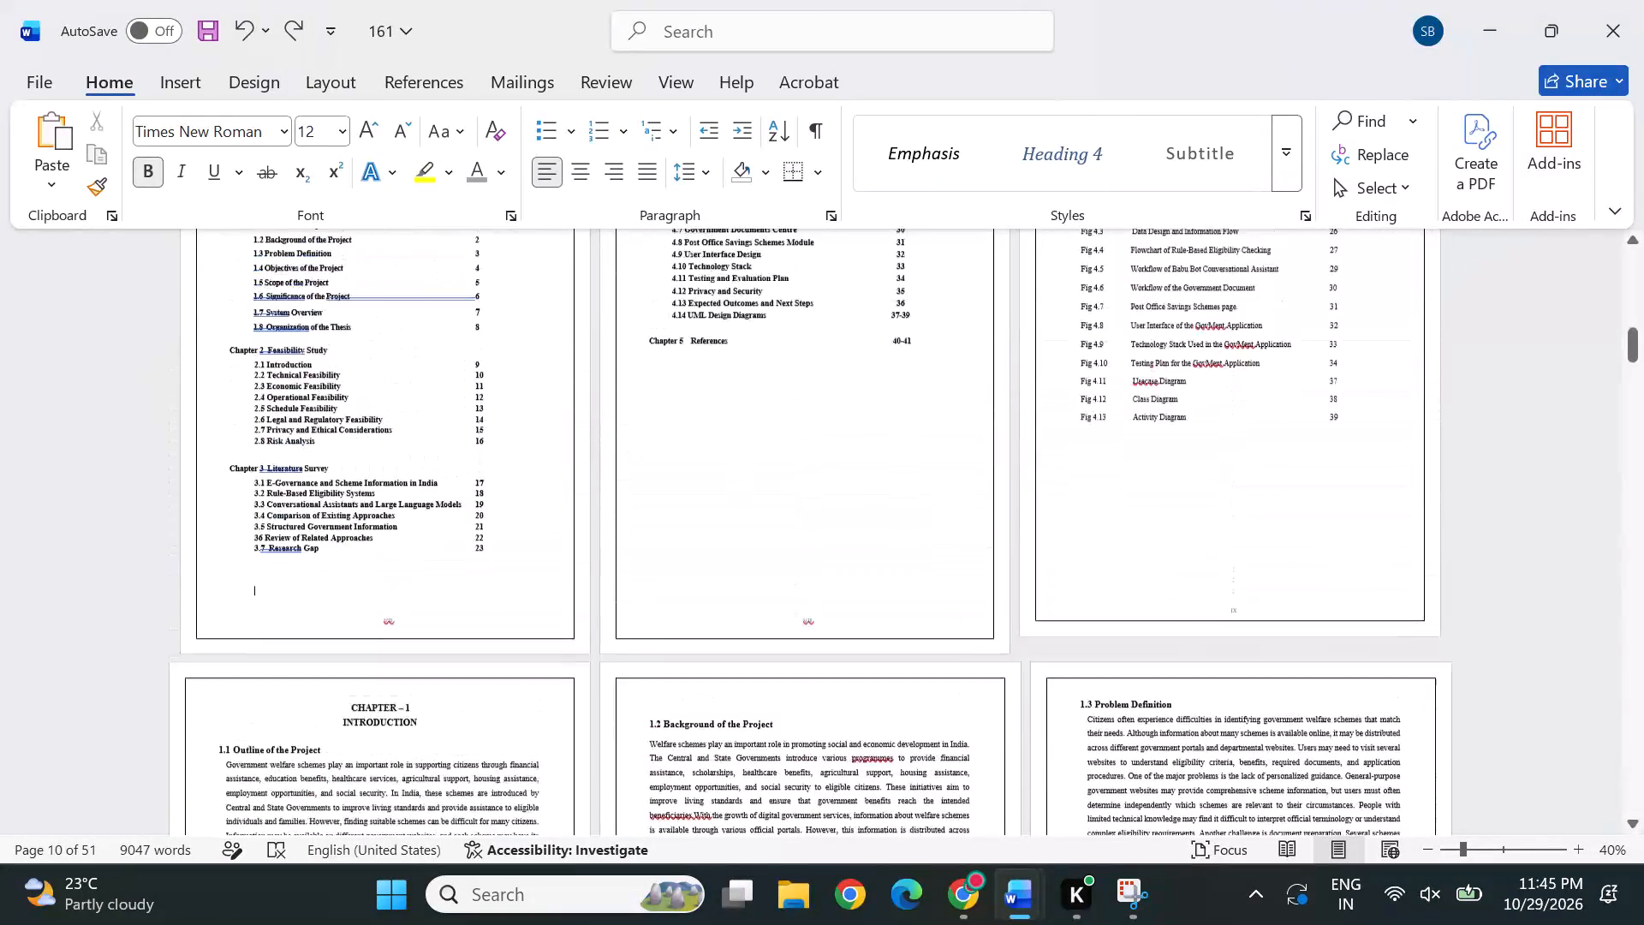
scroll(682, 448, "up", 2)
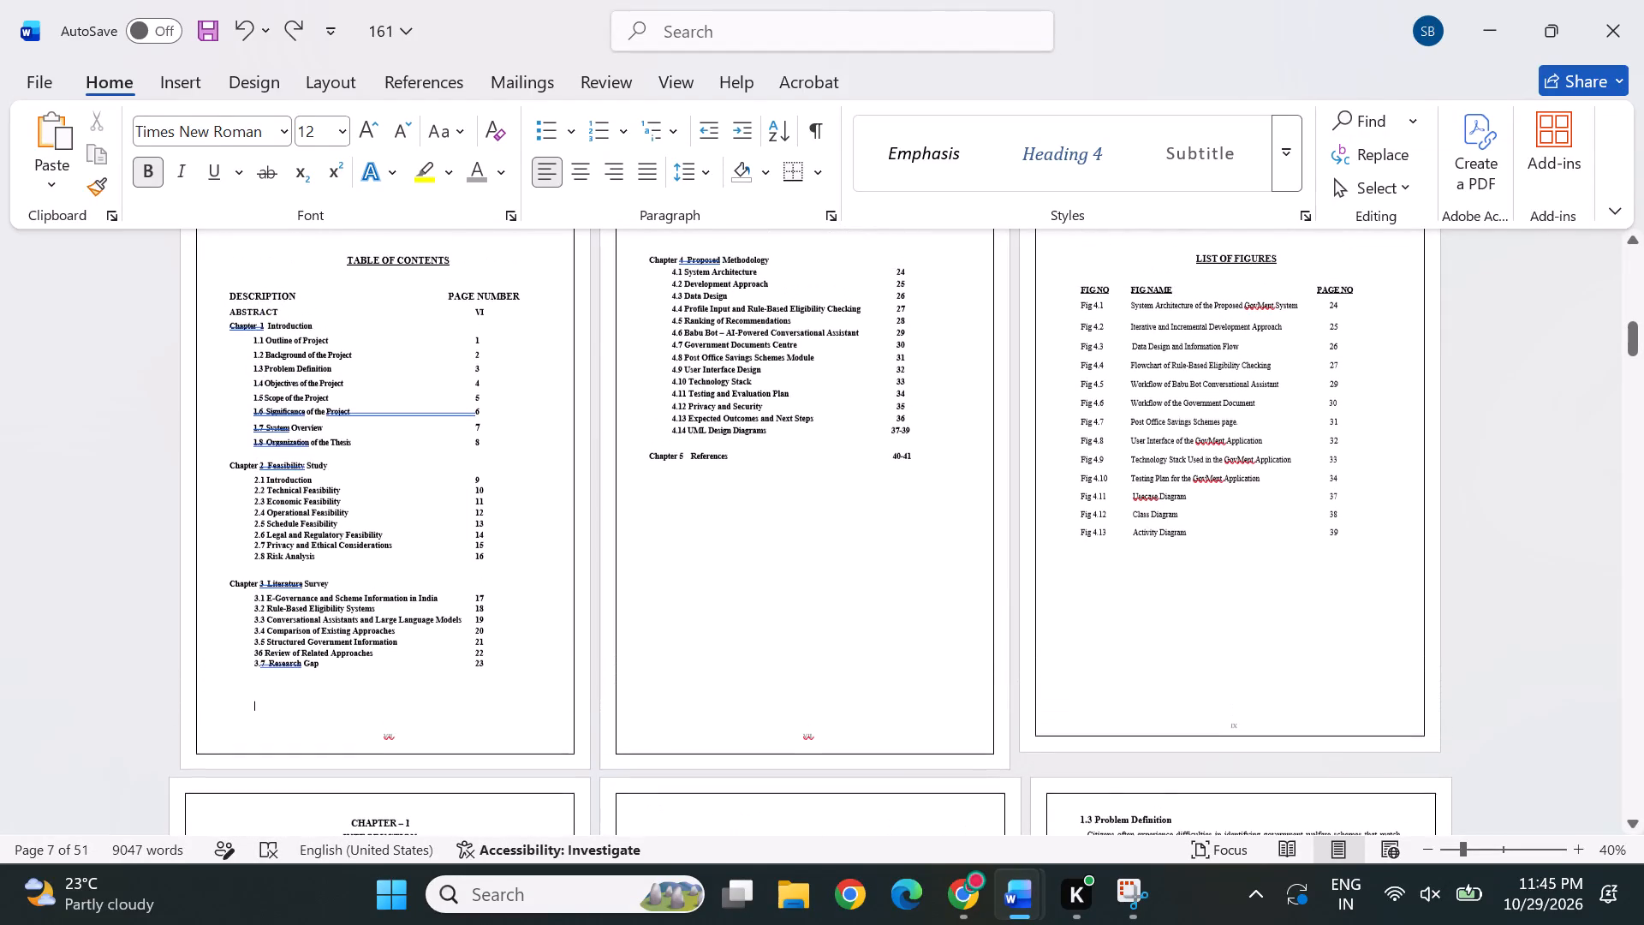
Examine the table of contents pages up close, from the preceding abstract page through the Chapter 5 entry, checking entries, spacing and footers.
scroll(788, 749, "up", 1, "ctrl")
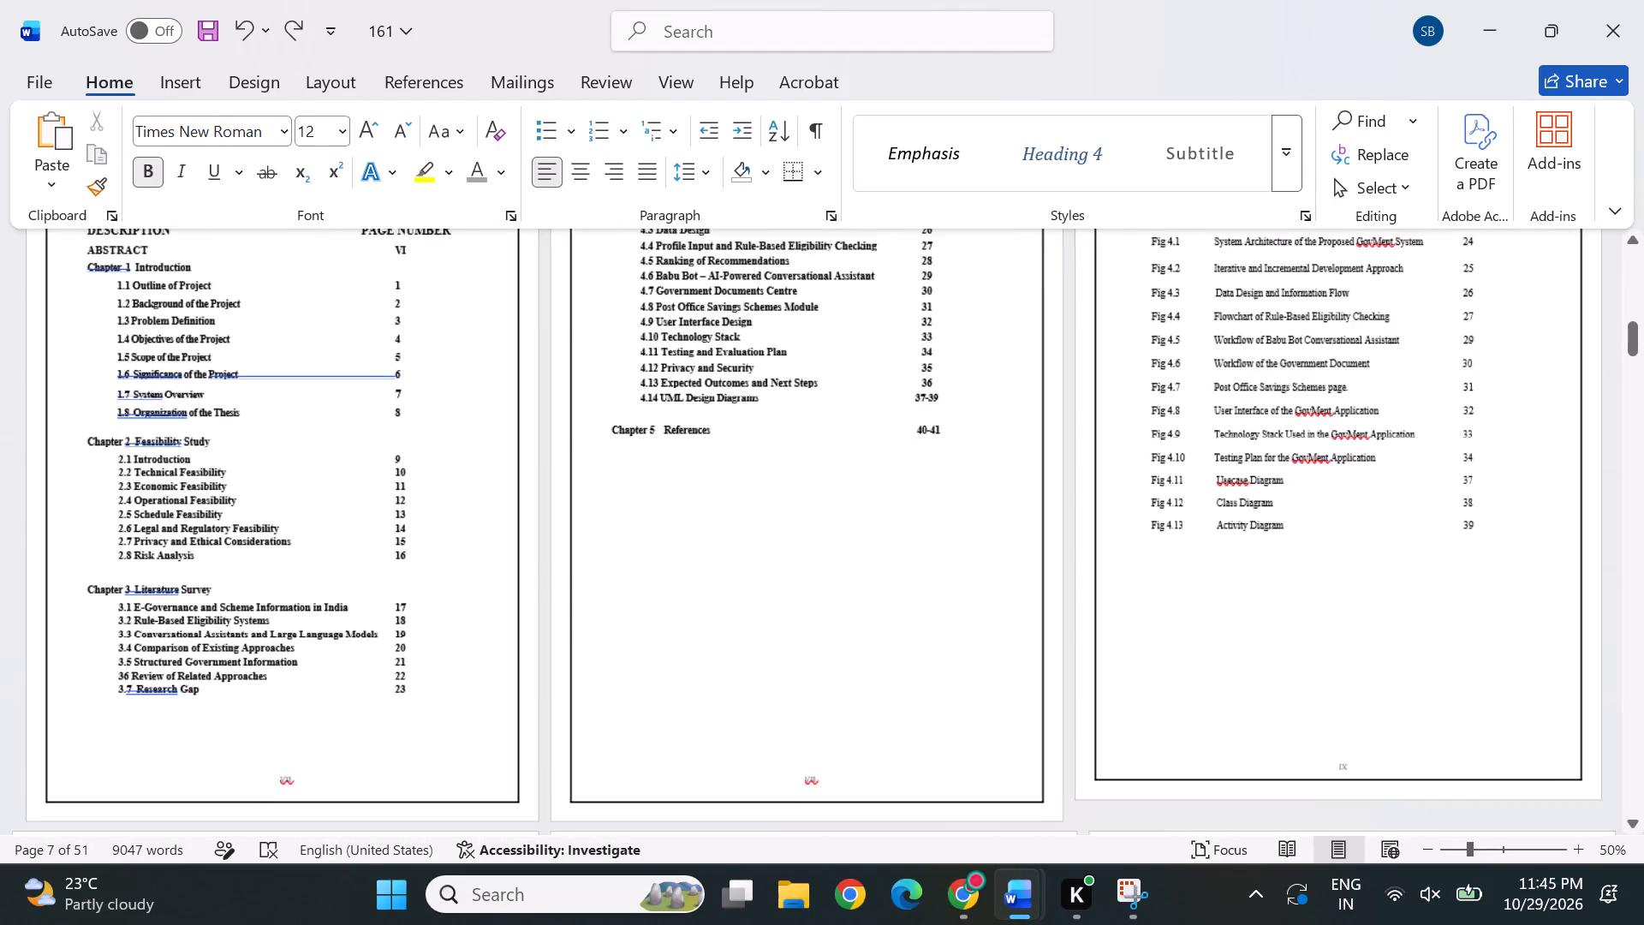
scroll(824, 753, "up", 3, "ctrl")
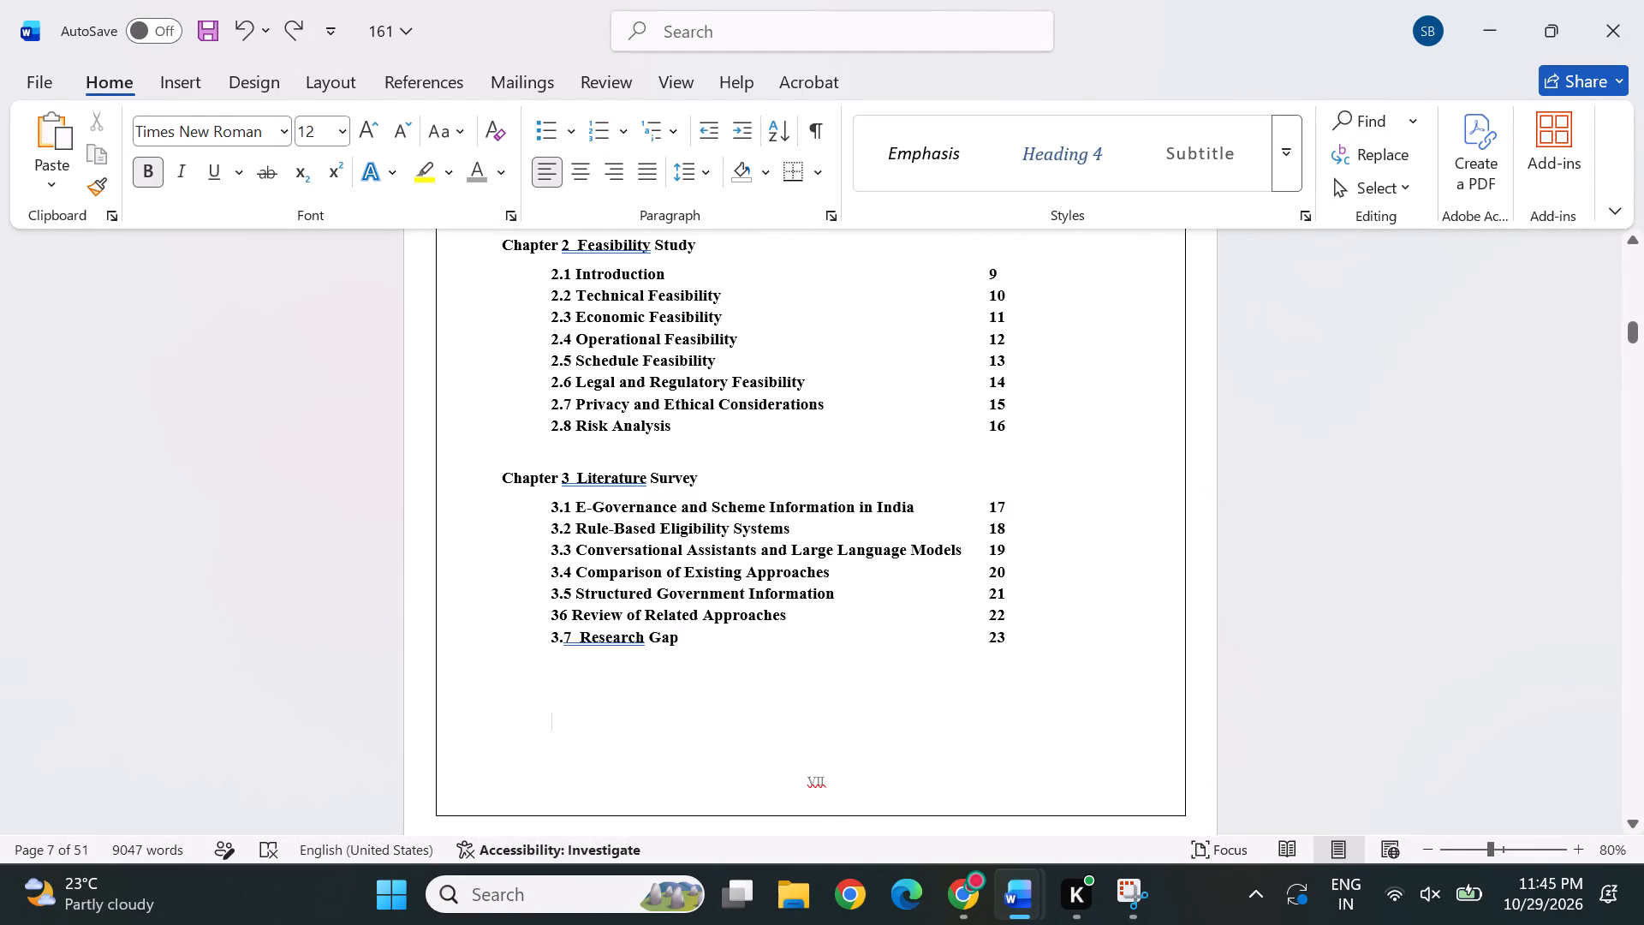
scroll(795, 613, "up", 3)
scroll(795, 613, "down", 2)
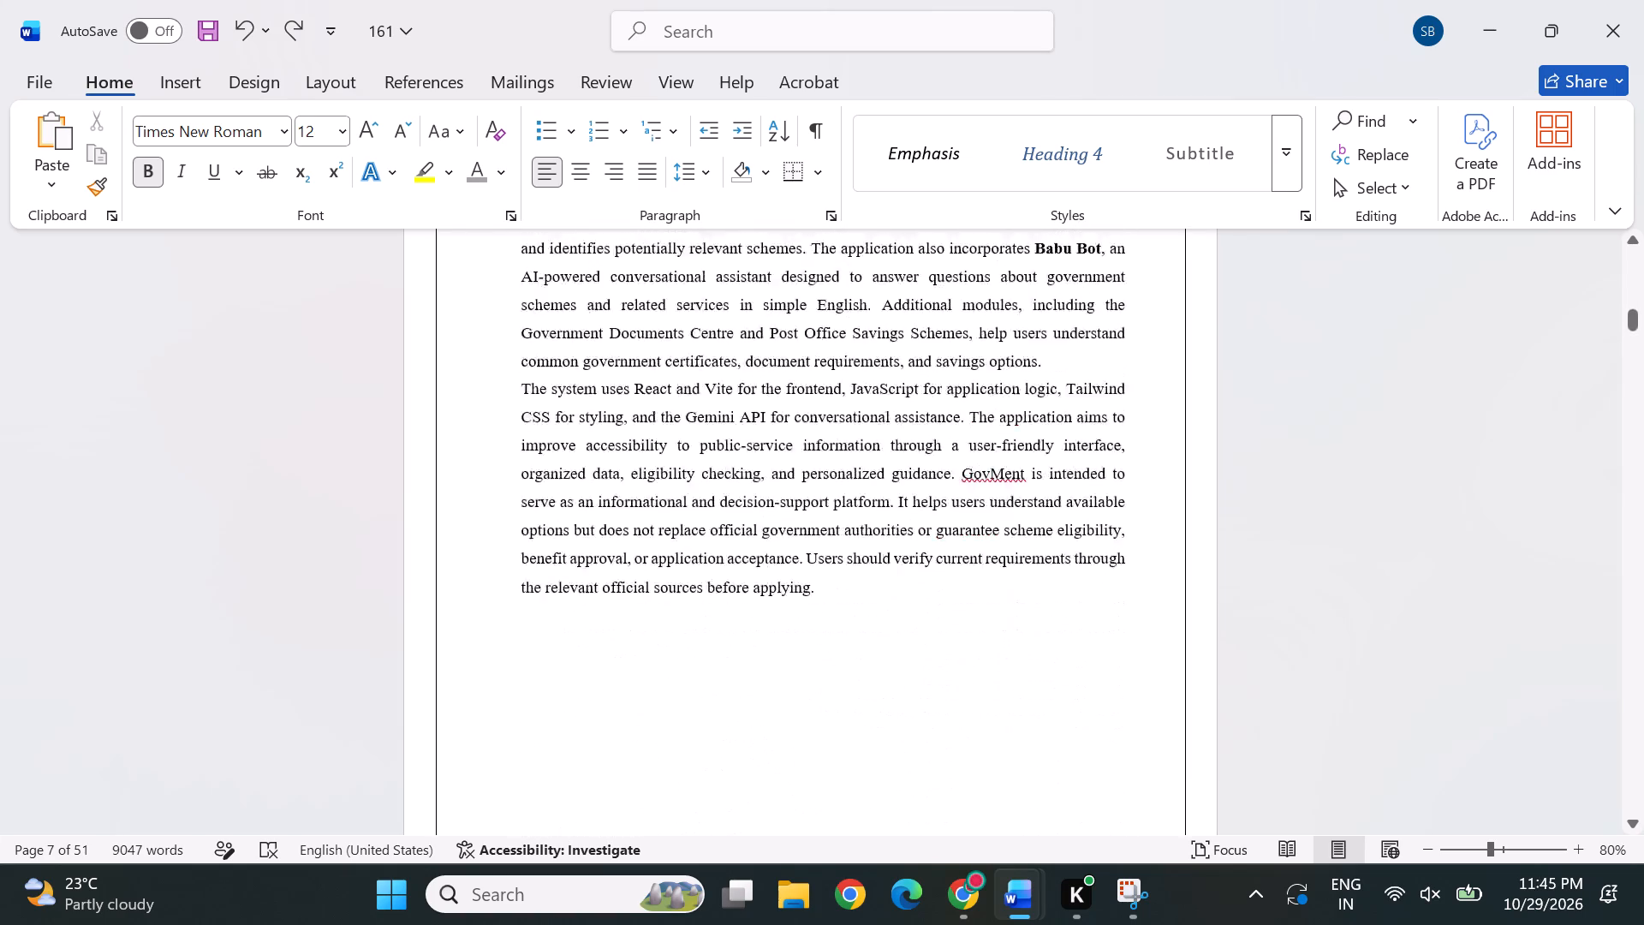
scroll(795, 613, "down", 2)
scroll(795, 613, "up", 3)
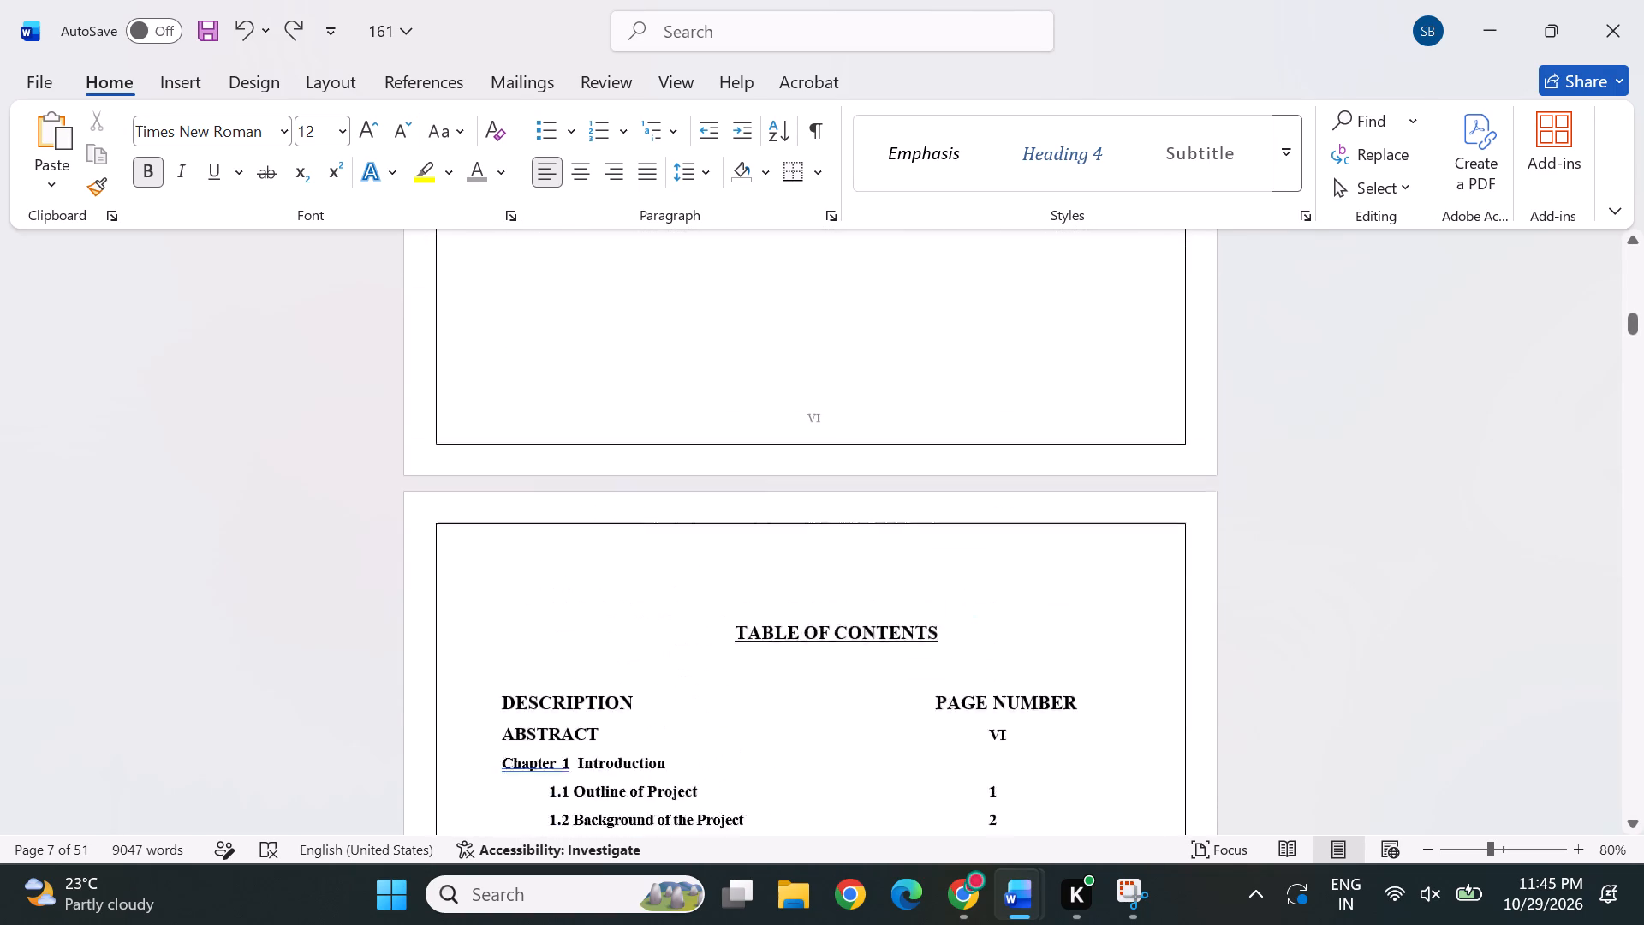
left_click(730, 636)
scroll(885, 696, "down", 1)
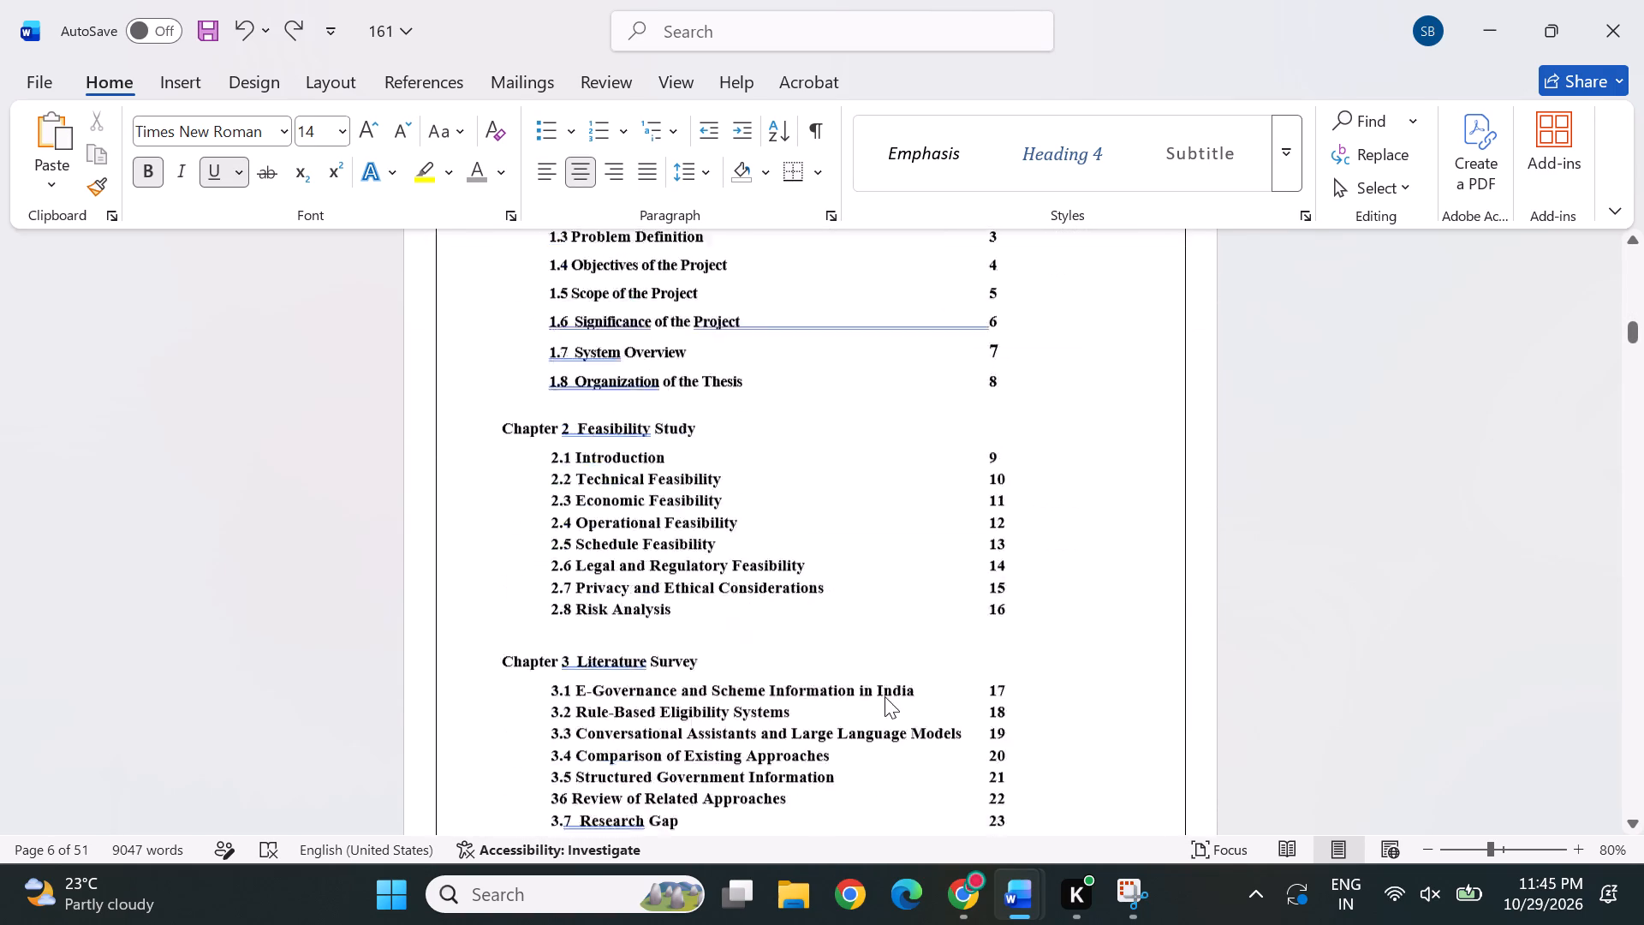
scroll(885, 696, "down", 1)
scroll(885, 615, "up", 1)
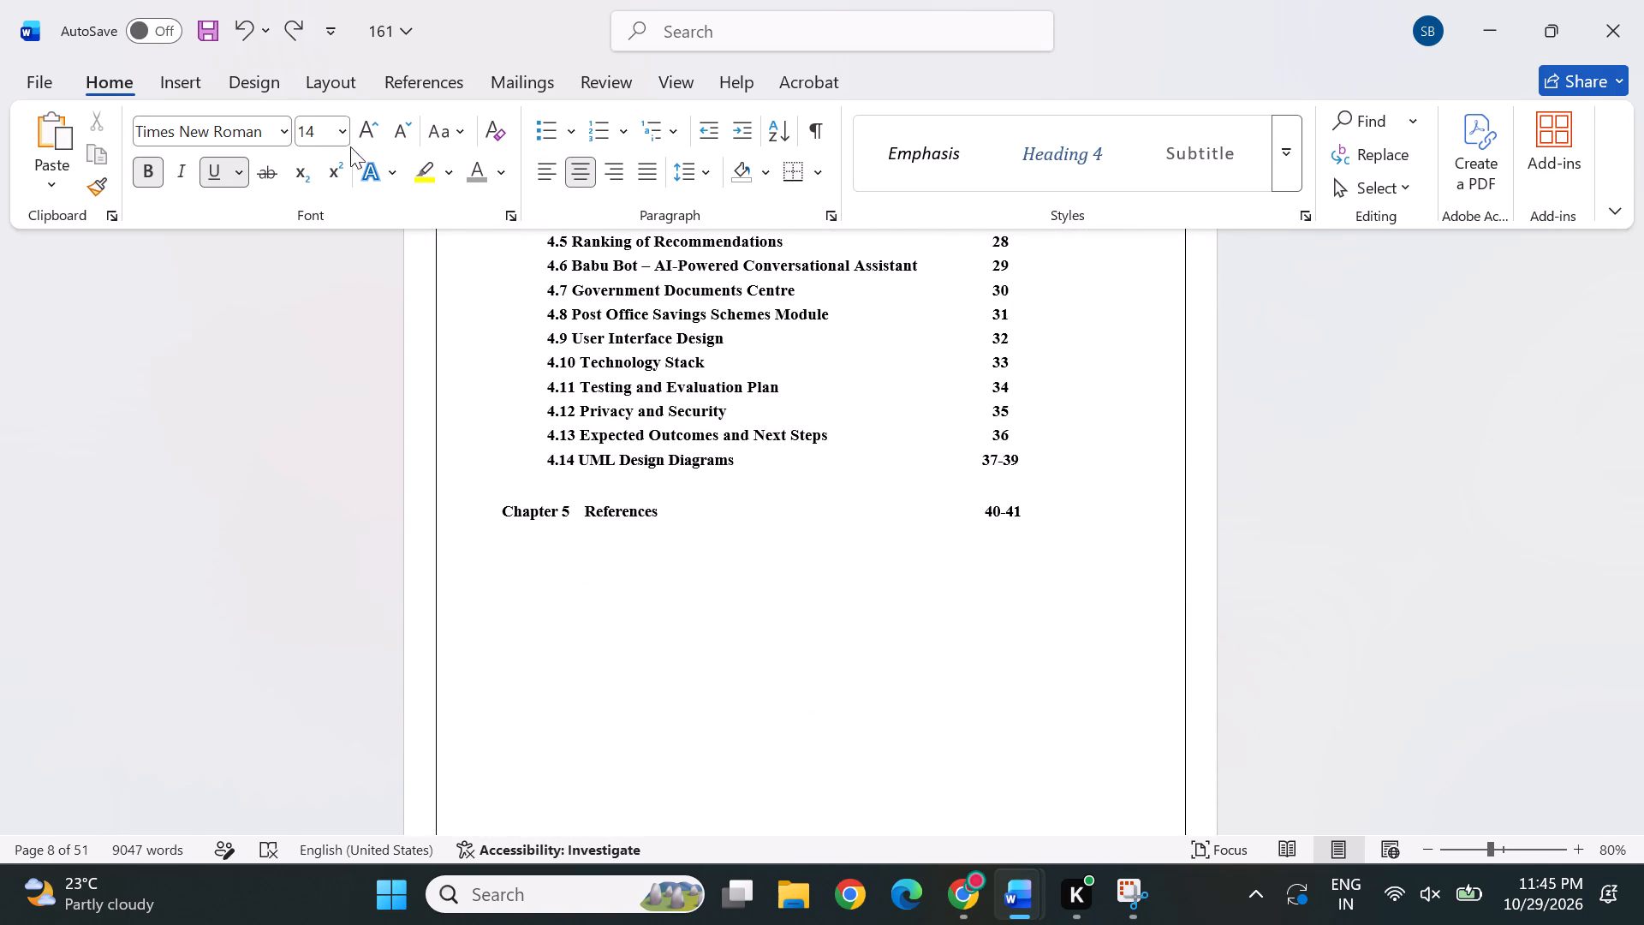